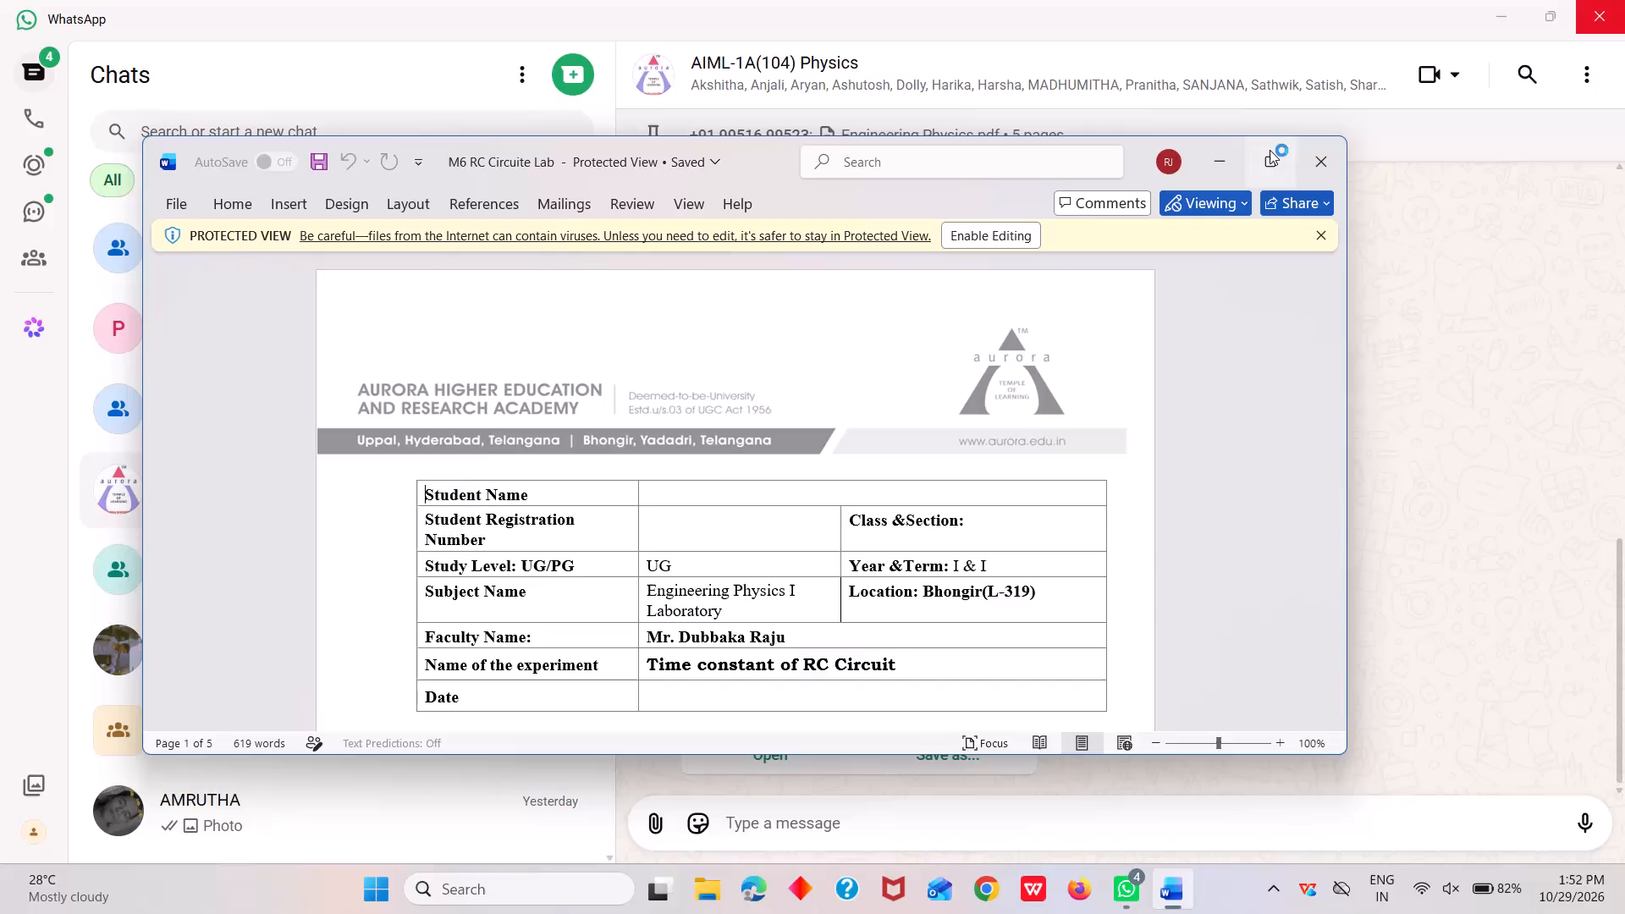
# Enable editing of the protected M6 RC Circuite Lab document.
pyautogui.scroll(-5, 1024, 422)
pyautogui.scroll(1, 1024, 422)
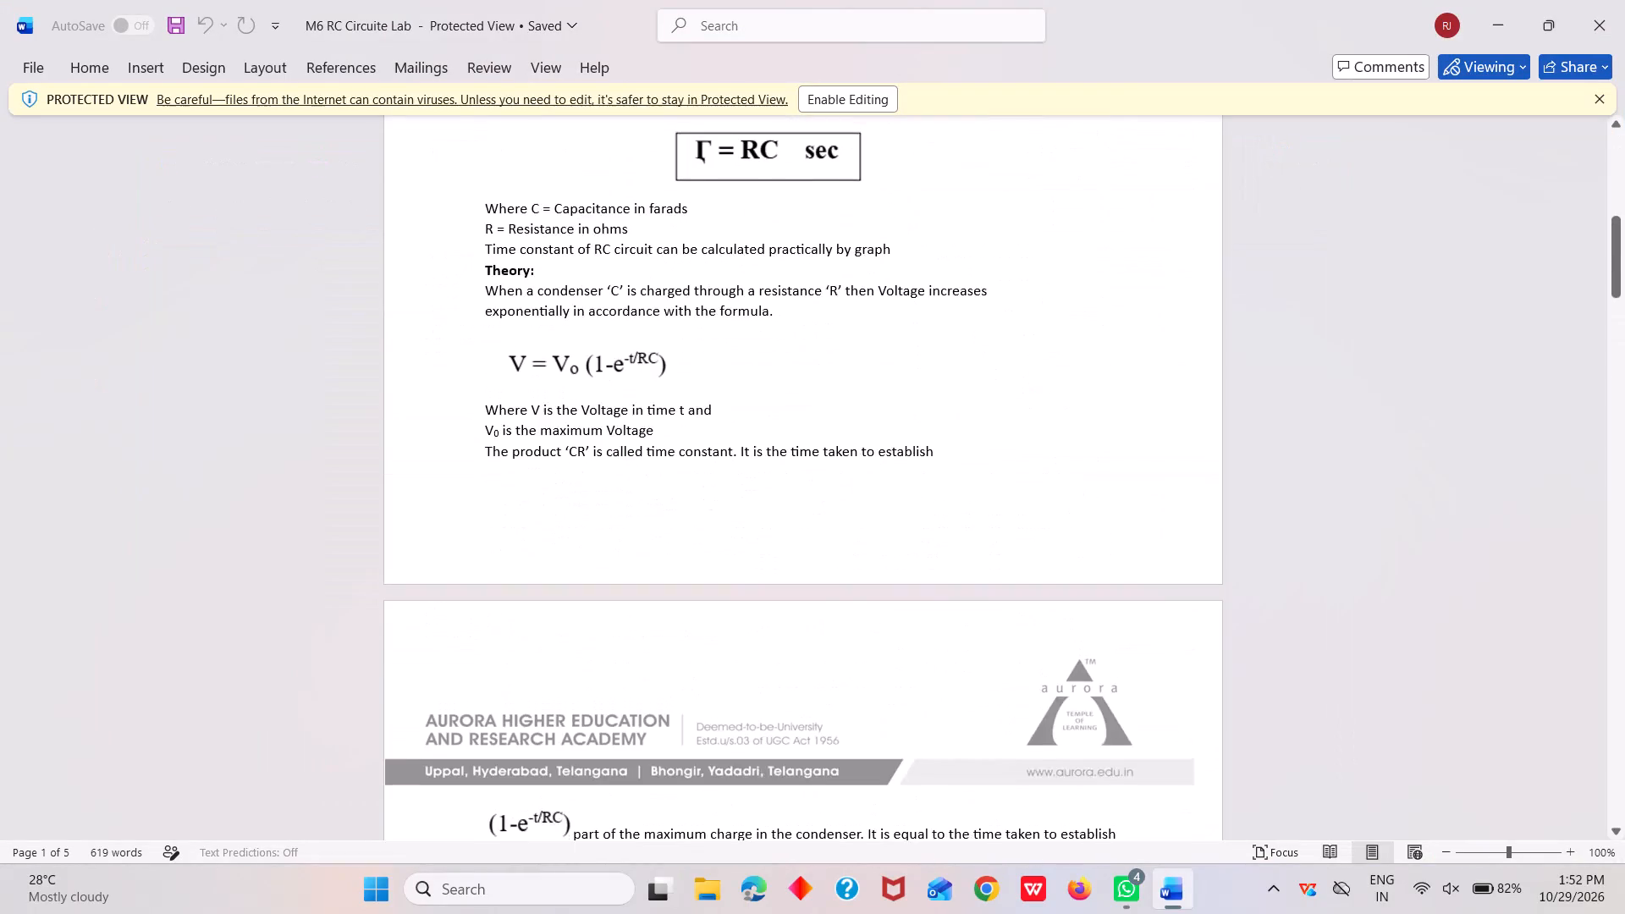
pyautogui.scroll(-6, 1024, 422)
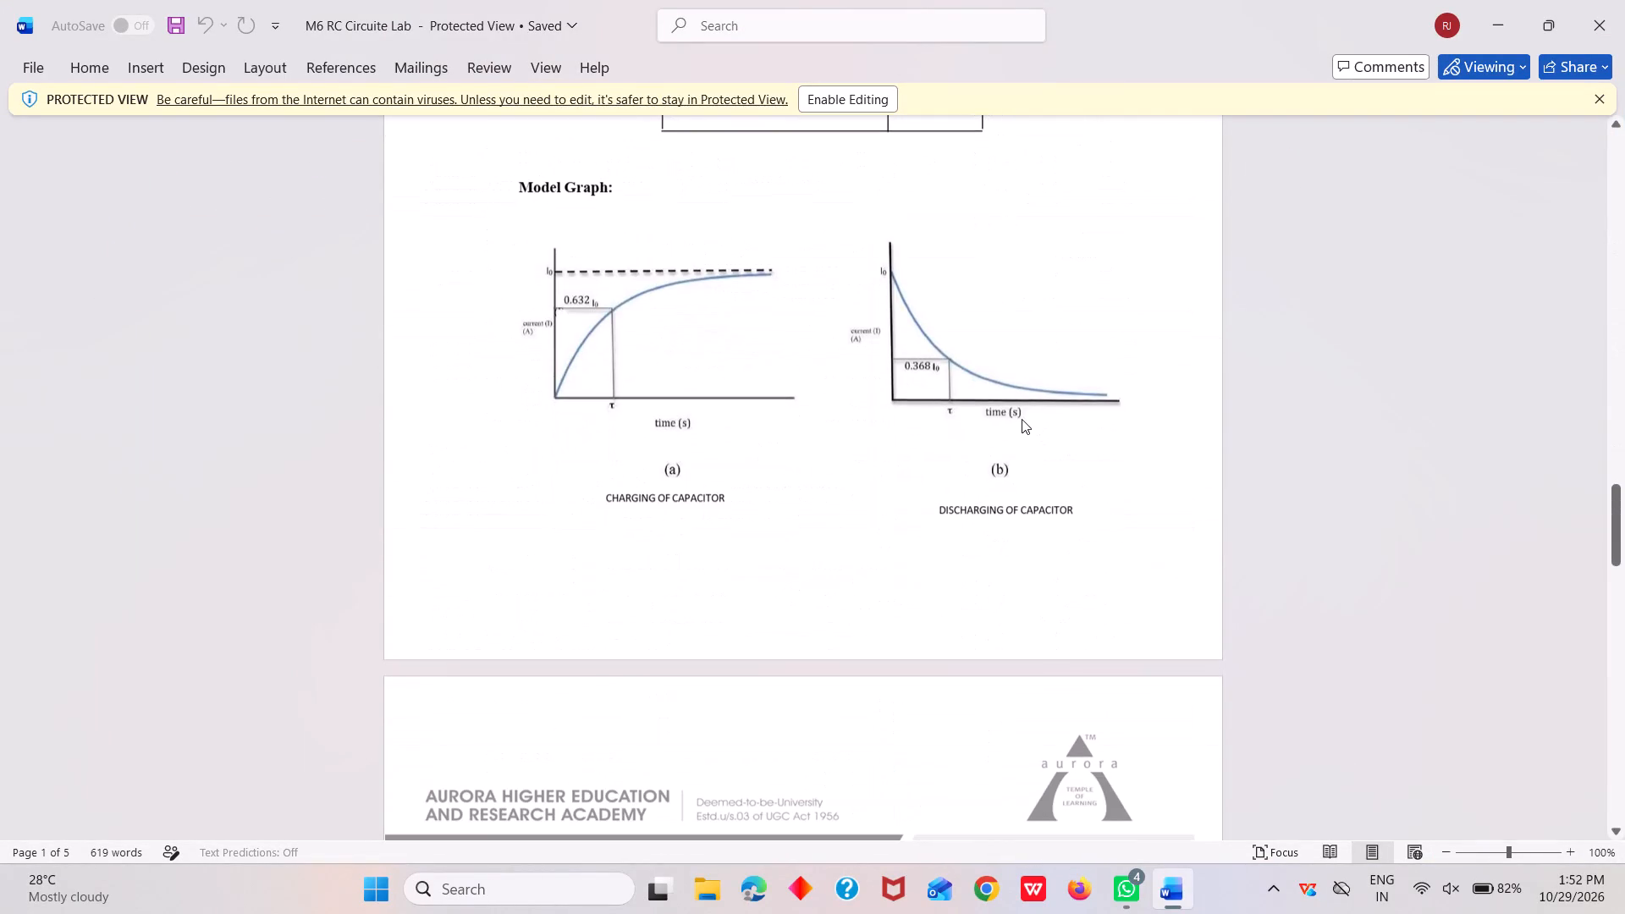
pyautogui.click(831, 93)
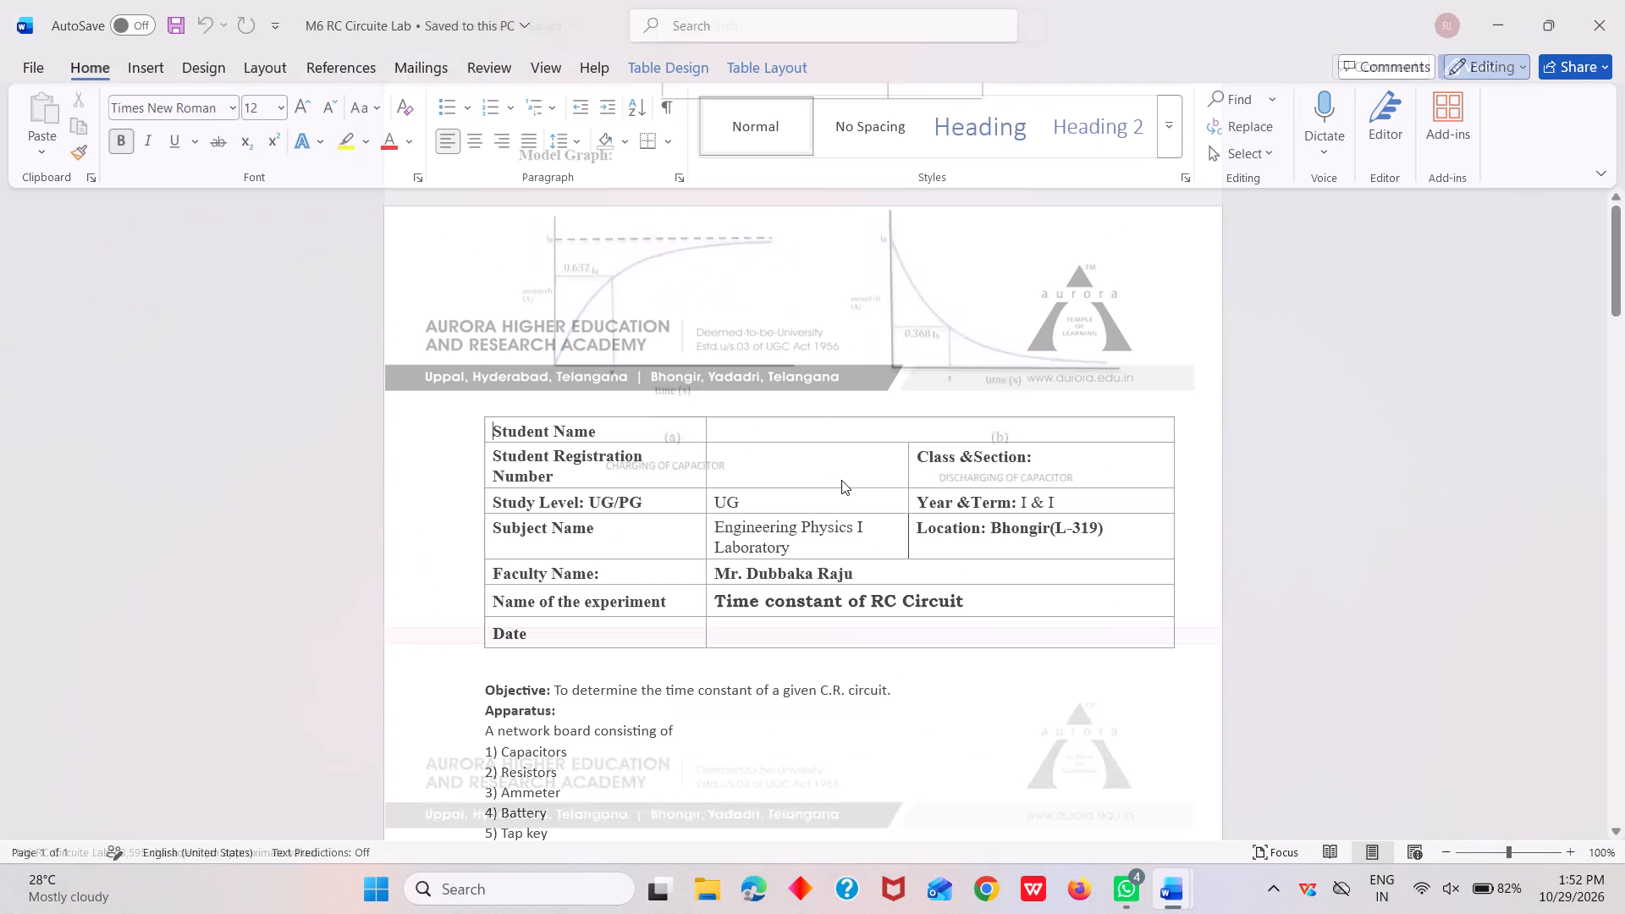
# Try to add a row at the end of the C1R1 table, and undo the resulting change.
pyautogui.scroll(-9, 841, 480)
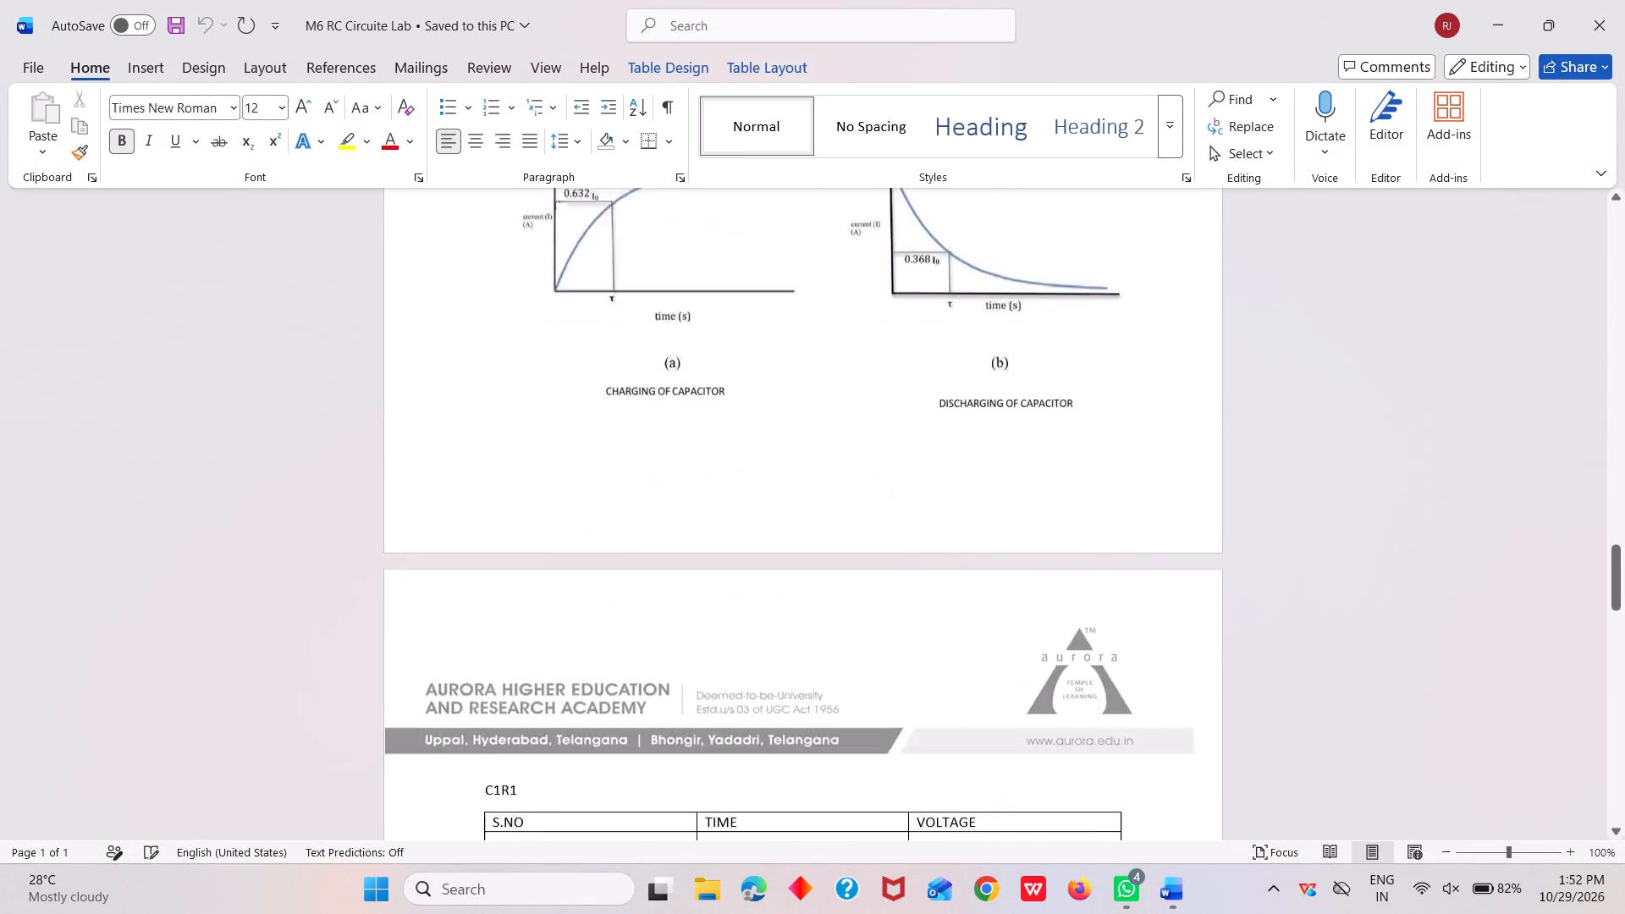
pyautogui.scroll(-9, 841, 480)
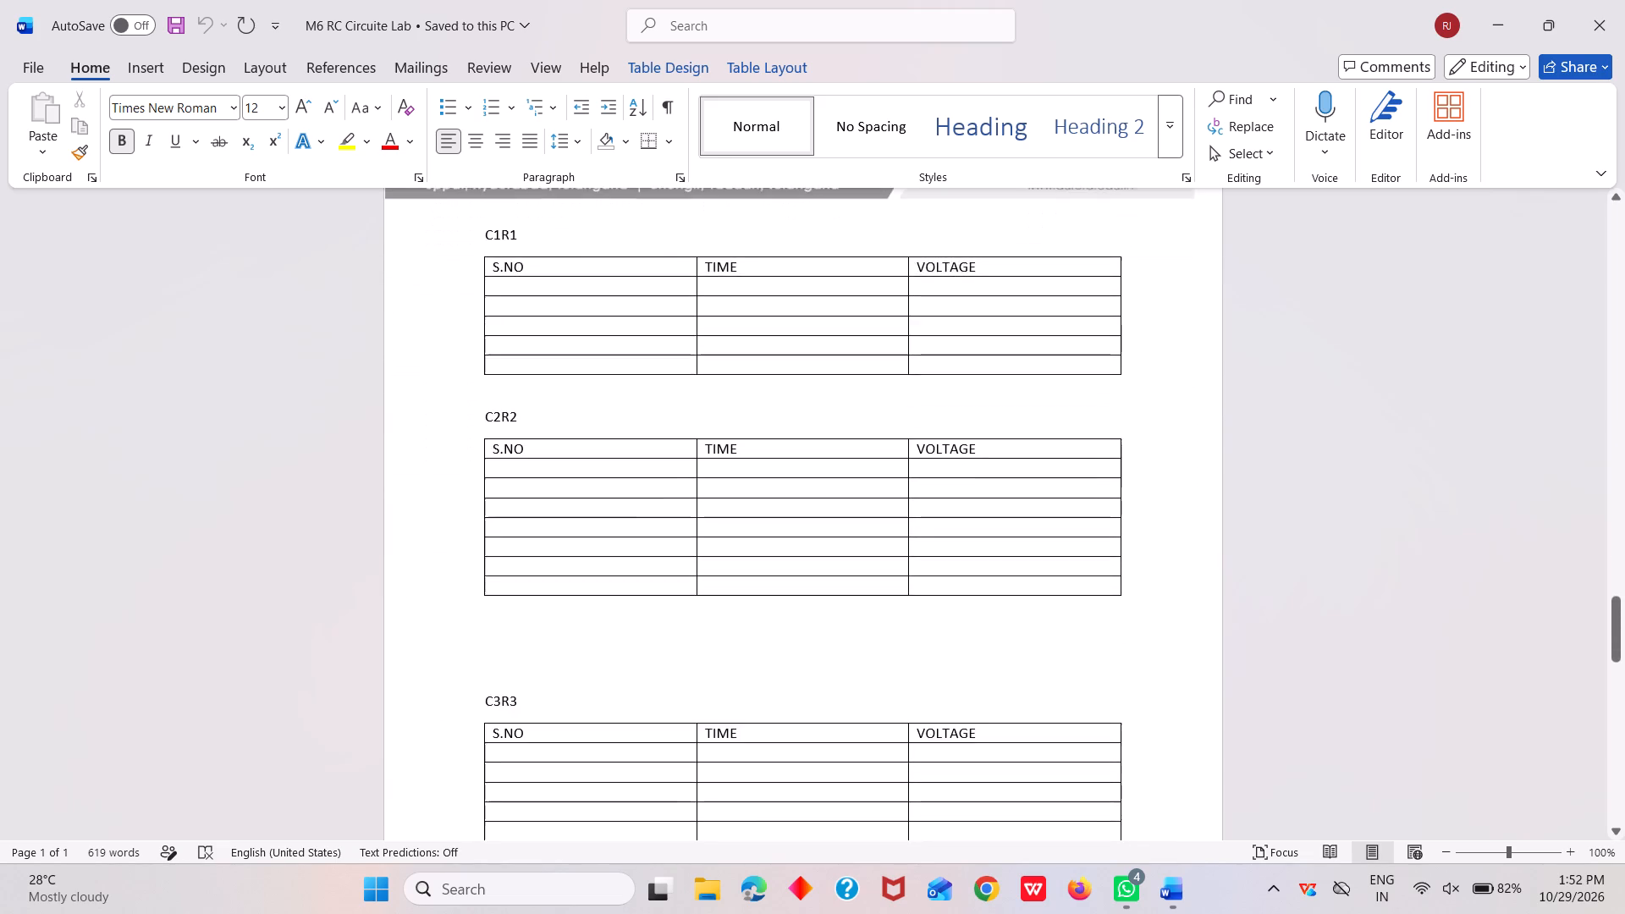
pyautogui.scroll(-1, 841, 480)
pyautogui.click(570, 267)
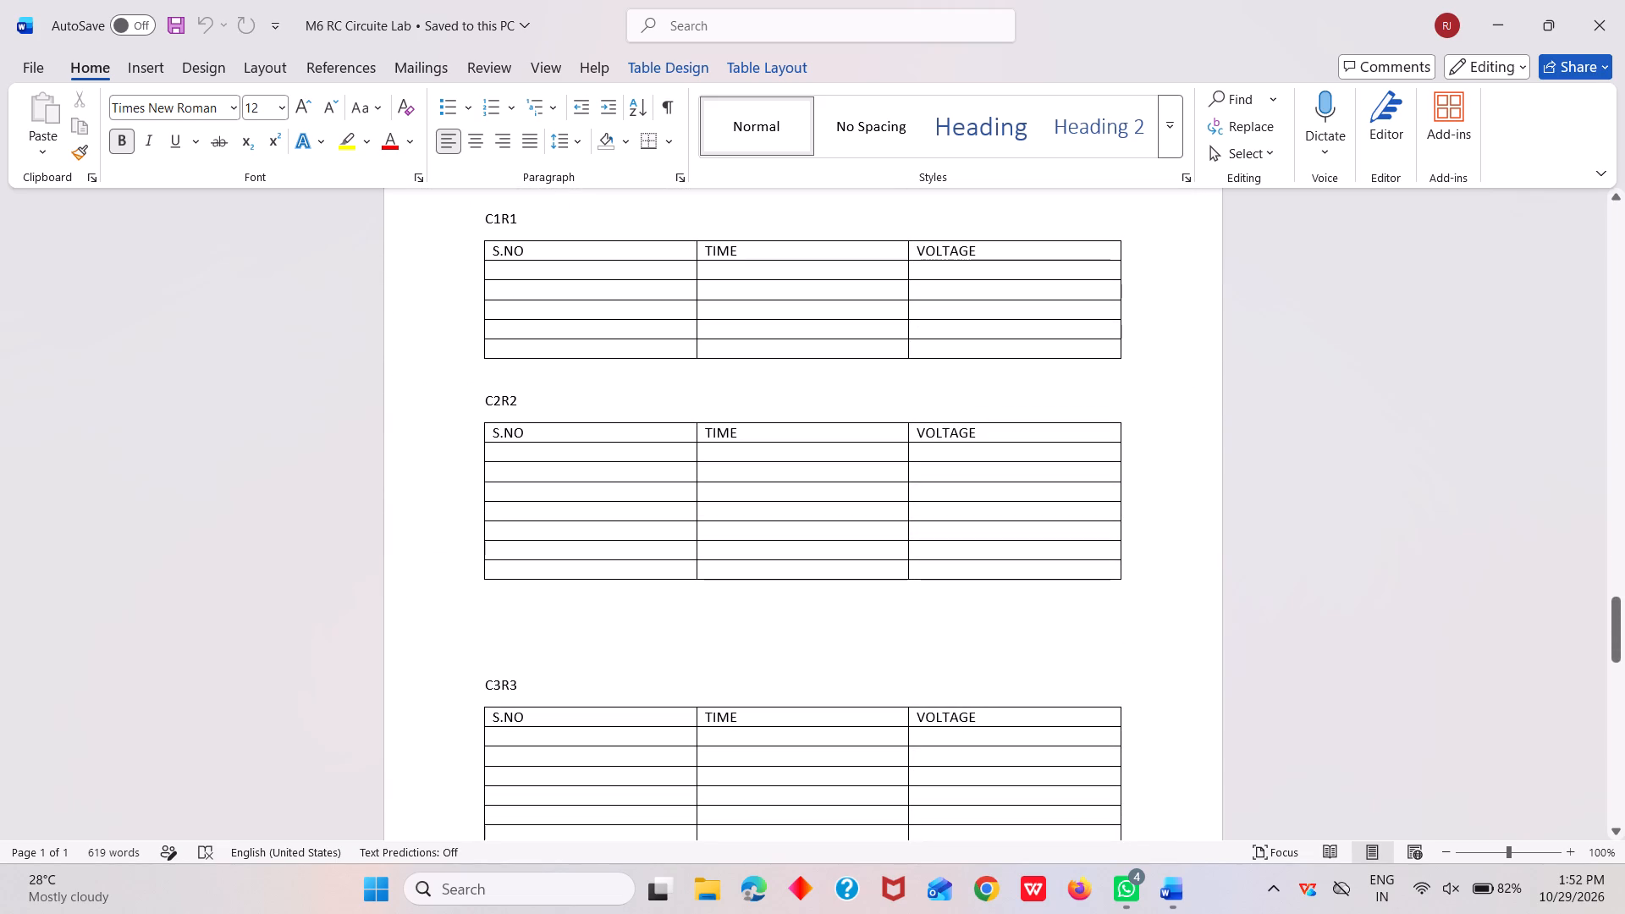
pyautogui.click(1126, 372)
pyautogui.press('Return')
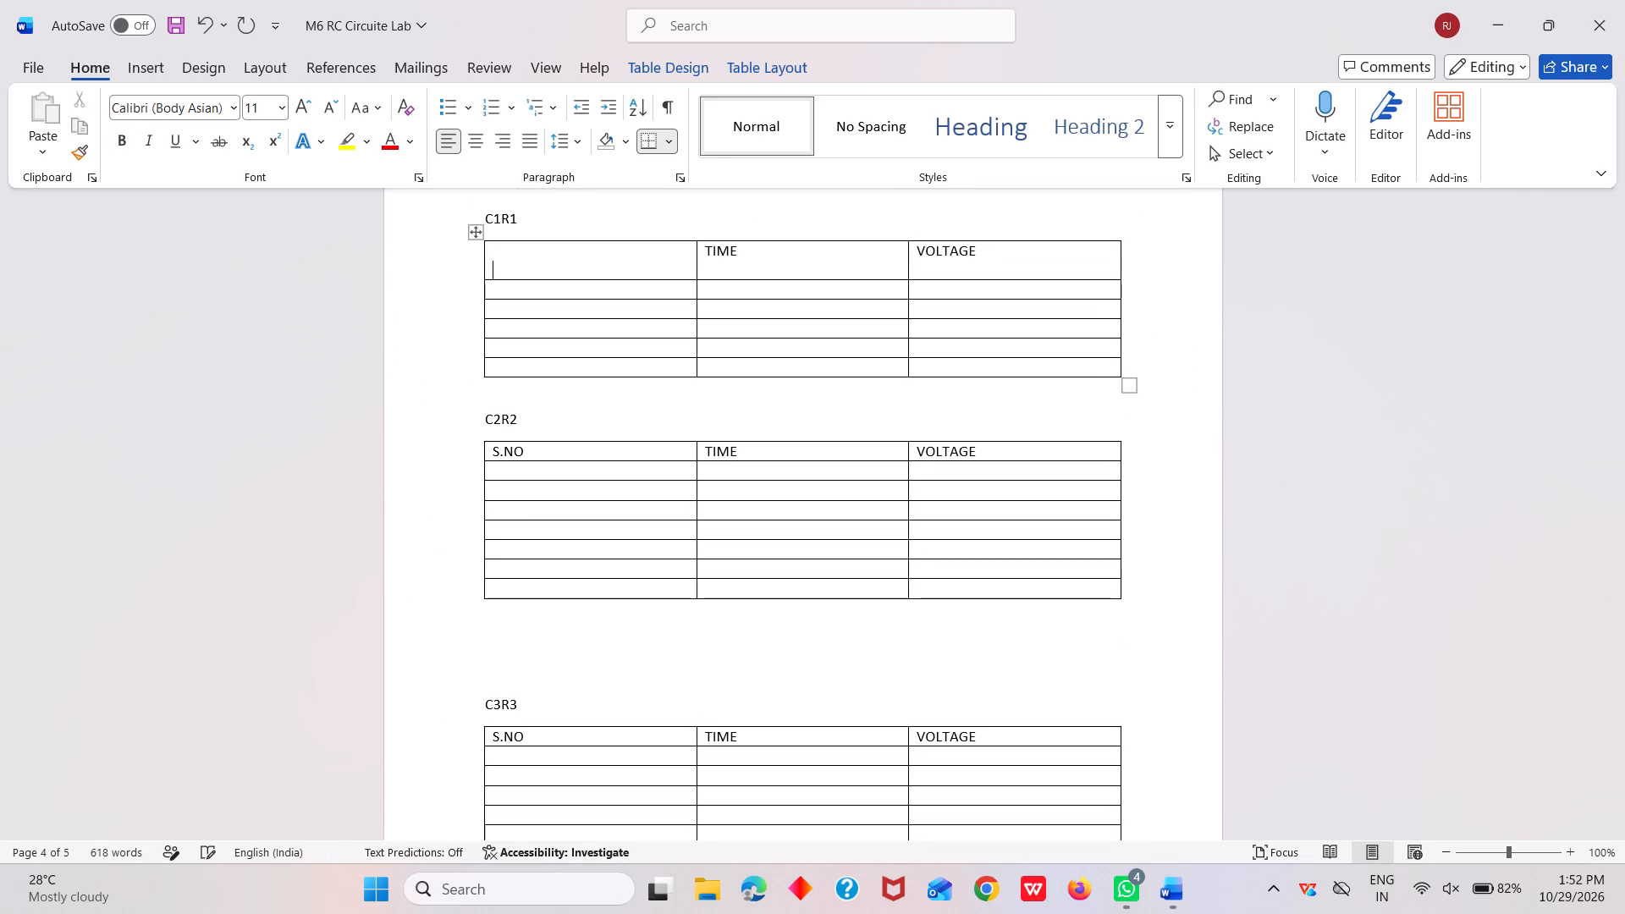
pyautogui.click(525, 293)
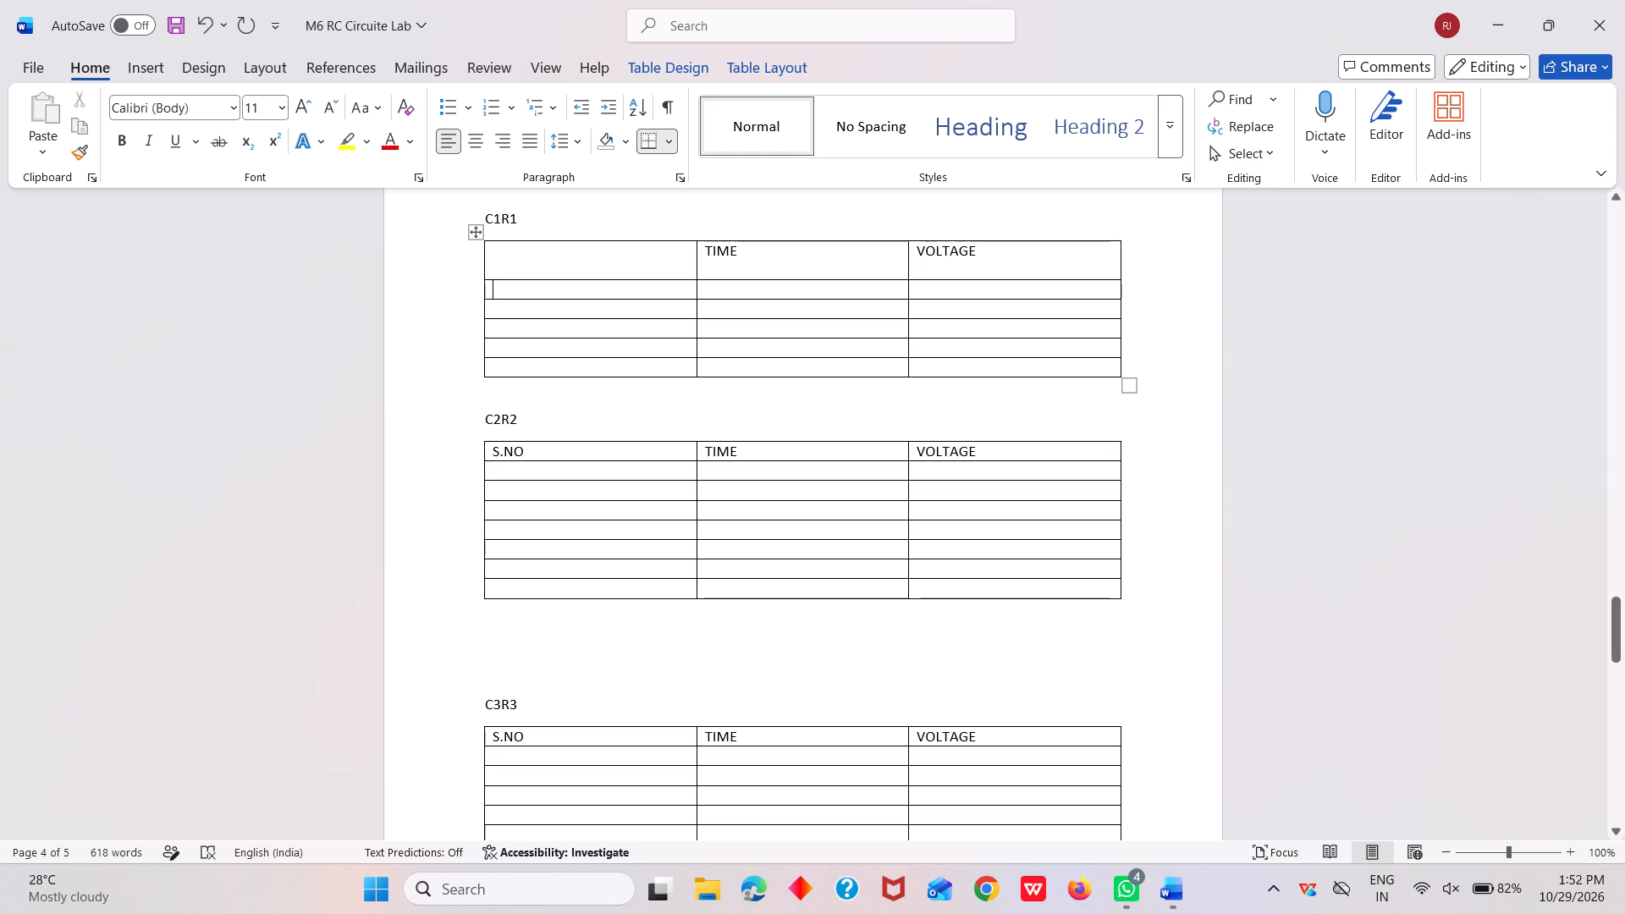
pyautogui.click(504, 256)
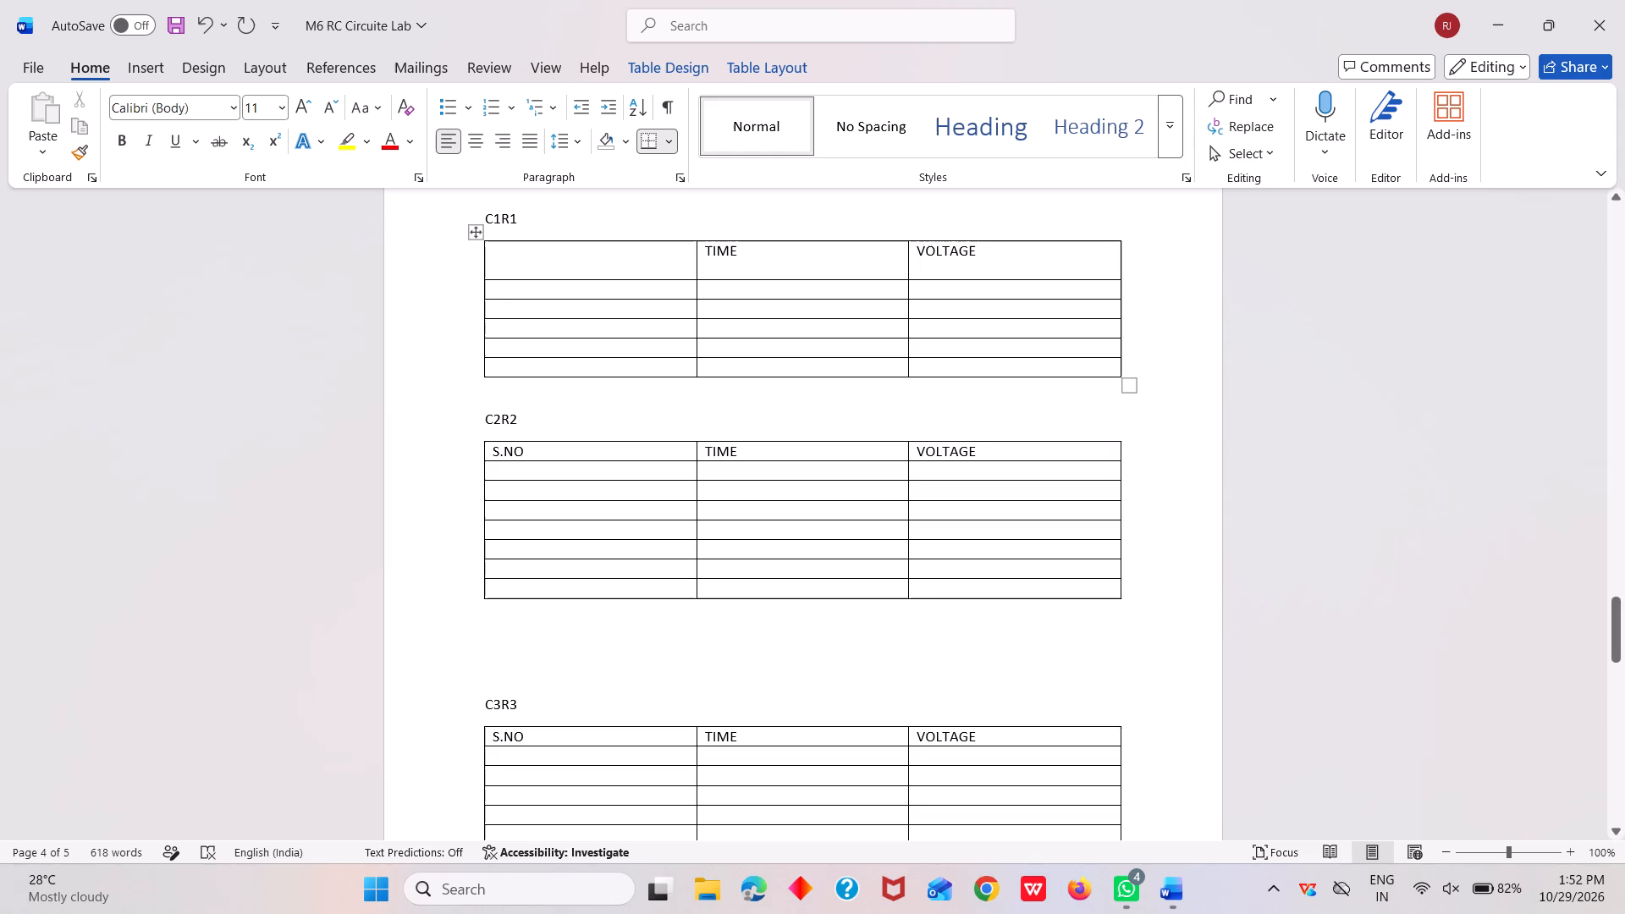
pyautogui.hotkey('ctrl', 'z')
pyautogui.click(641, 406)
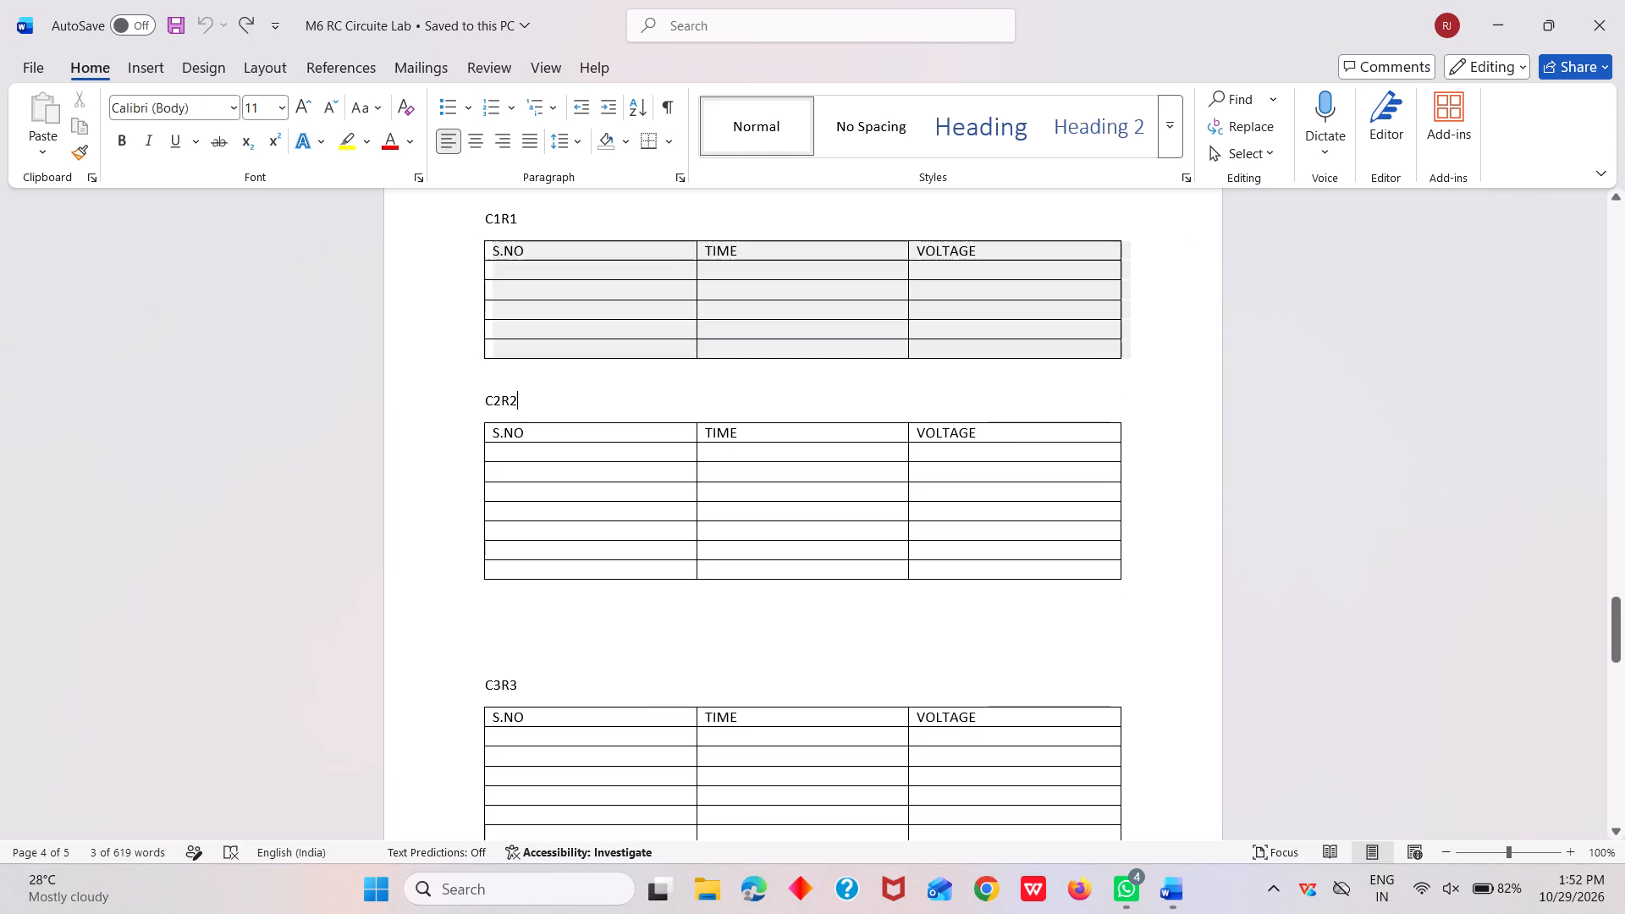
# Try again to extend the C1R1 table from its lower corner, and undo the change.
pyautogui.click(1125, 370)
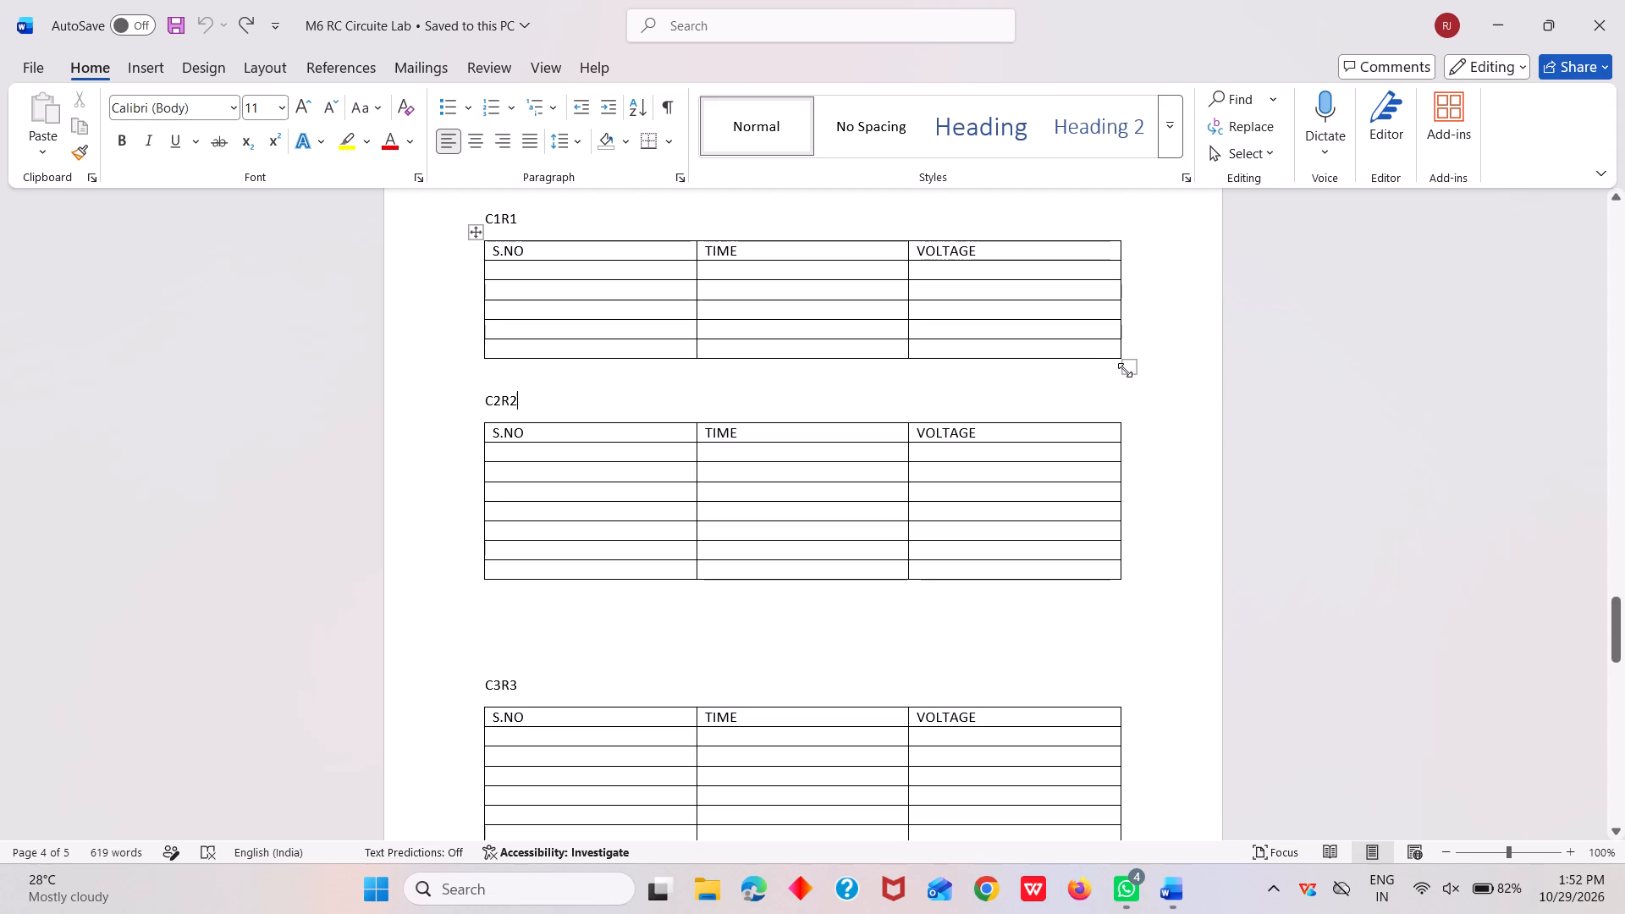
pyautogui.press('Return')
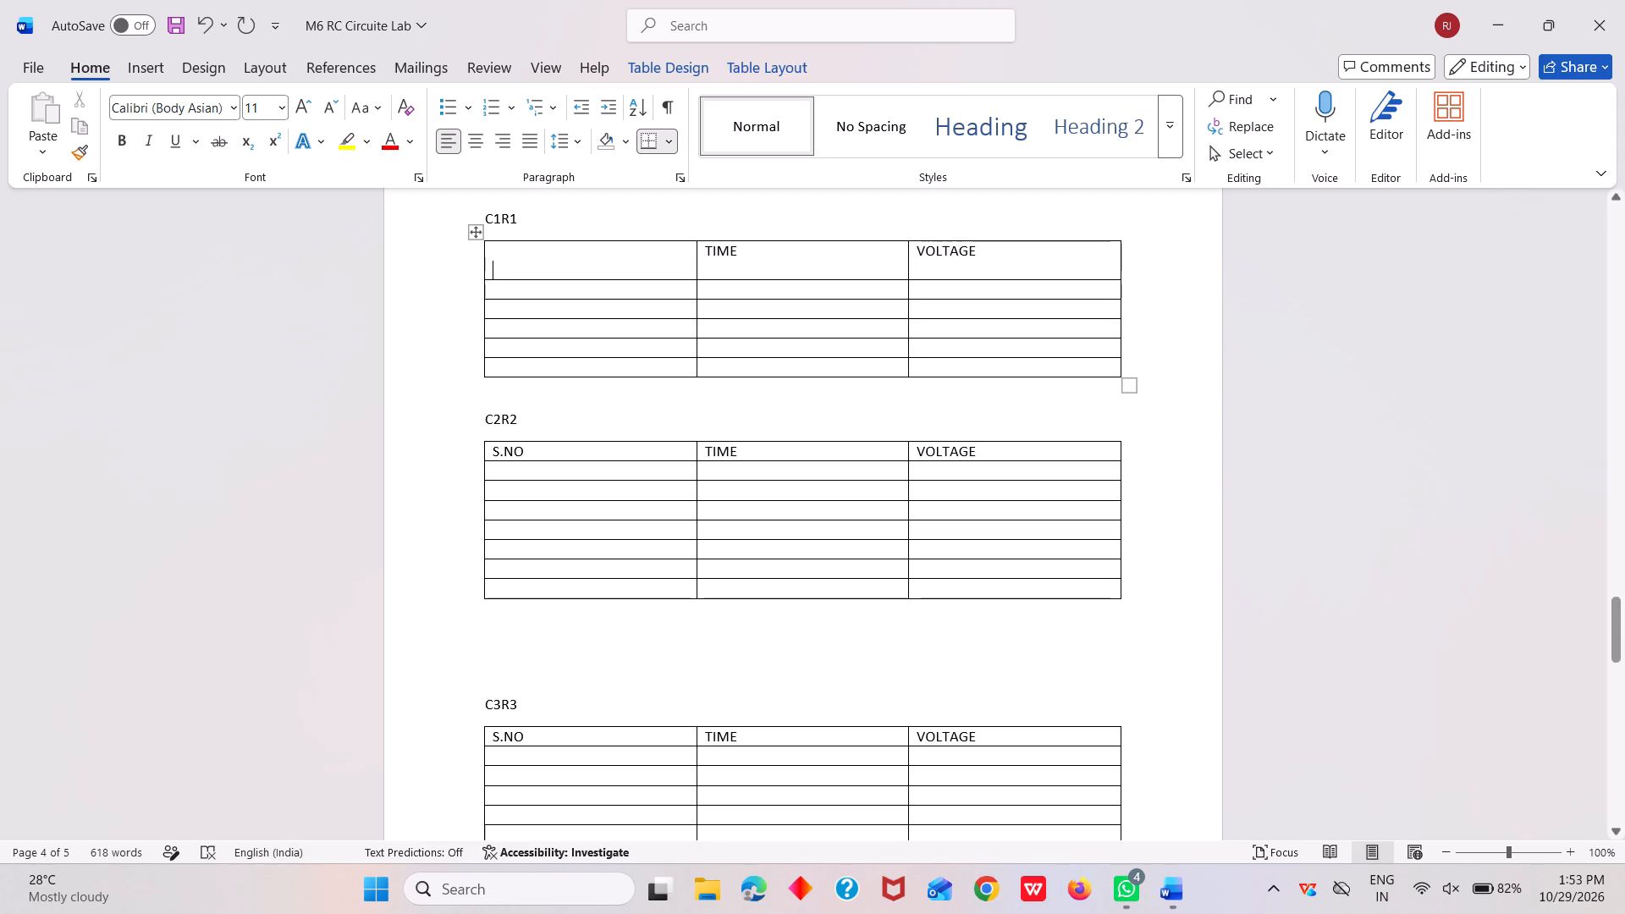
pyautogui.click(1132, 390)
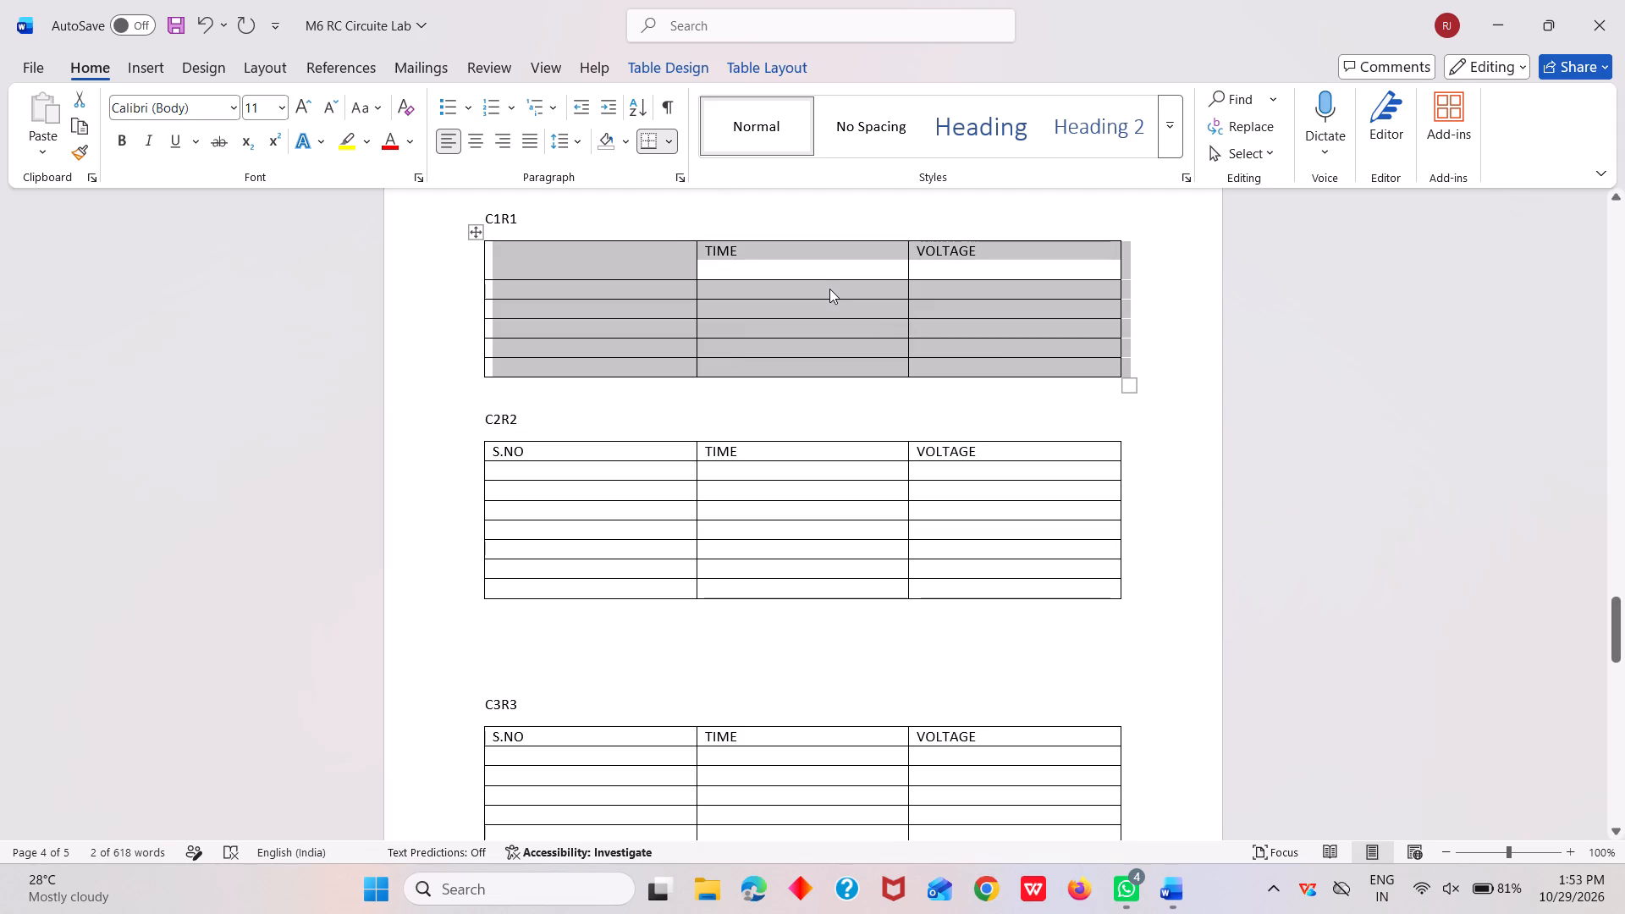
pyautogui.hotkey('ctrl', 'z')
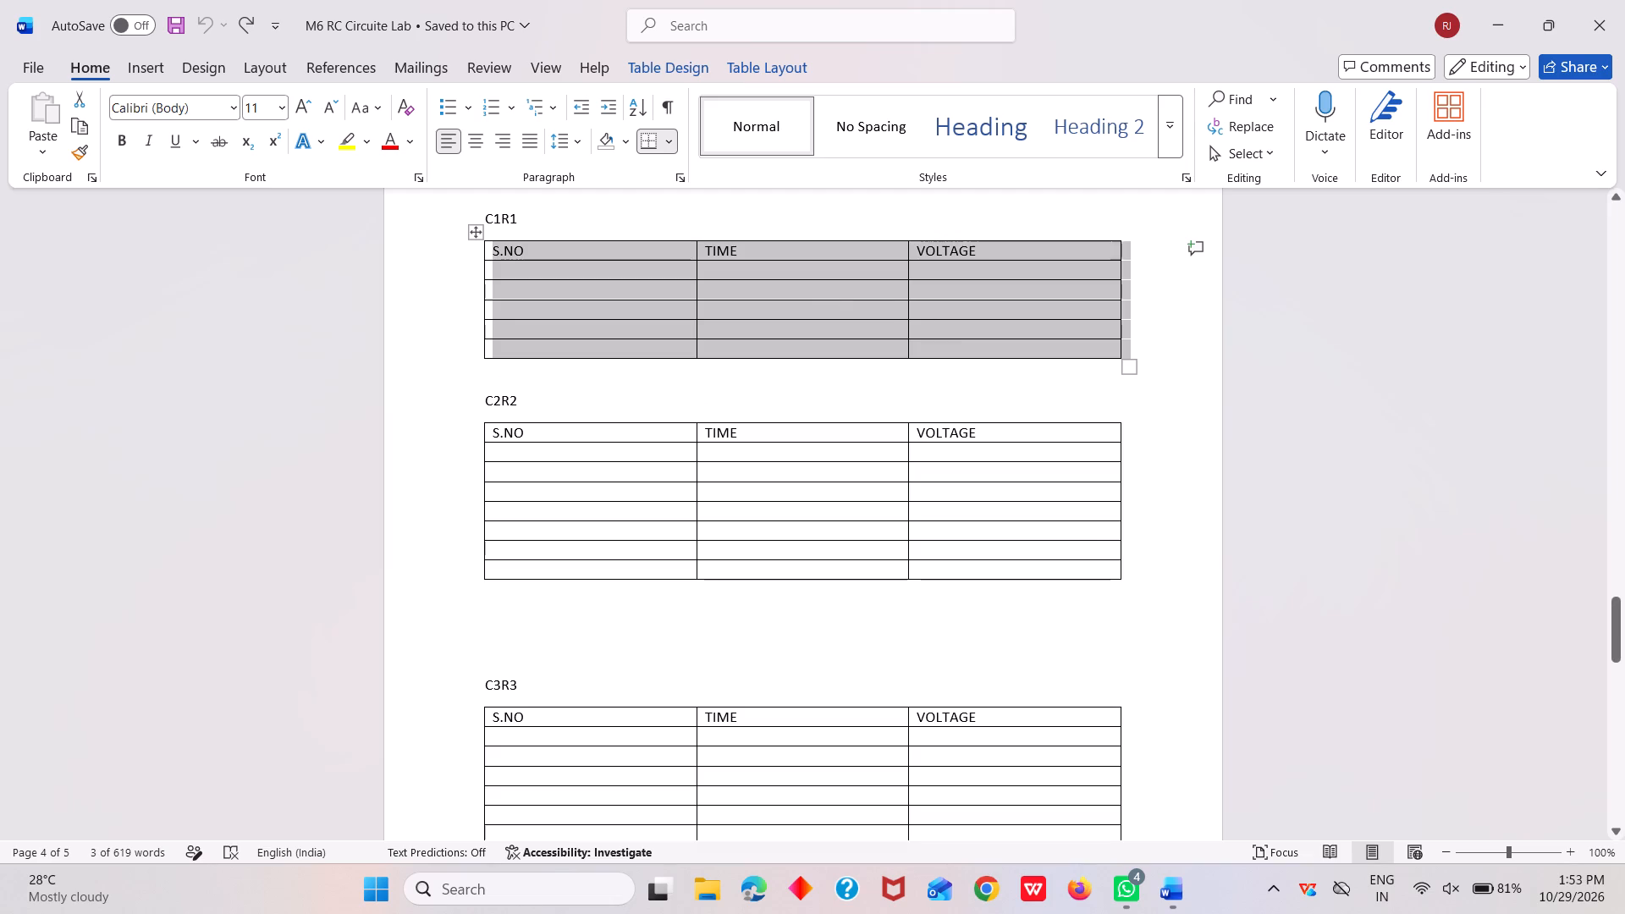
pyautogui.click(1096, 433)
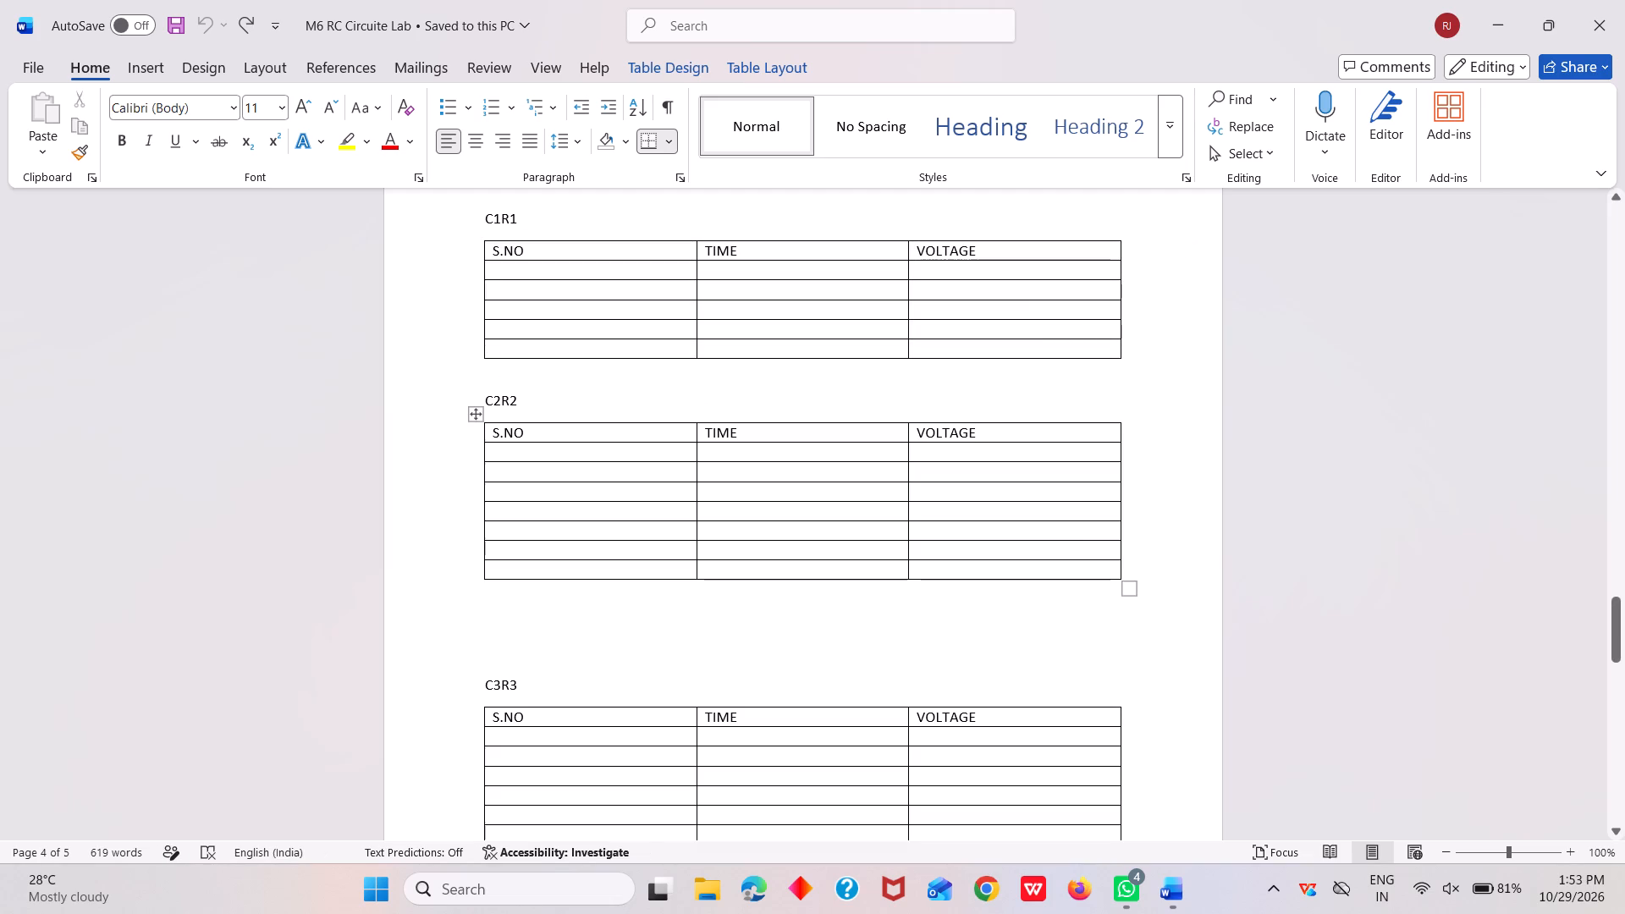
# Fill the TIME column of the C1R1 table with 5, 10, 15, 20 and 25.
pyautogui.click(506, 273)
pyautogui.click(762, 271)
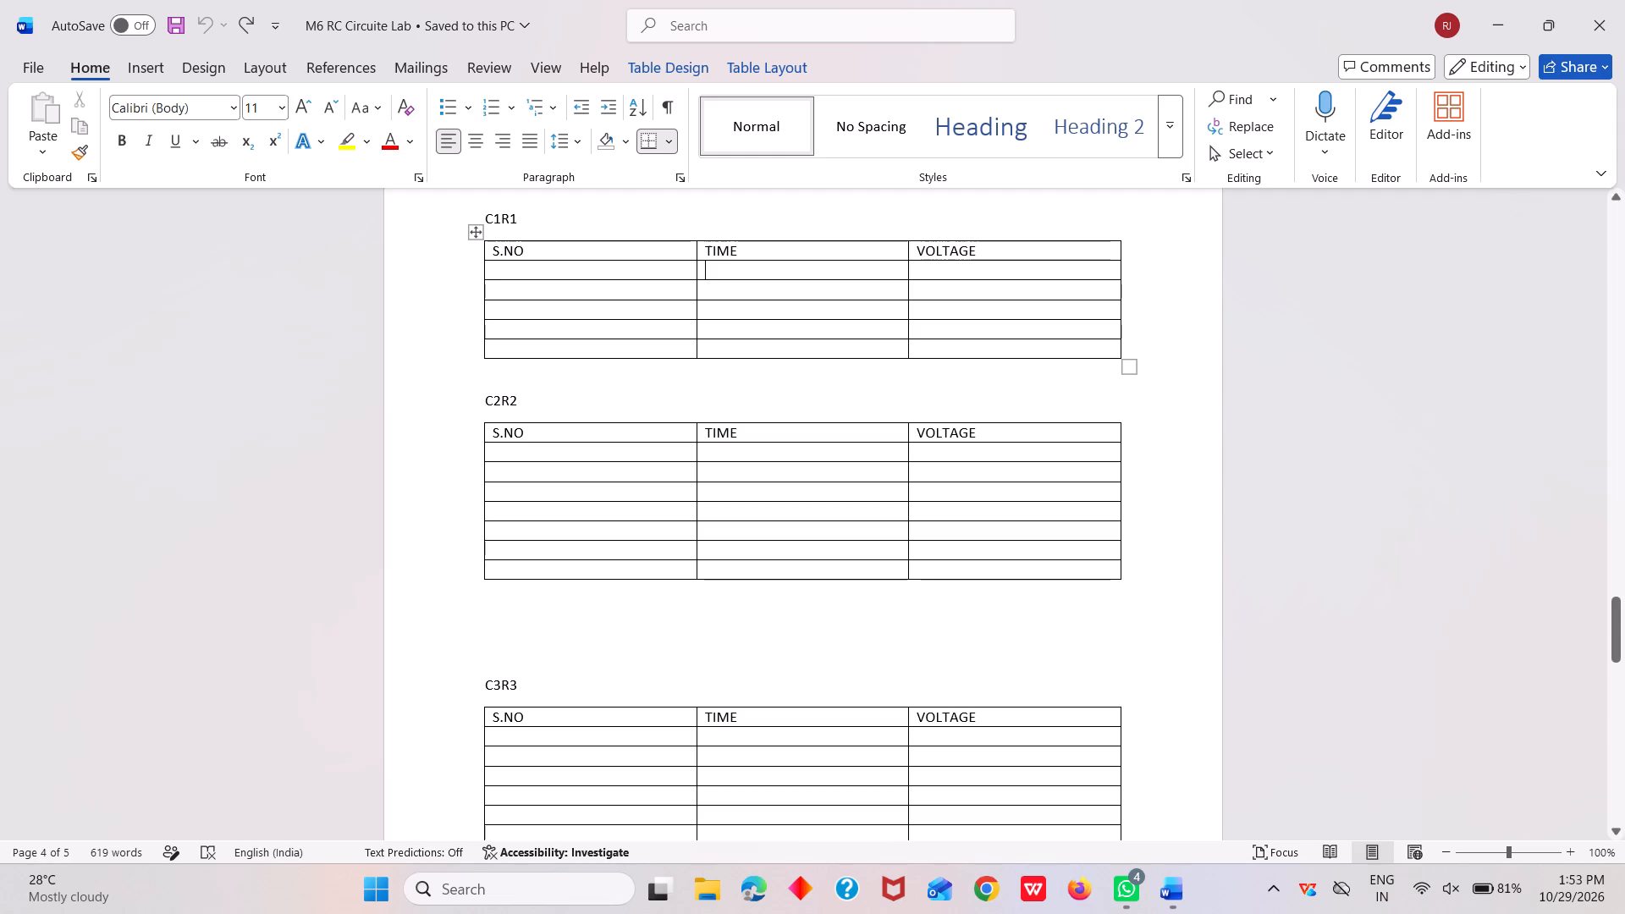
pyautogui.press('5')
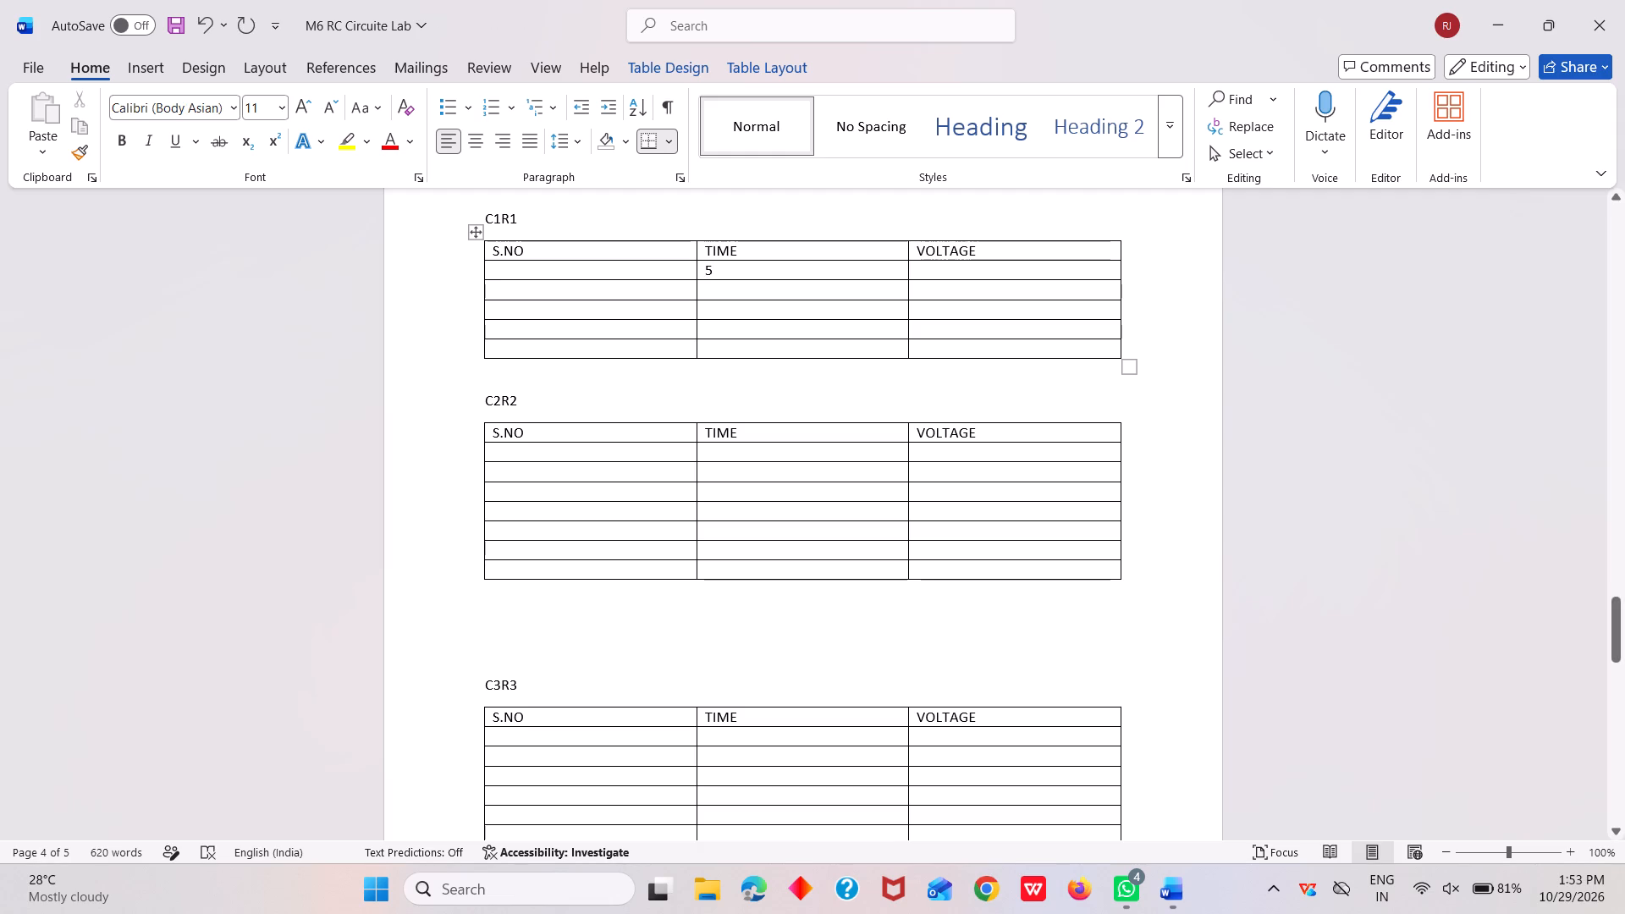
pyautogui.click(710, 287)
pyautogui.write('10')
pyautogui.click(712, 306)
pyautogui.write('15')
pyautogui.click(712, 332)
pyautogui.write('20')
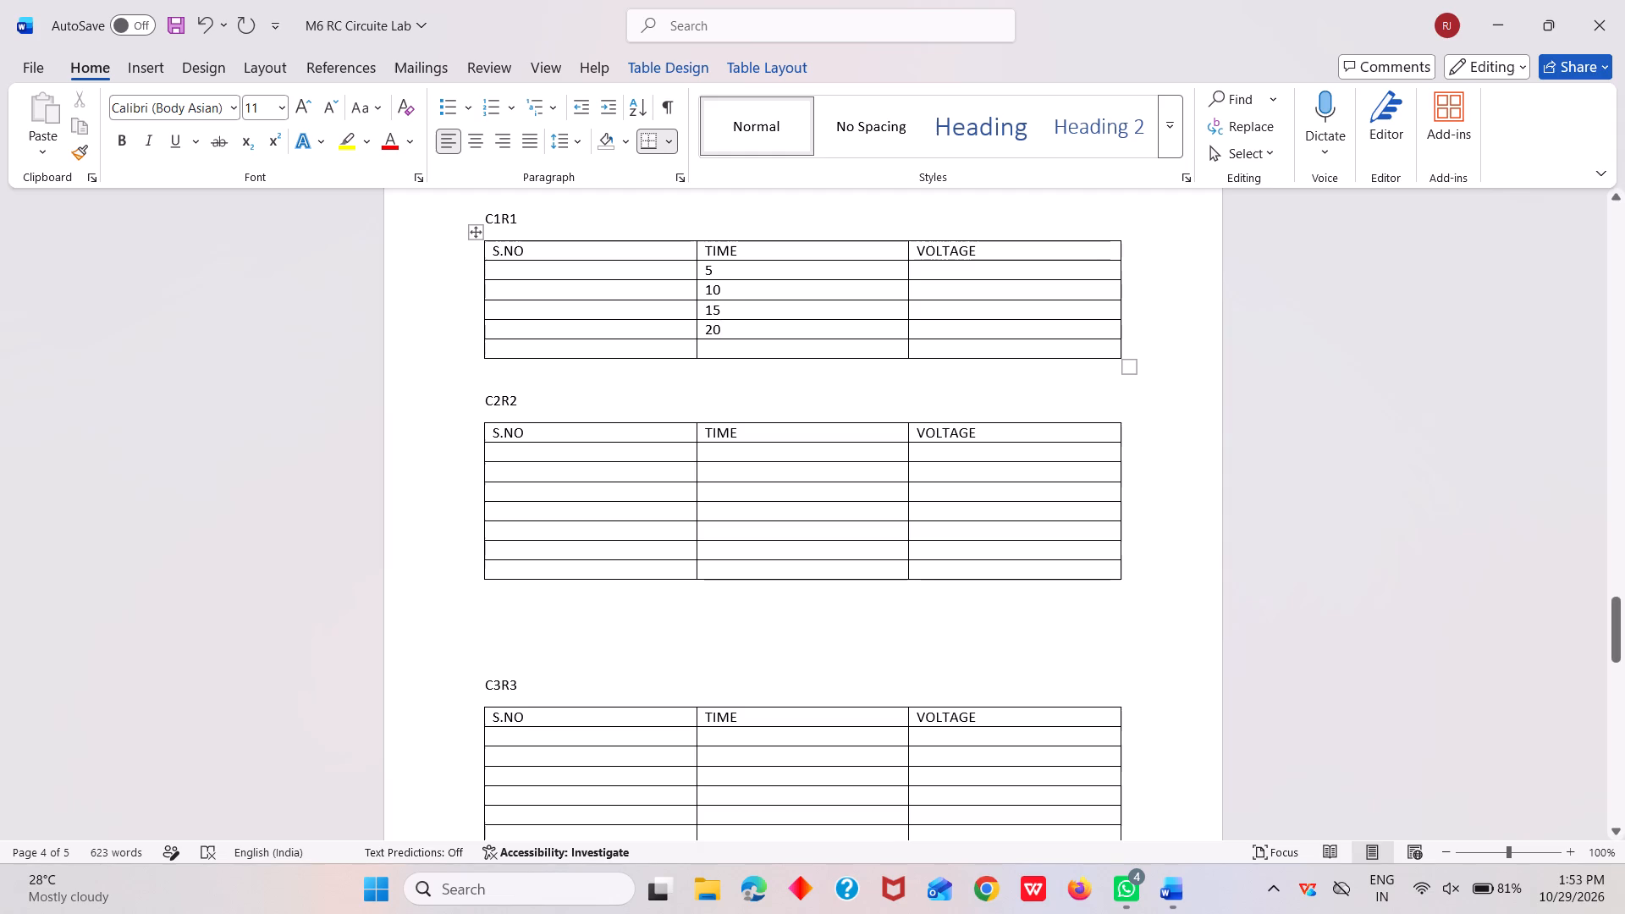
pyautogui.click(719, 350)
pyautogui.write('25')
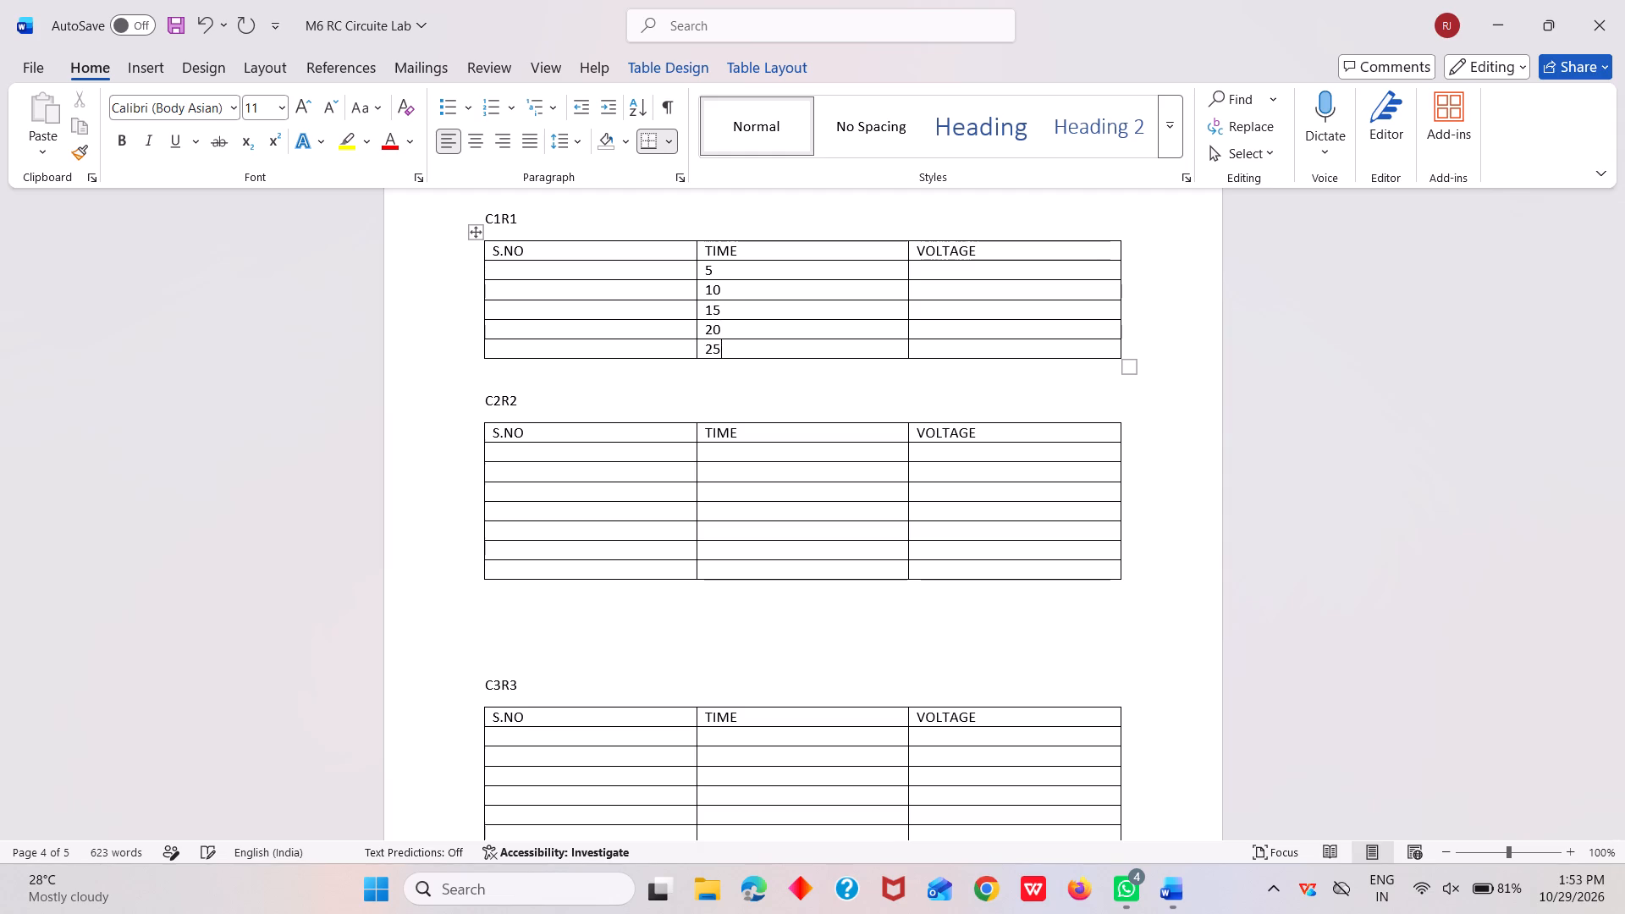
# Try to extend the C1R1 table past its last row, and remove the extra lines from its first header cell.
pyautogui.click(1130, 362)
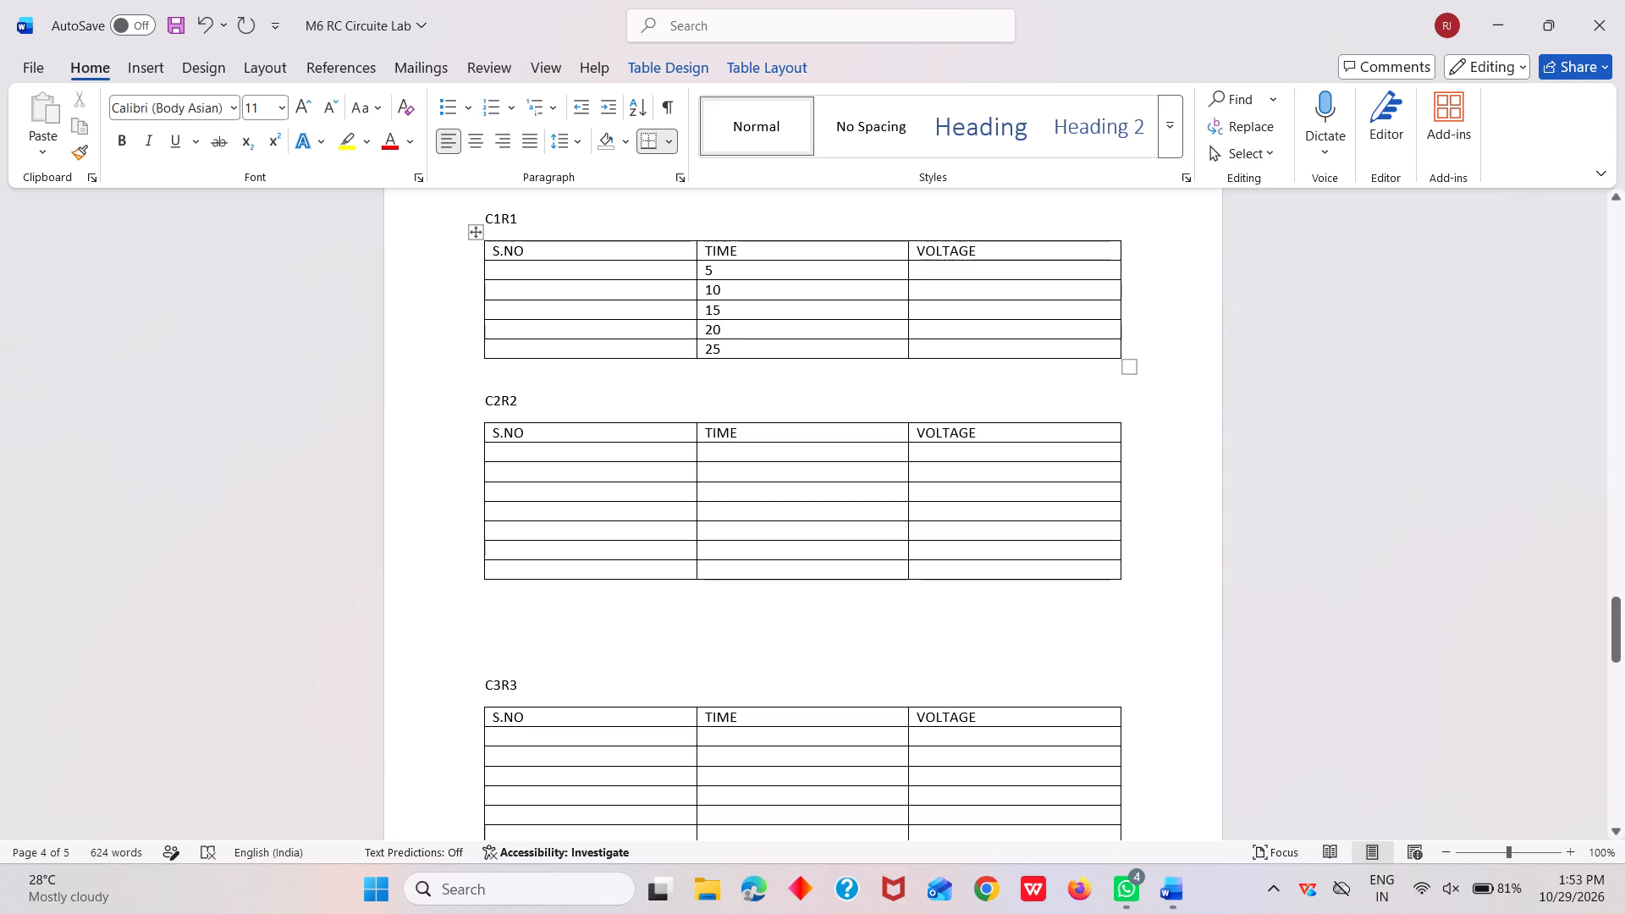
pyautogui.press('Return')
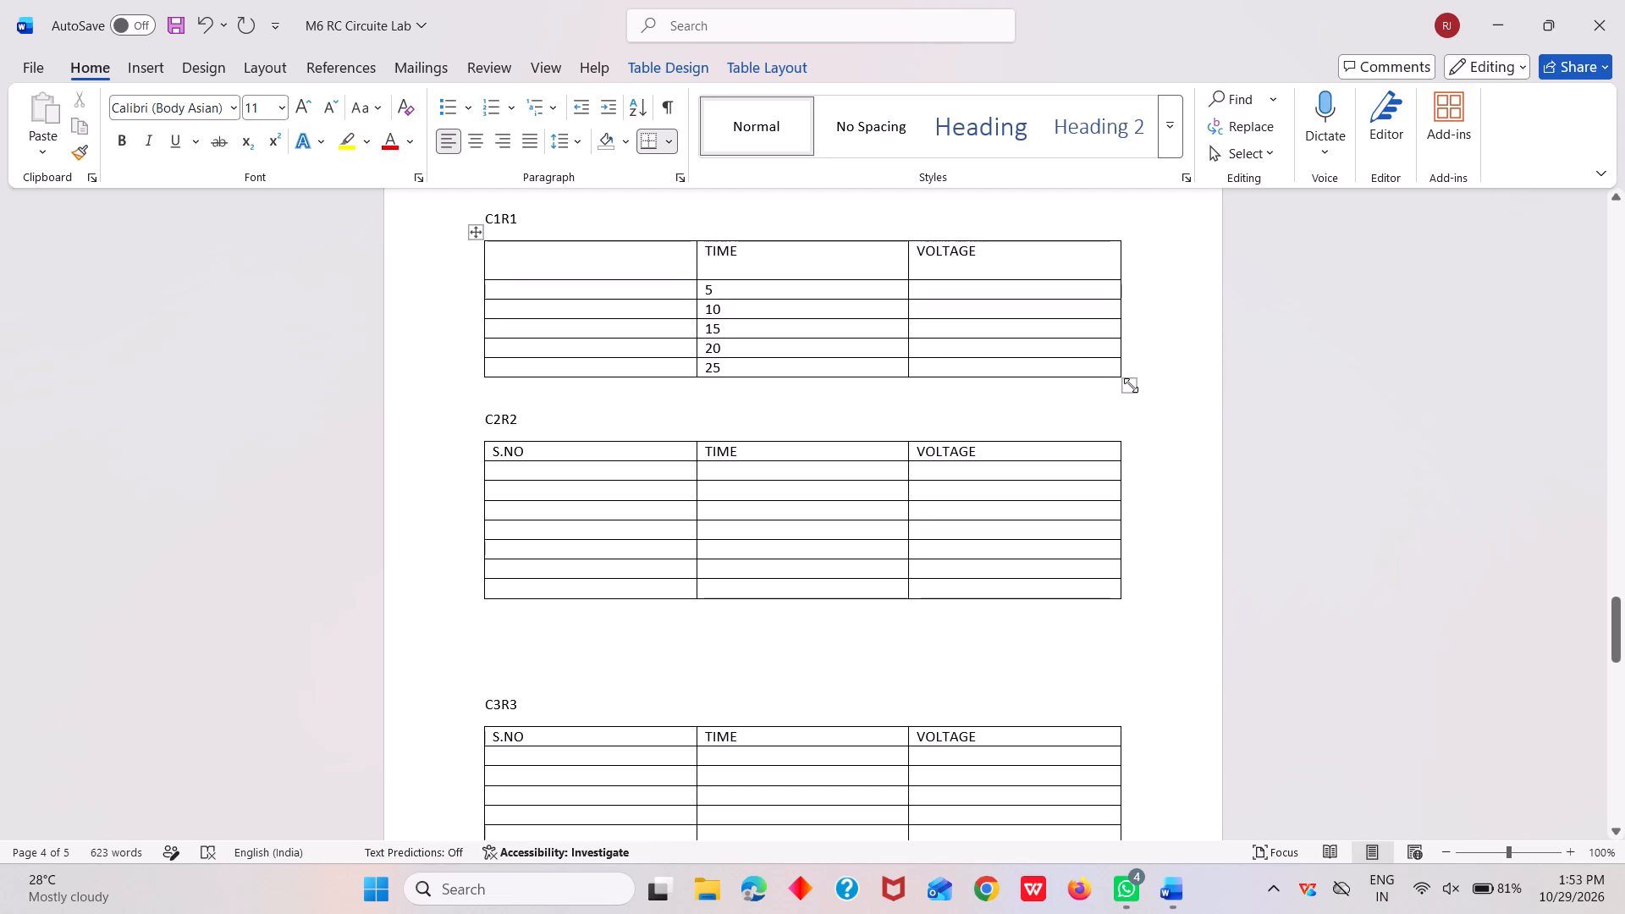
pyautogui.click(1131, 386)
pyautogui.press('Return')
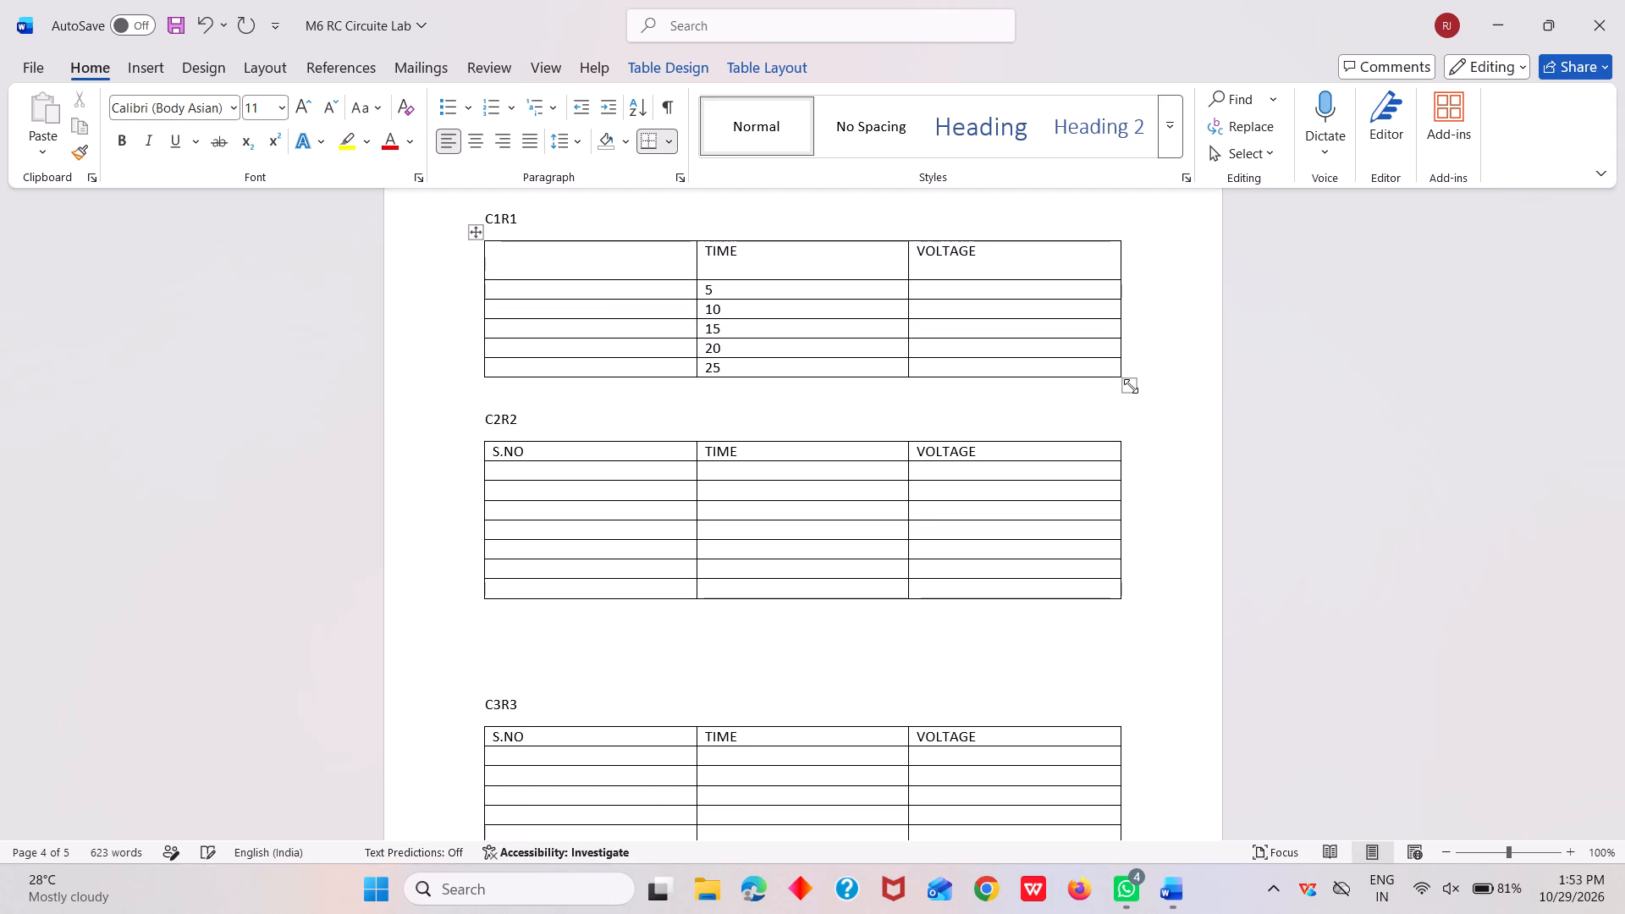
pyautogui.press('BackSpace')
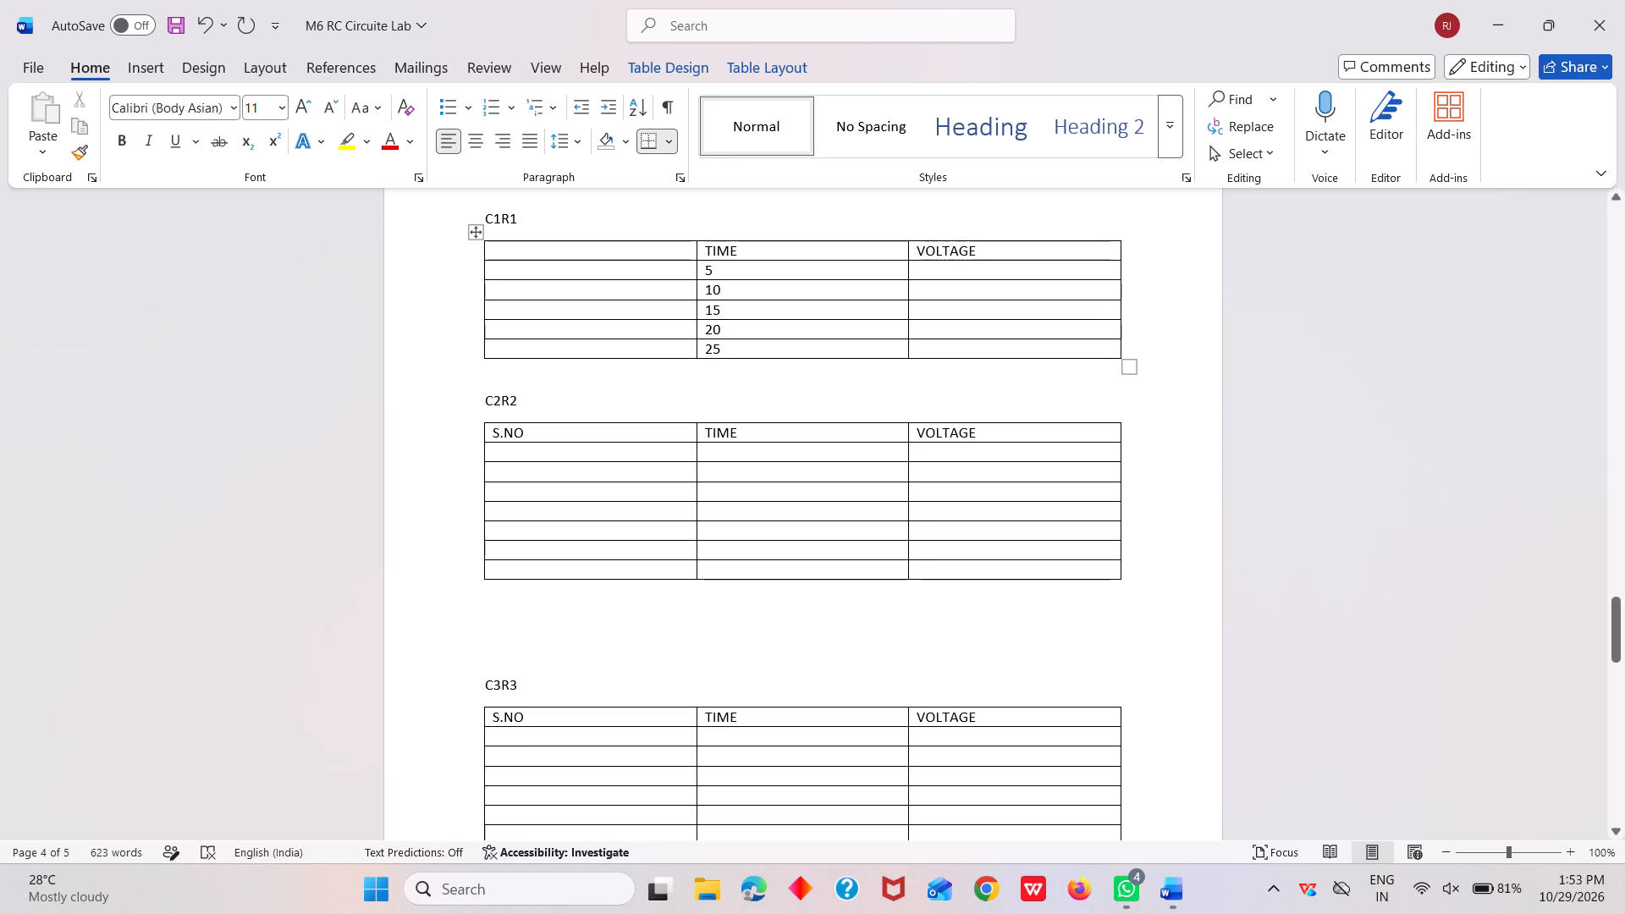
# Insert two empty rows above the last row of the C1R1 table, the one with time 25.
pyautogui.click(1064, 352)
pyautogui.moveTo(490, 350); pyautogui.dragTo(998, 344)
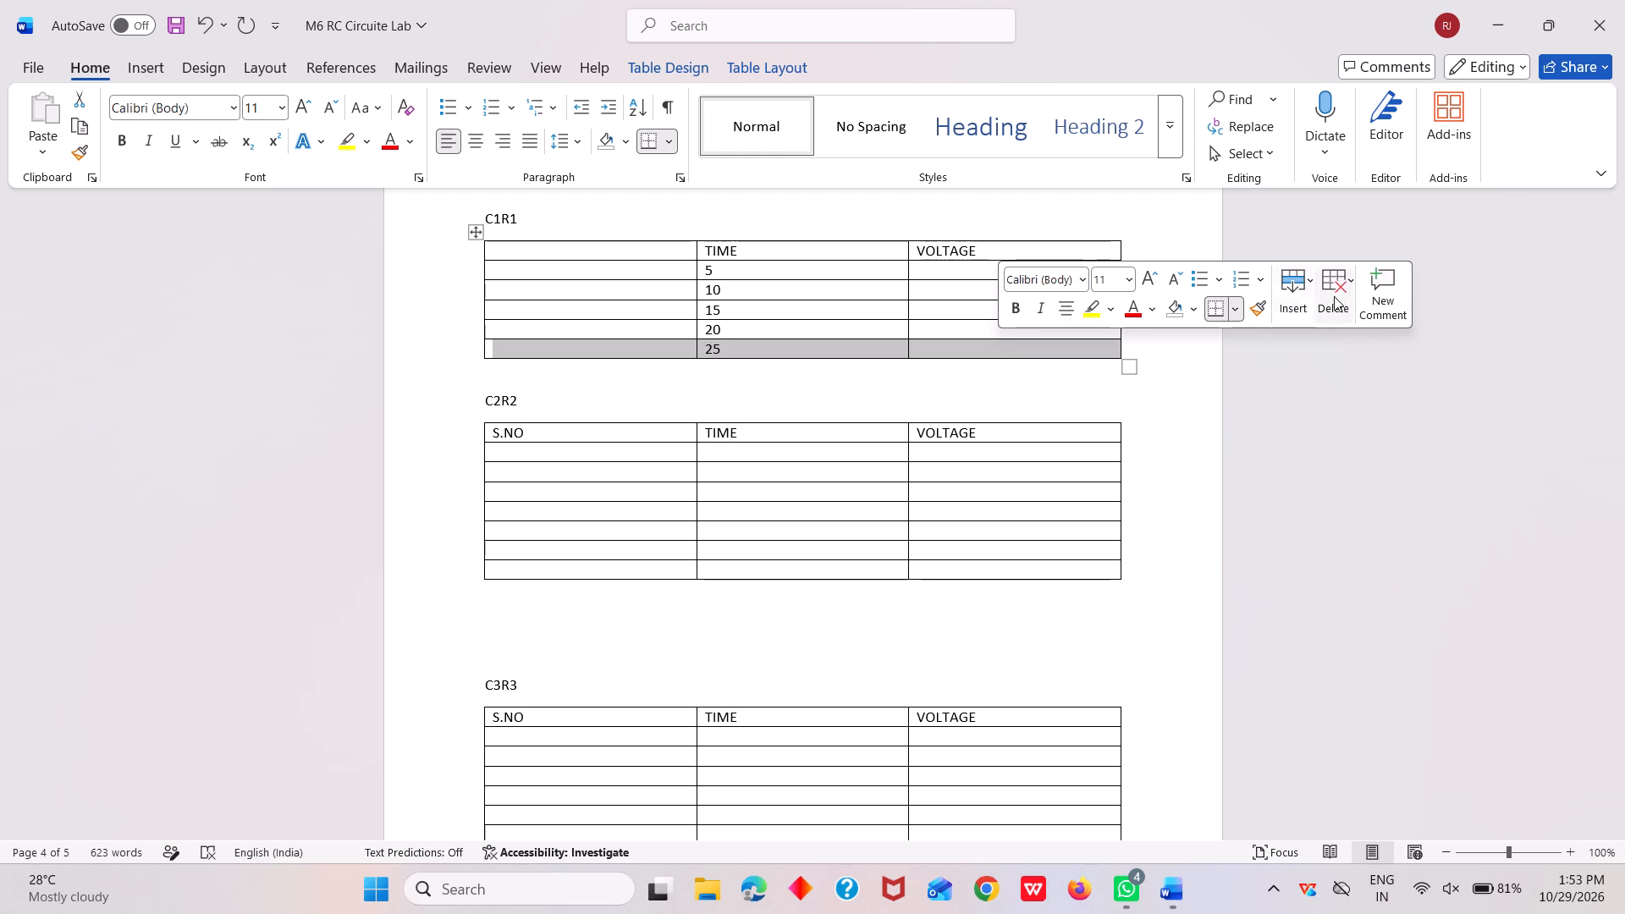
pyautogui.click(1288, 300)
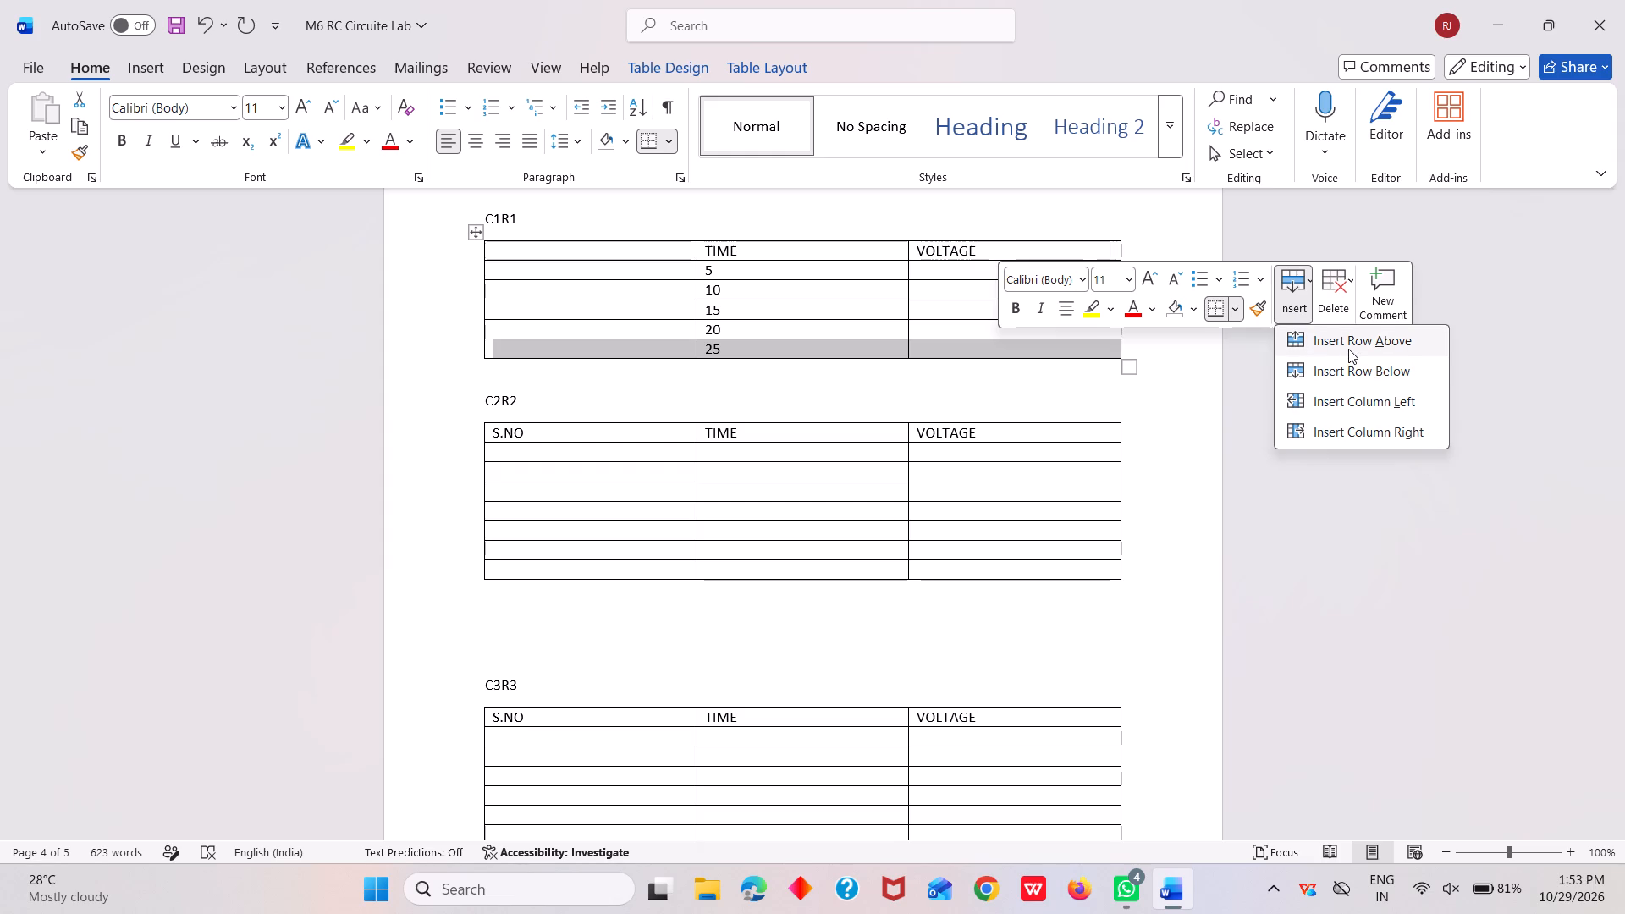
pyautogui.click(1348, 349)
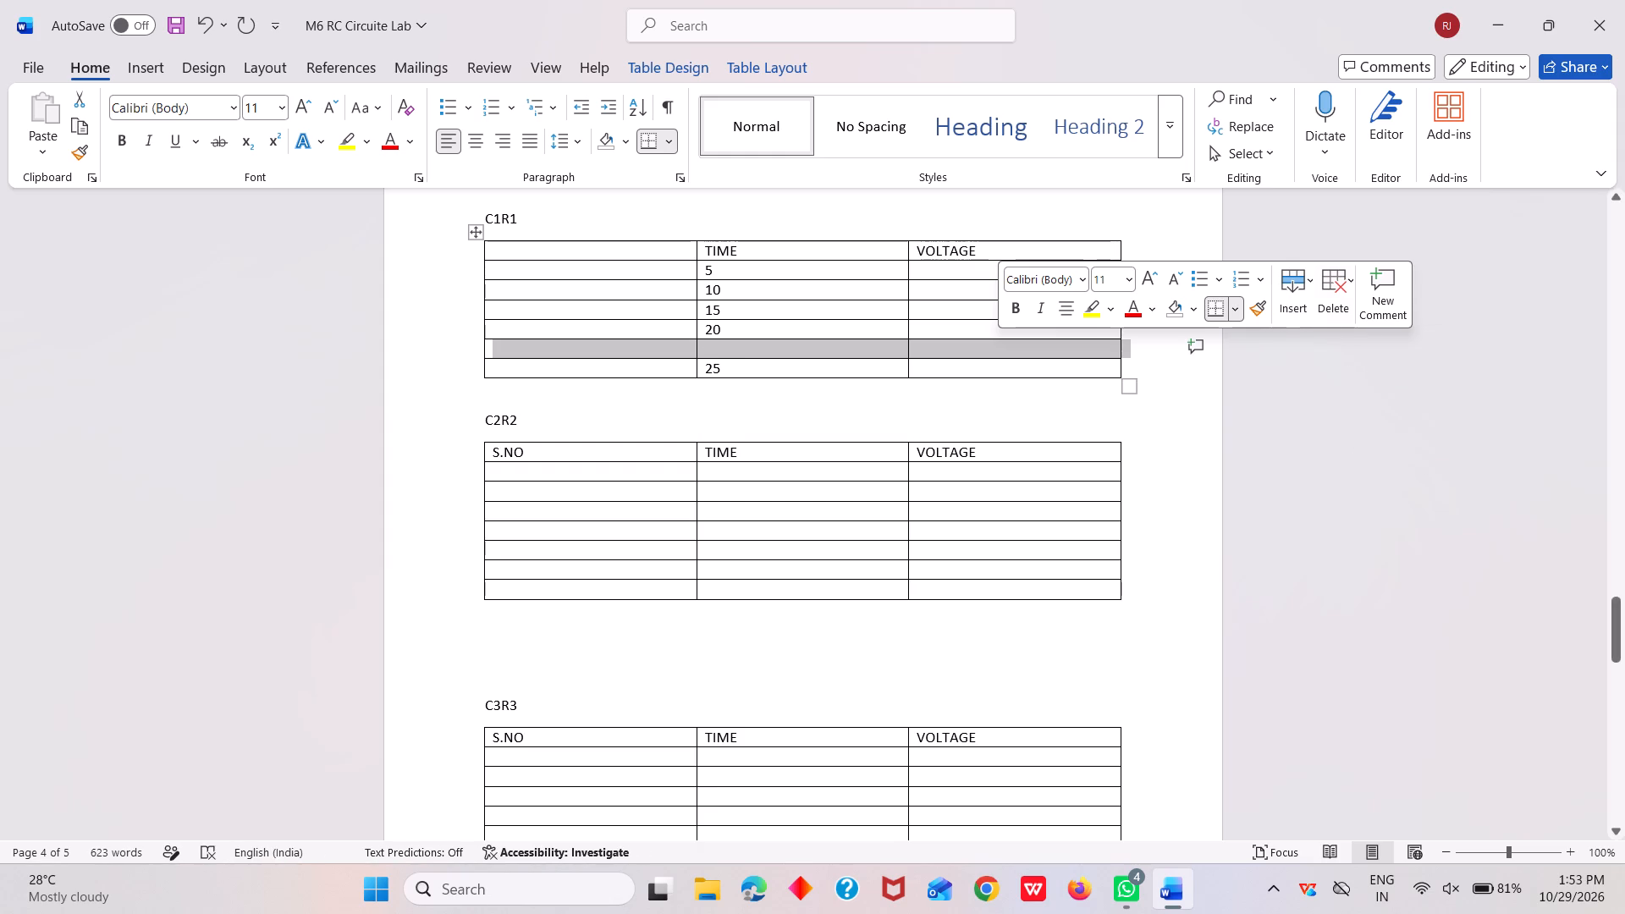
pyautogui.click(1283, 278)
pyautogui.click(1348, 335)
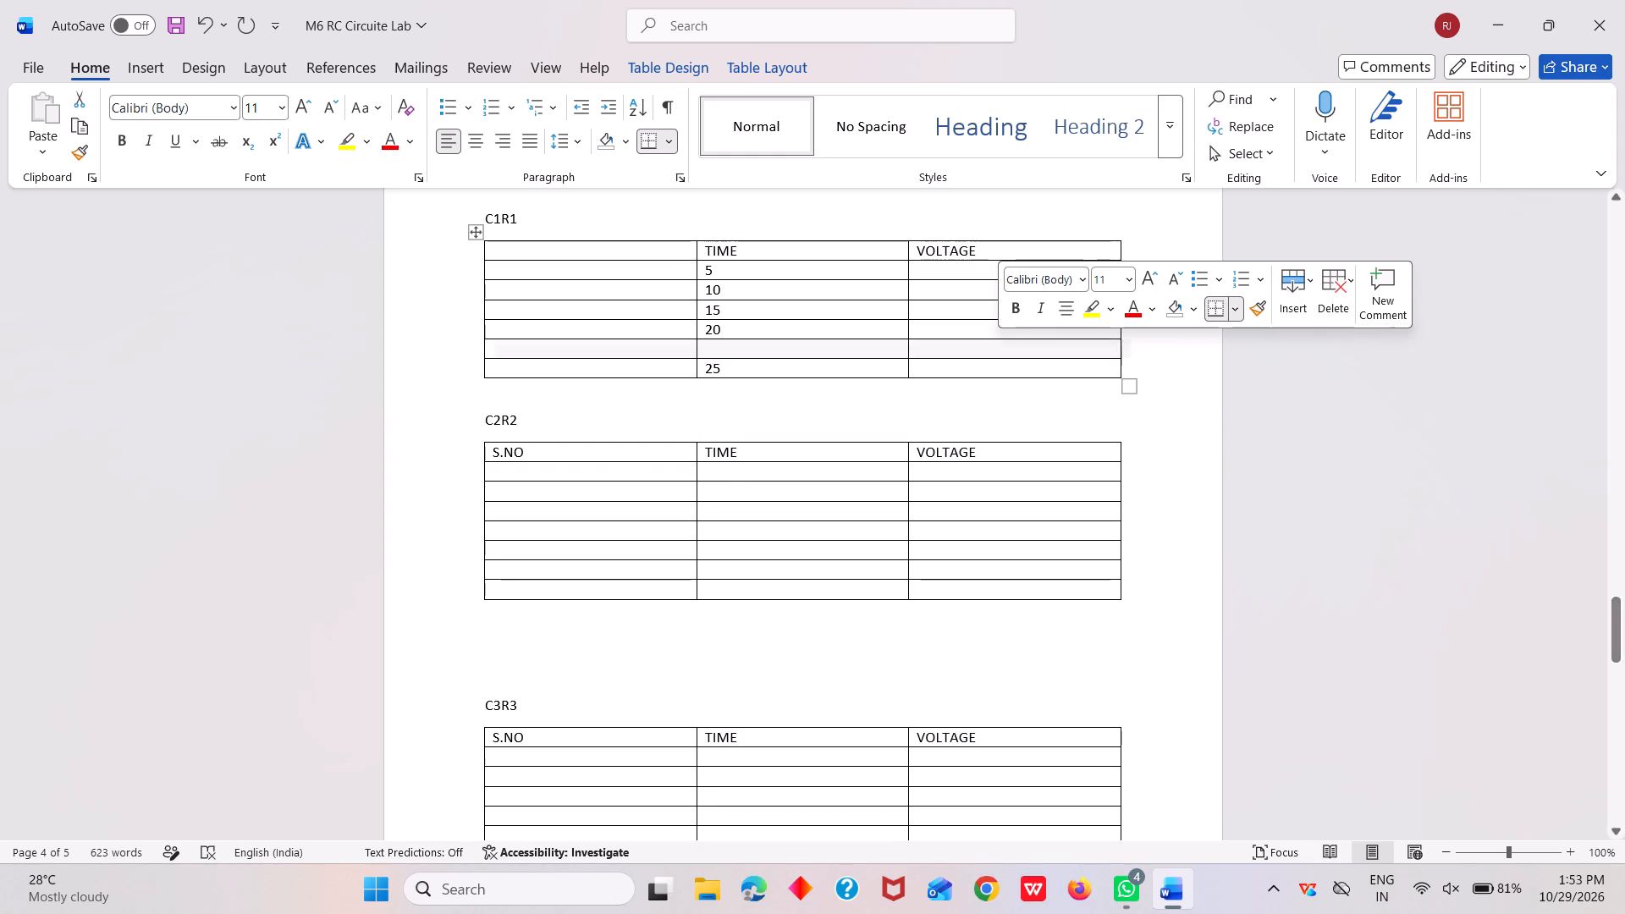
# Enter the heading S.NO in the first header cell of the C1R1 table.
pyautogui.click(641, 255)
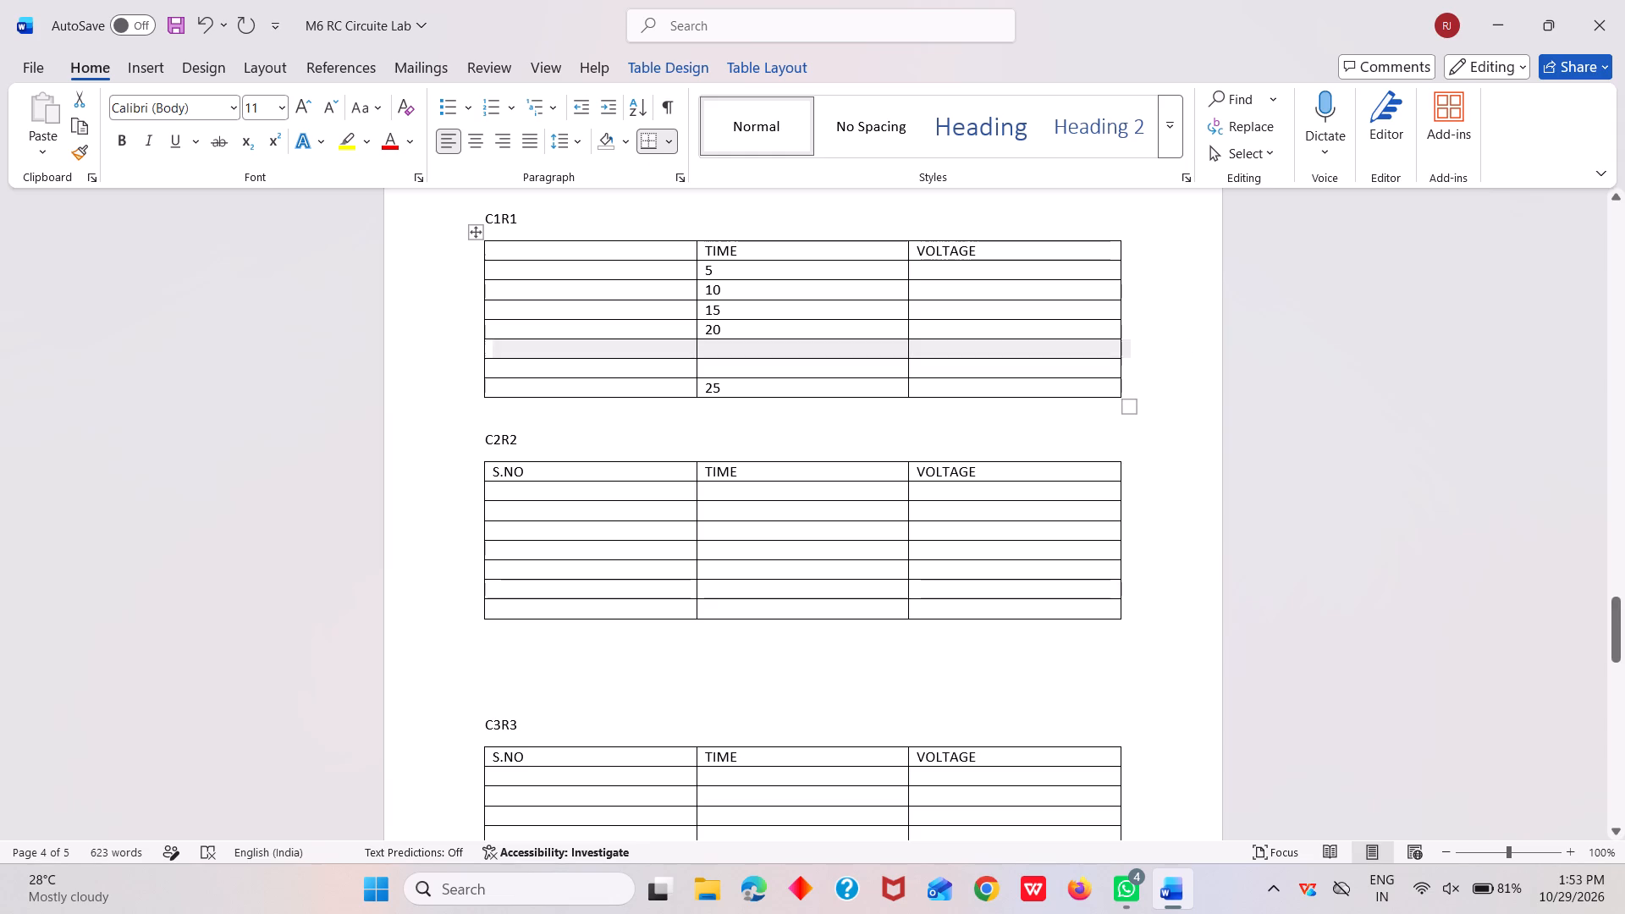
pyautogui.write('S.NO')
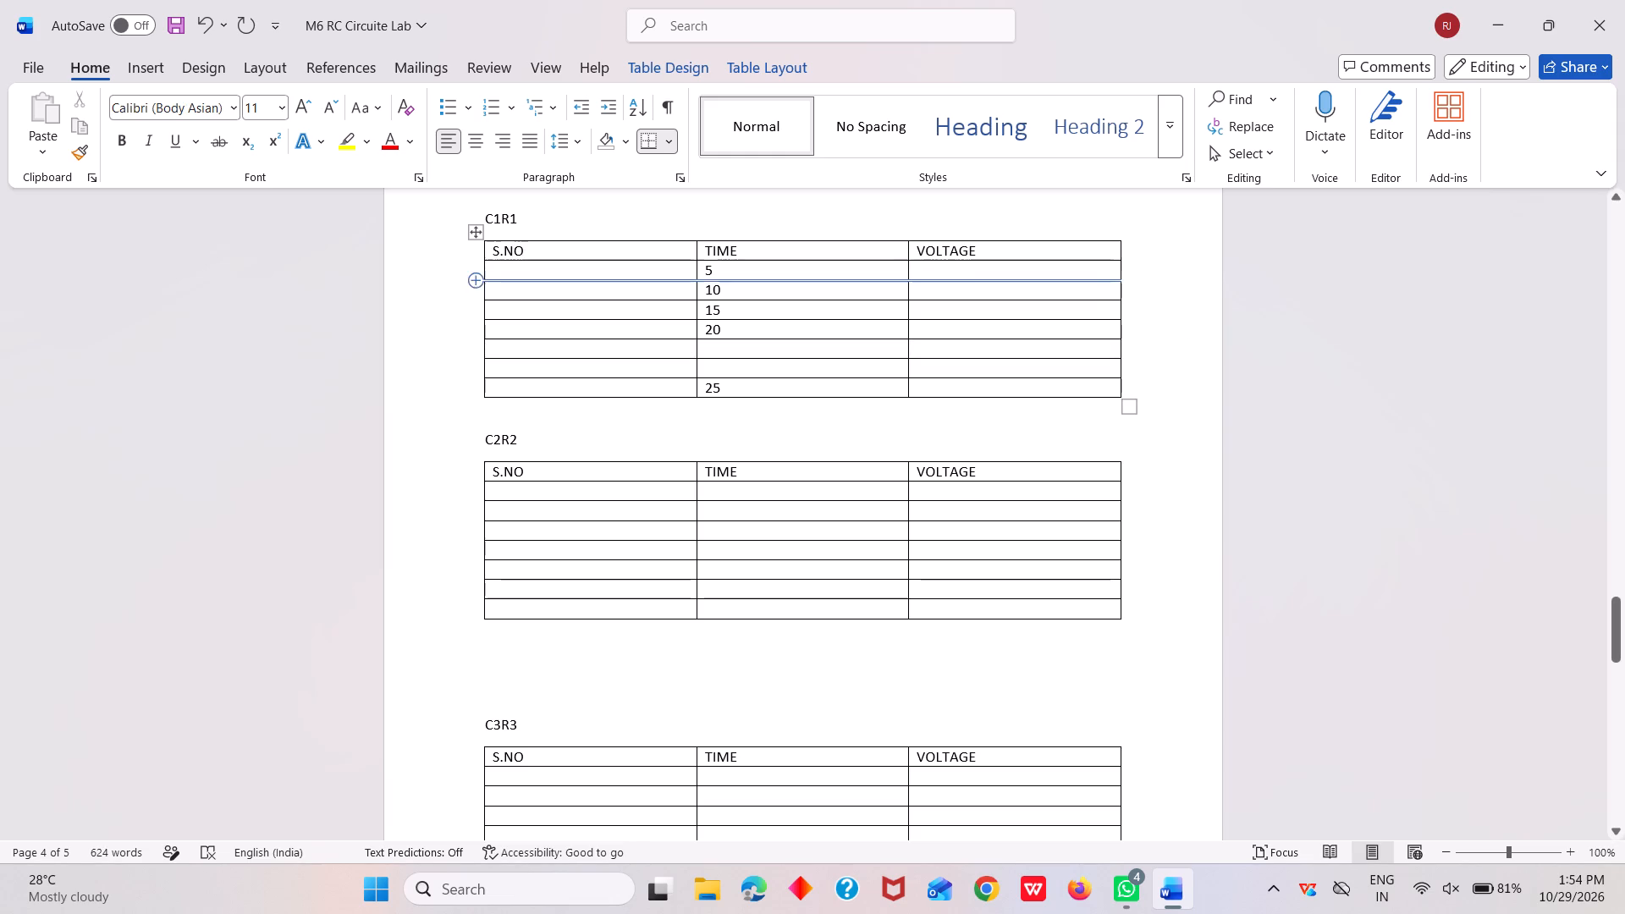
# Enter times 25 and 30 in the two empty rows of the C1R1 table and set the last row's time to 35.
pyautogui.click(719, 347)
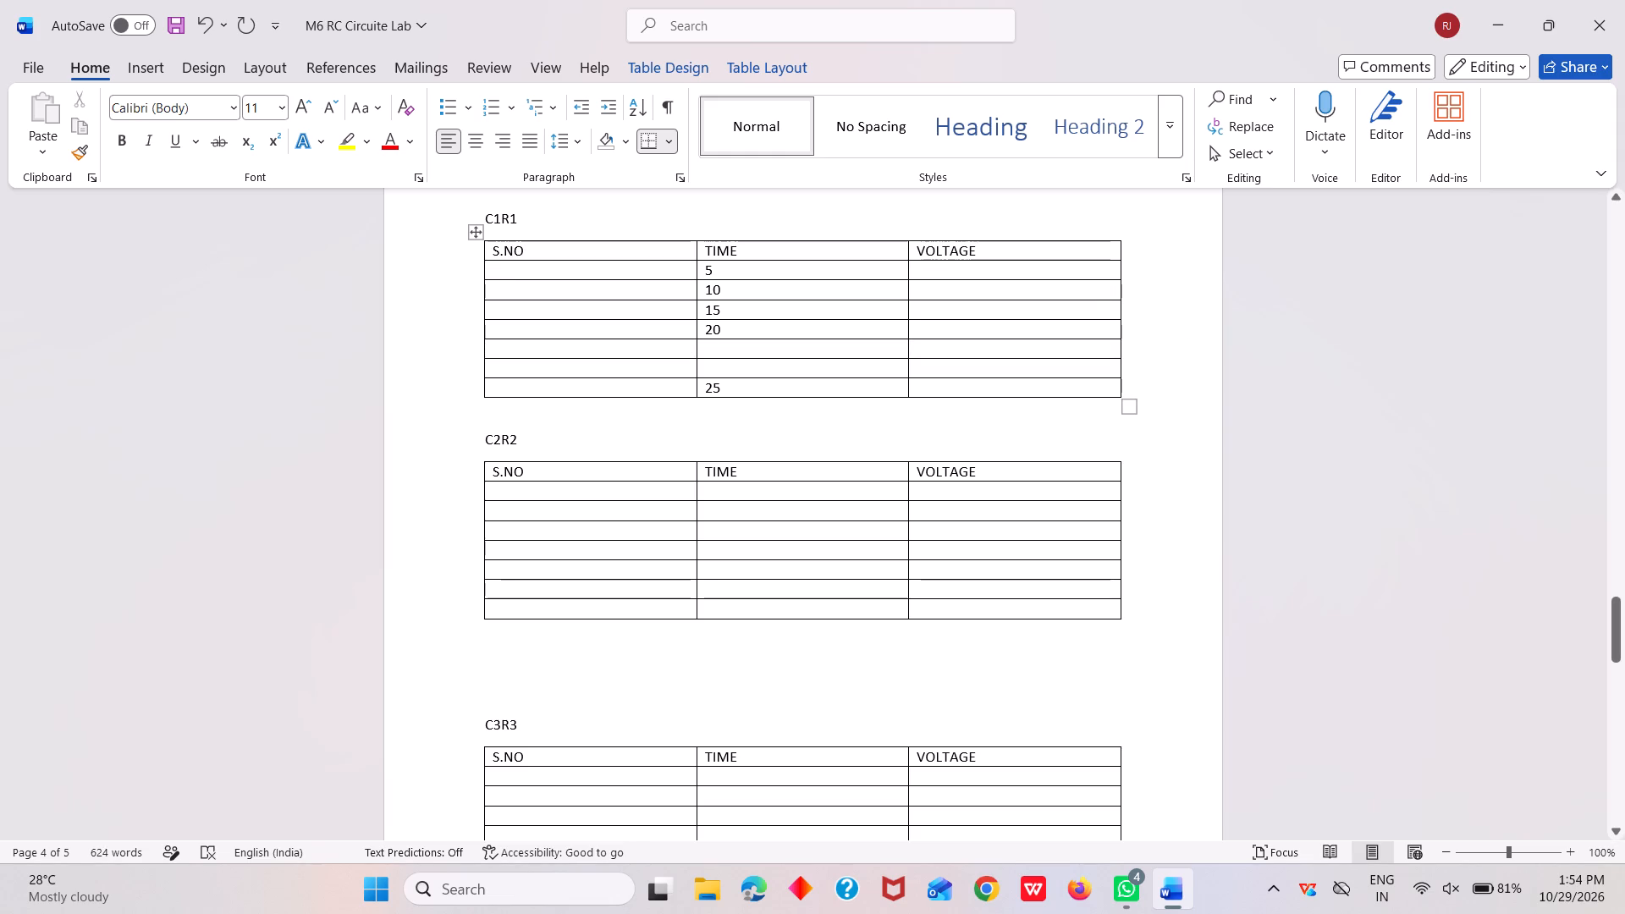
pyautogui.write('25')
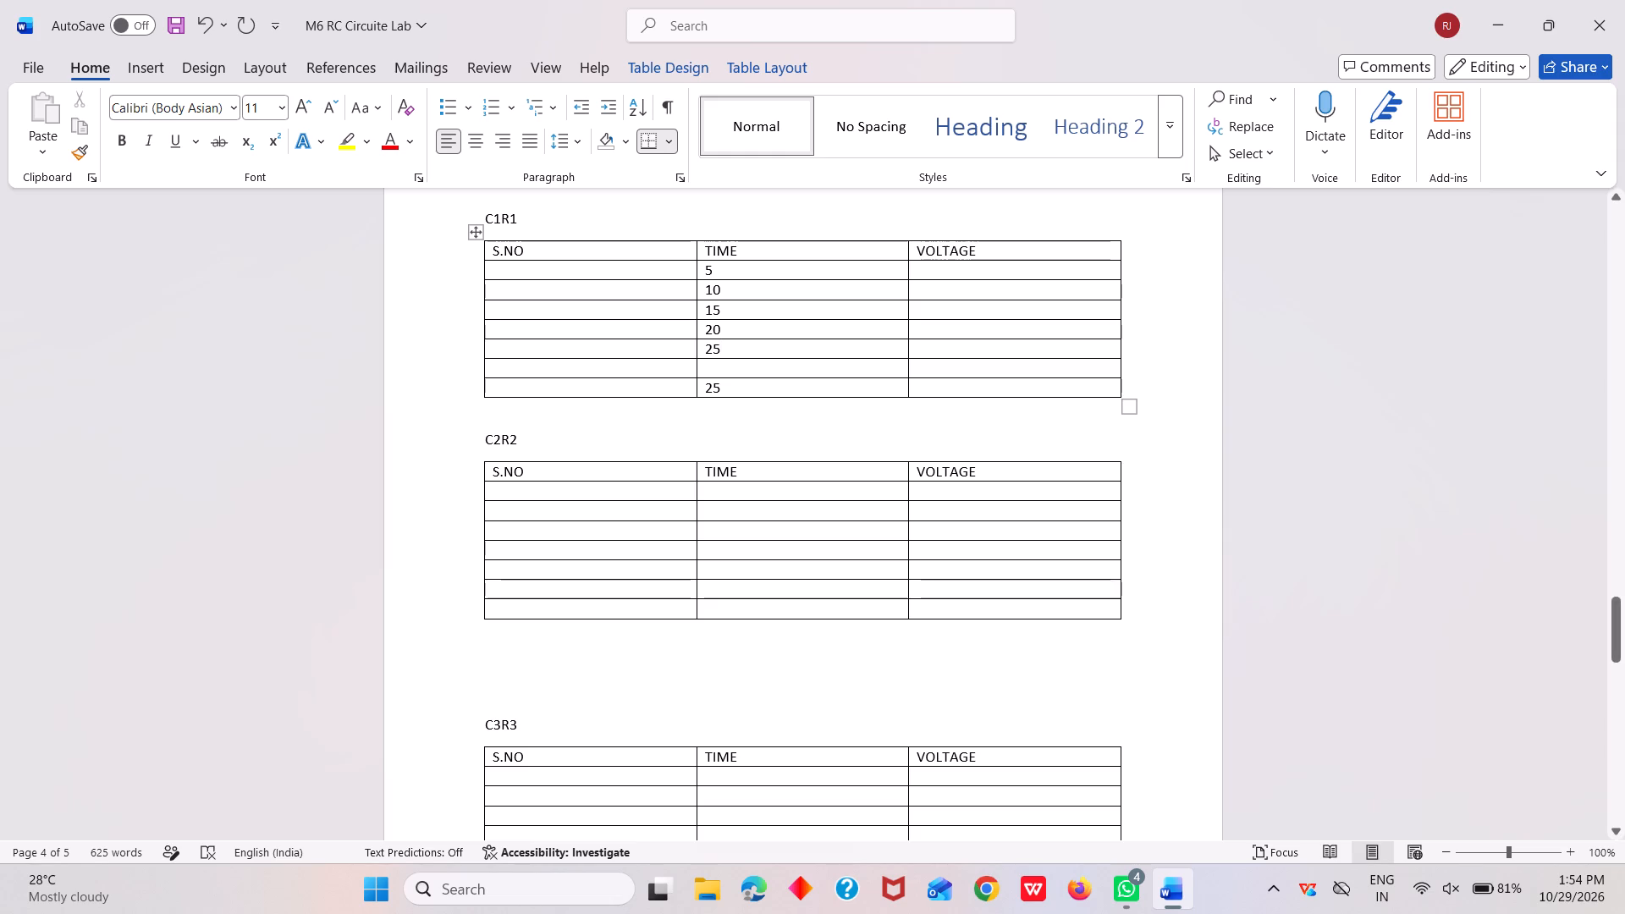
pyautogui.click(714, 375)
pyautogui.write('30')
pyautogui.click(711, 387)
pyautogui.press('BackSpace')
pyautogui.press('3')
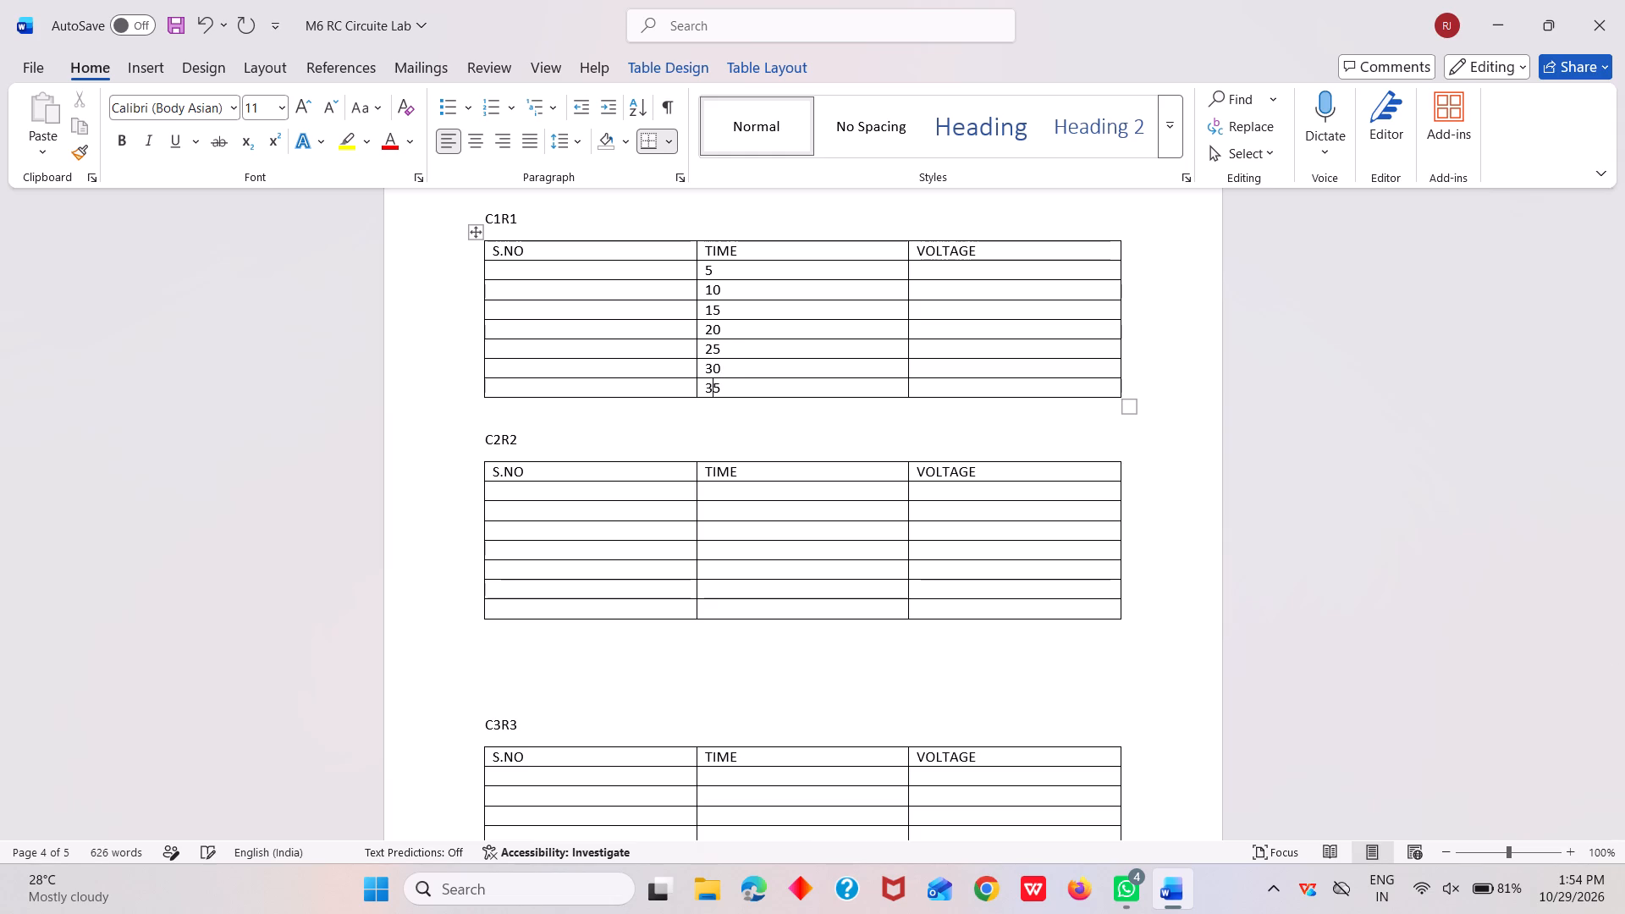
# Fill the TIME column of the C2R2 table with 5, 10, 15, 20, 25, 30 and 35.
pyautogui.click(727, 487)
pyautogui.press('5')
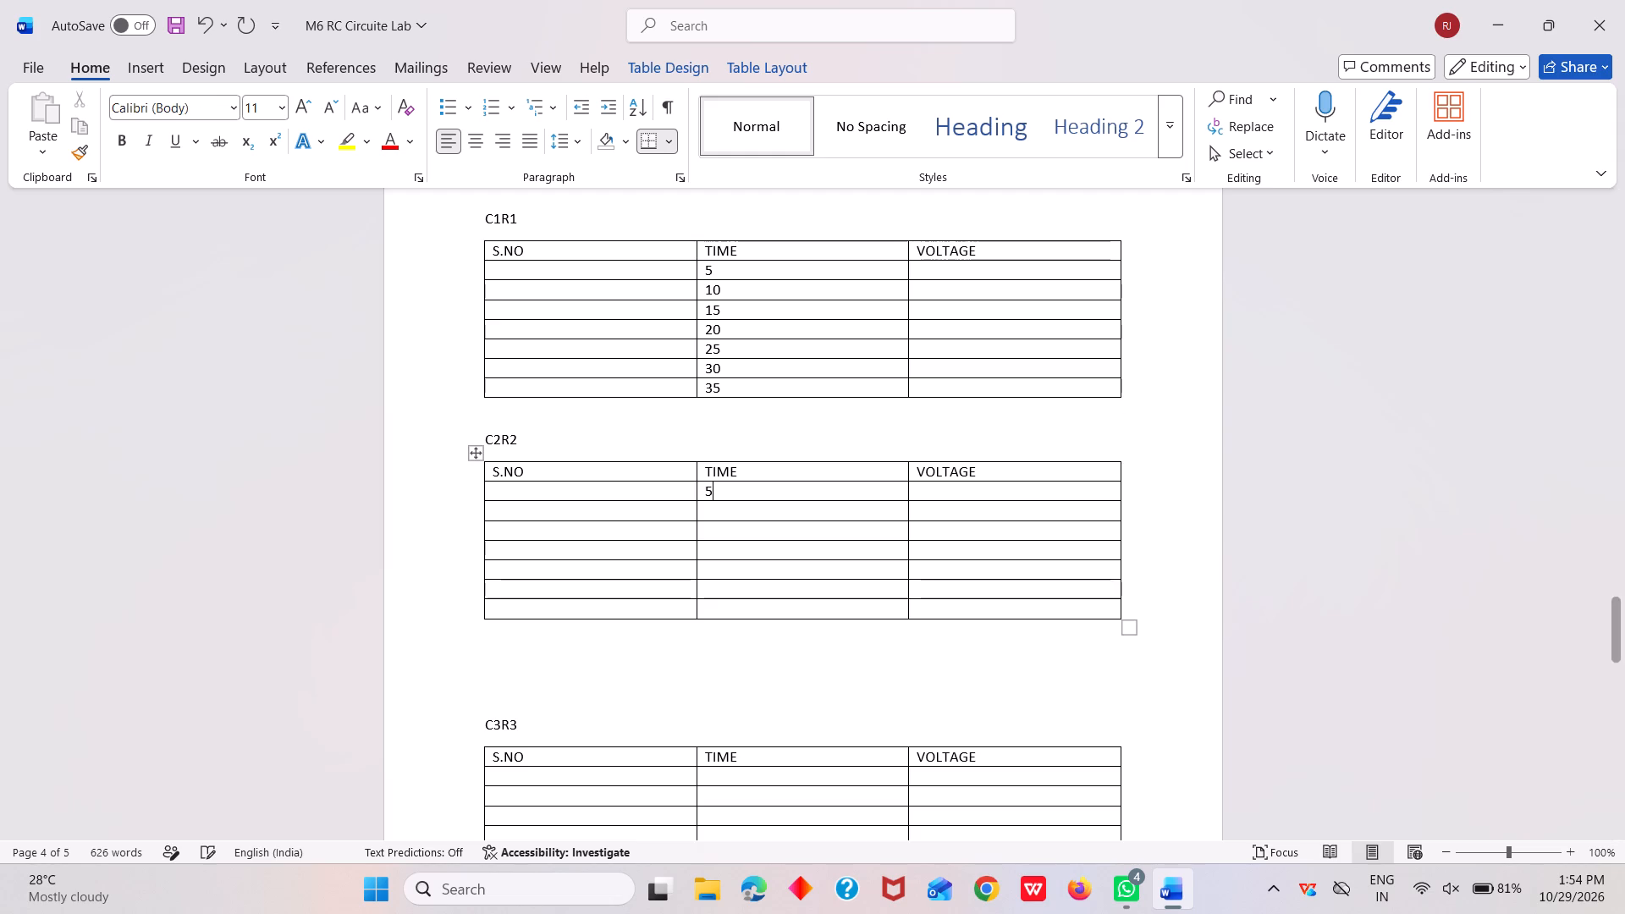
pyautogui.click(738, 516)
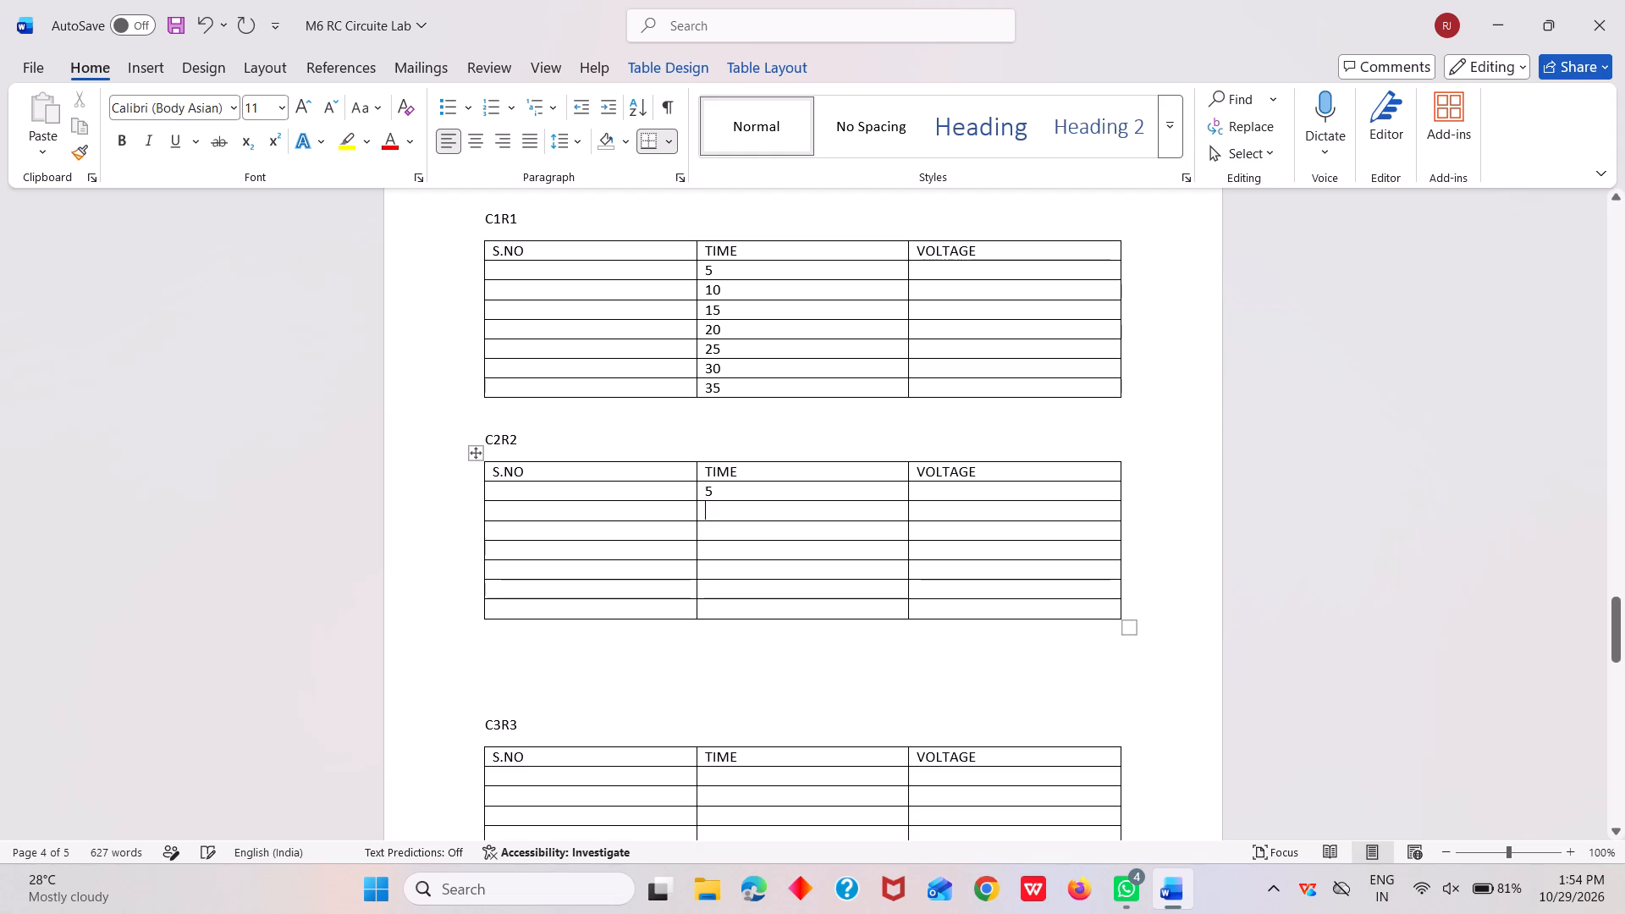
pyautogui.write('10')
pyautogui.click(732, 530)
pyautogui.write('15')
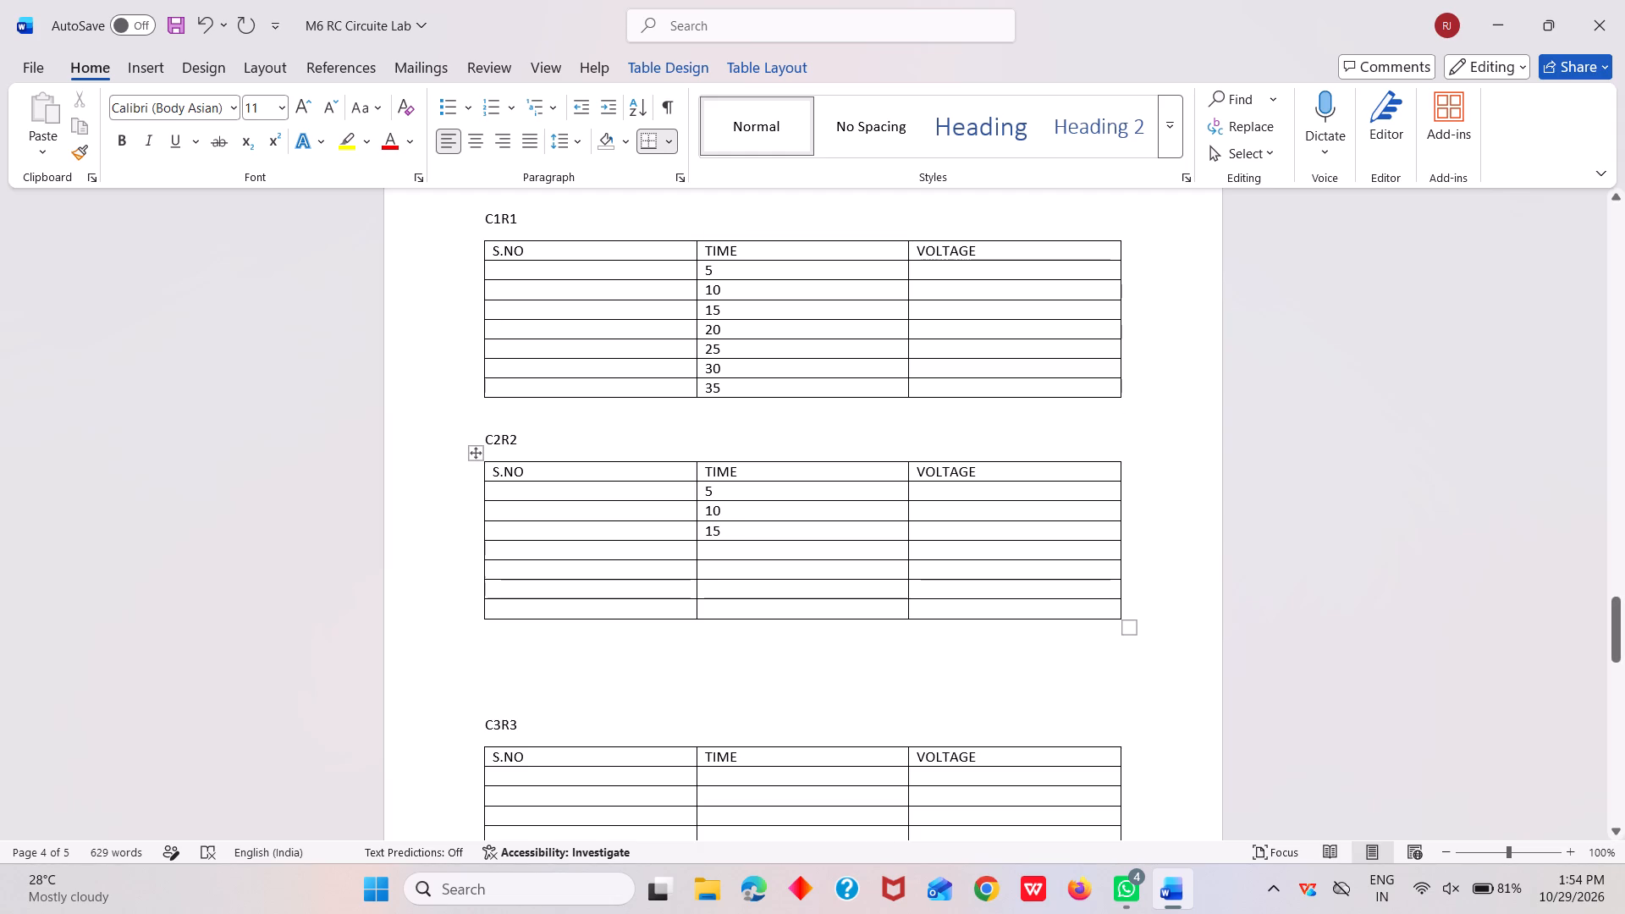
pyautogui.click(724, 548)
pyautogui.write('20')
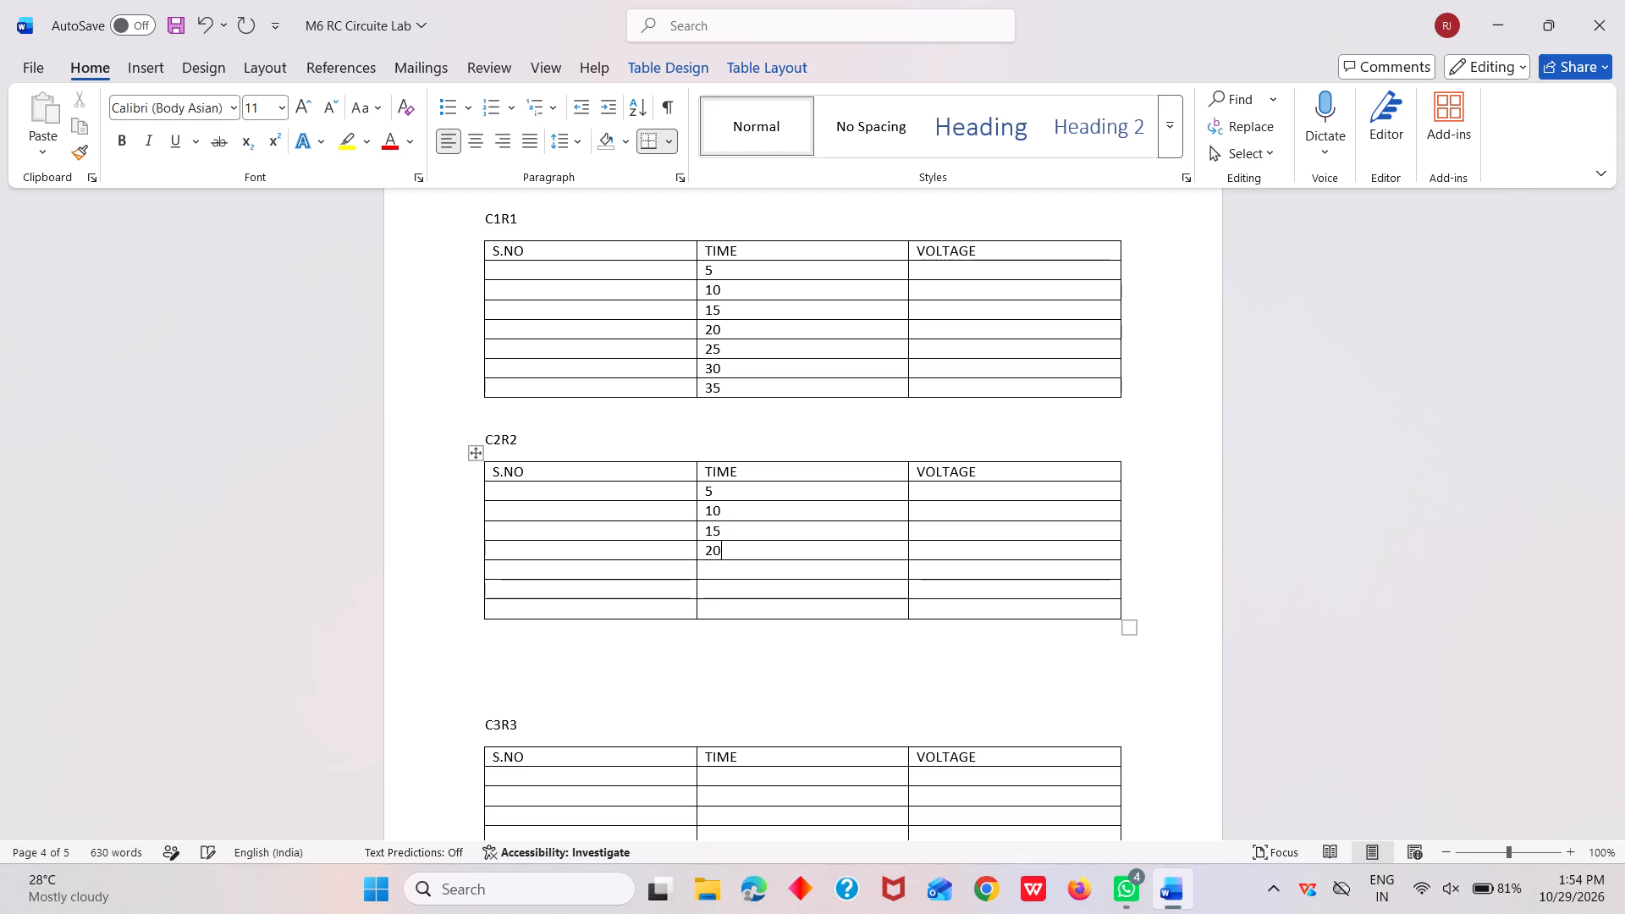
pyautogui.click(706, 571)
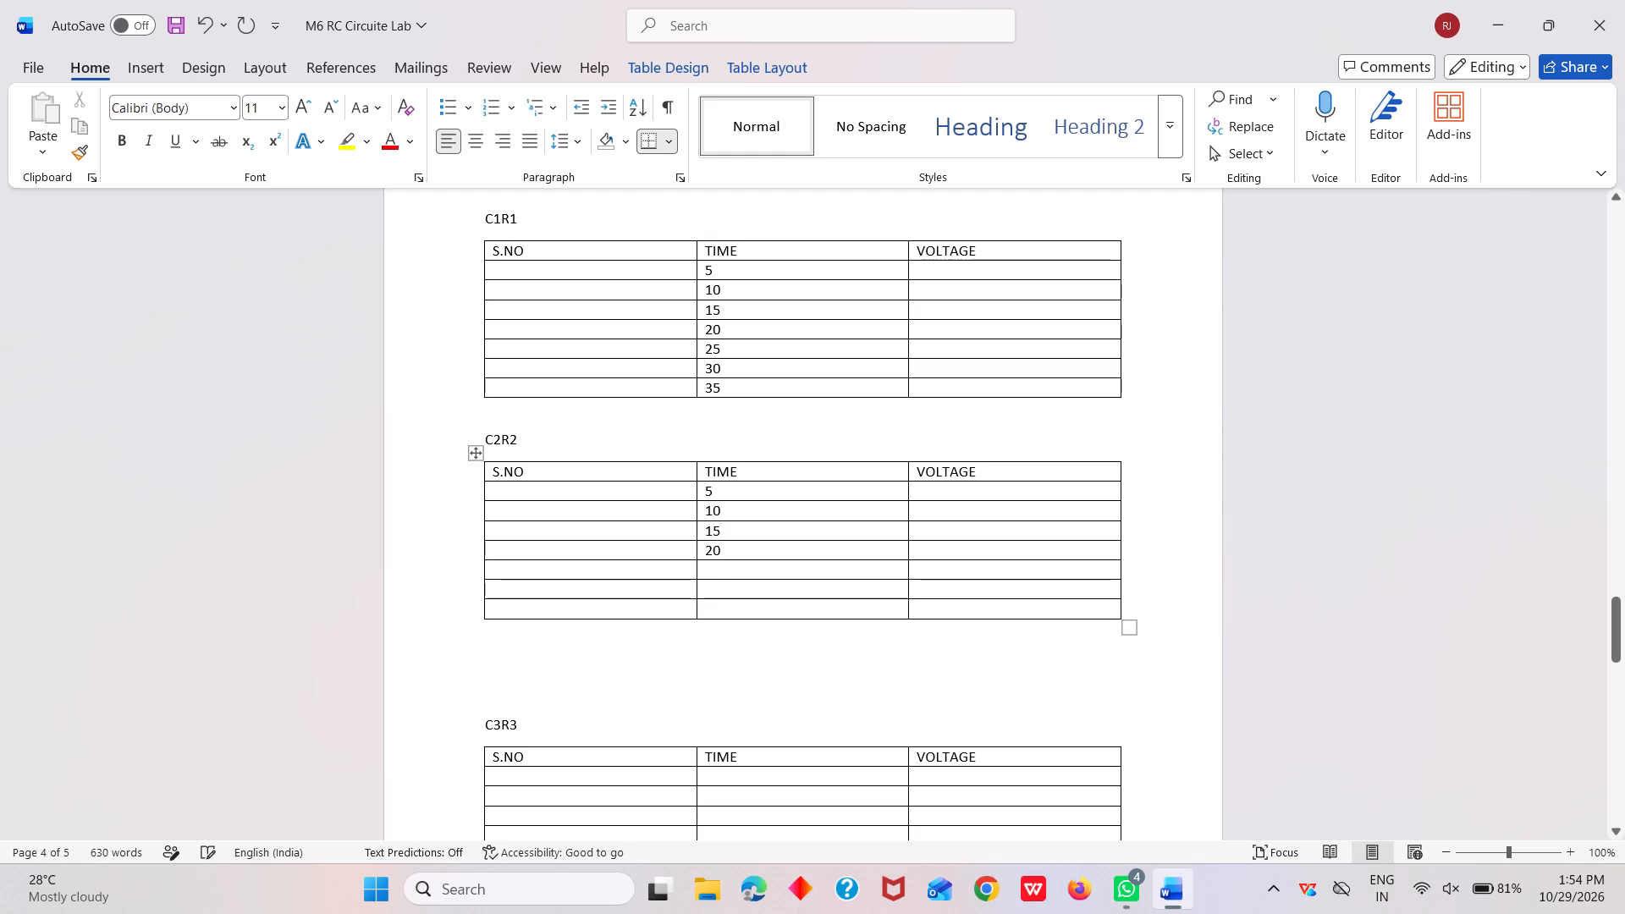
pyautogui.write('25')
pyautogui.click(705, 587)
pyautogui.write('30')
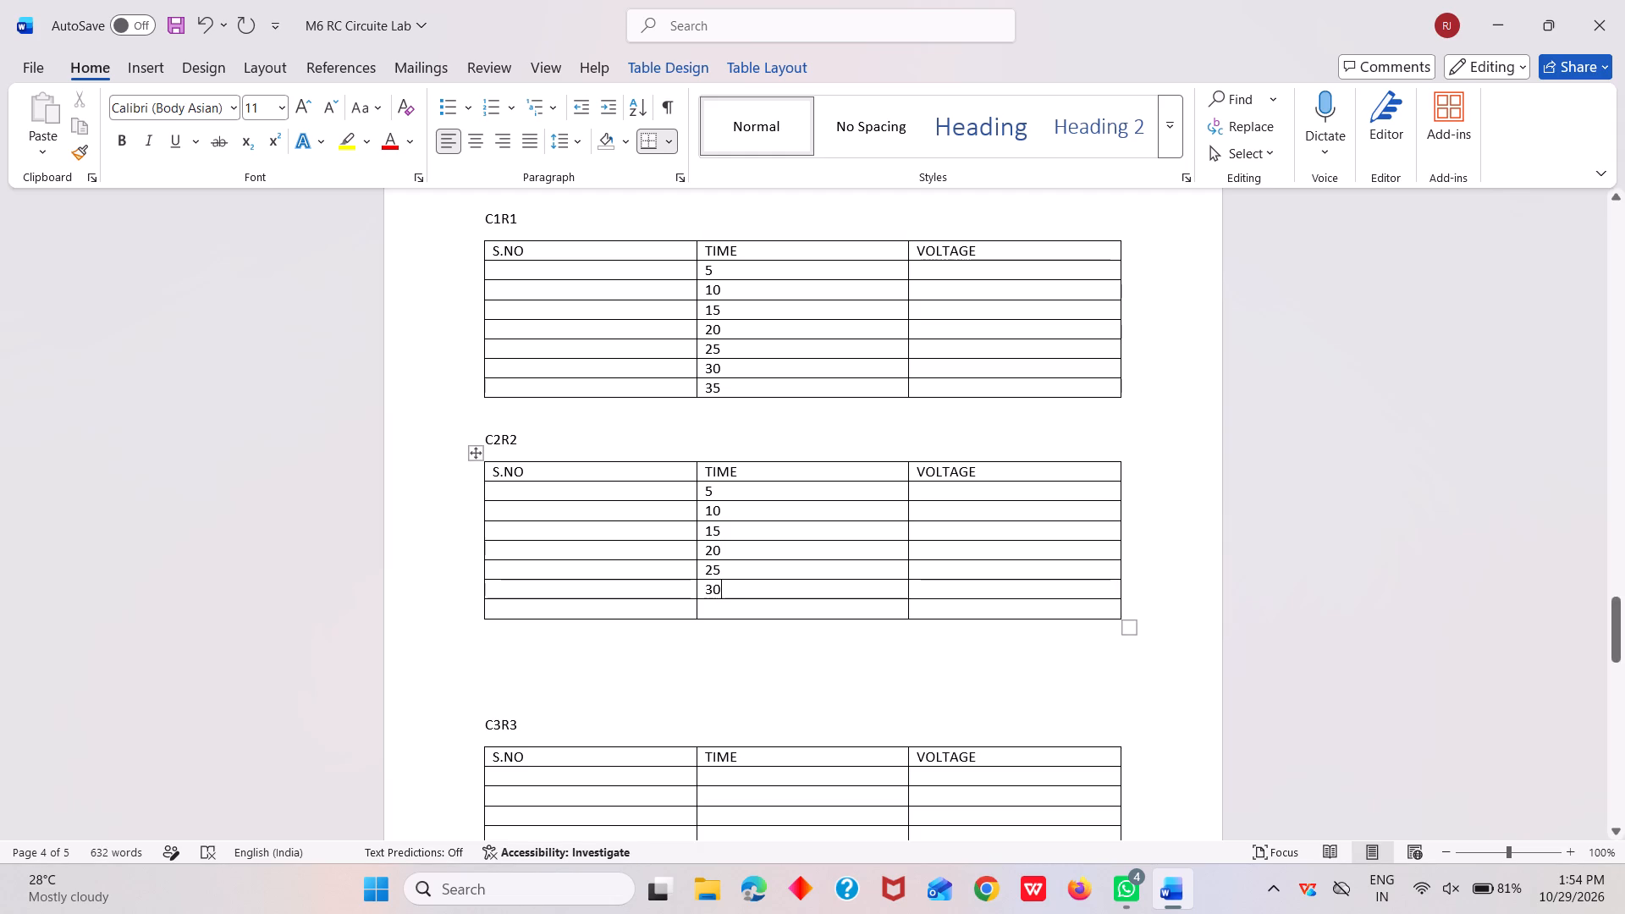
pyautogui.click(707, 605)
pyautogui.write('35')
# Insert five empty rows above the last row of the C2R2 table, the one with time 35.
pyautogui.moveTo(658, 614); pyautogui.dragTo(794, 617)
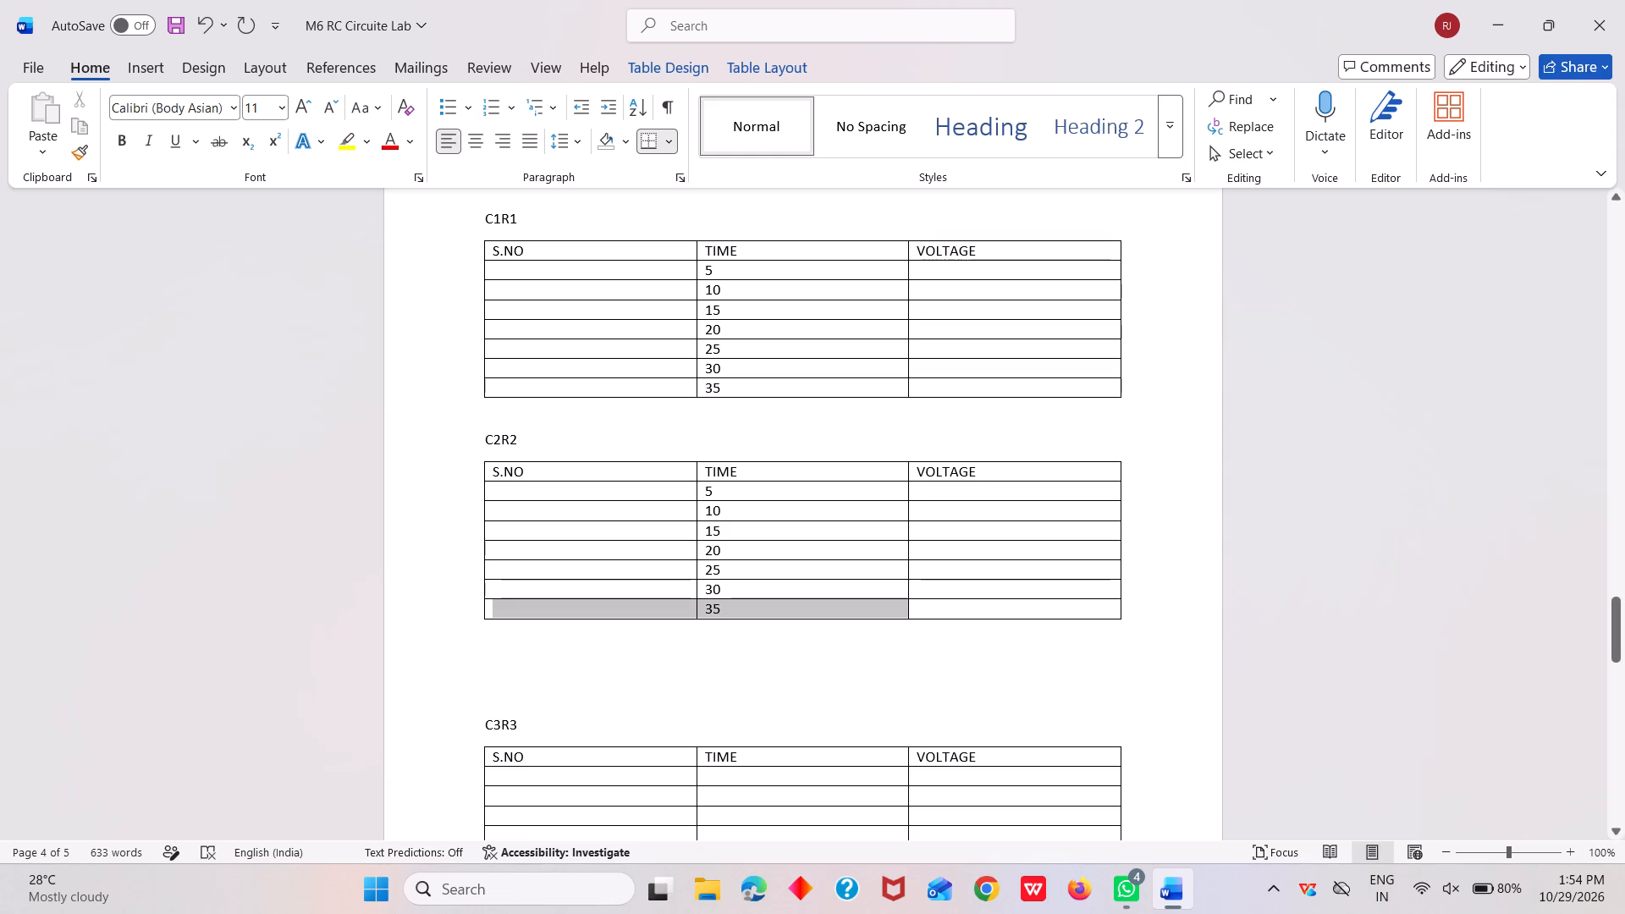
pyautogui.moveTo(794, 617); pyautogui.dragTo(967, 604)
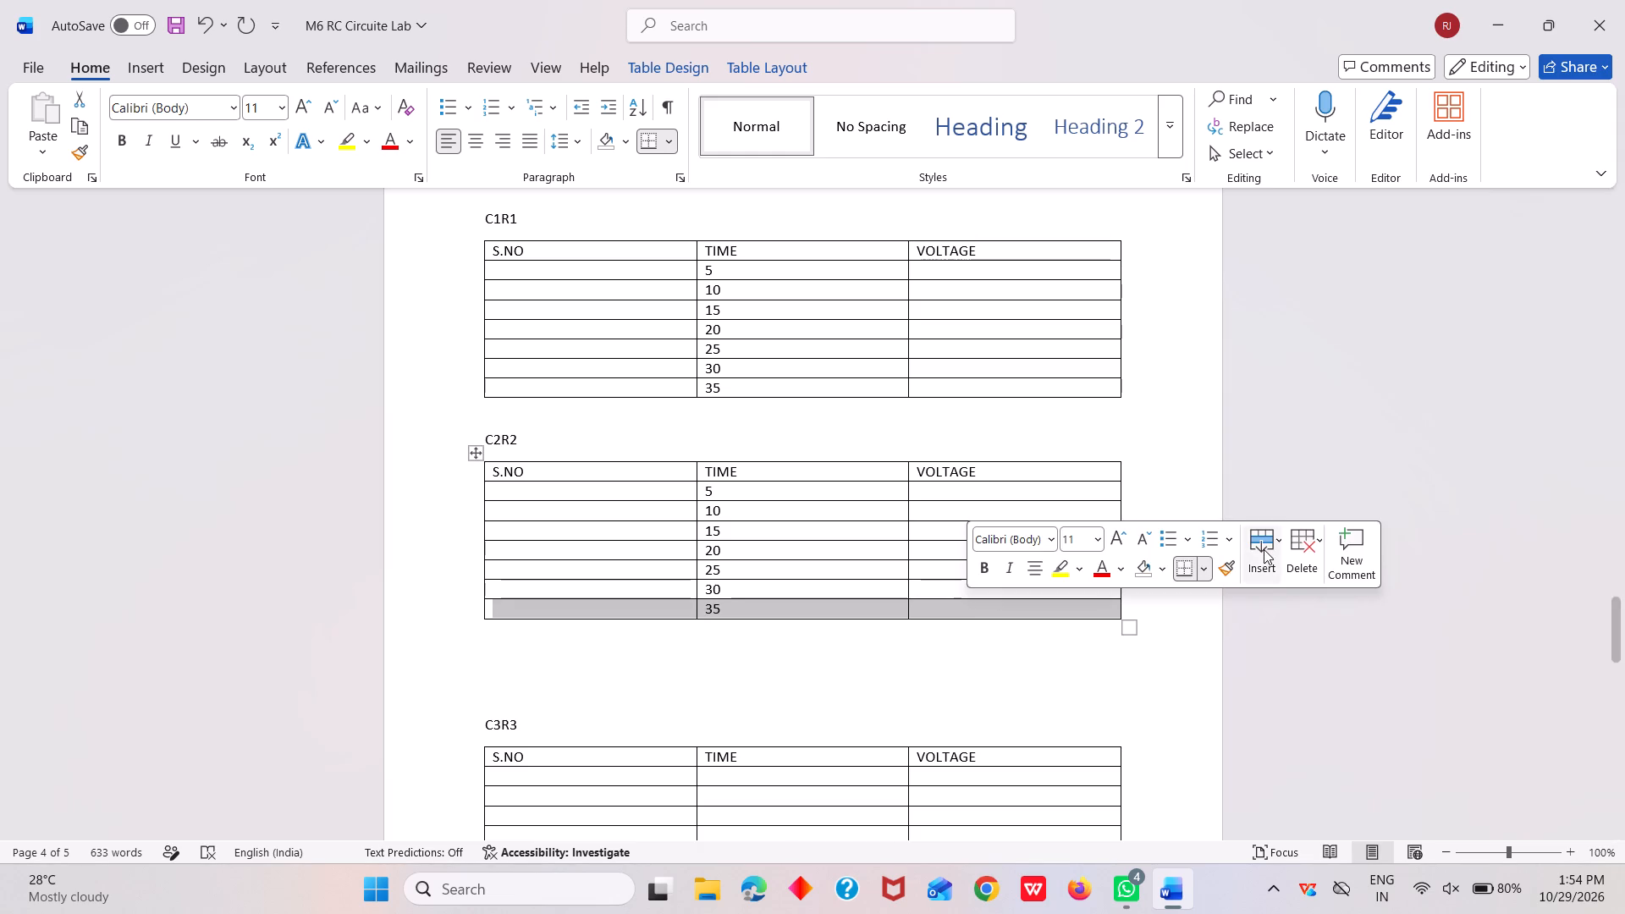
pyautogui.click(1264, 549)
pyautogui.click(1282, 594)
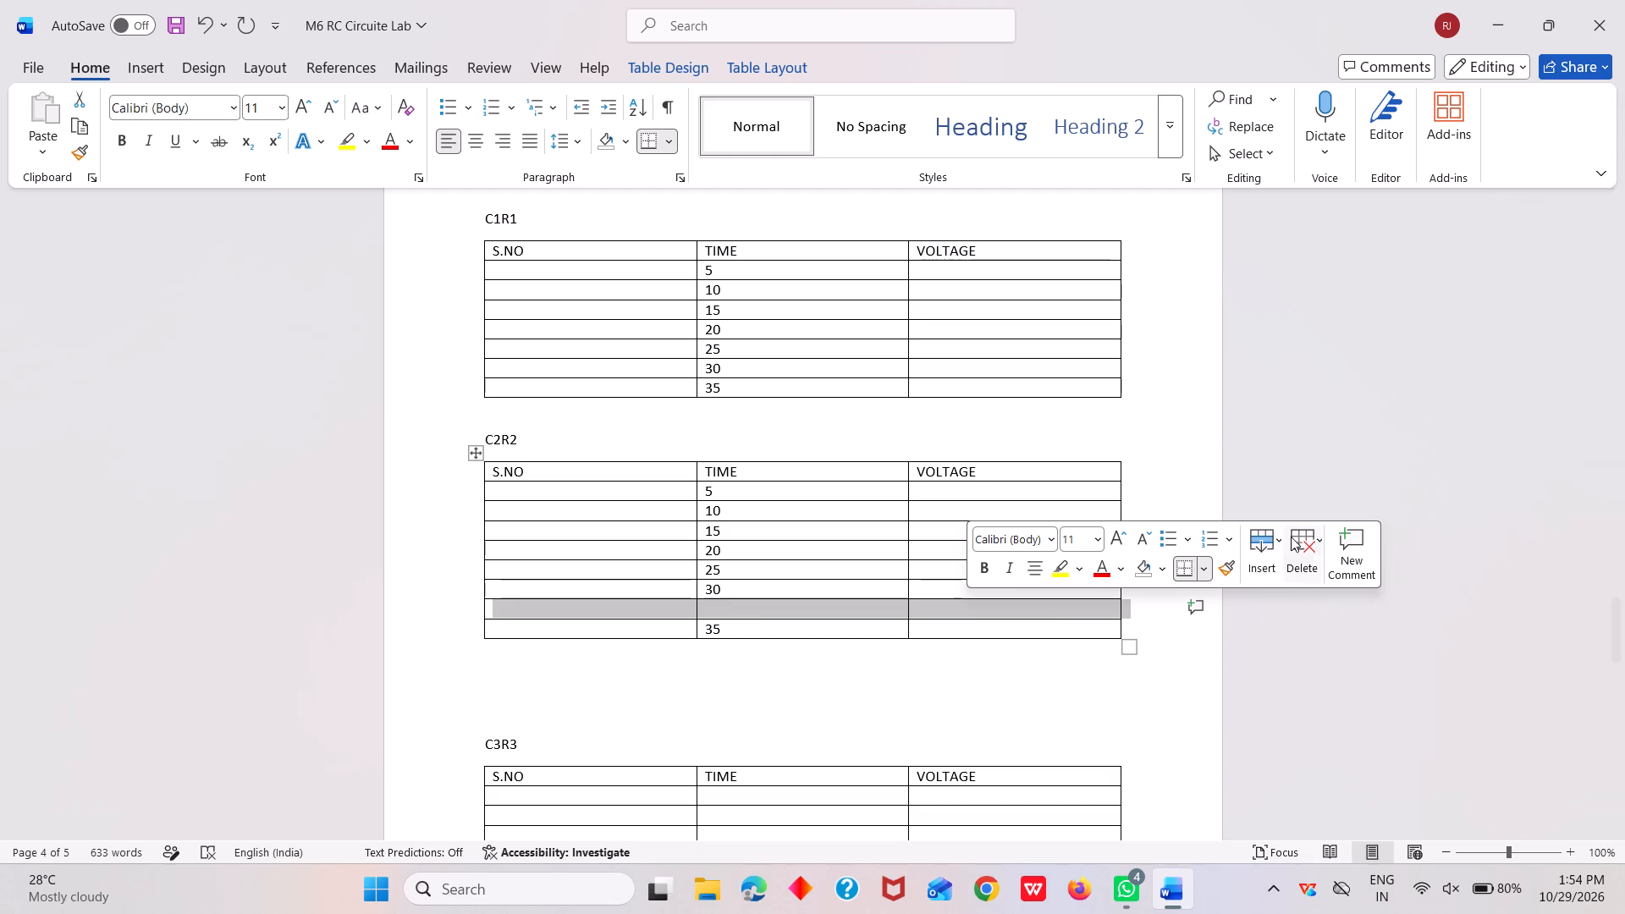
pyautogui.click(1261, 544)
pyautogui.click(1292, 597)
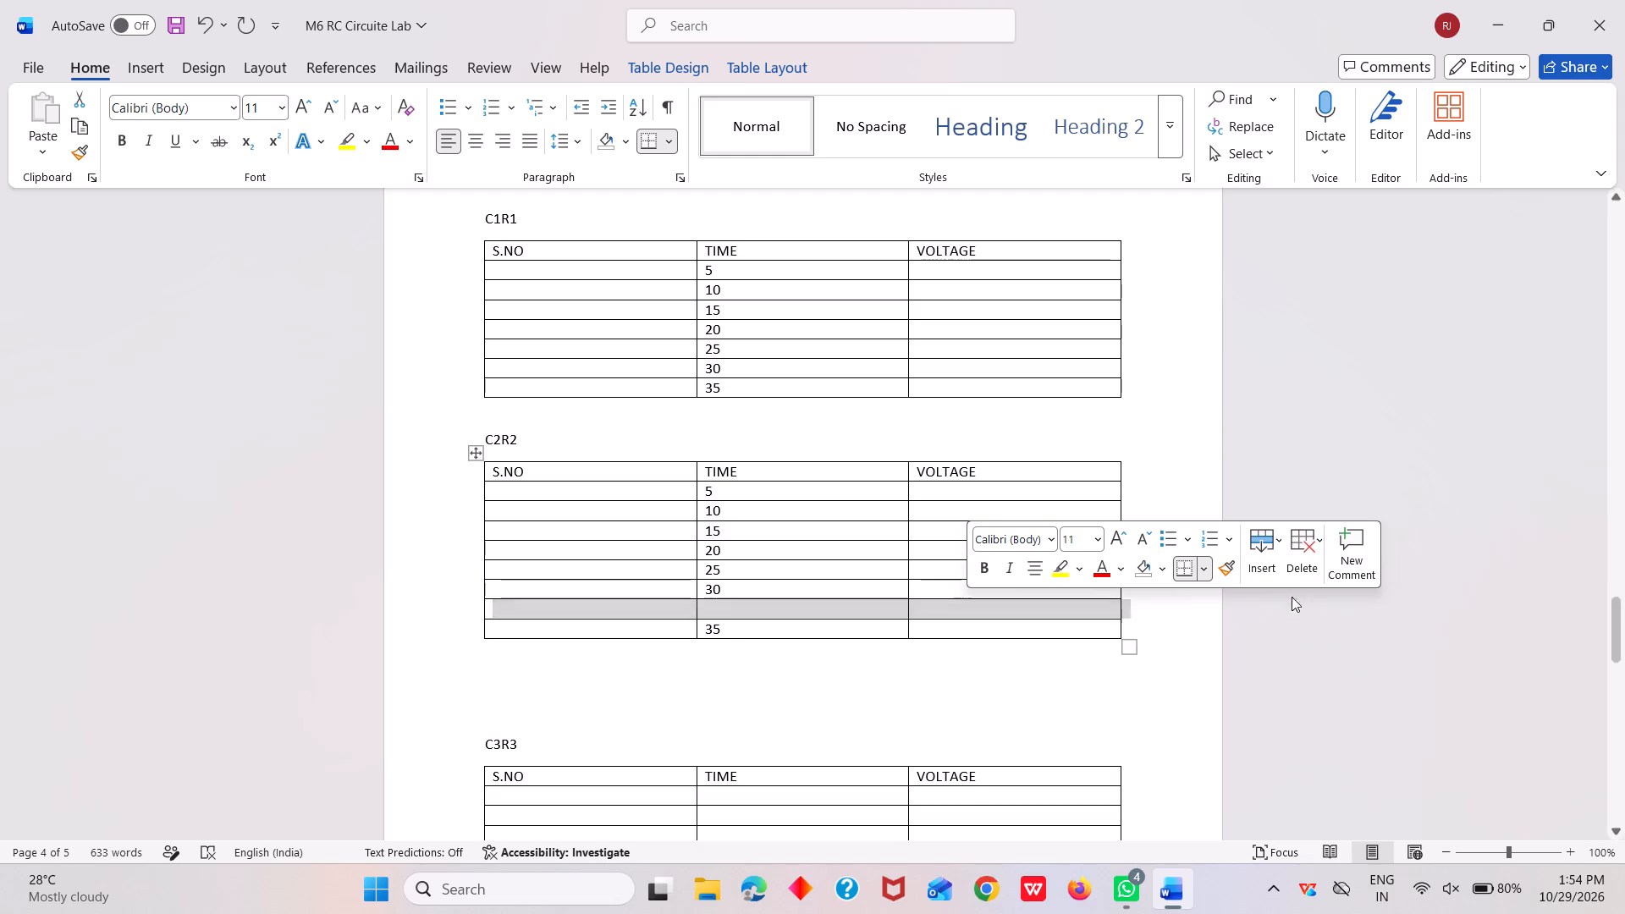
pyautogui.click(1274, 545)
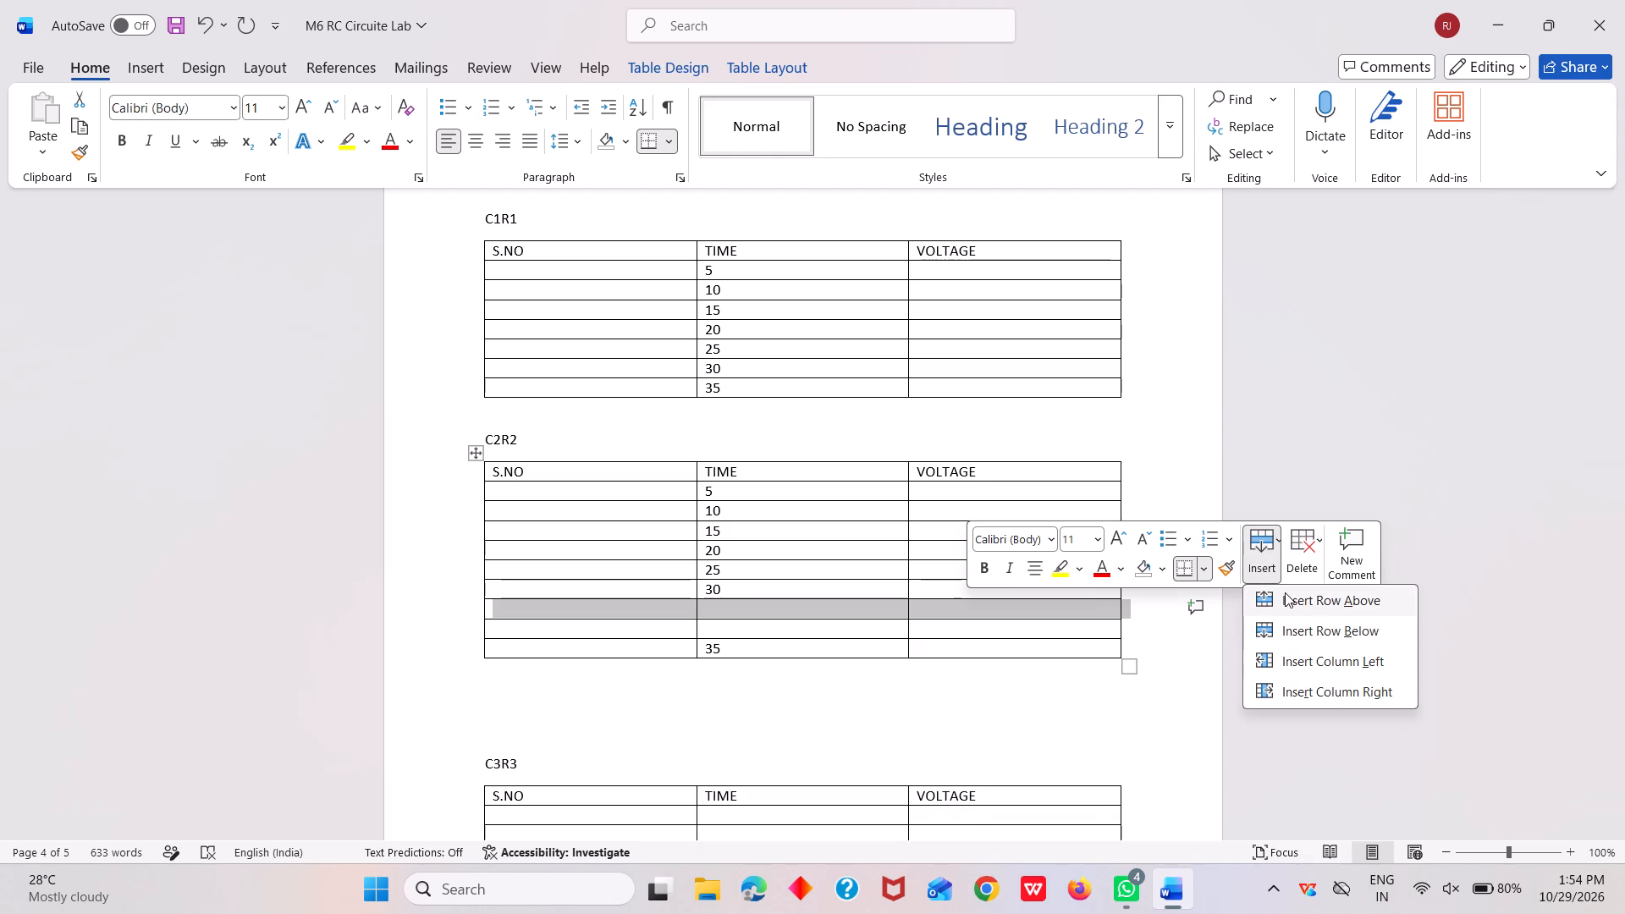
pyautogui.click(1285, 592)
pyautogui.click(1259, 559)
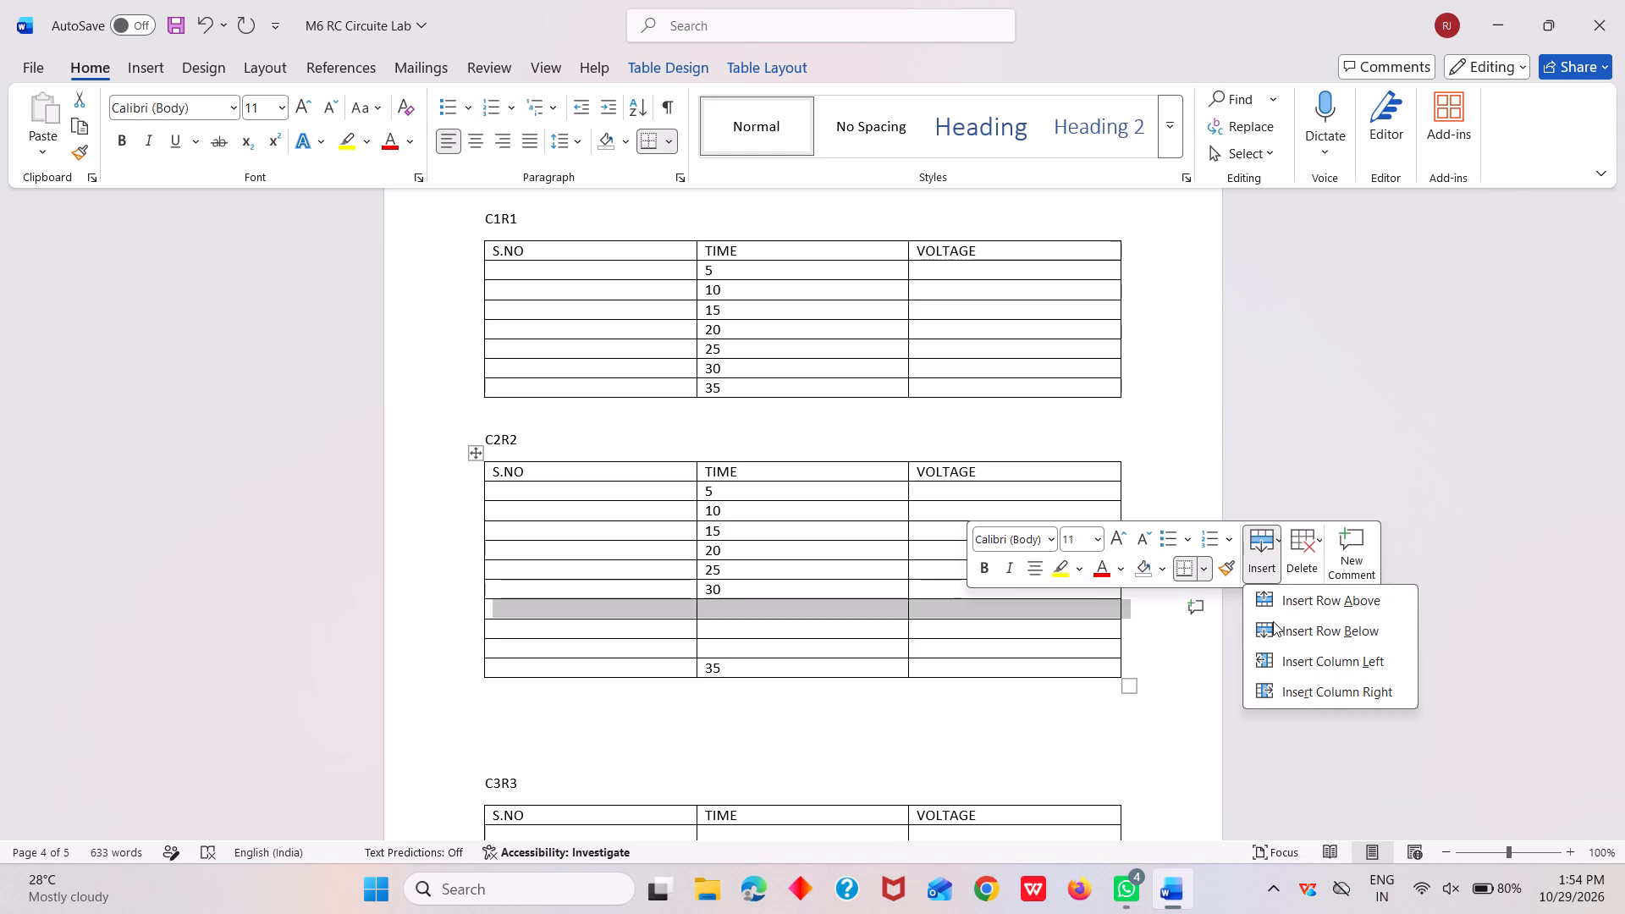
pyautogui.click(1271, 600)
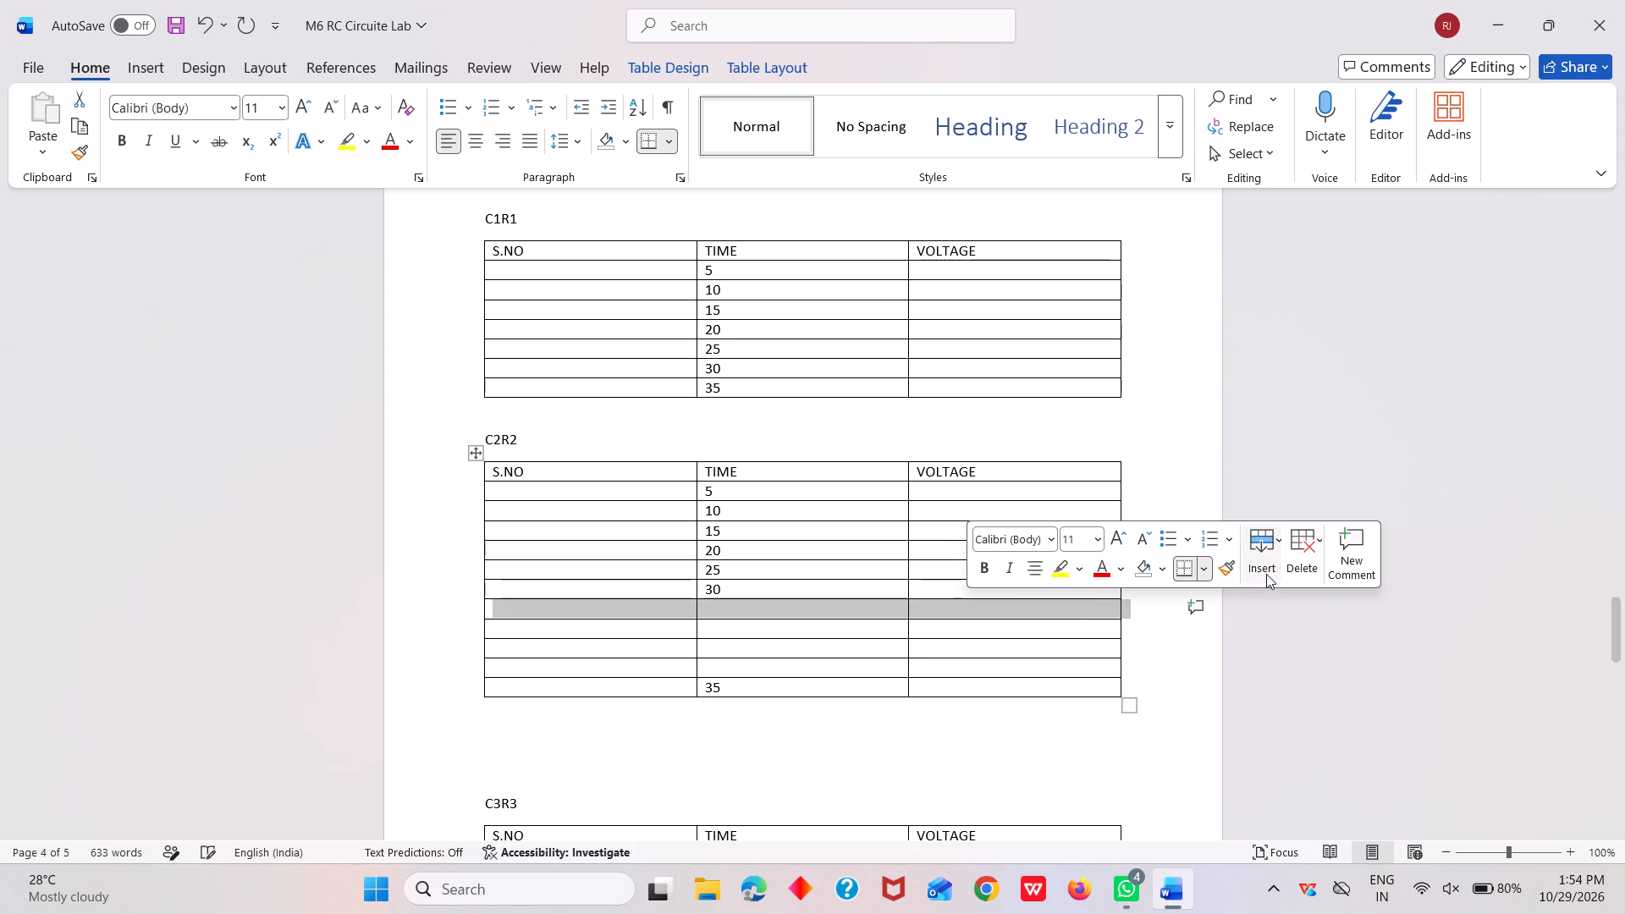
pyautogui.click(1265, 575)
pyautogui.click(1276, 603)
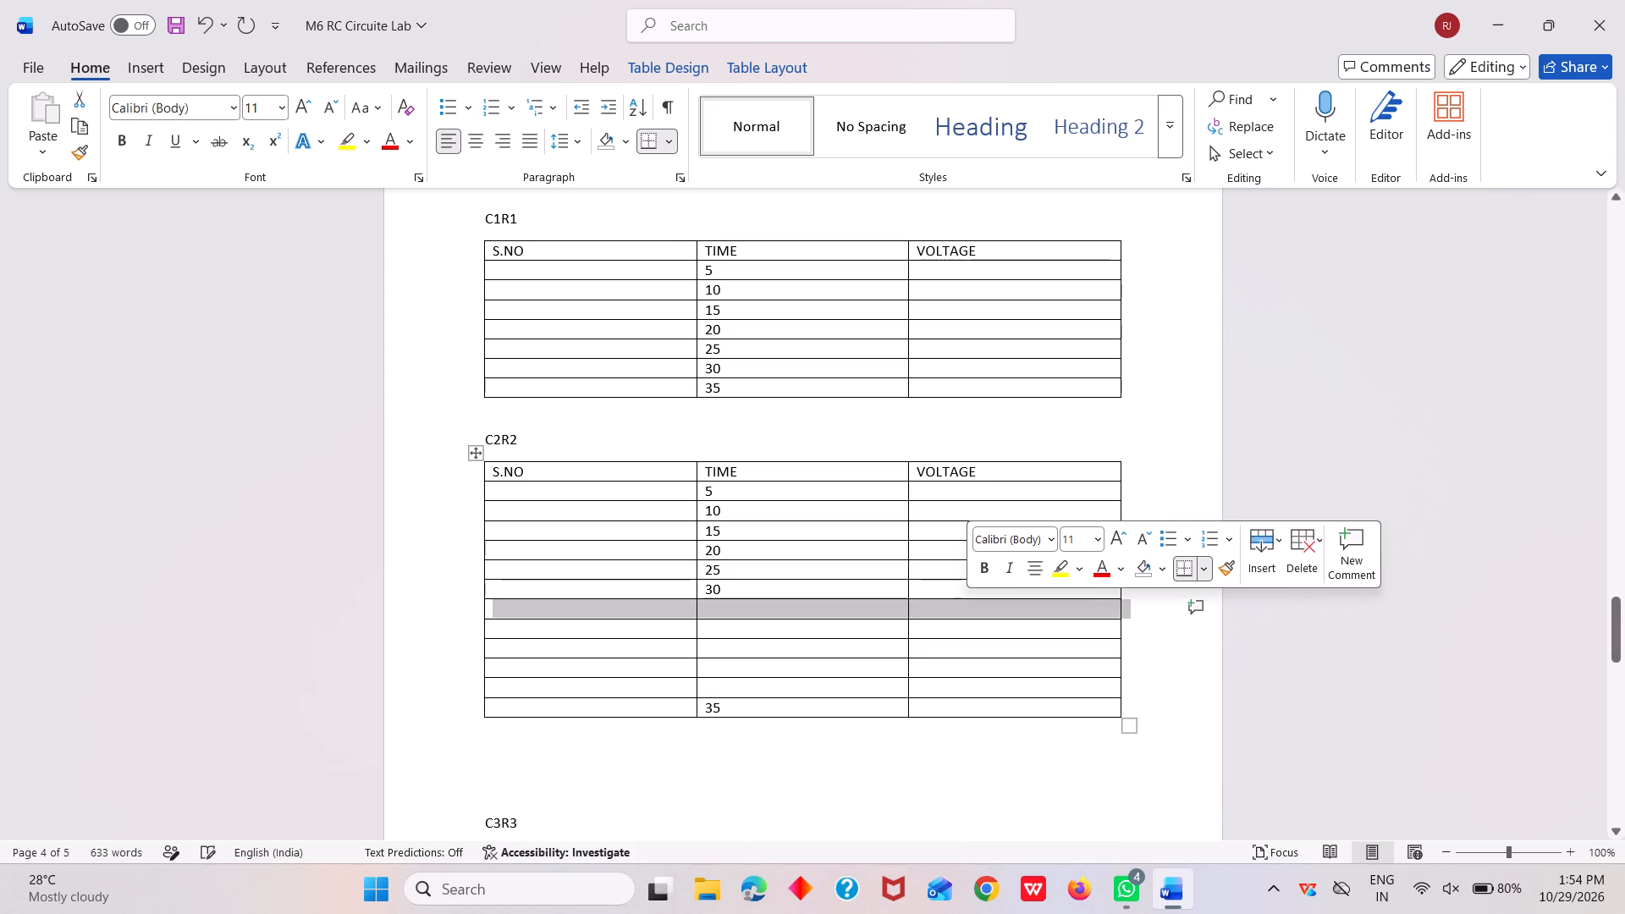
# Clear the time value from the last row of the C2R2 table.
pyautogui.doubleClick(737, 714)
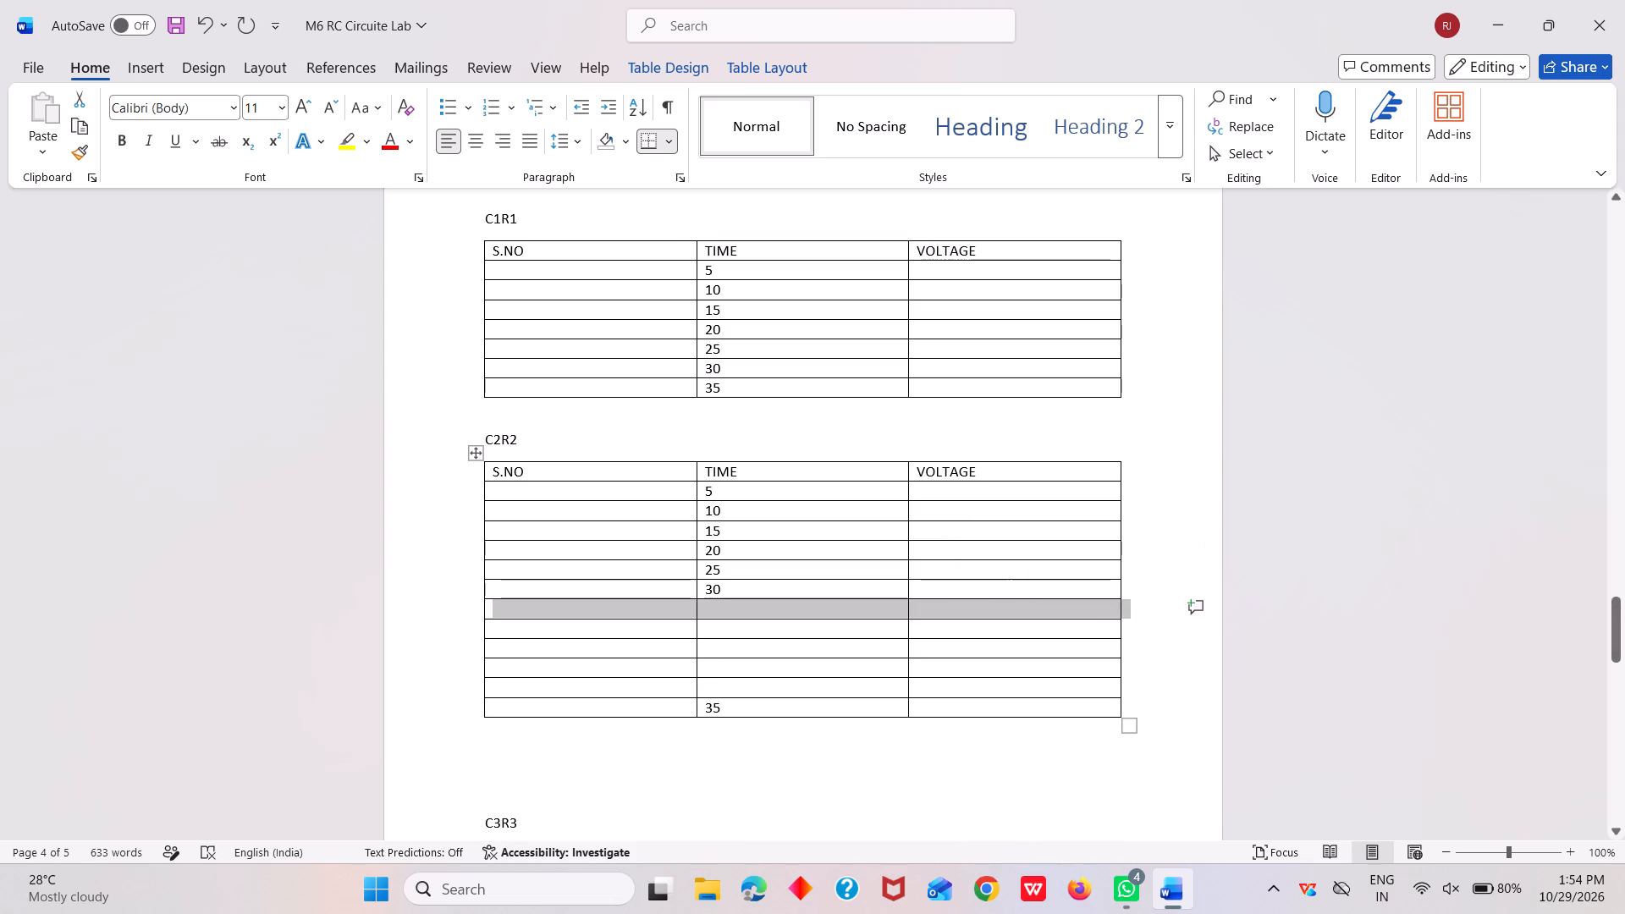
pyautogui.click(726, 713)
pyautogui.press('BackSpace')
pyautogui.press('BackSpace')
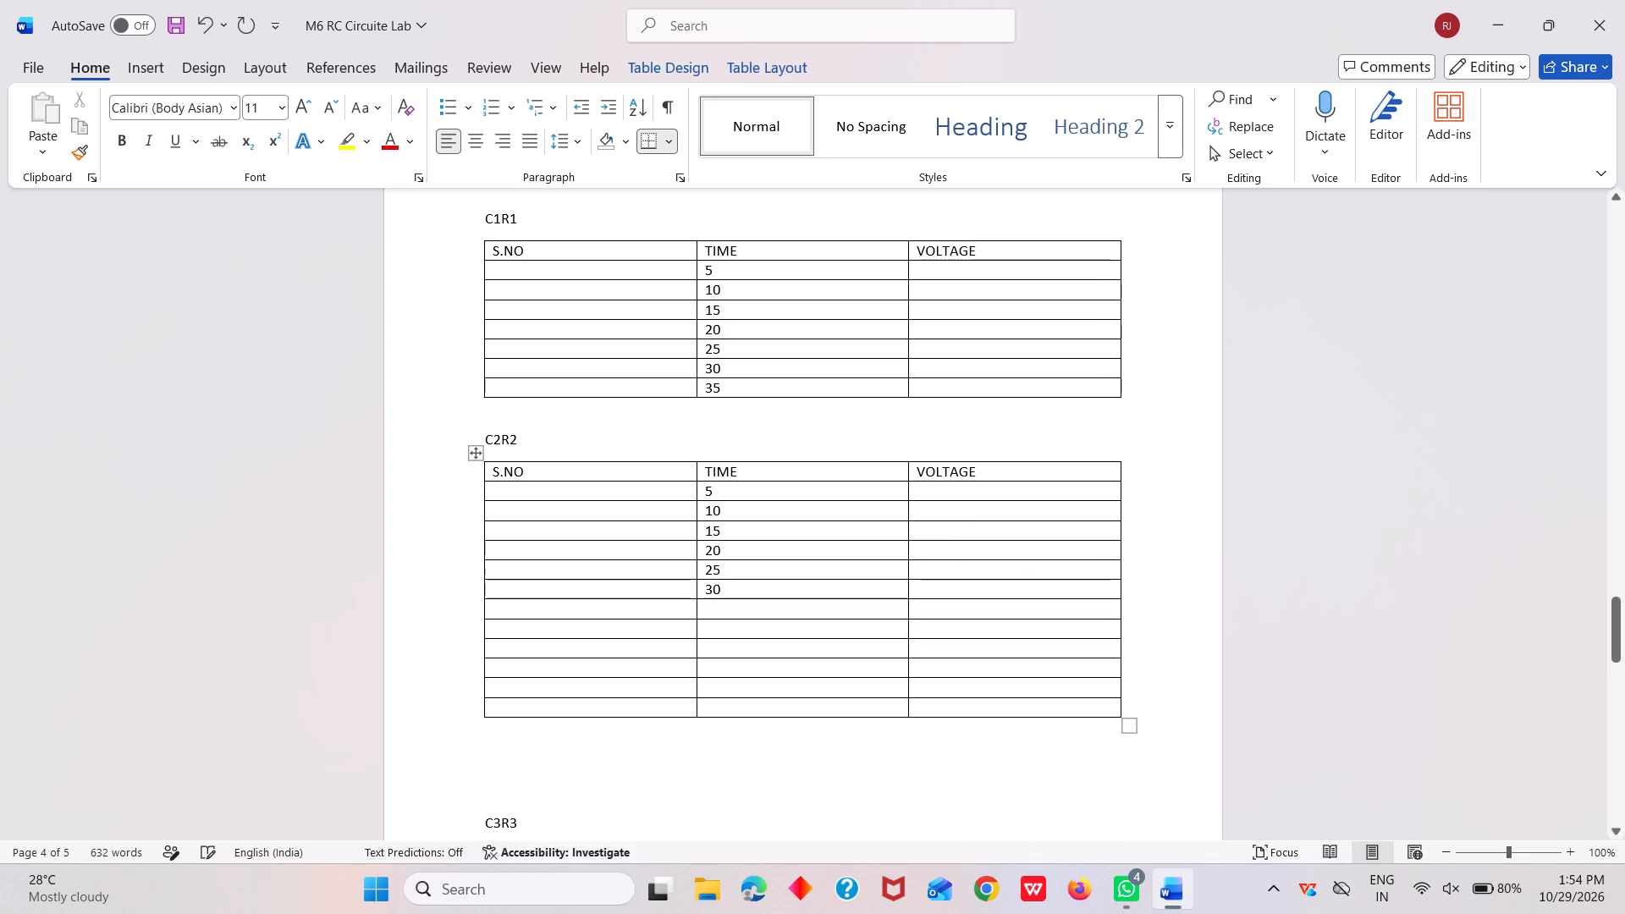
# Fill the empty TIME cells of the C2R2 table below 30 with 35, 40, 45, 50, 55 and 60.
pyautogui.click(718, 609)
pyautogui.write('35')
pyautogui.click(713, 625)
pyautogui.write('40')
pyautogui.click(705, 647)
pyautogui.write('45')
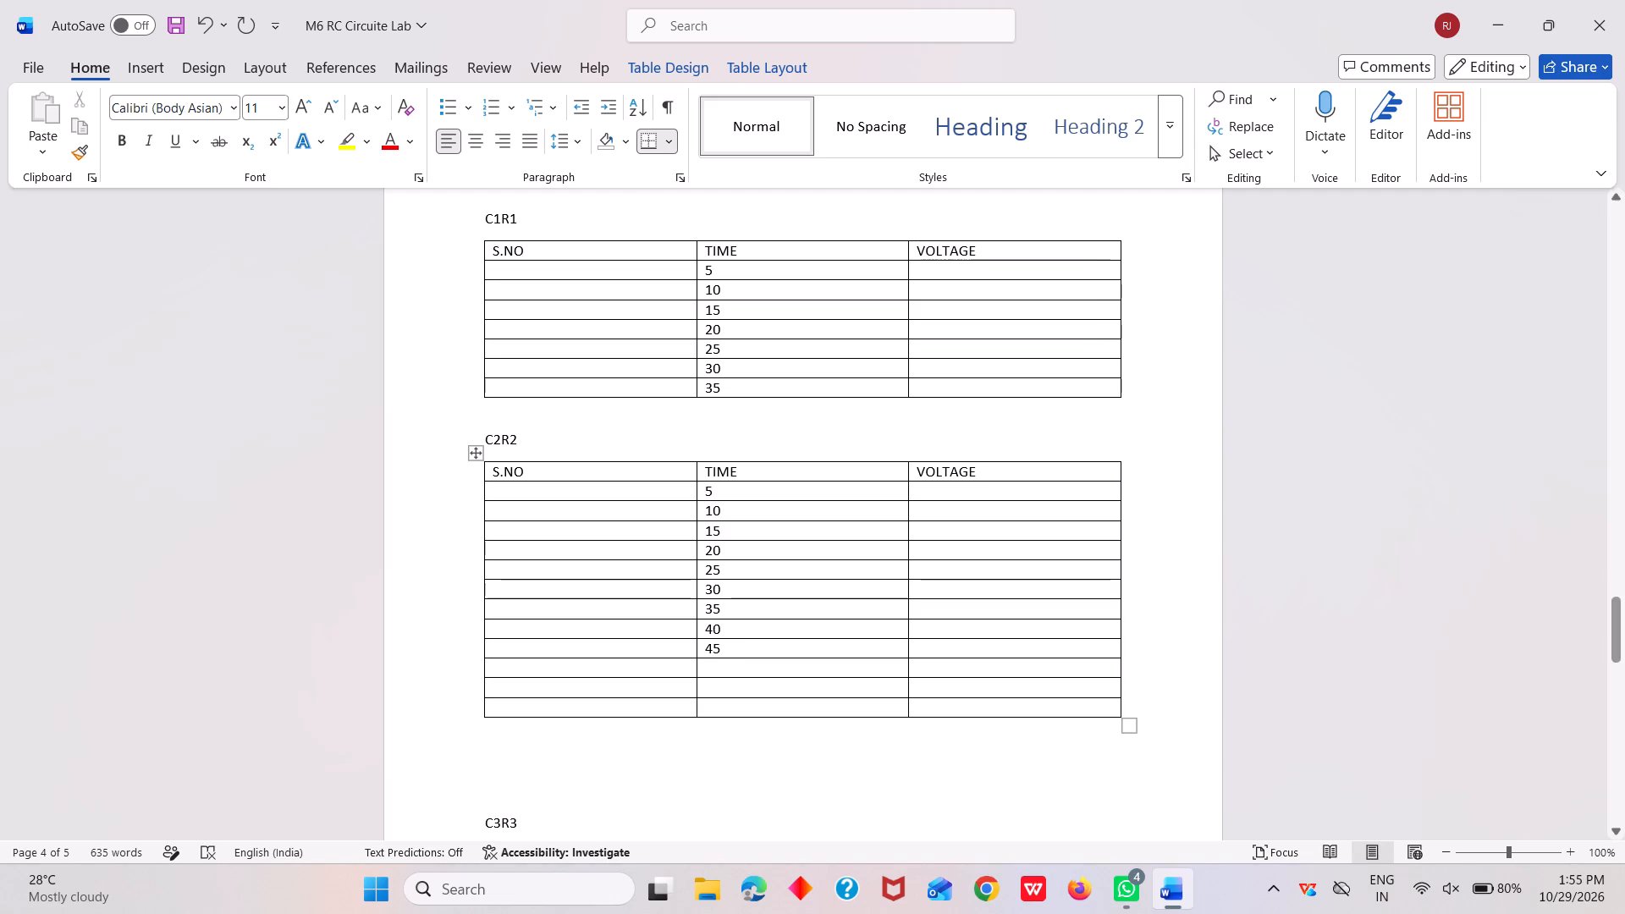
pyautogui.click(705, 665)
pyautogui.write('50')
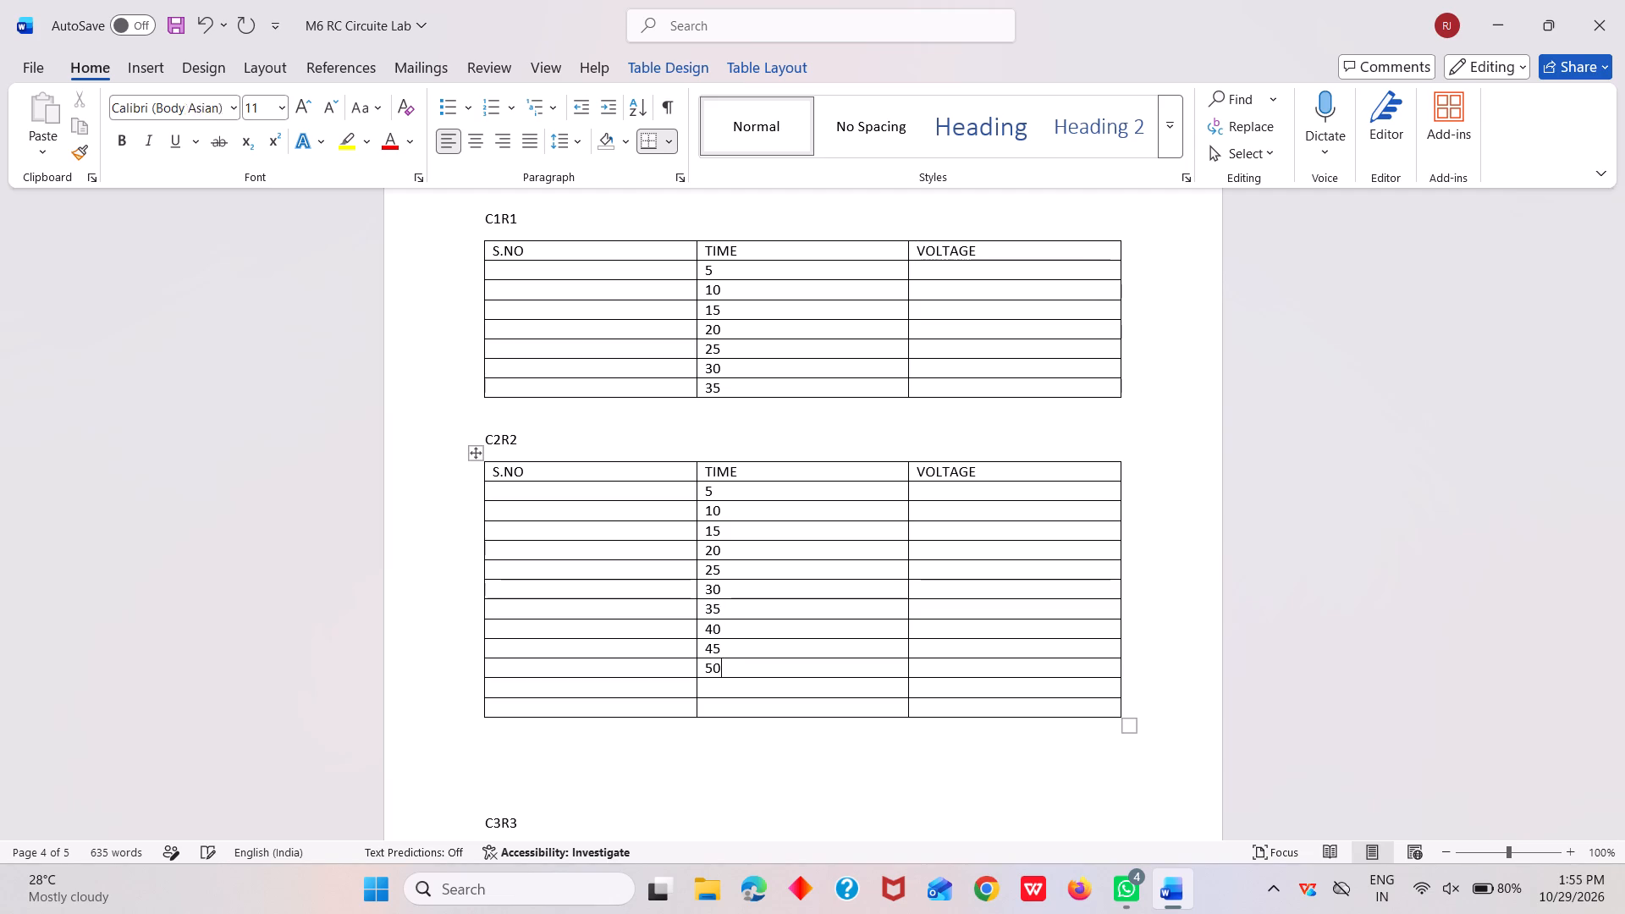
pyautogui.click(708, 684)
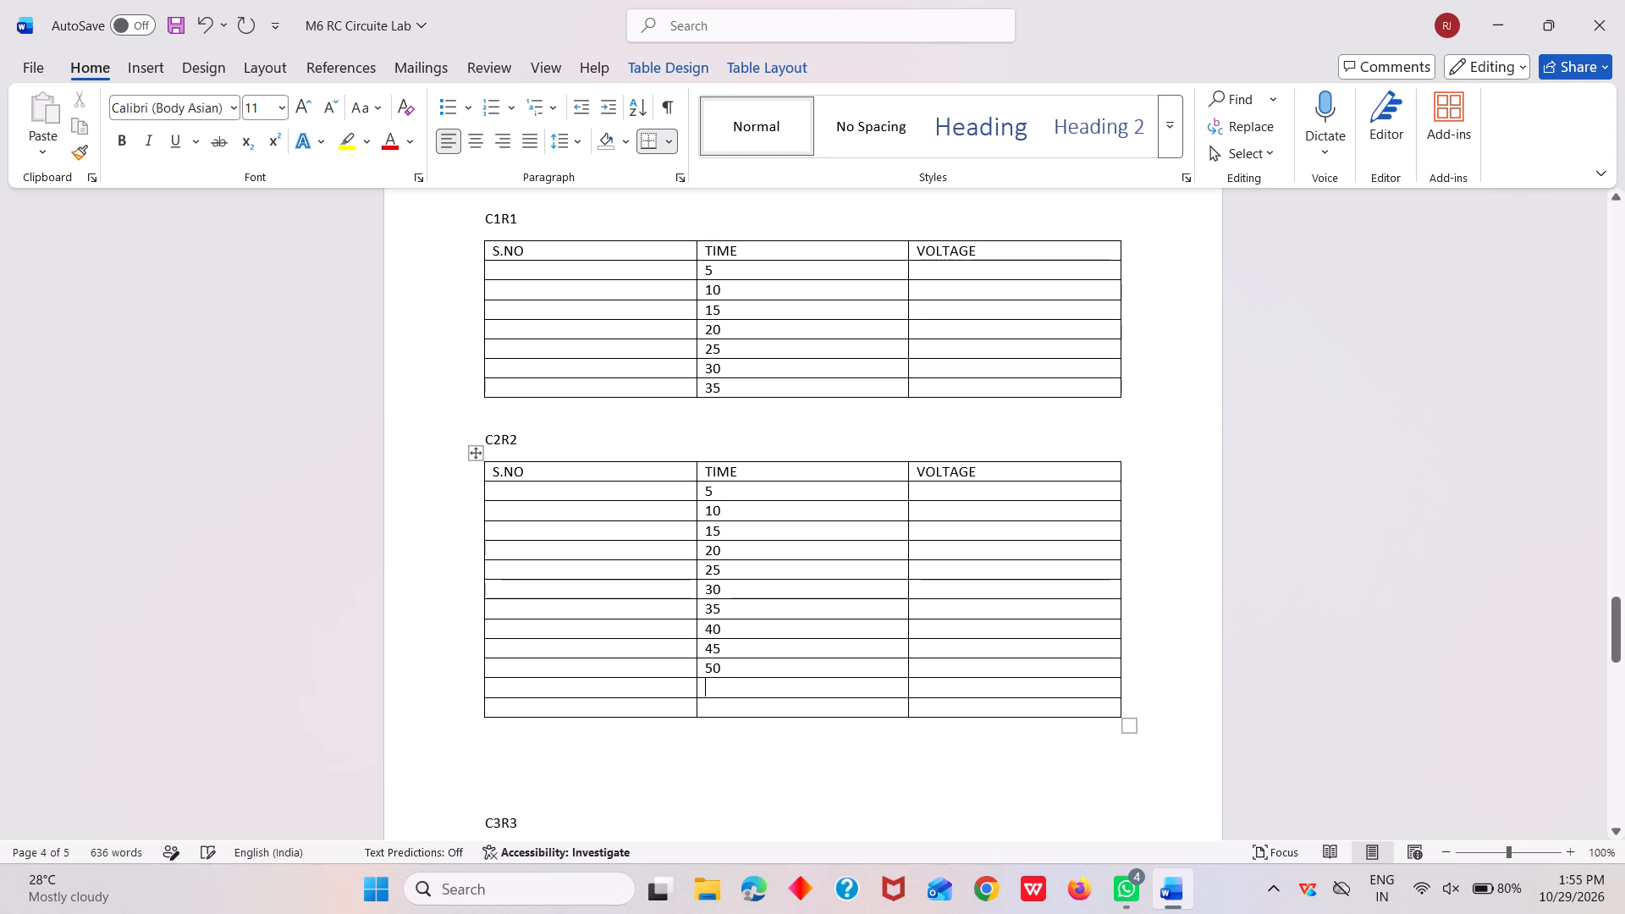
pyautogui.write('55')
pyautogui.click(711, 706)
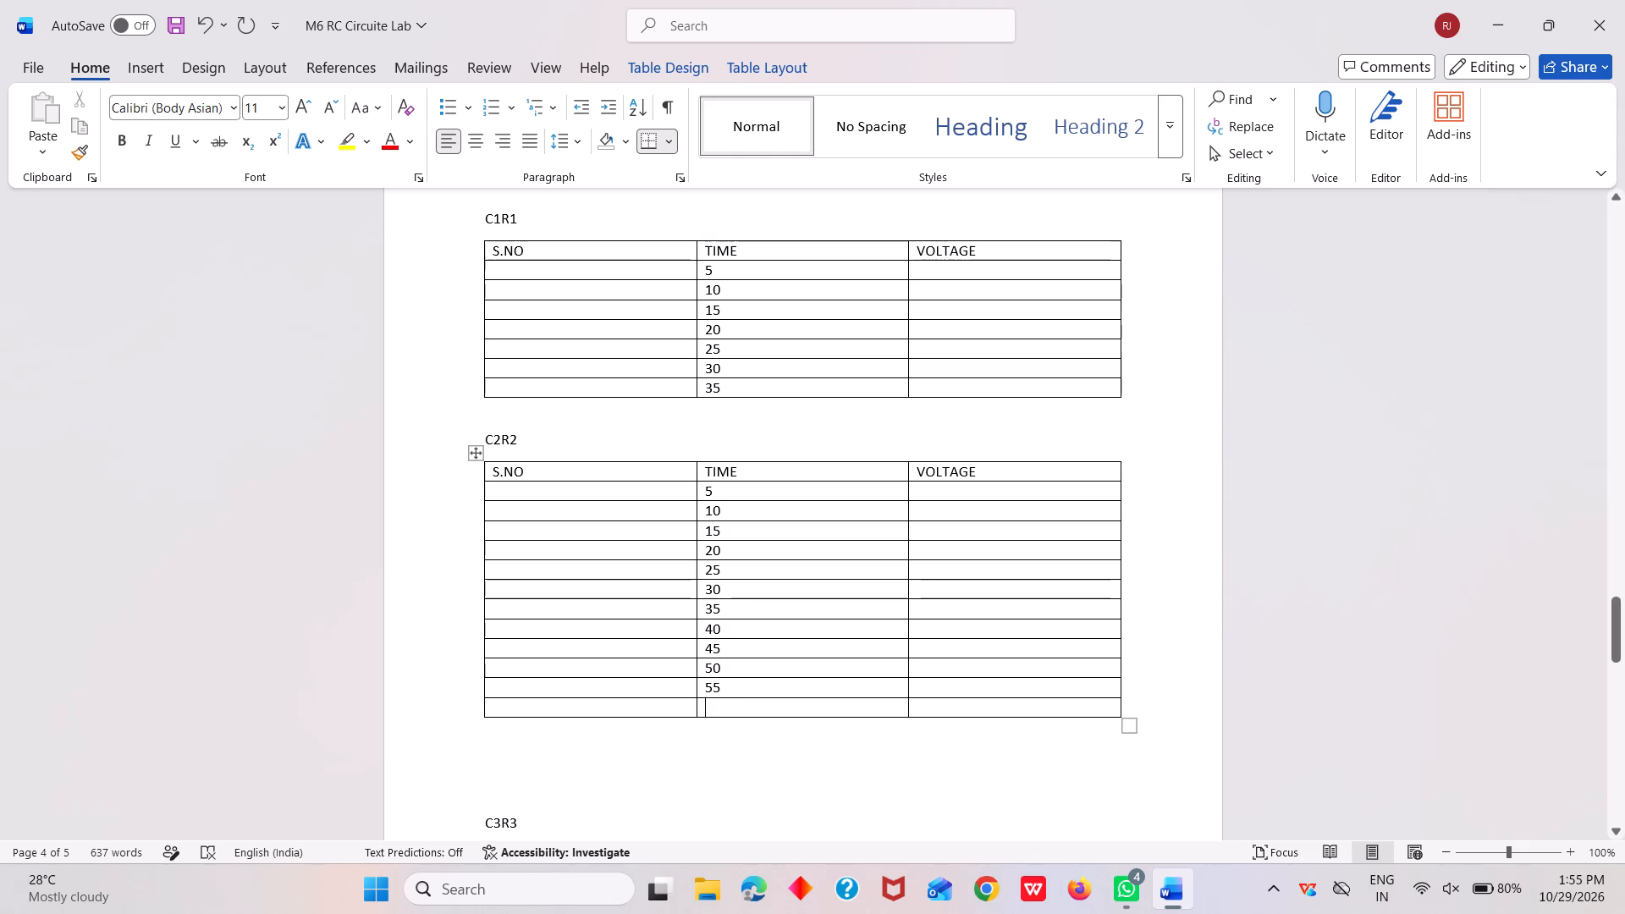
pyautogui.write('60')
# Insert two empty rows above the last row of the C2R2 table, the one with time 60.
pyautogui.click(1126, 727)
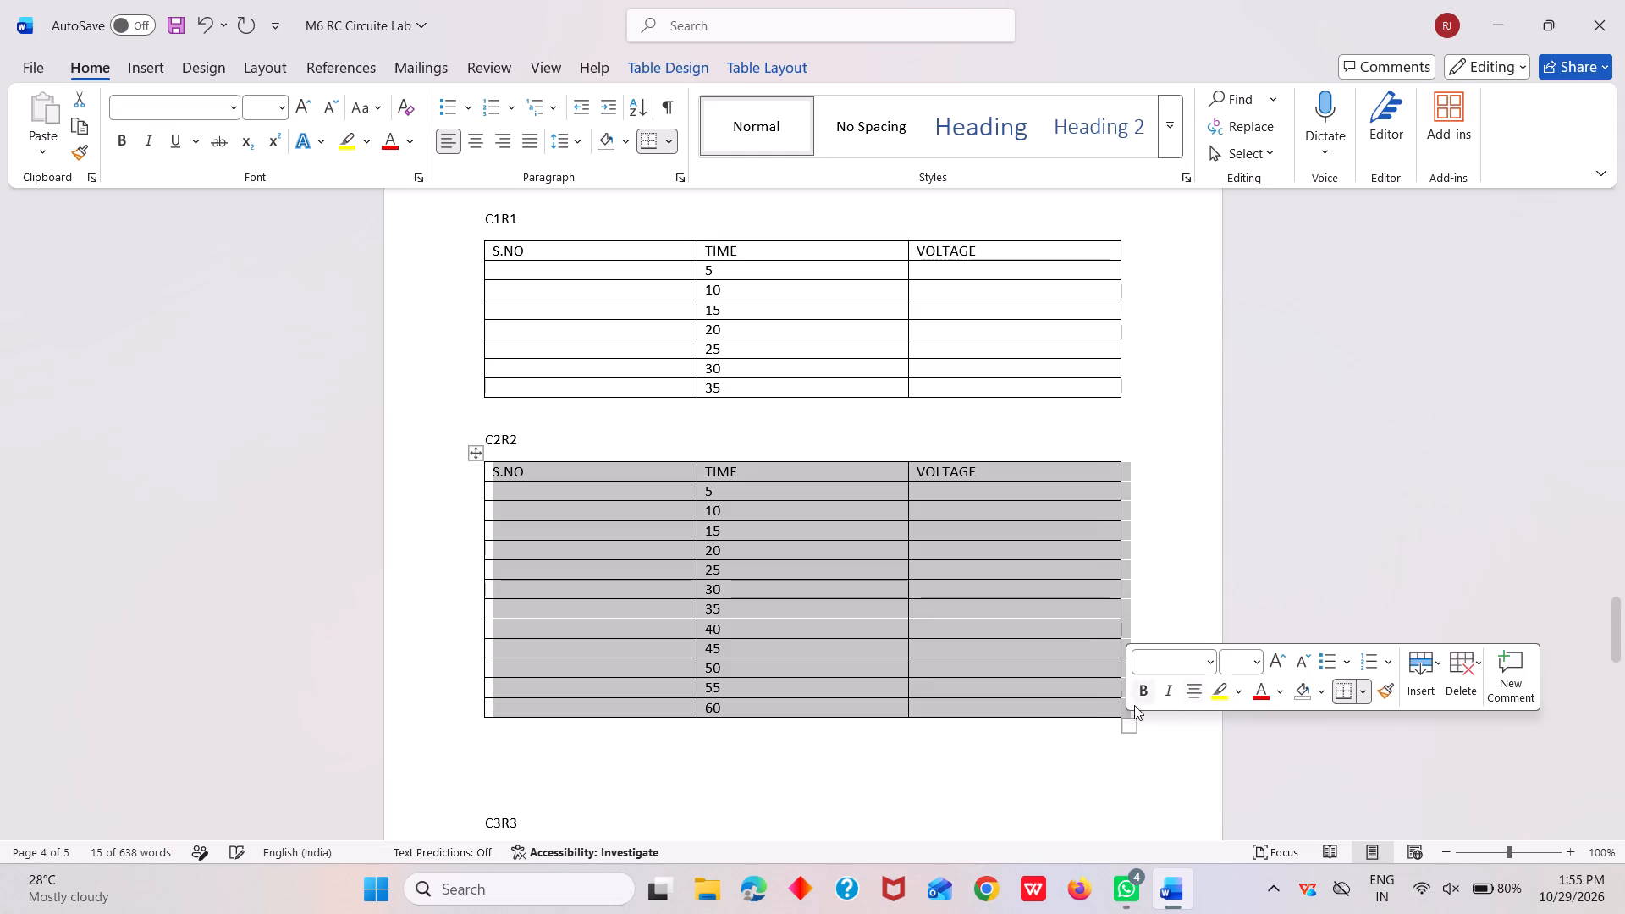
pyautogui.click(1195, 754)
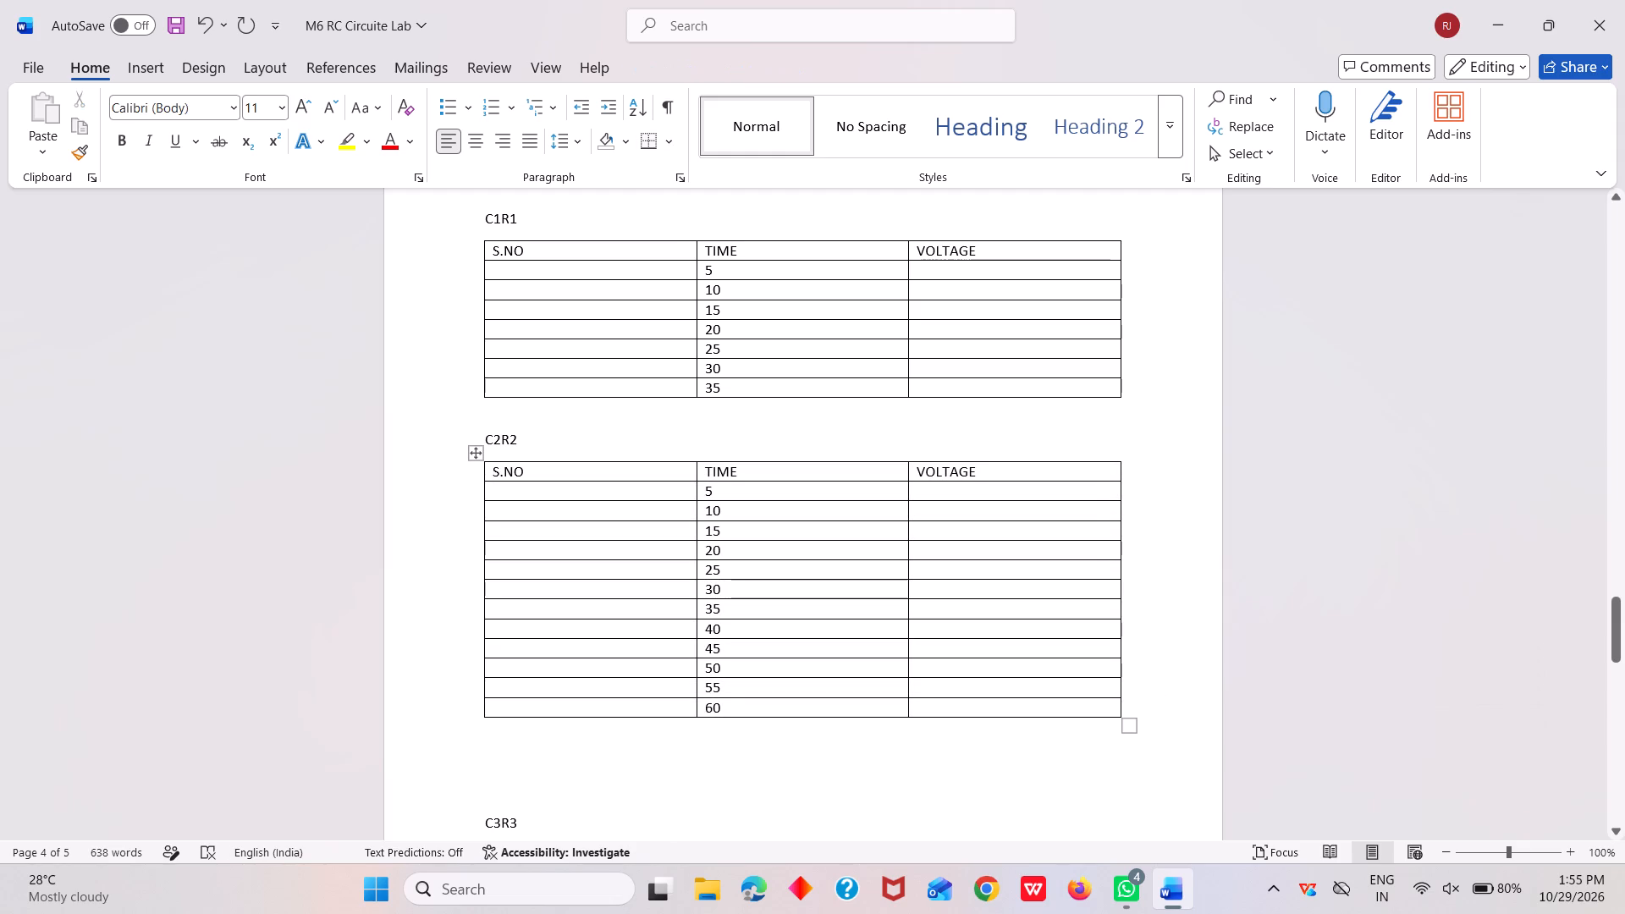
pyautogui.moveTo(550, 717); pyautogui.dragTo(668, 707)
pyautogui.moveTo(508, 710); pyautogui.dragTo(679, 716)
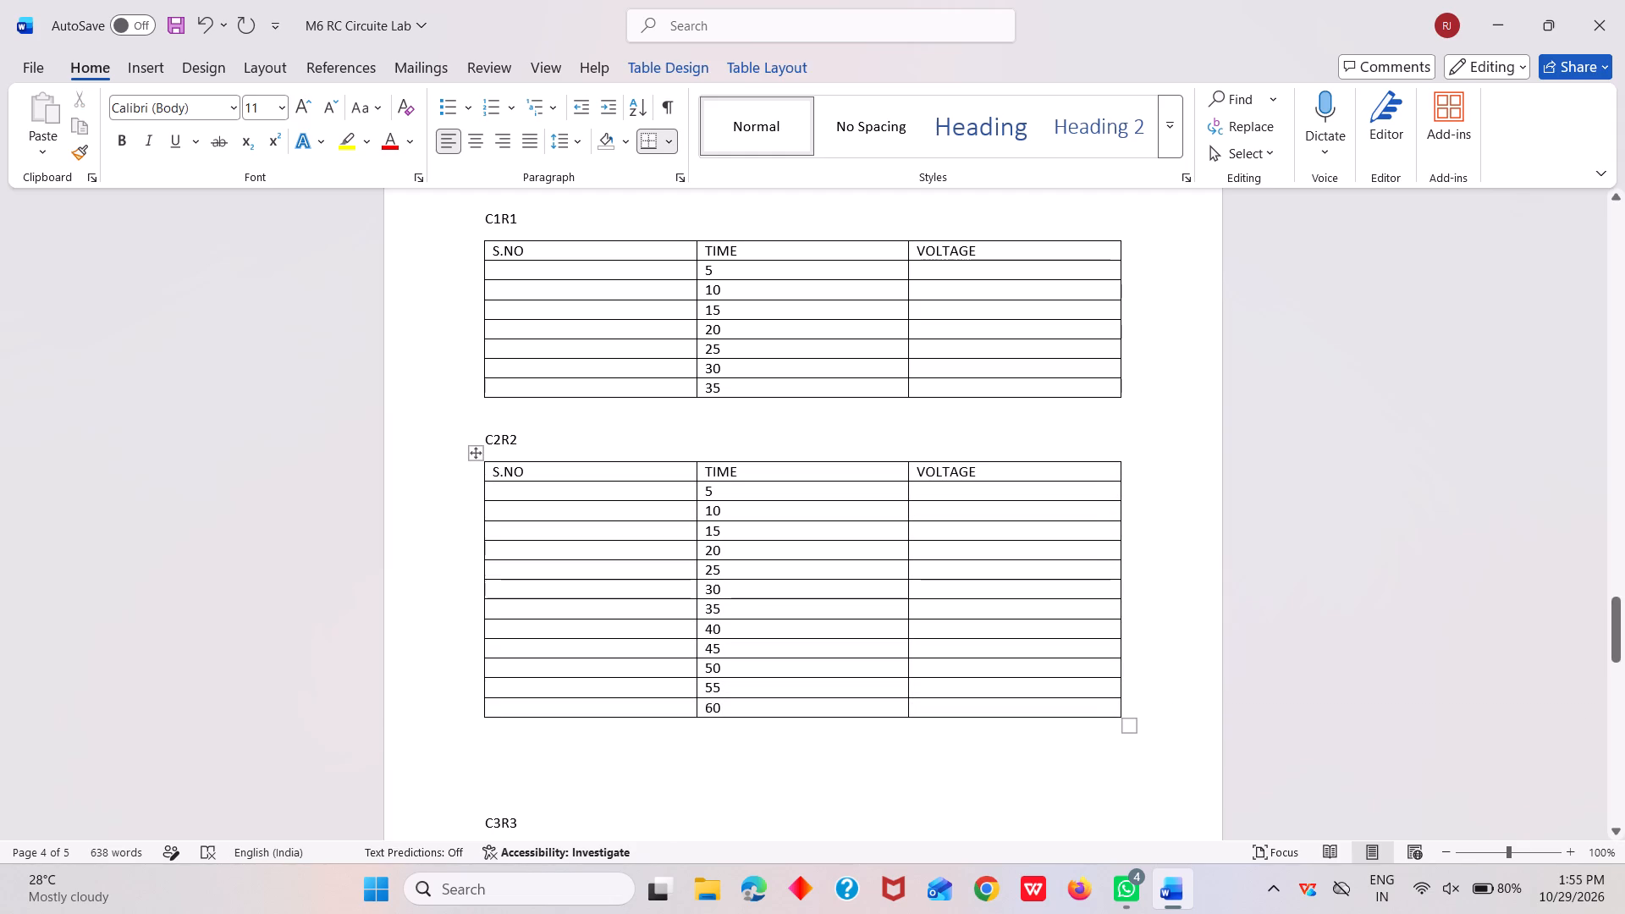
pyautogui.moveTo(505, 708); pyautogui.dragTo(659, 711)
pyautogui.moveTo(485, 707); pyautogui.dragTo(544, 706)
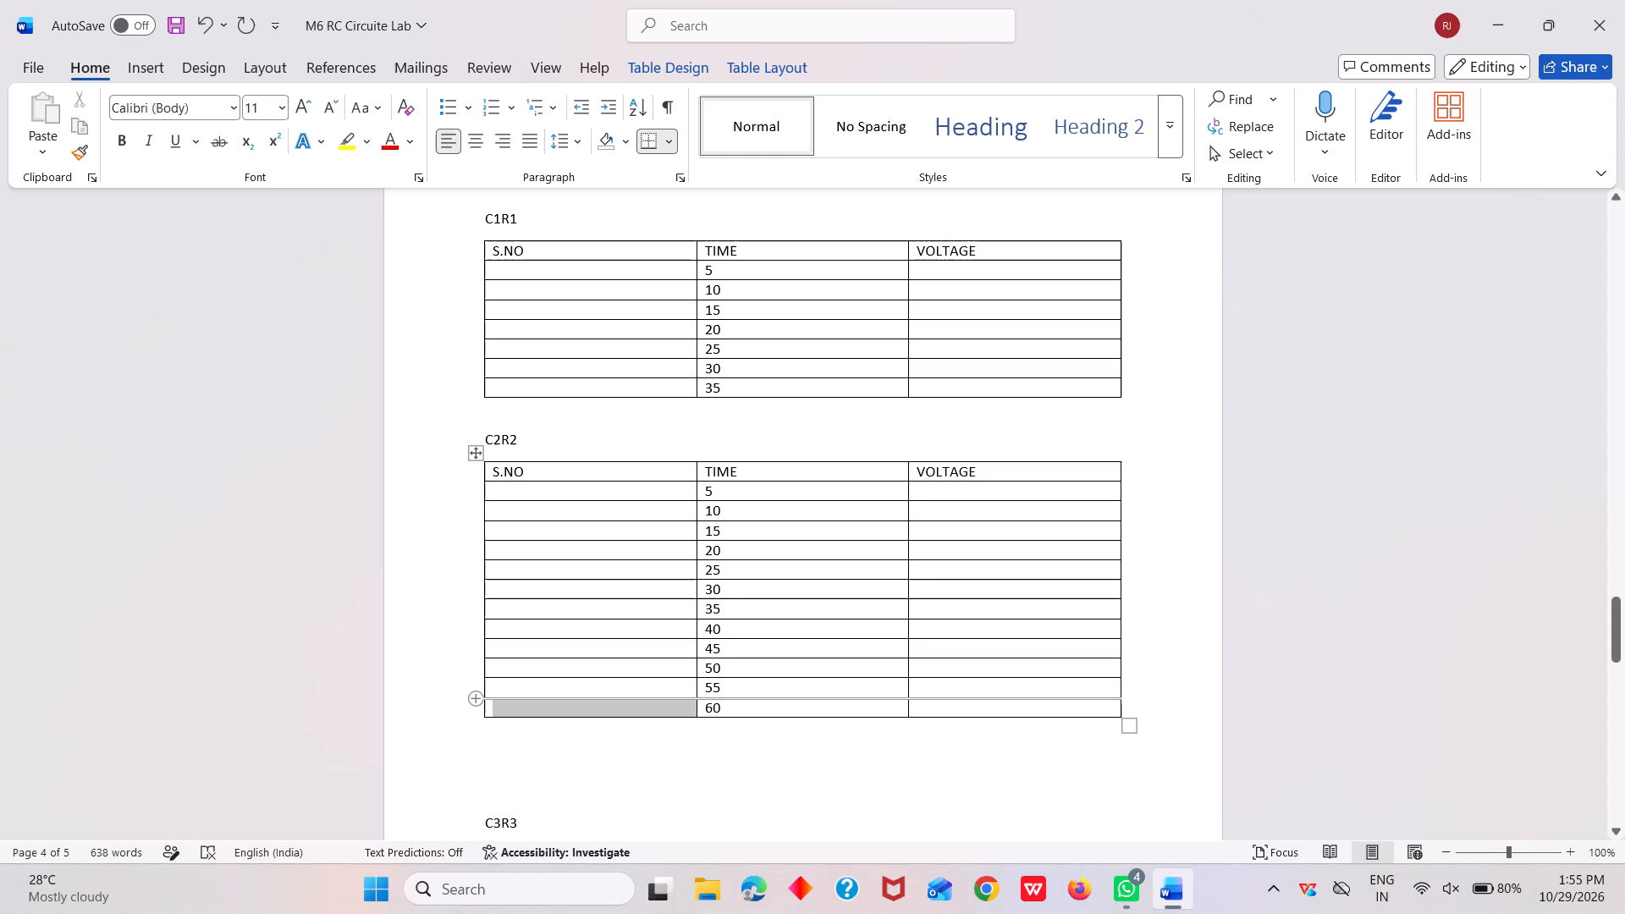
pyautogui.moveTo(544, 706); pyautogui.dragTo(1027, 707)
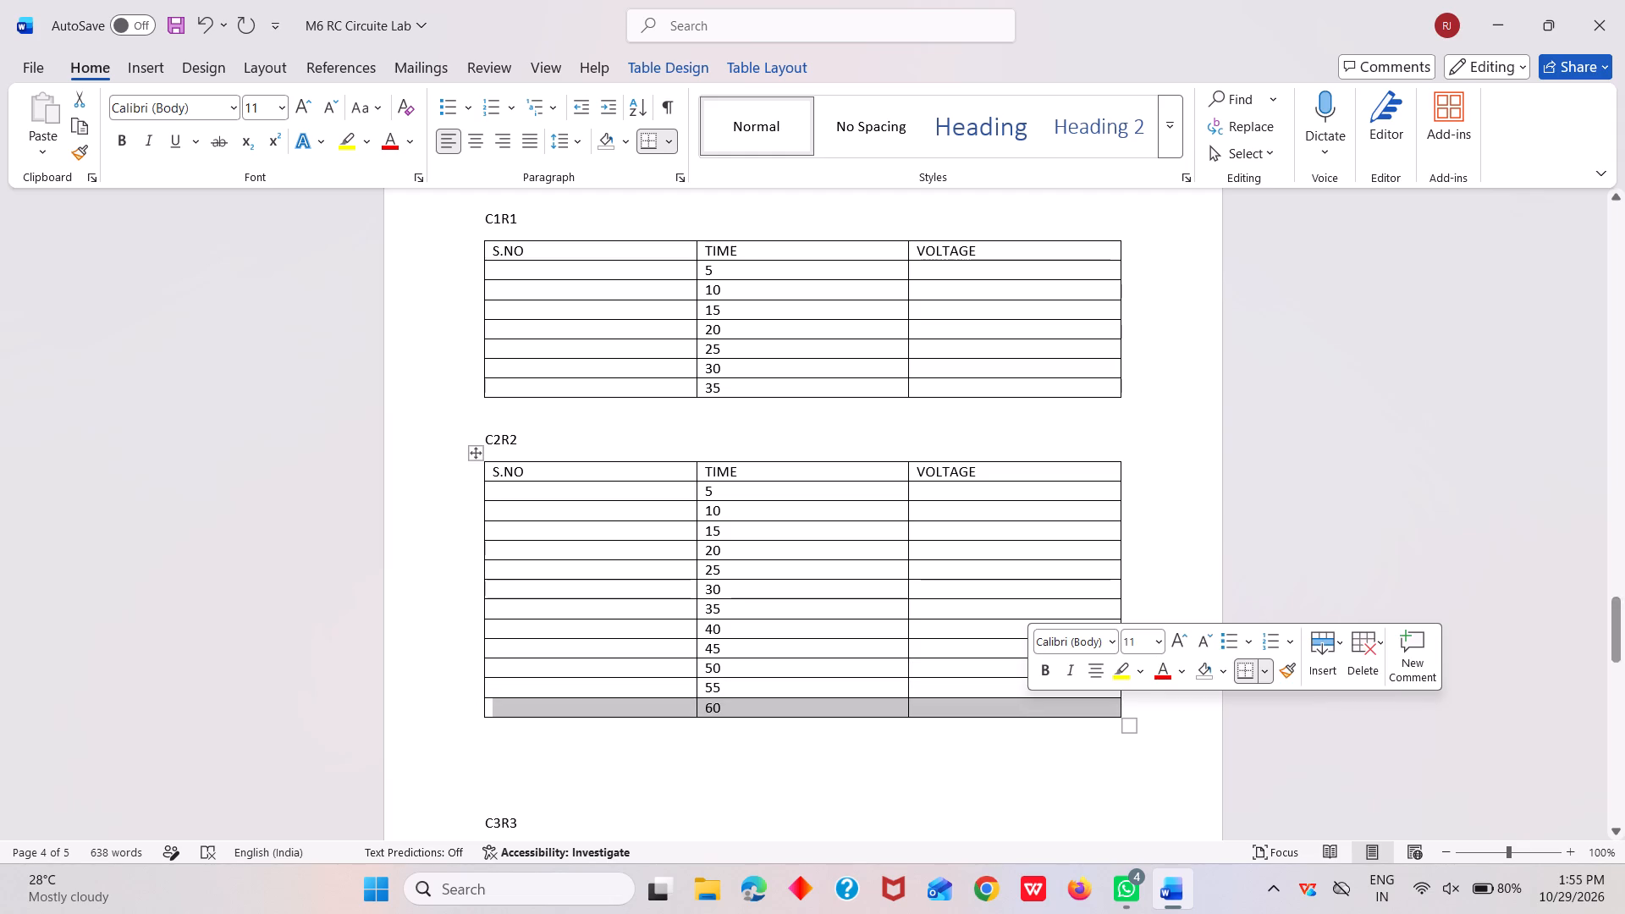
pyautogui.click(1339, 669)
pyautogui.click(1345, 694)
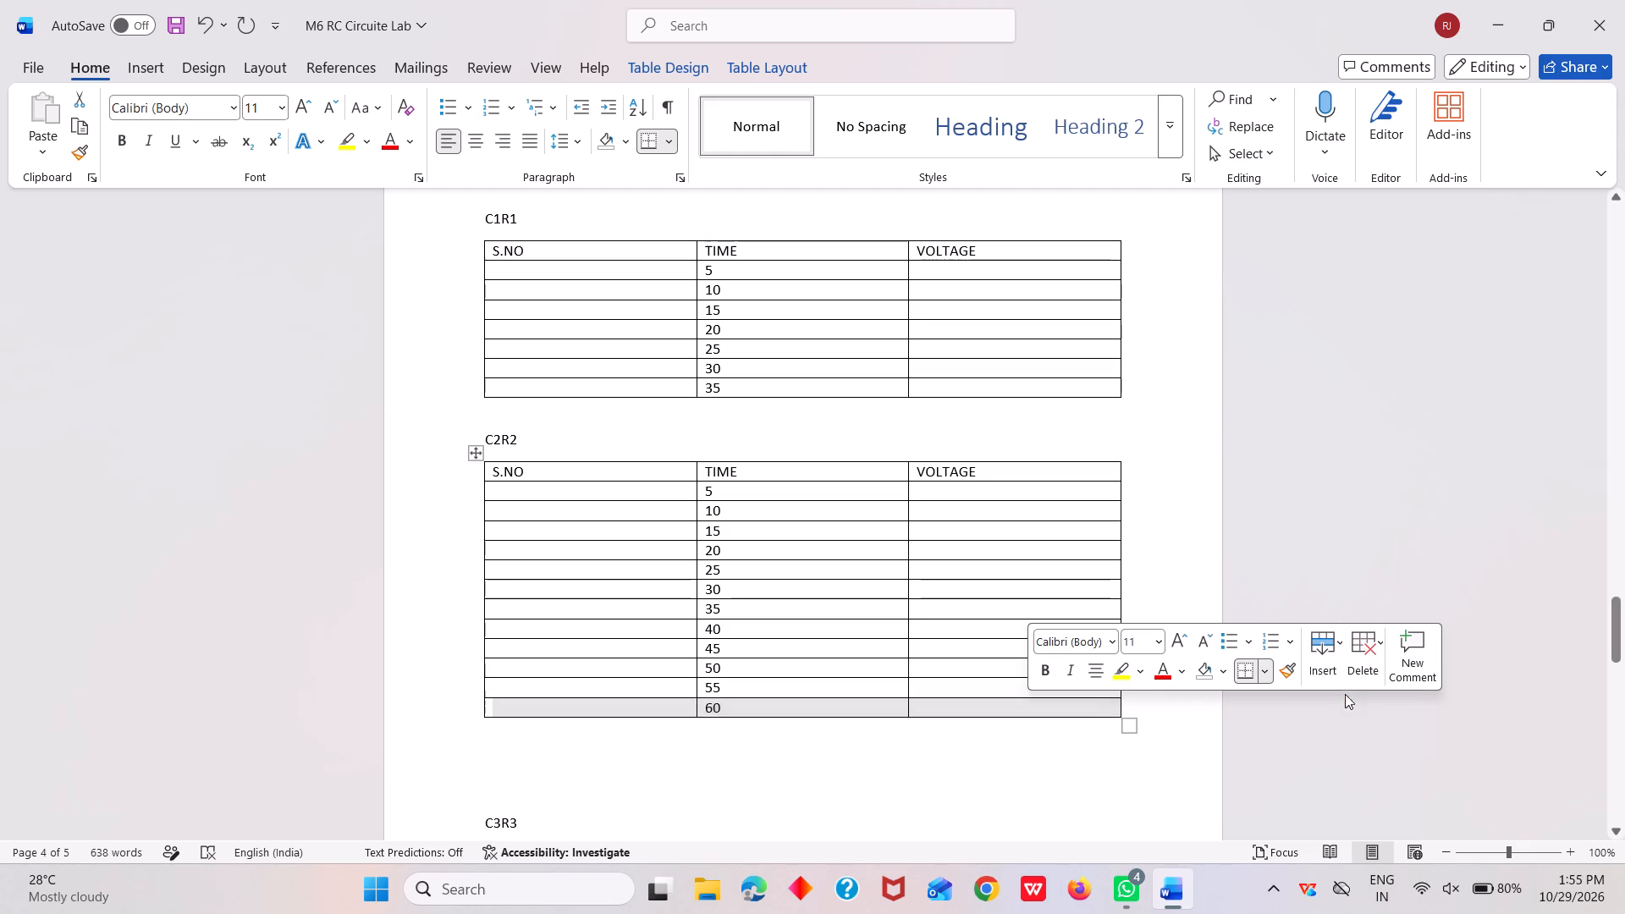
pyautogui.click(1308, 664)
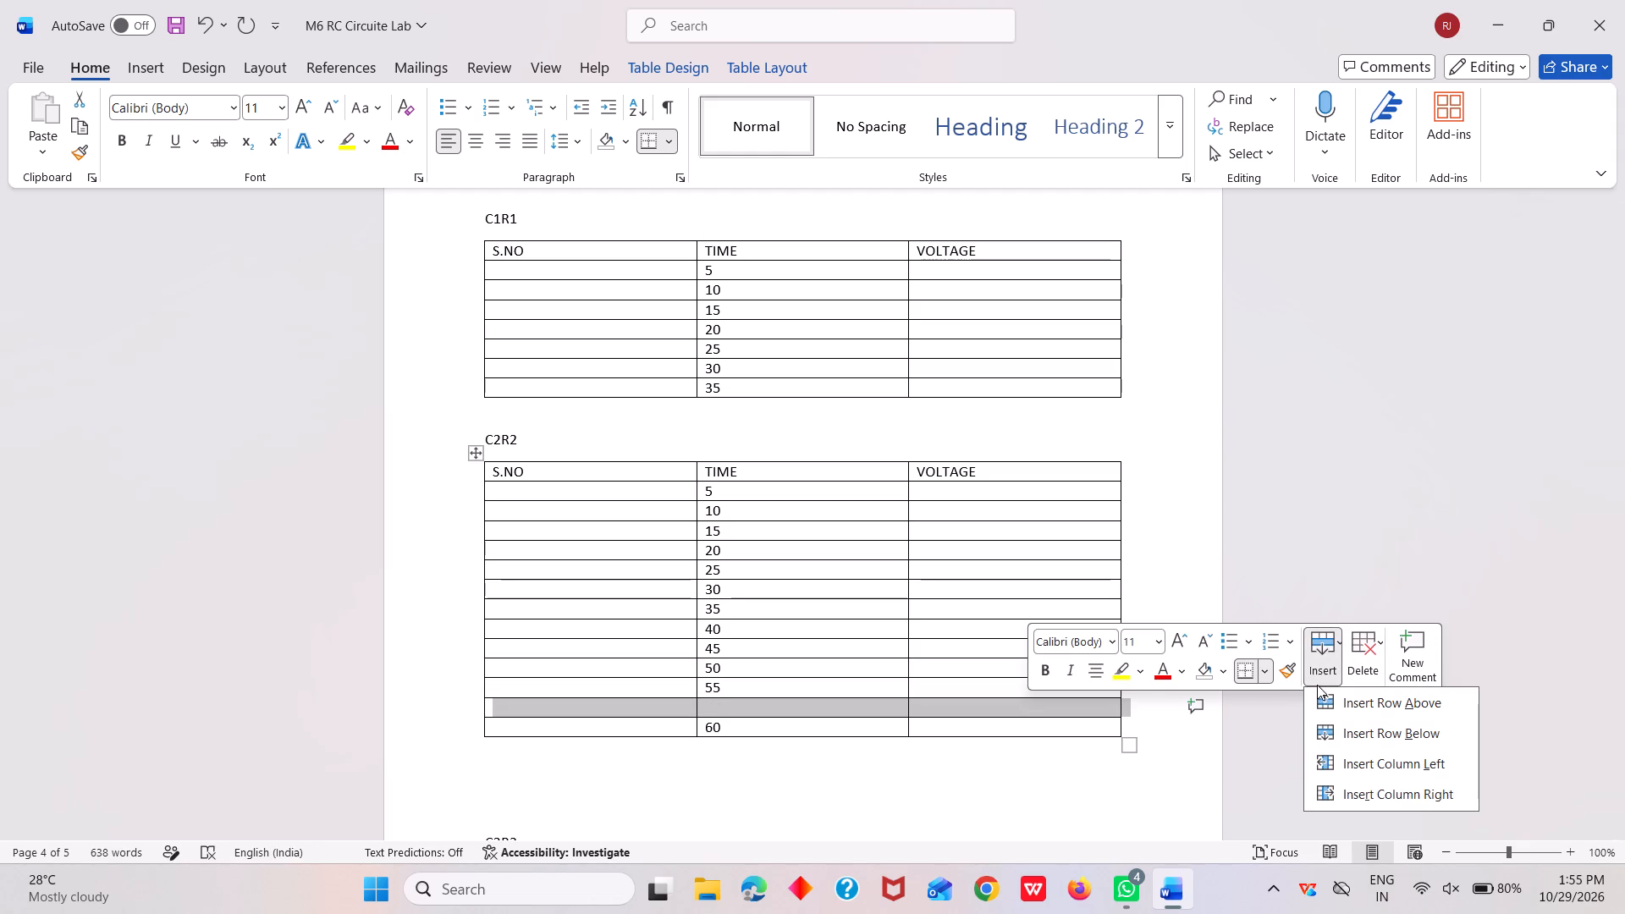
pyautogui.click(1325, 704)
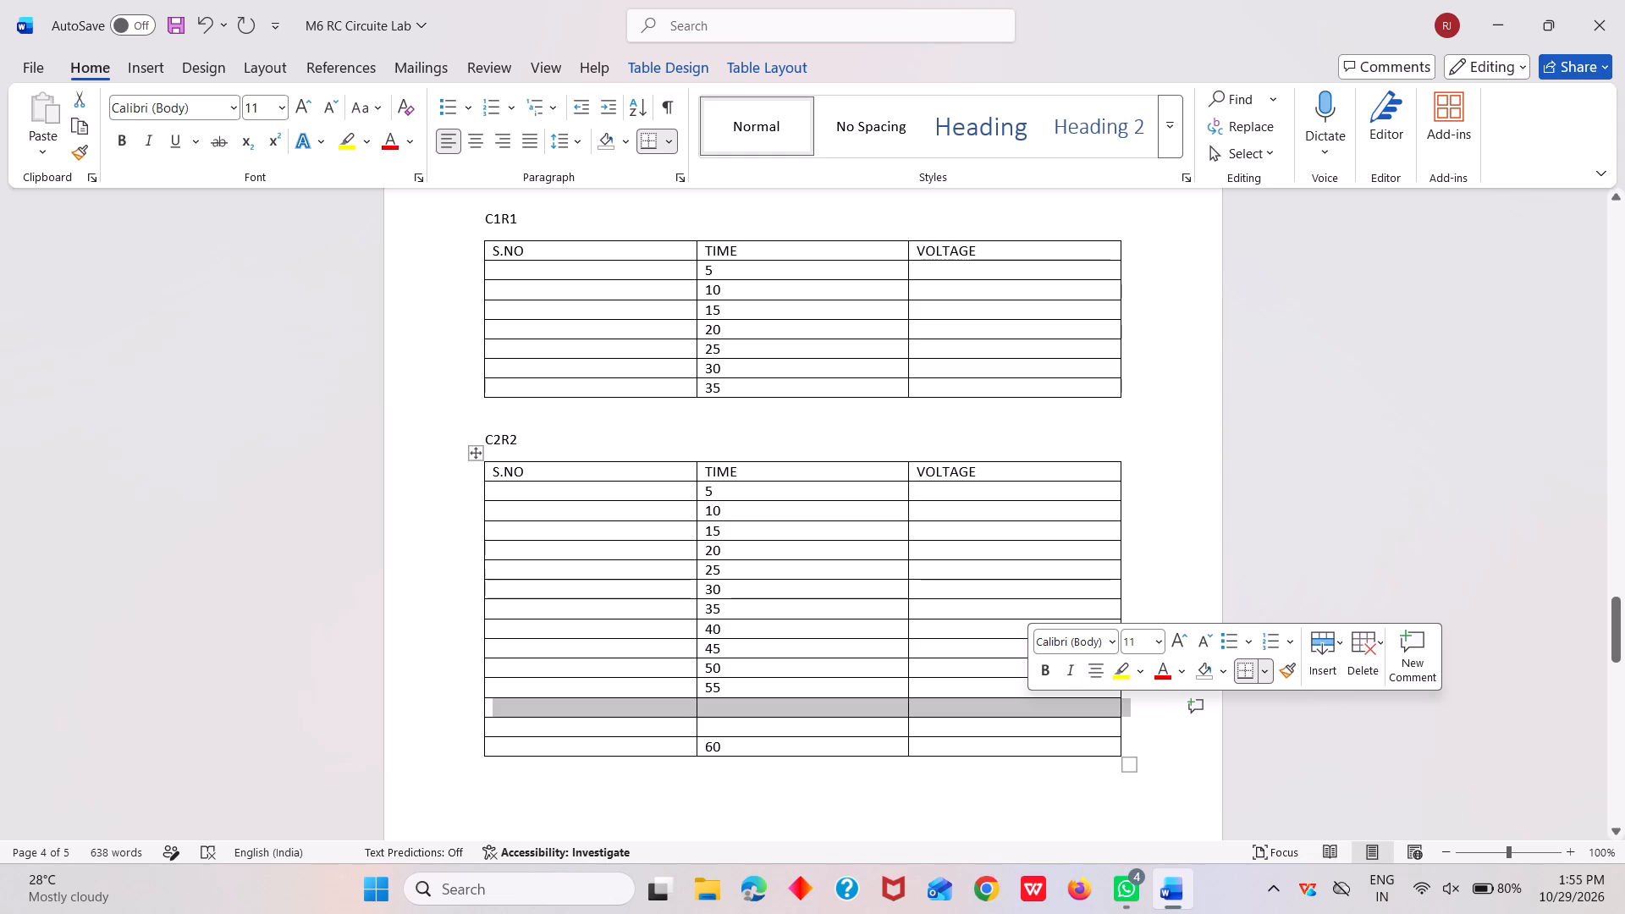
# Move the time value 60 from the last row of the C2R2 table to the empty TIME cell directly below 55.
pyautogui.moveTo(729, 746); pyautogui.dragTo(698, 746)
pyautogui.hotkey('ctrl', 'x')
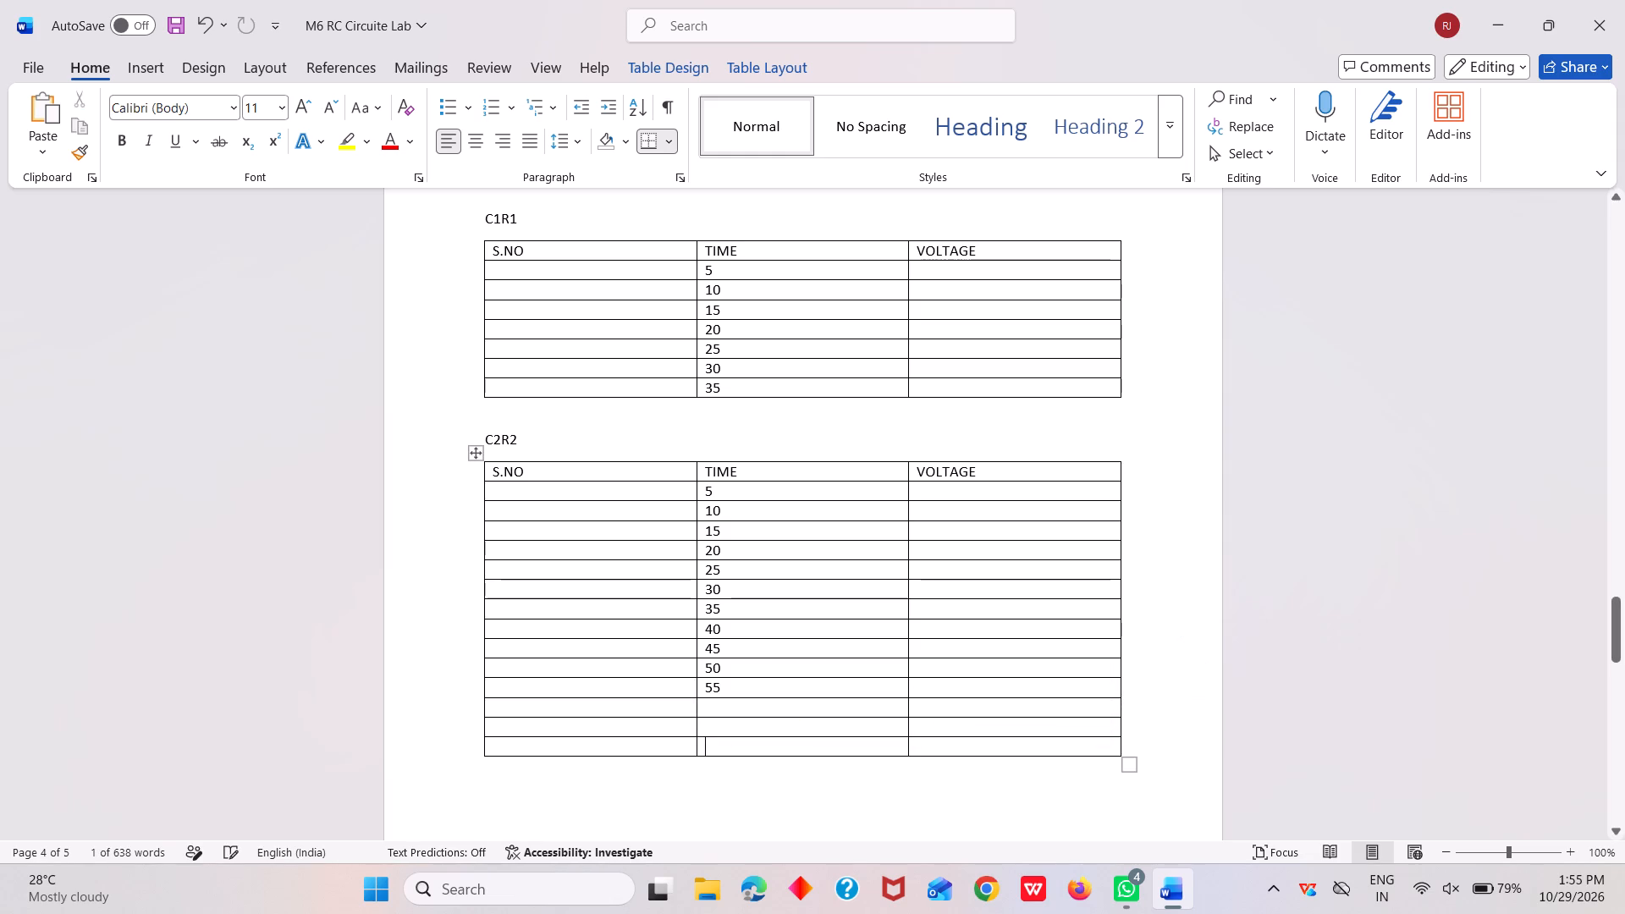
pyautogui.click(714, 708)
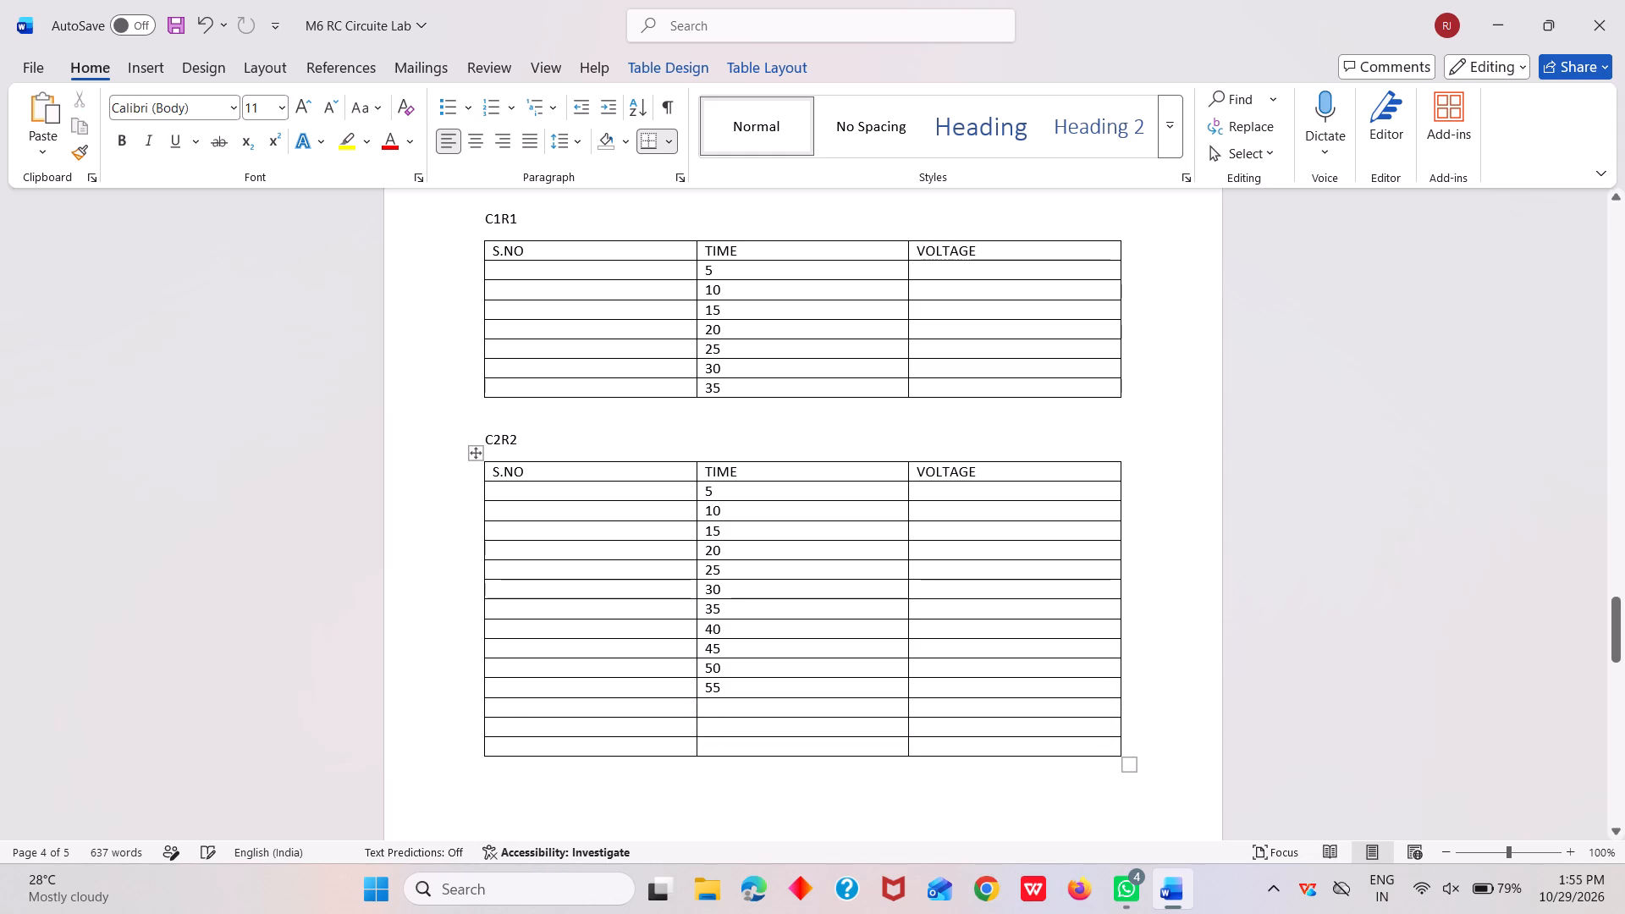
pyautogui.hotkey('ctrl', 'v')
# Fill the two empty TIME cells below 60 in the C2R2 table with 65 and 70.
pyautogui.press('Down')
pyautogui.write('65')
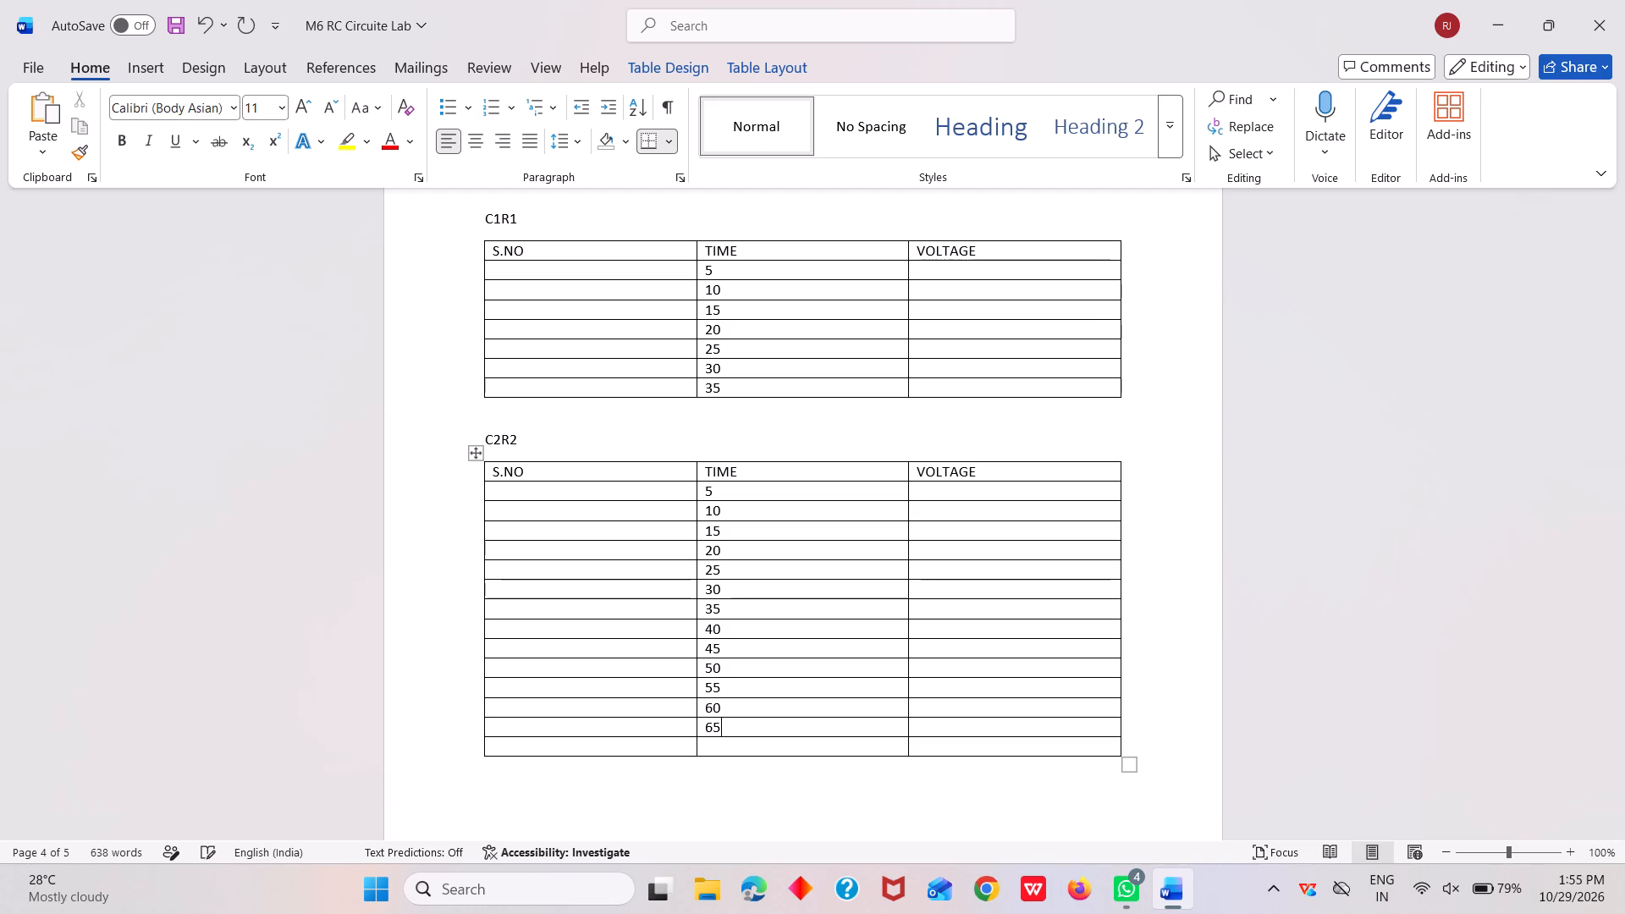
pyautogui.press('Down')
pyautogui.write('70')
pyautogui.press('Down')
# Insert three empty rows below the last row of the C3R3 table.
pyautogui.scroll(-2, 827, 738)
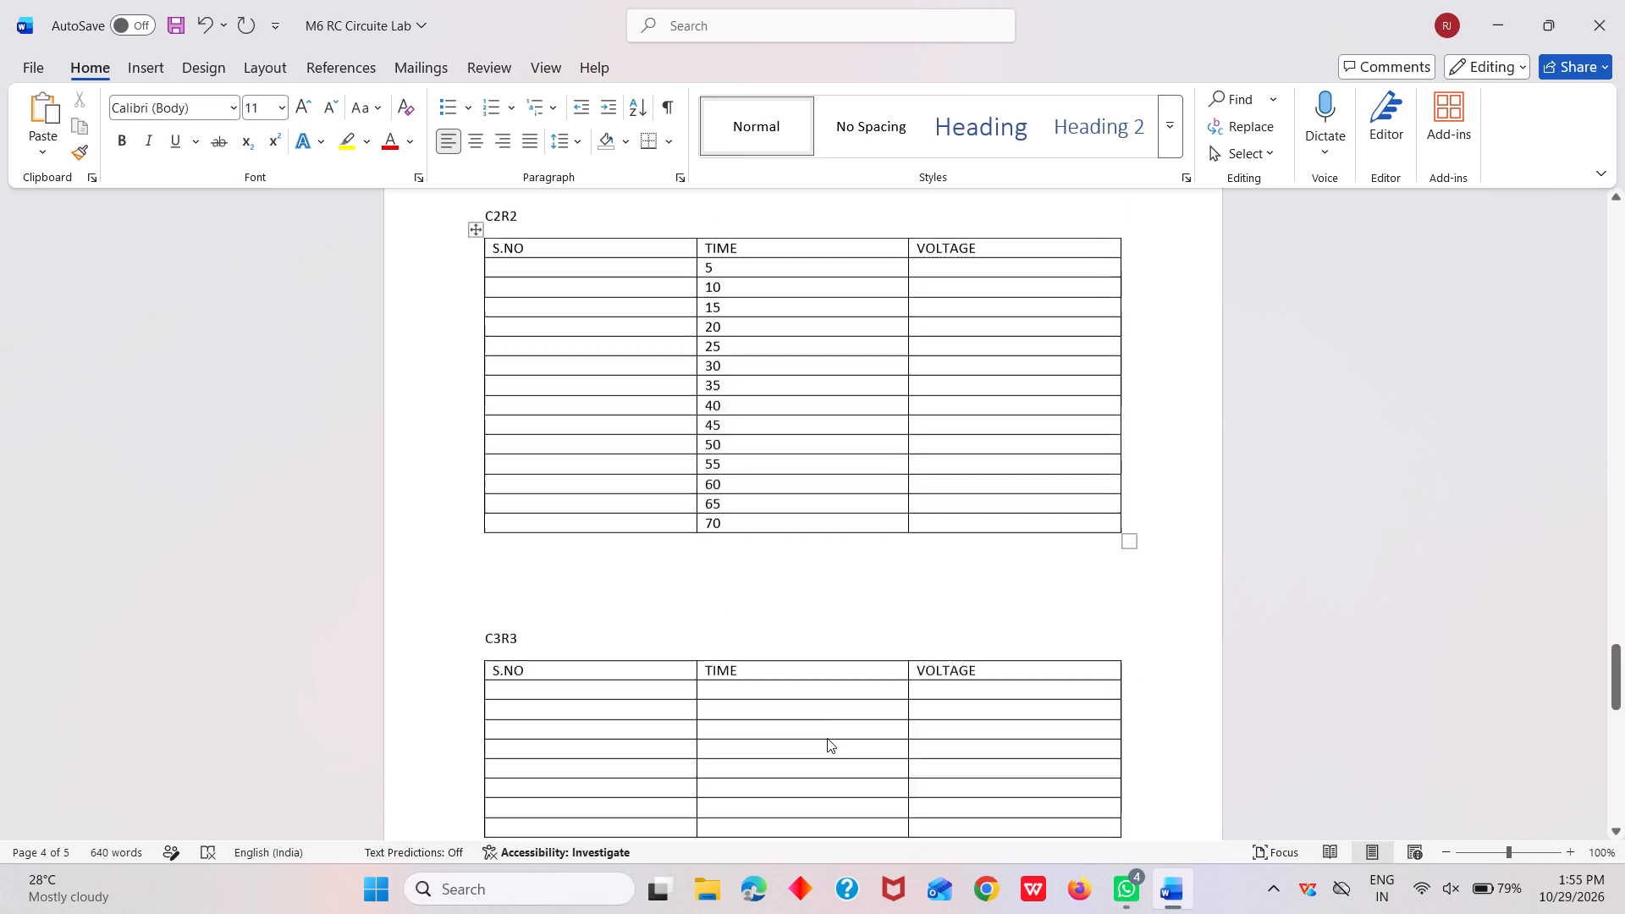
pyautogui.scroll(-2, 827, 738)
pyautogui.scroll(1, 827, 738)
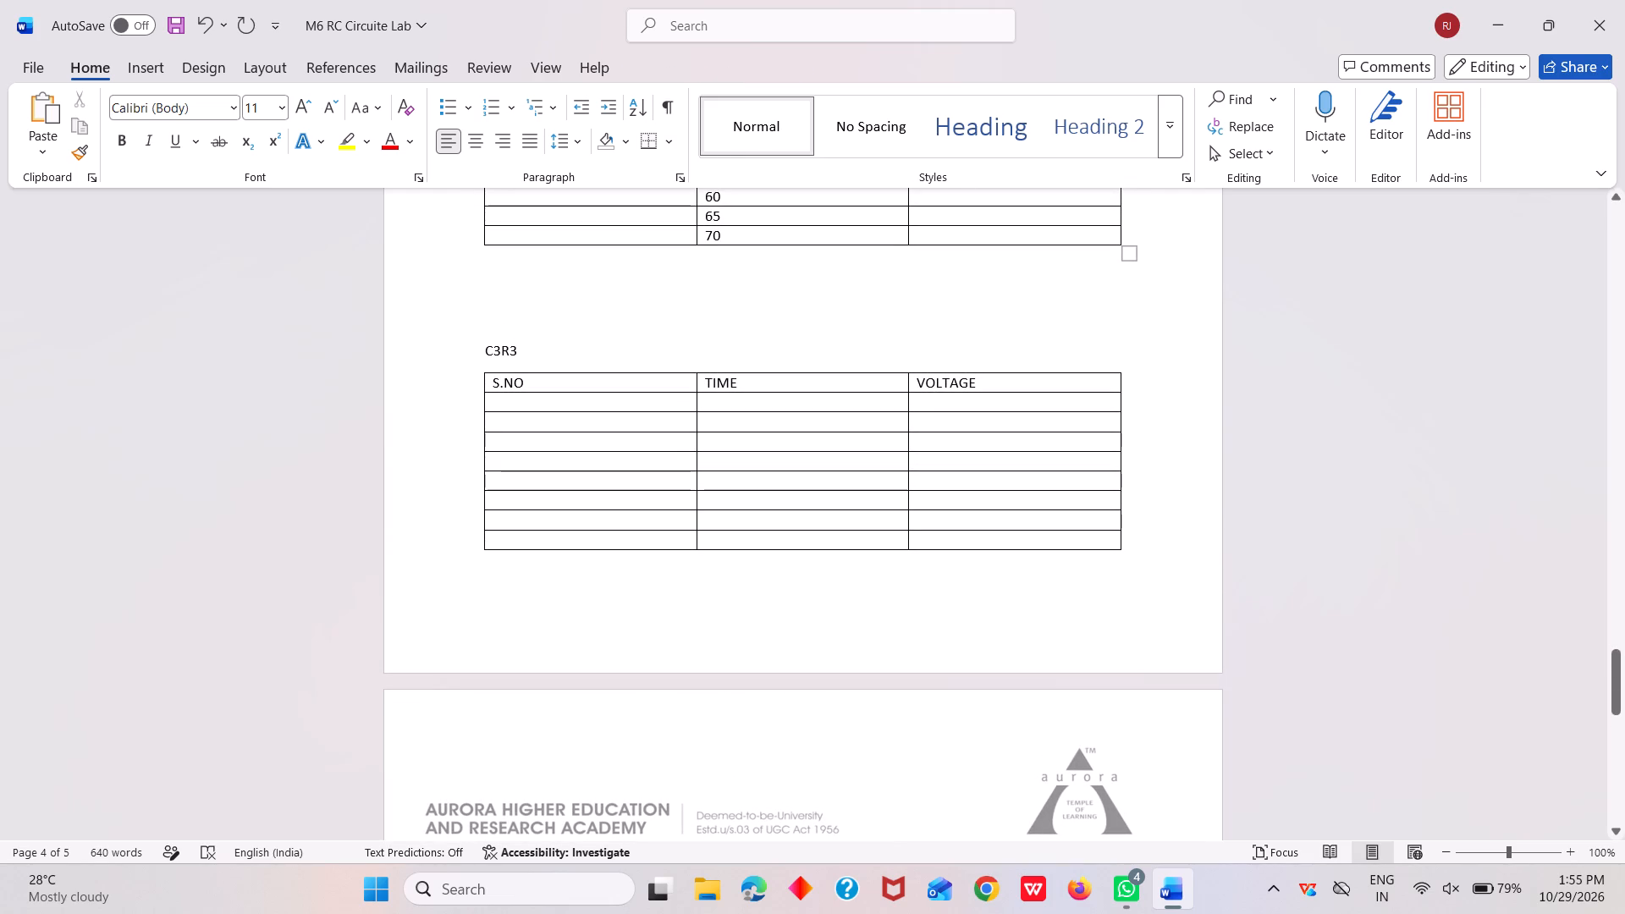
pyautogui.moveTo(502, 544); pyautogui.dragTo(943, 555)
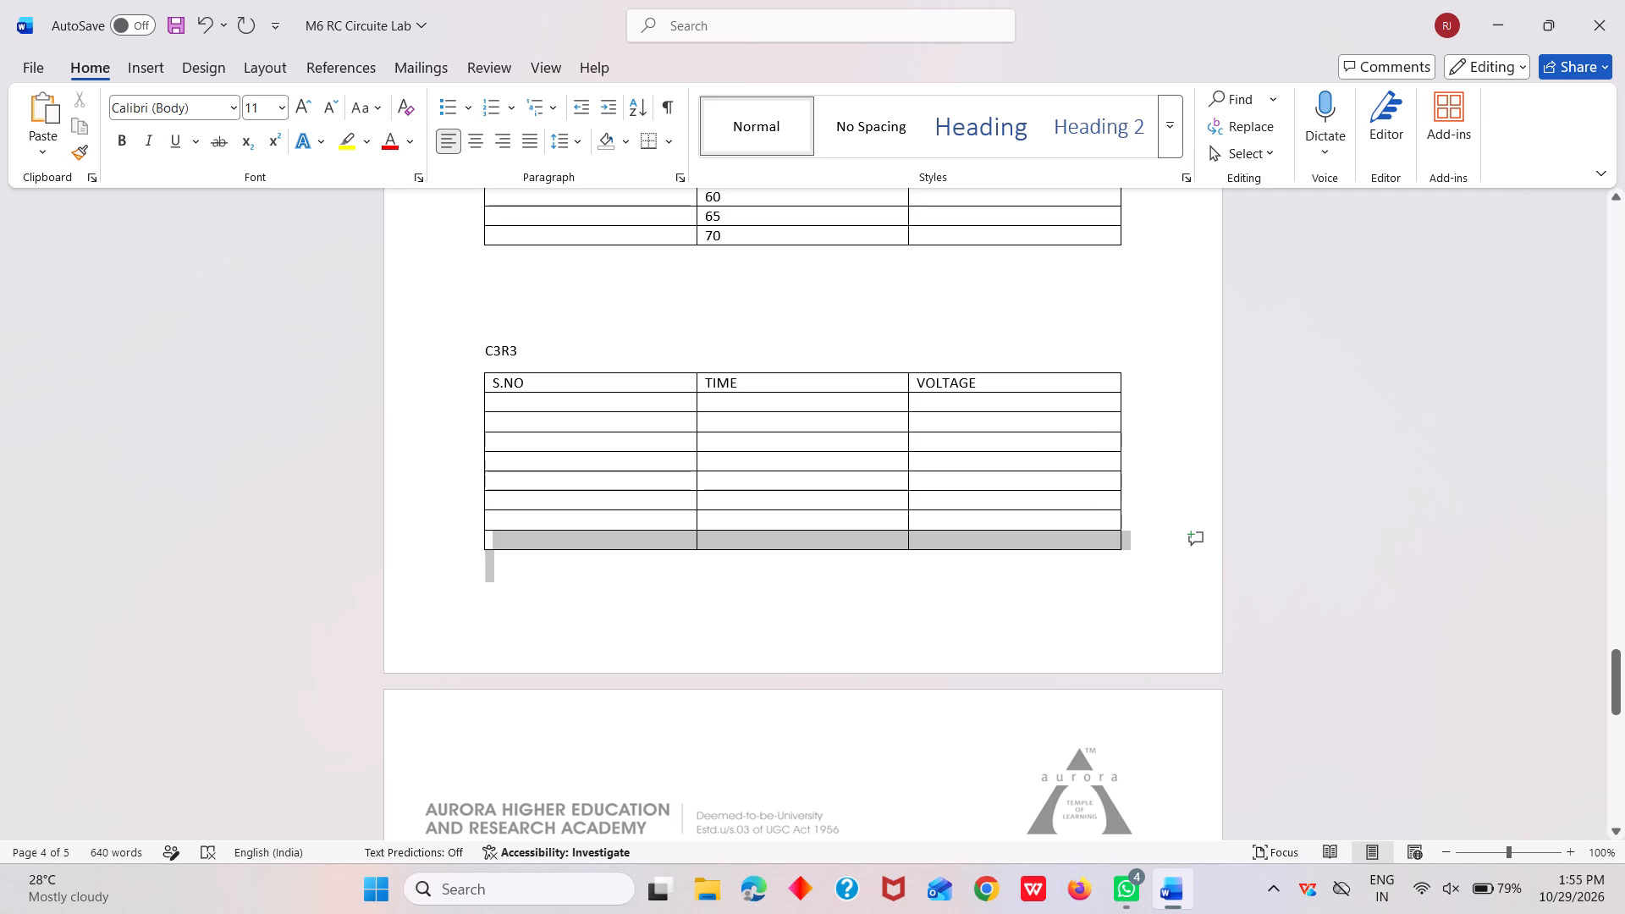
pyautogui.moveTo(943, 555); pyautogui.dragTo(930, 550)
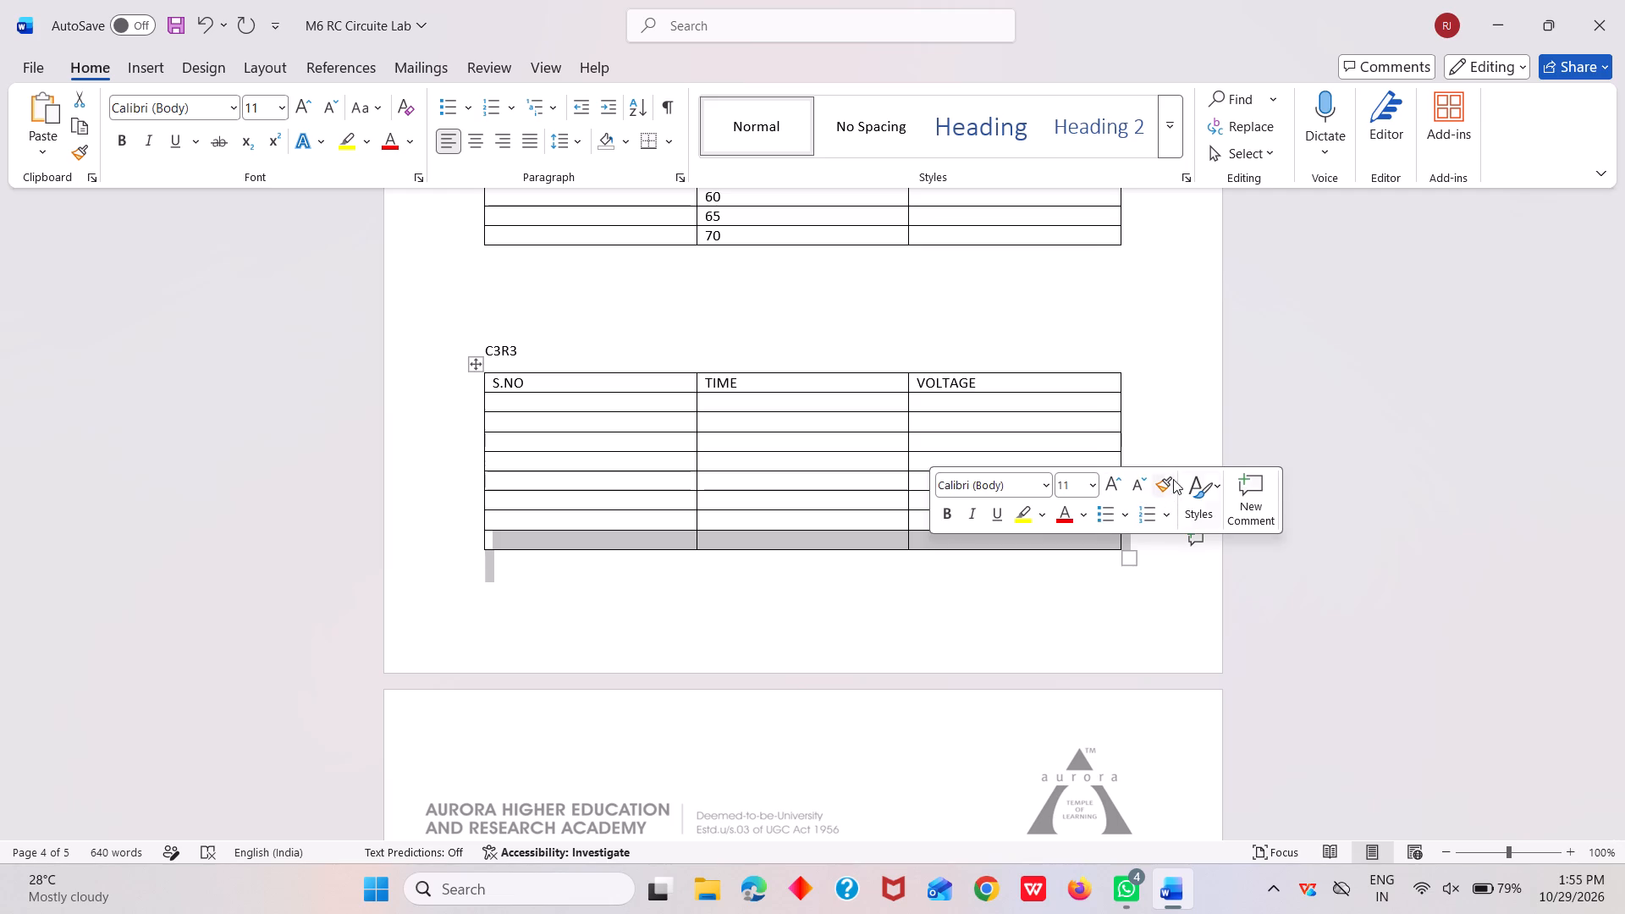
pyautogui.click(677, 563)
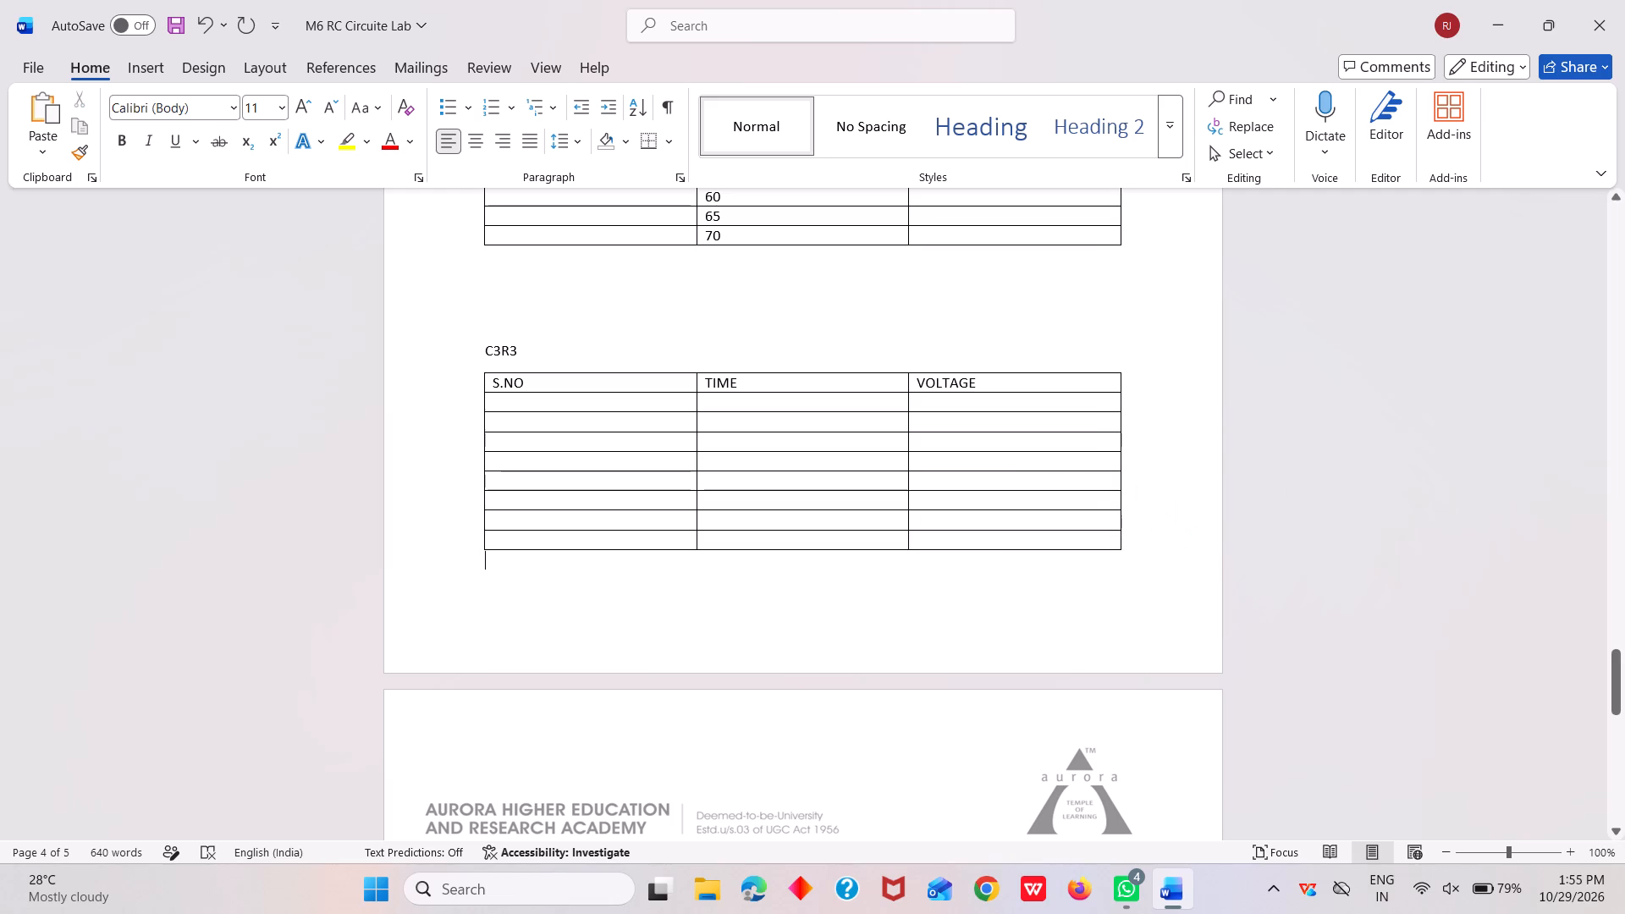
pyautogui.click(496, 543)
pyautogui.moveTo(496, 542); pyautogui.dragTo(785, 548)
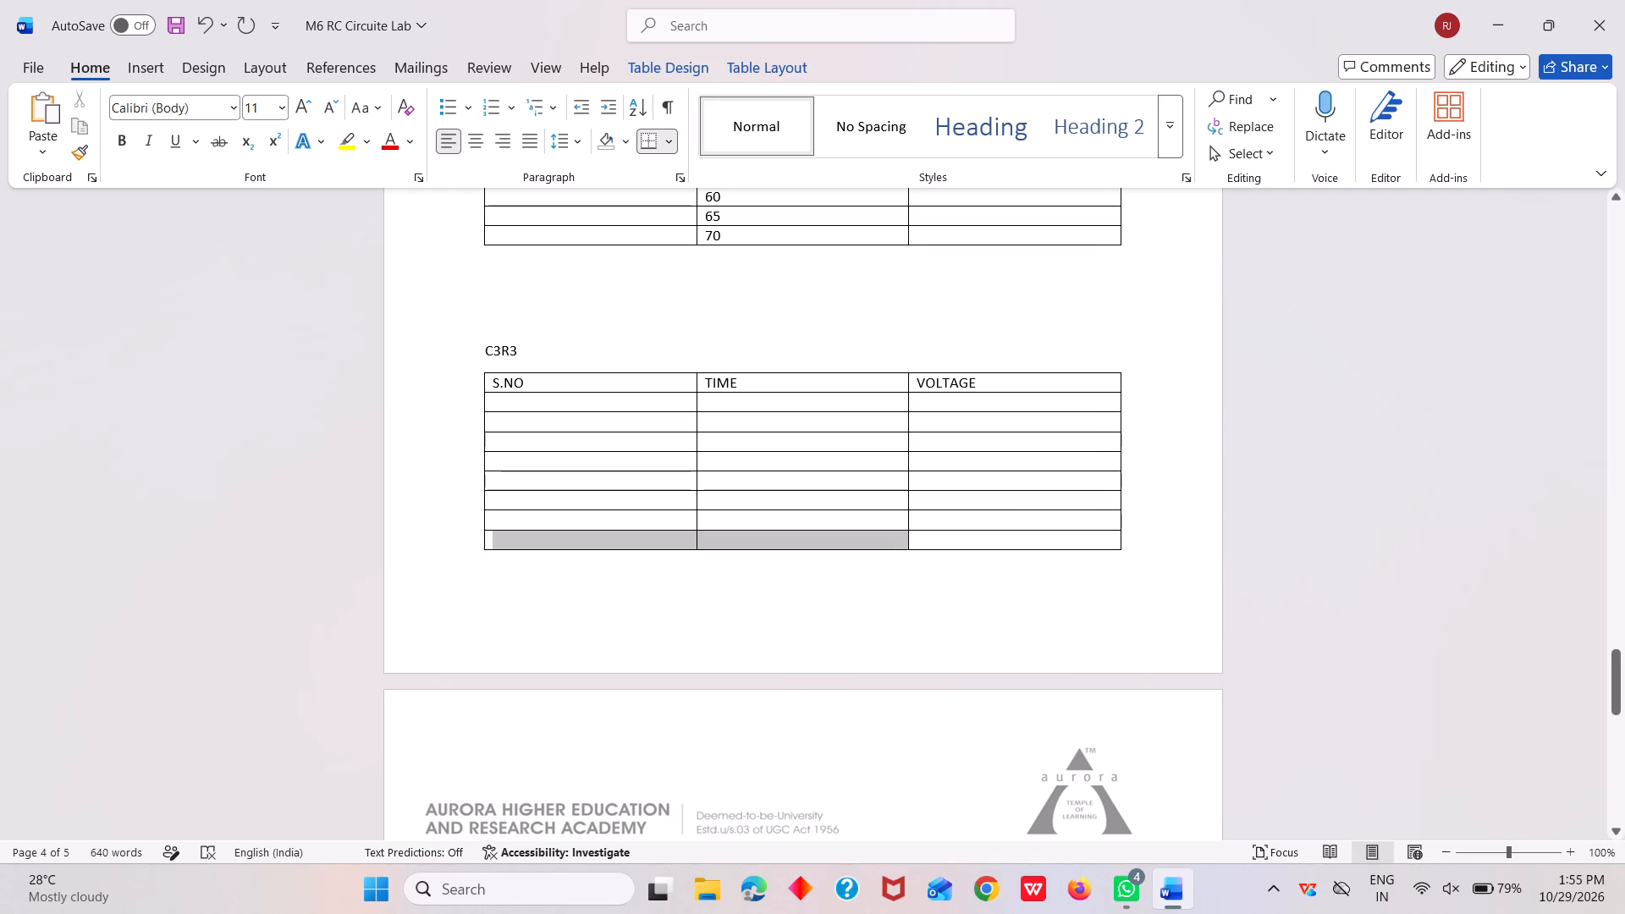
pyautogui.moveTo(785, 548); pyautogui.dragTo(989, 535)
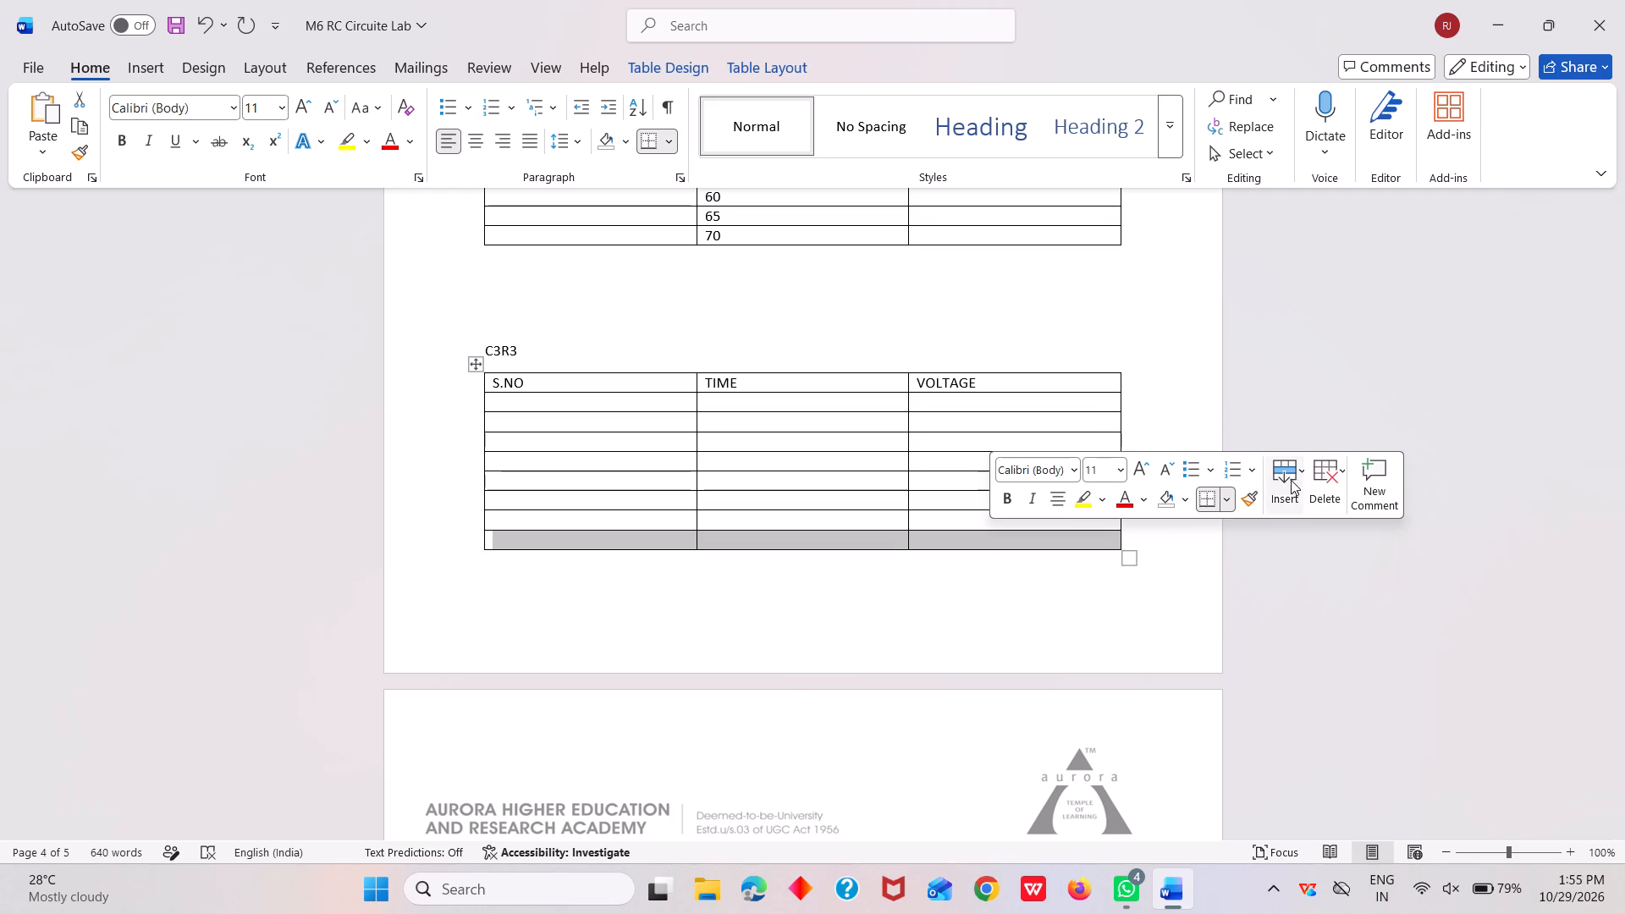
pyautogui.click(1274, 486)
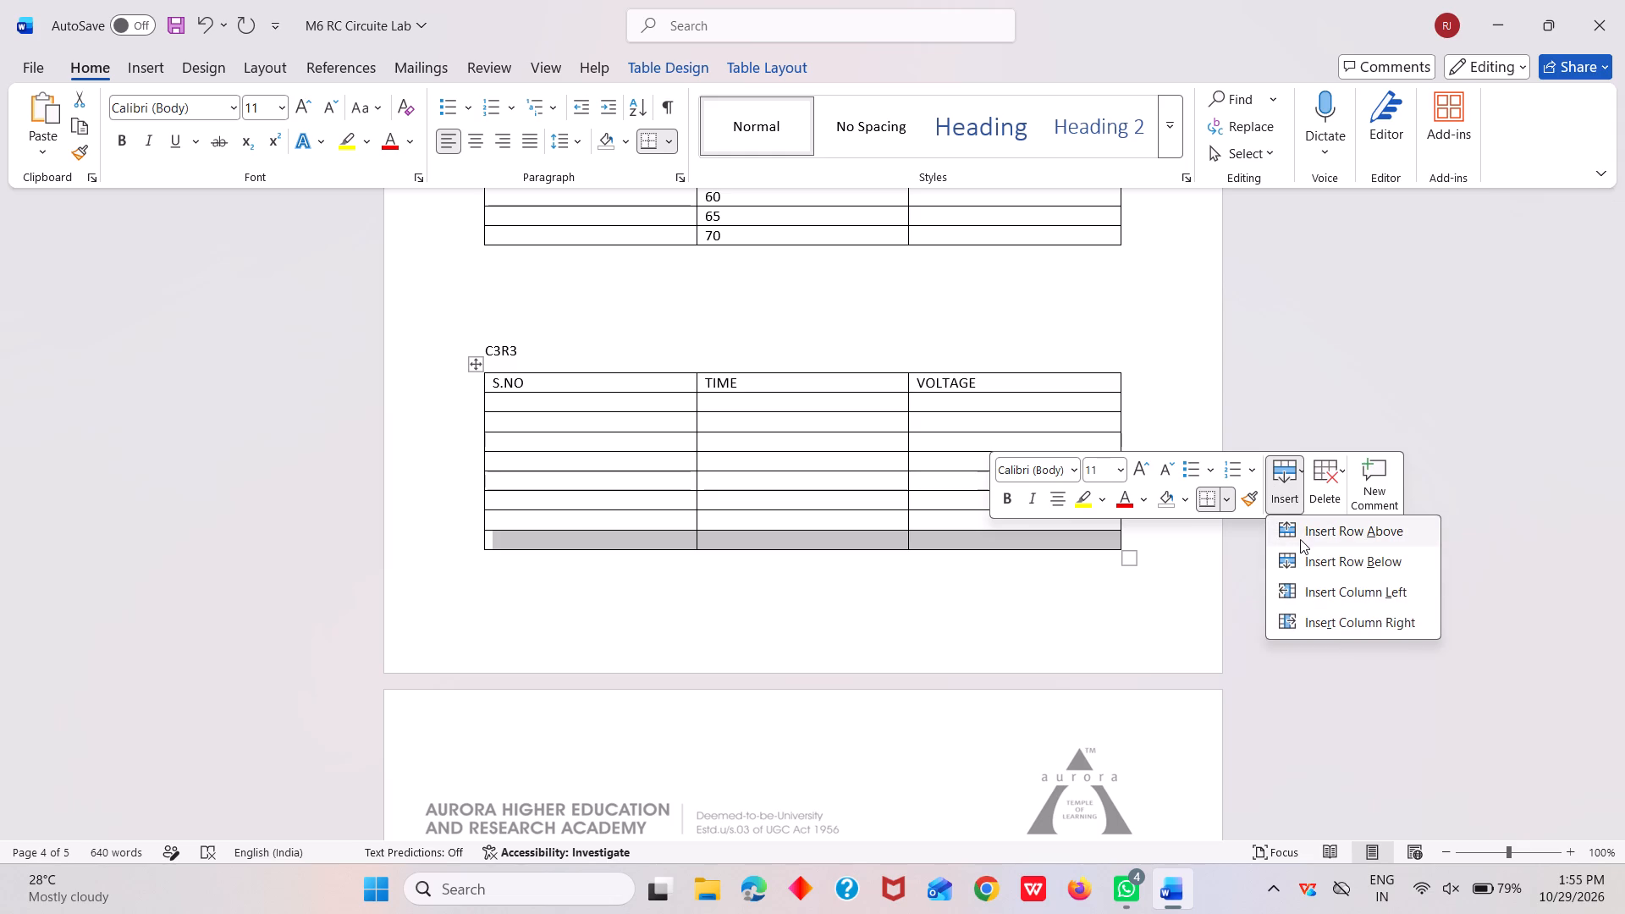
pyautogui.click(1305, 561)
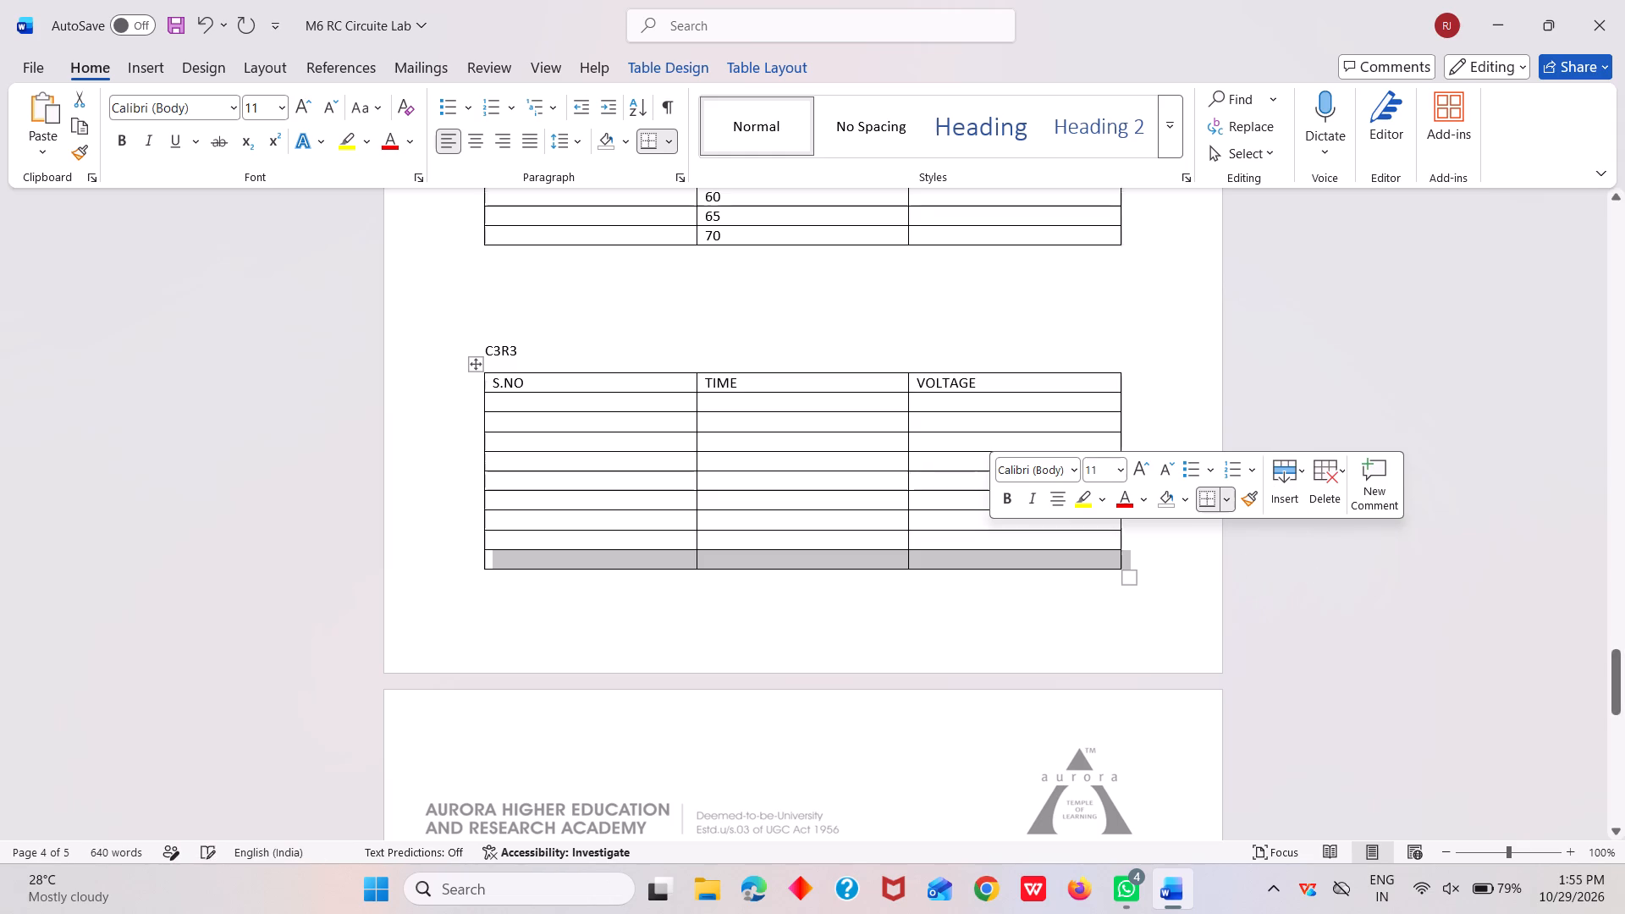
pyautogui.click(1292, 496)
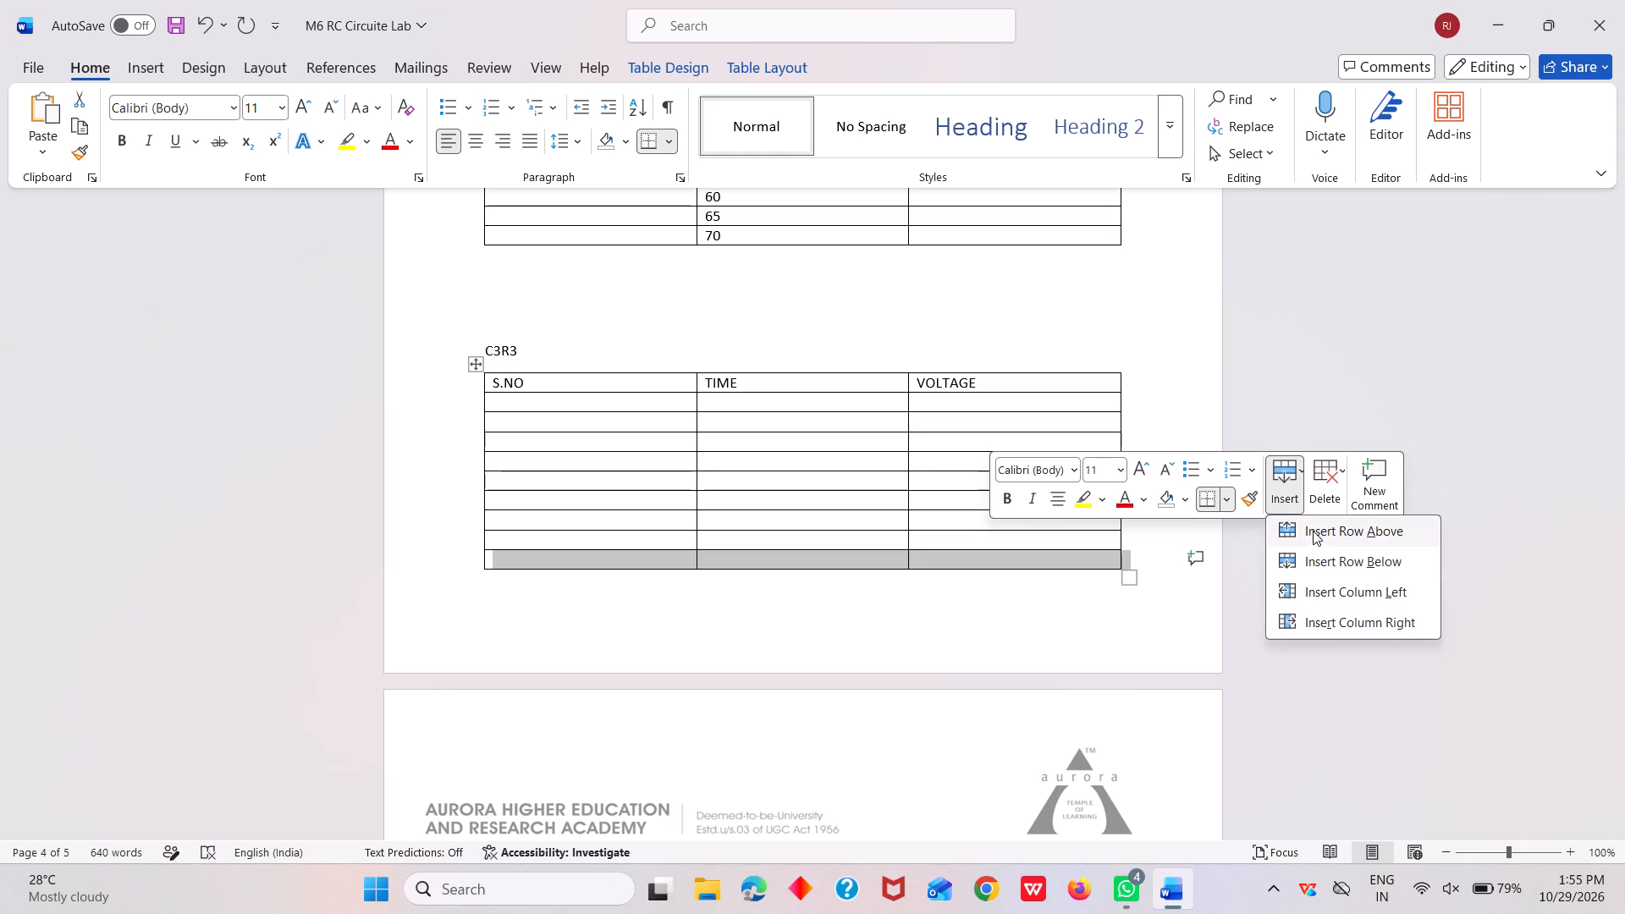
pyautogui.click(1324, 562)
pyautogui.click(1286, 496)
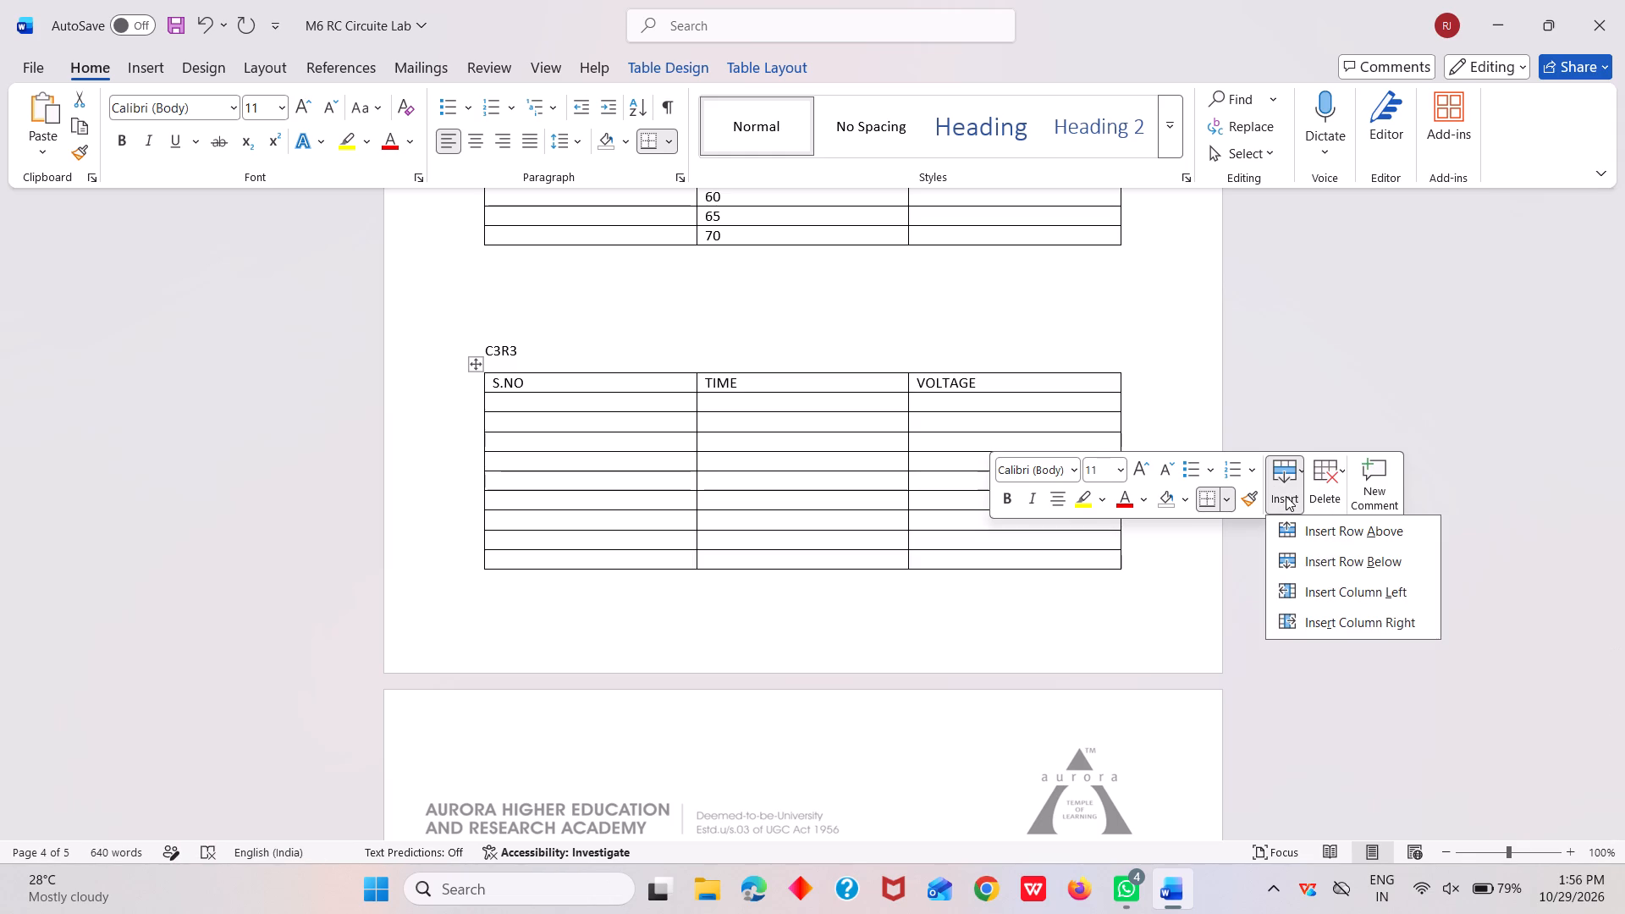
pyautogui.click(1328, 552)
pyautogui.click(1290, 495)
pyautogui.moveTo(497, 557); pyautogui.dragTo(482, 510)
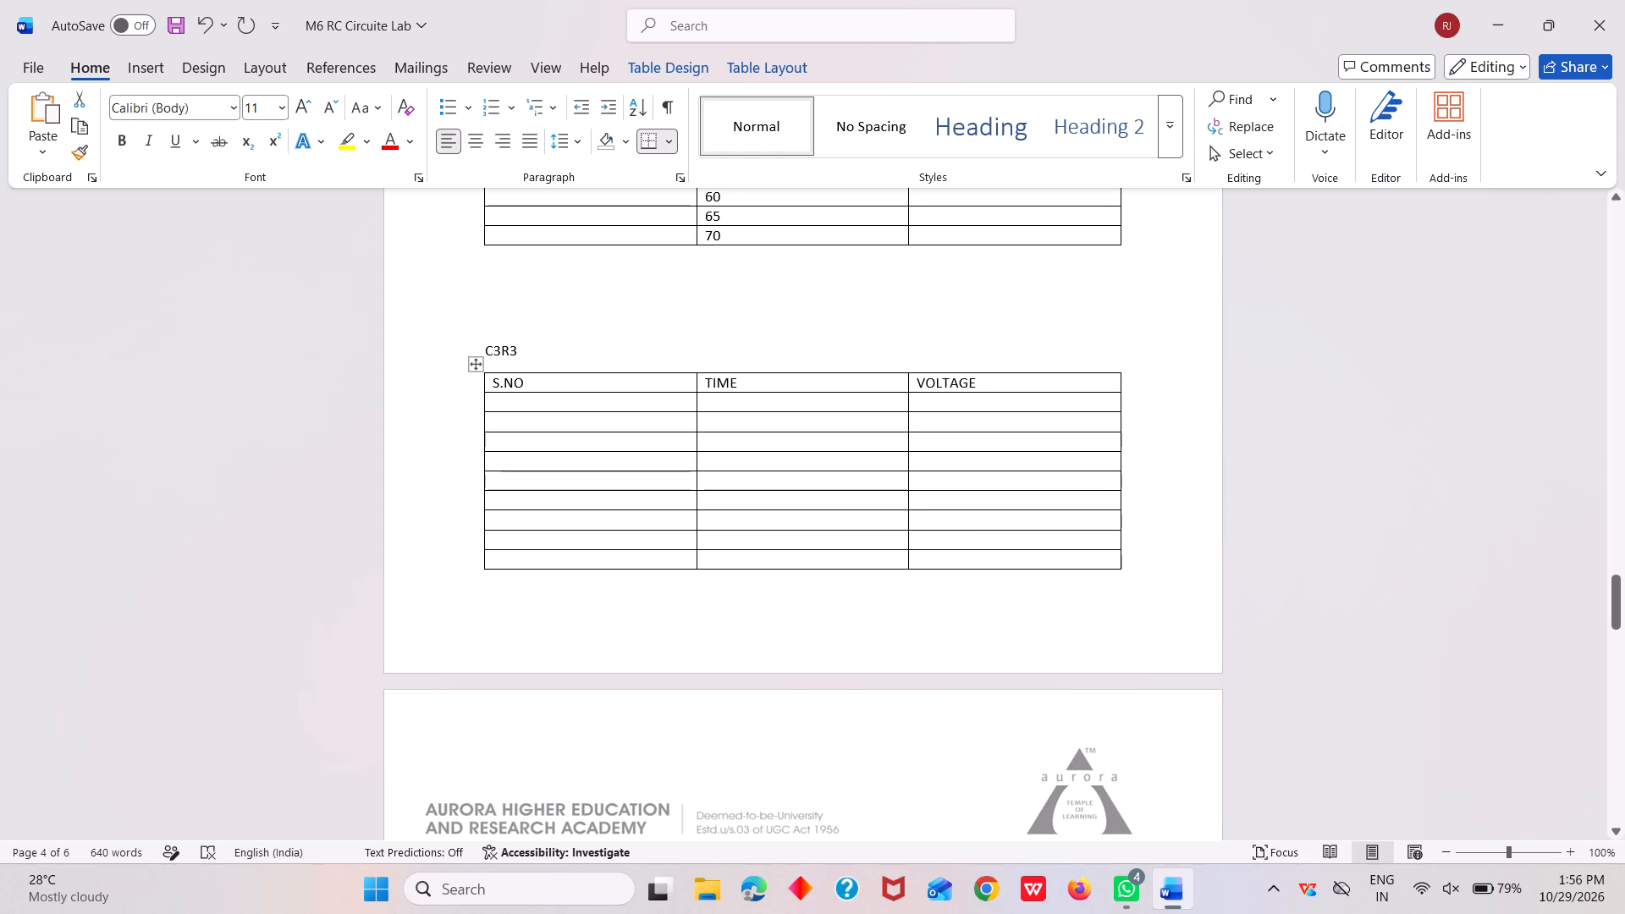
# Insert two more empty rows in the C3R3 table, below its last row on page 4.
pyautogui.click(499, 561)
pyautogui.click(499, 561)
pyautogui.moveTo(499, 561); pyautogui.dragTo(624, 575)
pyautogui.moveTo(624, 575); pyautogui.dragTo(537, 567)
pyautogui.click(846, 521)
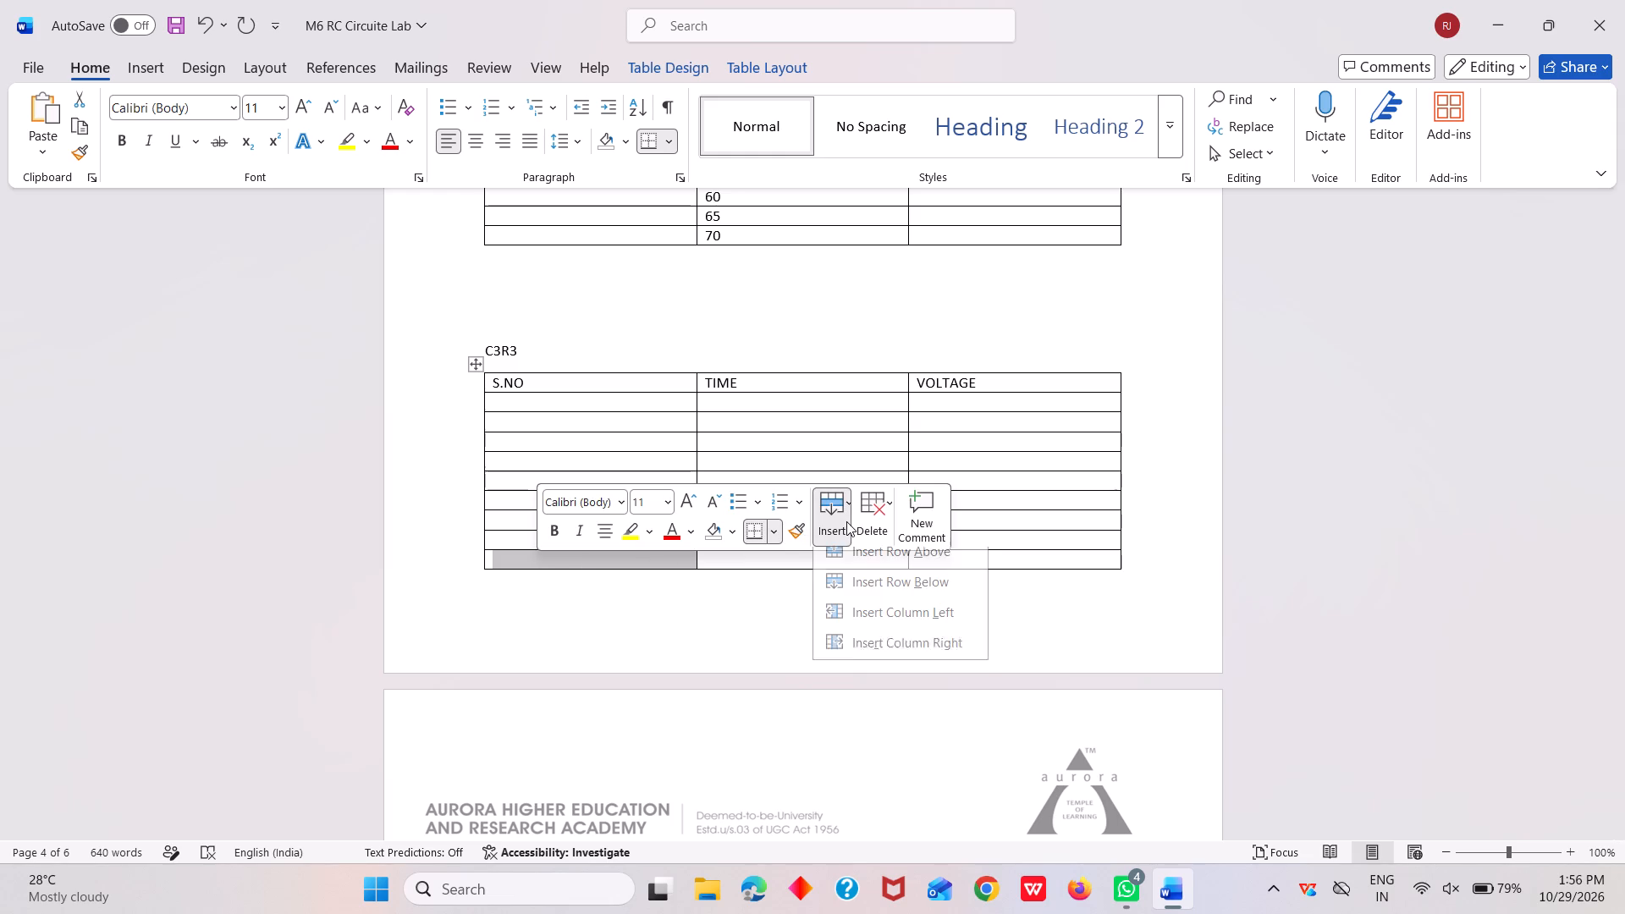
pyautogui.click(867, 591)
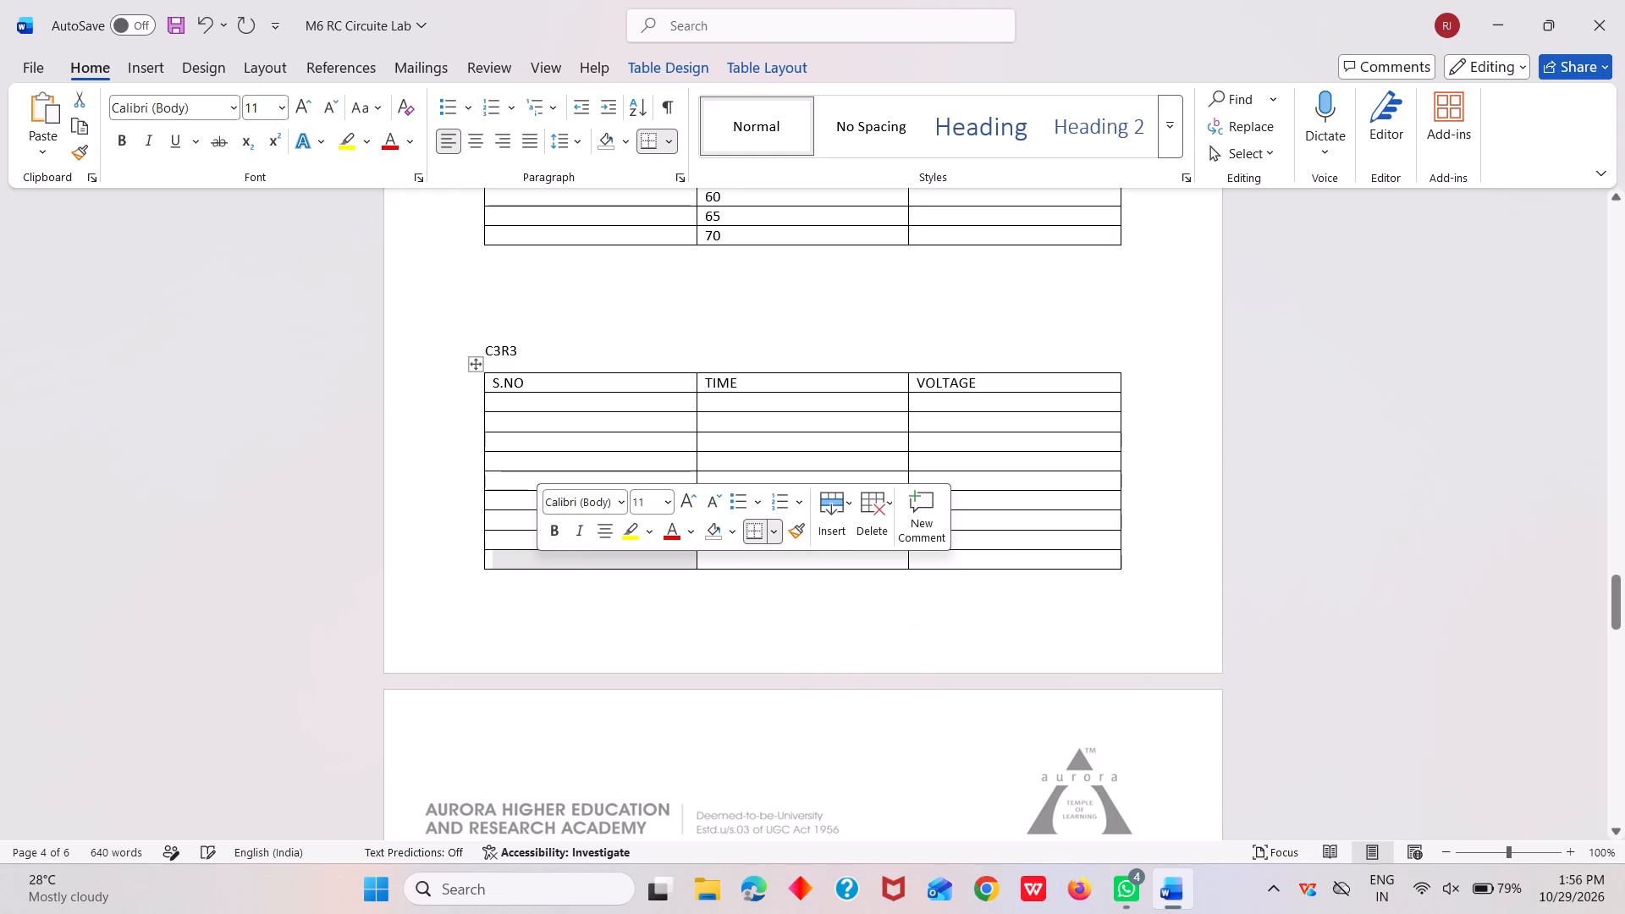
pyautogui.click(697, 587)
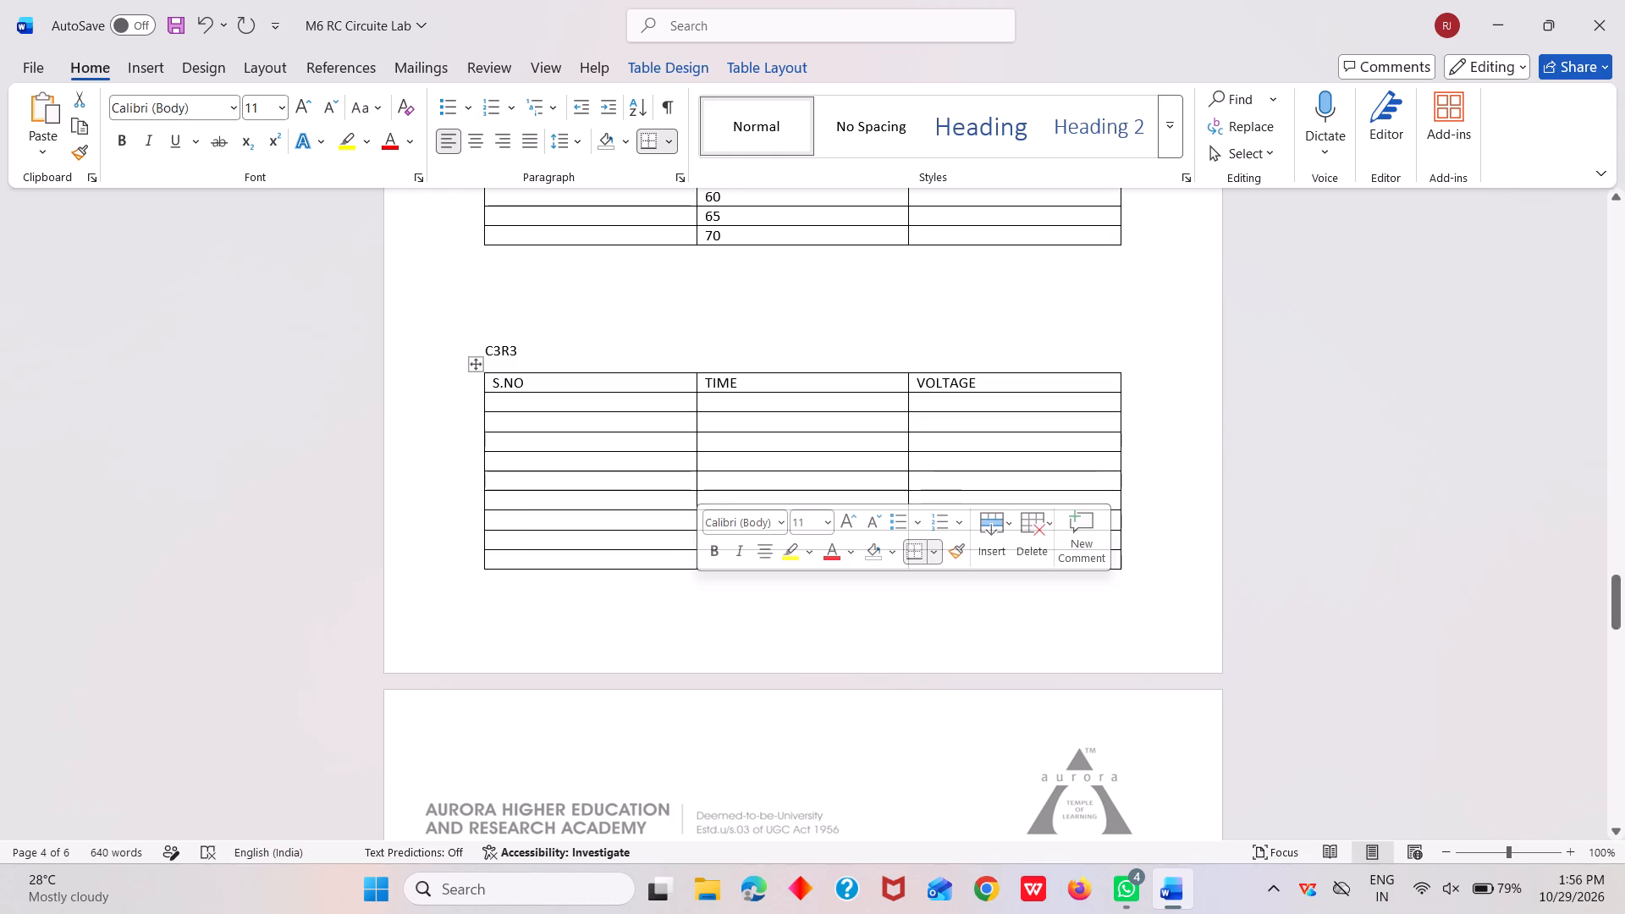
pyautogui.moveTo(496, 563); pyautogui.dragTo(1038, 555)
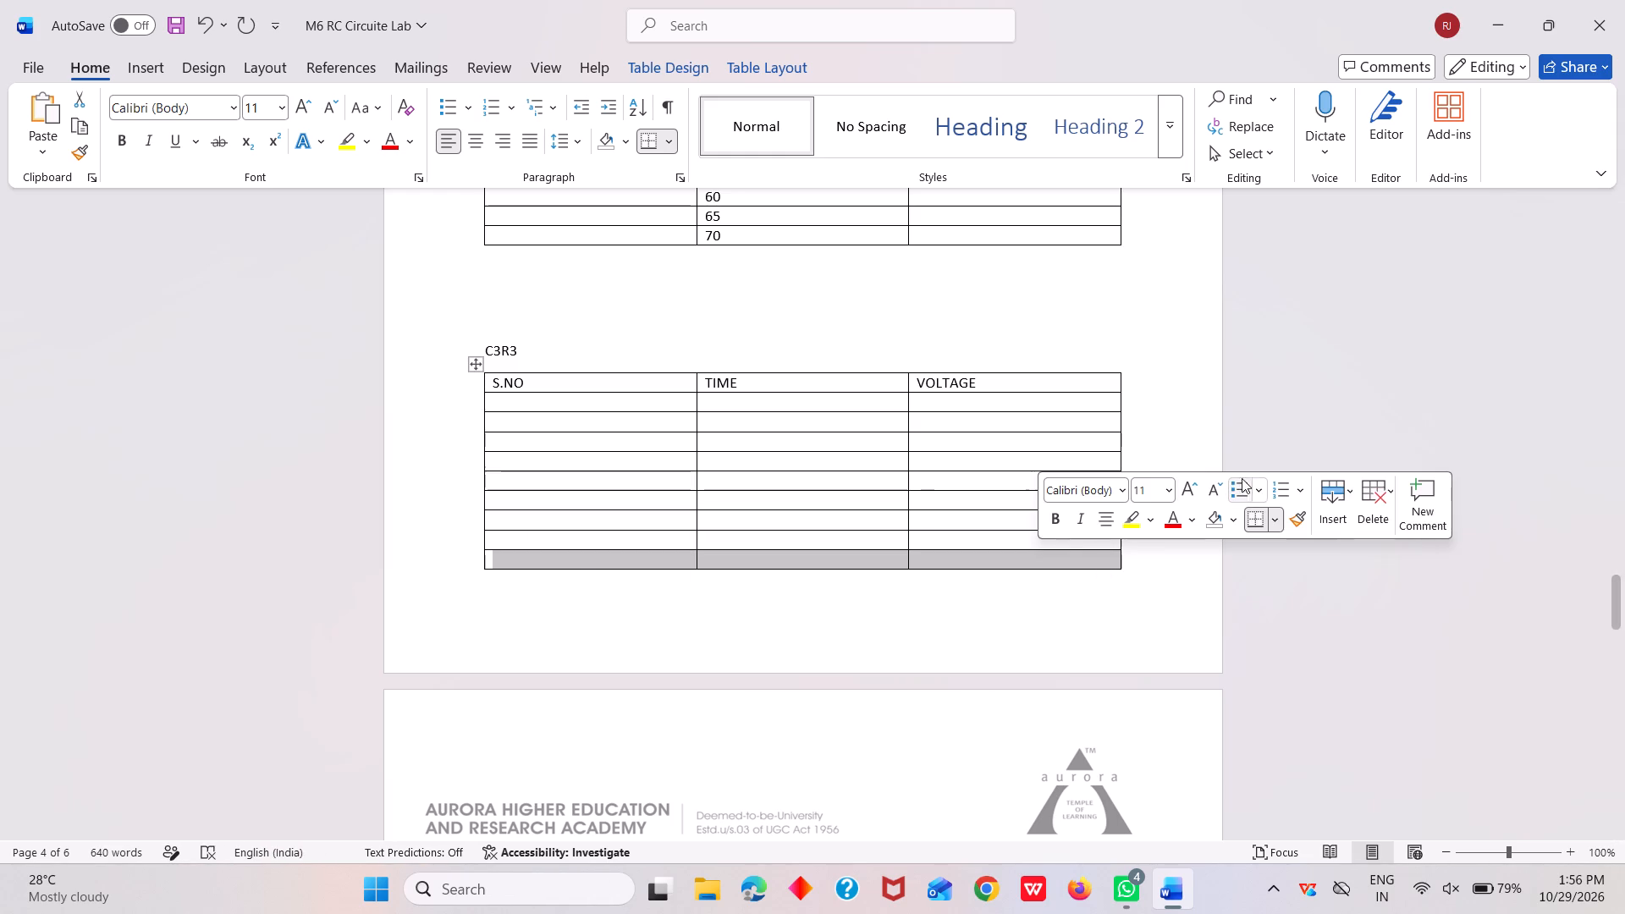
pyautogui.click(1332, 504)
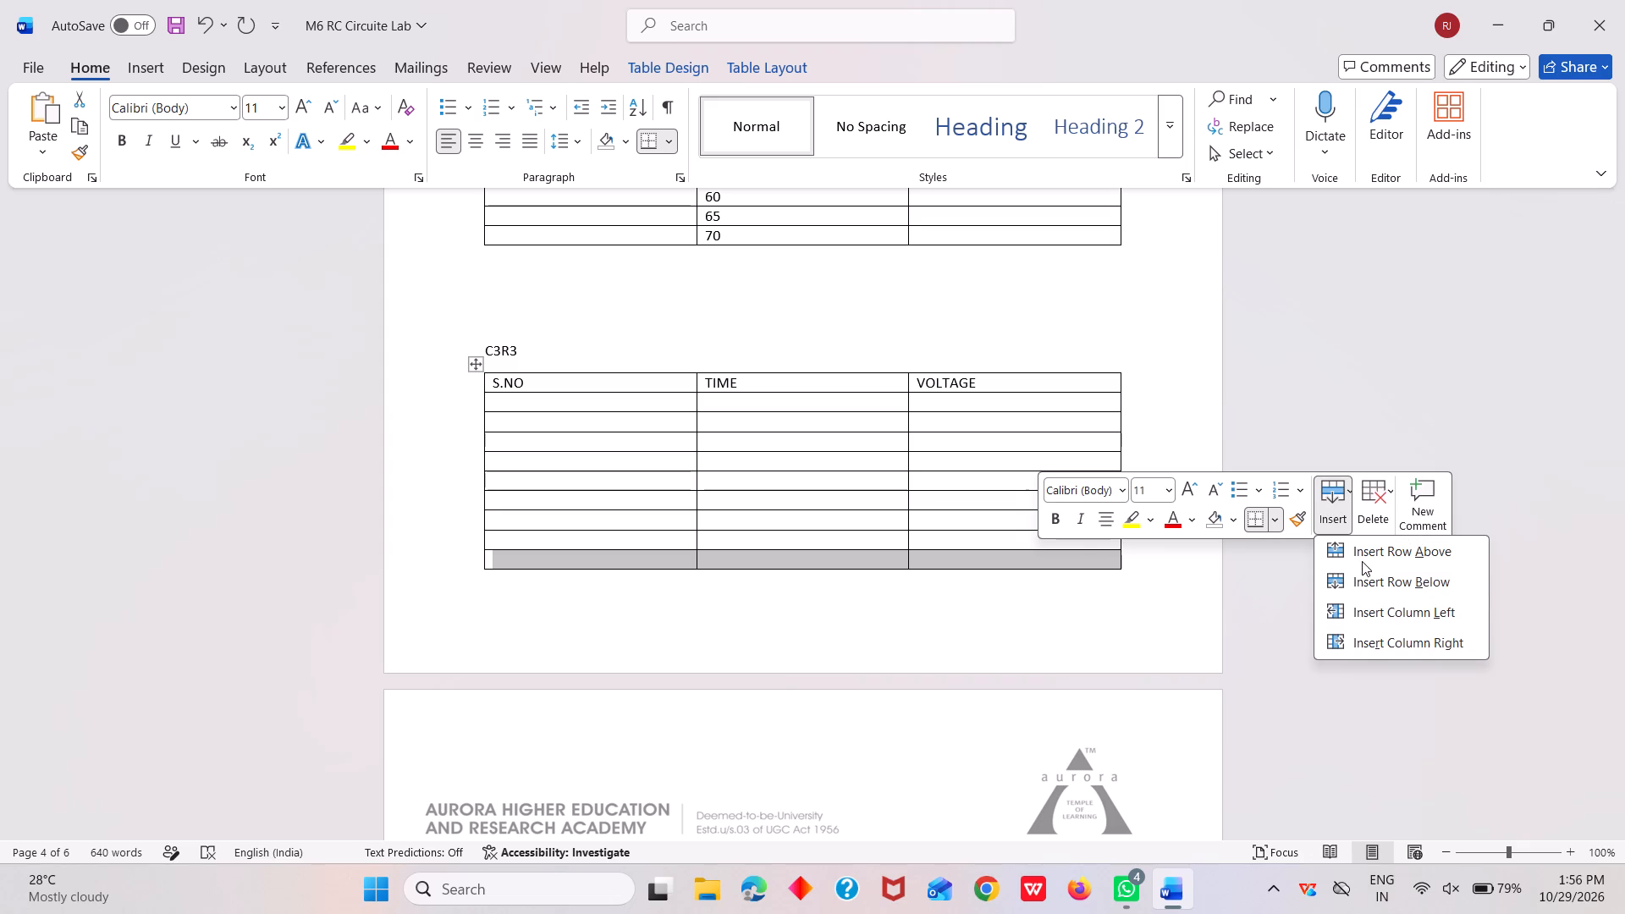
pyautogui.click(1363, 572)
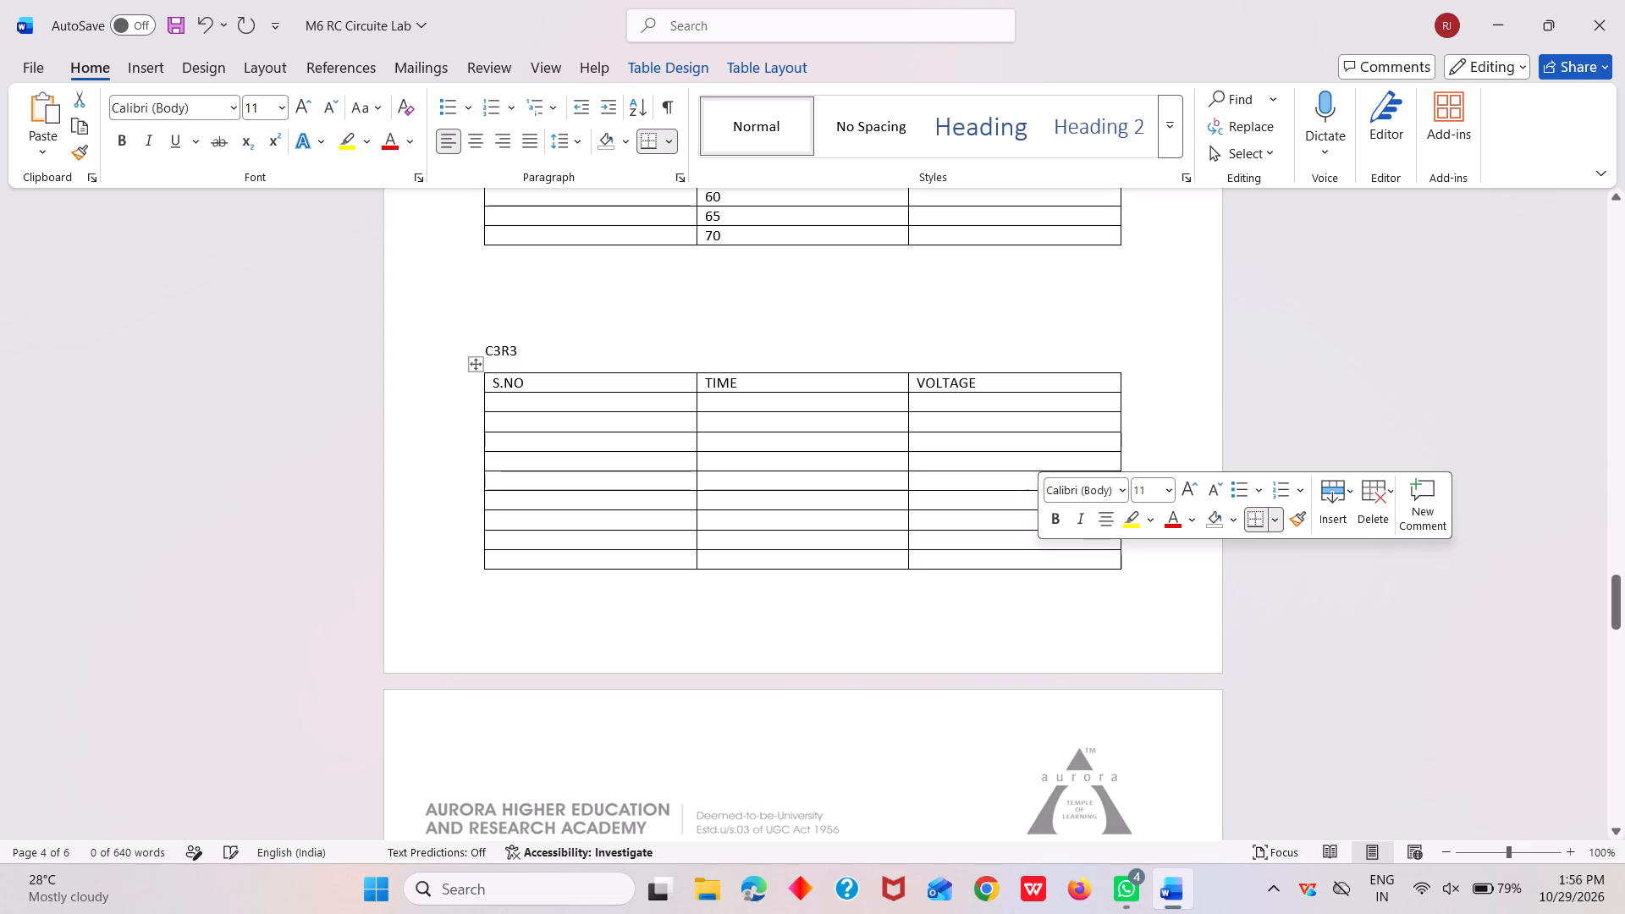
# Insert one more empty row in the C3R3 table, below its first row on page 5.
pyautogui.scroll(-2, 782, 531)
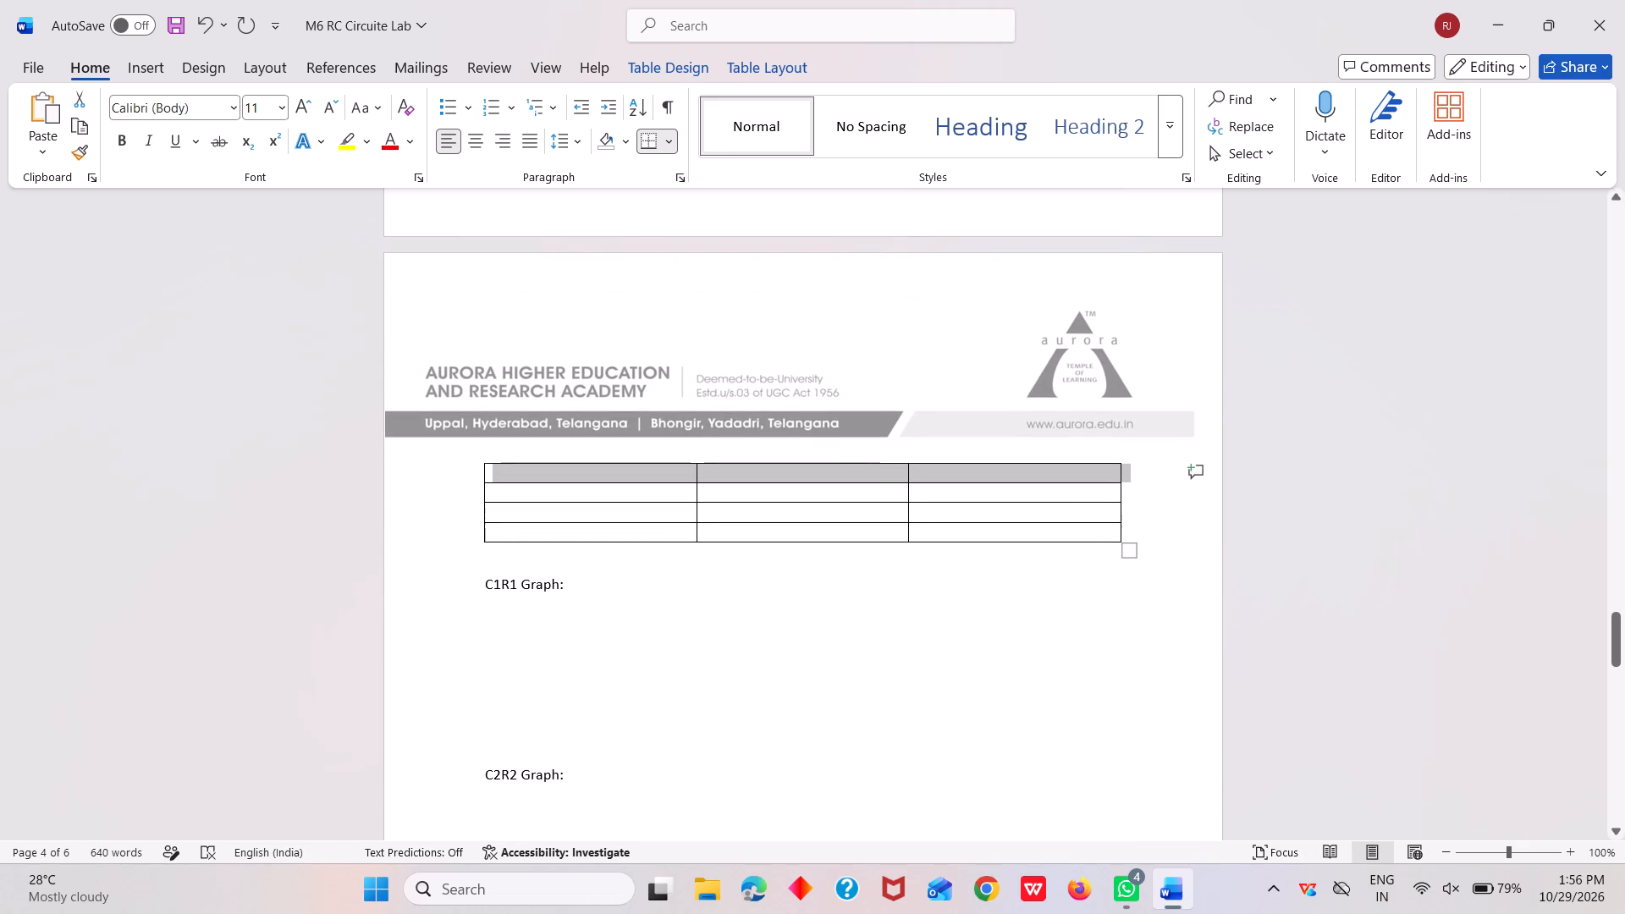
pyautogui.hscroll(1, 841, 450)
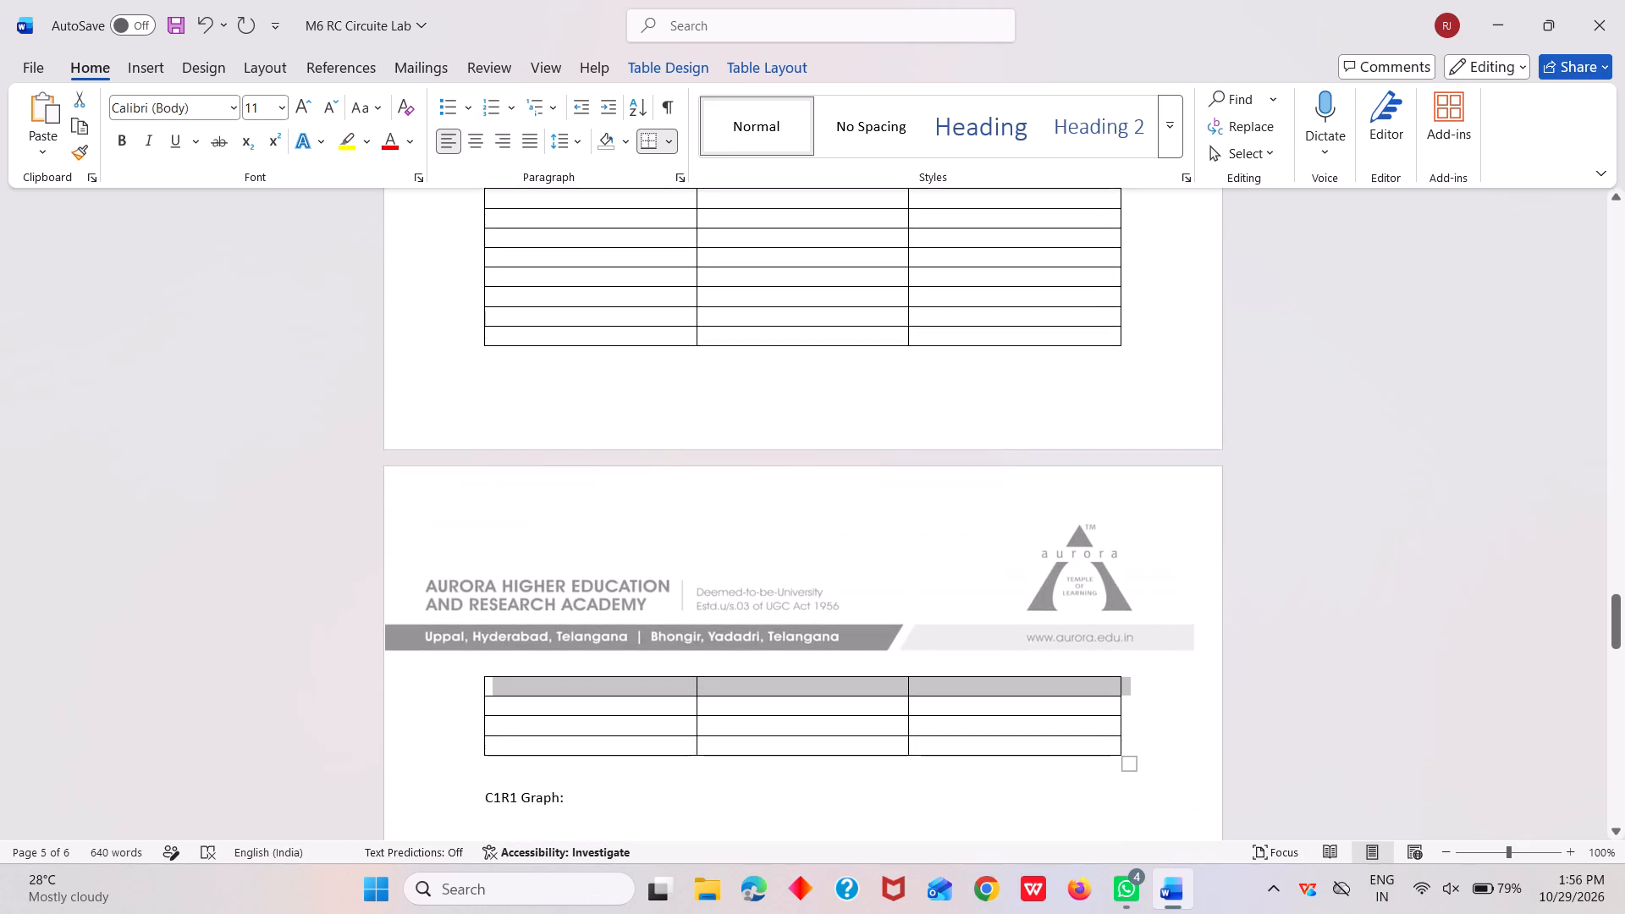
pyautogui.scroll(-1, 841, 450)
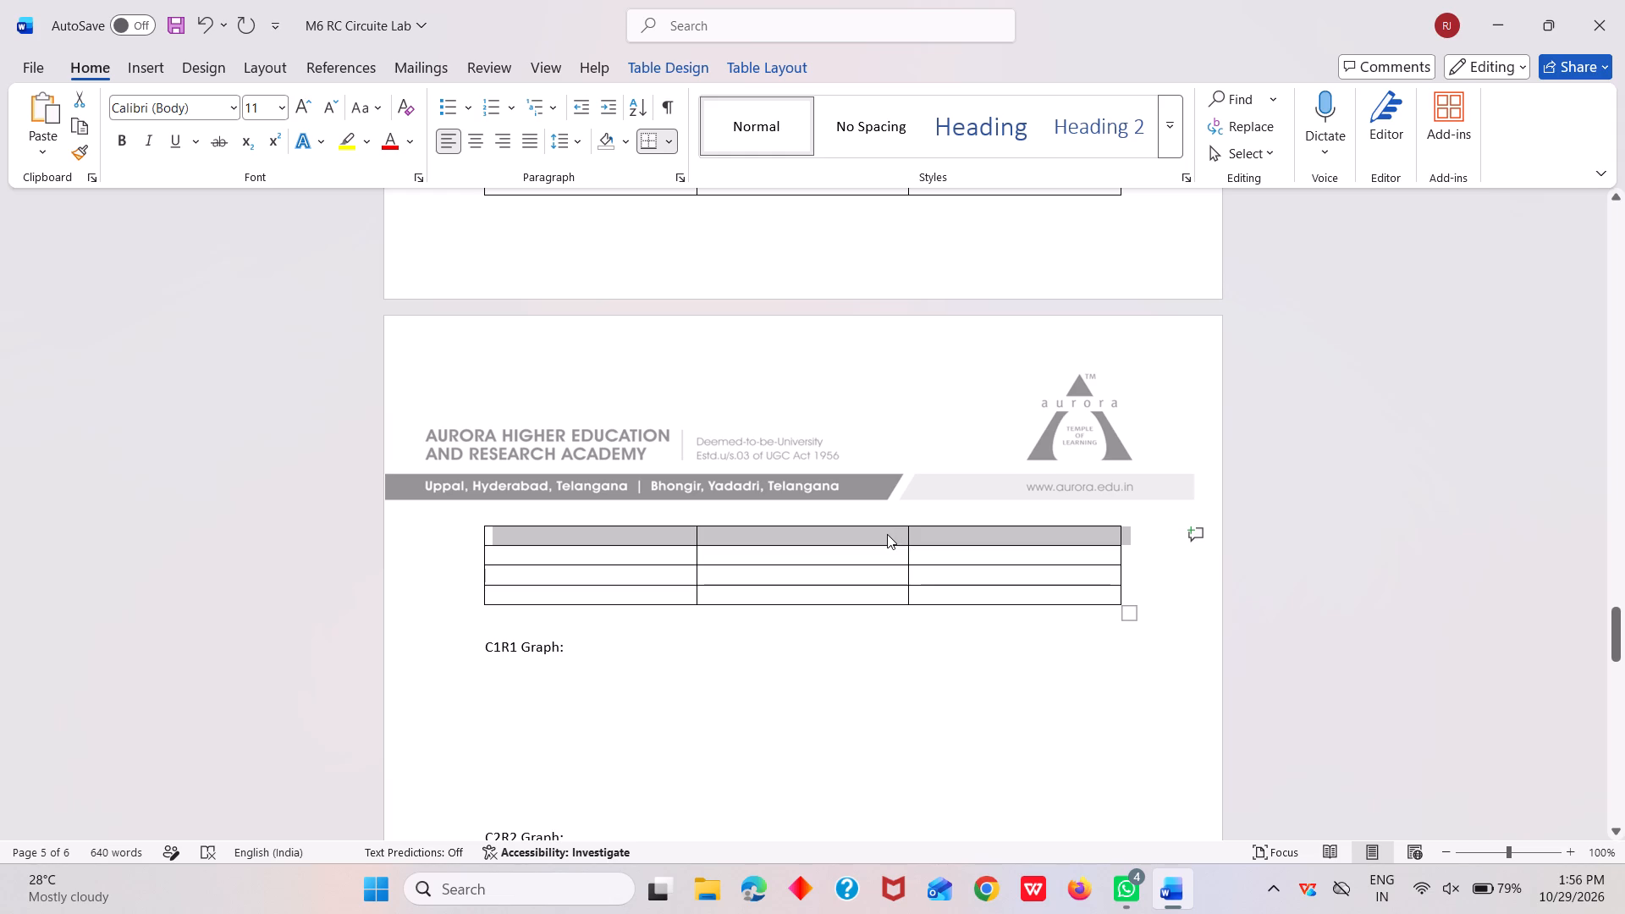
pyautogui.rightClick(887, 534)
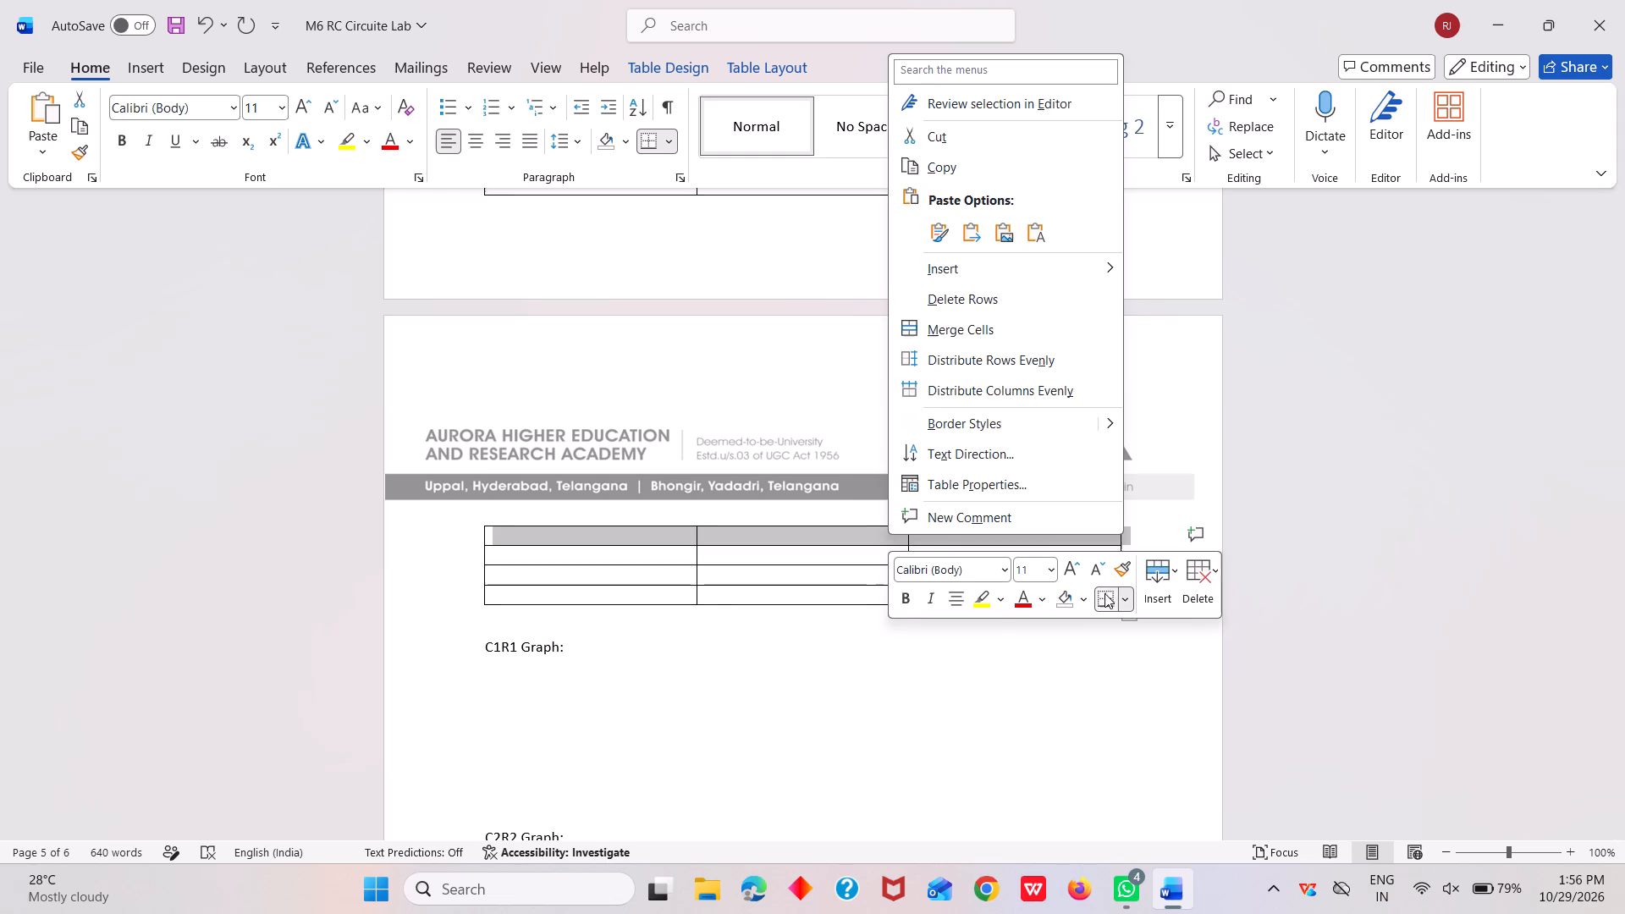
pyautogui.click(1160, 582)
pyautogui.click(1211, 666)
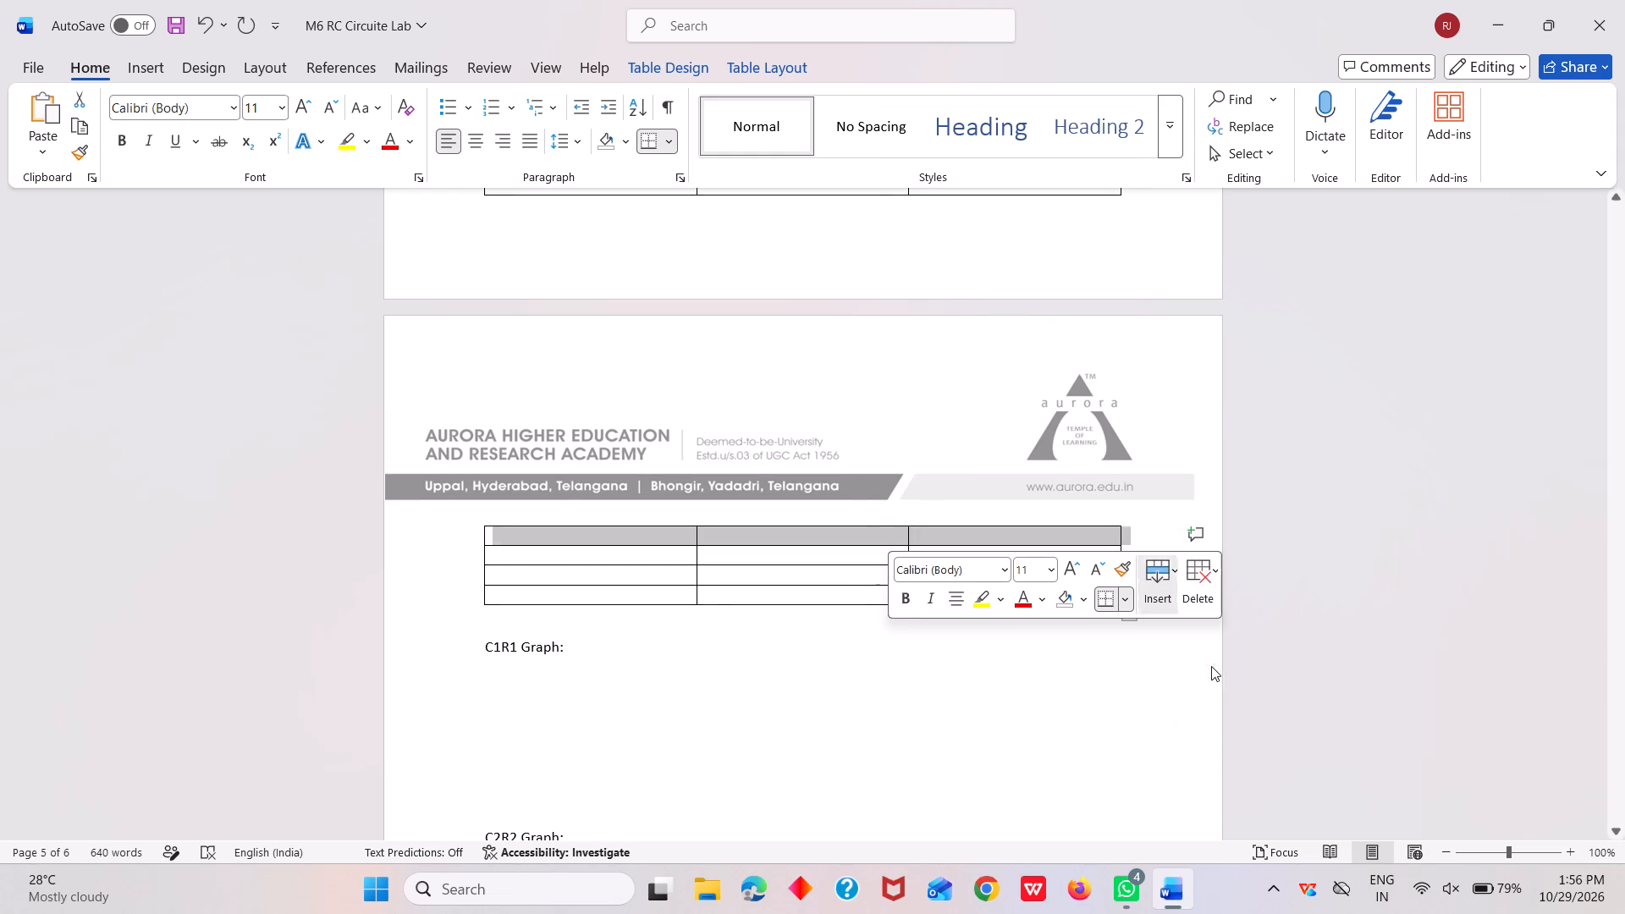
# Fill the first five TIME cells of the C3R3 table with 5, 10, 15, 20 and 25.
pyautogui.scroll(2, 734, 314)
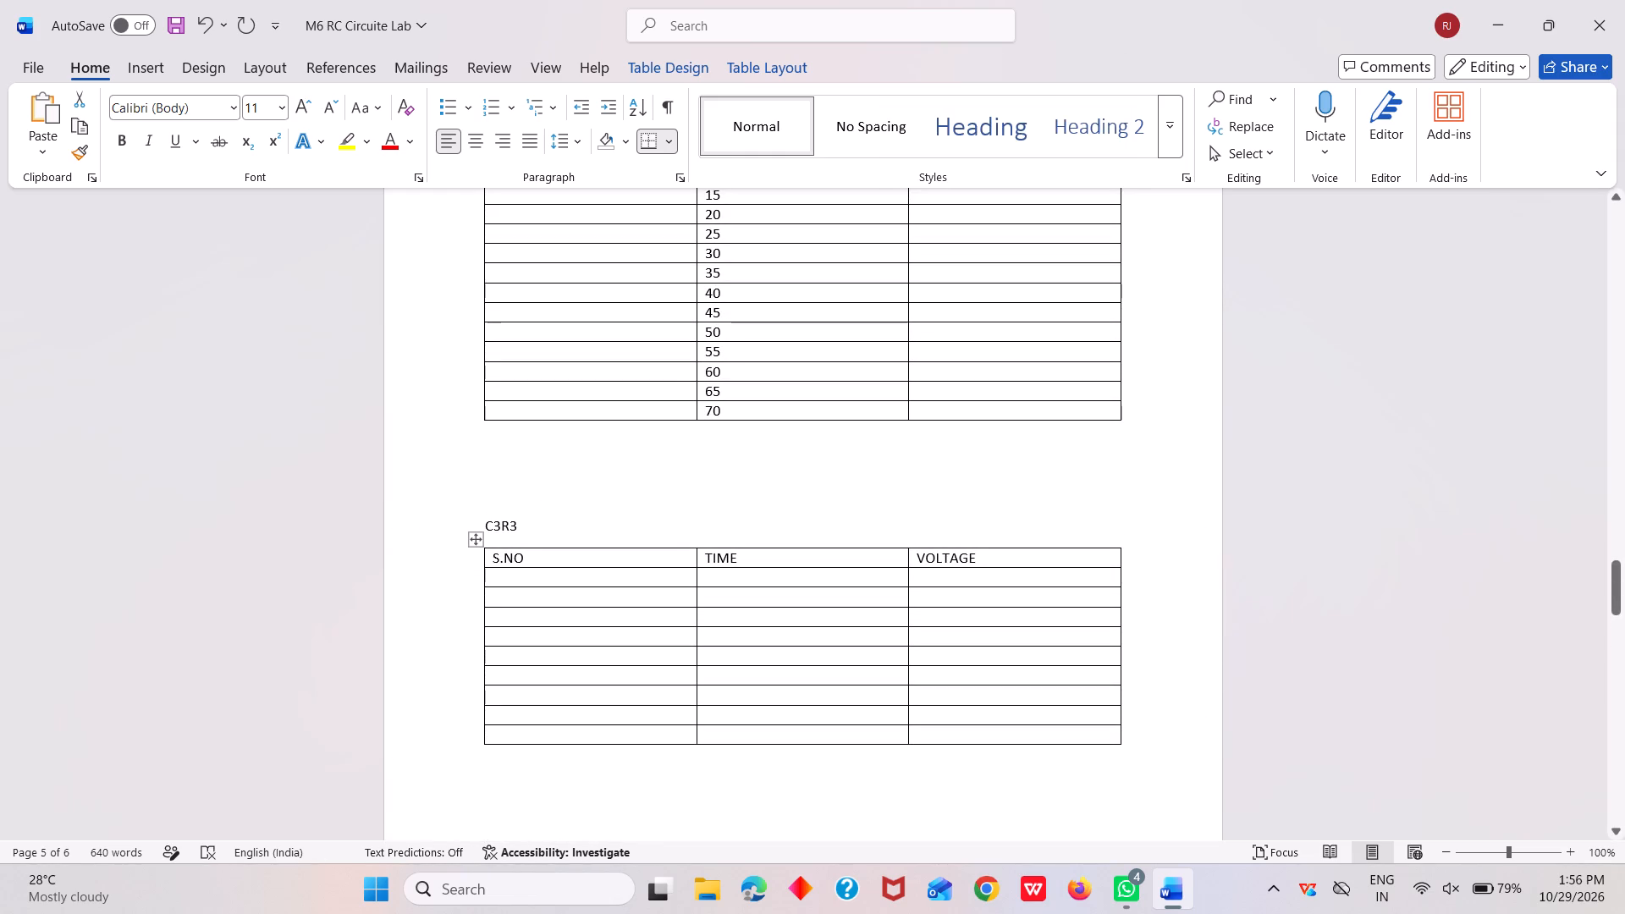
pyautogui.click(723, 587)
pyautogui.click(726, 581)
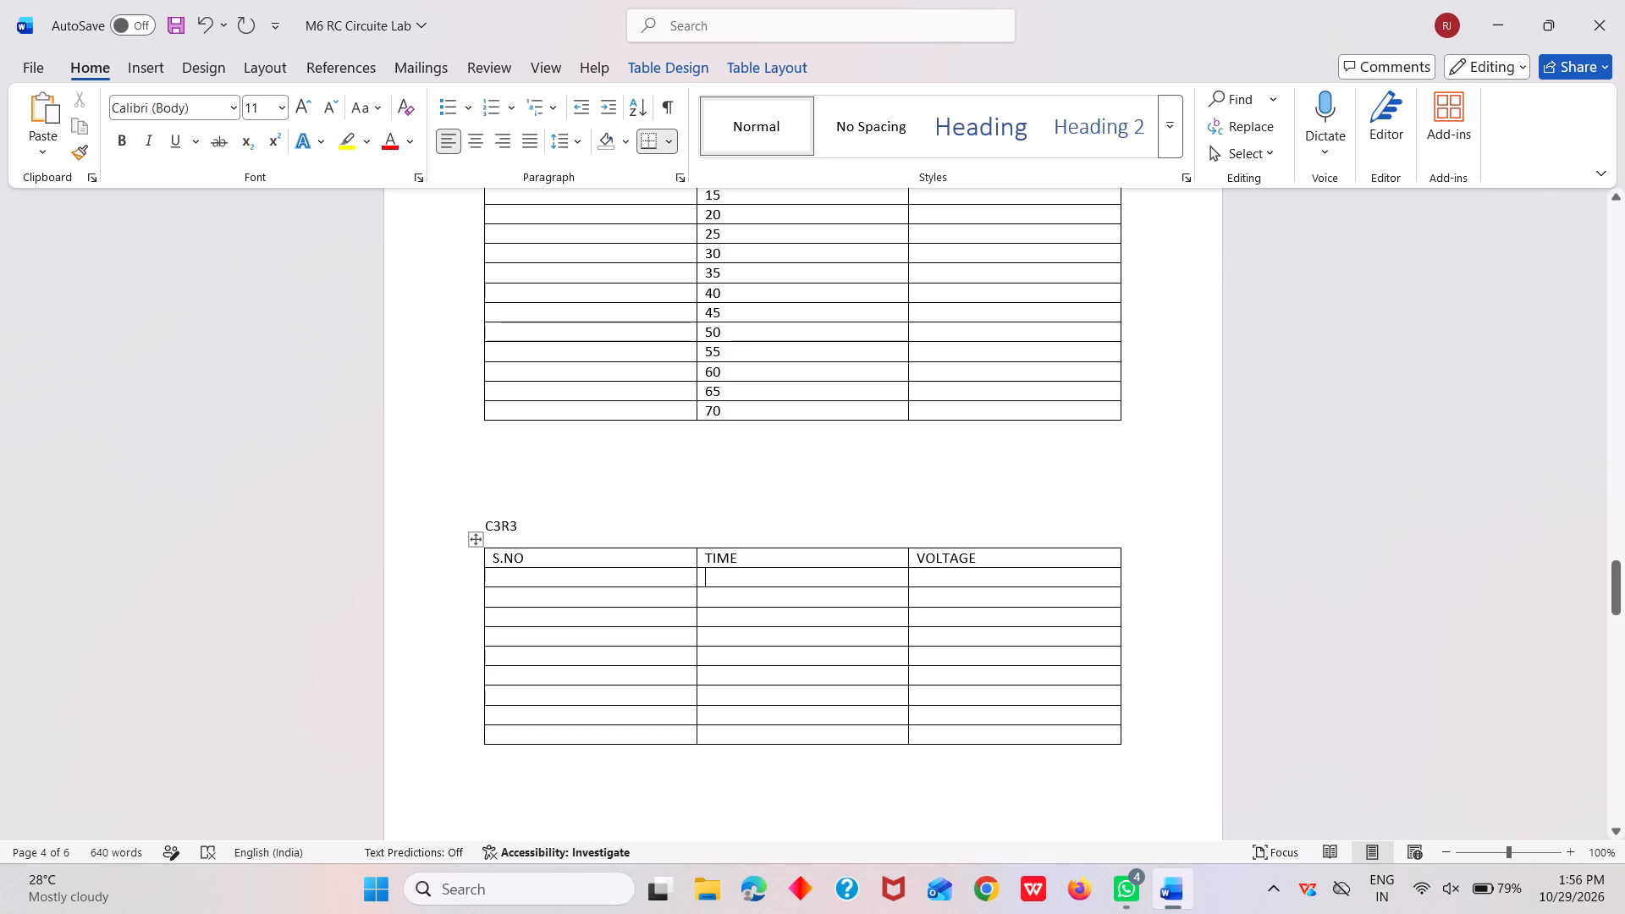
pyautogui.press('5')
pyautogui.press('Down')
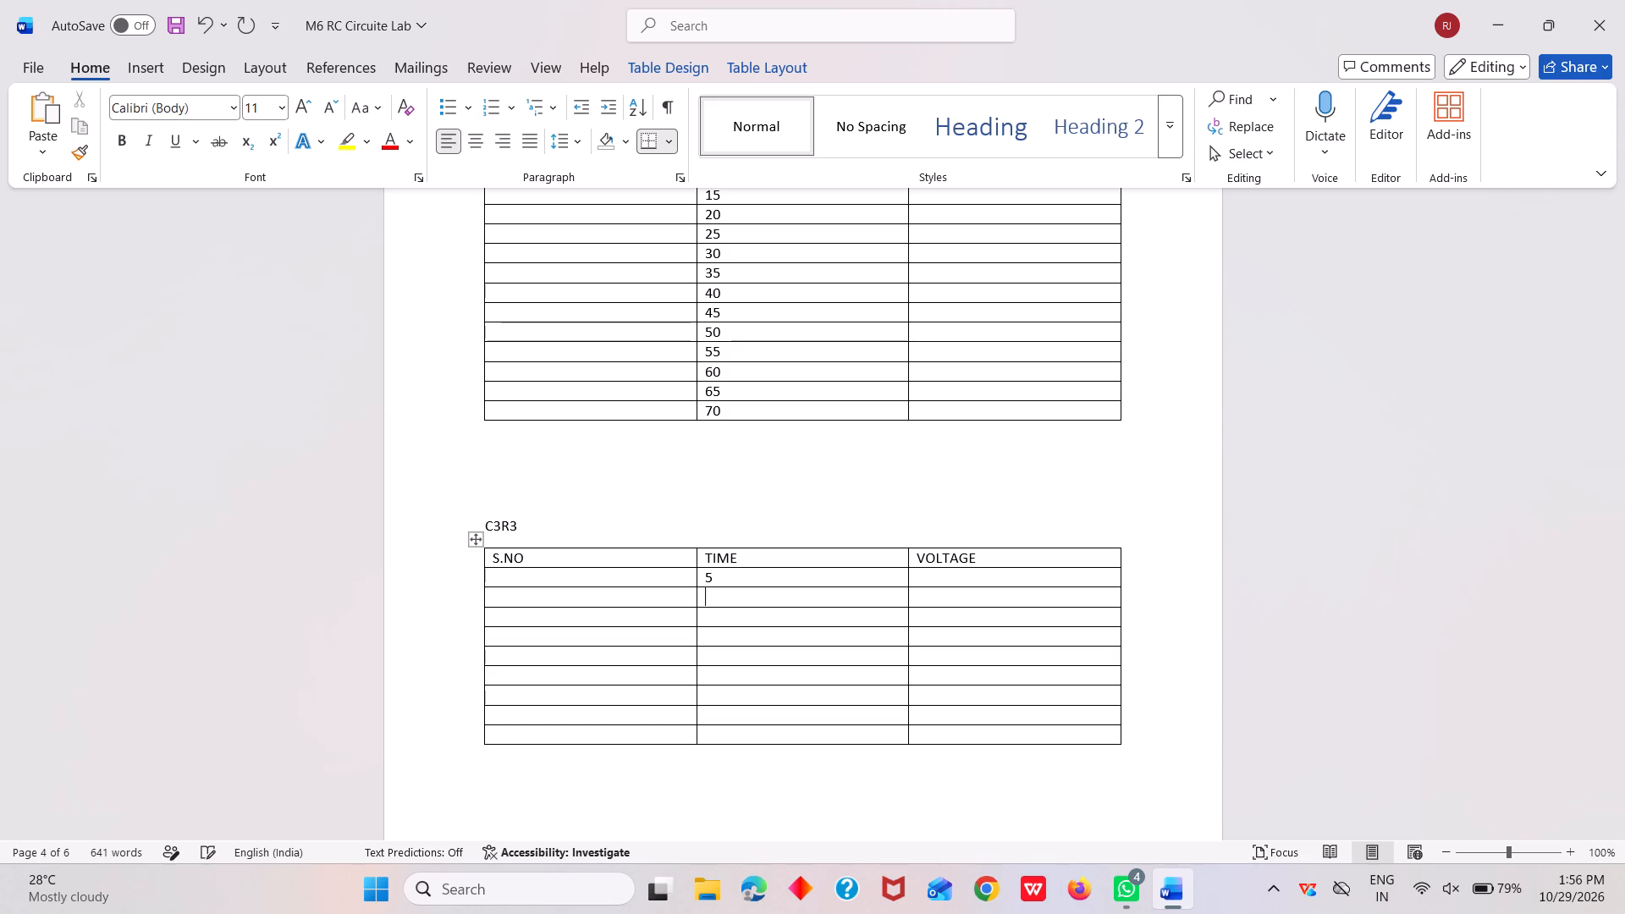
pyautogui.write('10')
pyautogui.press('Down')
pyautogui.write('15')
pyautogui.press('Down')
pyautogui.write('20')
pyautogui.press('Down')
pyautogui.write('25')
# Fill the remaining TIME cells of the C3R3 table on page 4 with 30, 35, 40 and 45.
pyautogui.press('Down')
pyautogui.write('30')
pyautogui.press('Down')
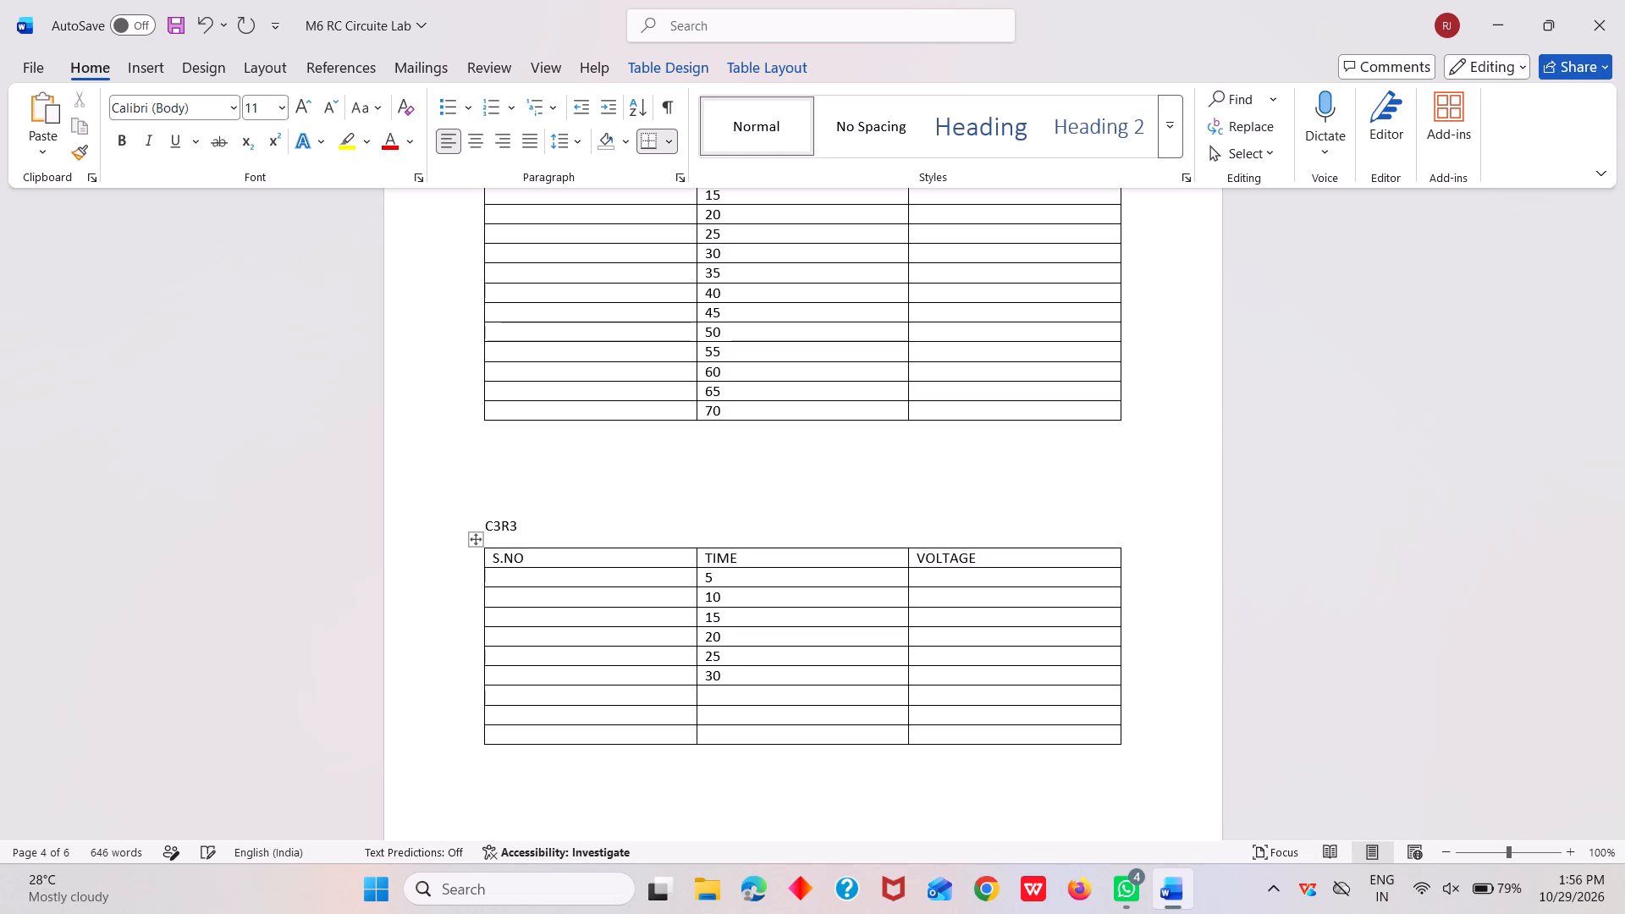
pyautogui.write('35')
pyautogui.press('Down')
pyautogui.write('40')
pyautogui.press('Down')
pyautogui.write('45')
pyautogui.press('Down')
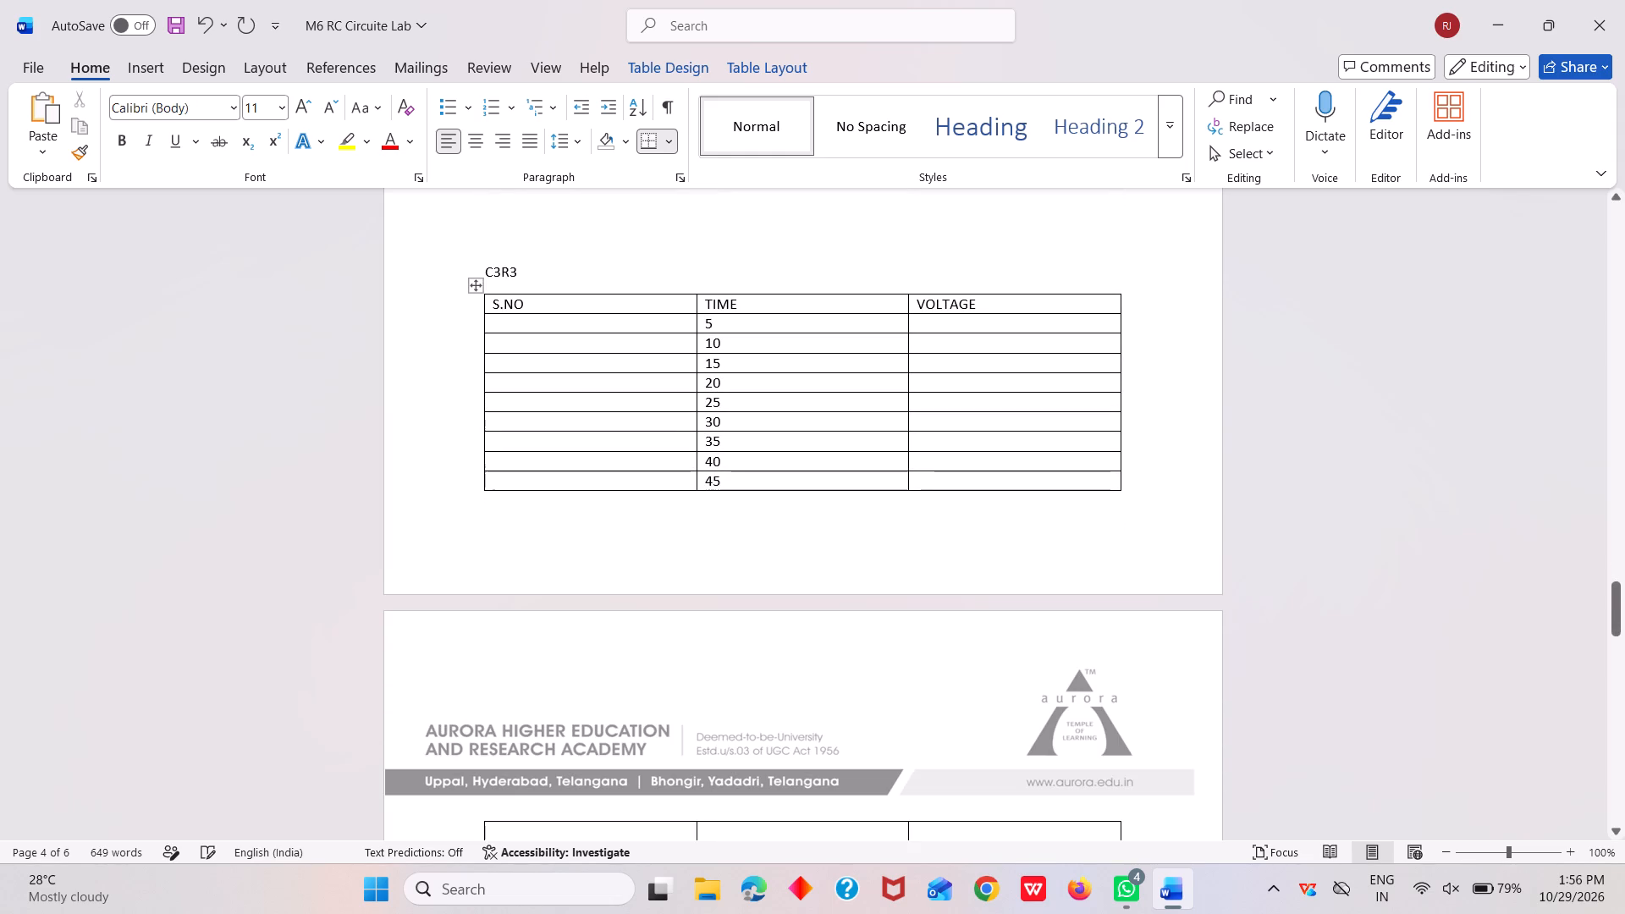
# Continue the C3R3 table's TIME column on page 5 with 50, 55, 60, 65 and 70.
pyautogui.press('5')
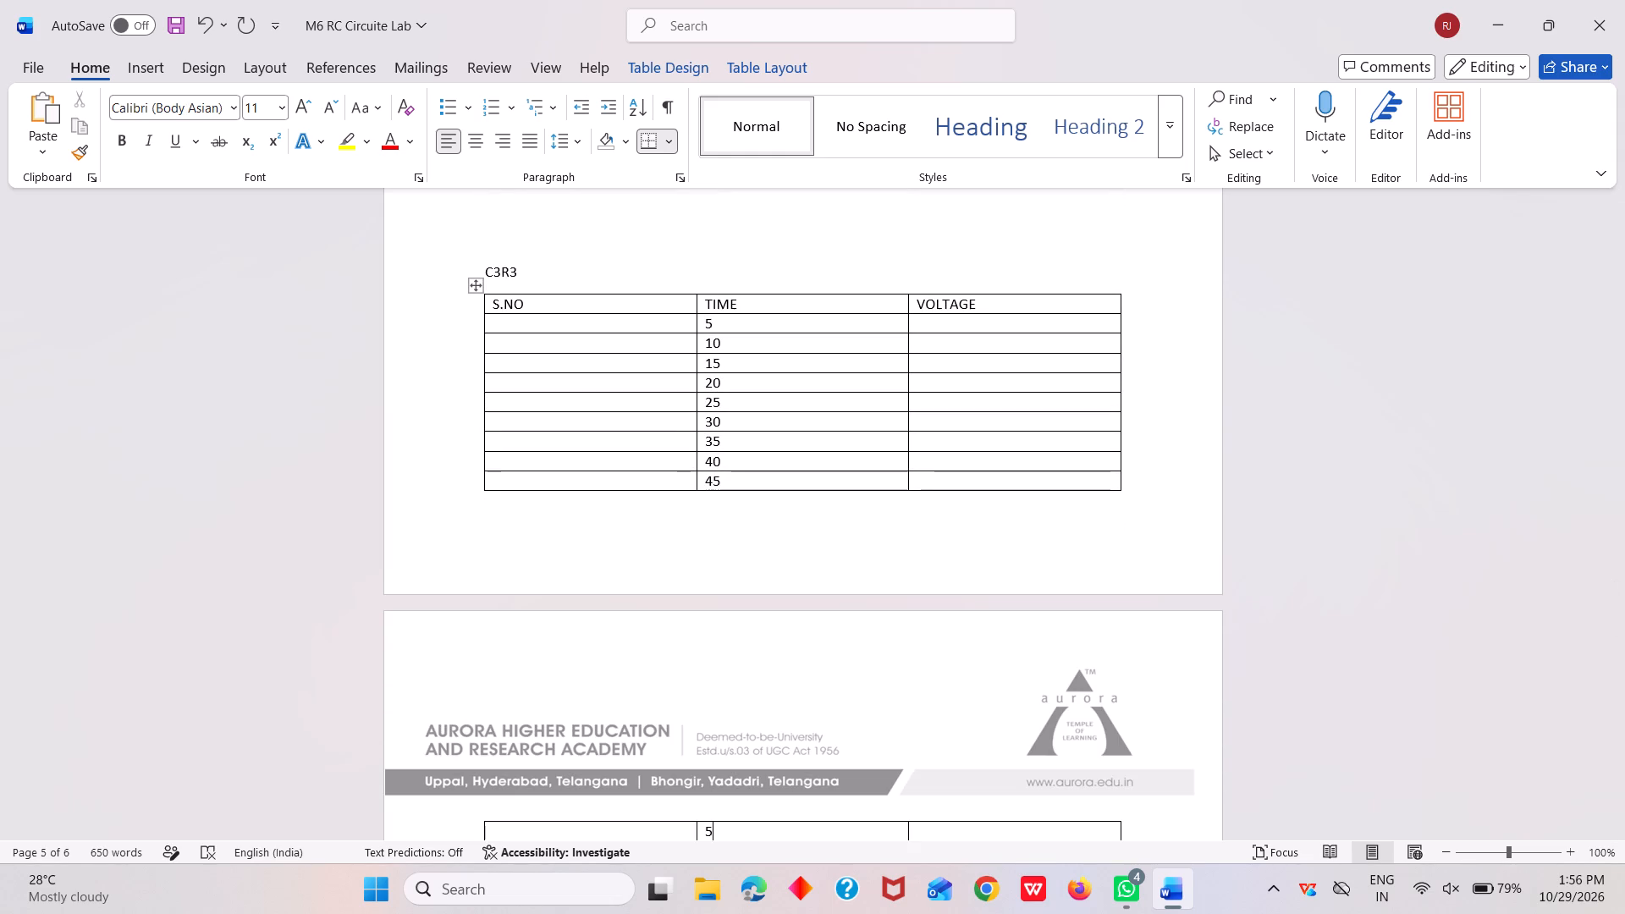
pyautogui.press('0')
pyautogui.press('Down')
pyautogui.write('55')
pyautogui.press('Down')
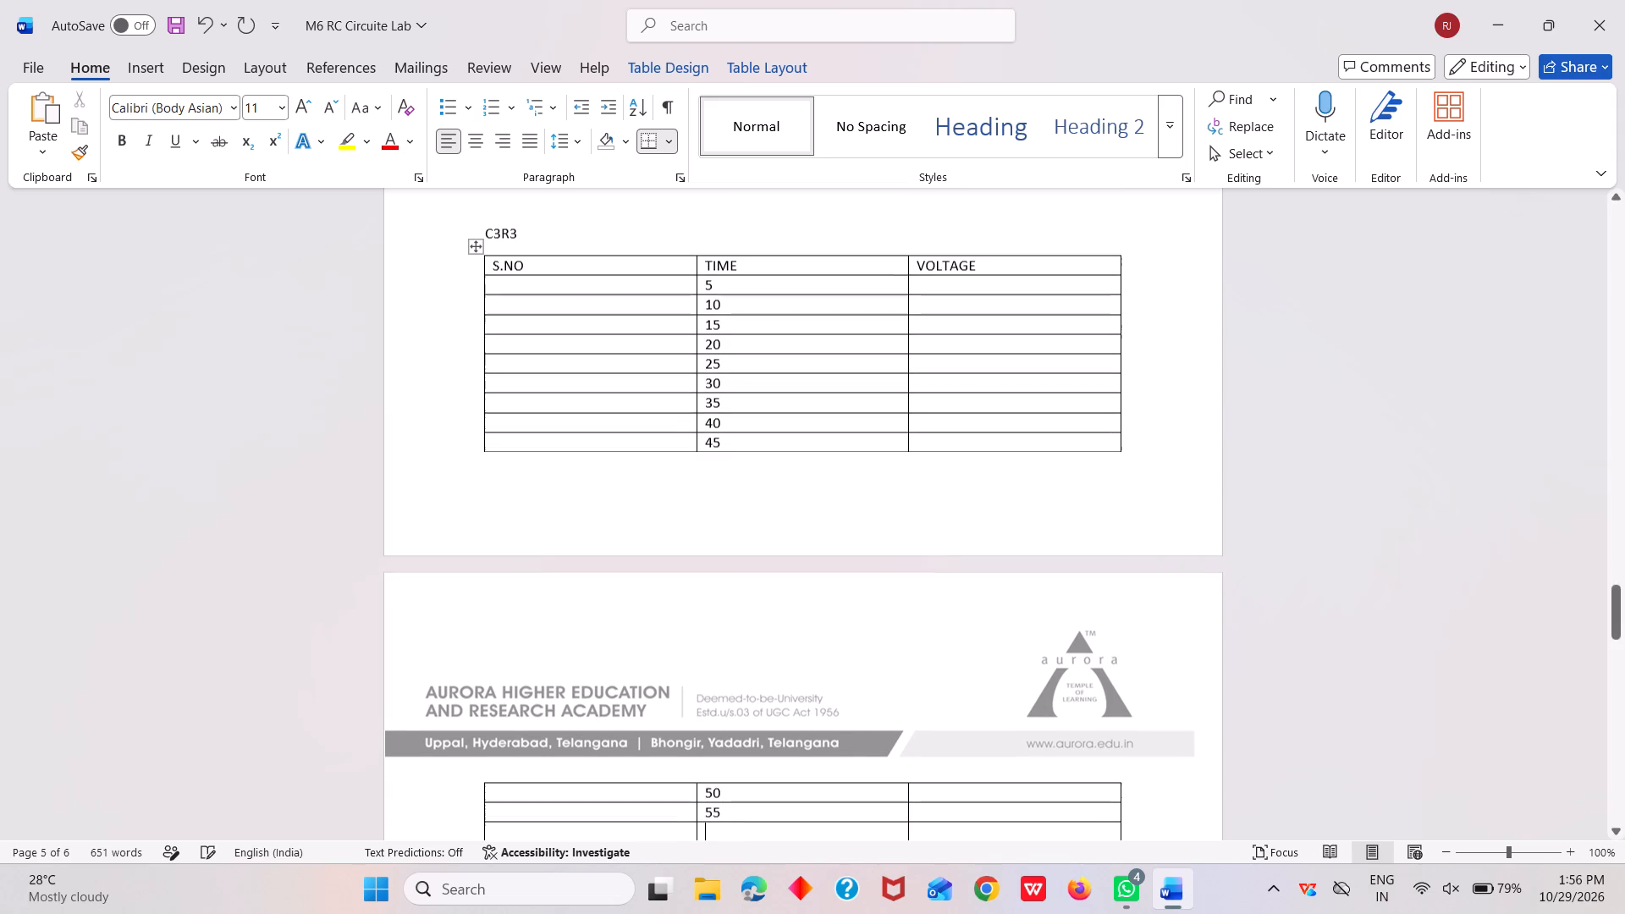
pyautogui.write('60')
pyautogui.press('Down')
pyautogui.write('65')
pyautogui.press('Down')
pyautogui.write('70')
pyautogui.press('Down')
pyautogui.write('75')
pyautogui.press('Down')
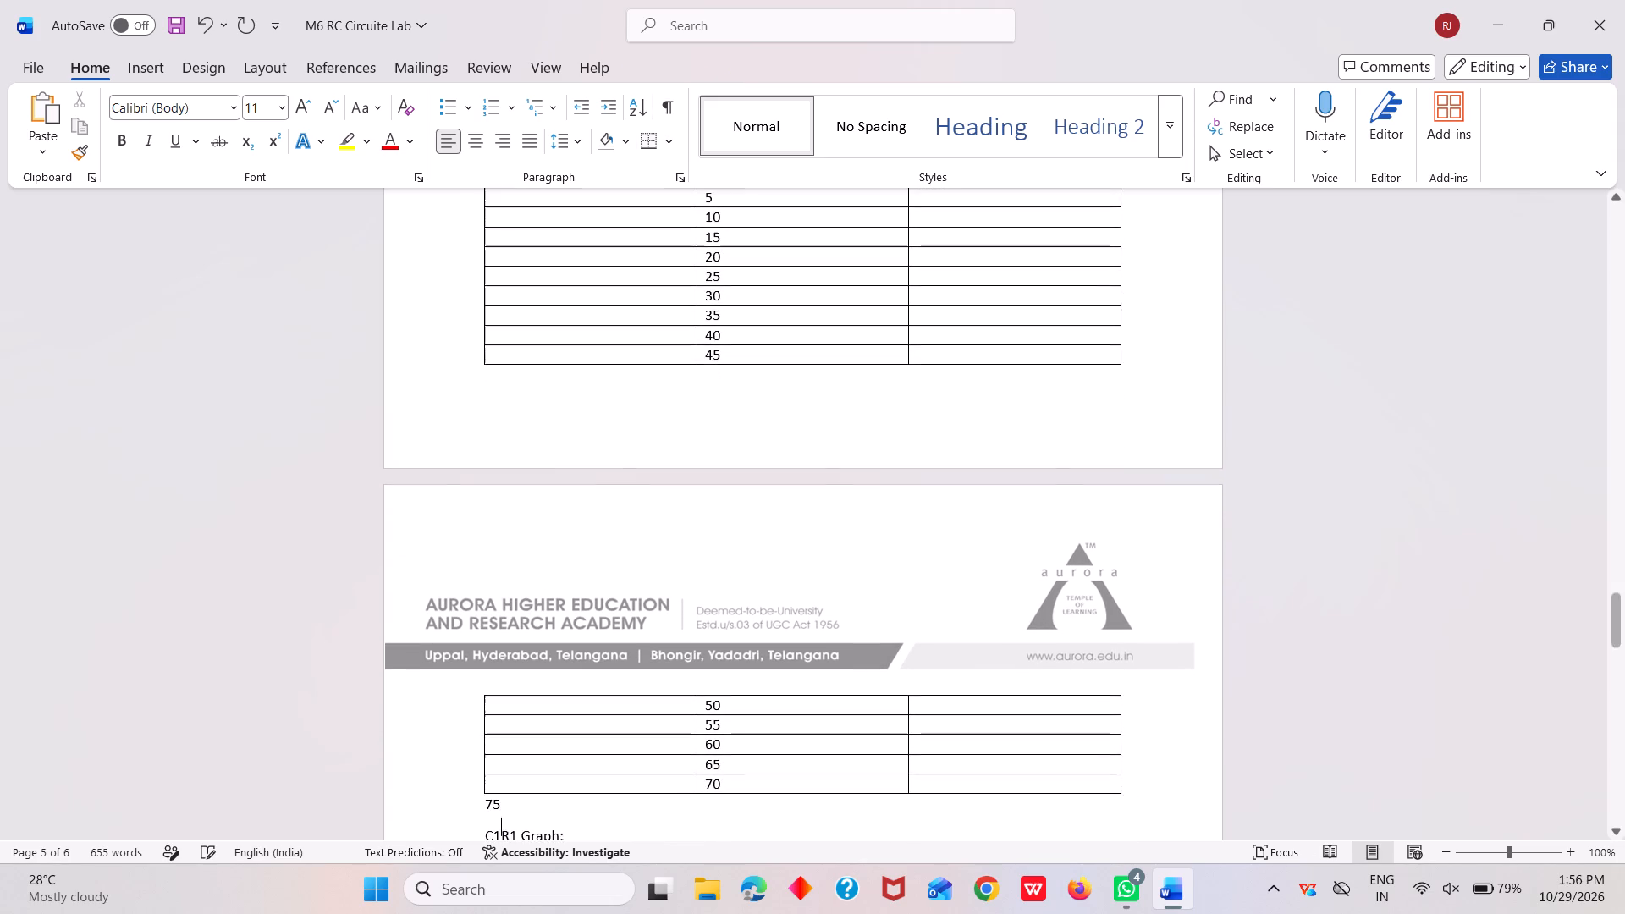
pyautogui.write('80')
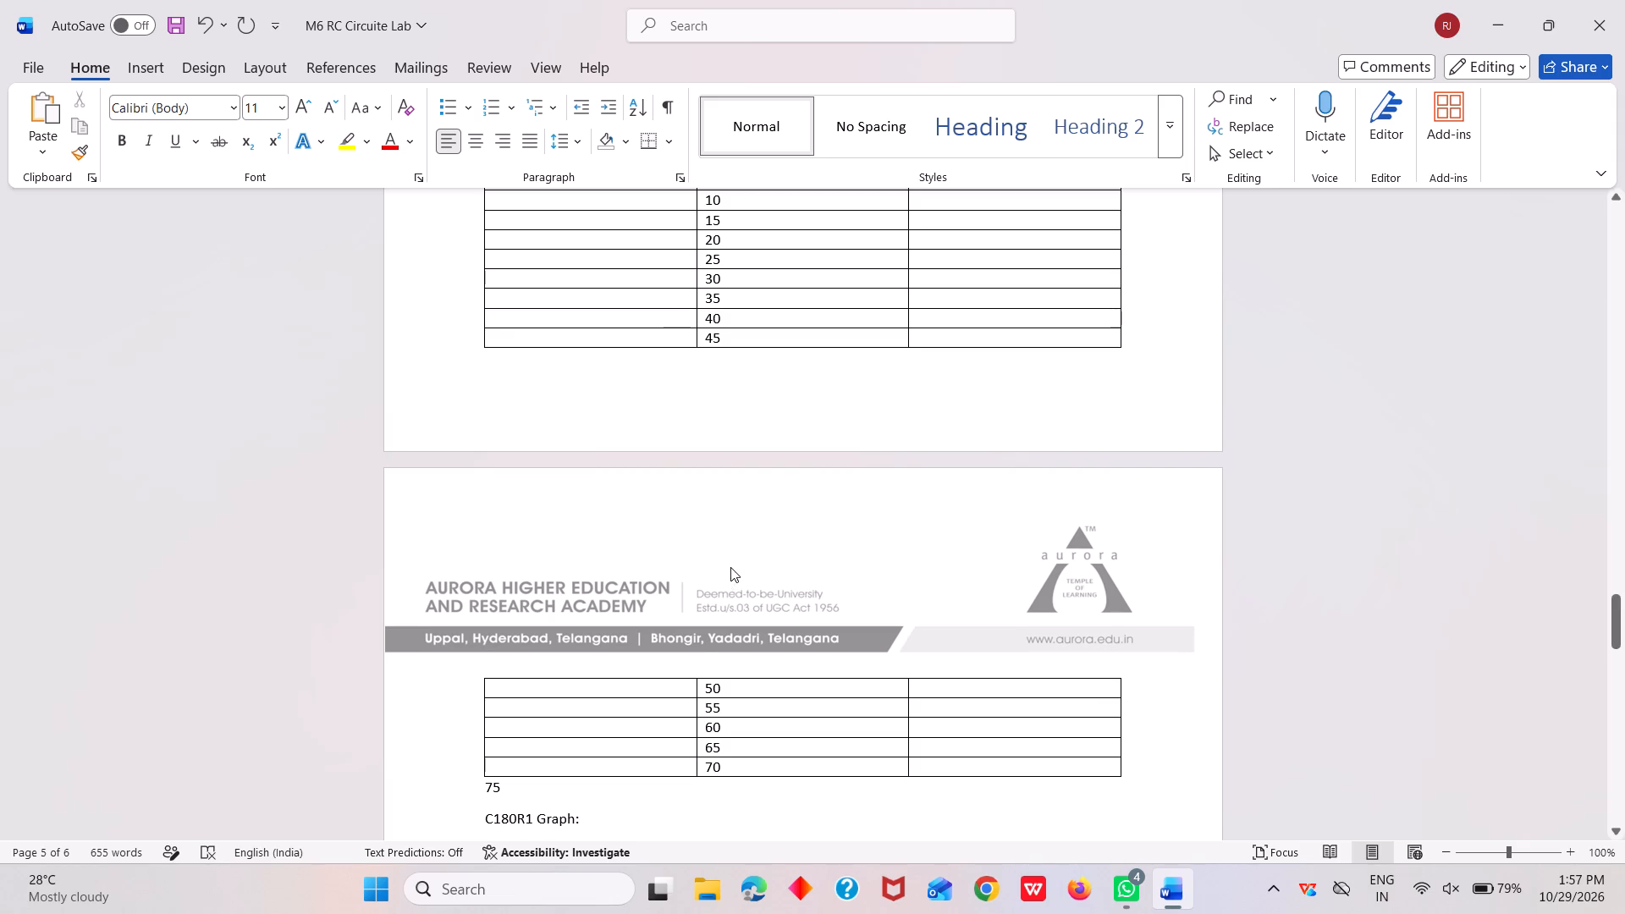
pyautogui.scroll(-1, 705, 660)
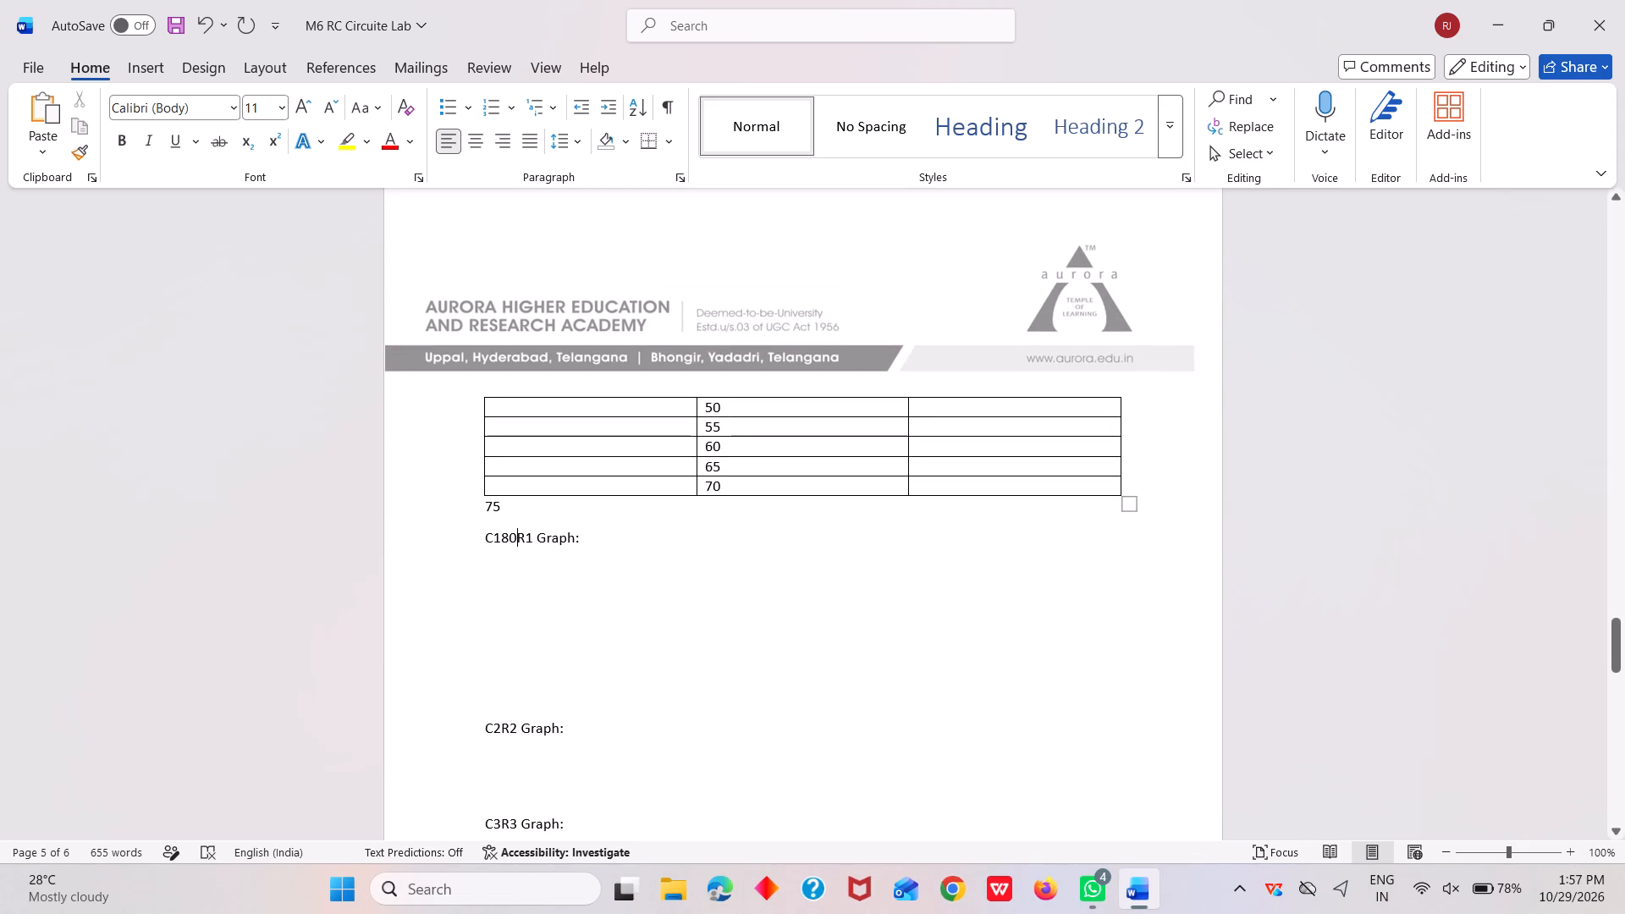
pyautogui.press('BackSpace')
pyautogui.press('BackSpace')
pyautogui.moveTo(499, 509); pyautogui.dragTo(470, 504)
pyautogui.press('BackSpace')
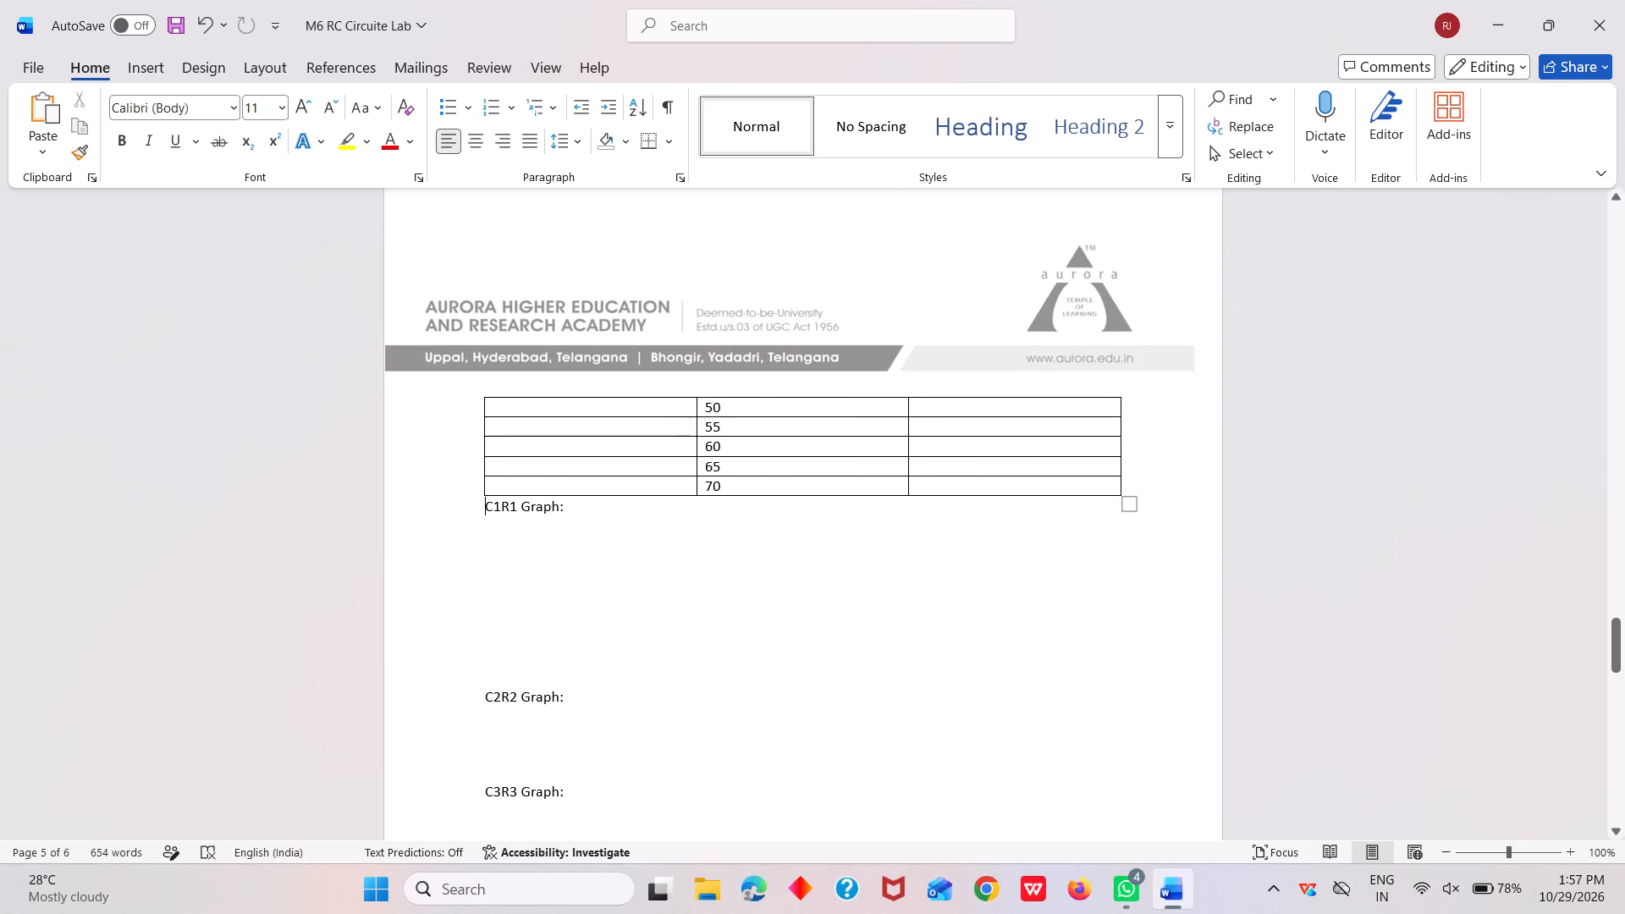
# Insert six empty rows at the end of the C3R3 table, below the row with TIME value 70.
pyautogui.moveTo(511, 488); pyautogui.dragTo(757, 487)
pyautogui.moveTo(757, 487); pyautogui.dragTo(751, 486)
pyautogui.click(1040, 443)
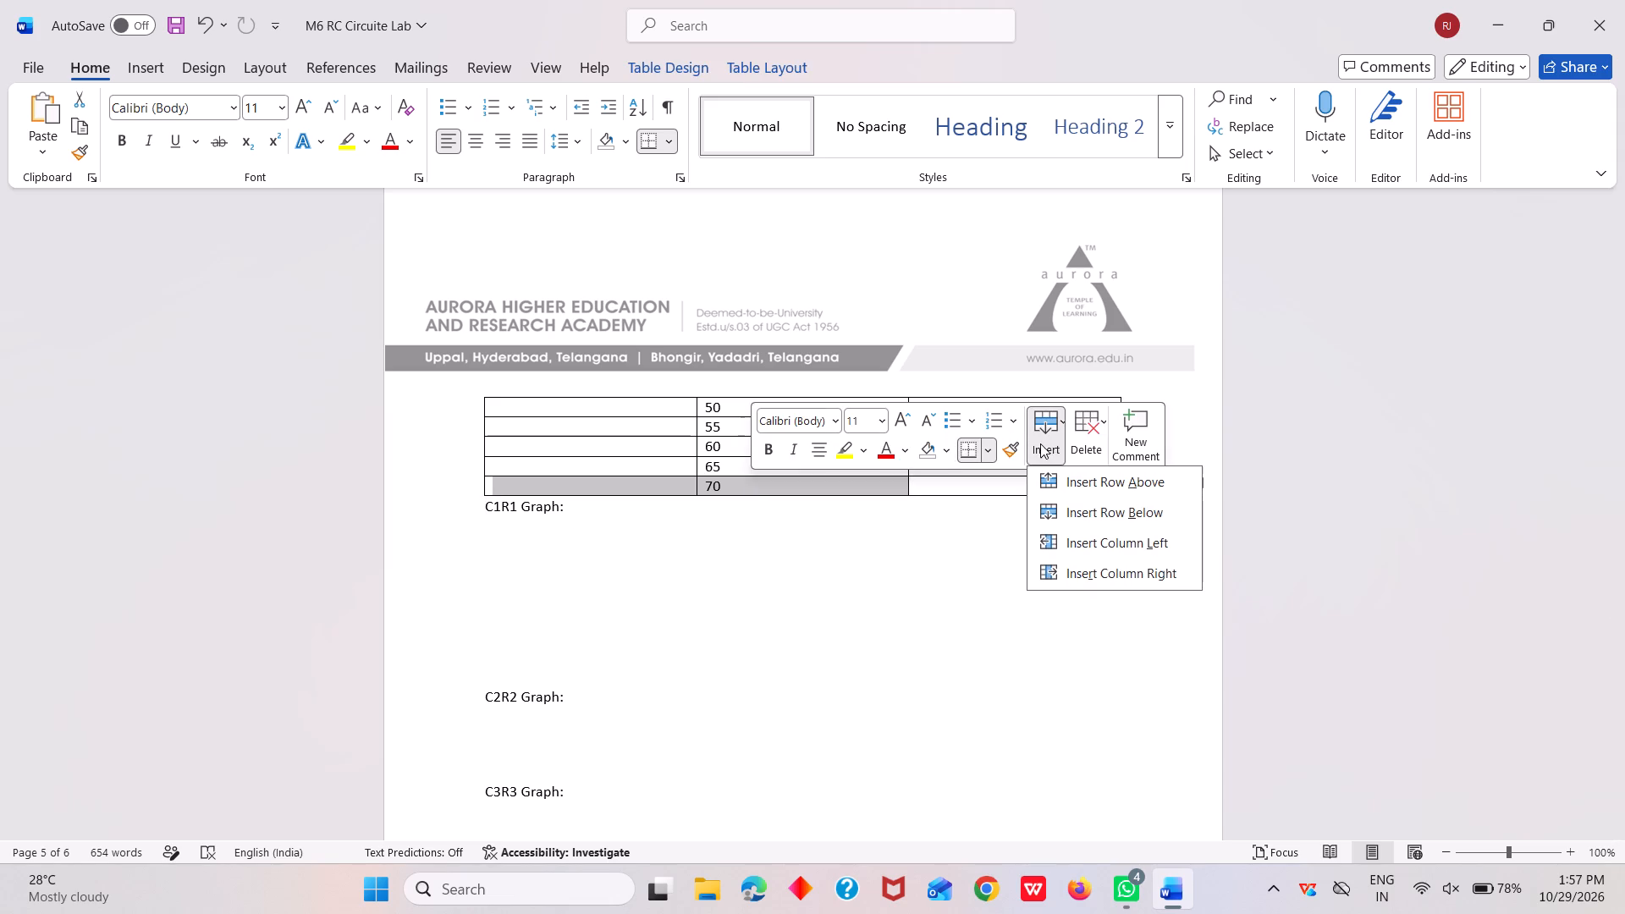
pyautogui.click(1073, 504)
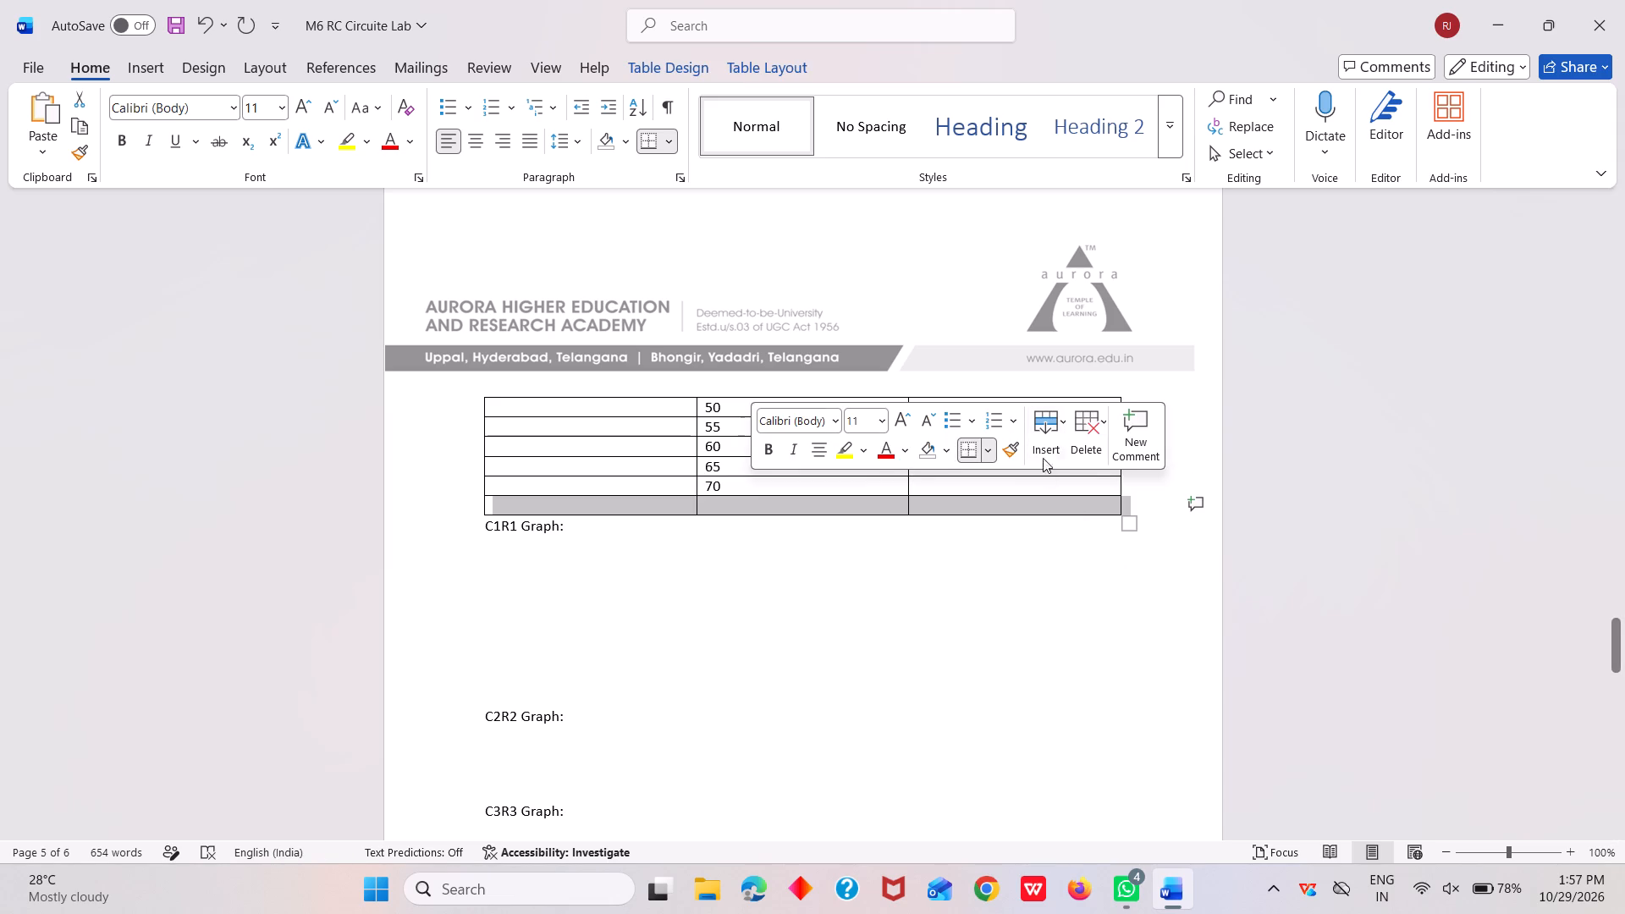
pyautogui.click(1052, 438)
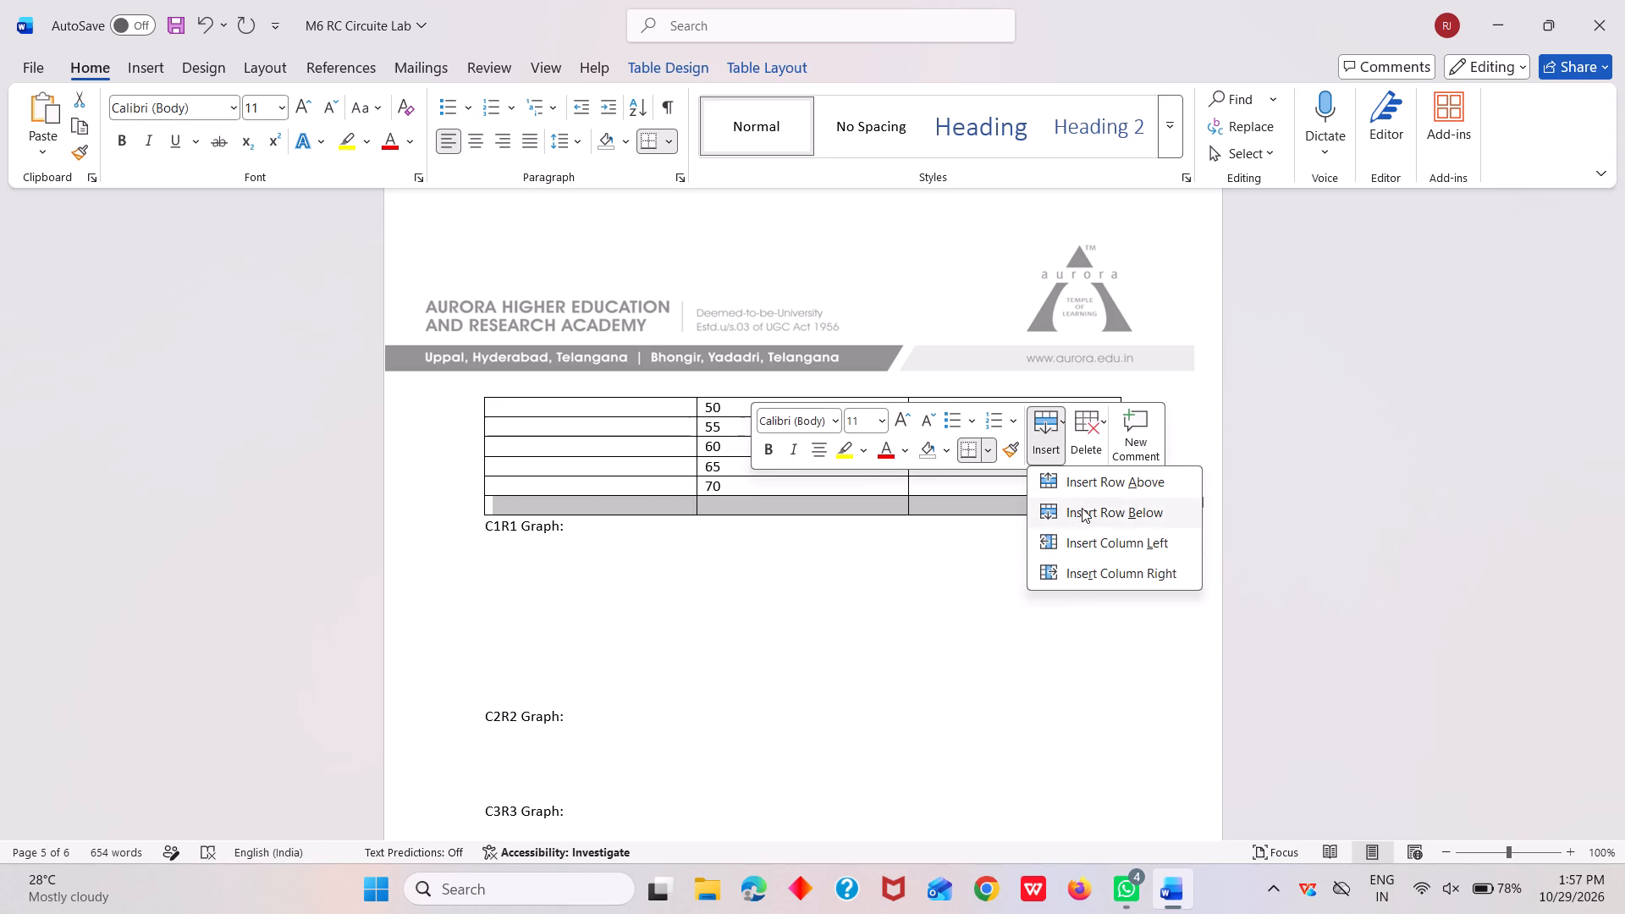
pyautogui.click(1082, 508)
pyautogui.click(1055, 421)
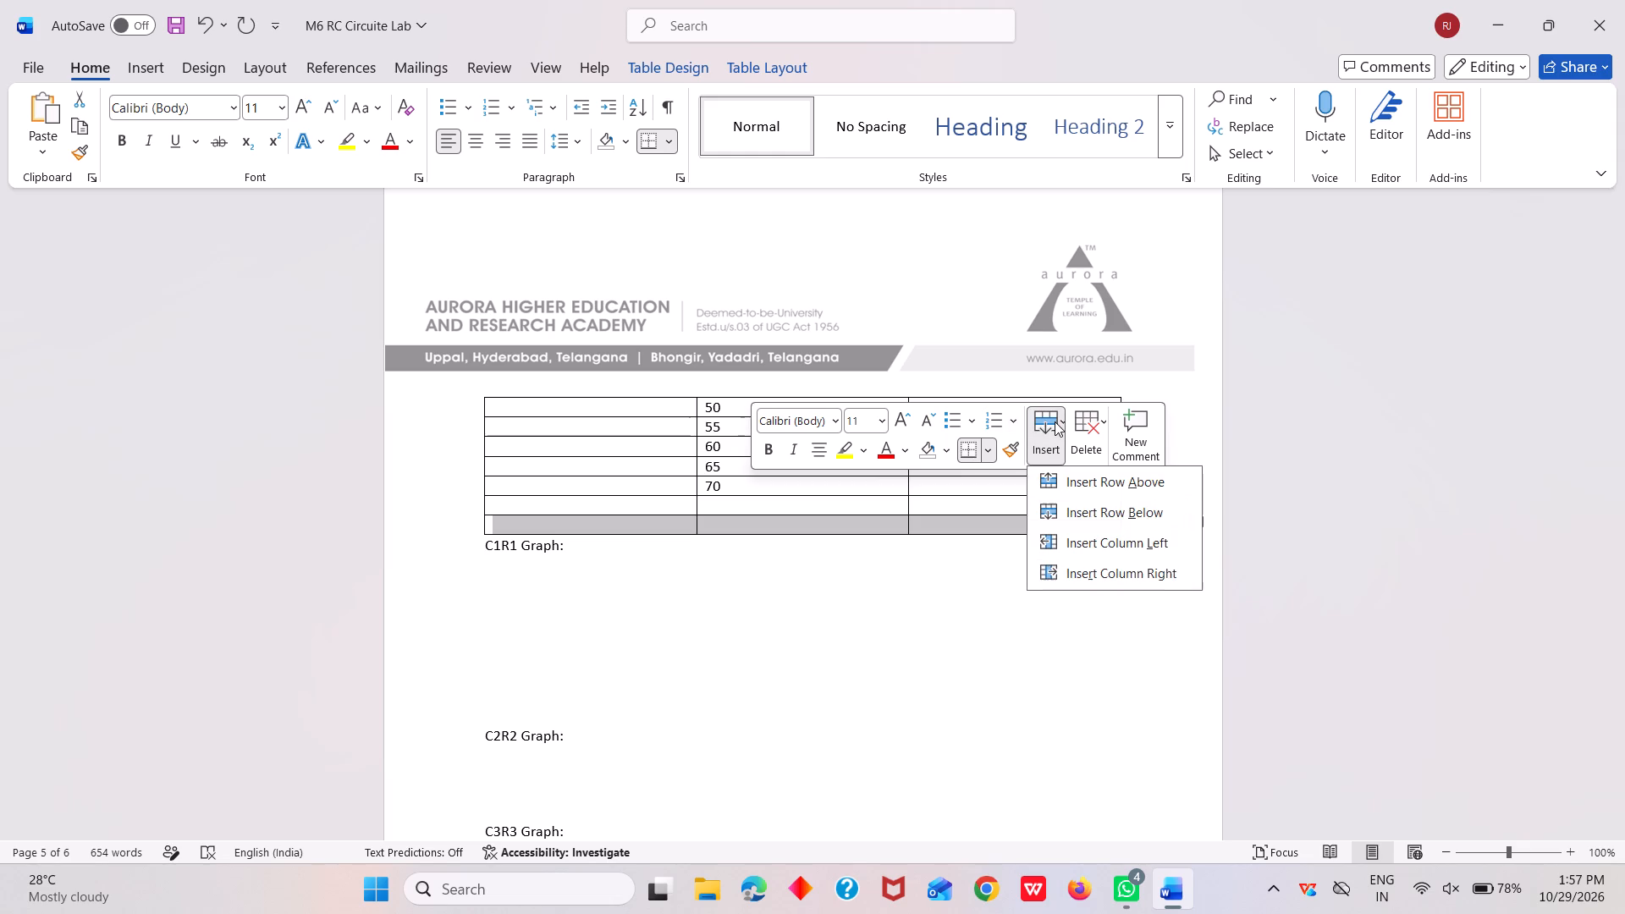
pyautogui.click(1084, 515)
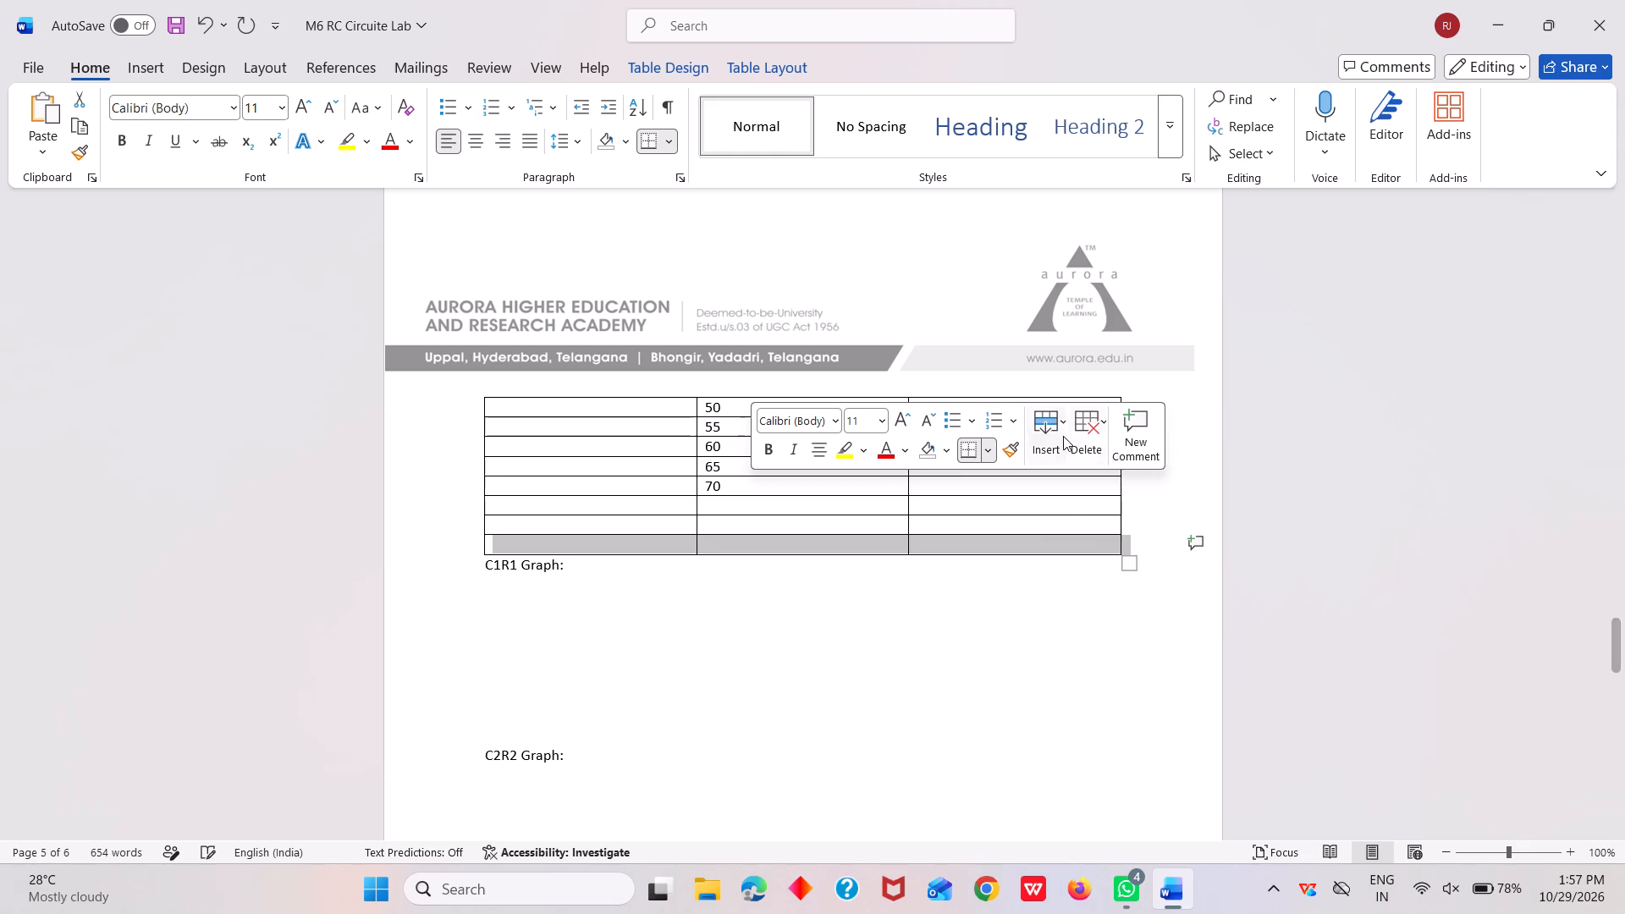
pyautogui.click(1061, 434)
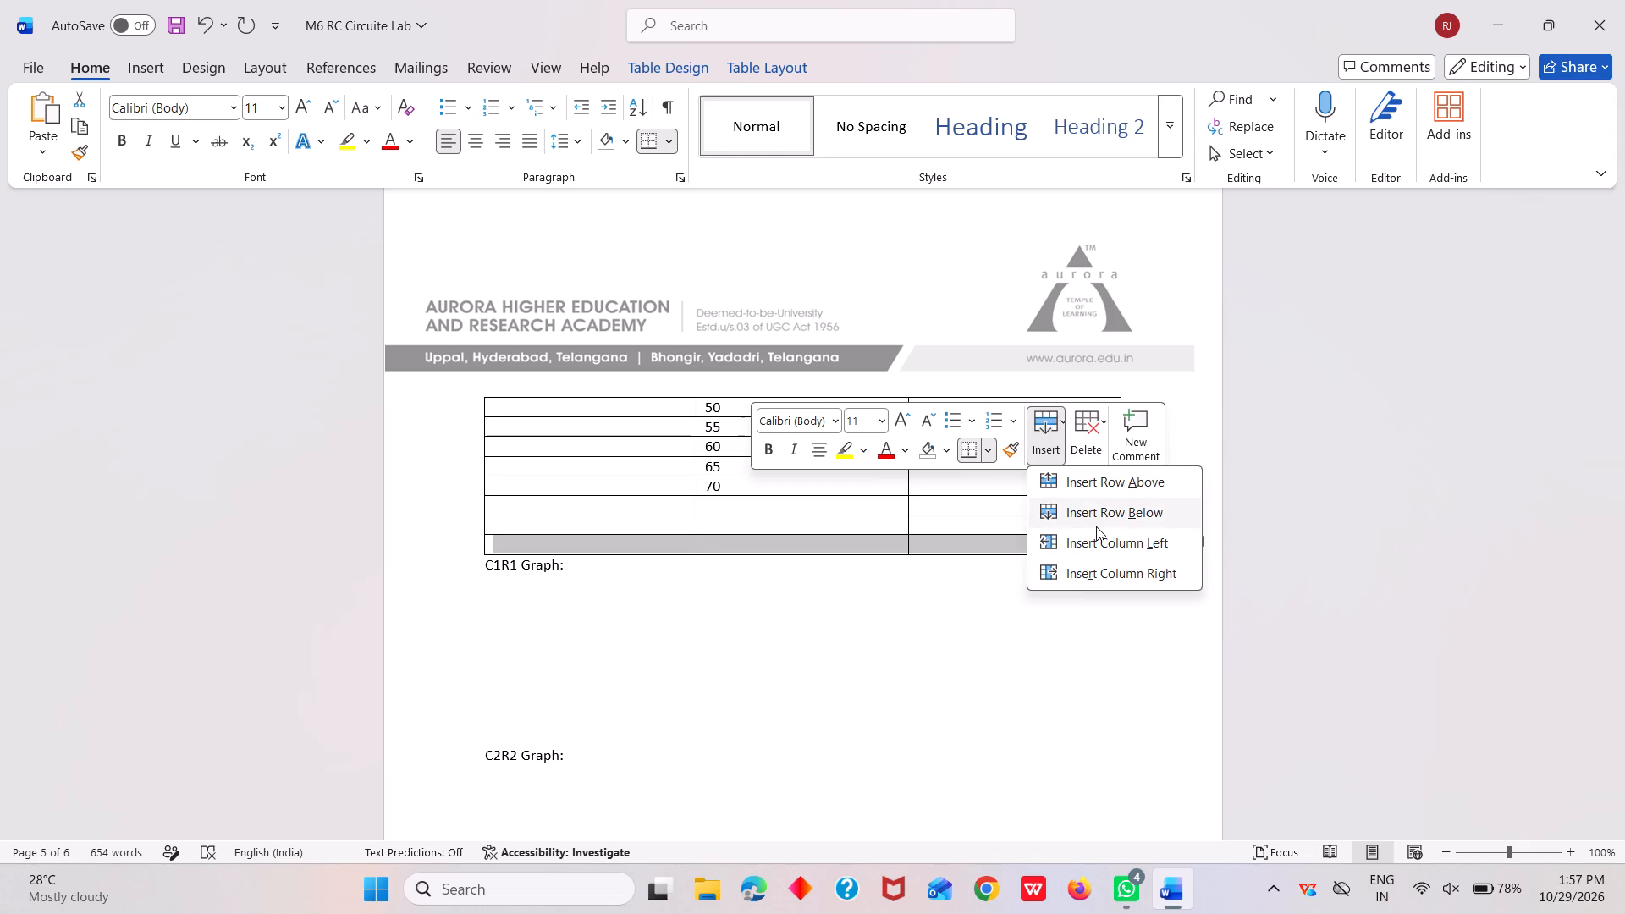
pyautogui.click(1093, 515)
pyautogui.click(1045, 432)
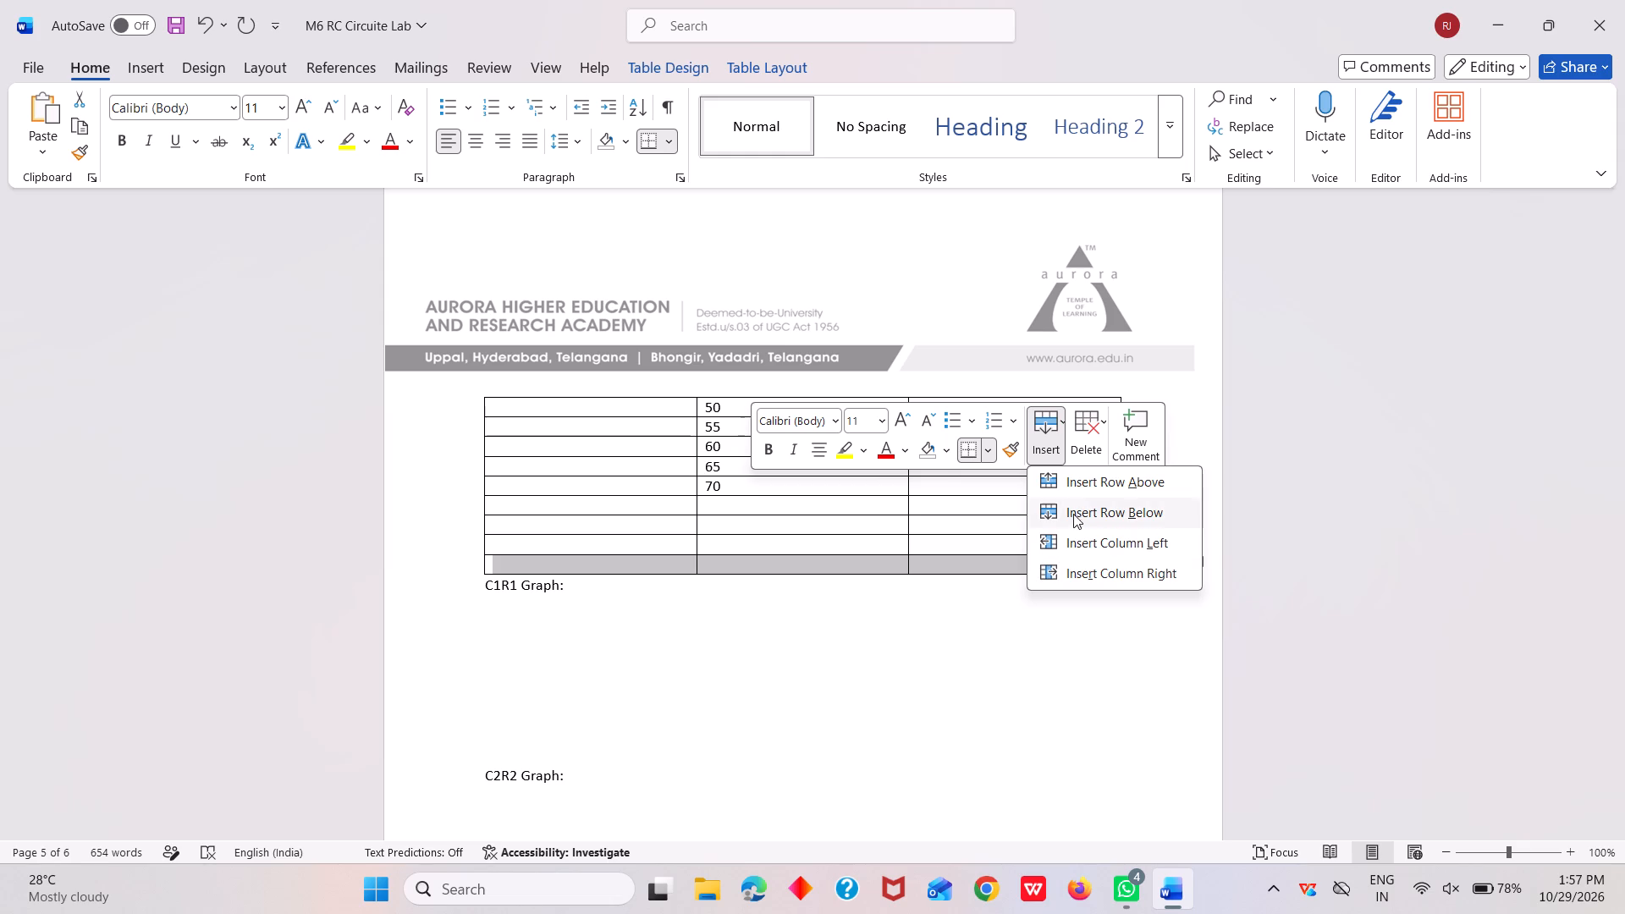
pyautogui.click(1075, 511)
pyautogui.click(1052, 438)
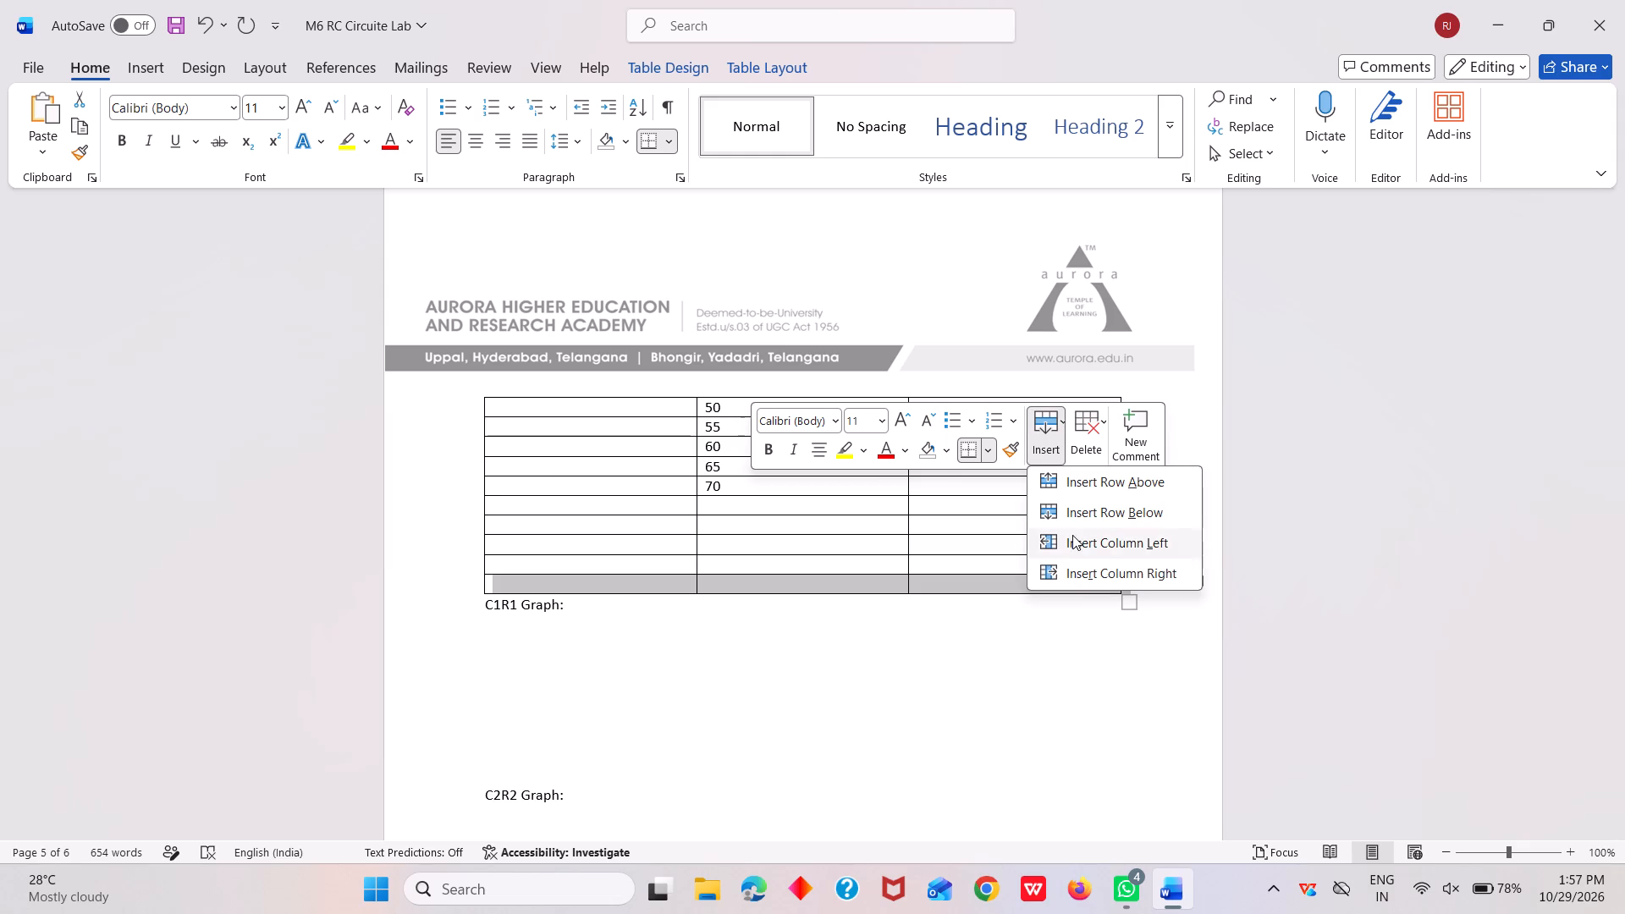
pyautogui.click(1073, 520)
# Fill the six empty TIME cells below 70 in the C3R3 table with 75, 80, 85, 90, 95 and 100.
pyautogui.click(730, 506)
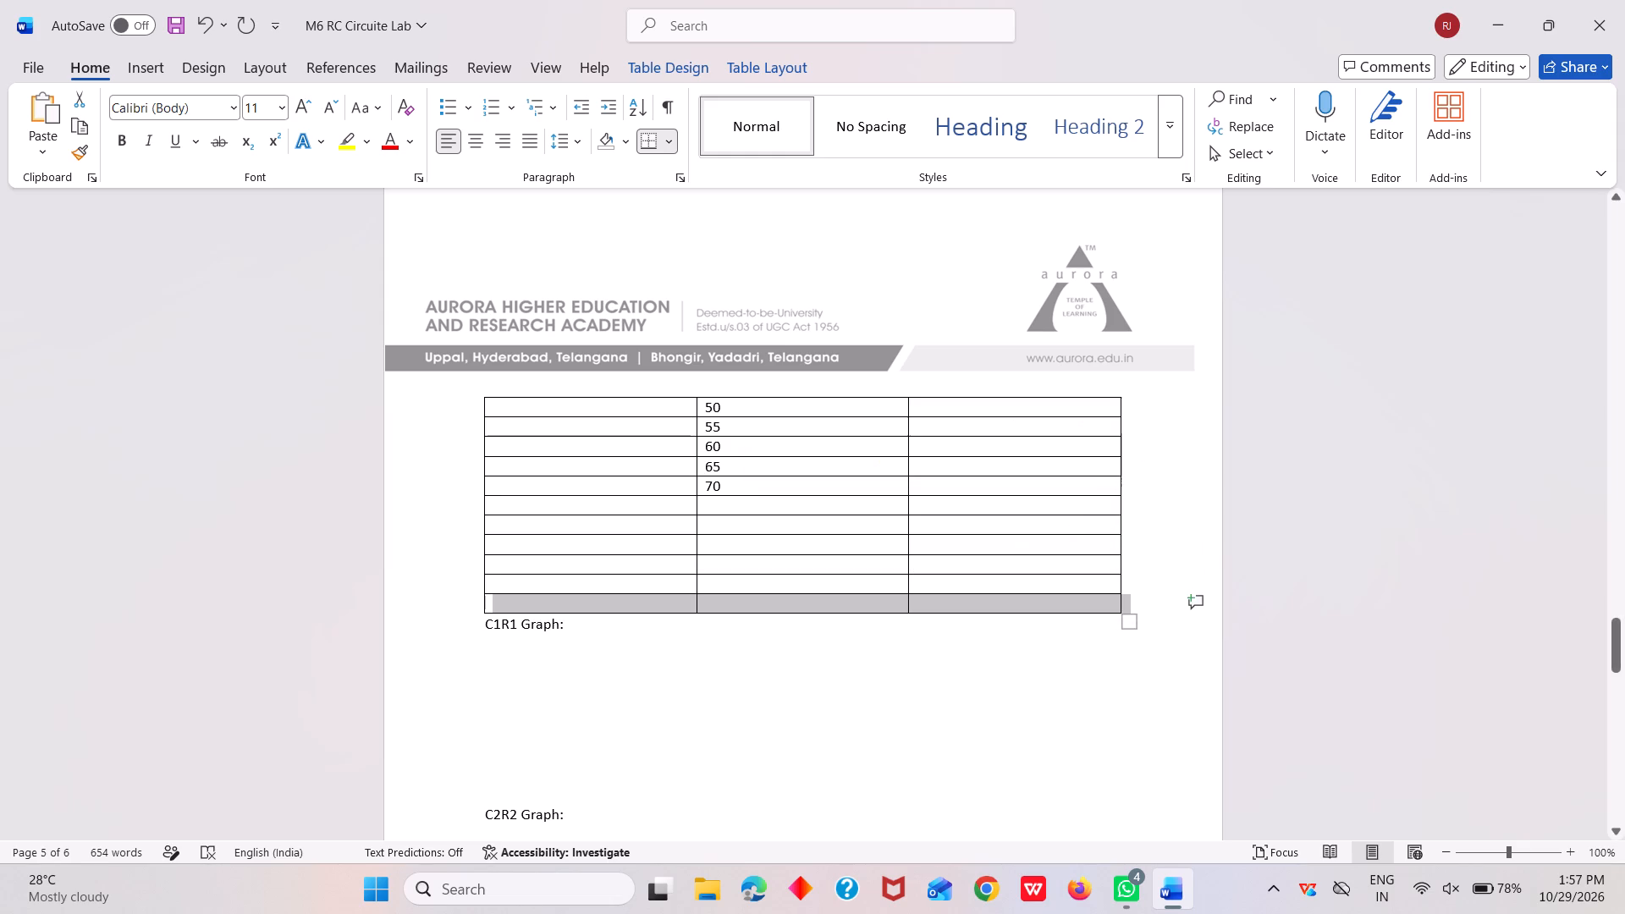
pyautogui.write('75')
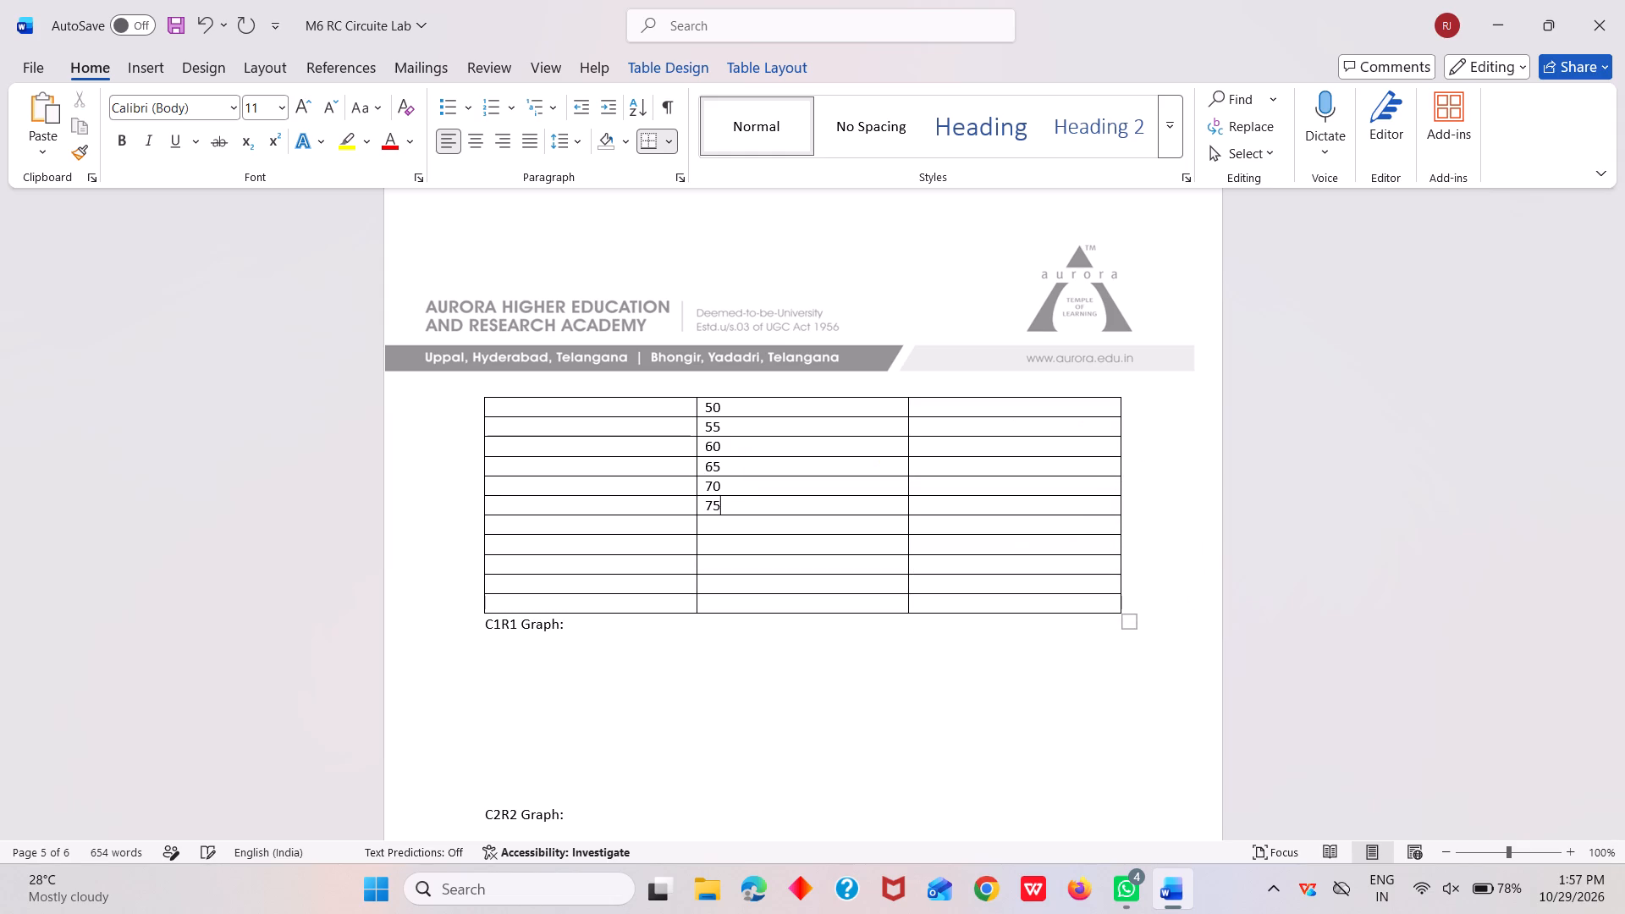
pyautogui.press('Down')
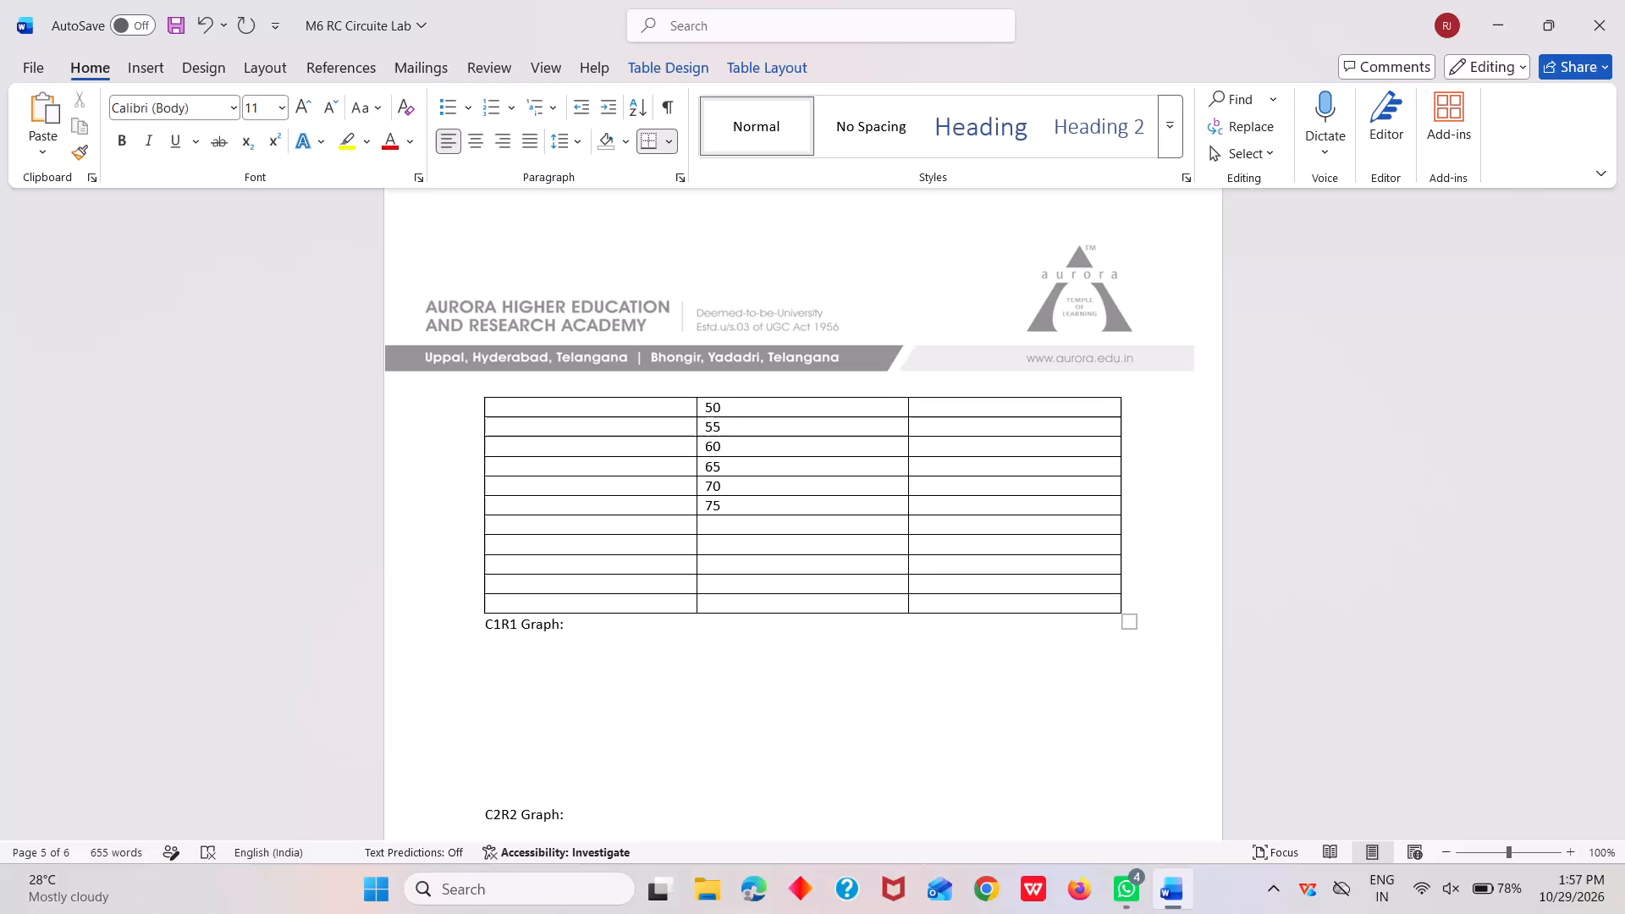
pyautogui.write('80')
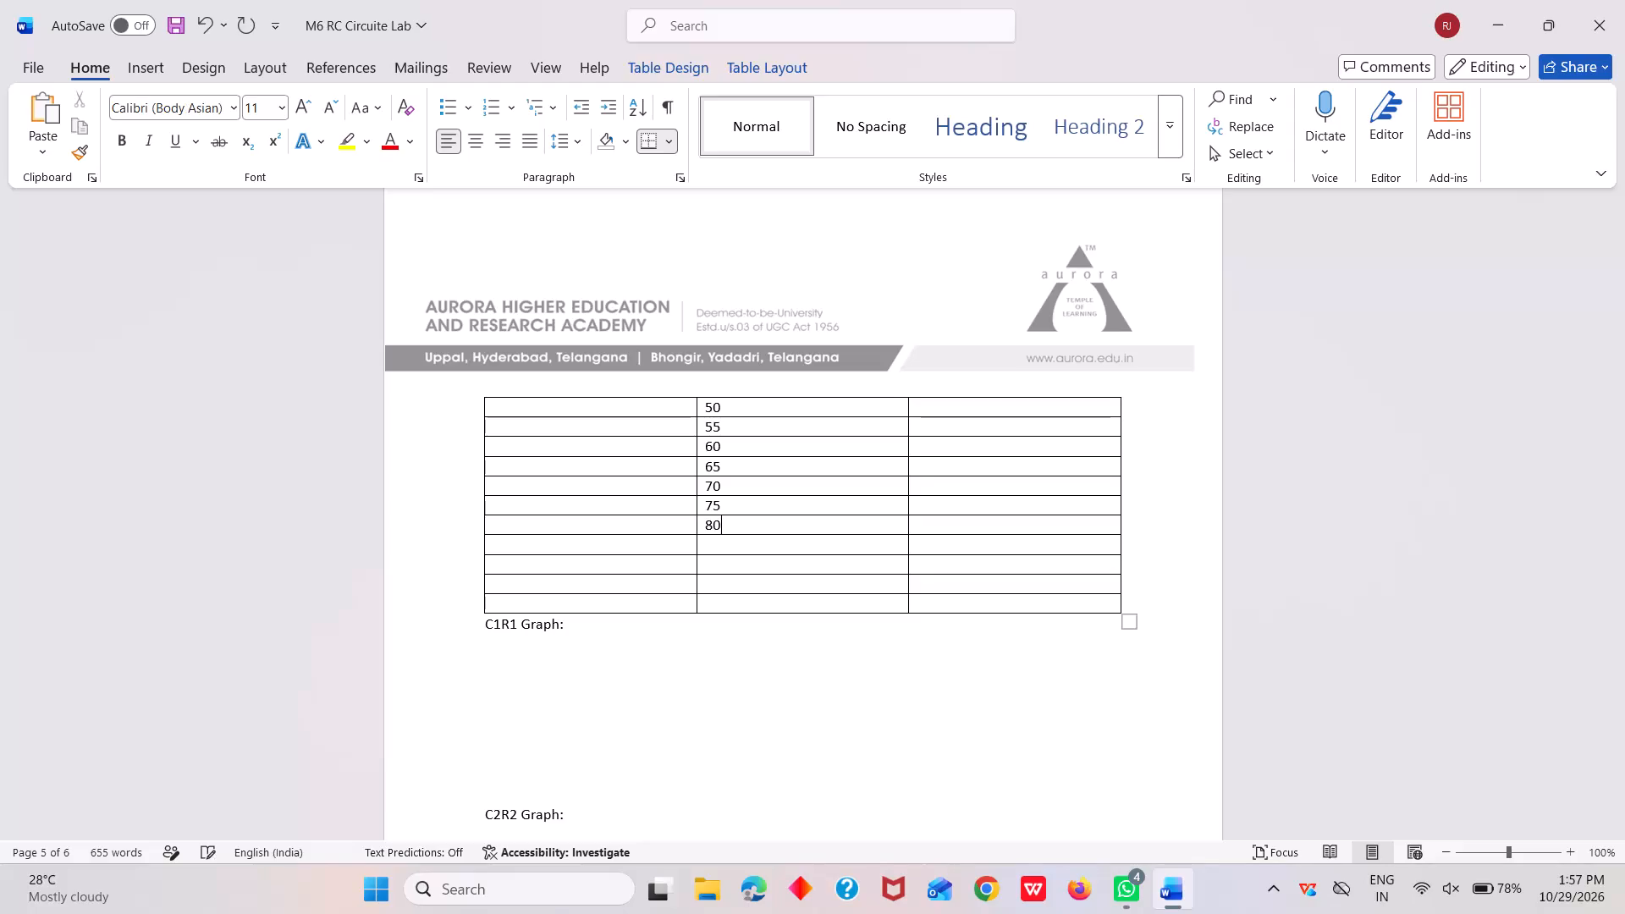
pyautogui.press('Down')
pyautogui.write('85')
pyautogui.press('Down')
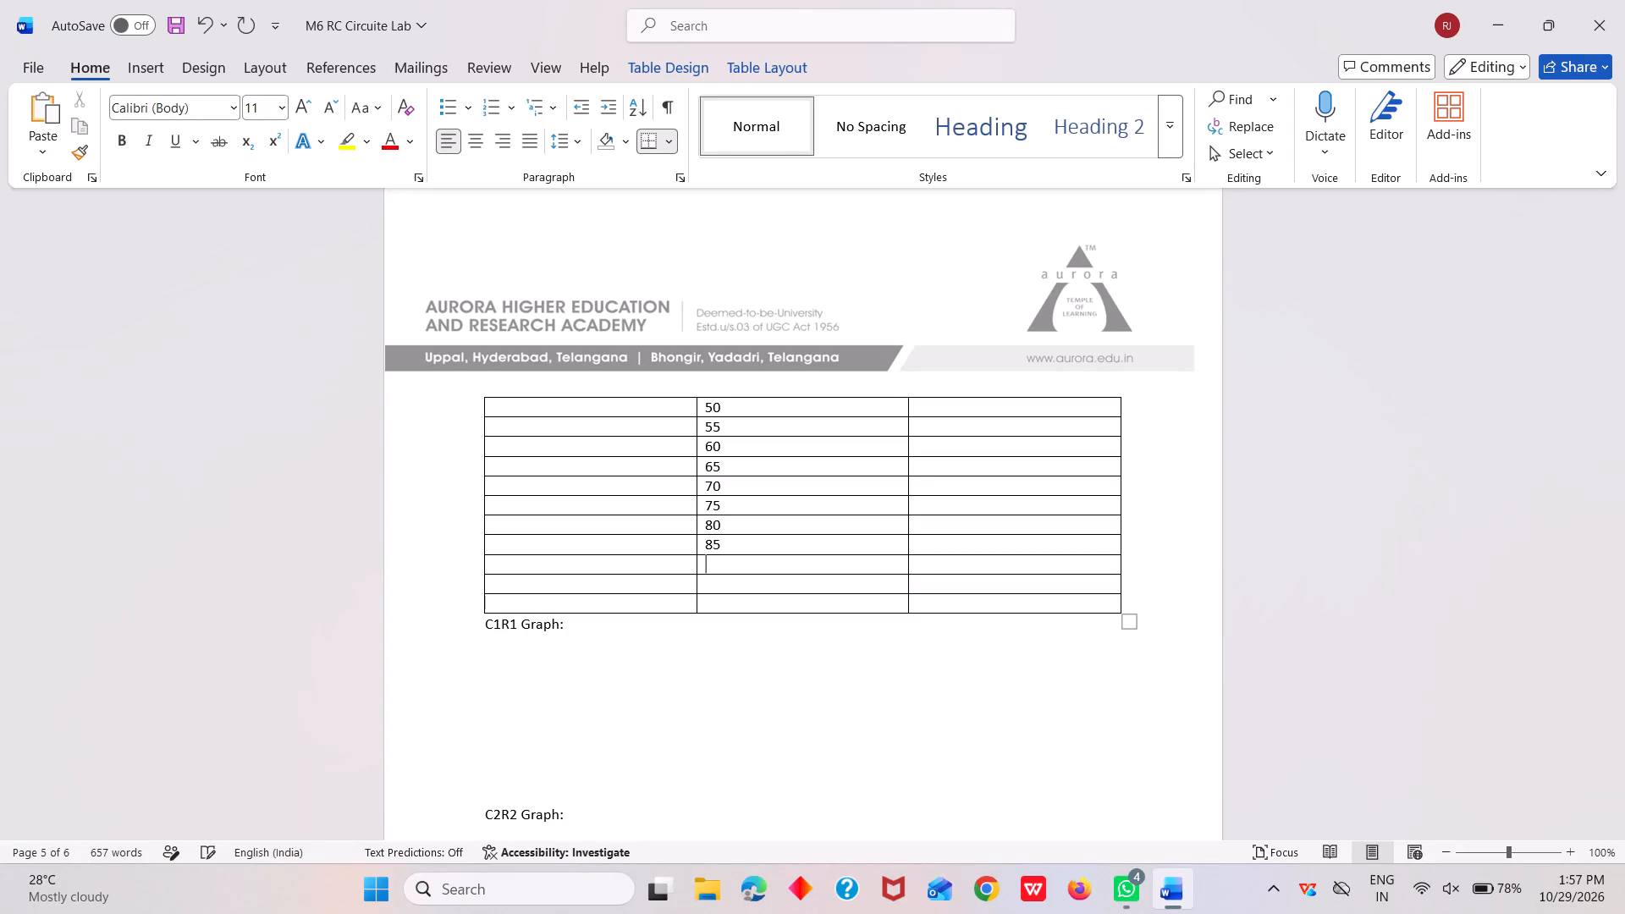
pyautogui.write('90')
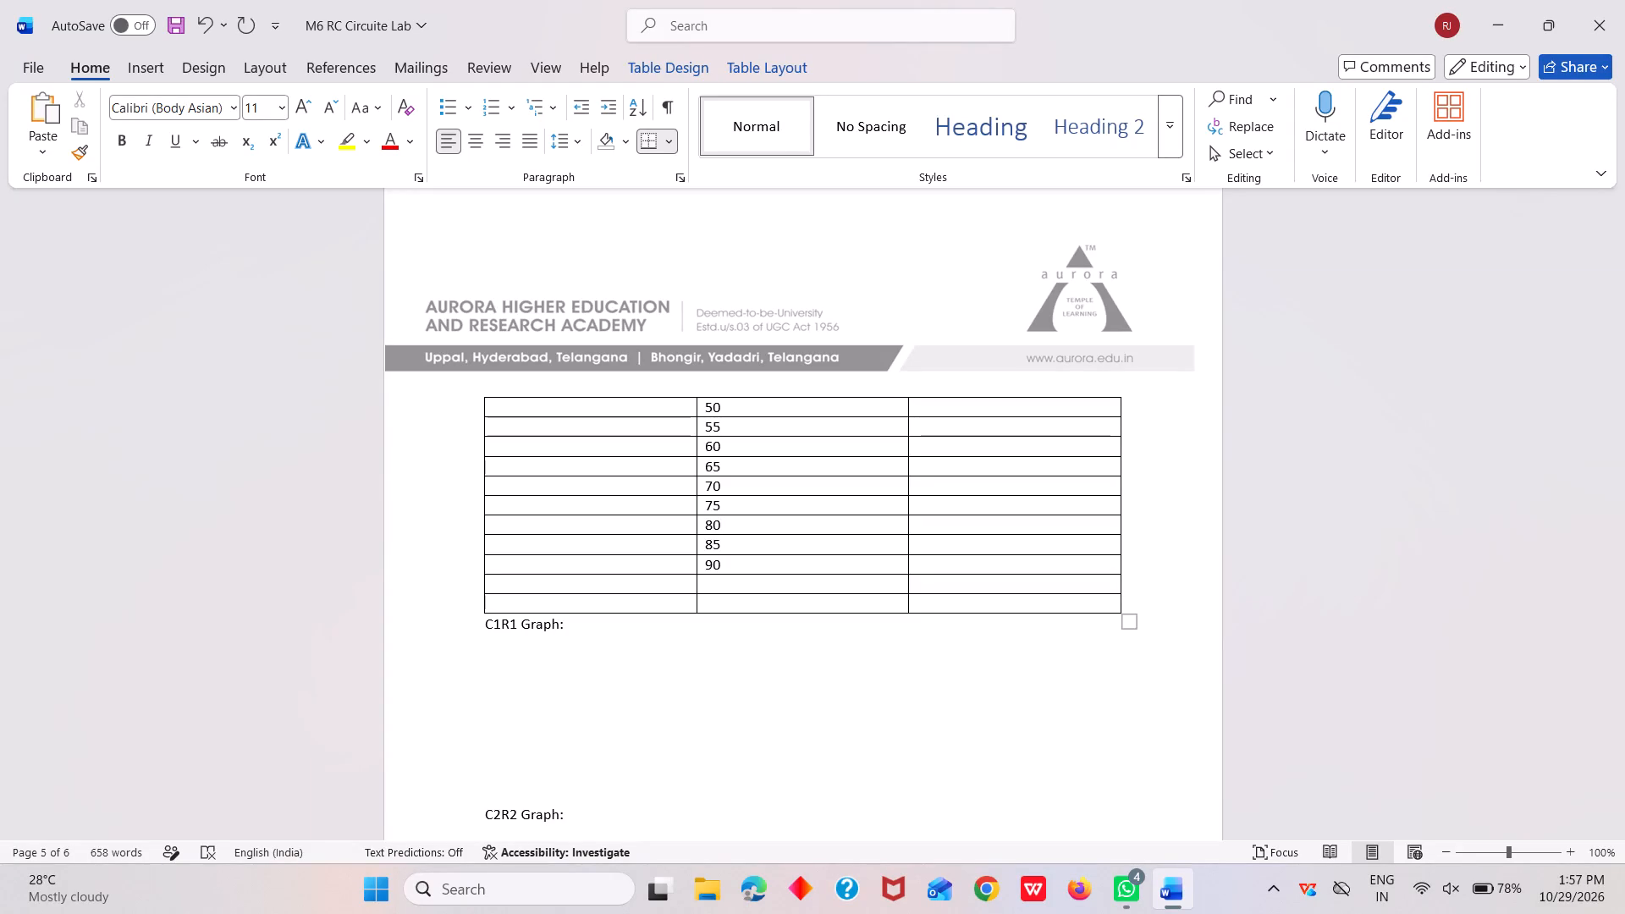
pyautogui.press('Down')
pyautogui.write('95')
pyautogui.press('Down')
pyautogui.write('100')
# Place the cursor in the empty VOLTAGE cell beside TIME value 5 in the C1R1 table.
pyautogui.scroll(6, 771, 454)
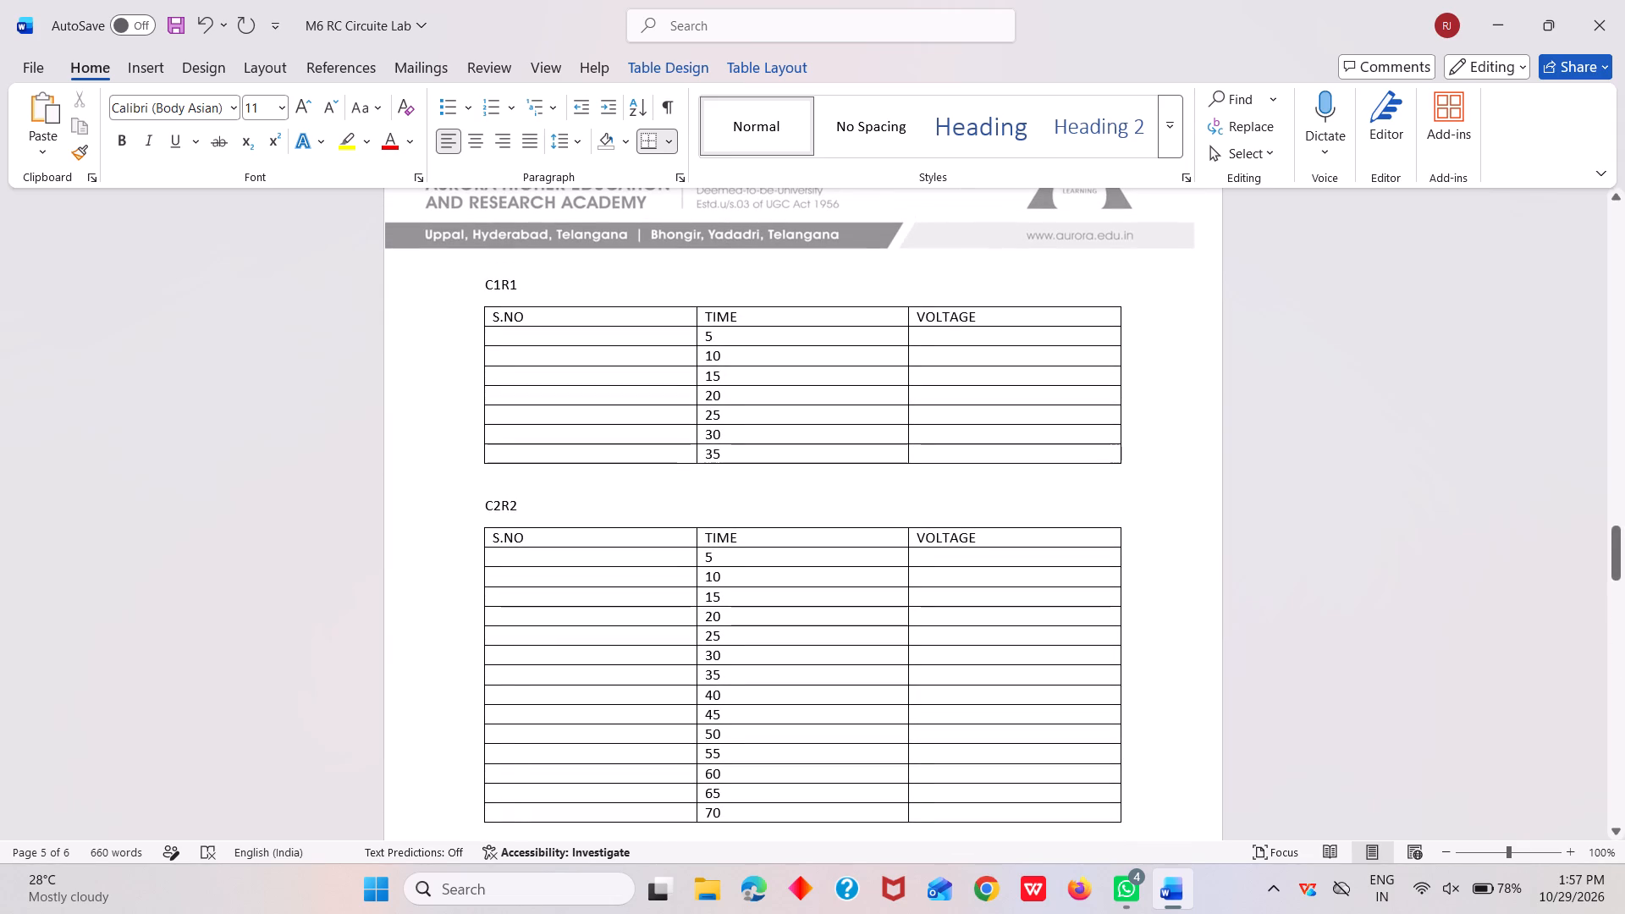
pyautogui.click(949, 341)
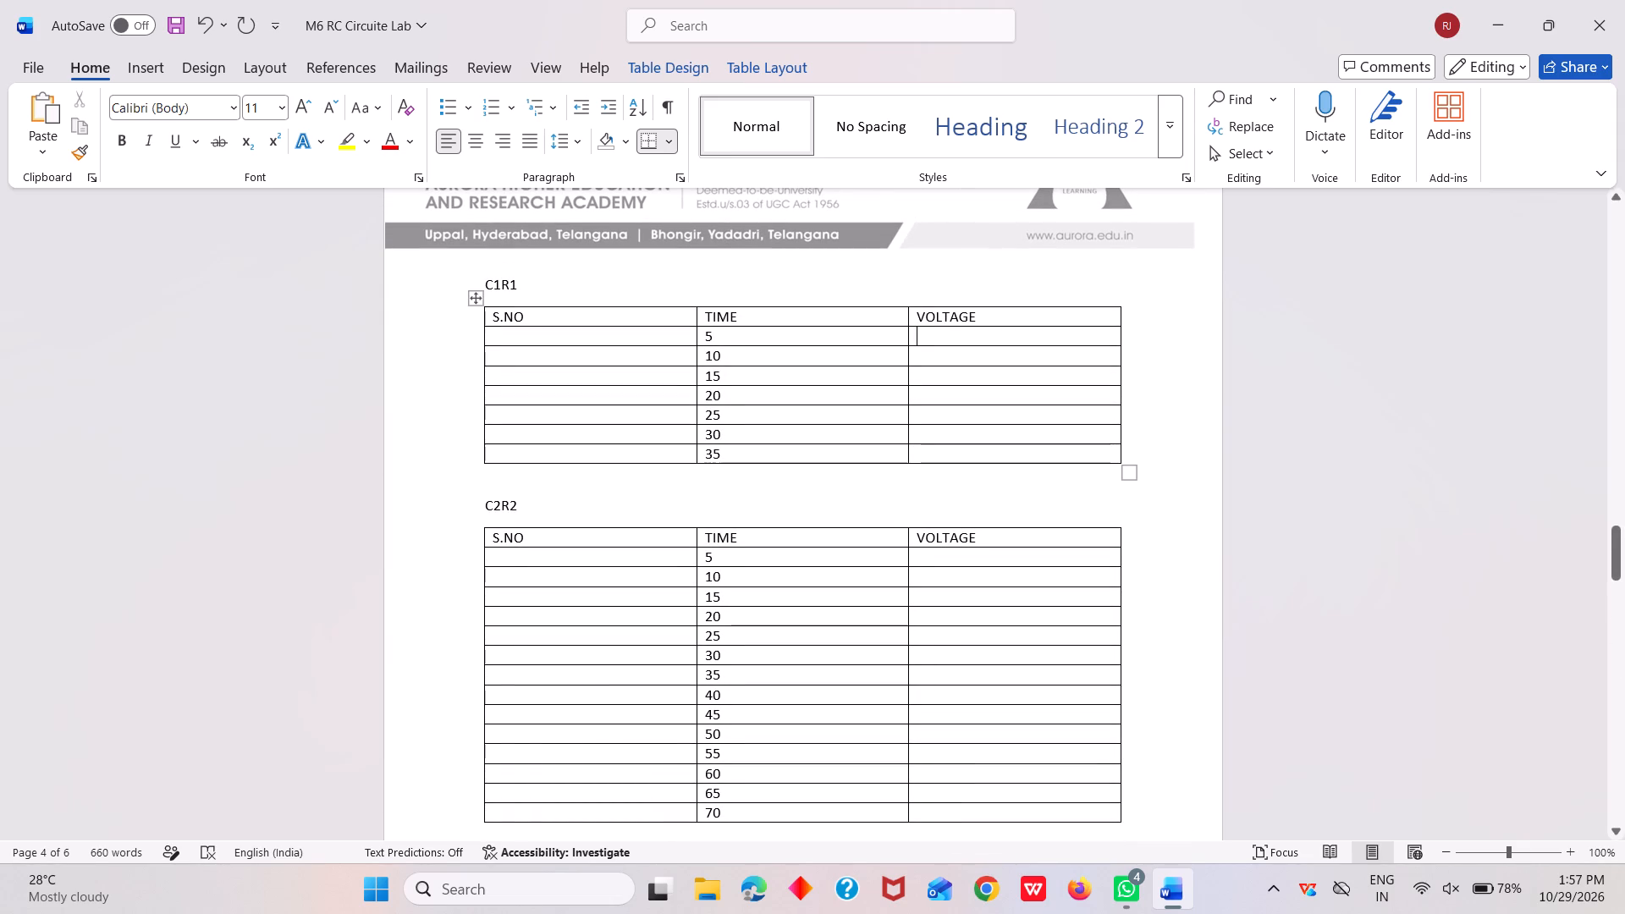
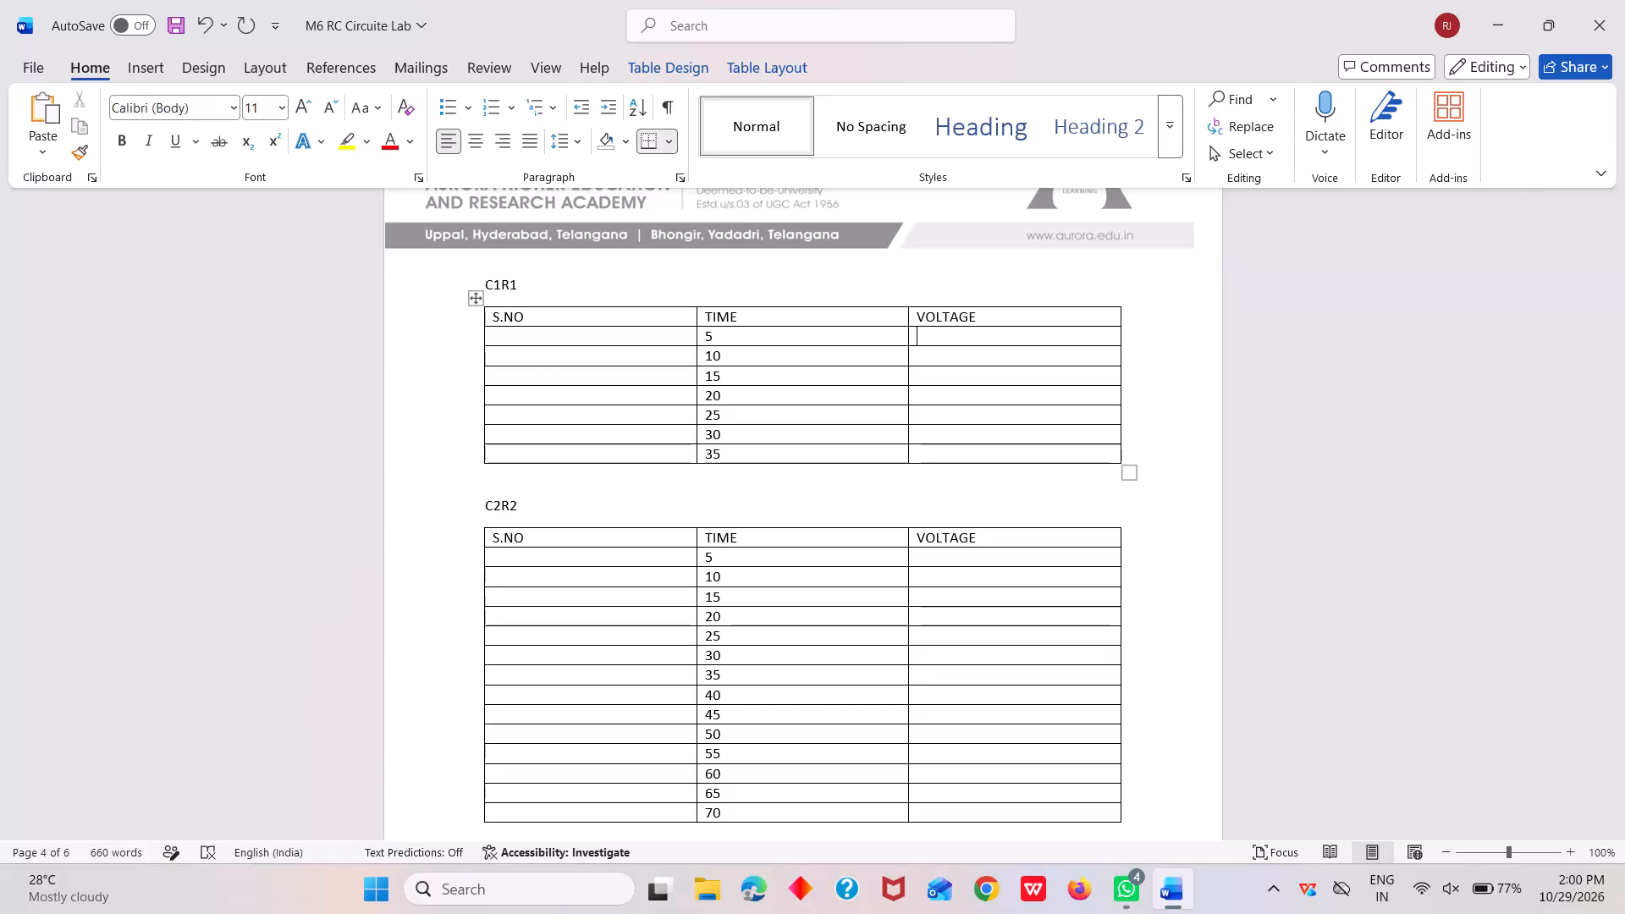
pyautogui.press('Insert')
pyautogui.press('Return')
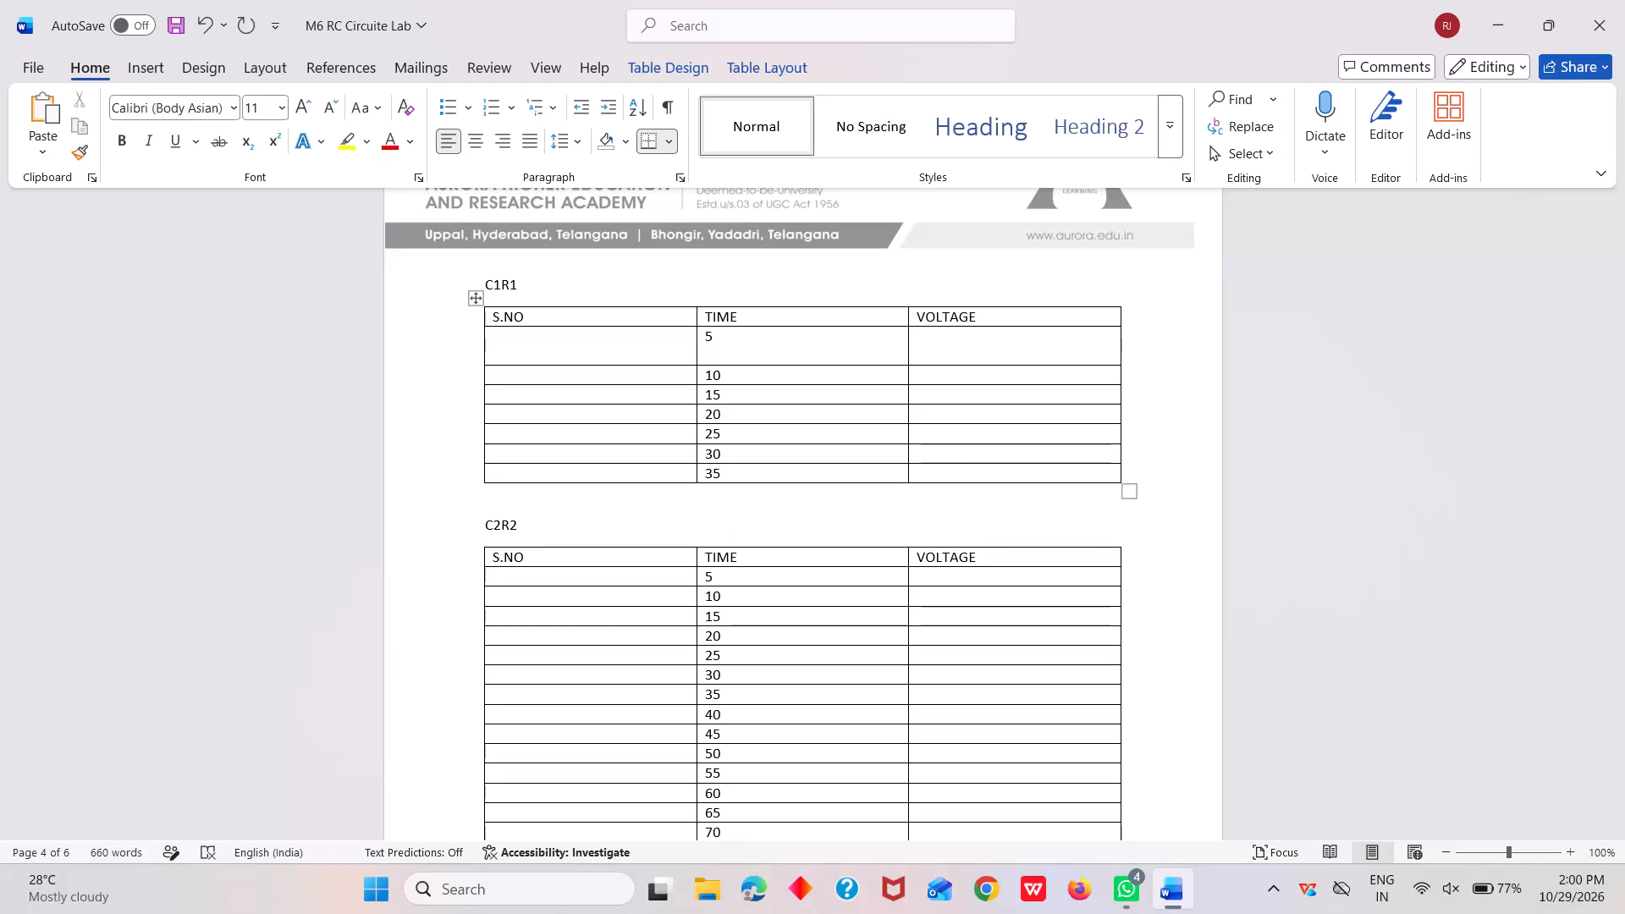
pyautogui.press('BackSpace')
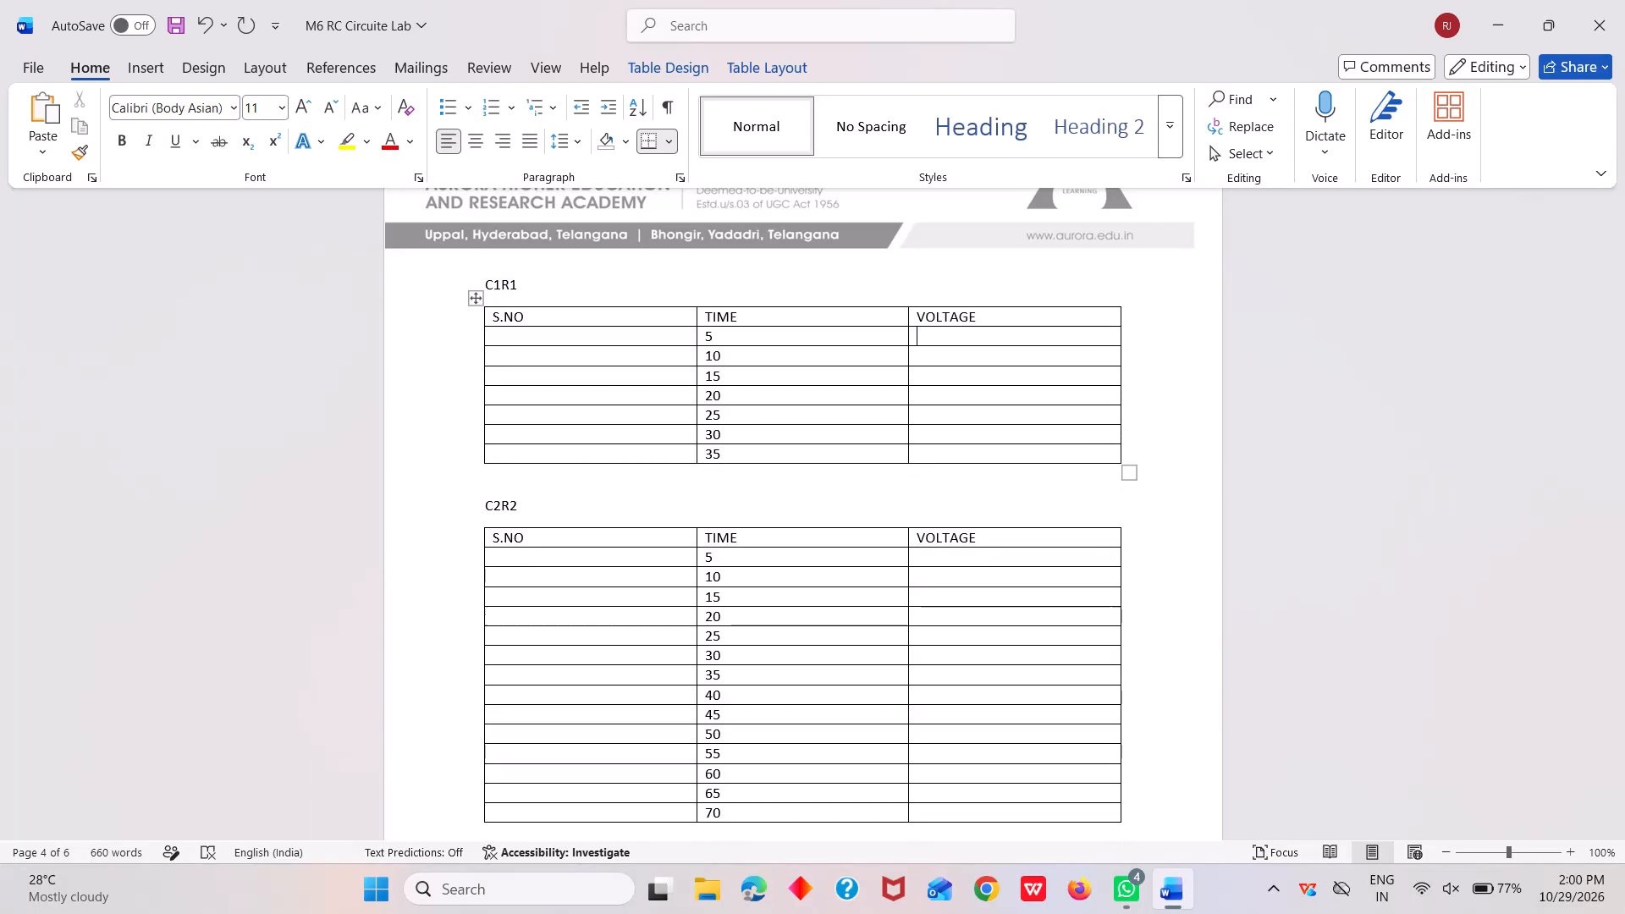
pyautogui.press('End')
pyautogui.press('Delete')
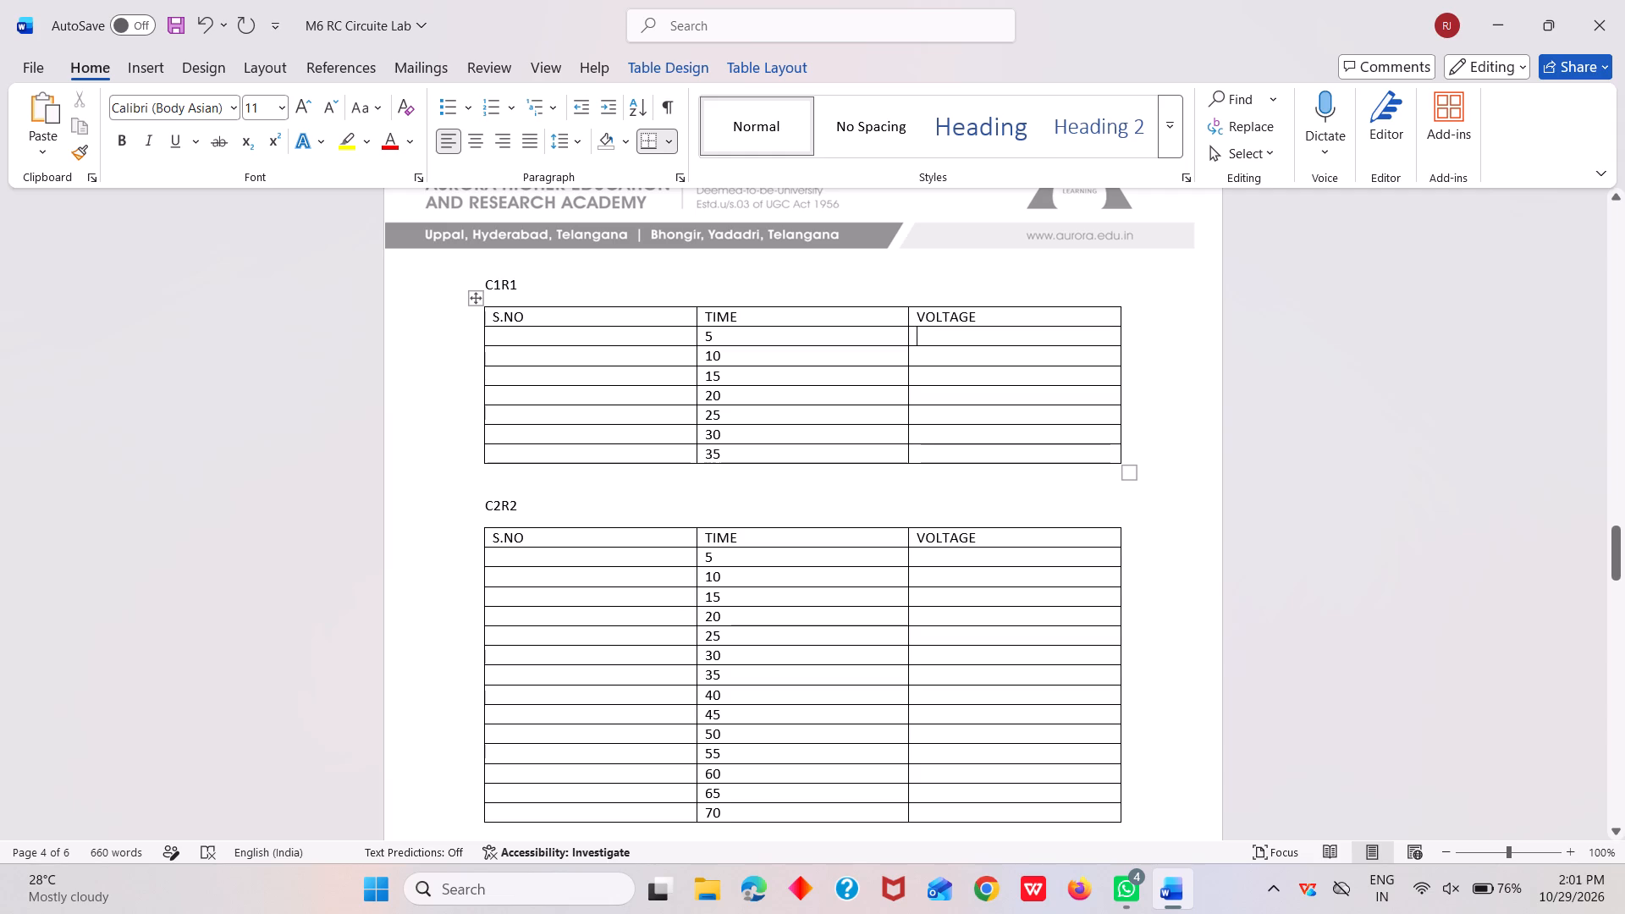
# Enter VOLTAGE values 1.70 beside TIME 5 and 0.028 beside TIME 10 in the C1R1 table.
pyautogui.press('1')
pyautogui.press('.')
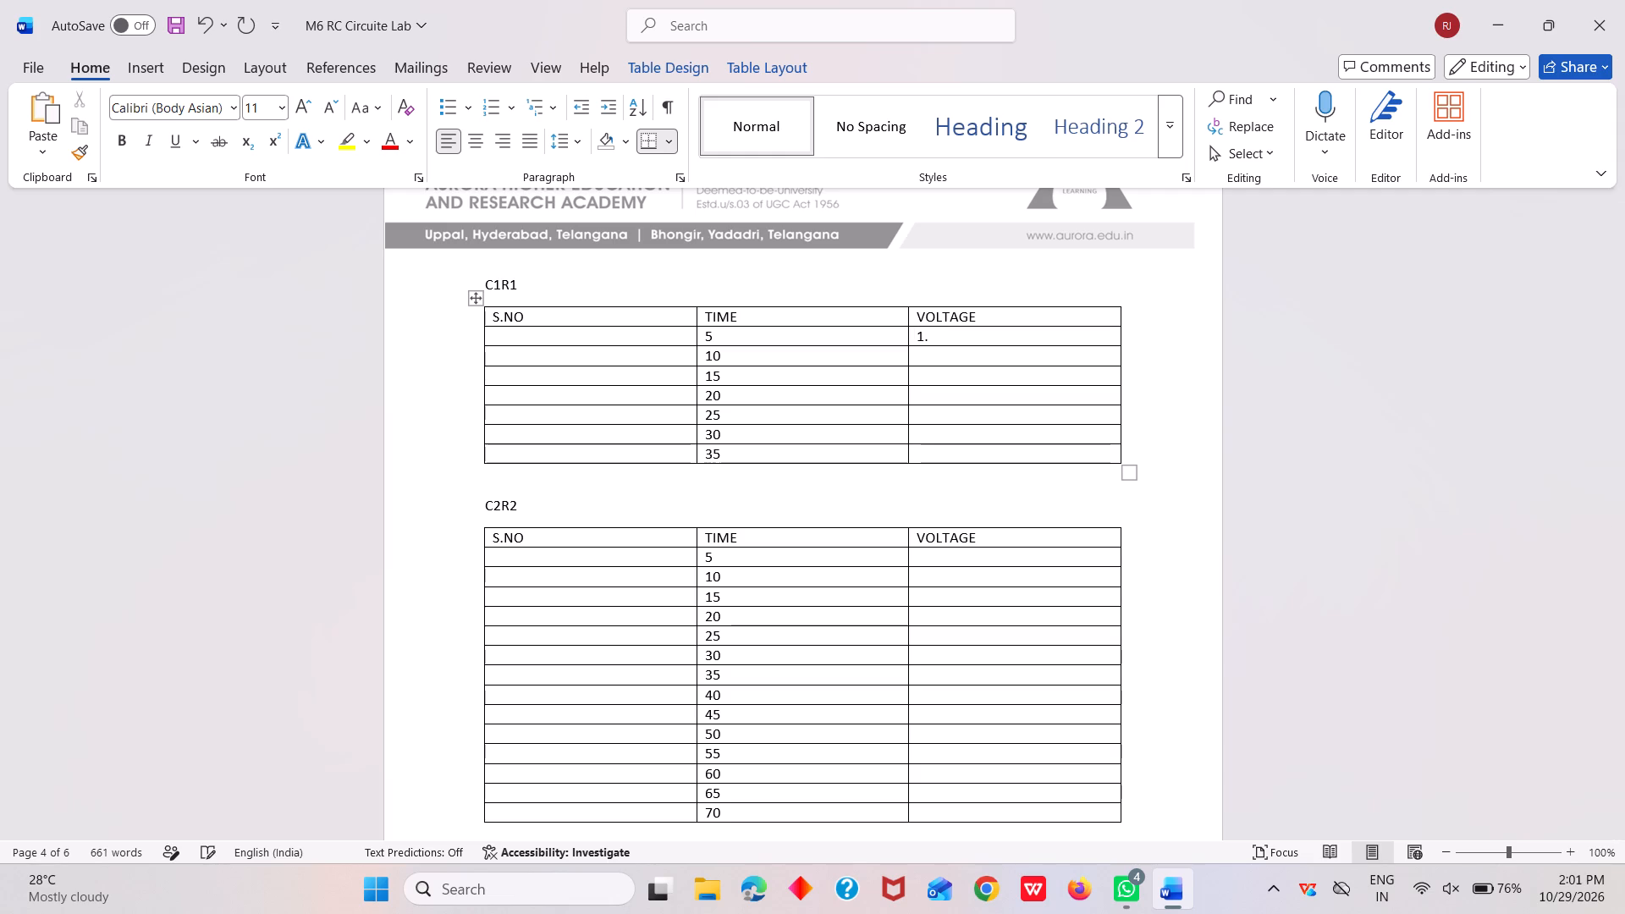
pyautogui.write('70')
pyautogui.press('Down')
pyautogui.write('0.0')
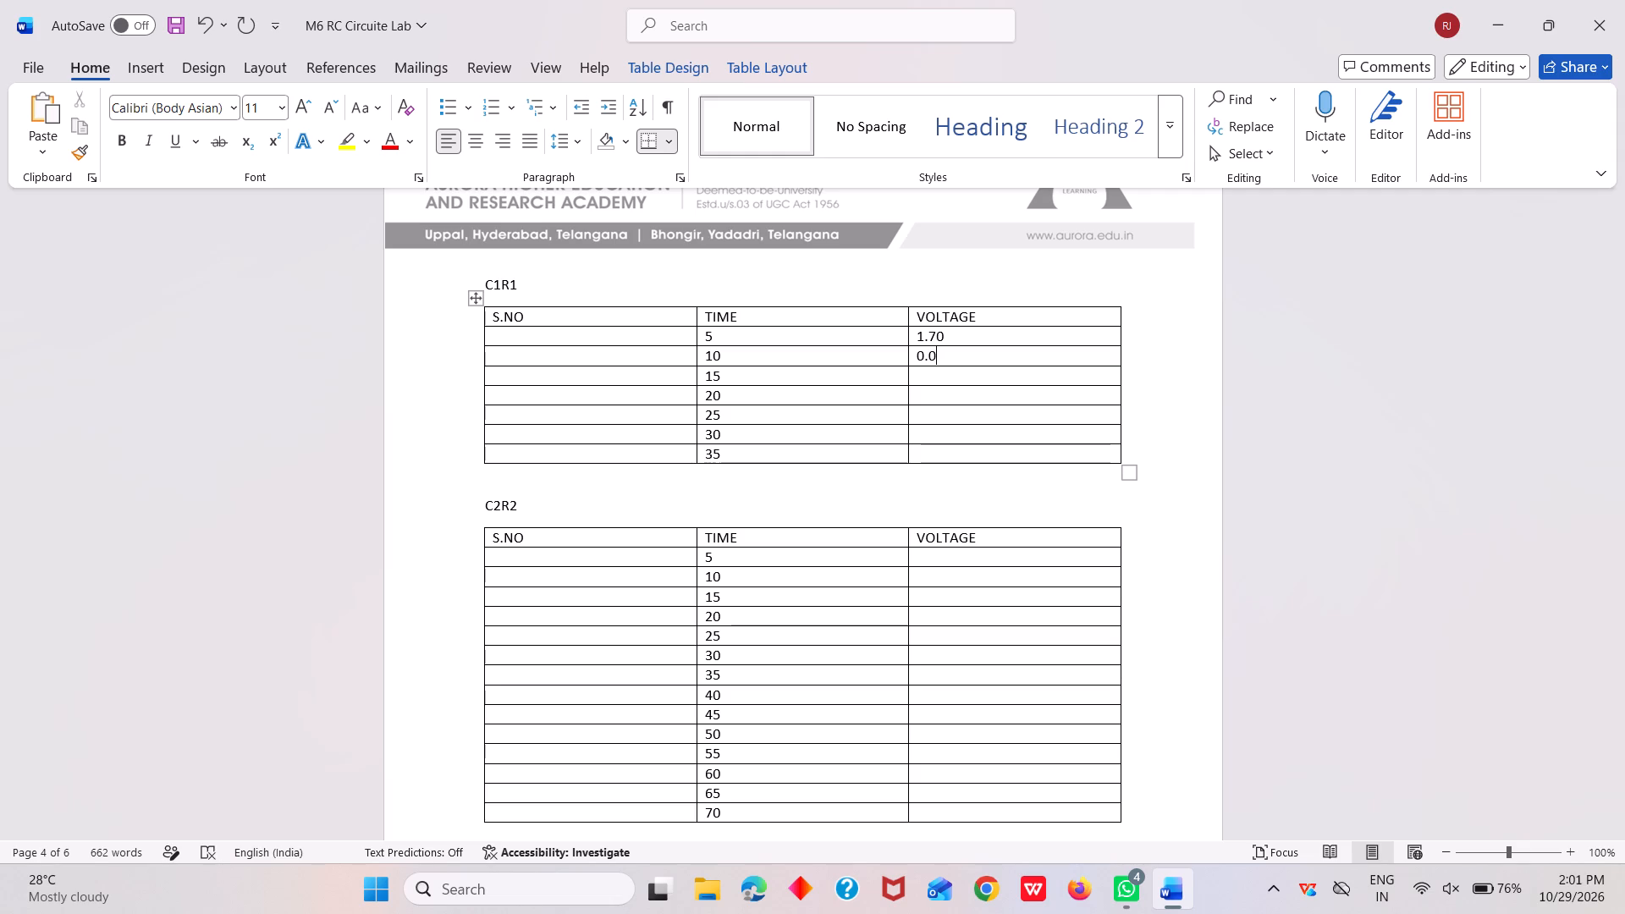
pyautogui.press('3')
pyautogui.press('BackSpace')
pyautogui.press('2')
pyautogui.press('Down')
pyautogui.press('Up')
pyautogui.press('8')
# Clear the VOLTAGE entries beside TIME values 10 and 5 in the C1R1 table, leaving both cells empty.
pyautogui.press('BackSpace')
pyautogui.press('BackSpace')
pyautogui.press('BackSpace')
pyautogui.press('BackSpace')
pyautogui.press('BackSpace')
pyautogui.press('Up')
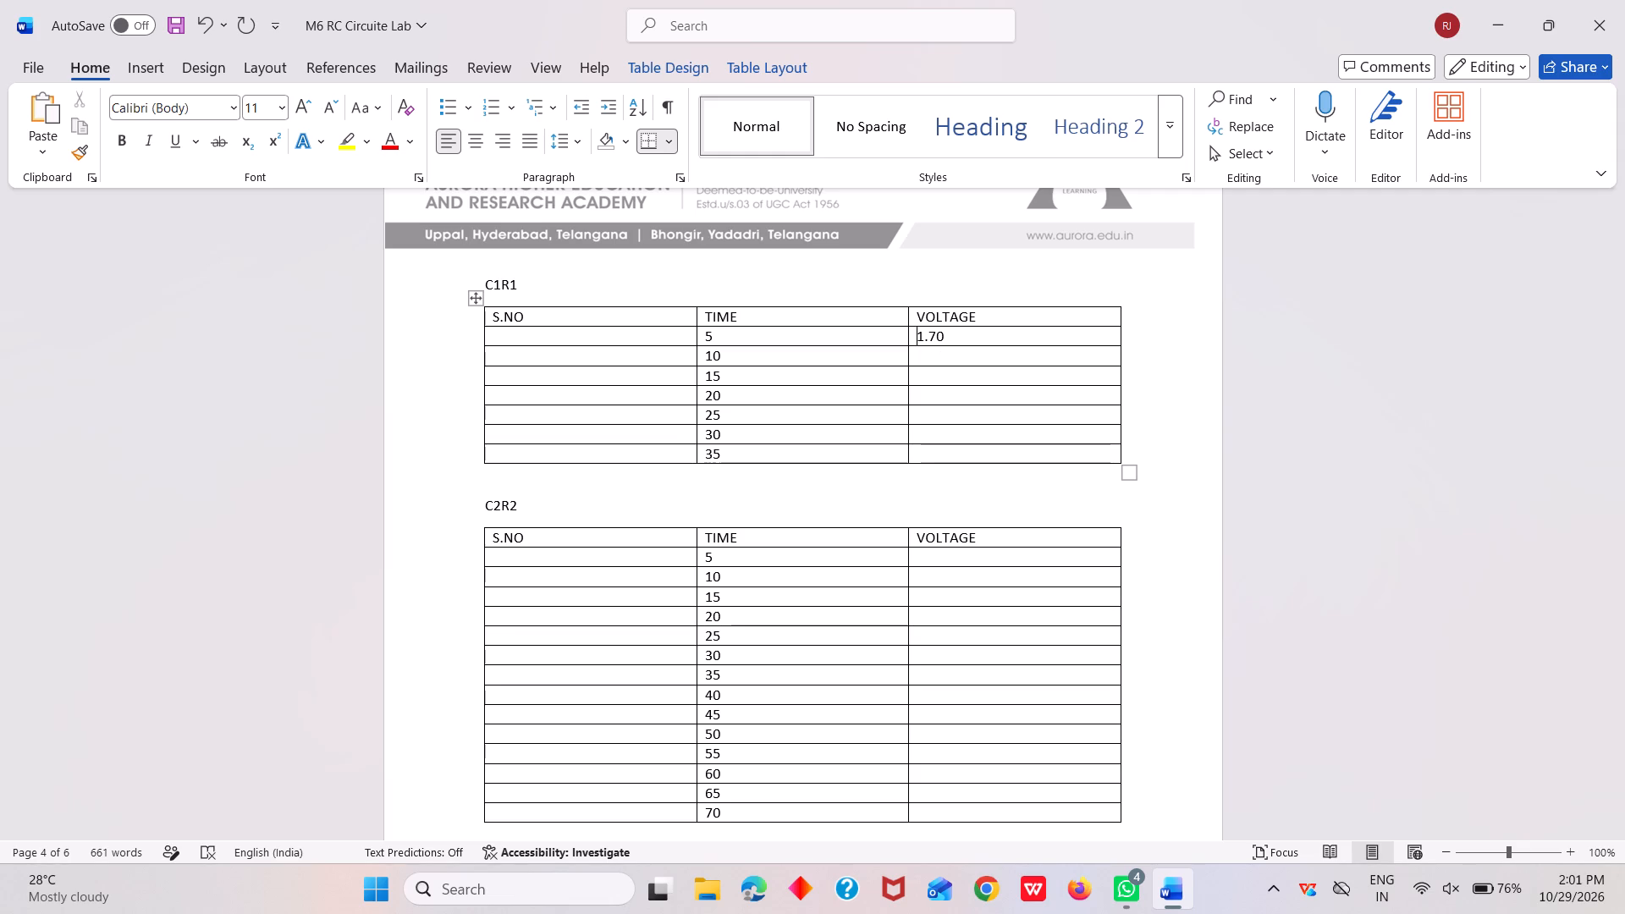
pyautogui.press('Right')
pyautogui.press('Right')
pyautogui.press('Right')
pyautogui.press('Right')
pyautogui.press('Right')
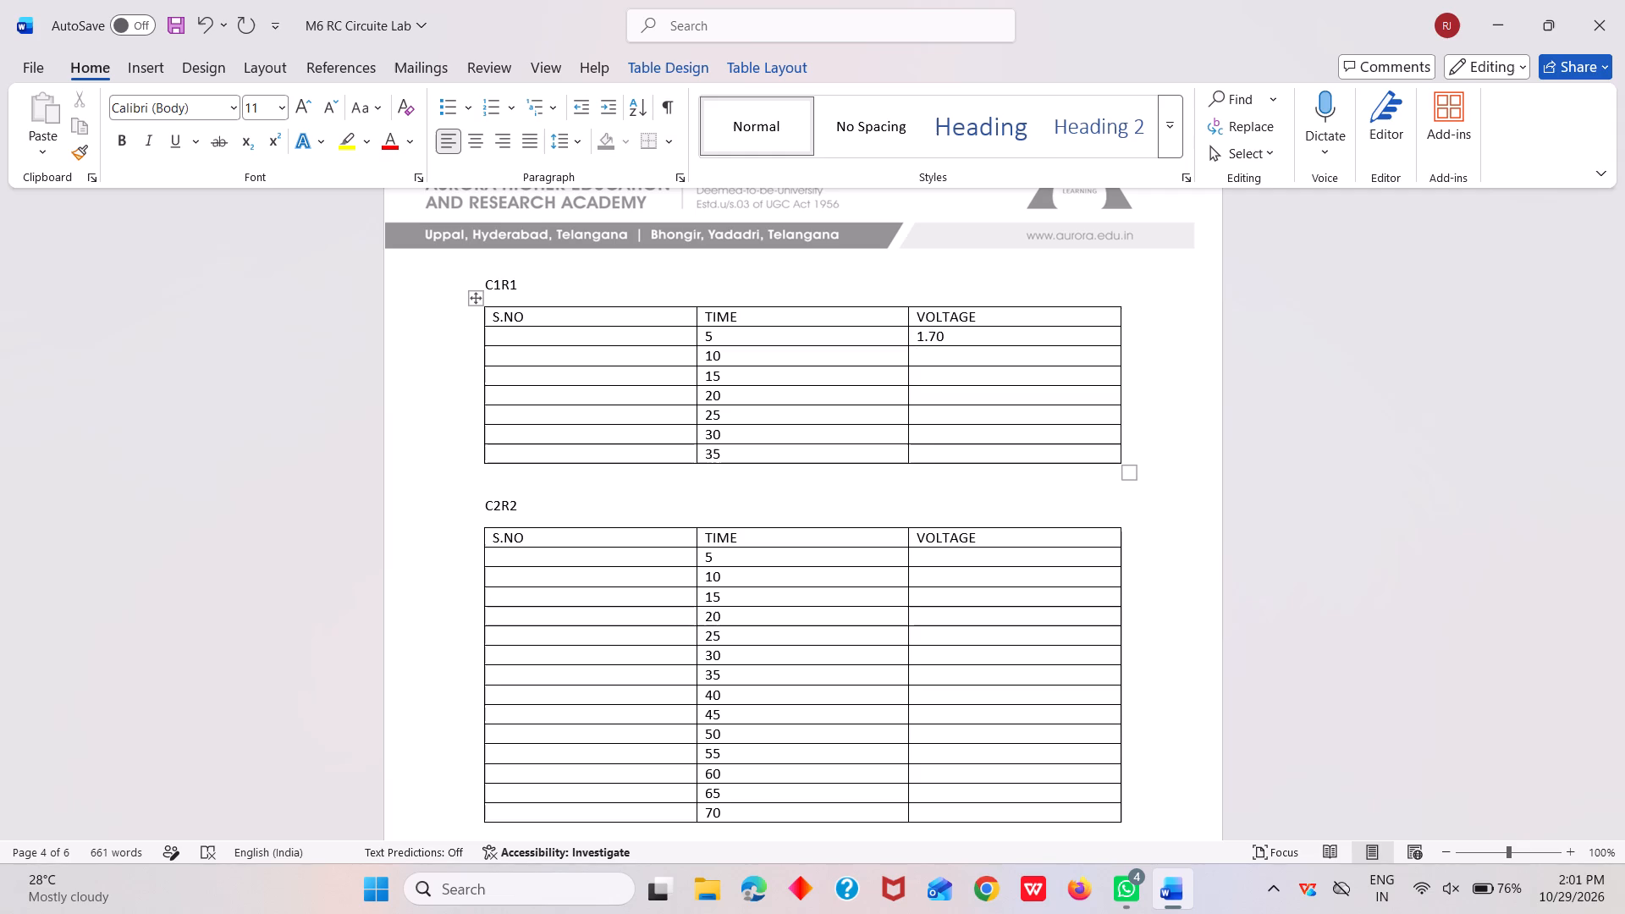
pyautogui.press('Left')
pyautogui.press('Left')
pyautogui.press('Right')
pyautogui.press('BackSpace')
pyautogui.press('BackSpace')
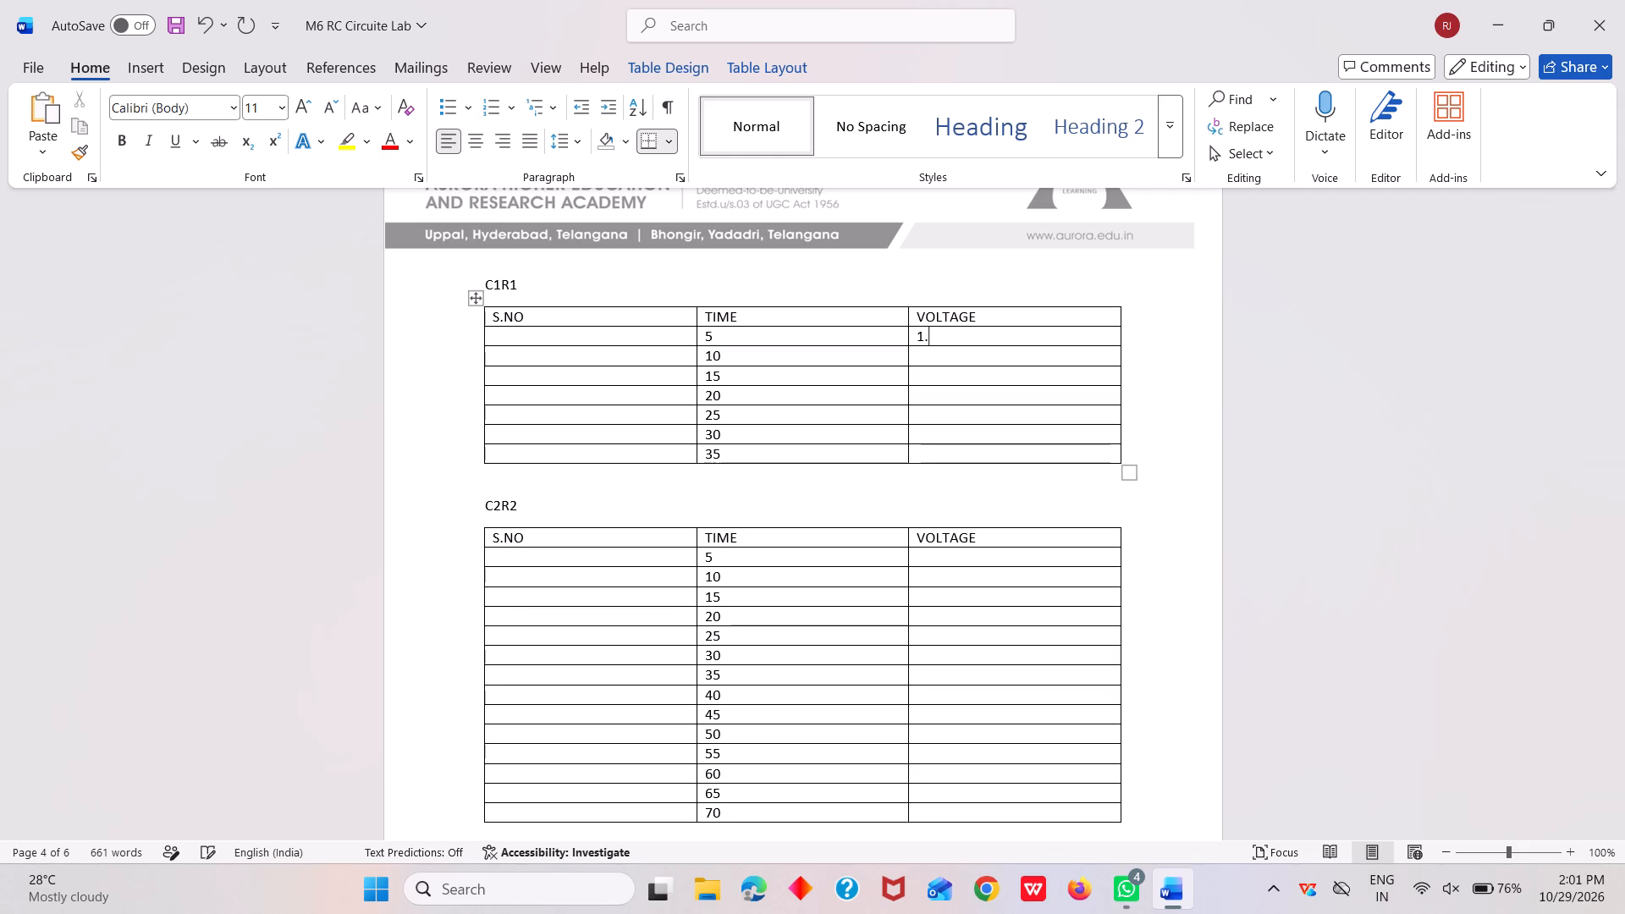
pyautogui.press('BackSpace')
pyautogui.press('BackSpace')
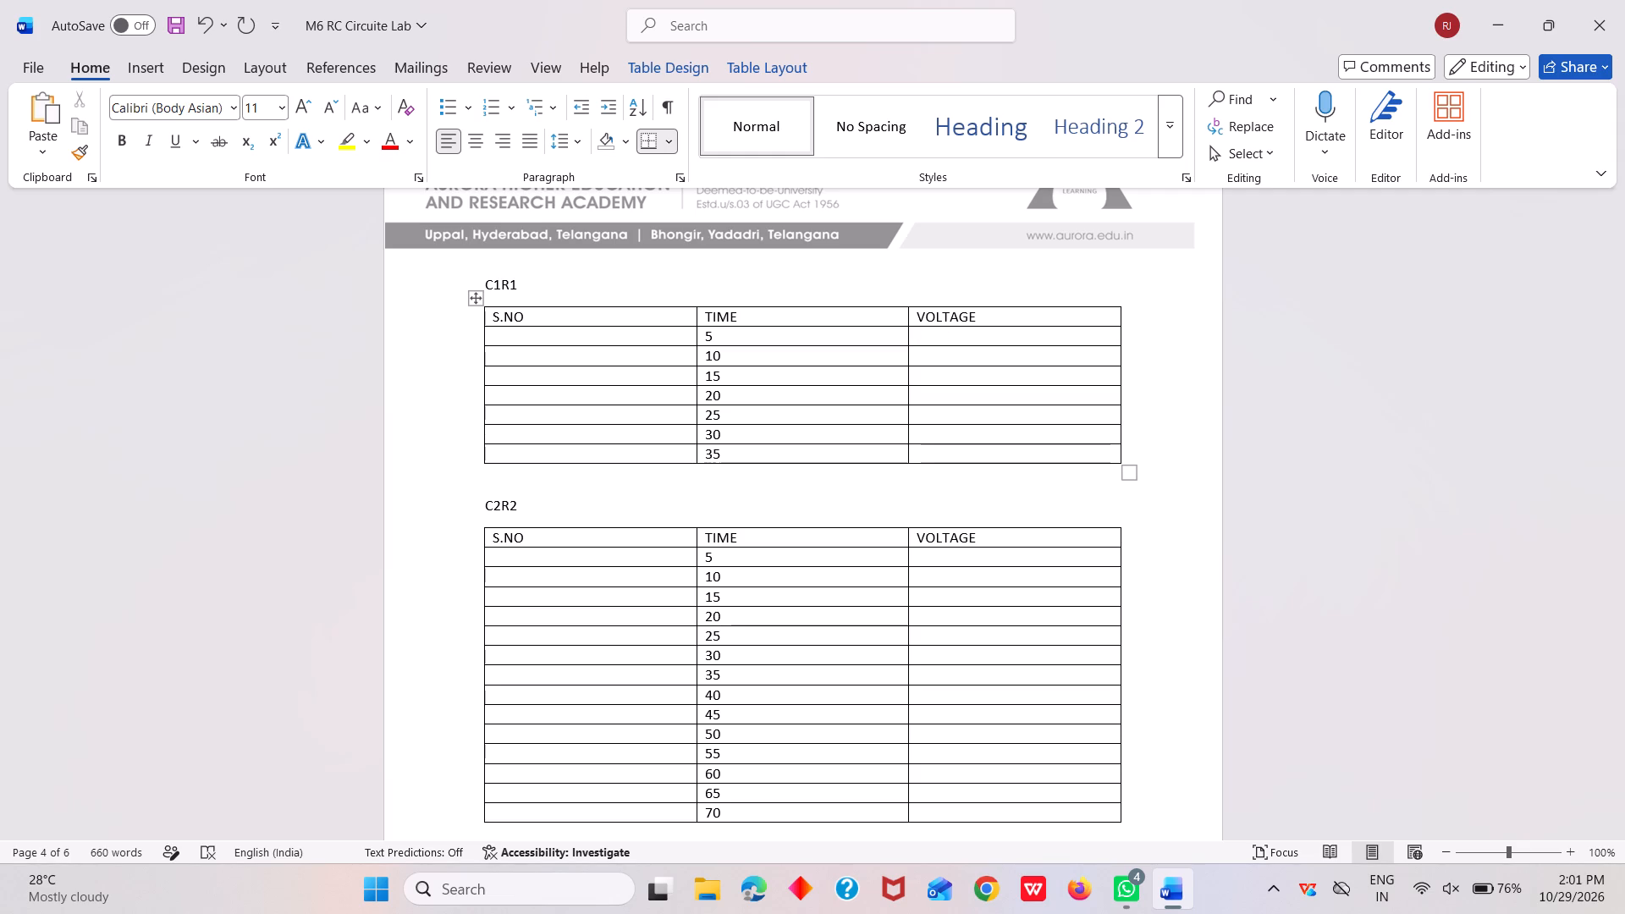
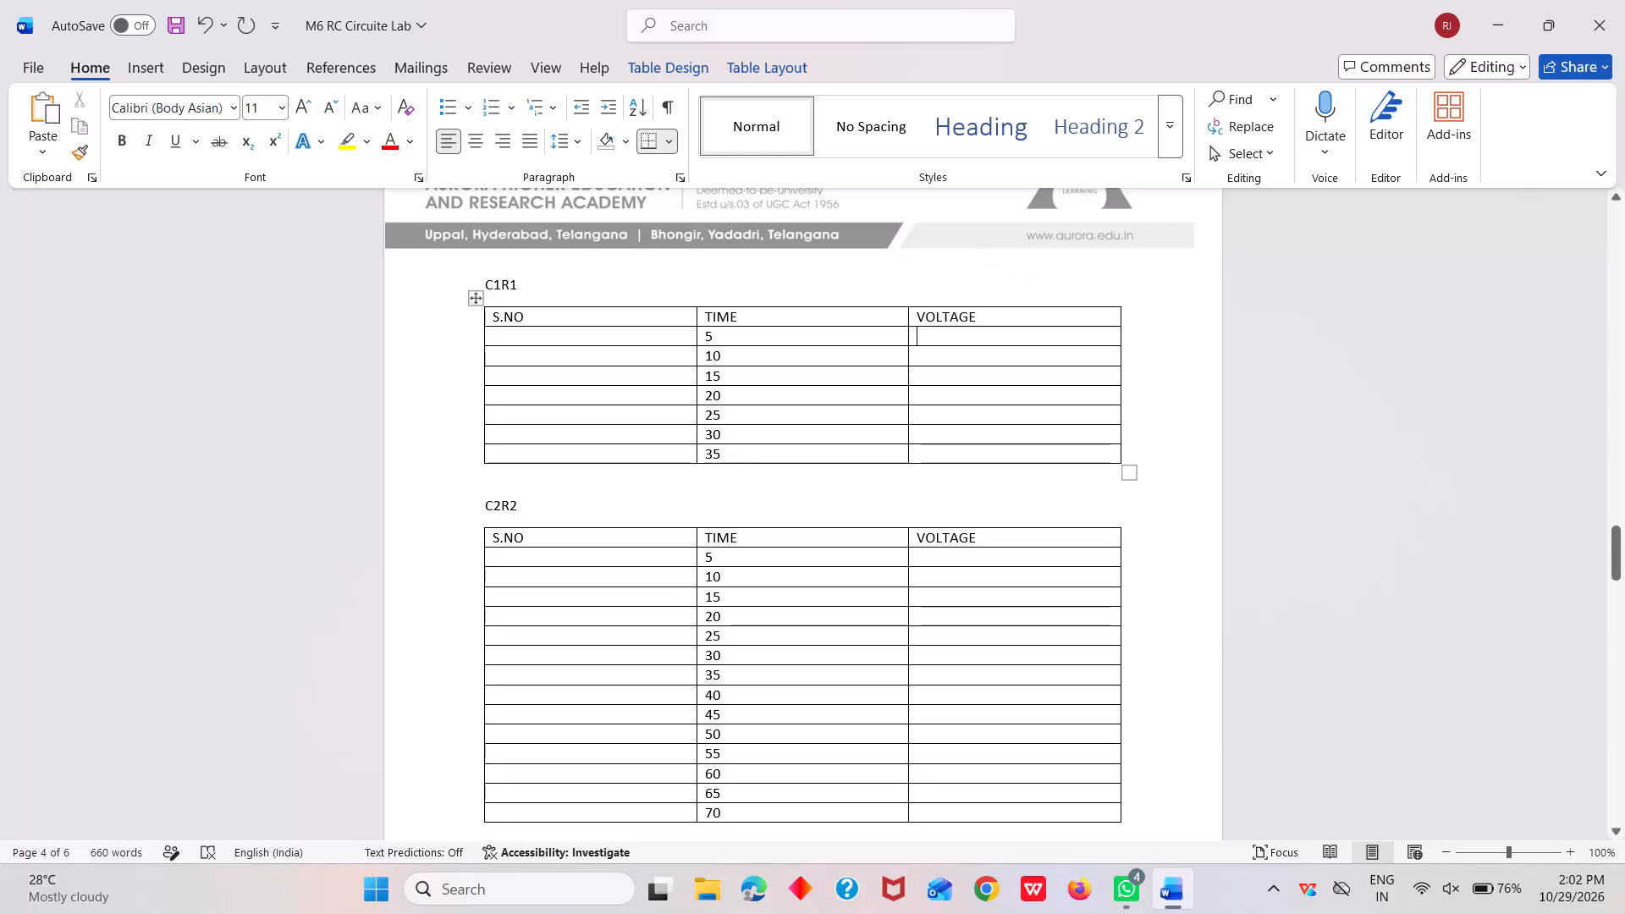
# Enter VOLTAGE values 1.11, 0.22 and 0.06 beside TIME 5, 10 and 15 in the C1R1 table.
pyautogui.click(927, 344)
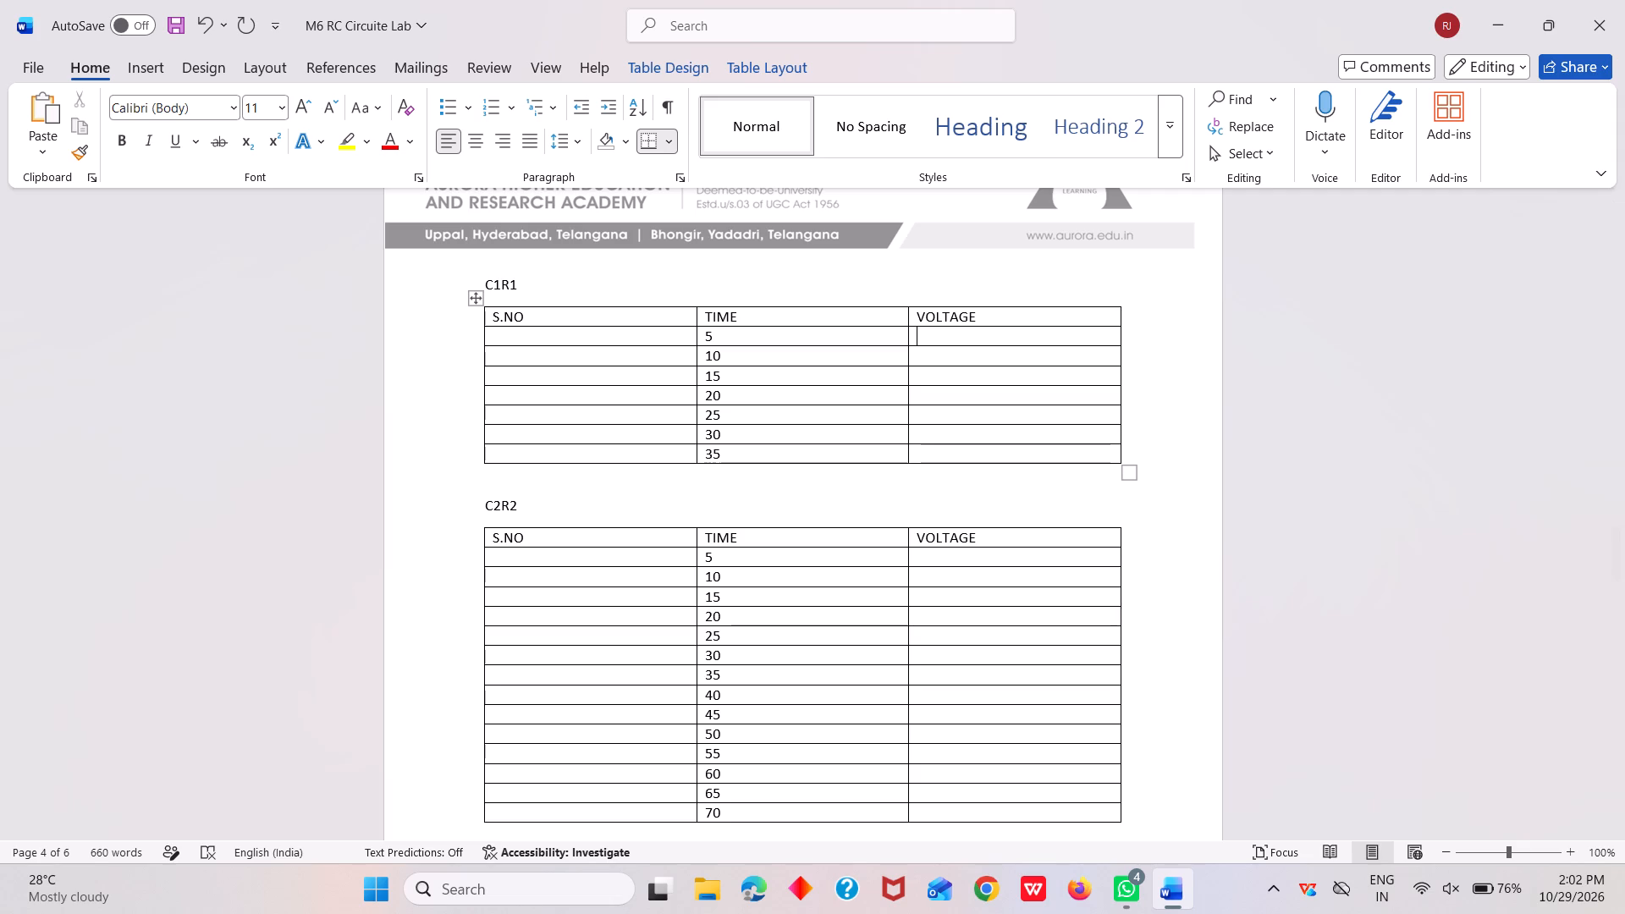
pyautogui.press('1')
pyautogui.write('.11')
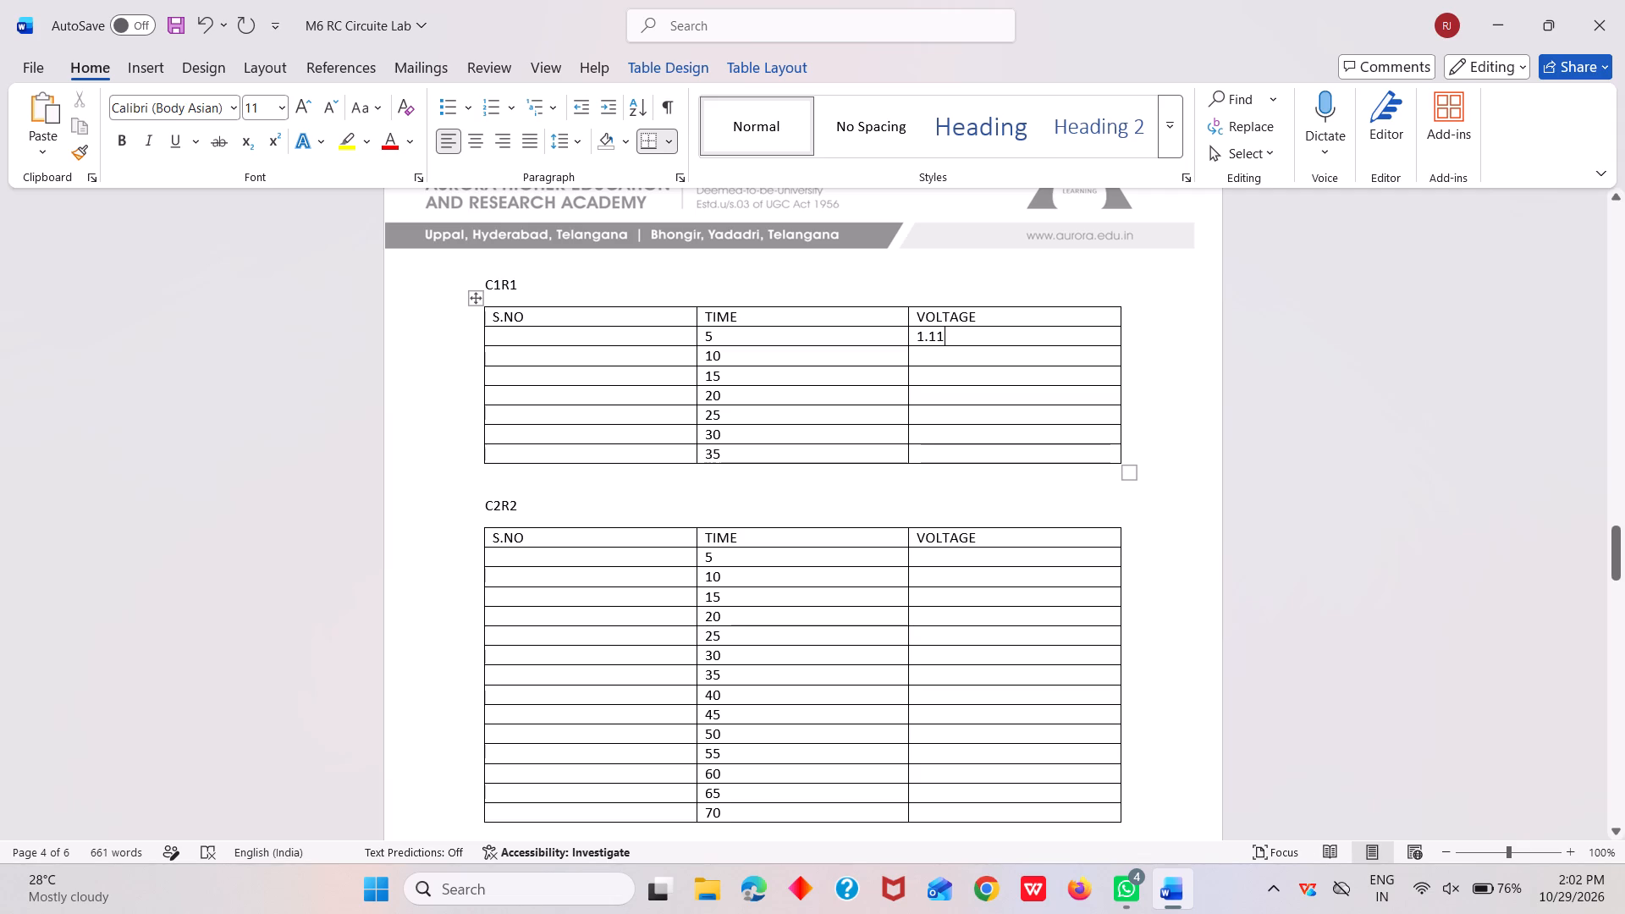
pyautogui.click(1008, 359)
pyautogui.write('0.22')
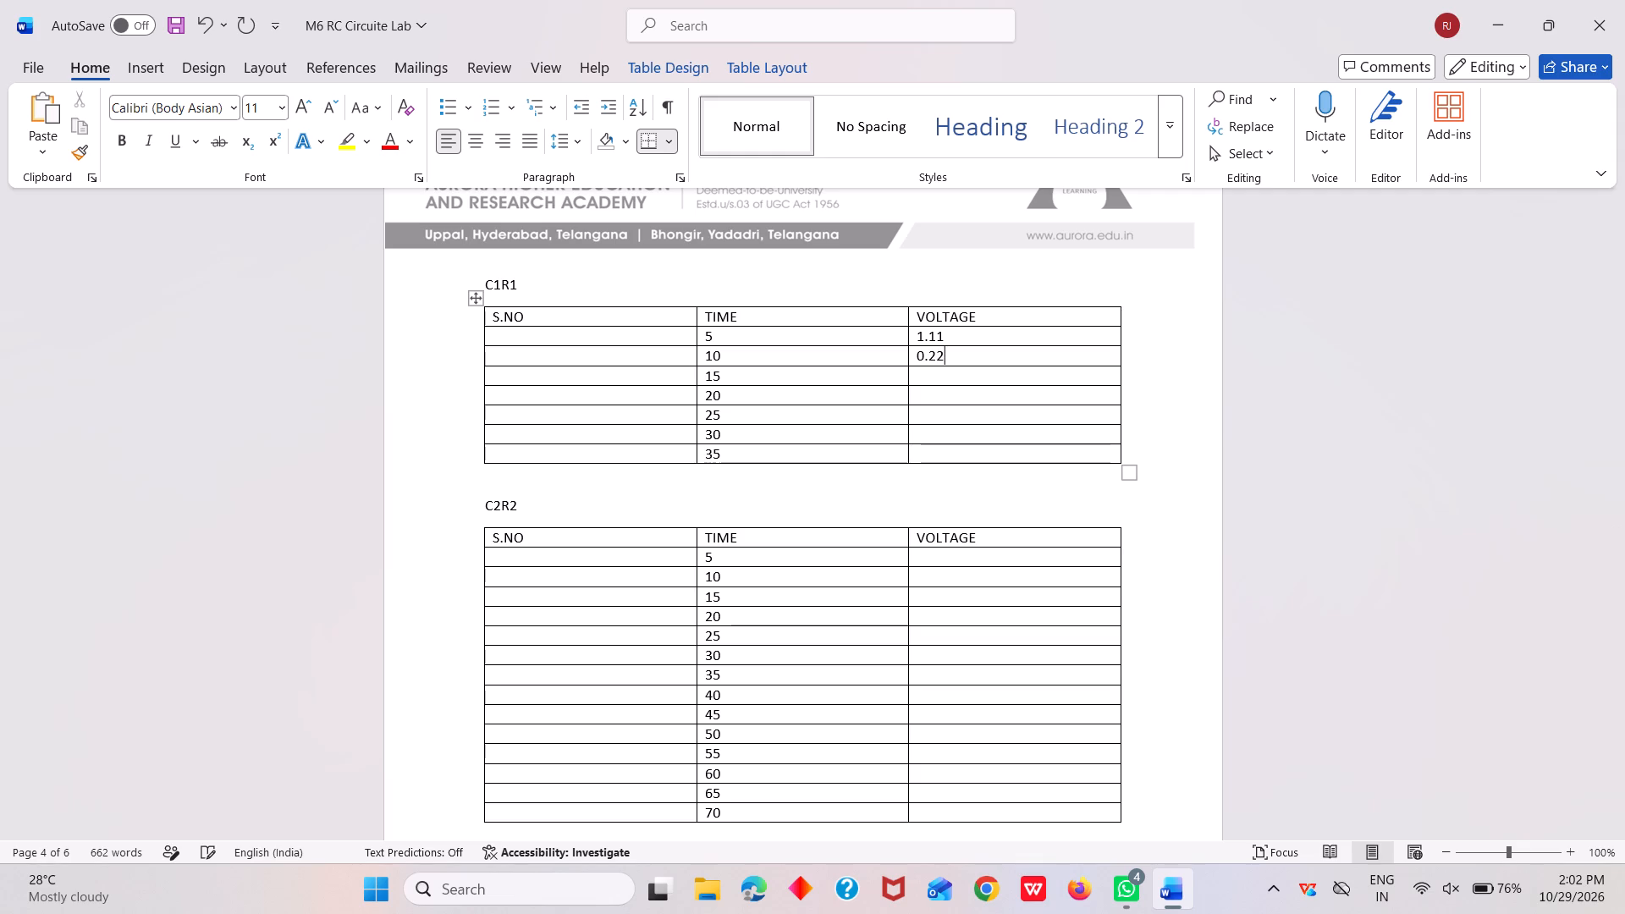
pyautogui.click(961, 380)
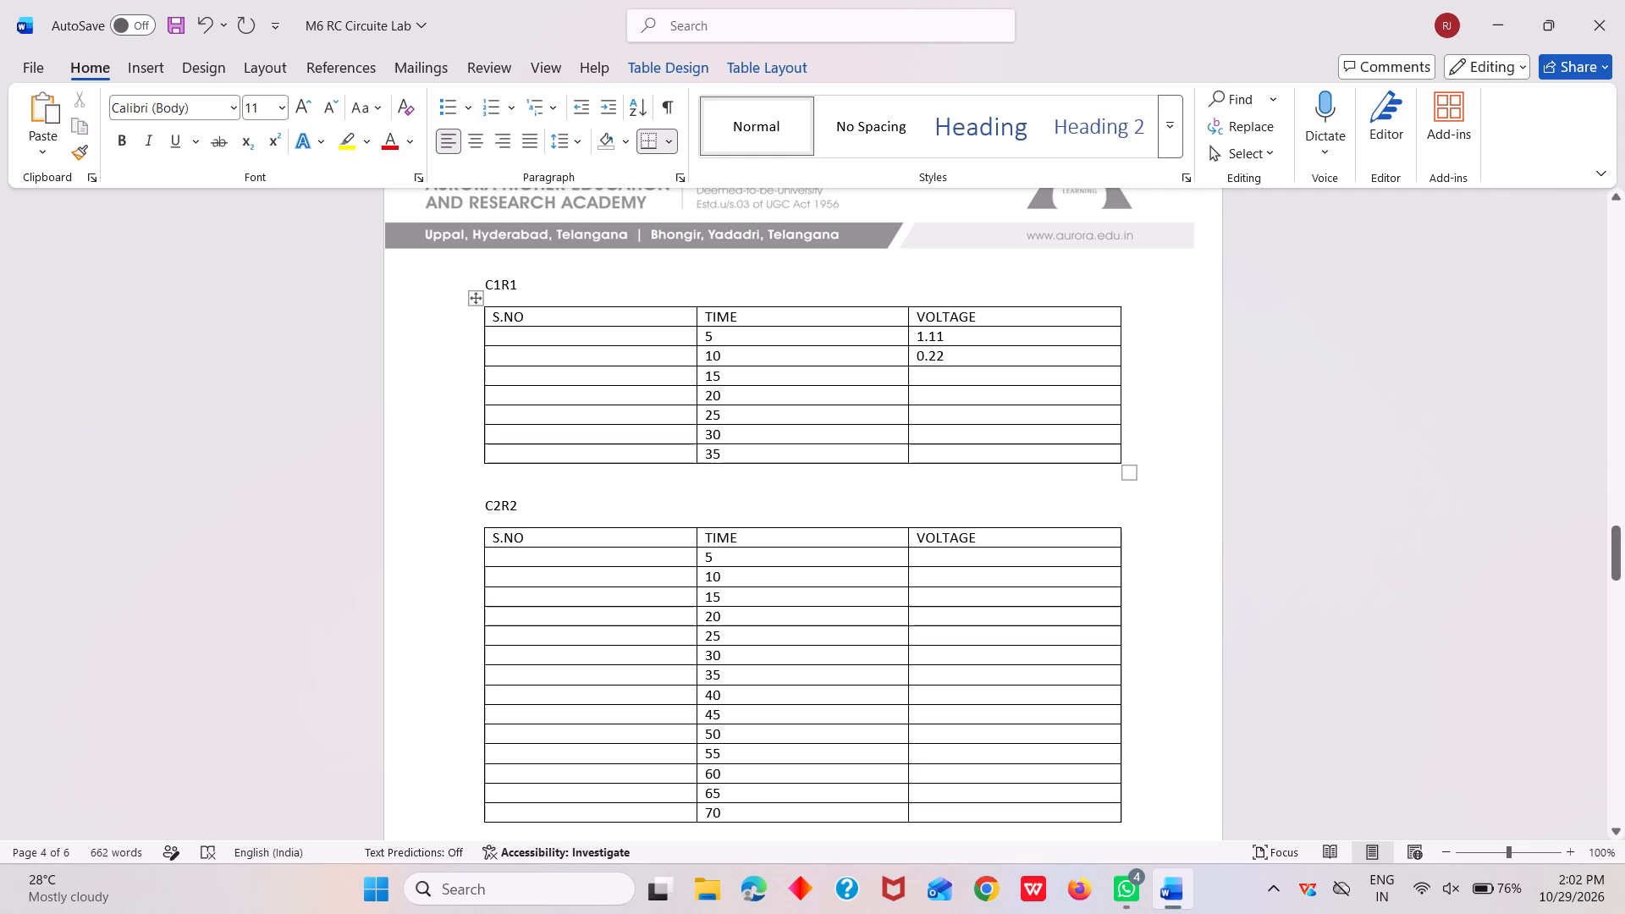
pyautogui.write('0.')
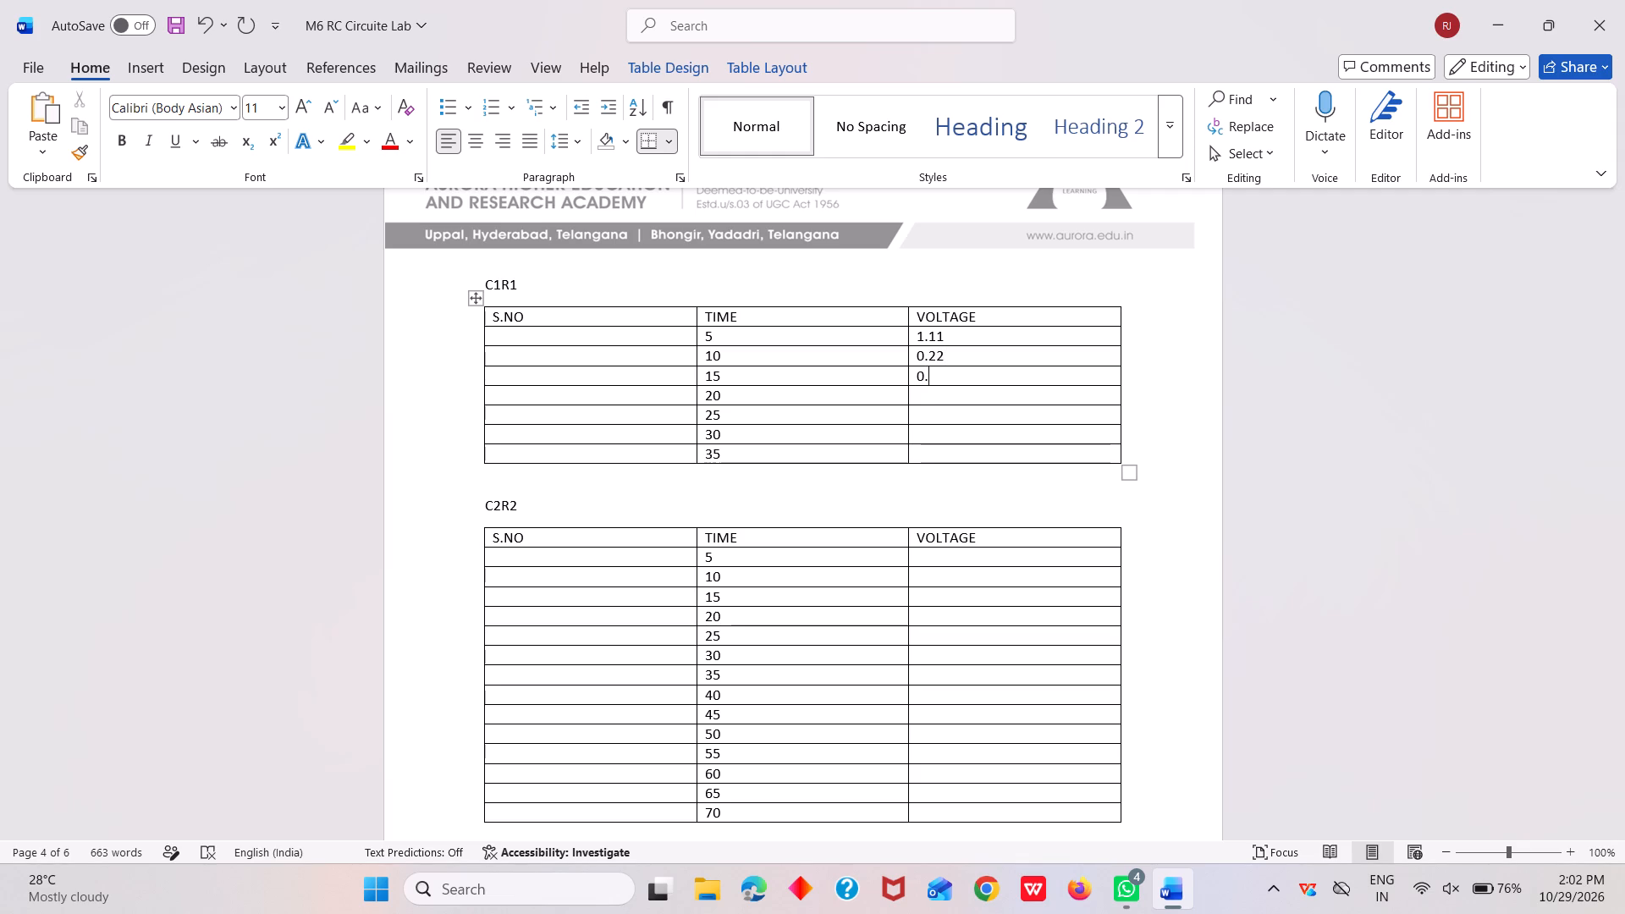
pyautogui.write('06')
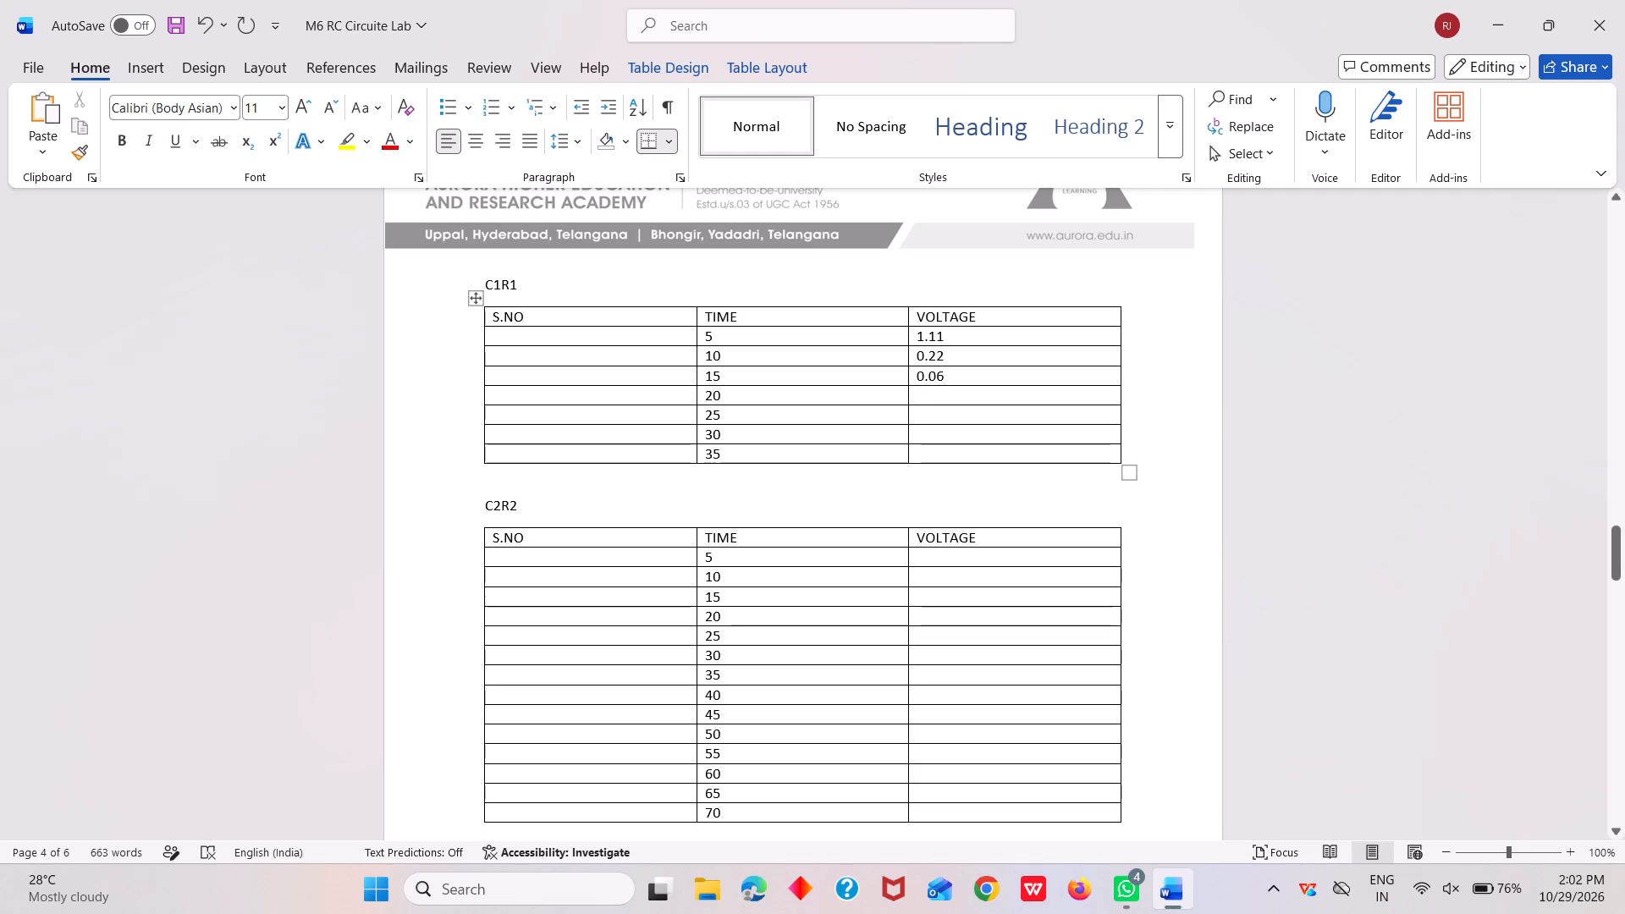
# Enter VOLTAGE values 0.02, 0.01 and 0.01 beside TIME 20, 25 and 30 in the C1R1 table.
pyautogui.click(939, 402)
pyautogui.click(939, 402)
pyautogui.write('0.')
pyautogui.write('02')
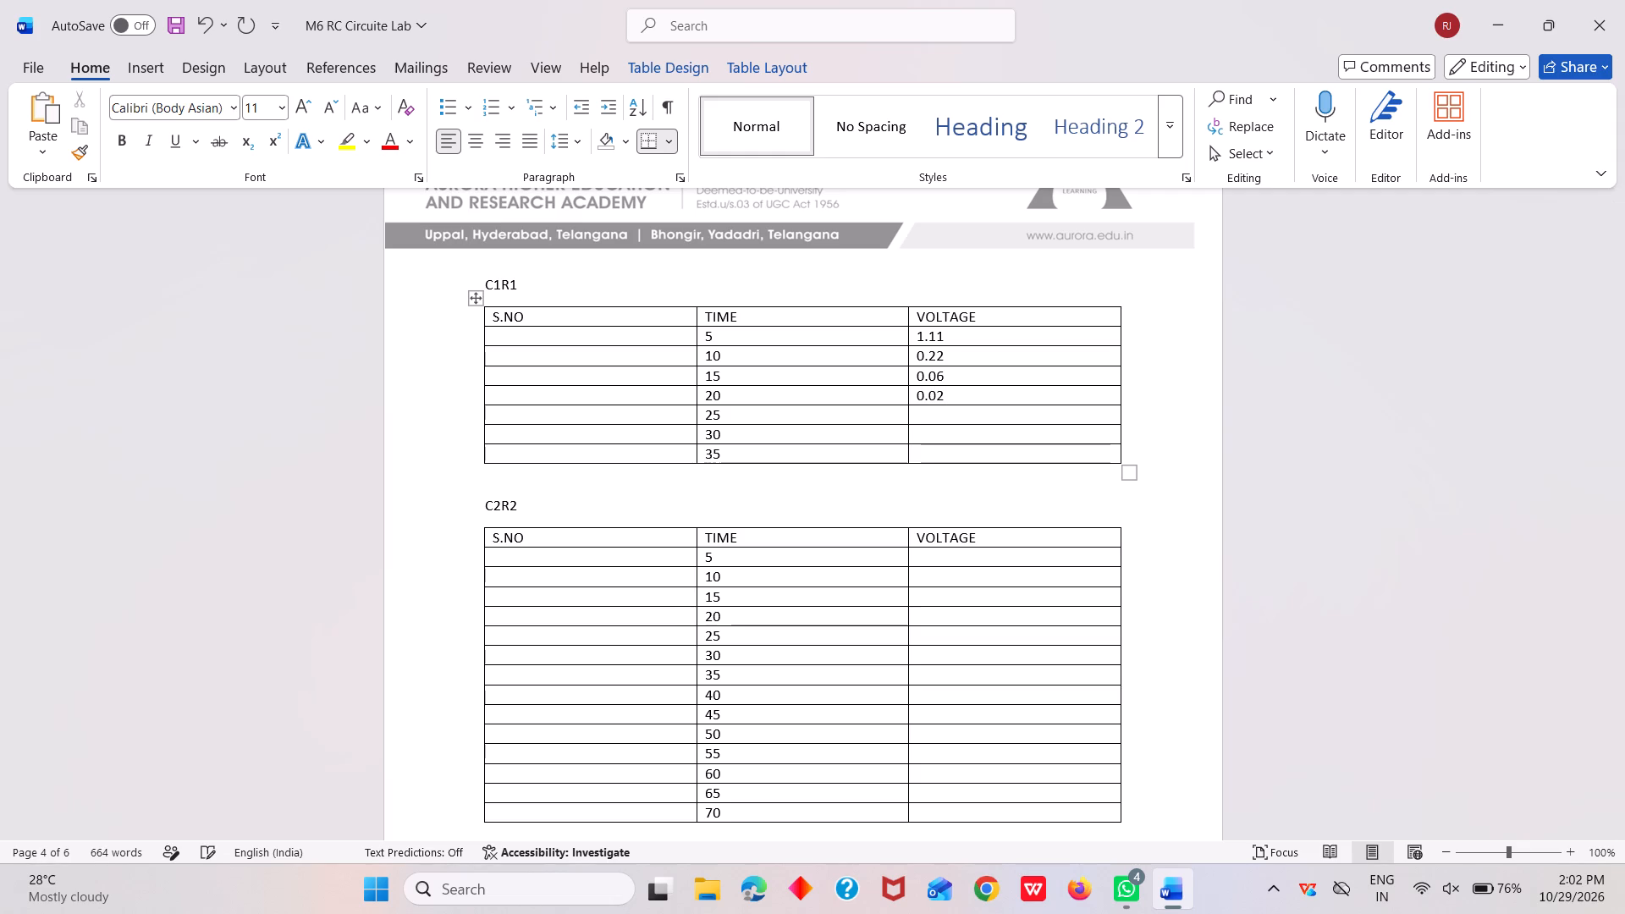
pyautogui.click(918, 413)
pyautogui.write('0.')
pyautogui.write('01')
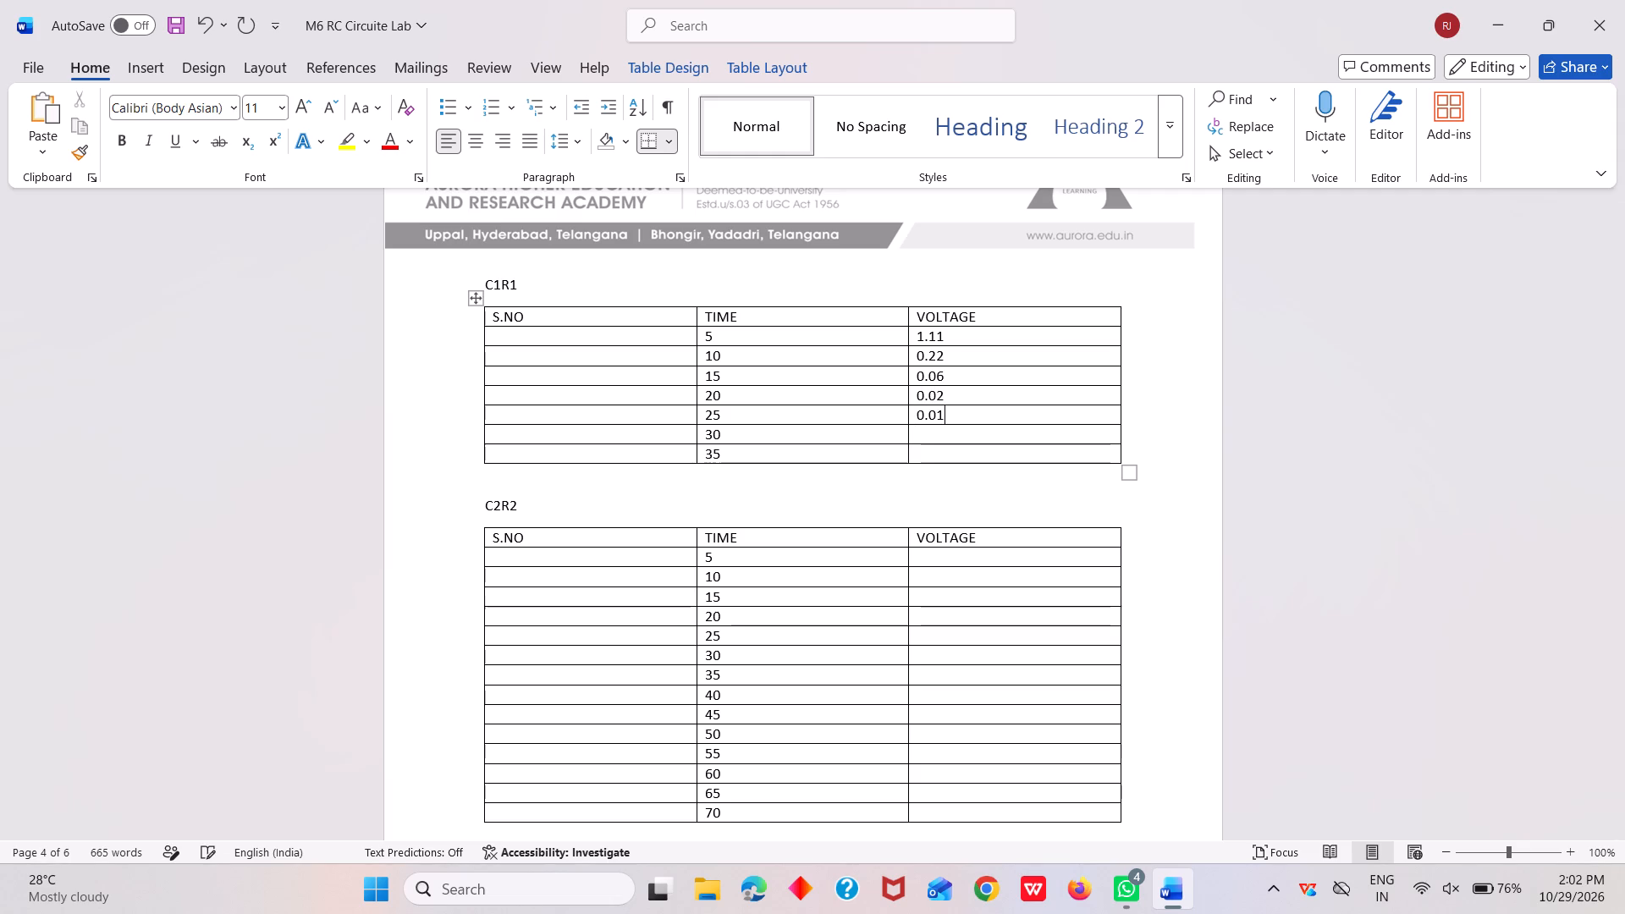
pyautogui.click(918, 427)
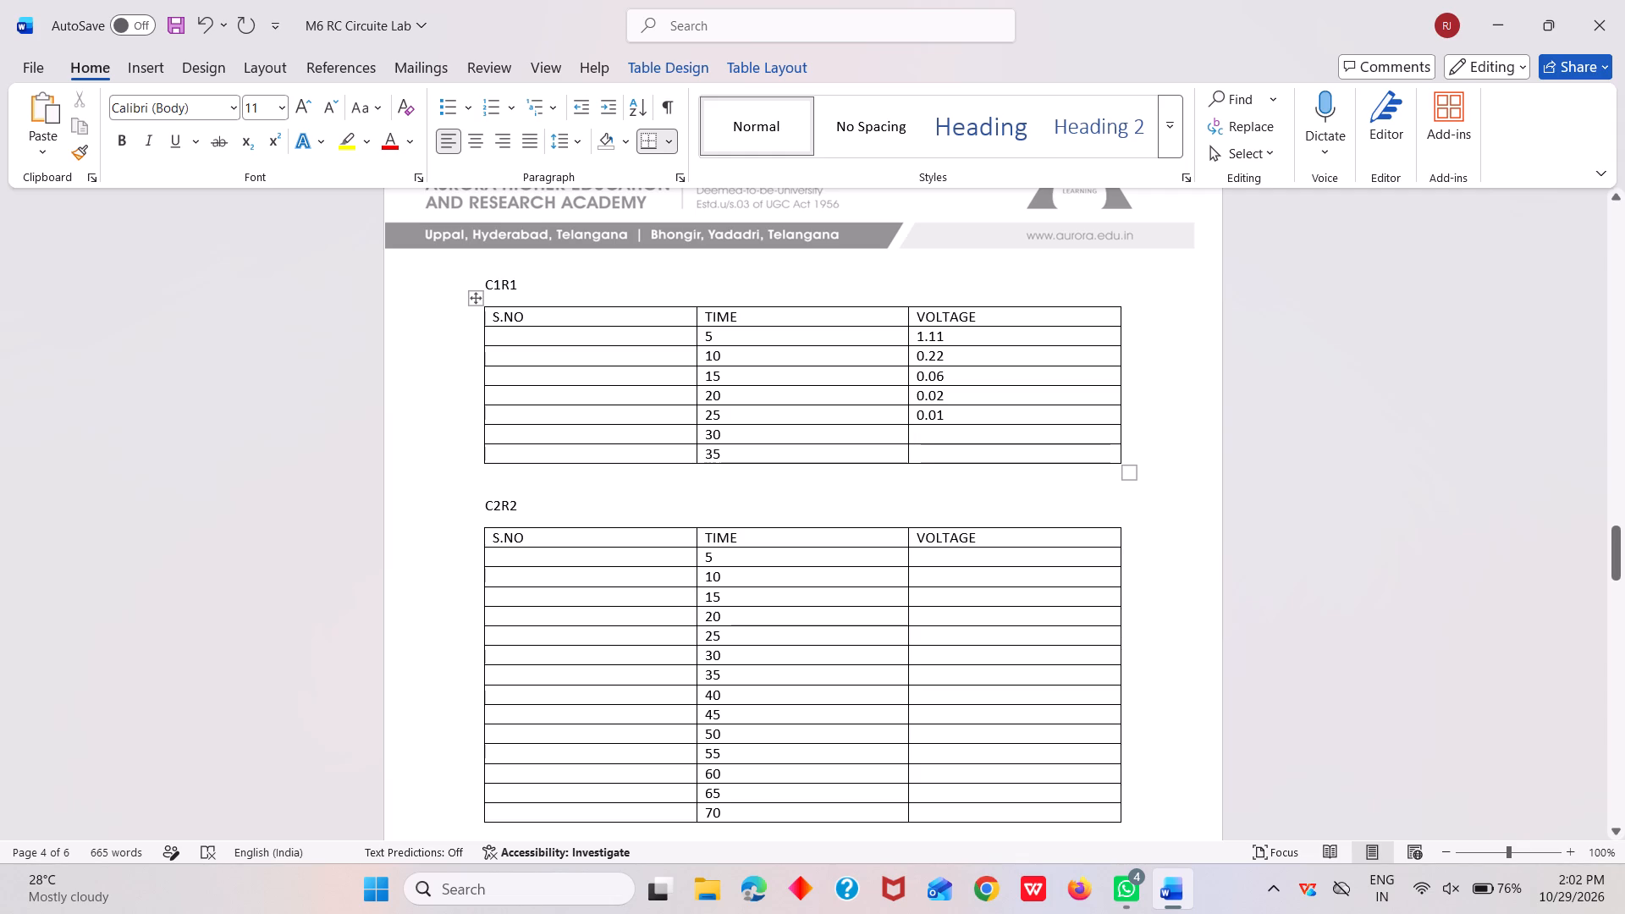
pyautogui.press('0')
pyautogui.write('.01')
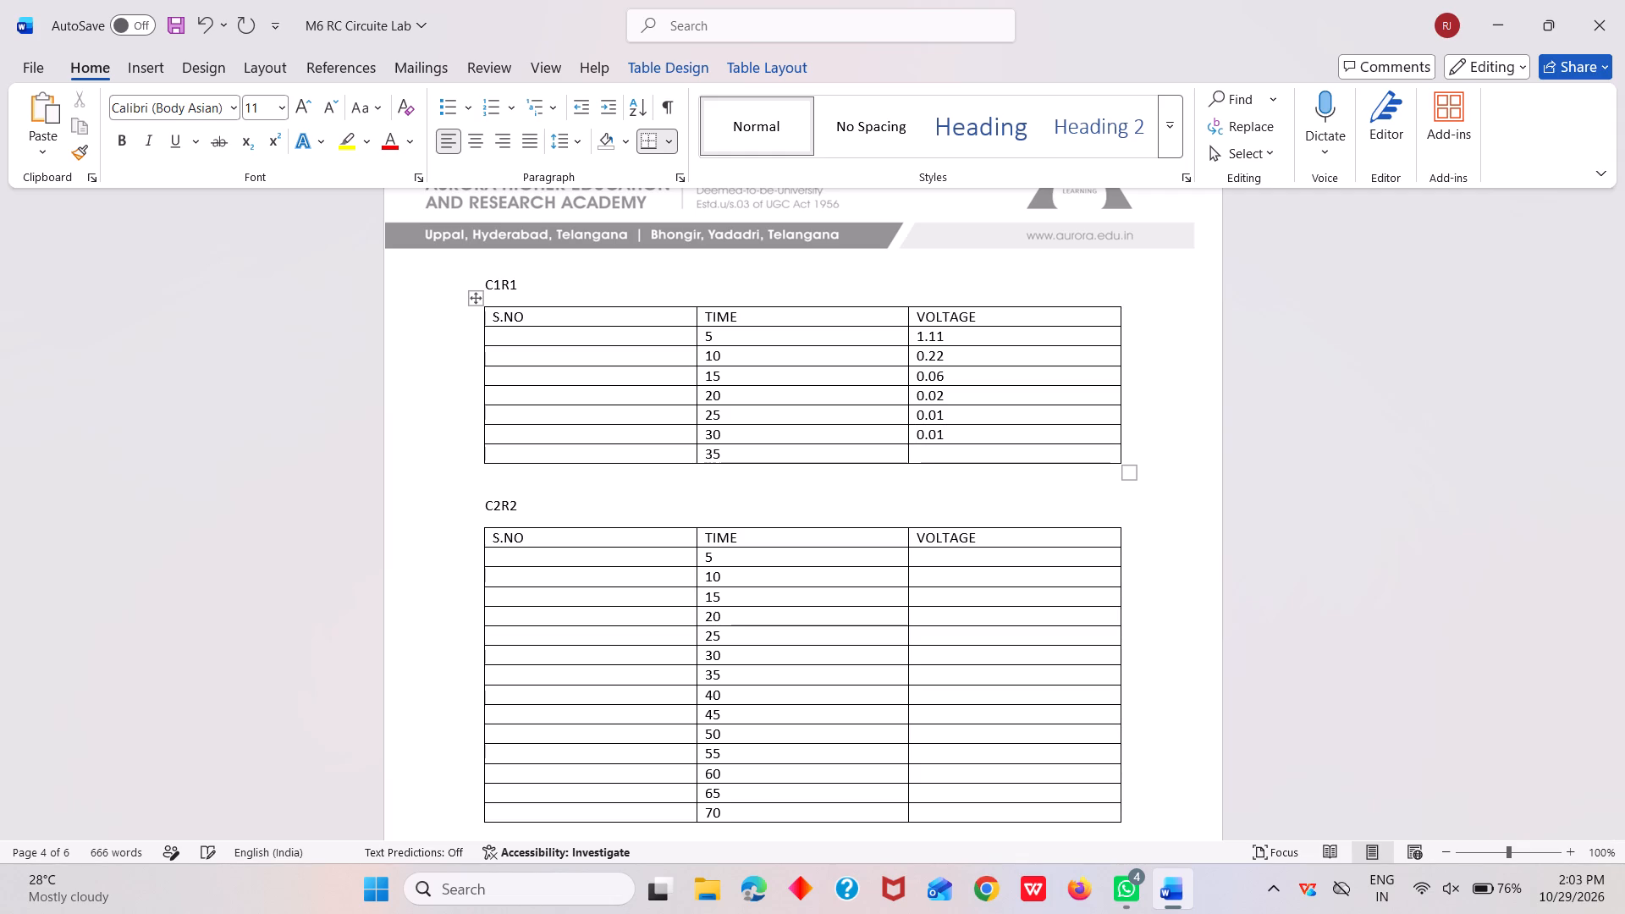
# Enter the VOLTAGE value 0.1 beside TIME 35 in the C1R1 table.
pyautogui.click(917, 460)
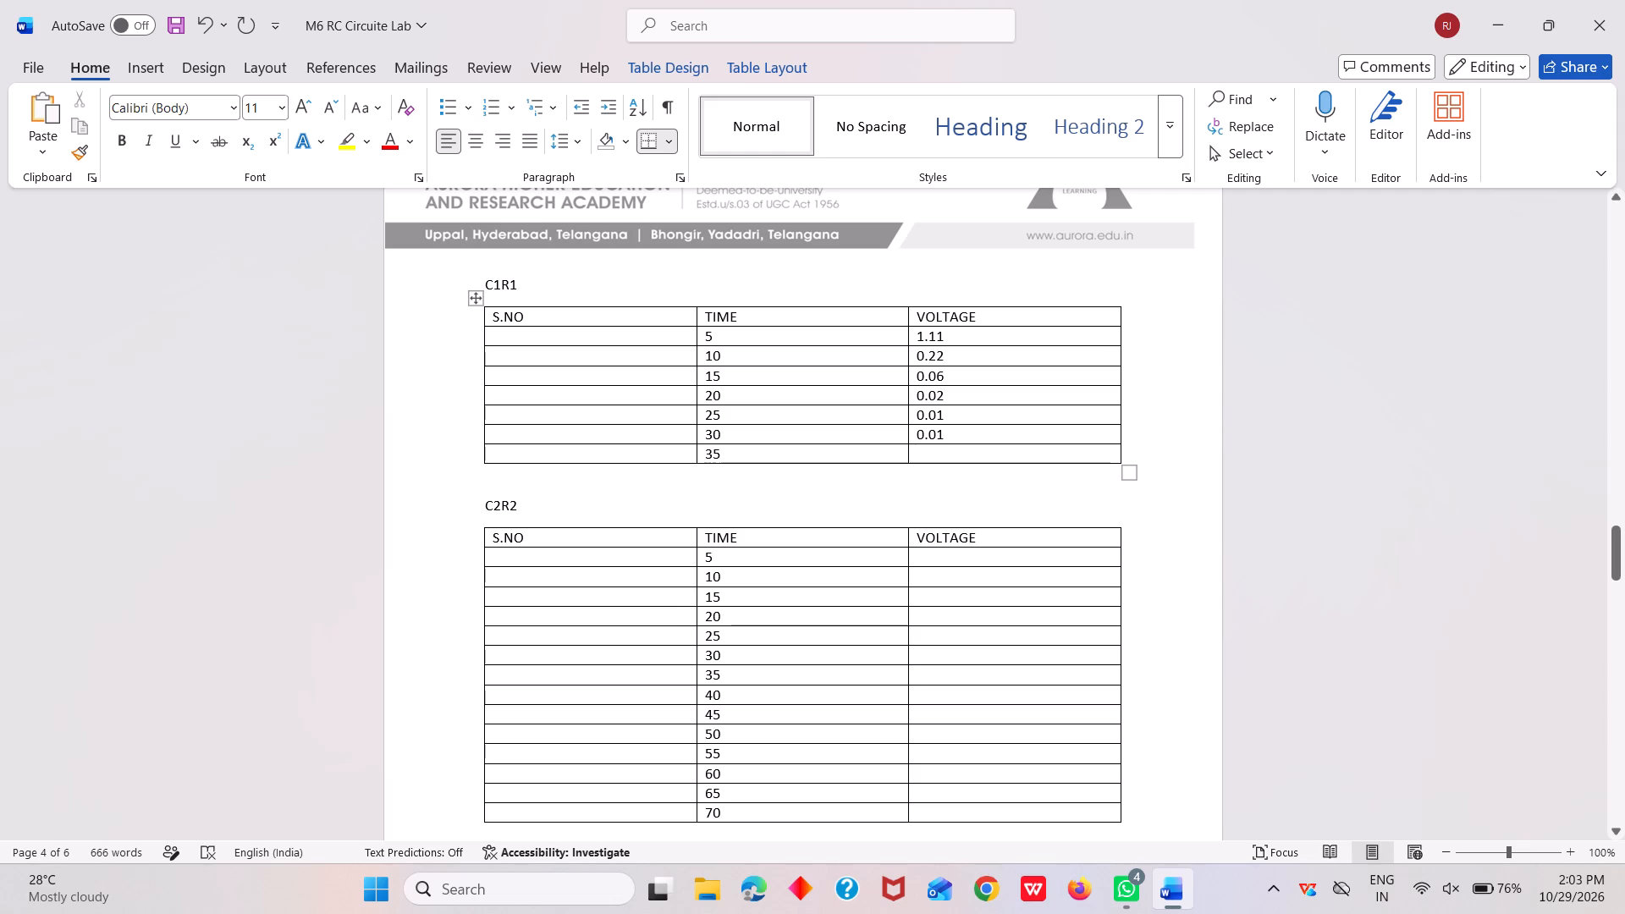
pyautogui.press('0')
pyautogui.press('.')
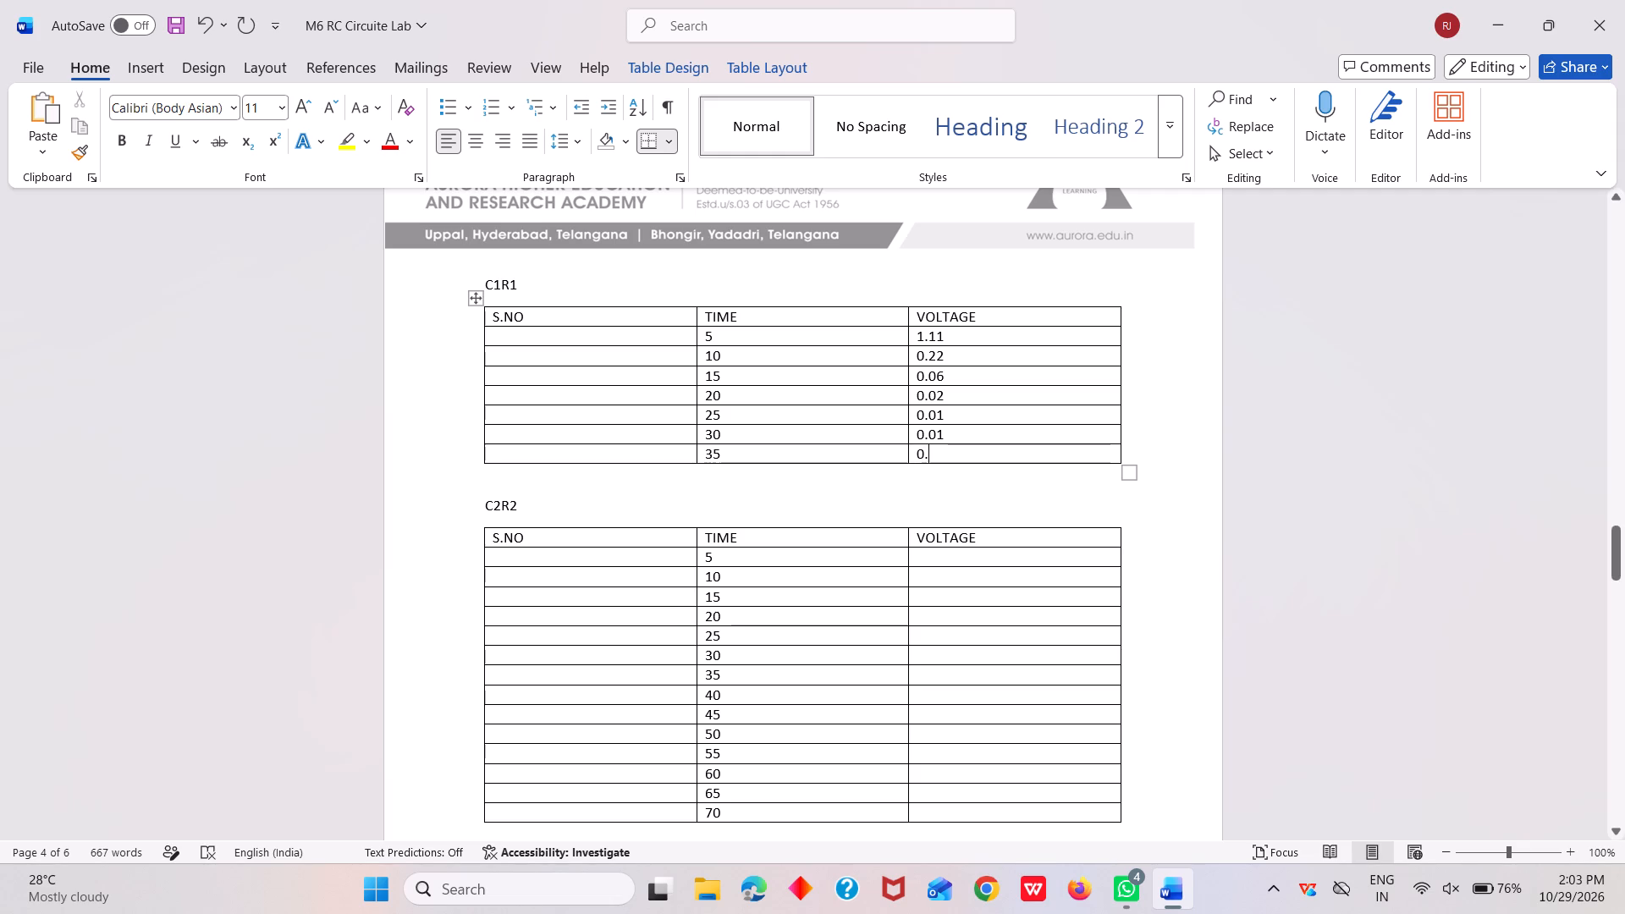
pyautogui.click(930, 456)
pyautogui.write('11')
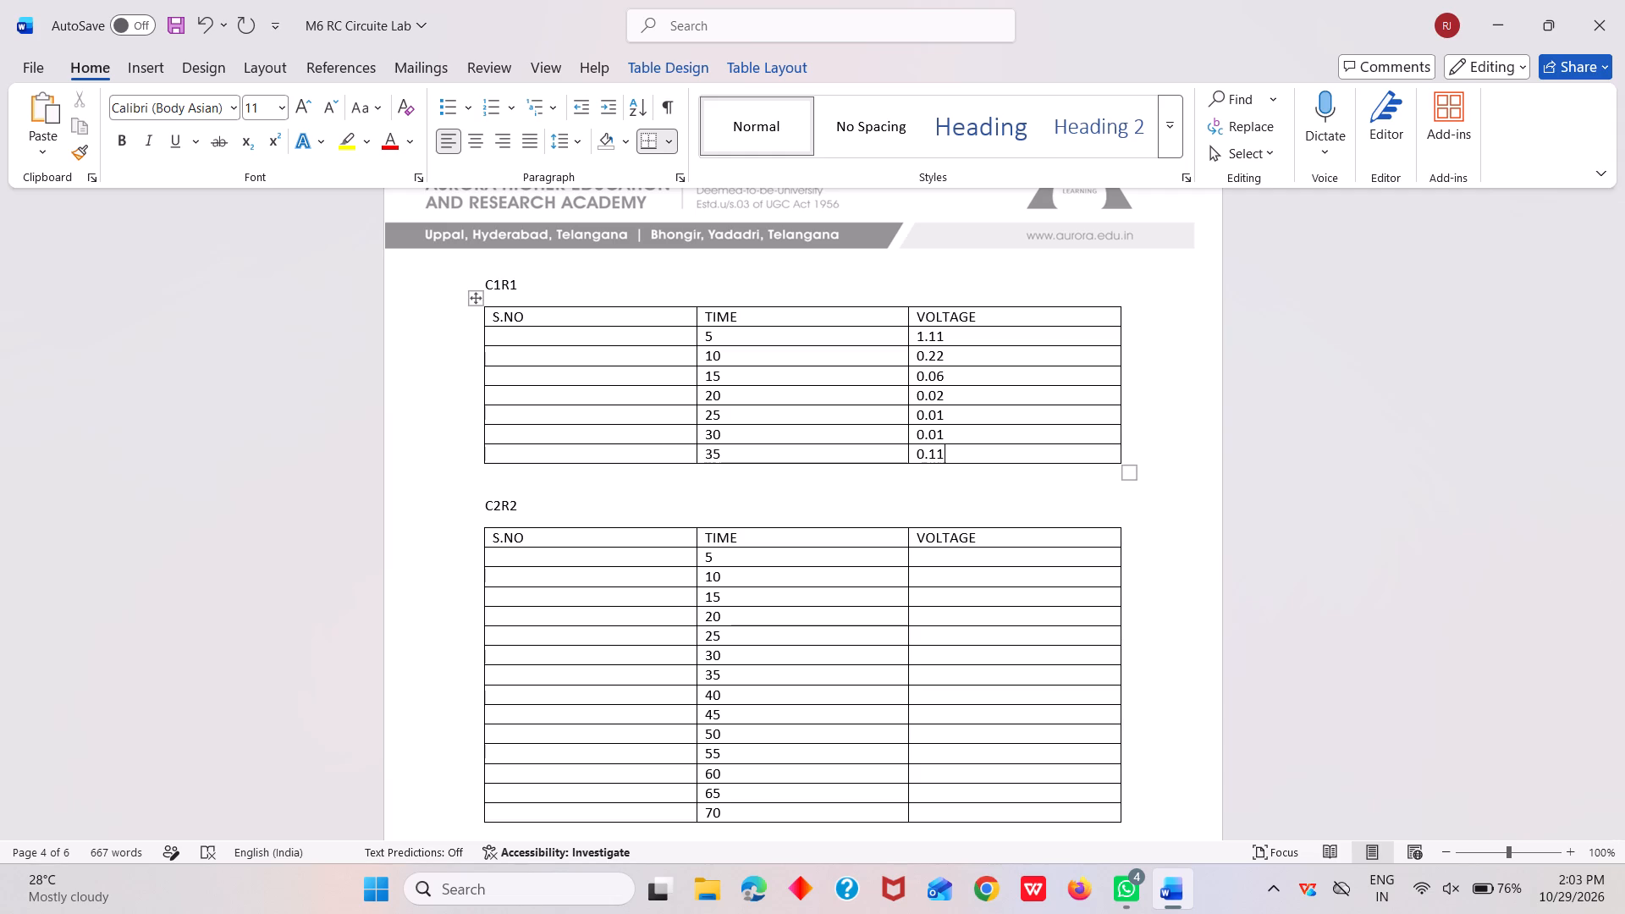
pyautogui.press('BackSpace')
pyautogui.press('BackSpace')
pyautogui.click(1132, 481)
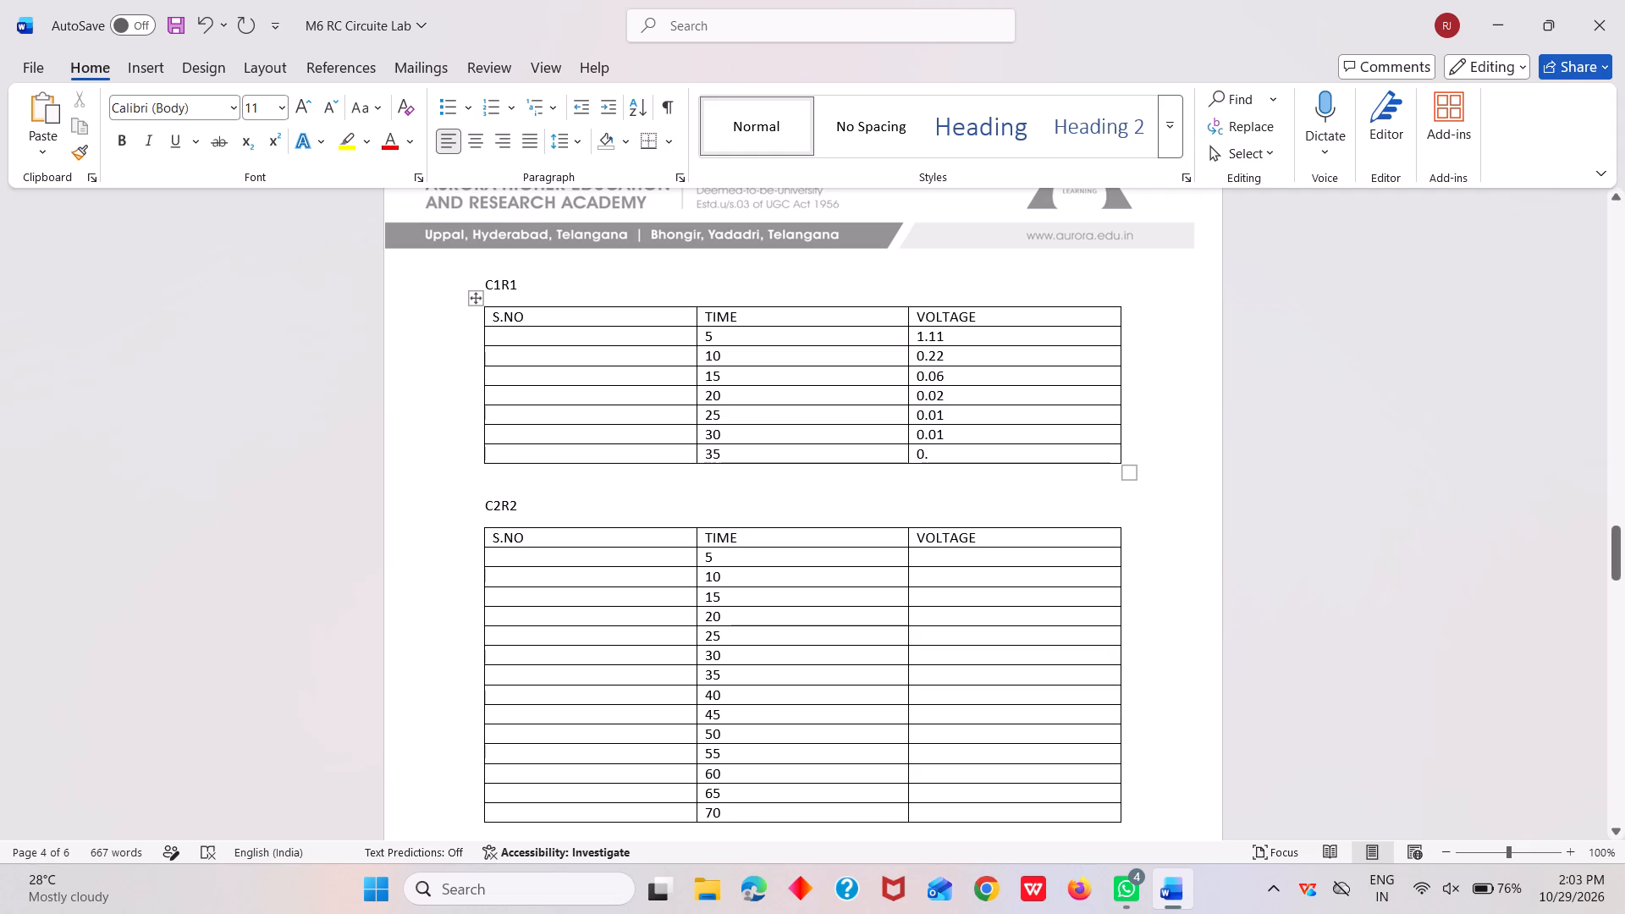
pyautogui.click(931, 453)
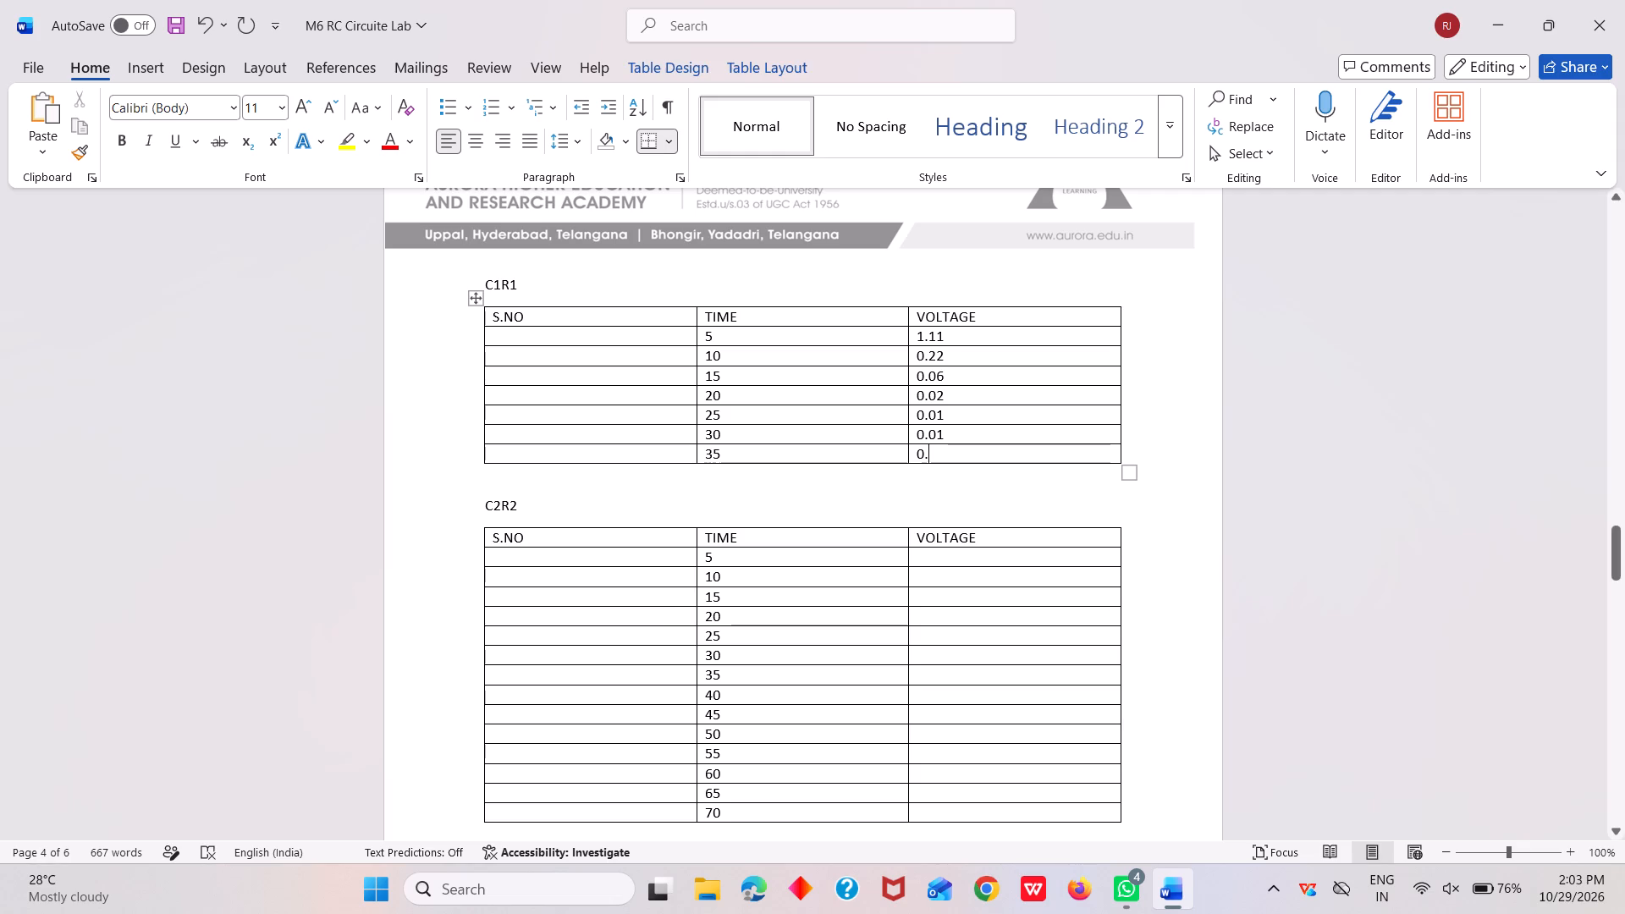
pyautogui.press('1')
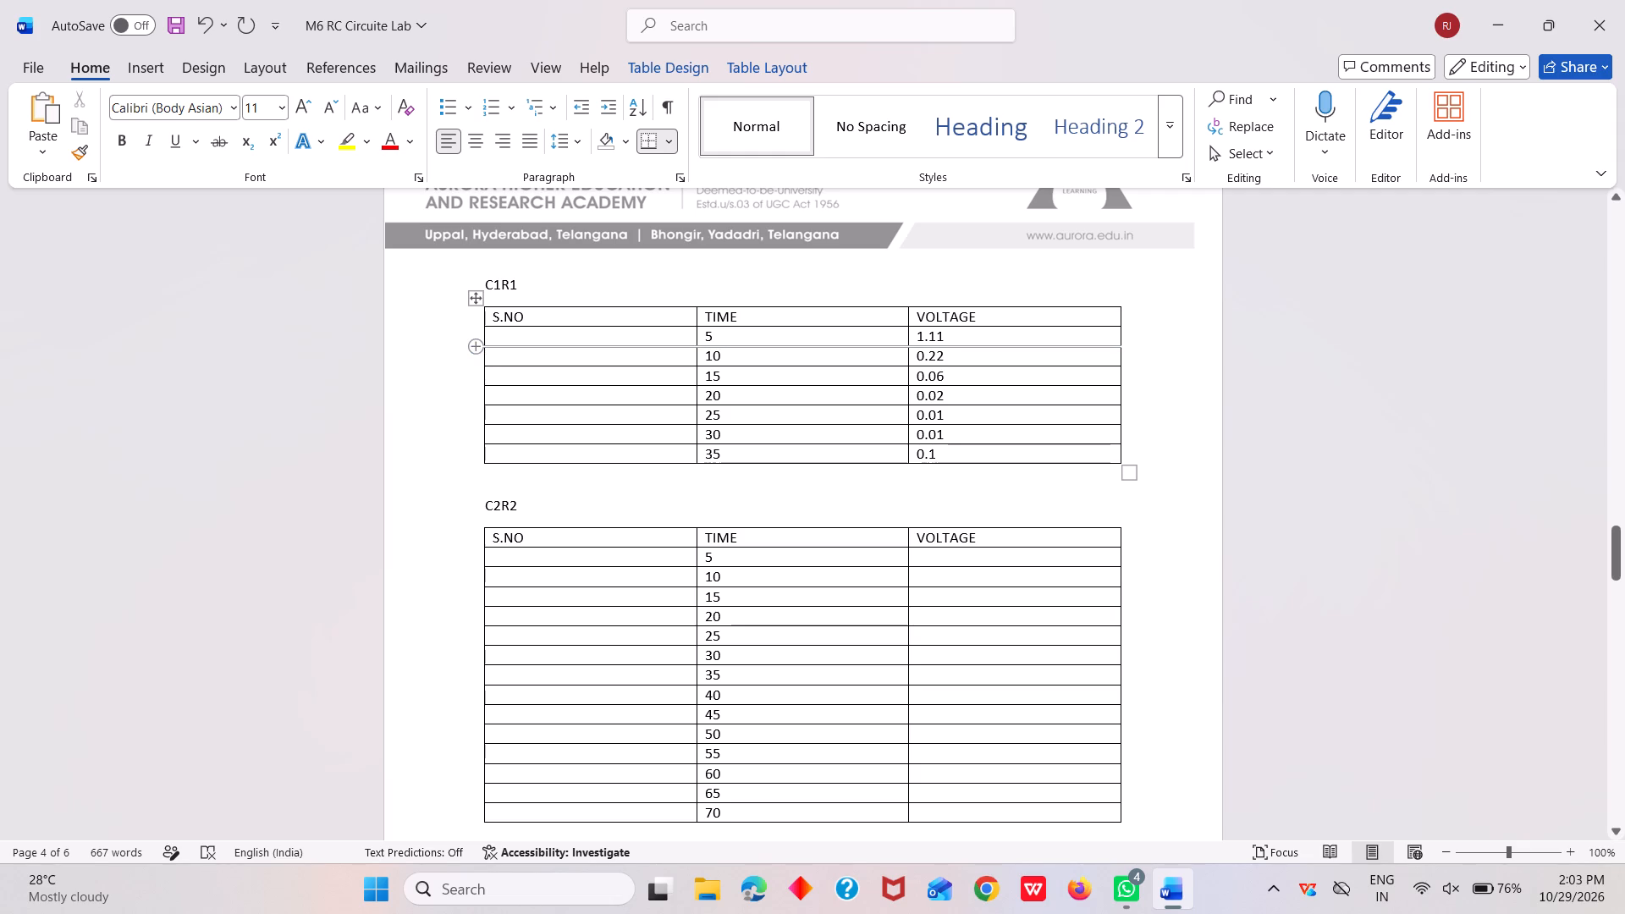
# Insert a row above TIME 5 in the C1R1 table and fill it with TIME 0 and VOLTAGE 9.
pyautogui.moveTo(492, 335); pyautogui.dragTo(1035, 331)
pyautogui.click(1324, 353)
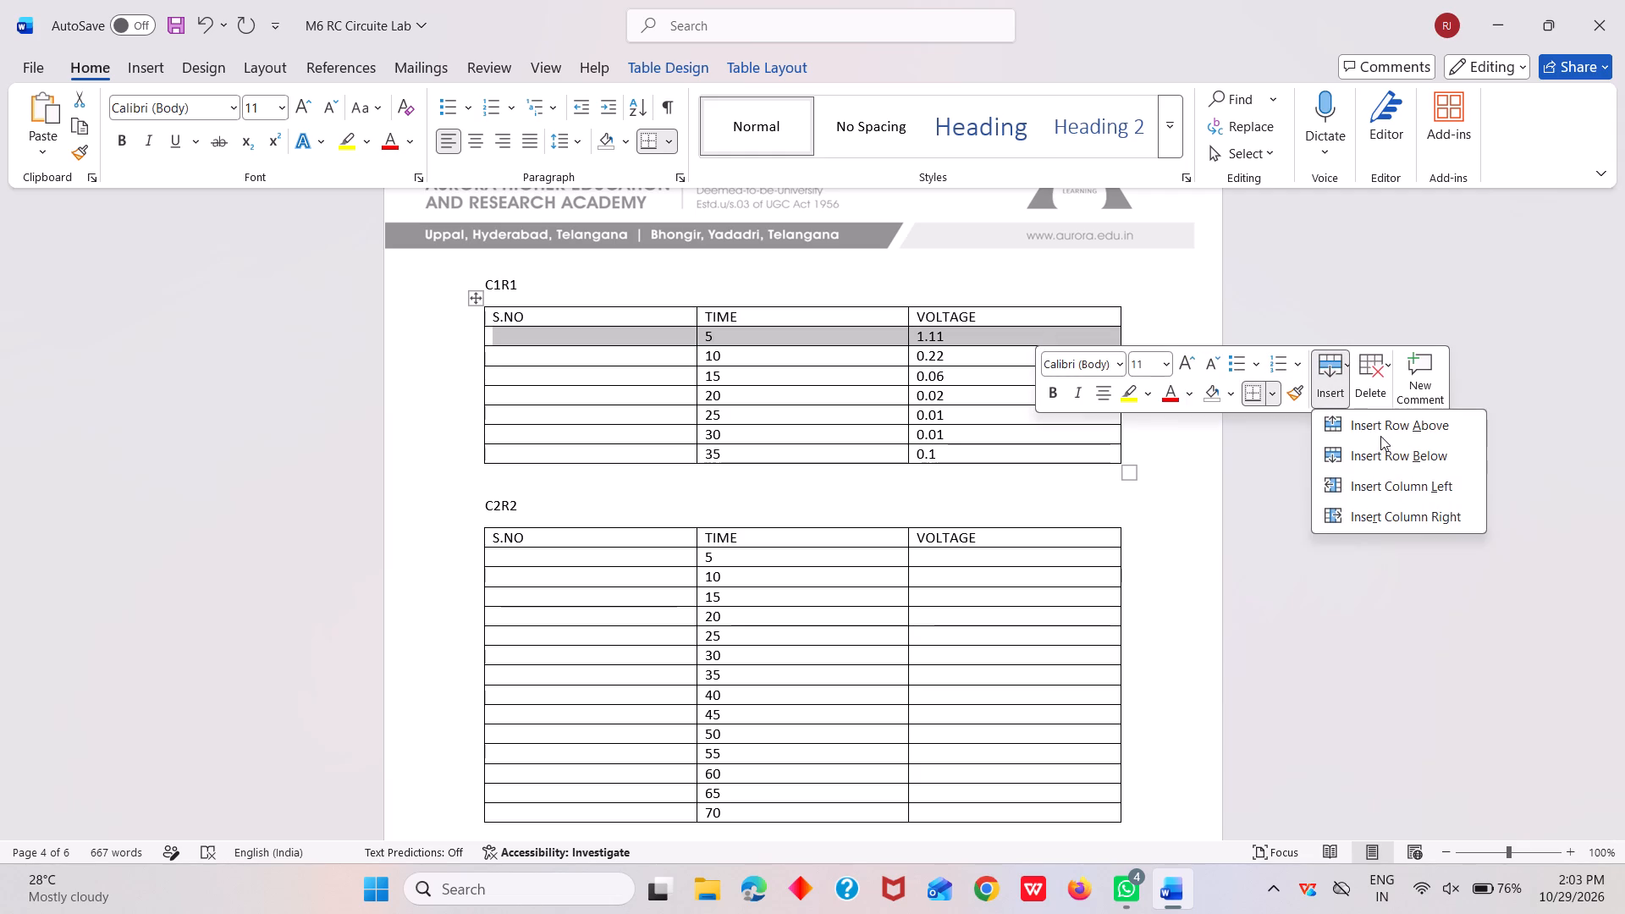
pyautogui.click(1385, 432)
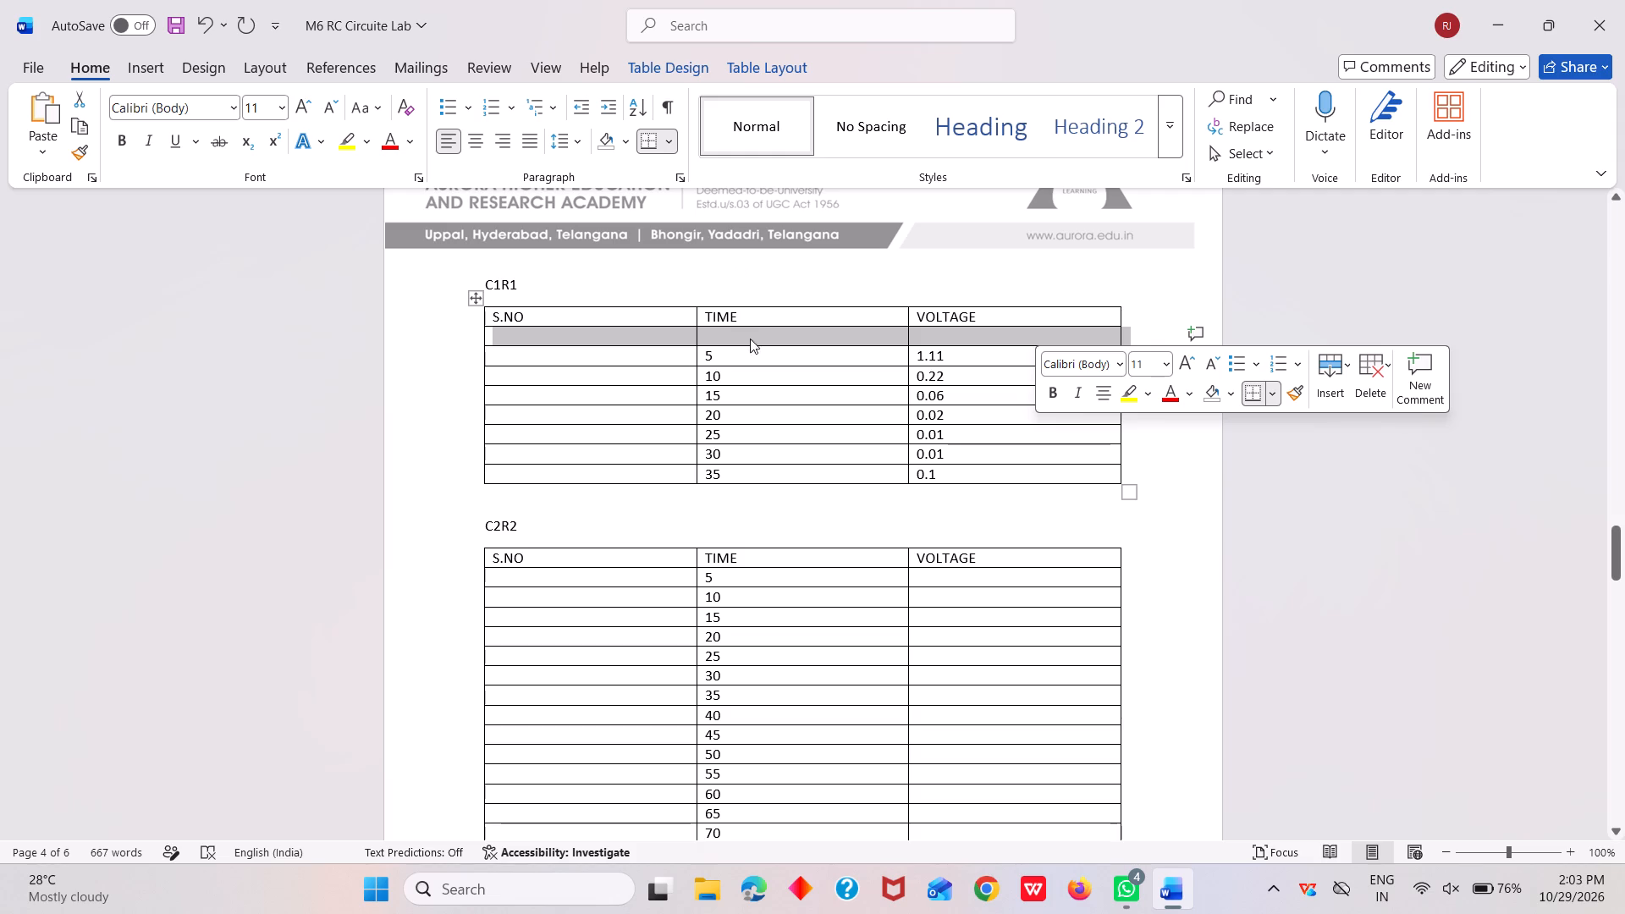
pyautogui.click(753, 331)
pyautogui.press('0')
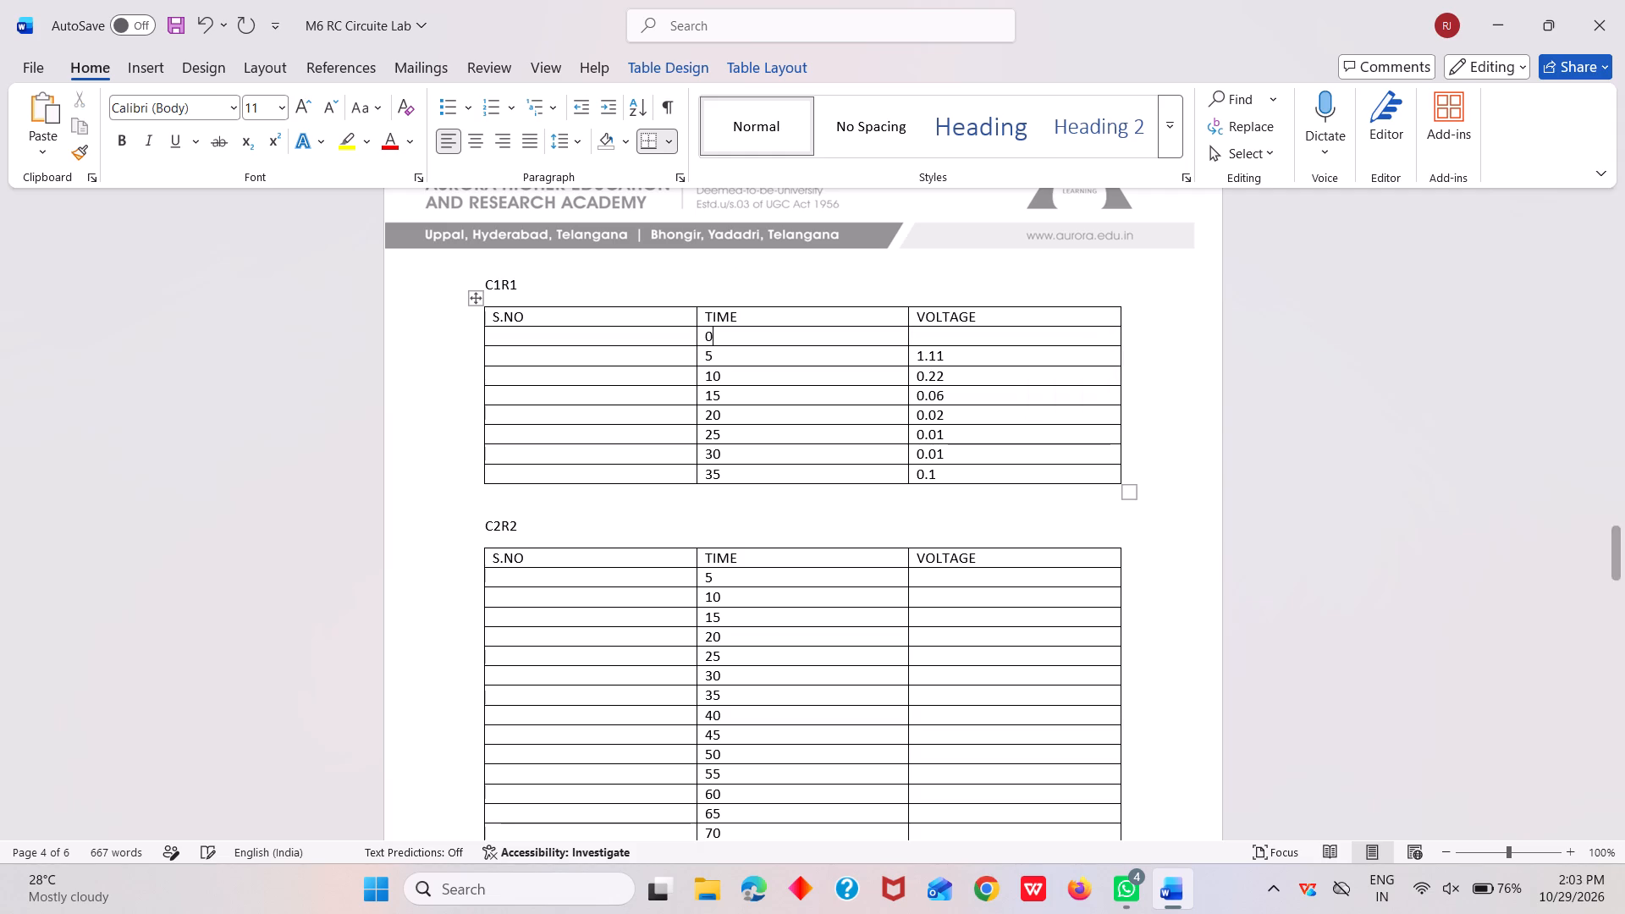
pyautogui.click(920, 331)
pyautogui.press('9')
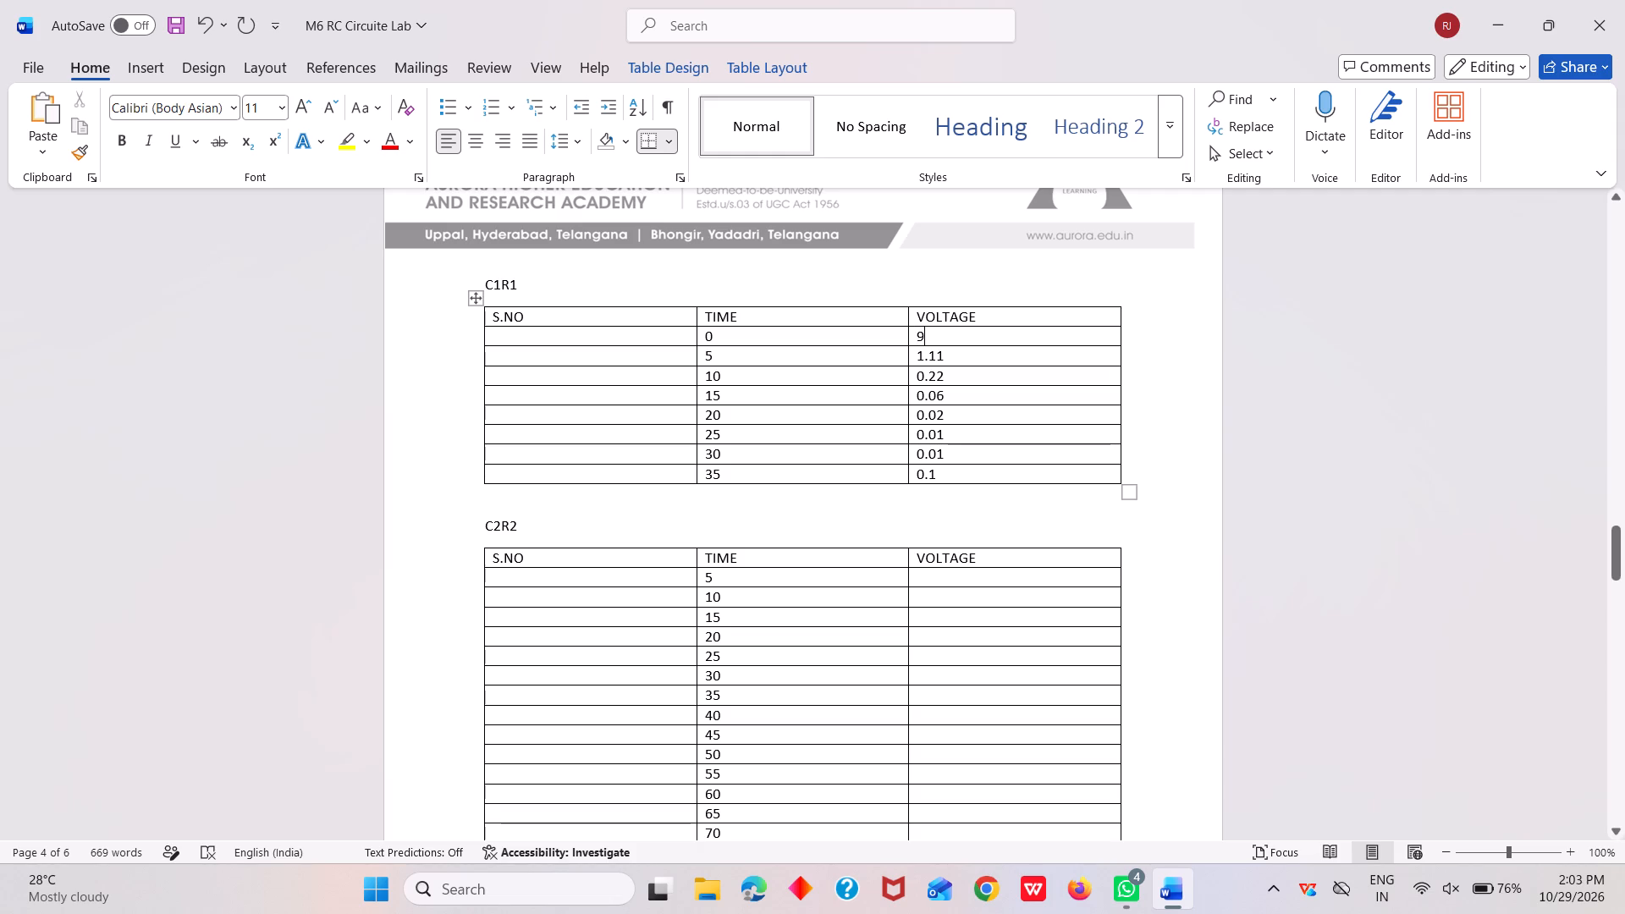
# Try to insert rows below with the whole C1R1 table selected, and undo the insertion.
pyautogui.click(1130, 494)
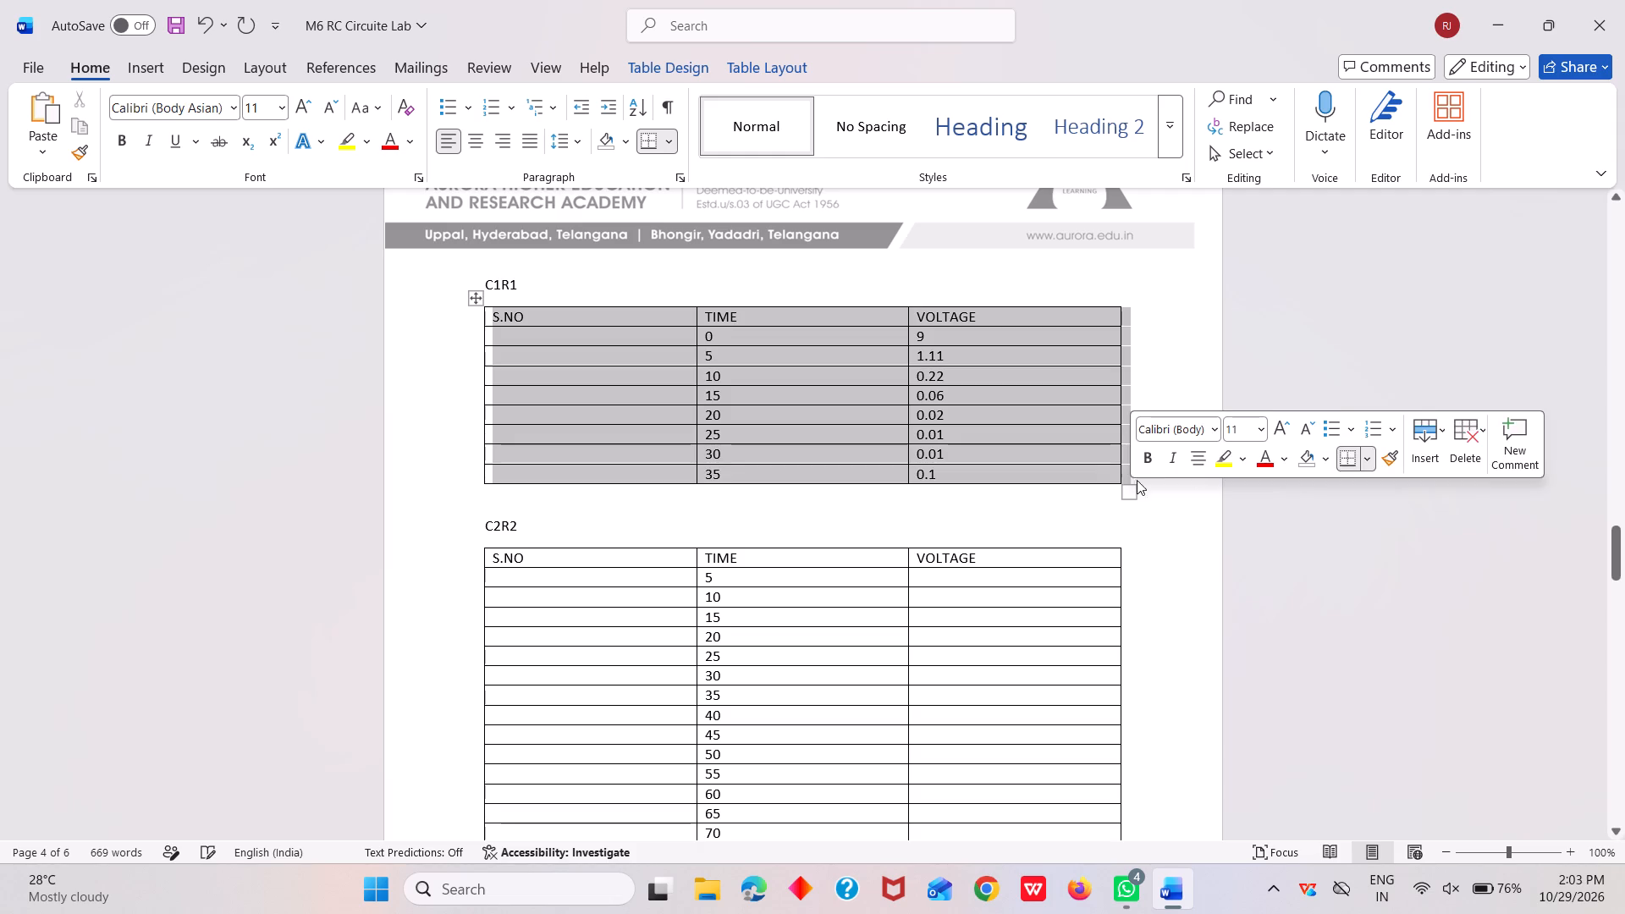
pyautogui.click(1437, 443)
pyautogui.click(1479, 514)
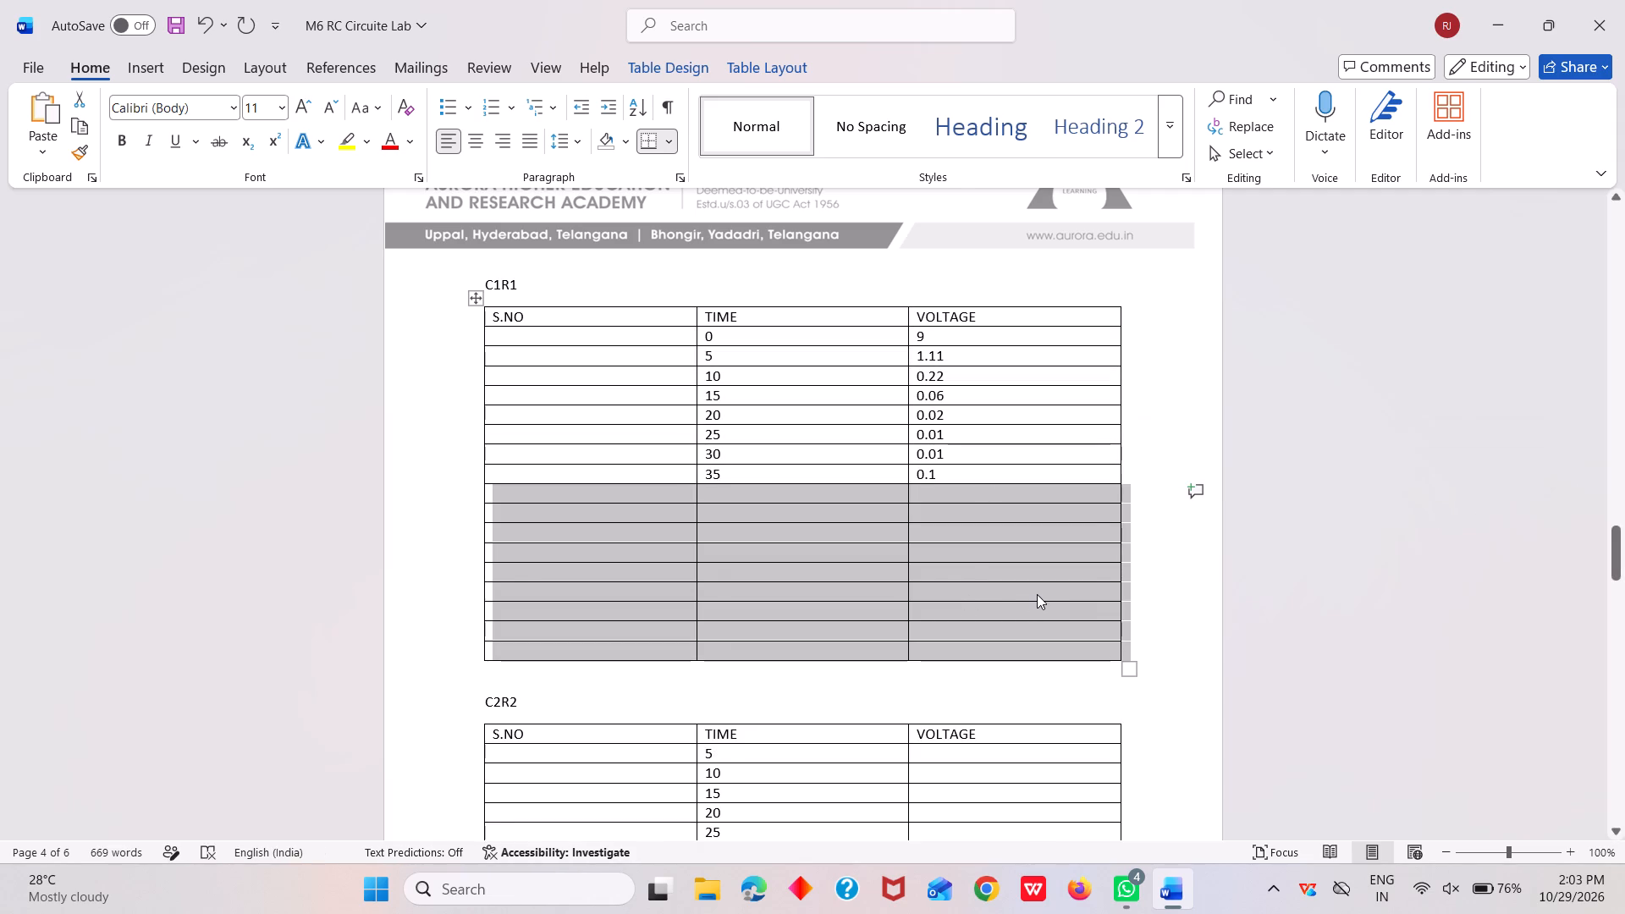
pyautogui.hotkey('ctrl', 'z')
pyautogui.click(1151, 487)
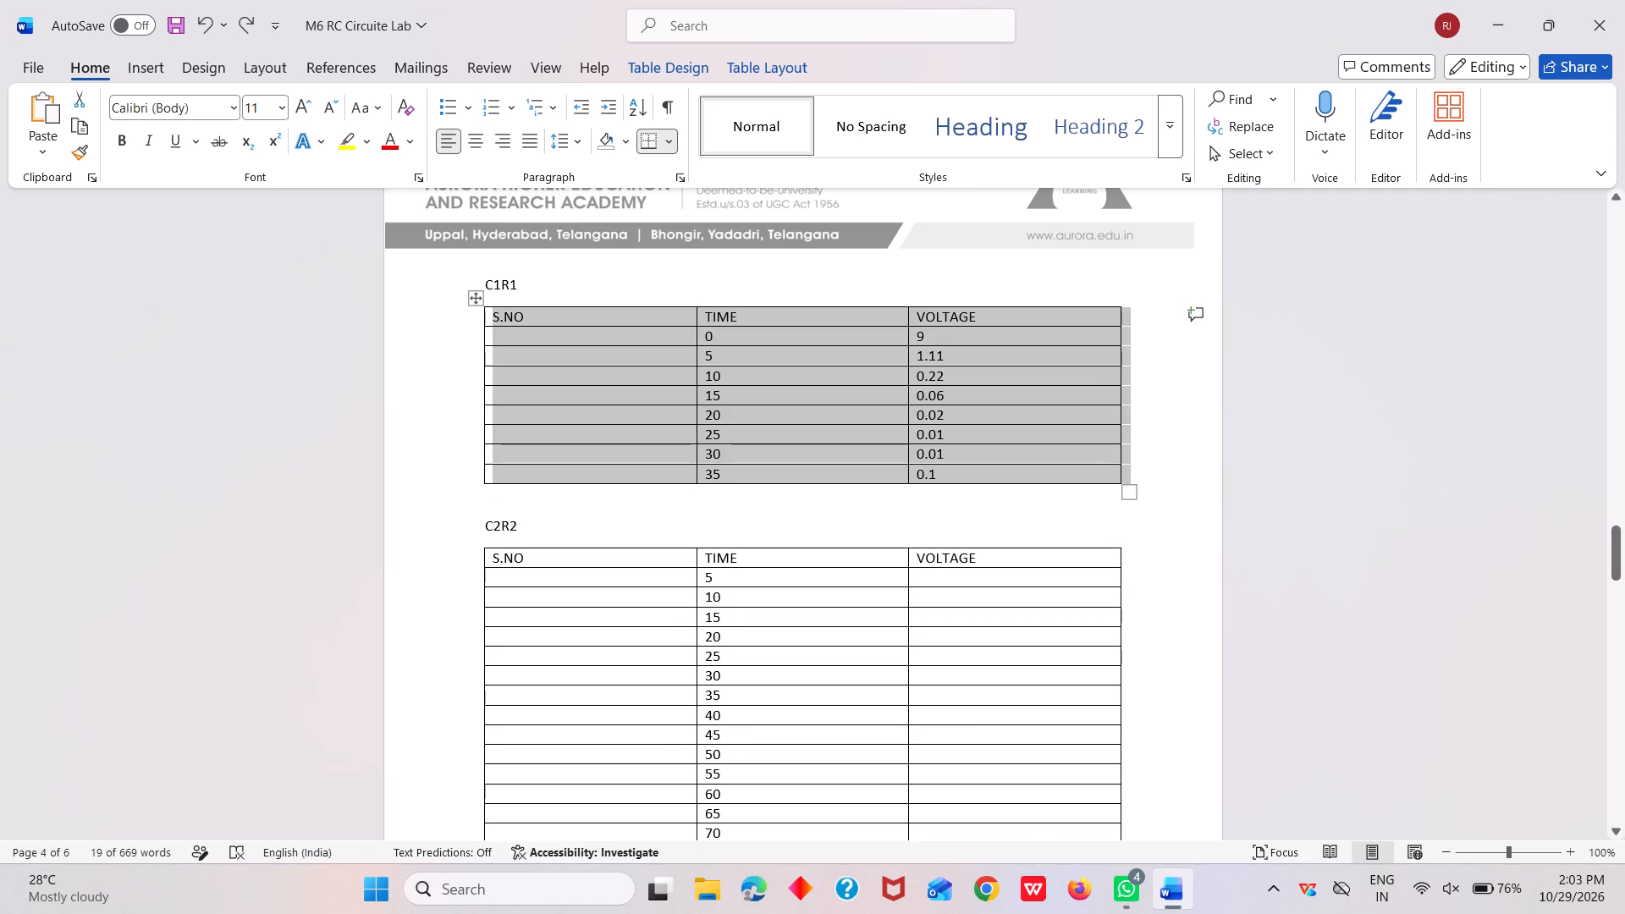
# Insert a row below TIME 35 in the C1R1 table and fill it with TIME 40 and VOLTAGE 0.
pyautogui.click(508, 476)
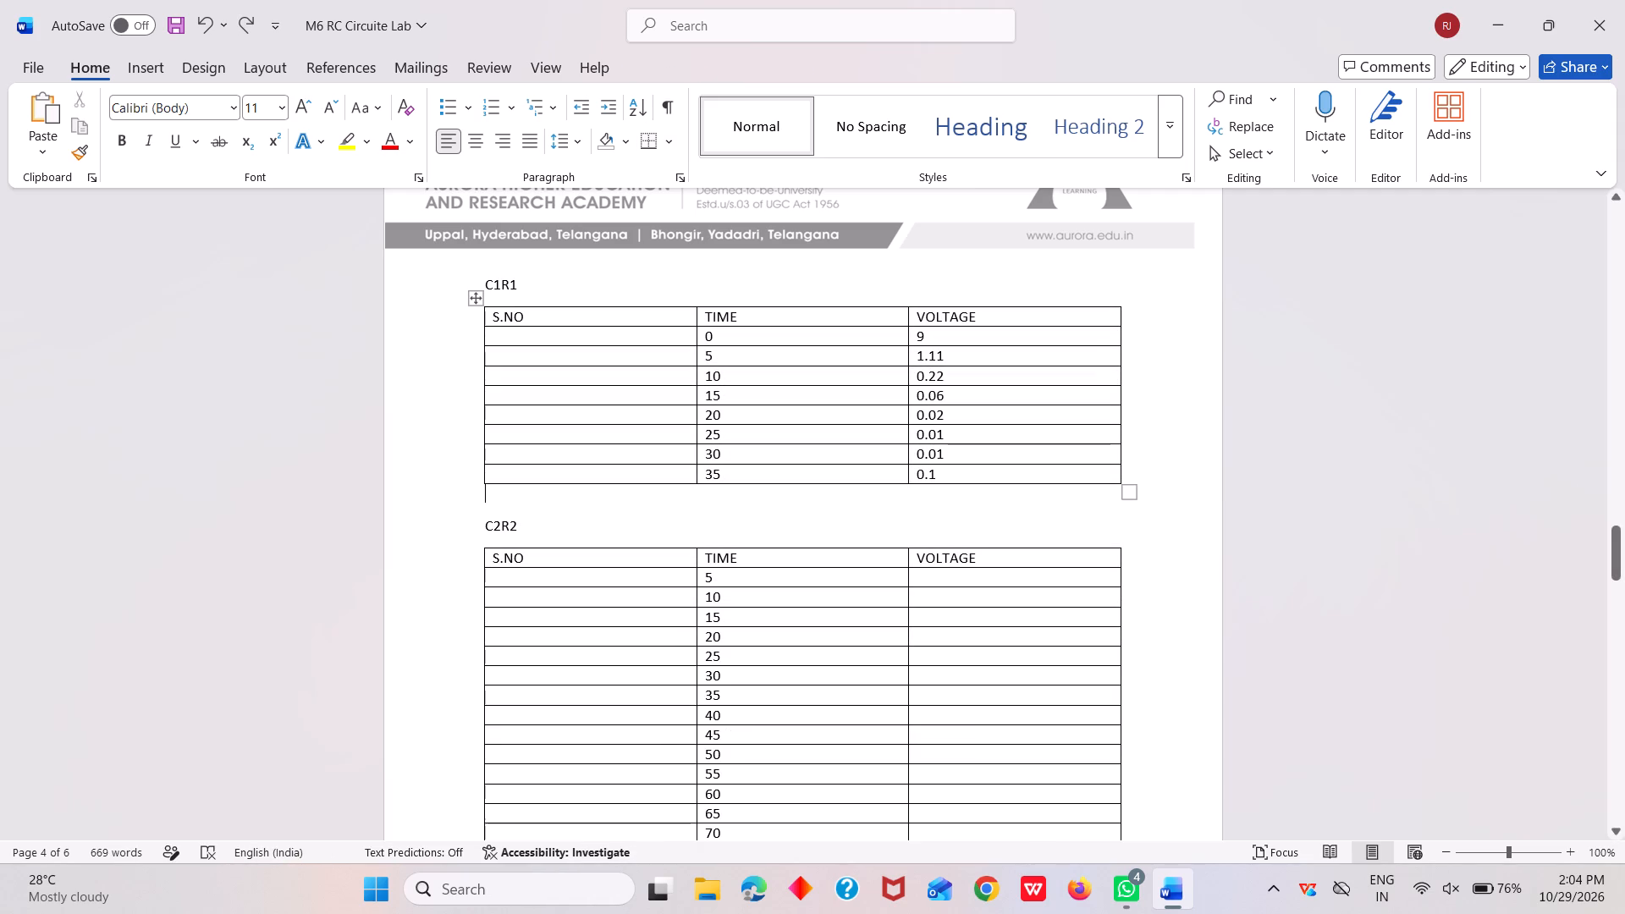
pyautogui.moveTo(499, 471); pyautogui.dragTo(961, 463)
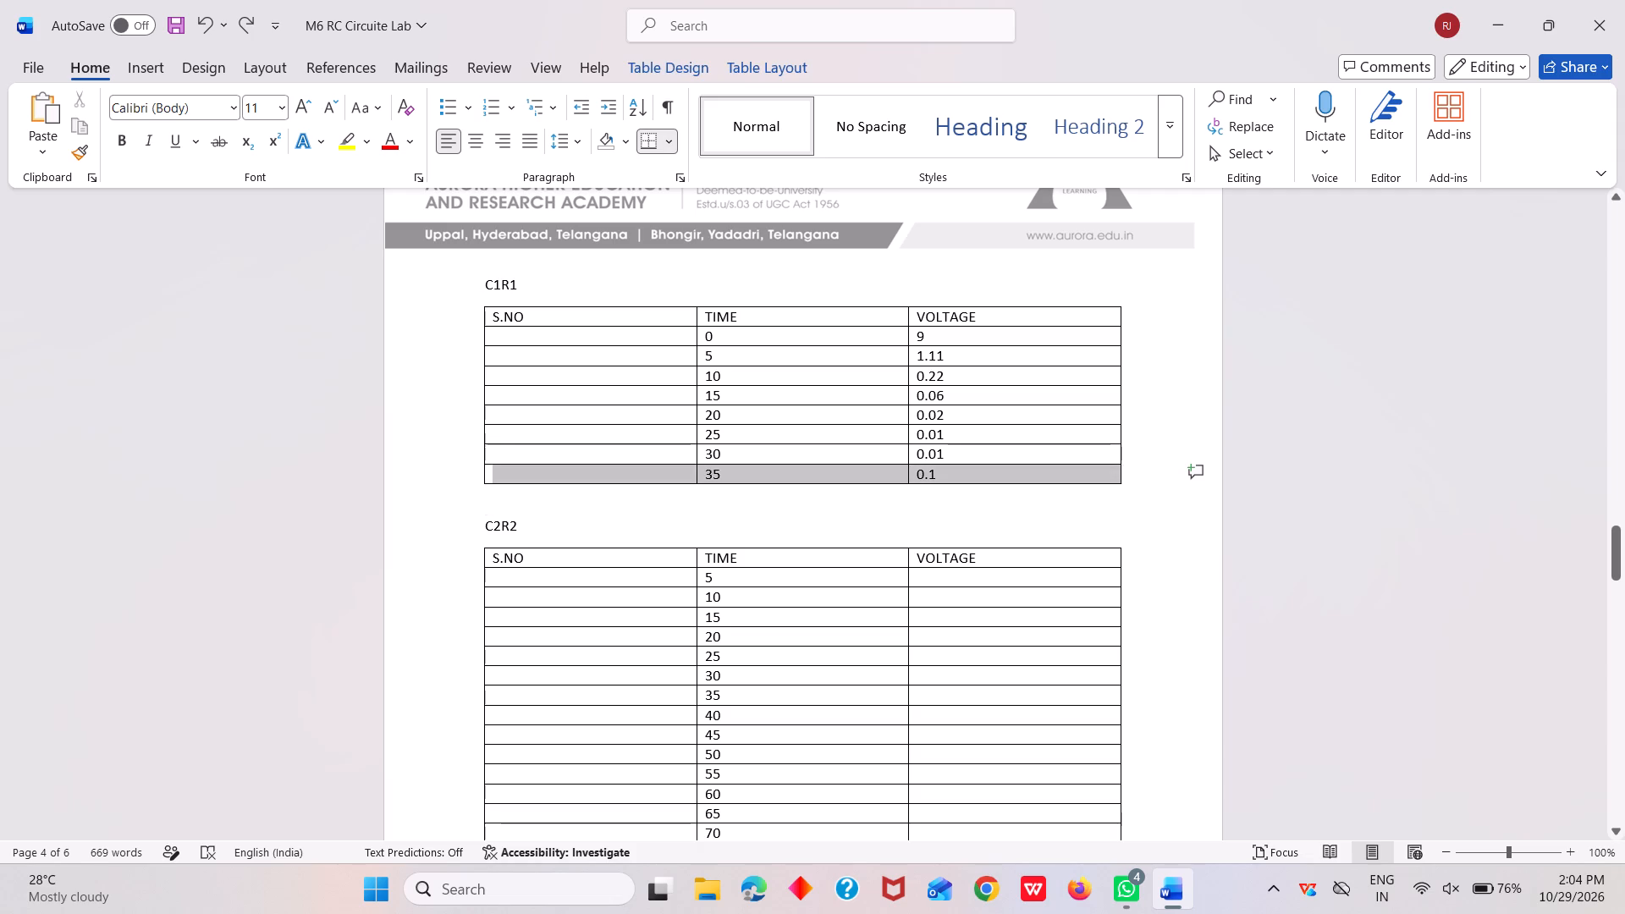
pyautogui.moveTo(961, 463); pyautogui.dragTo(1073, 484)
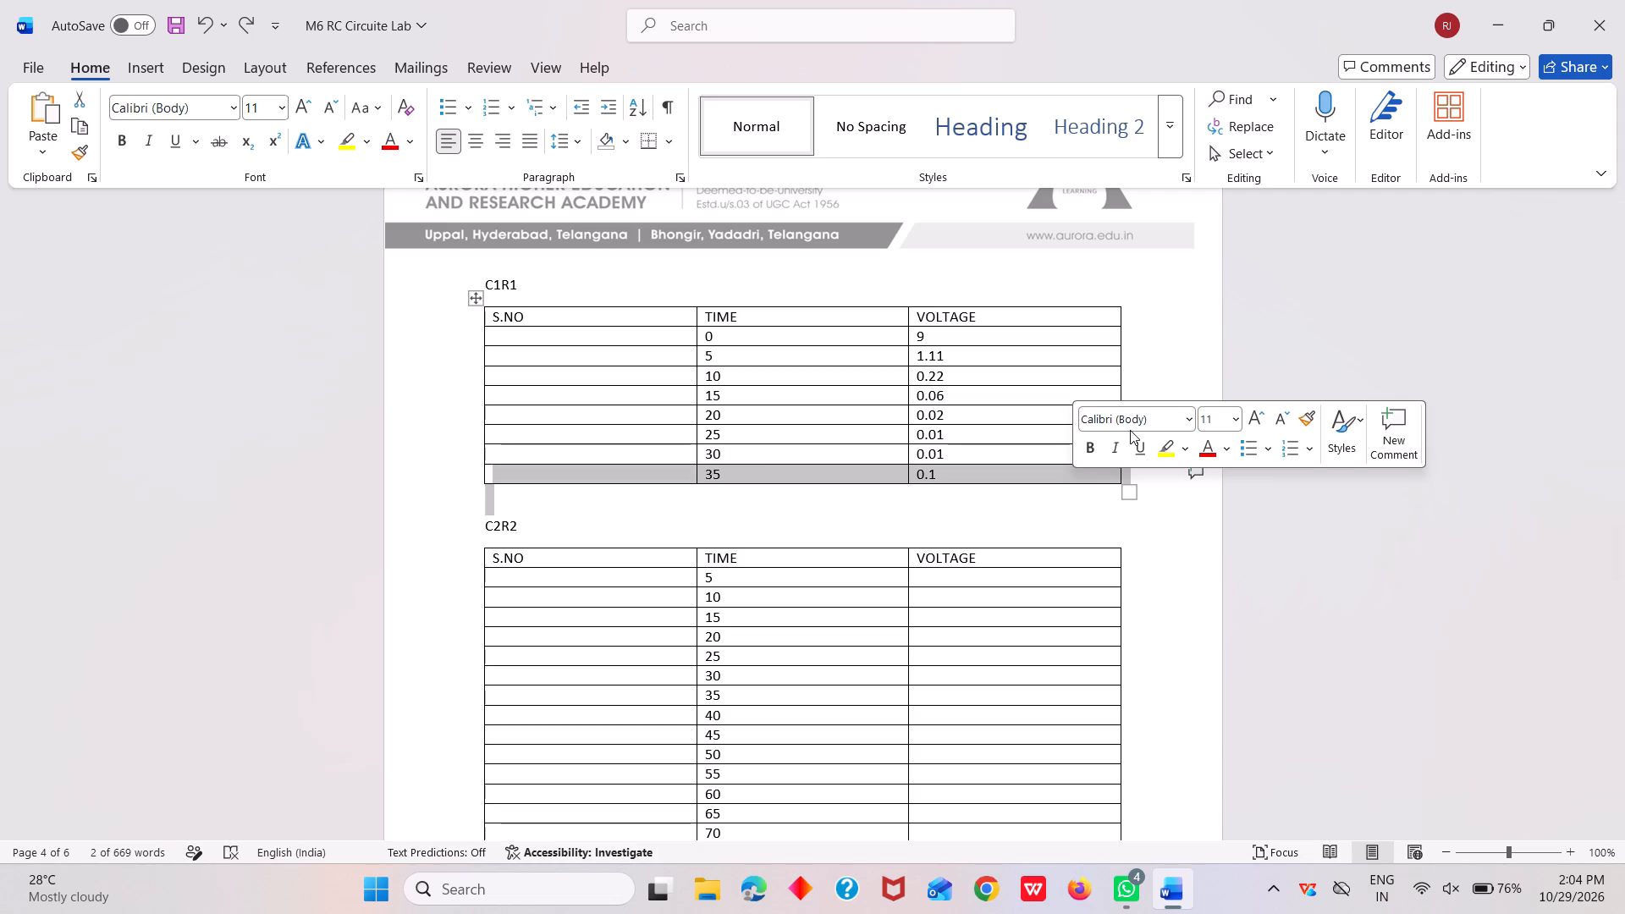
pyautogui.click(1097, 498)
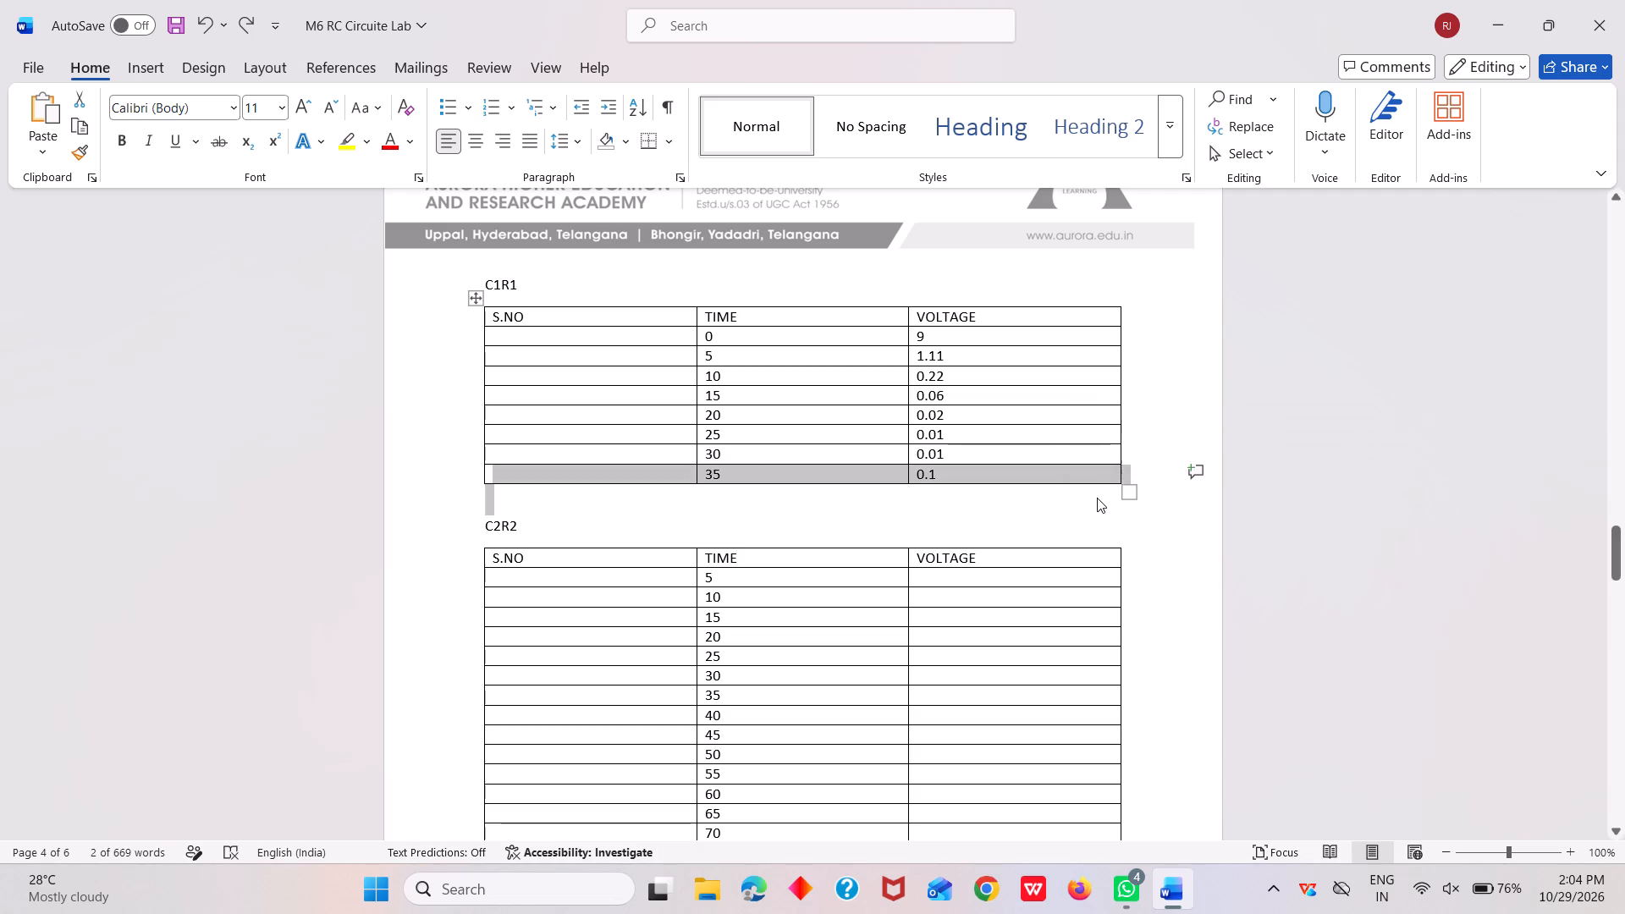
pyautogui.click(506, 478)
pyautogui.moveTo(494, 471); pyautogui.dragTo(756, 464)
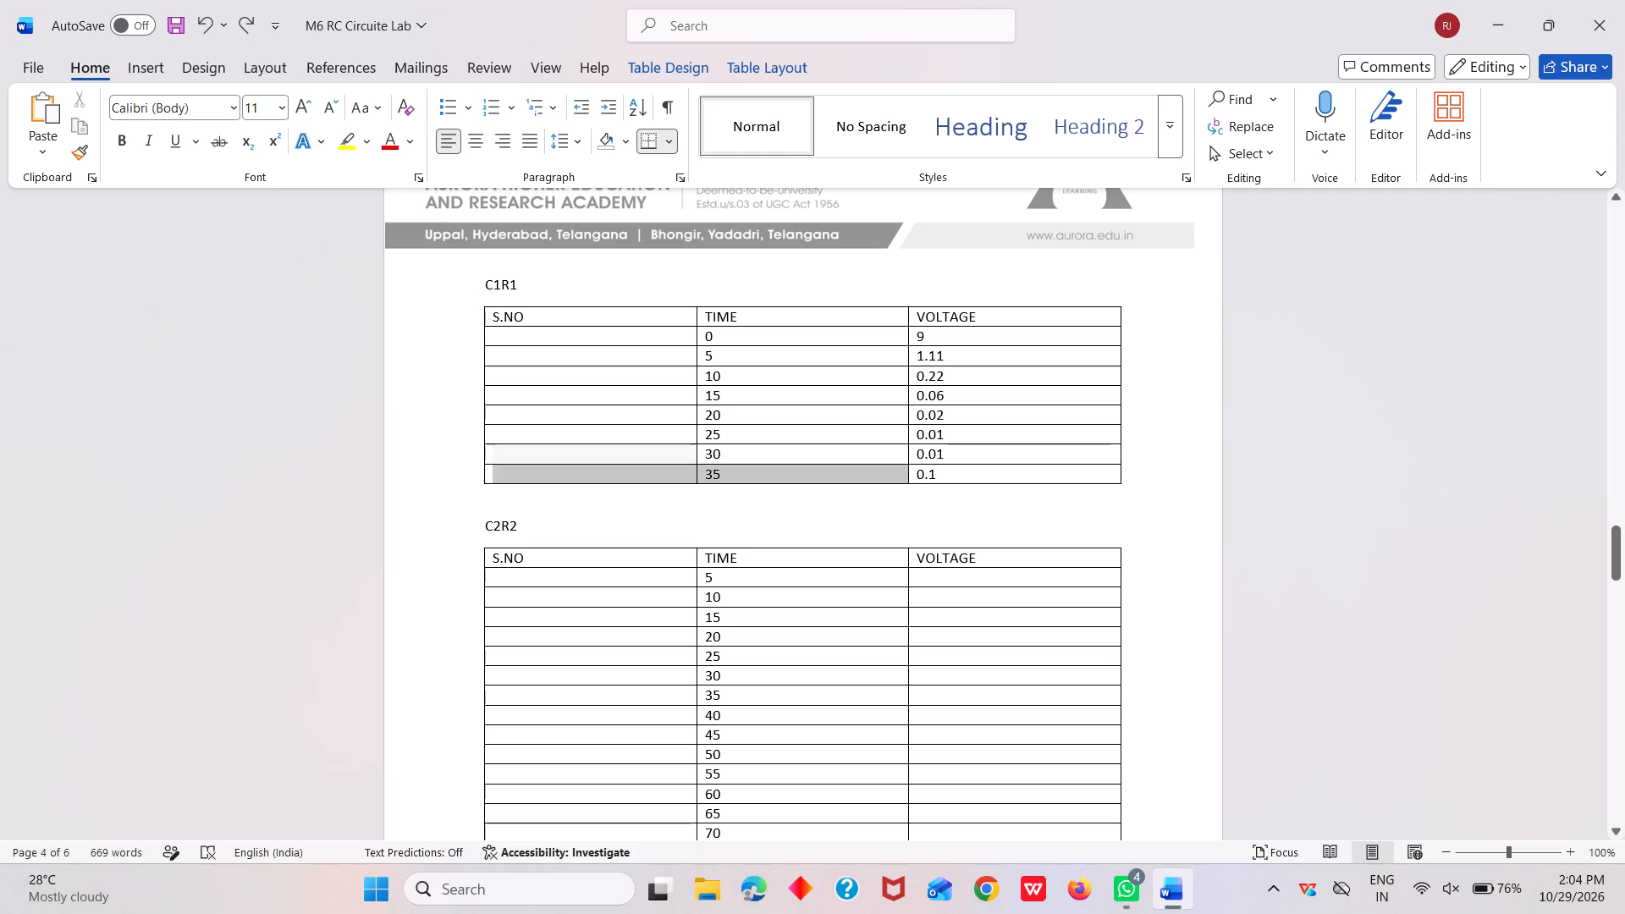
pyautogui.moveTo(756, 464); pyautogui.dragTo(942, 475)
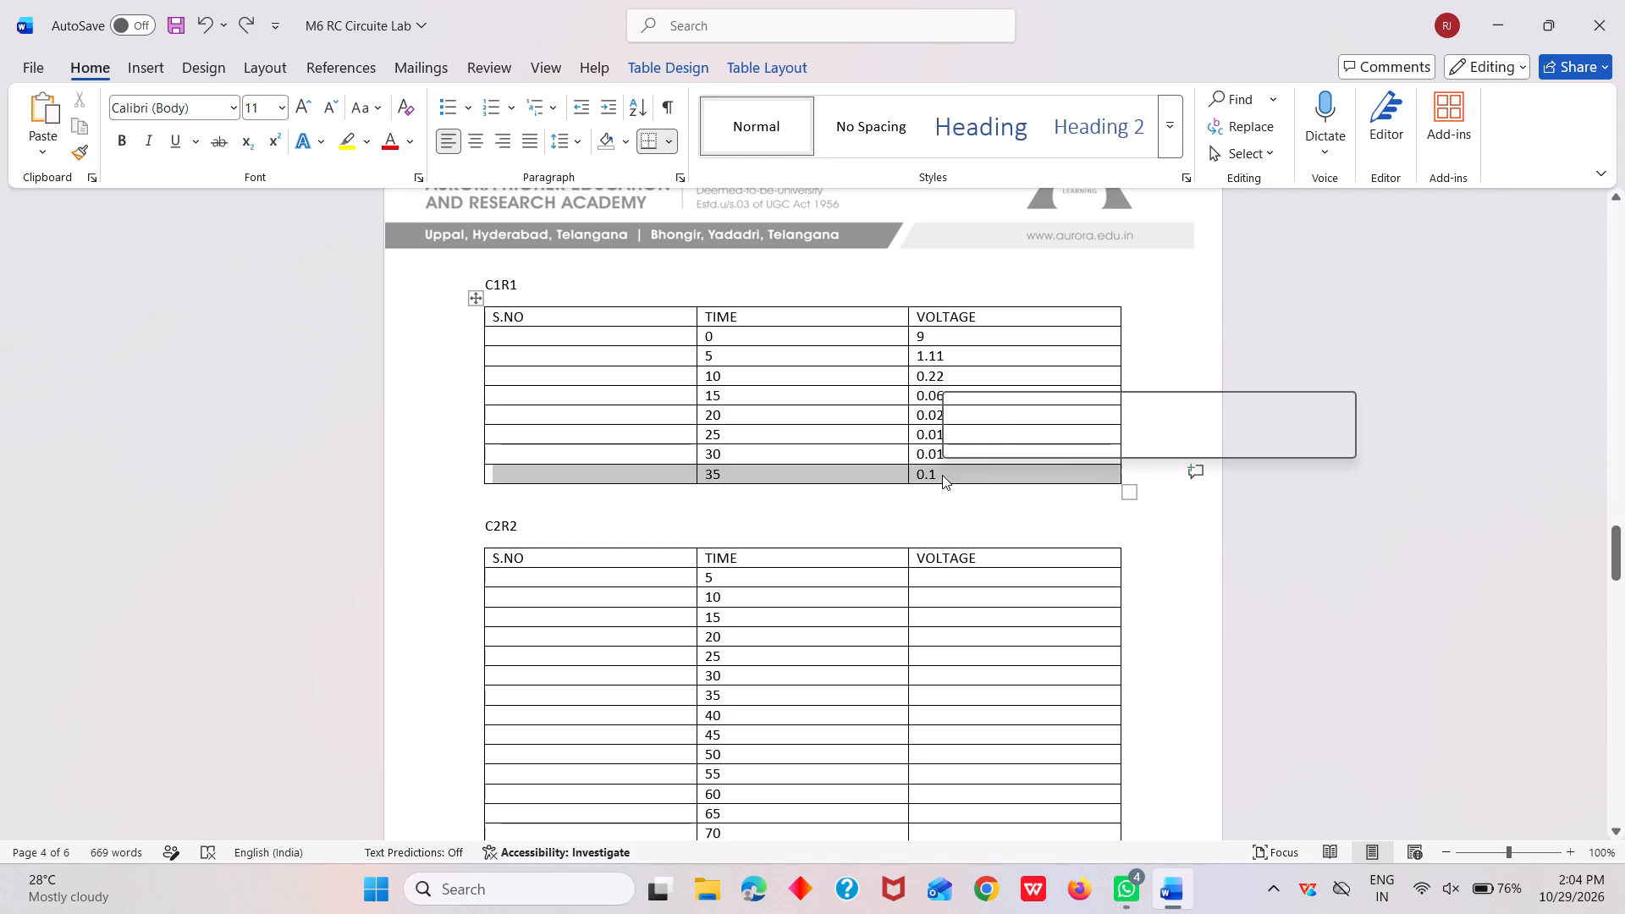
pyautogui.click(1242, 432)
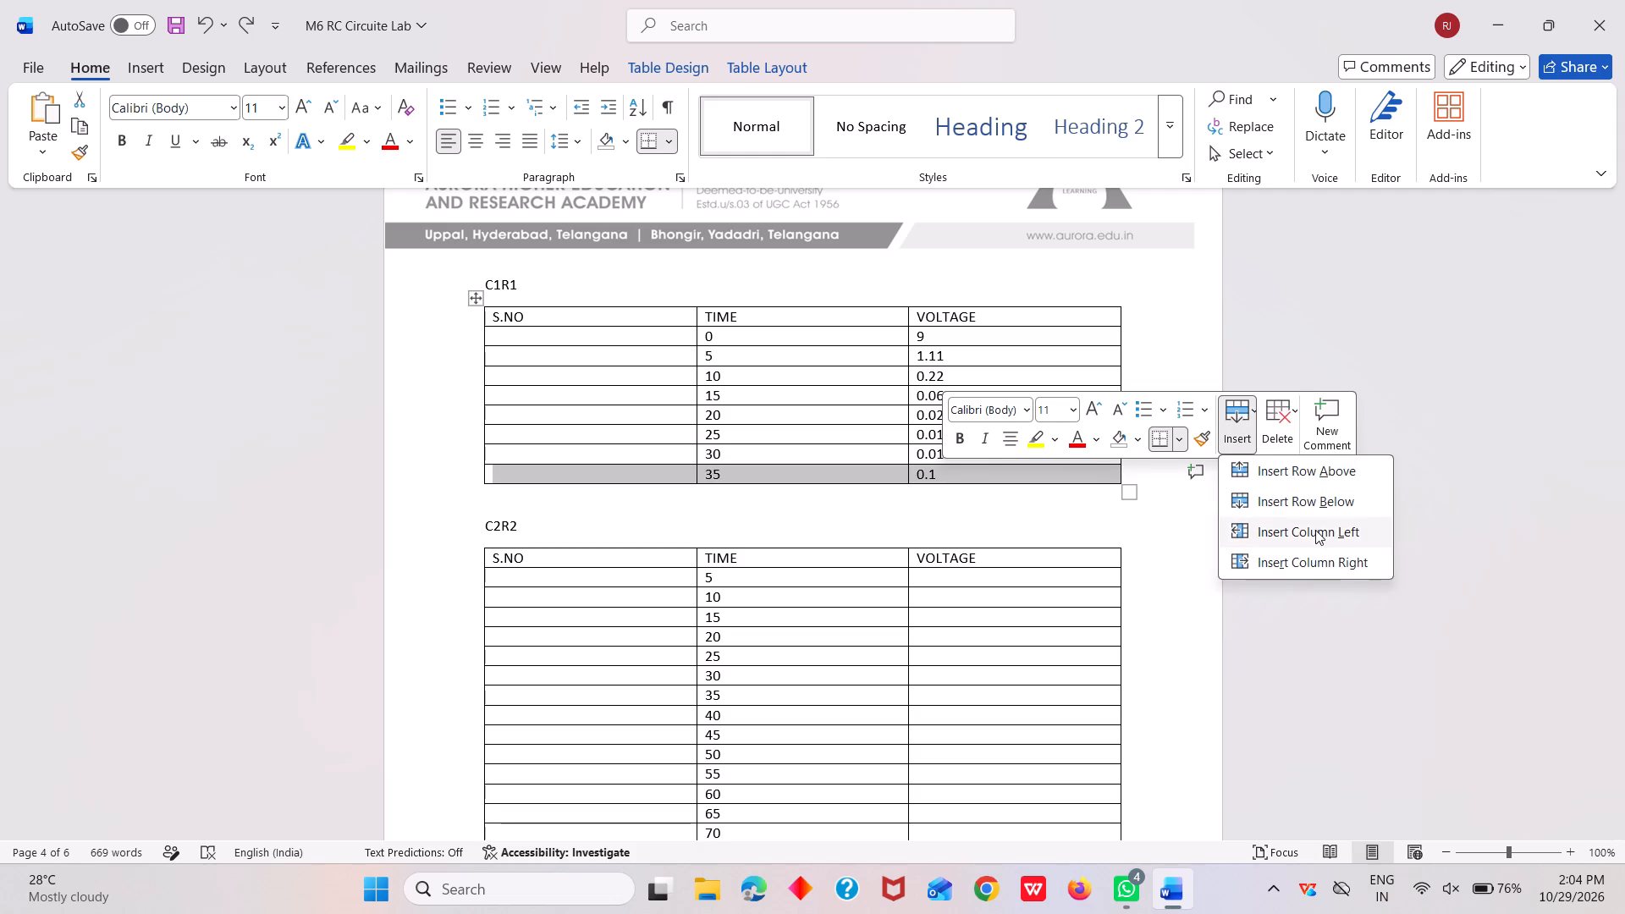
pyautogui.click(1318, 504)
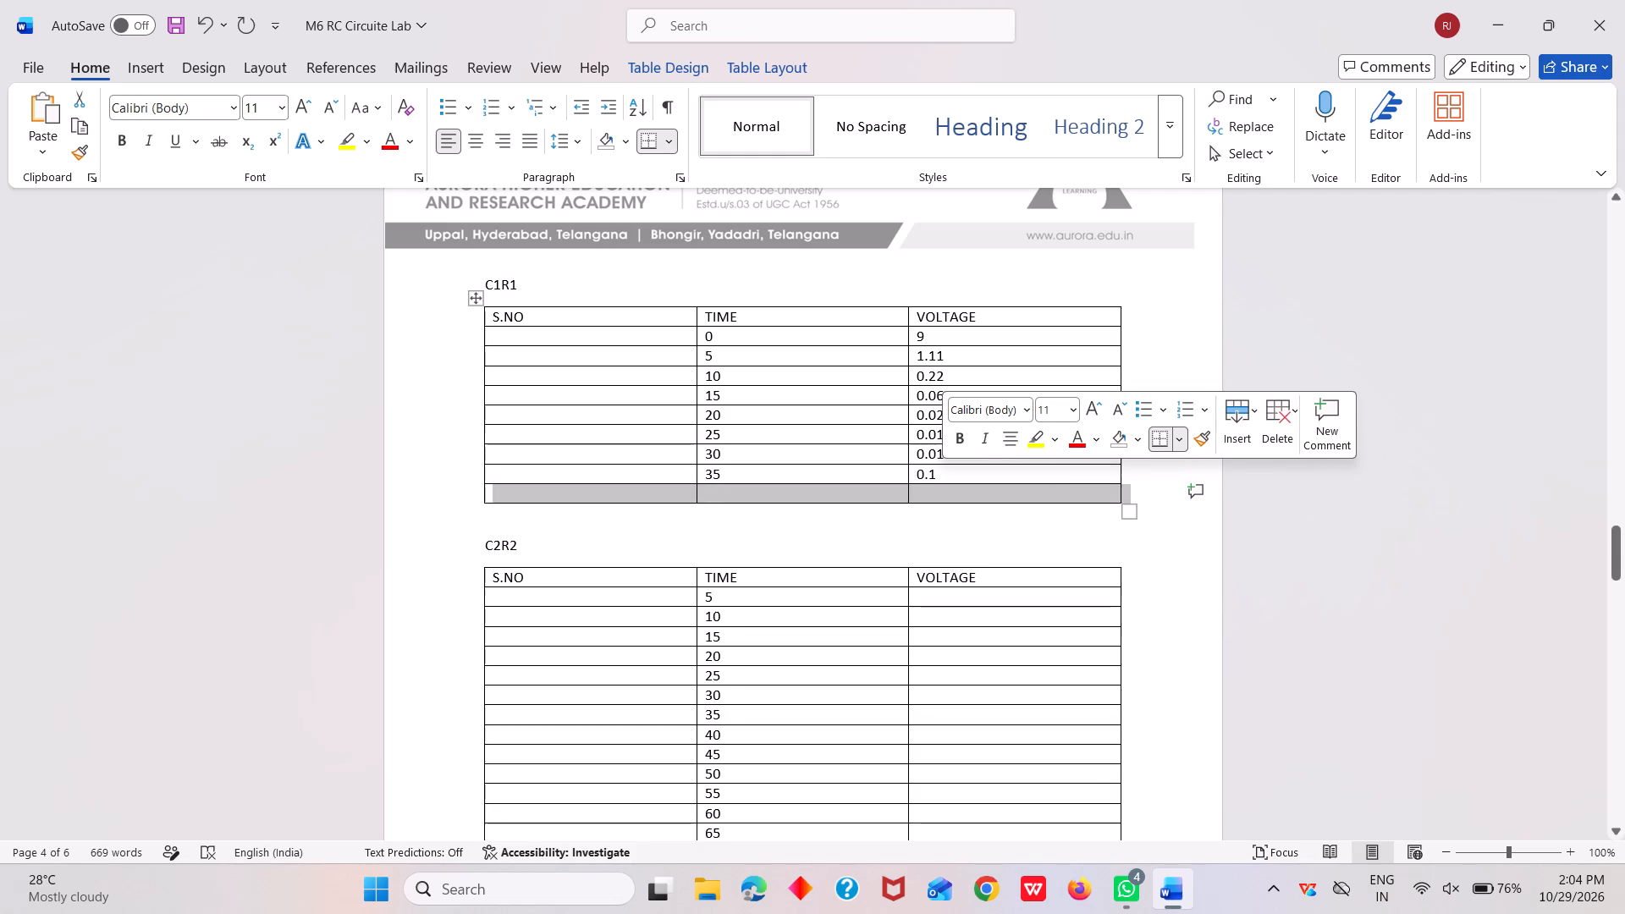
pyautogui.click(840, 495)
pyautogui.write('40')
pyautogui.click(956, 499)
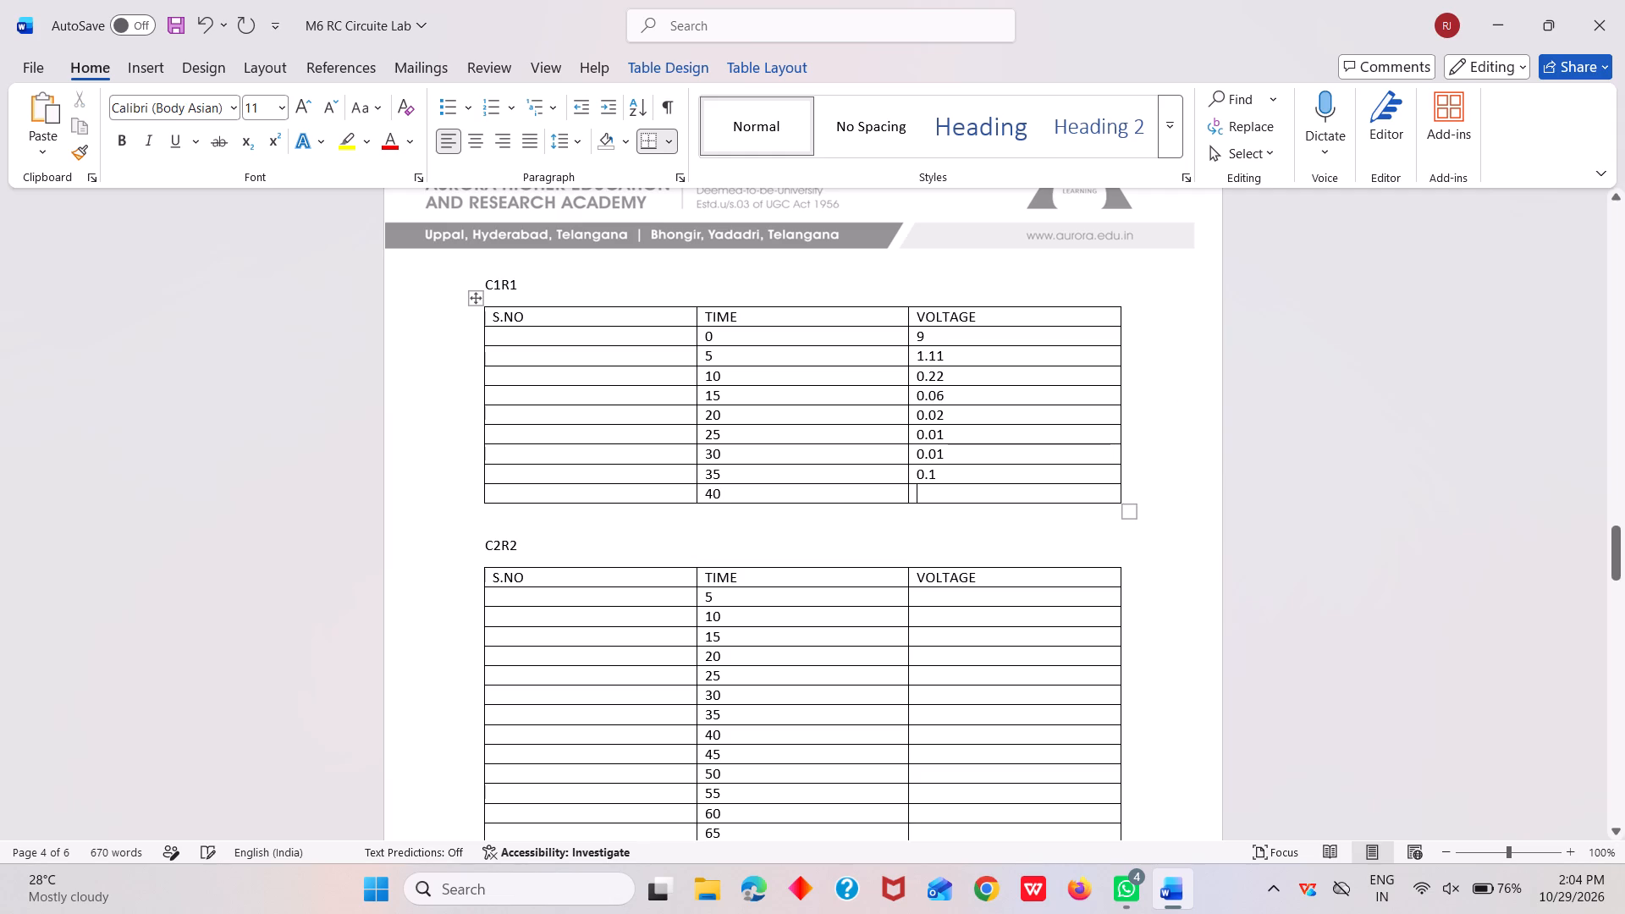
pyautogui.press('0')
# Insert a row above TIME 5 in the C2R2 table and fill it with TIME 0 and VOLTAGE 9.
pyautogui.moveTo(502, 597); pyautogui.dragTo(962, 617)
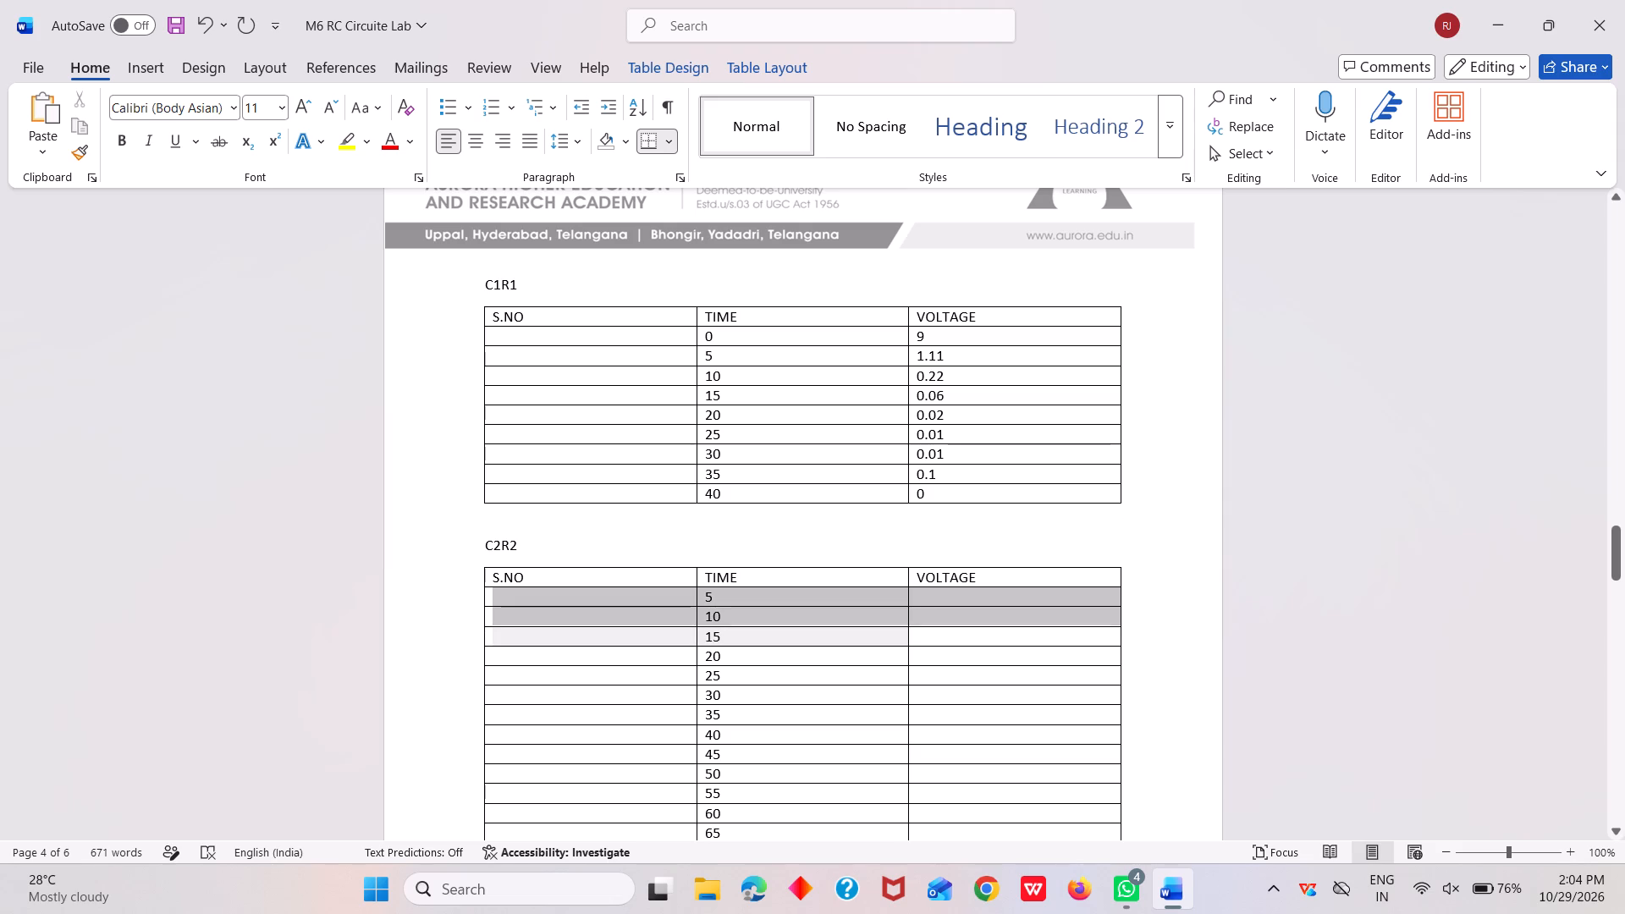
pyautogui.moveTo(962, 617); pyautogui.dragTo(986, 597)
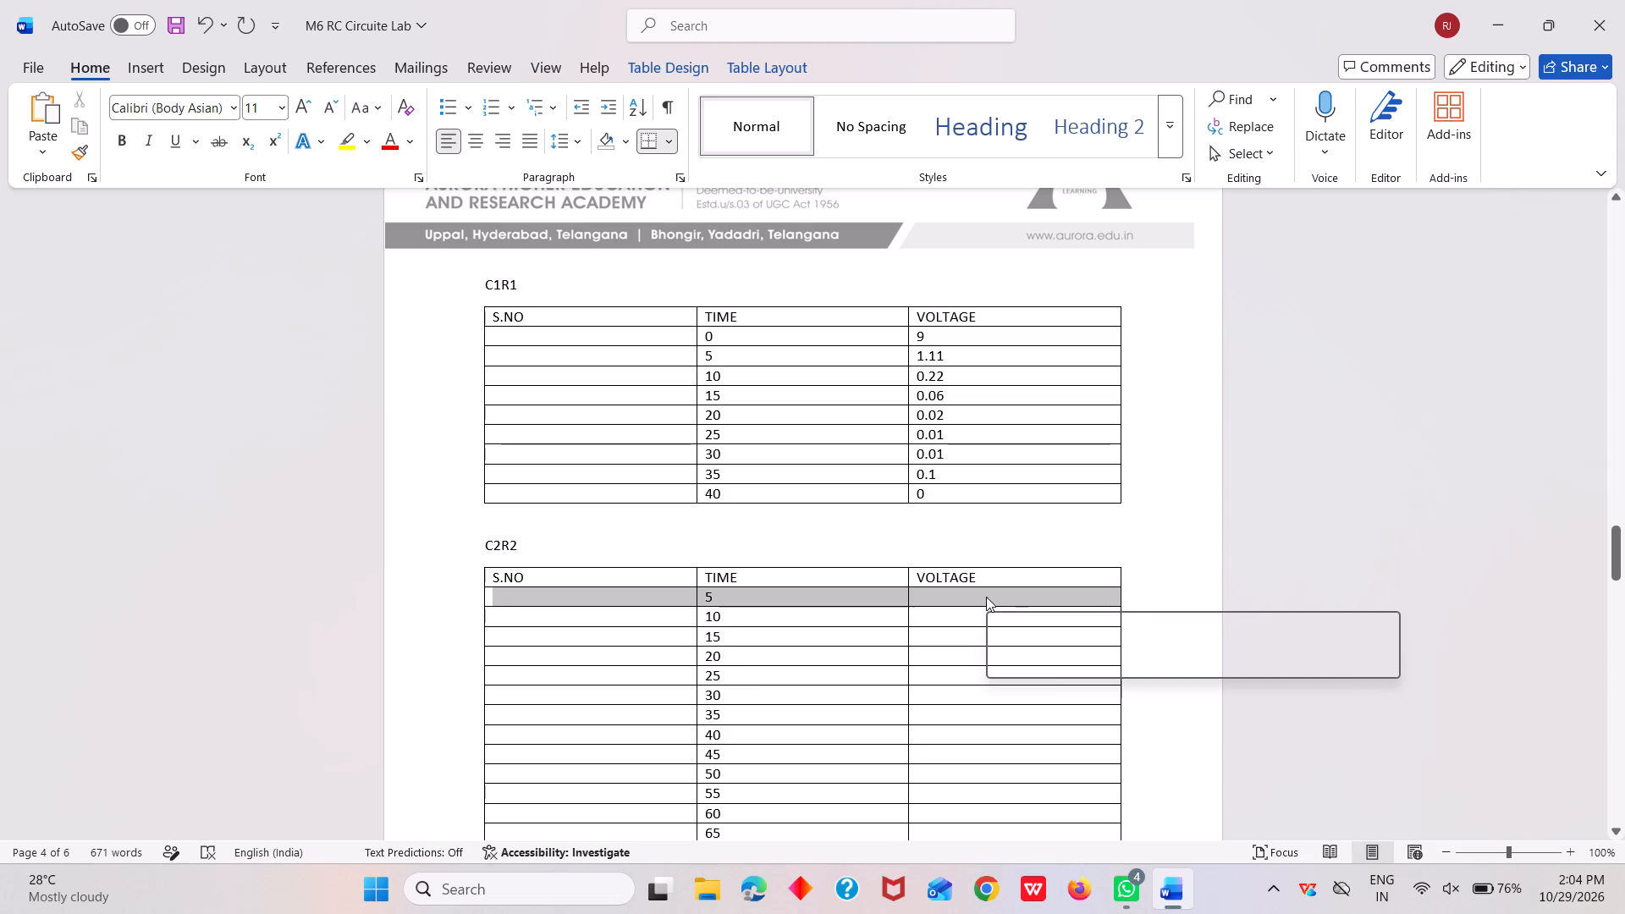
pyautogui.click(1291, 637)
pyautogui.click(1349, 682)
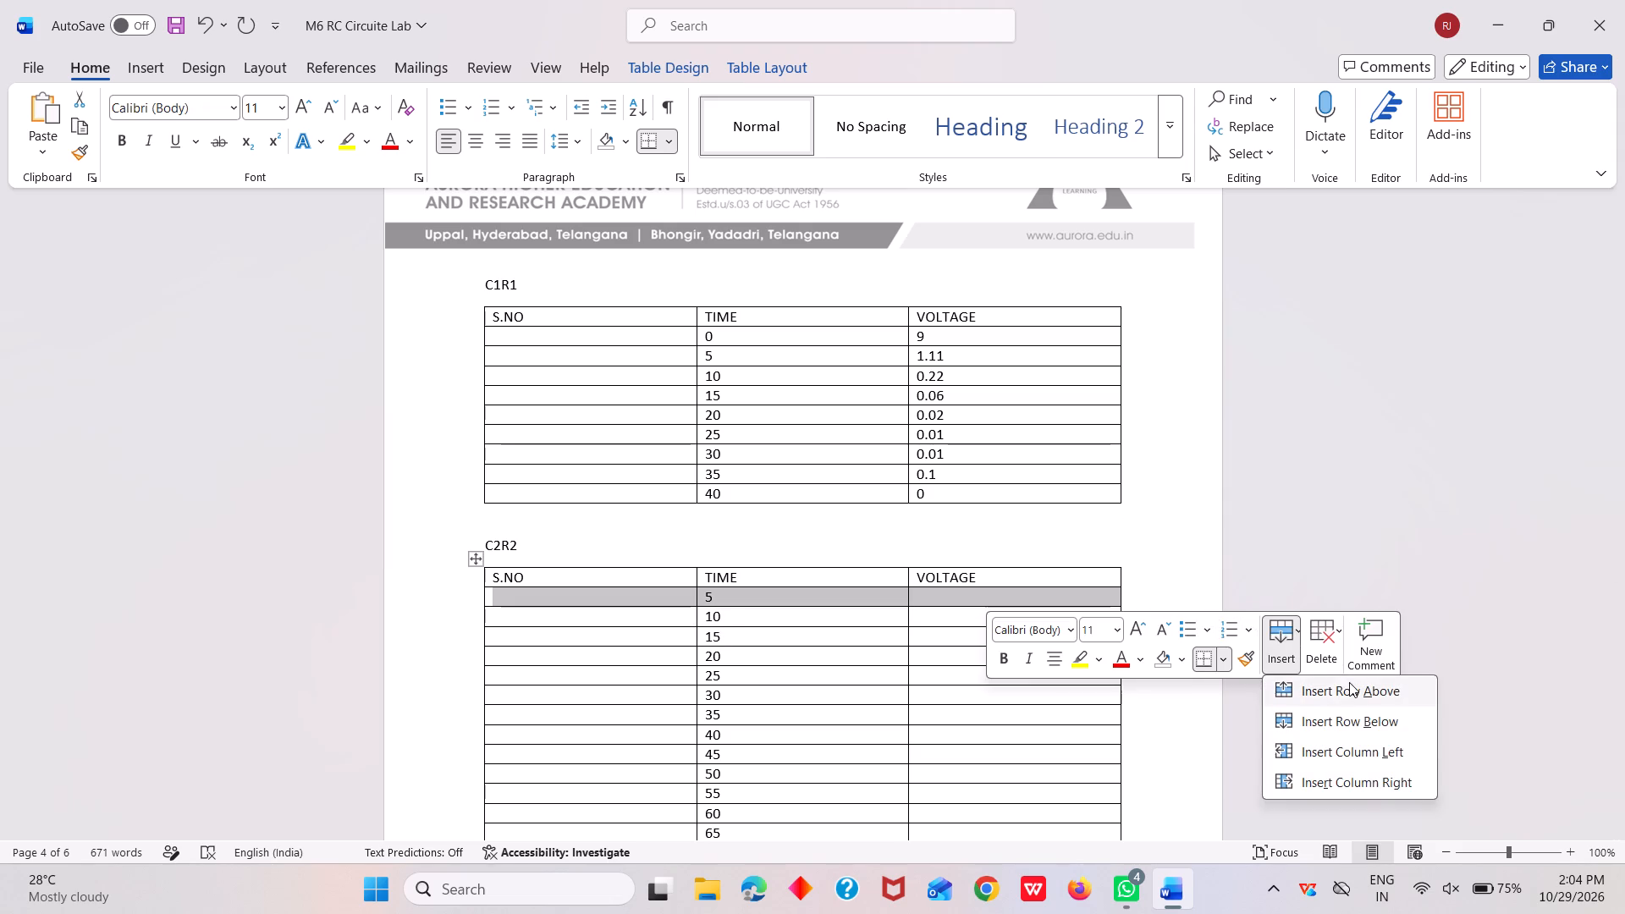
pyautogui.click(1131, 575)
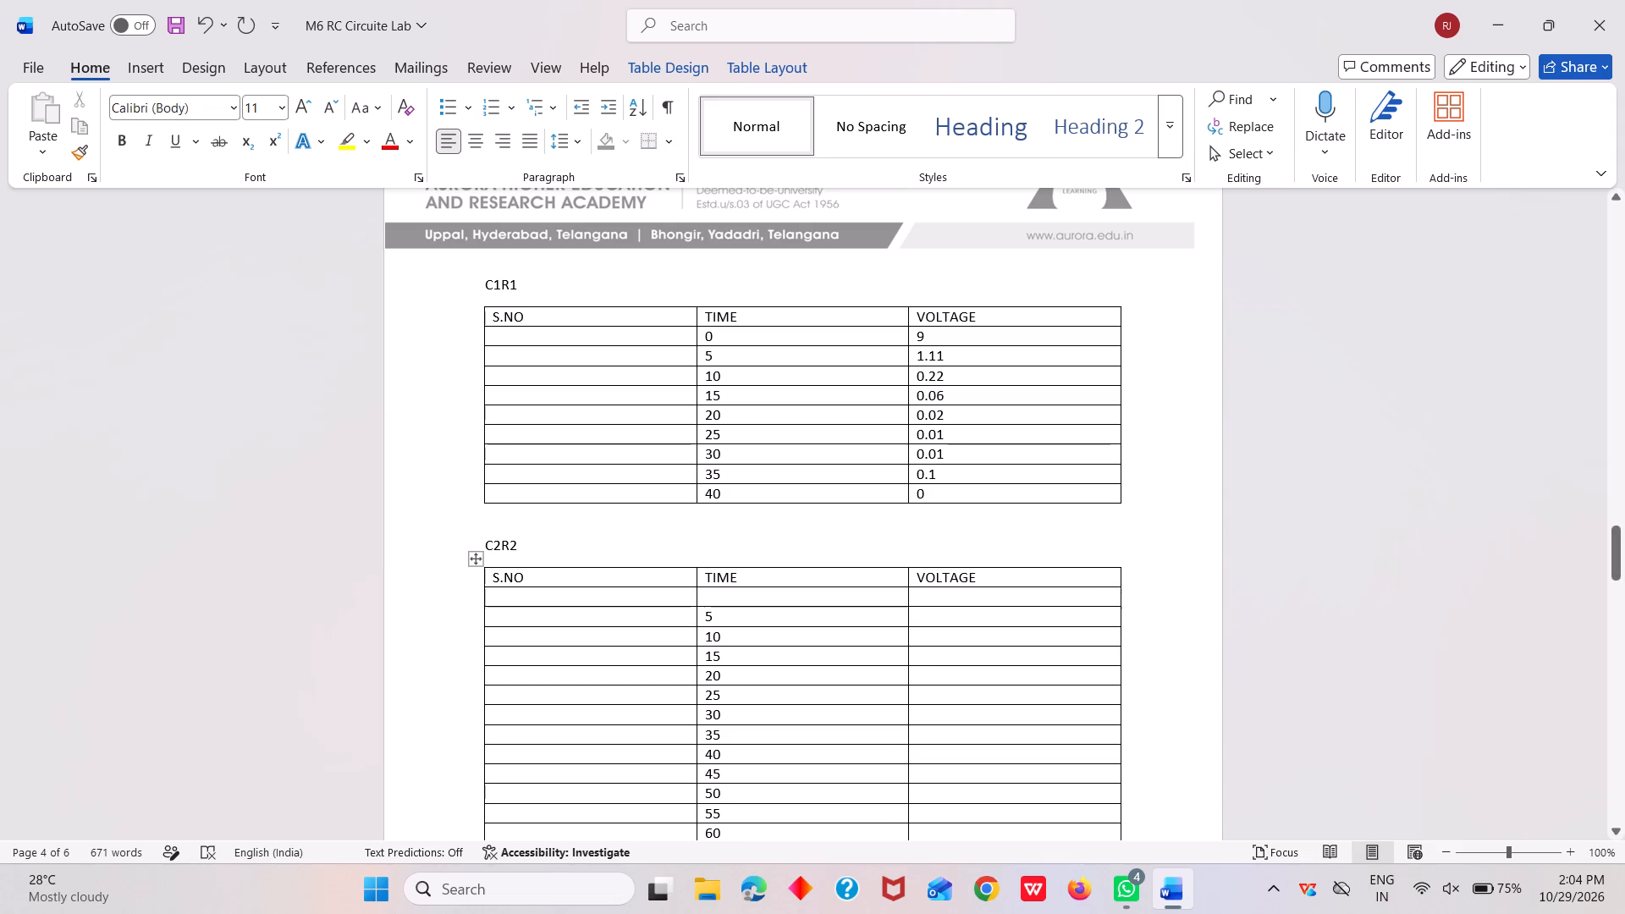
pyautogui.click(747, 601)
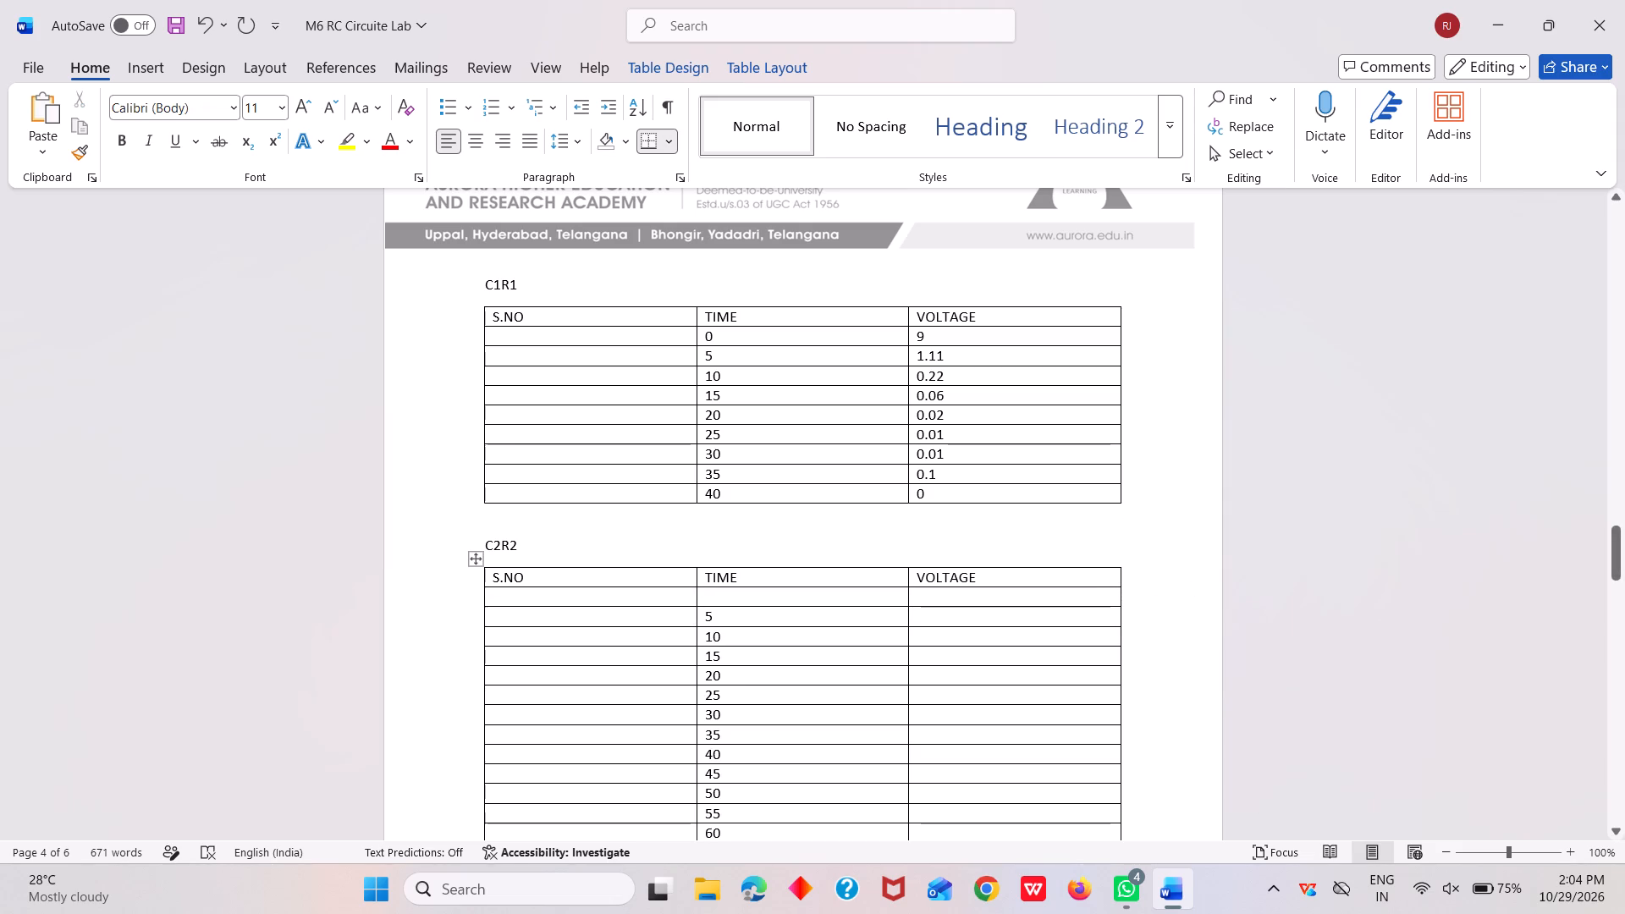
pyautogui.press('0')
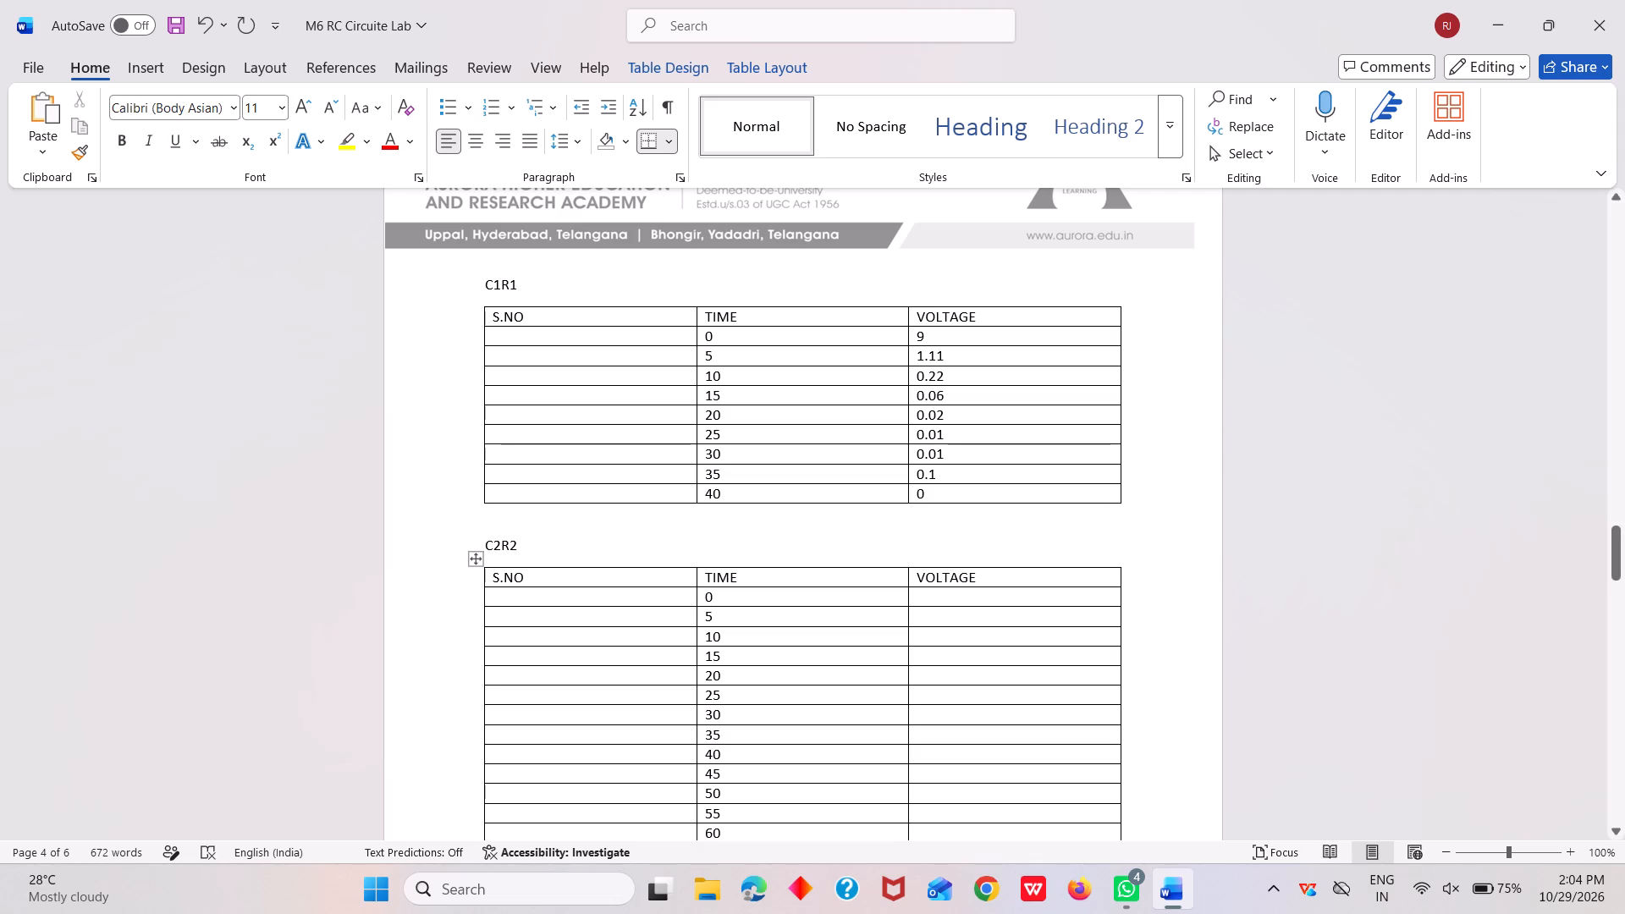
pyautogui.click(962, 593)
pyautogui.press('9')
# Begin the VOLTAGE entry beside TIME 5 in the C2R2 table.
pyautogui.click(935, 619)
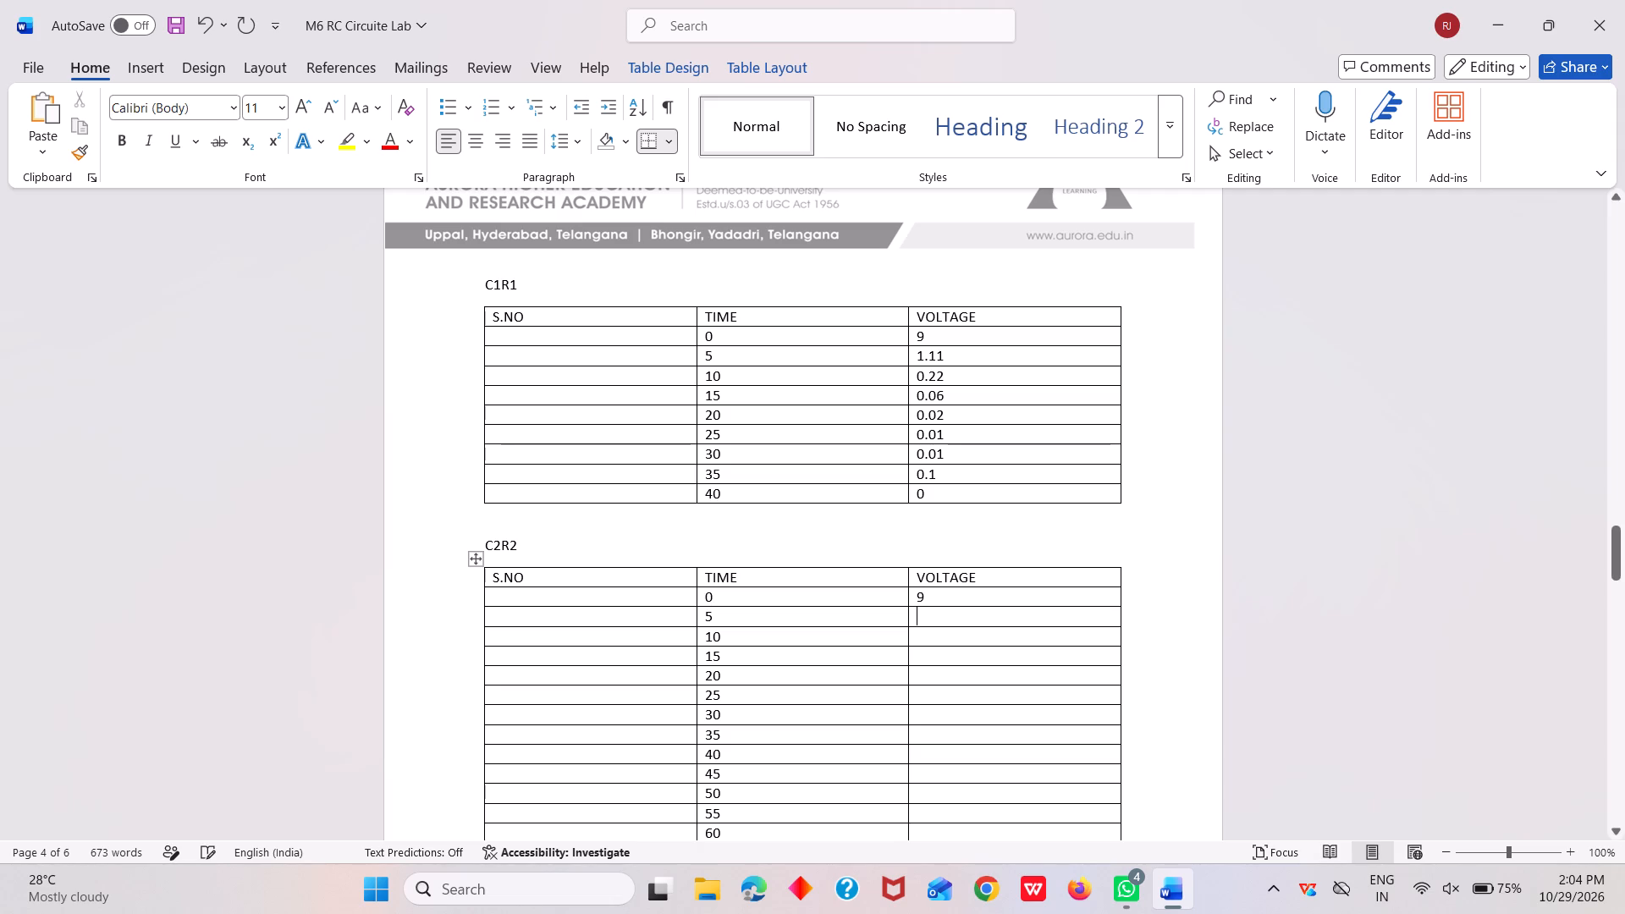
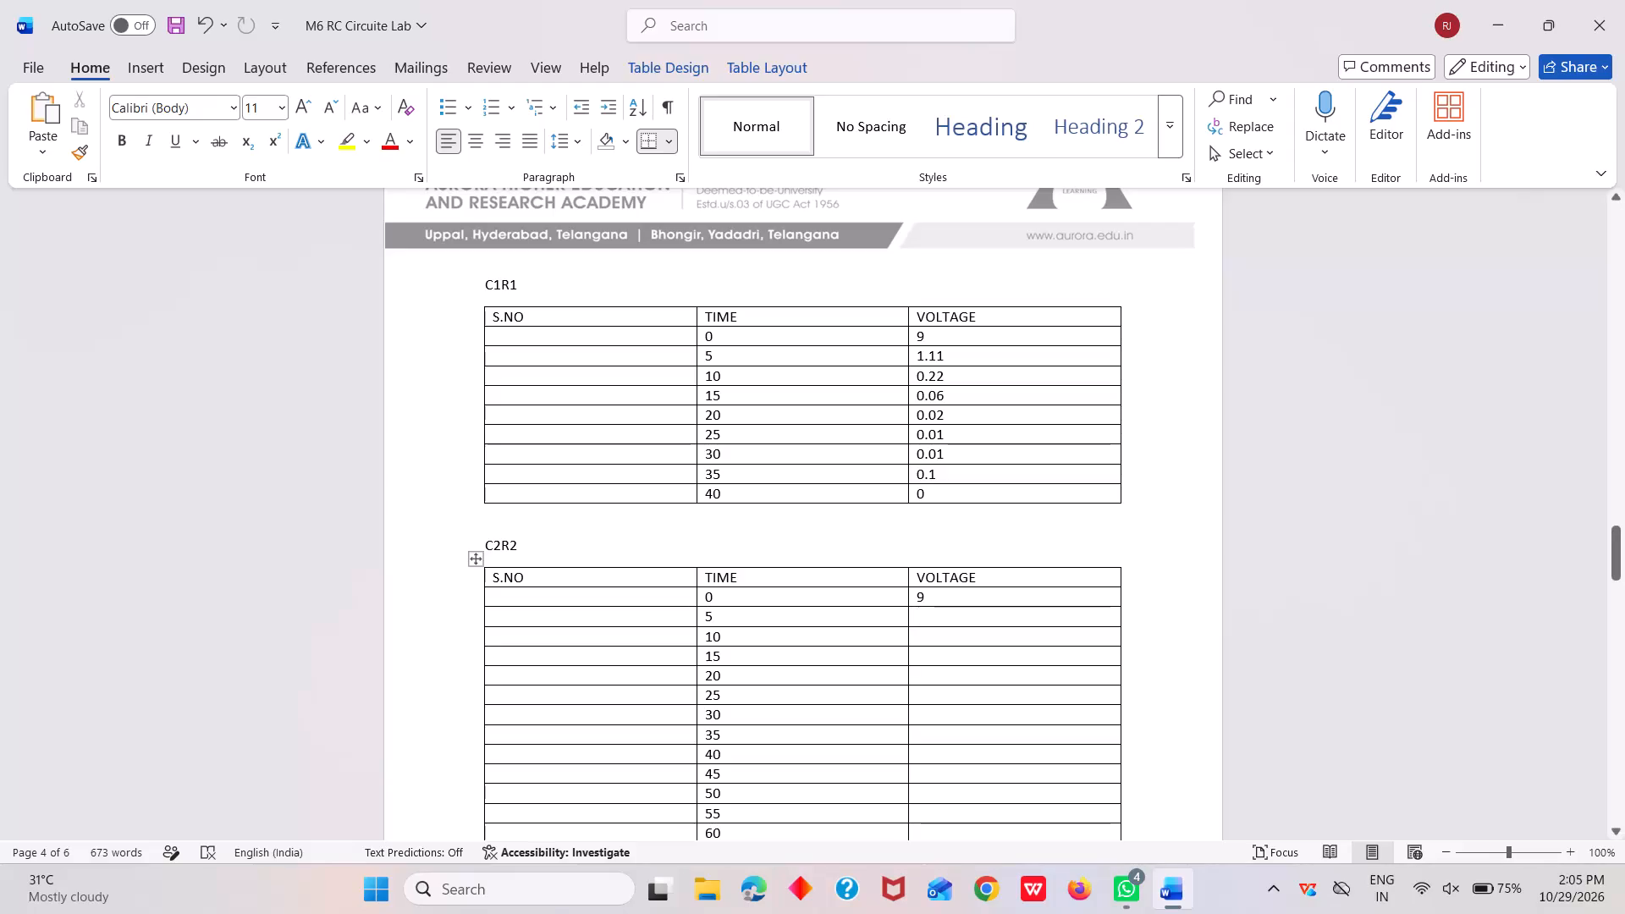
# Enter VOLTAGE 1.56 beside TIME 5 in the C2R2 table.
pyautogui.press('1')
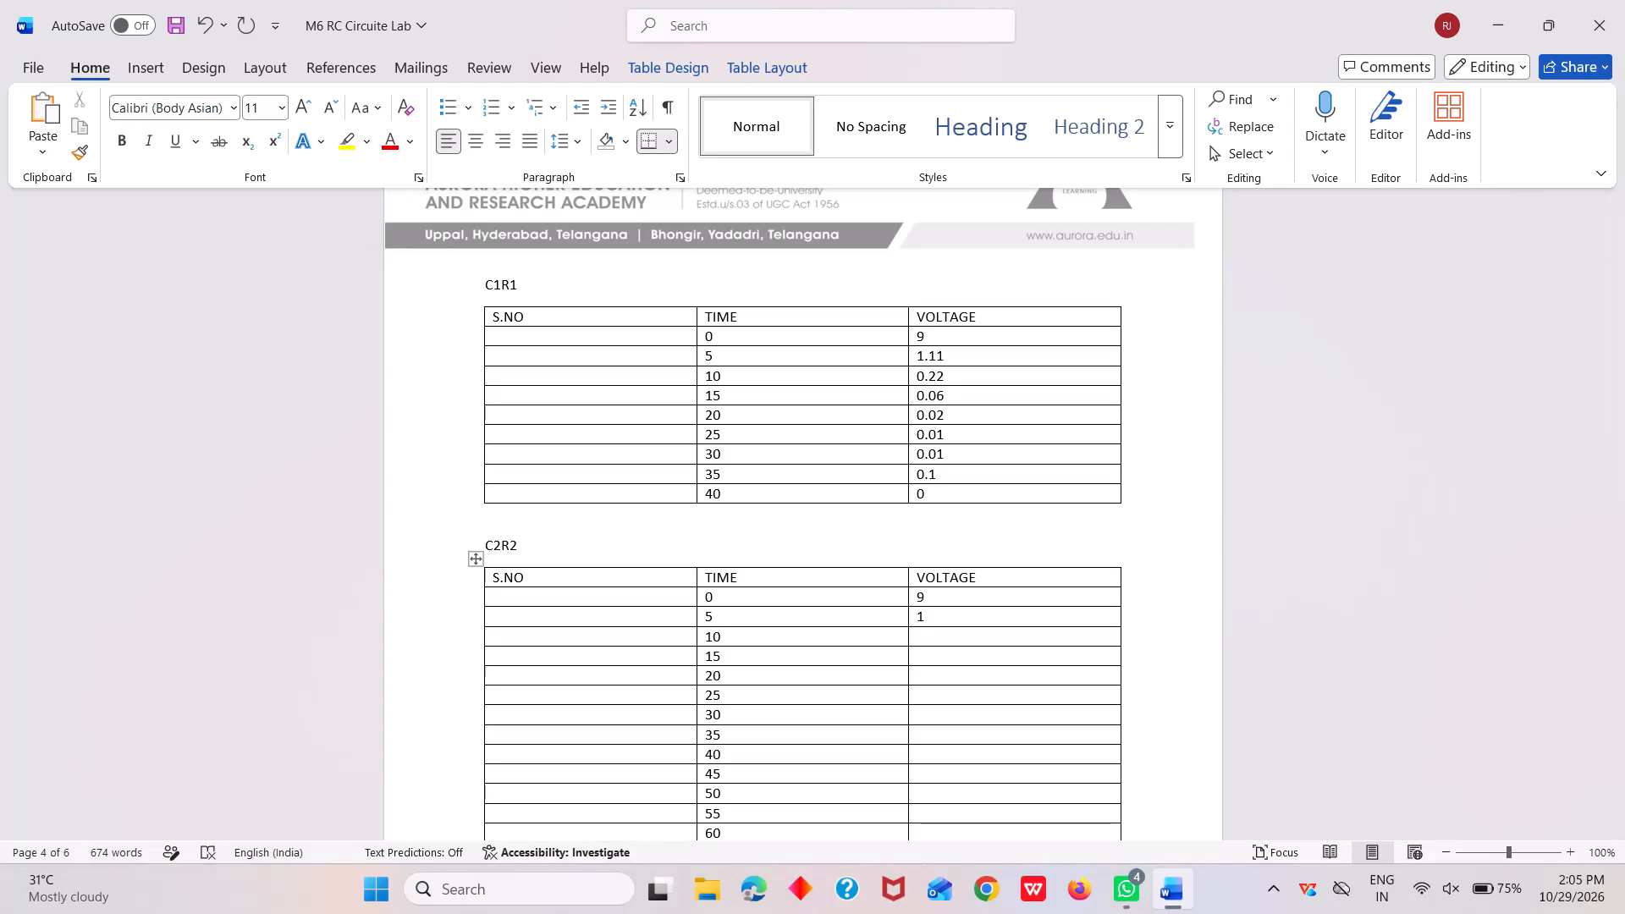
pyautogui.press('.')
pyautogui.write('56')
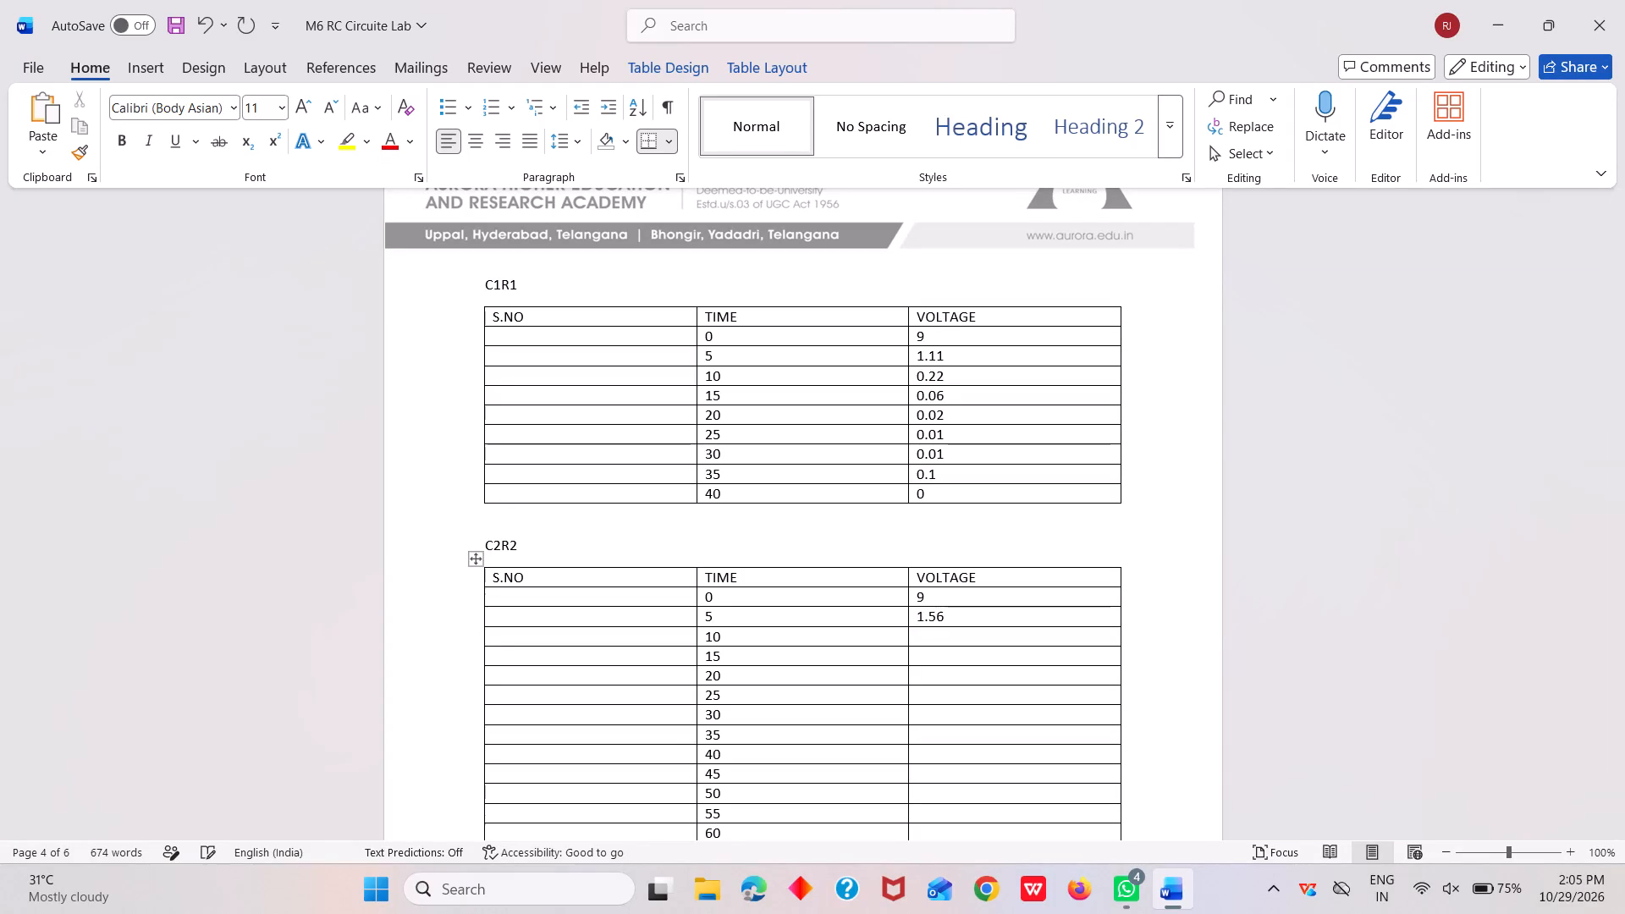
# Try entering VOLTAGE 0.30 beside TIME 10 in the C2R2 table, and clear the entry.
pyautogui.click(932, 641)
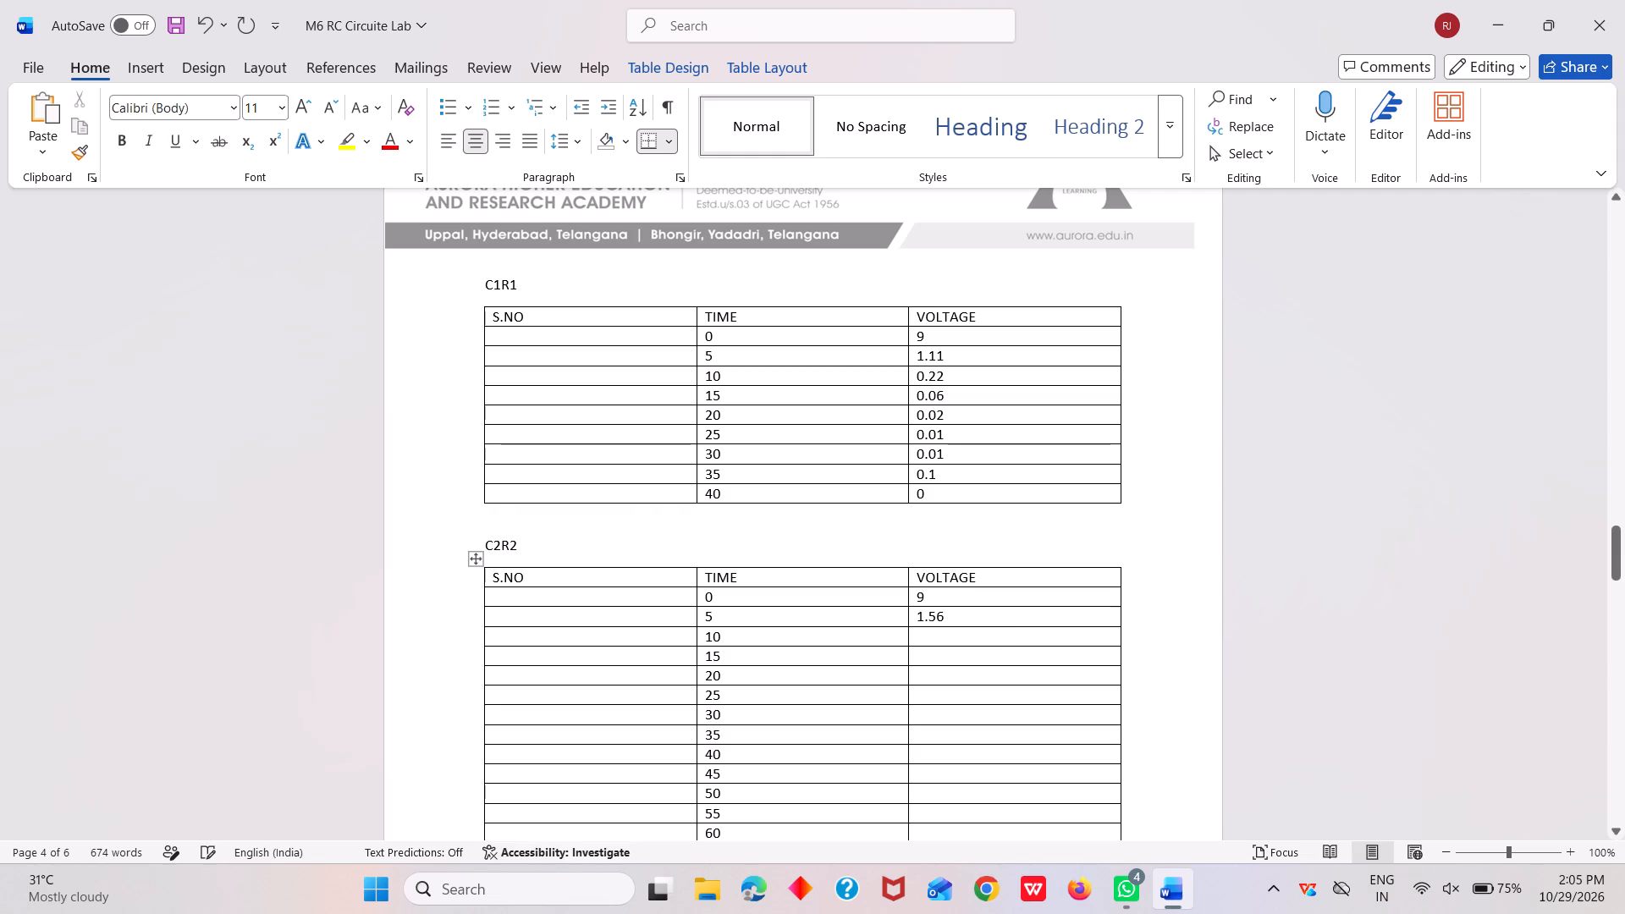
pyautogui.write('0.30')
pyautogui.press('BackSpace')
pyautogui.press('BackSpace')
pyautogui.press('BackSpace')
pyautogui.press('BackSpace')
# Reset the empty VOLTAGE cell beside TIME 10 in the C2R2 table from centred to left alignment.
pyautogui.click(928, 637)
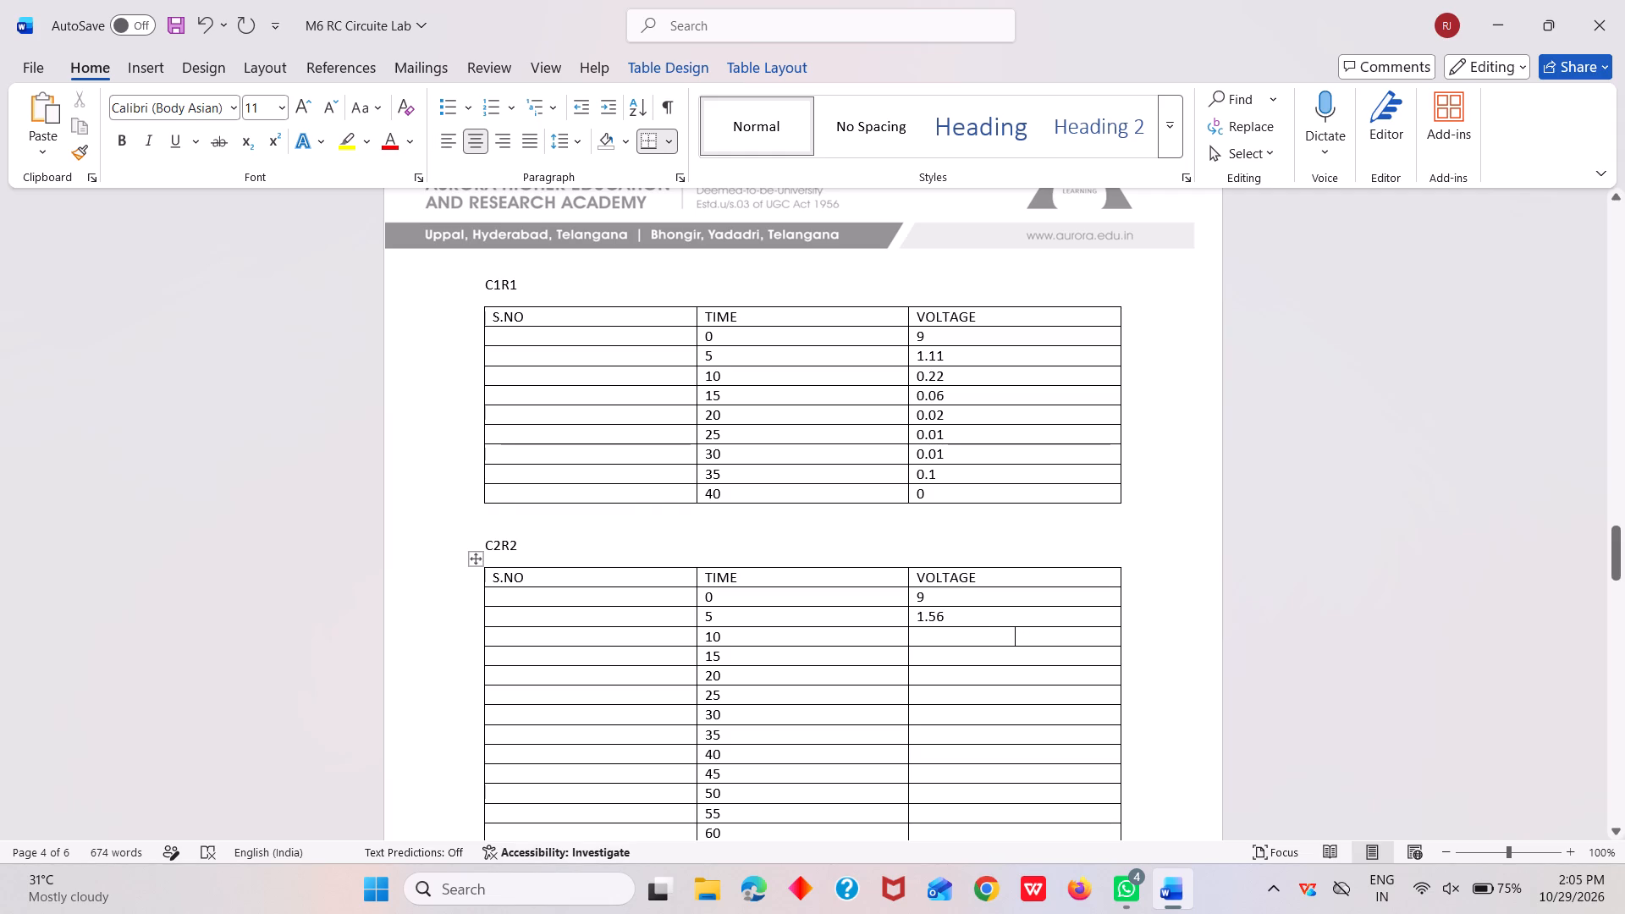
pyautogui.click(922, 635)
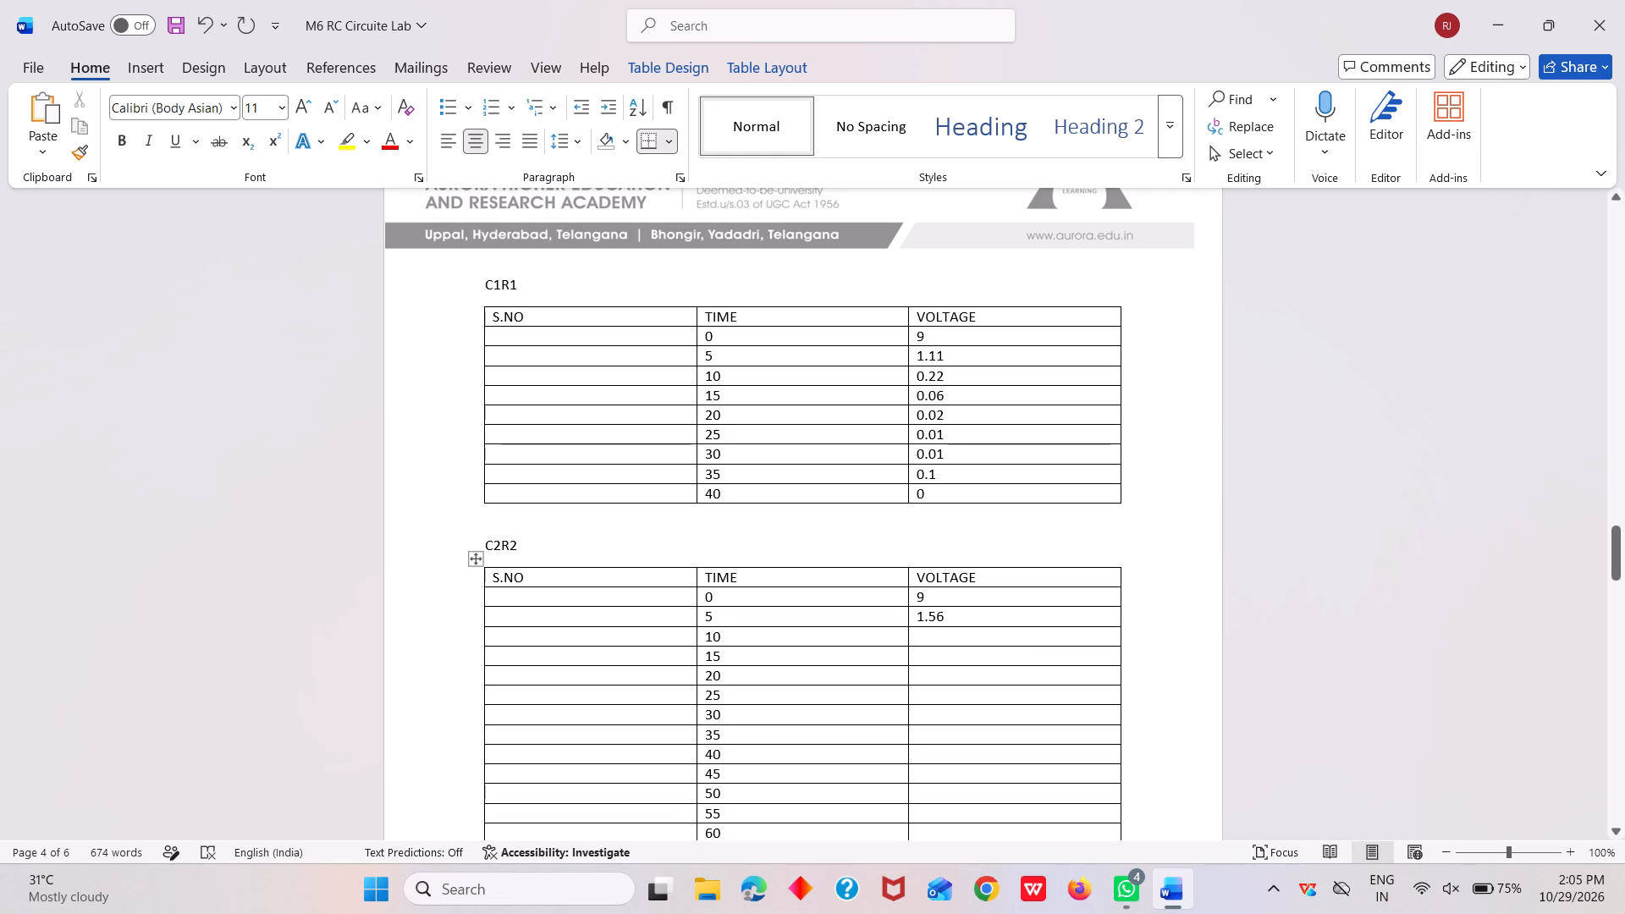
pyautogui.click(922, 635)
pyautogui.press('BackSpace')
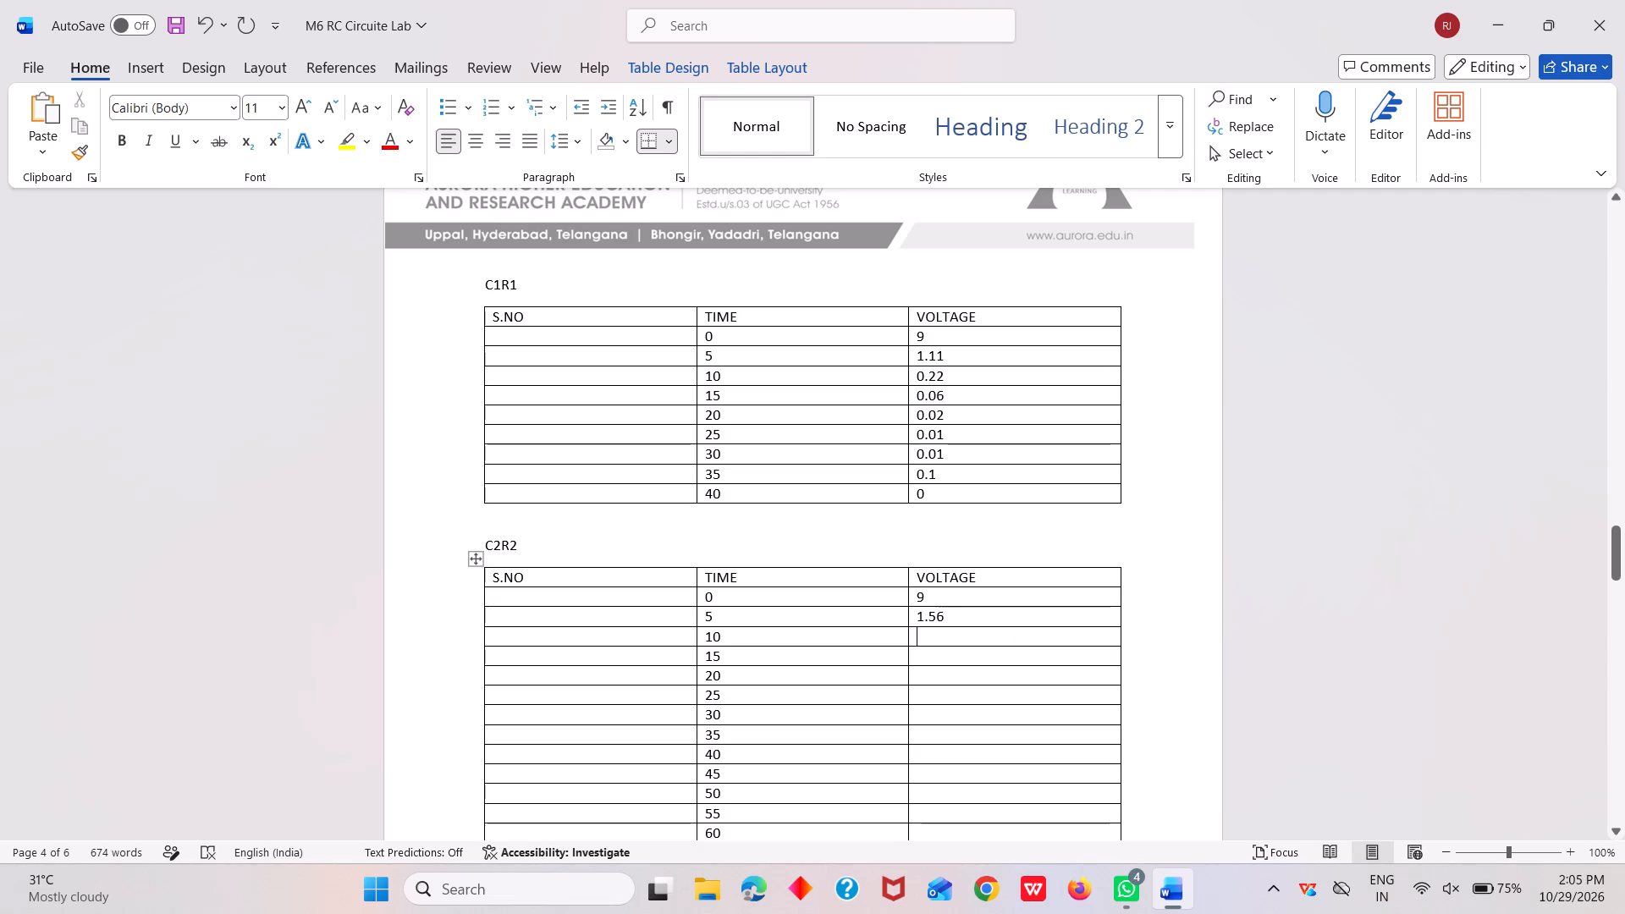
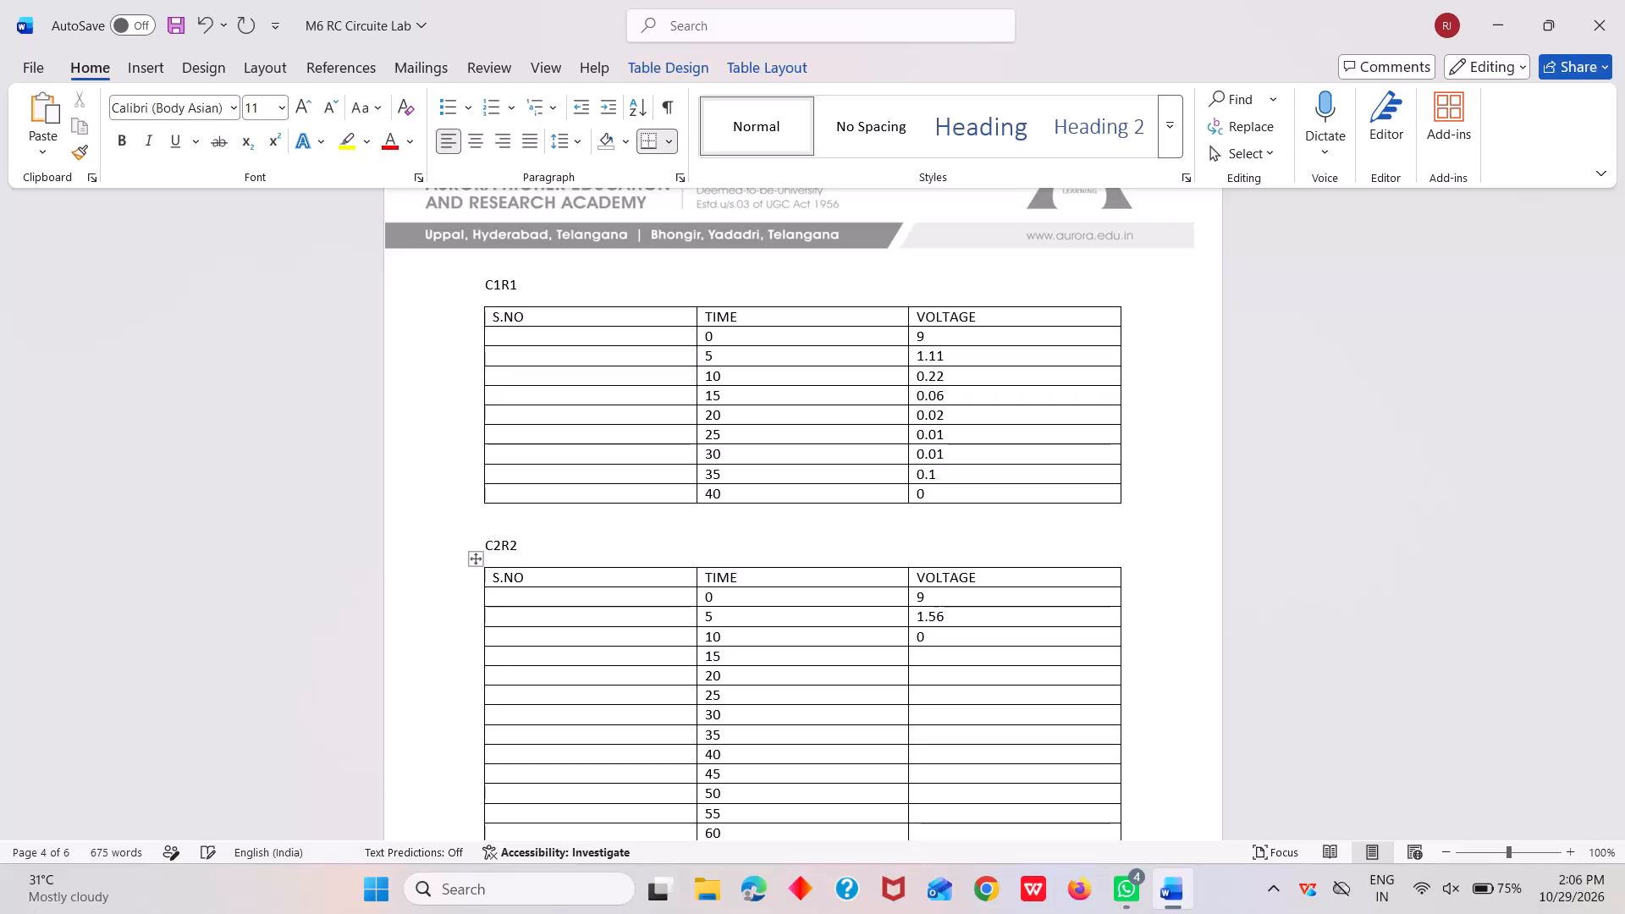
# Complete the VOLTAGE entry beside TIME 10 in the C2R2 table as 0.30.
pyautogui.write('.30')
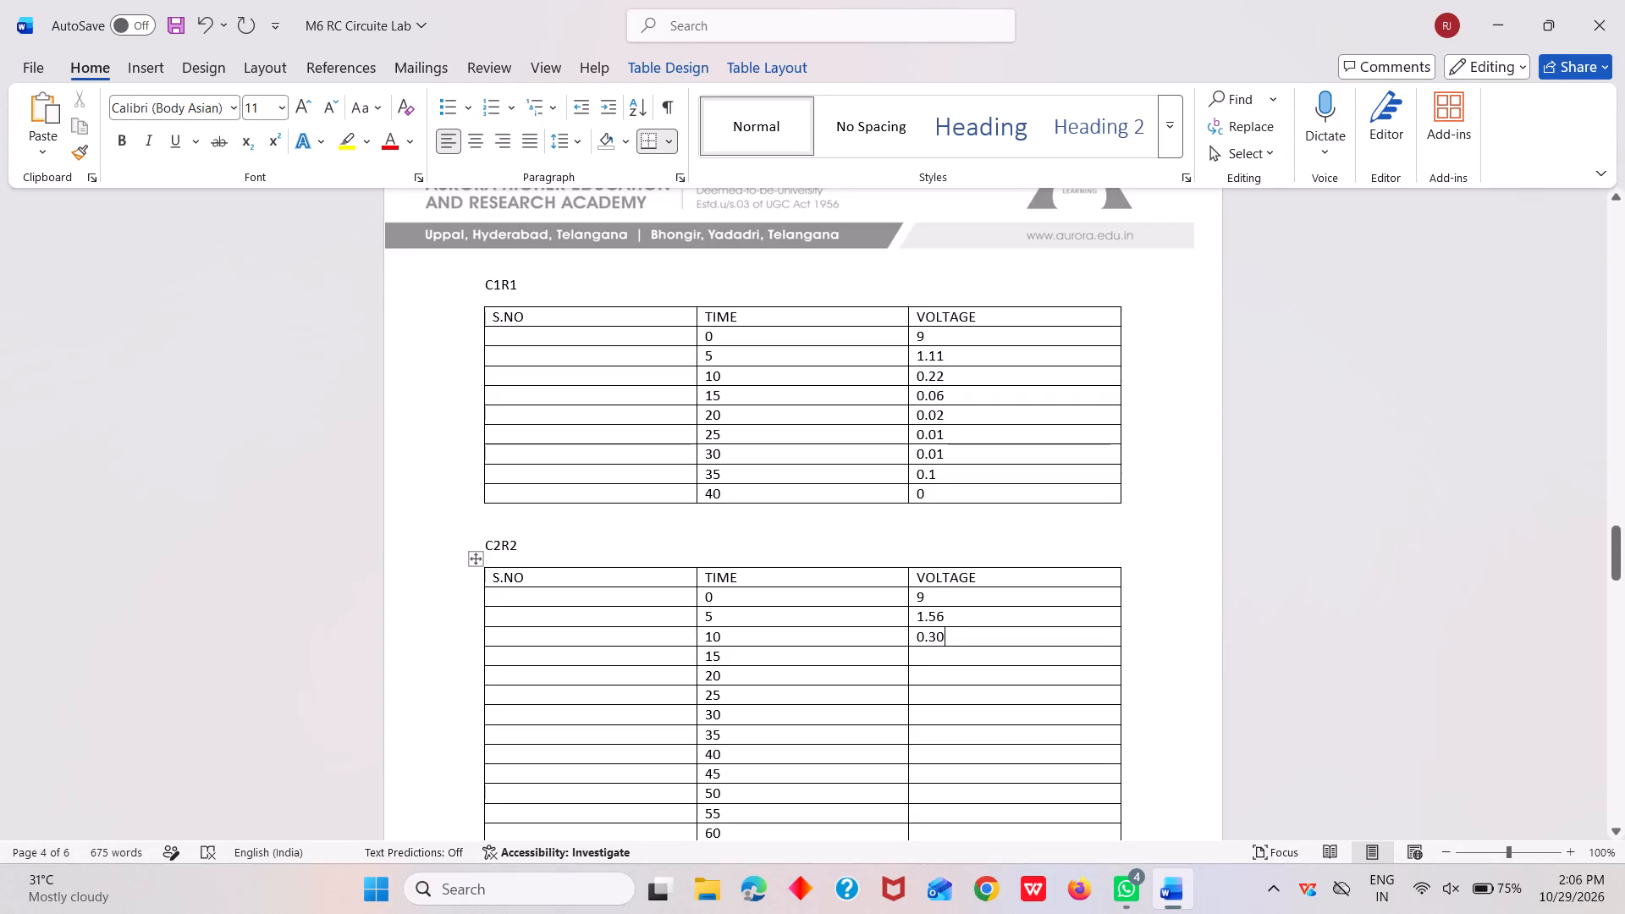
pyautogui.click(928, 658)
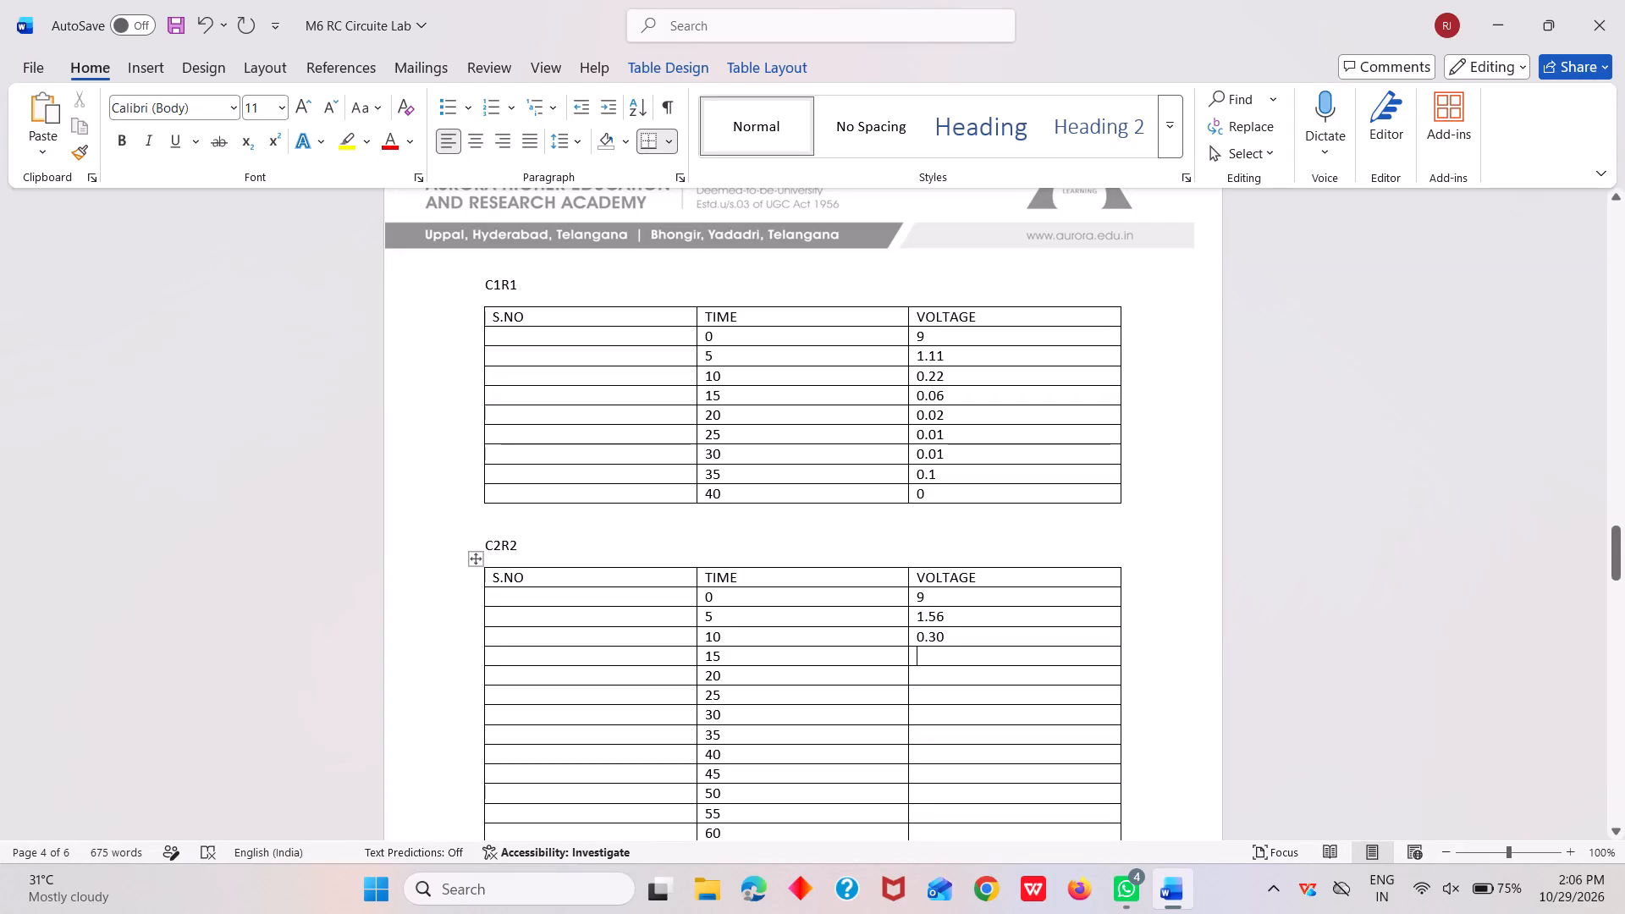
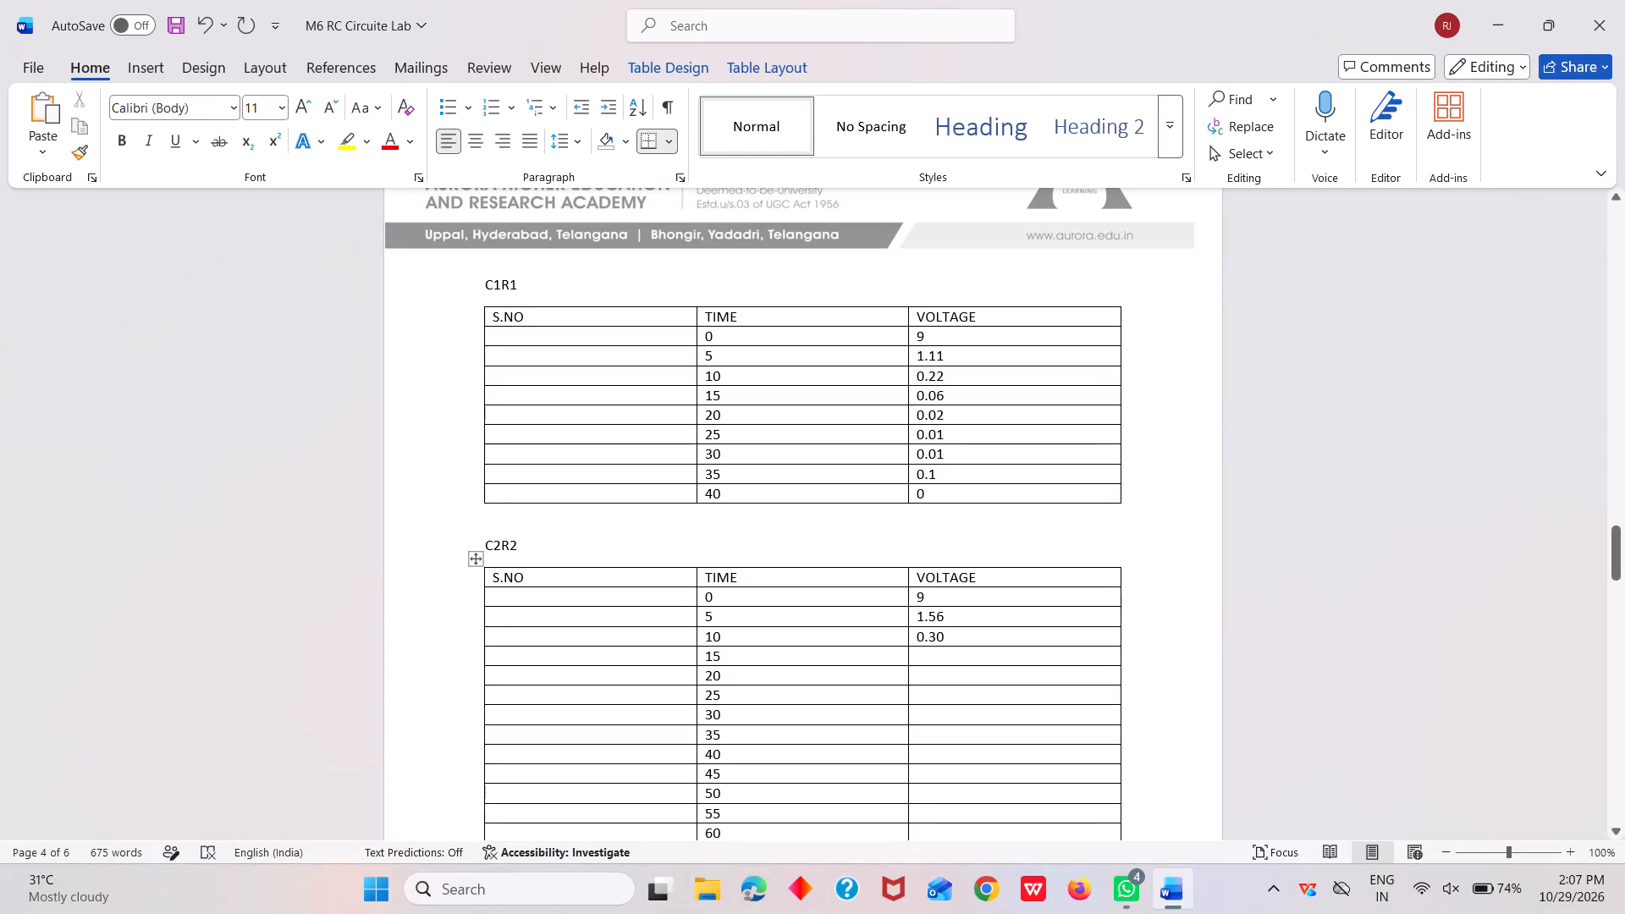
# Clear the VOLTAGE entries beside TIME 5 and TIME 10 in the C2R2 table.
pyautogui.click(956, 614)
pyautogui.press('BackSpace')
pyautogui.press('BackSpace')
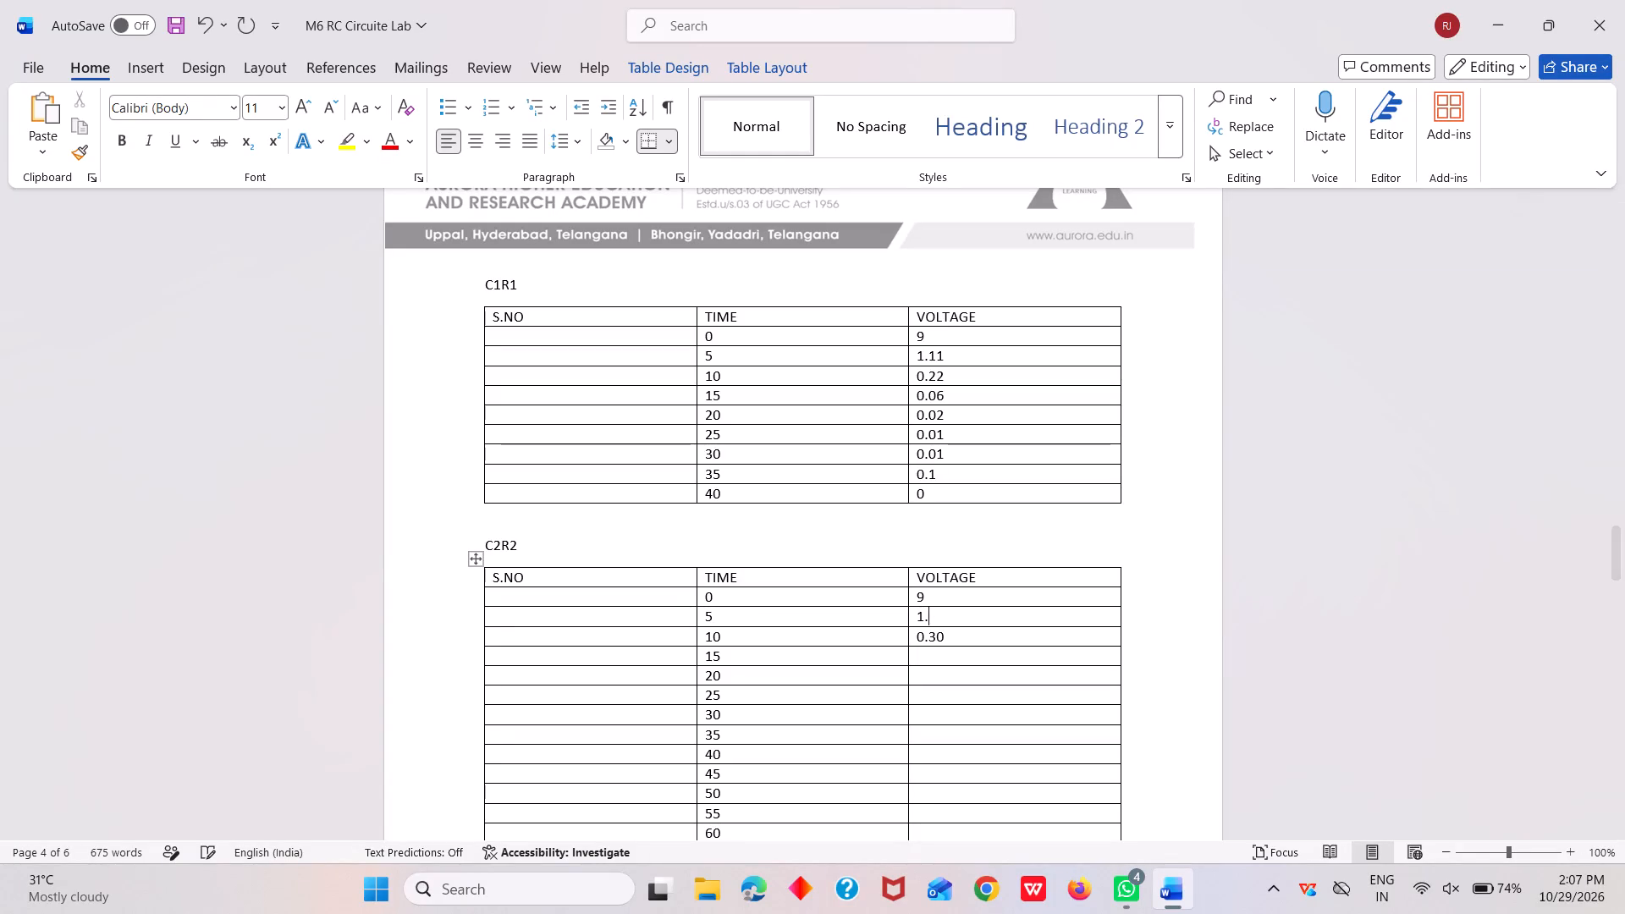
pyautogui.press('BackSpace')
pyautogui.press('BackSpace')
pyautogui.press('Down')
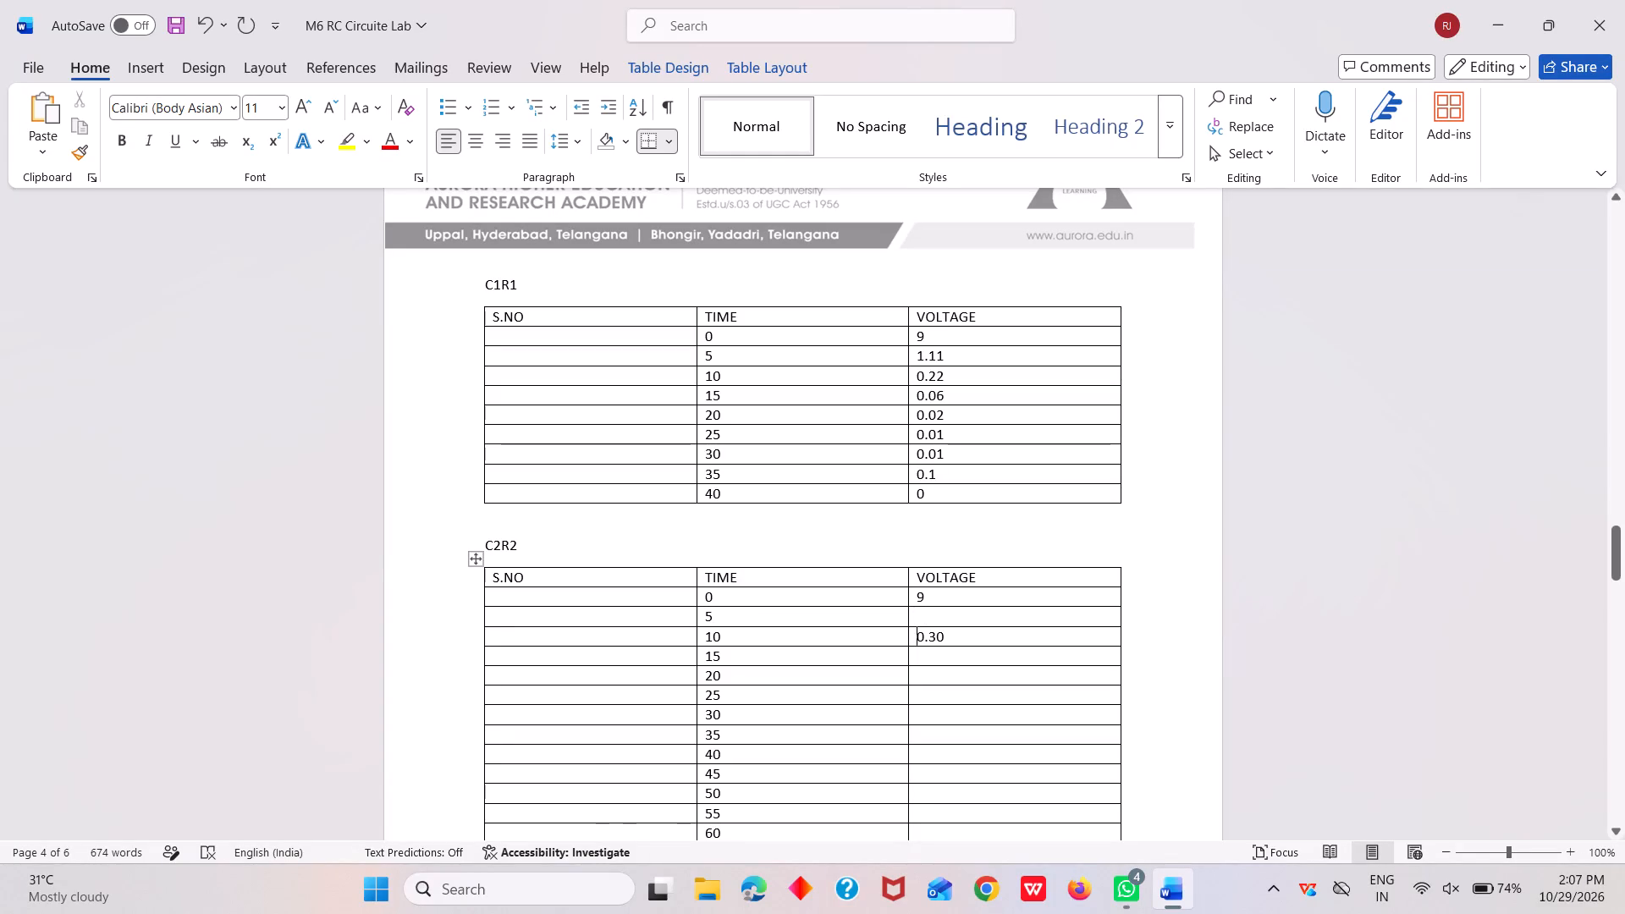
pyautogui.click(965, 643)
pyautogui.press('BackSpace')
pyautogui.press('BackSpace')
pyautogui.press('BackSpace')
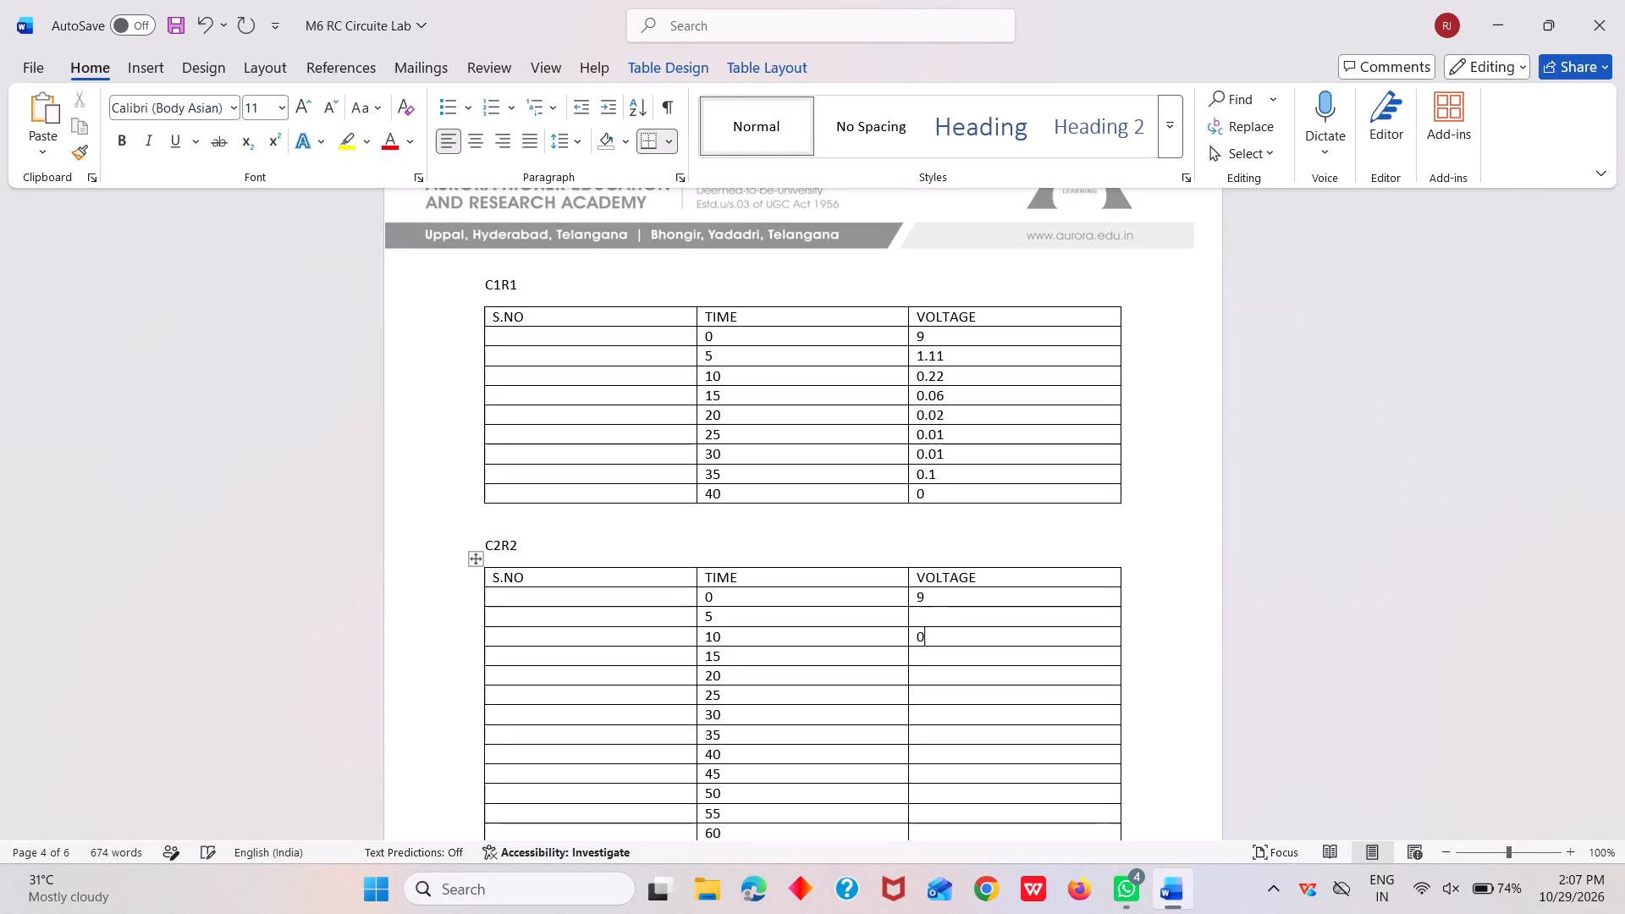
pyautogui.press('BackSpace')
# Enter C2R2 VOLTAGE readings 4.23, 4.34, 1.21 and 0.63 for TIME 5, 10, 15 and 20.
pyautogui.press('Up')
pyautogui.click(945, 615)
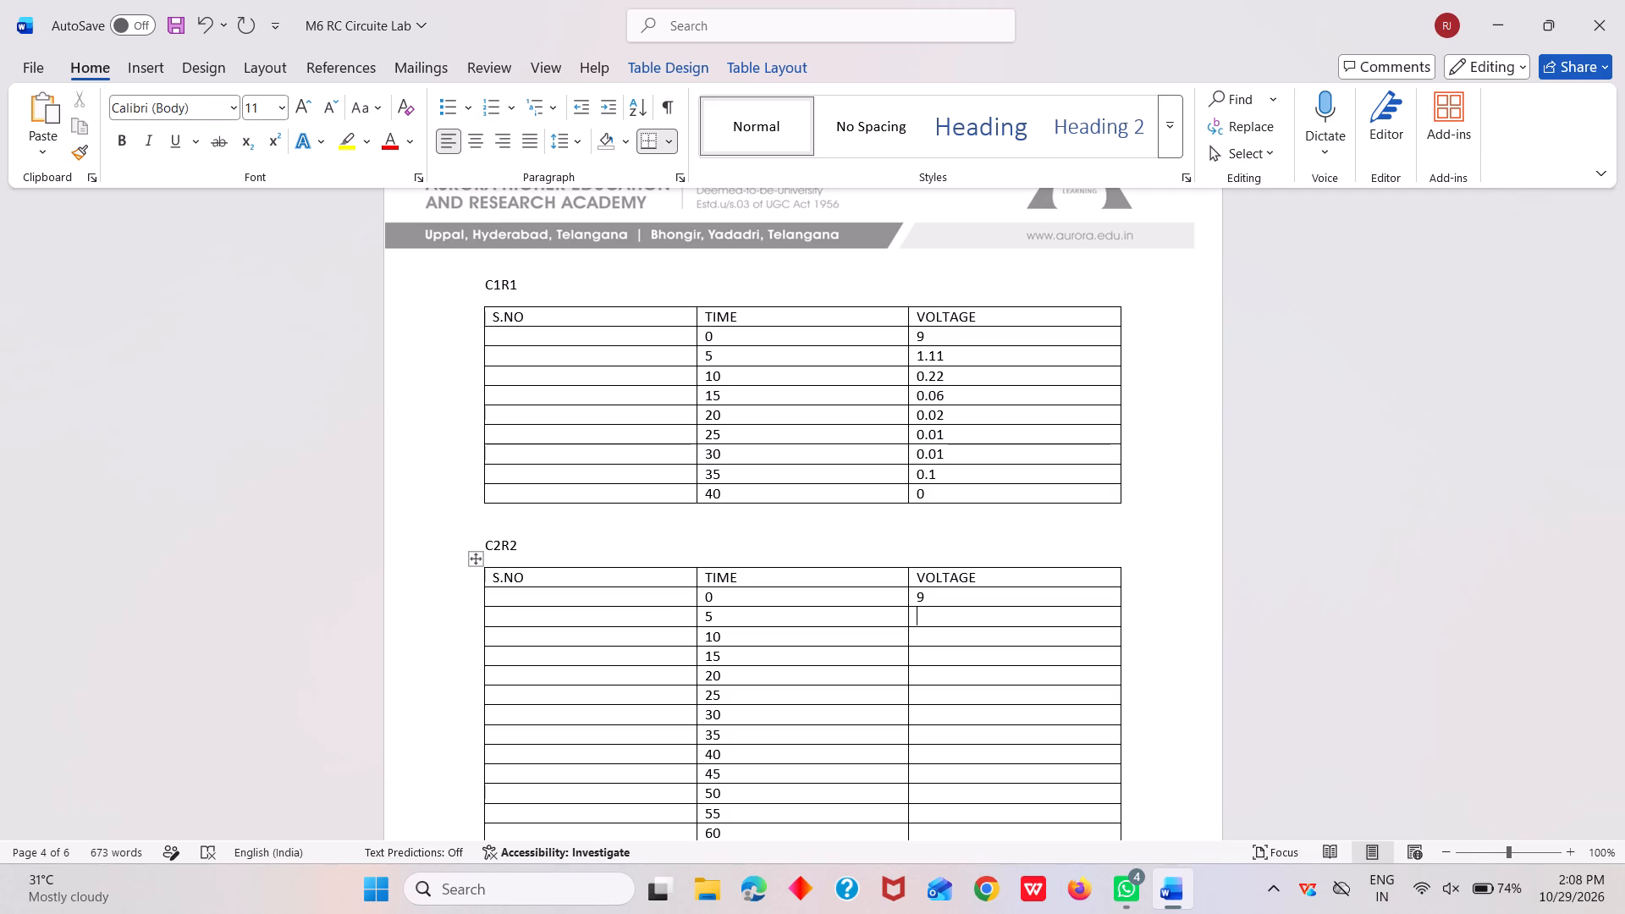
pyautogui.write('4.23')
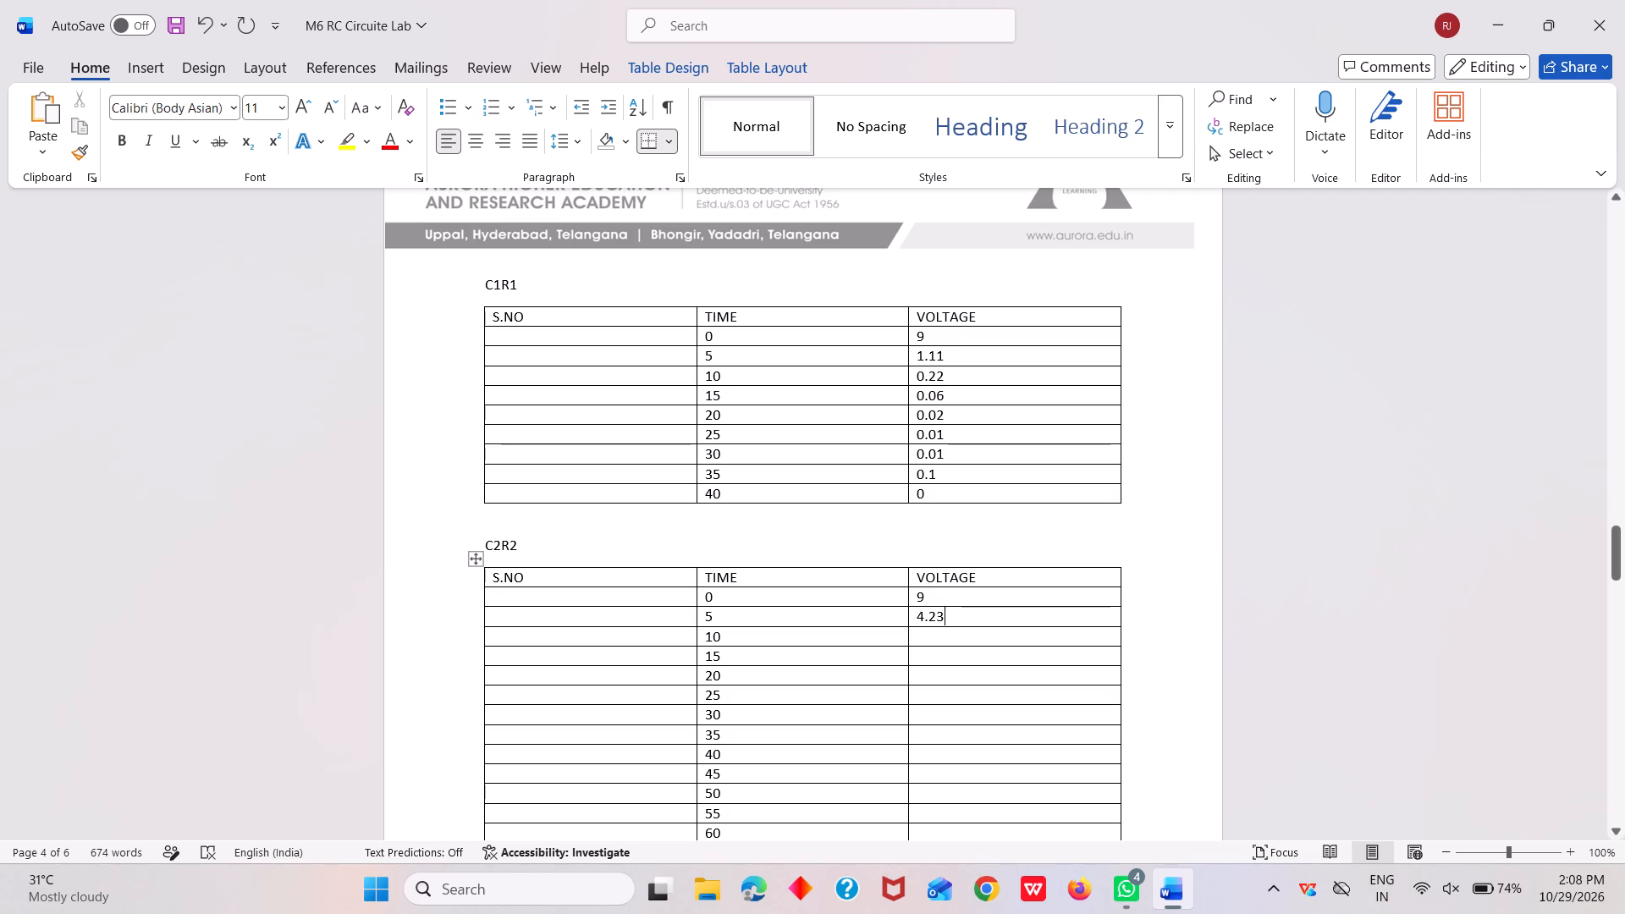
pyautogui.press('Down')
pyautogui.write('4.')
pyautogui.write('34')
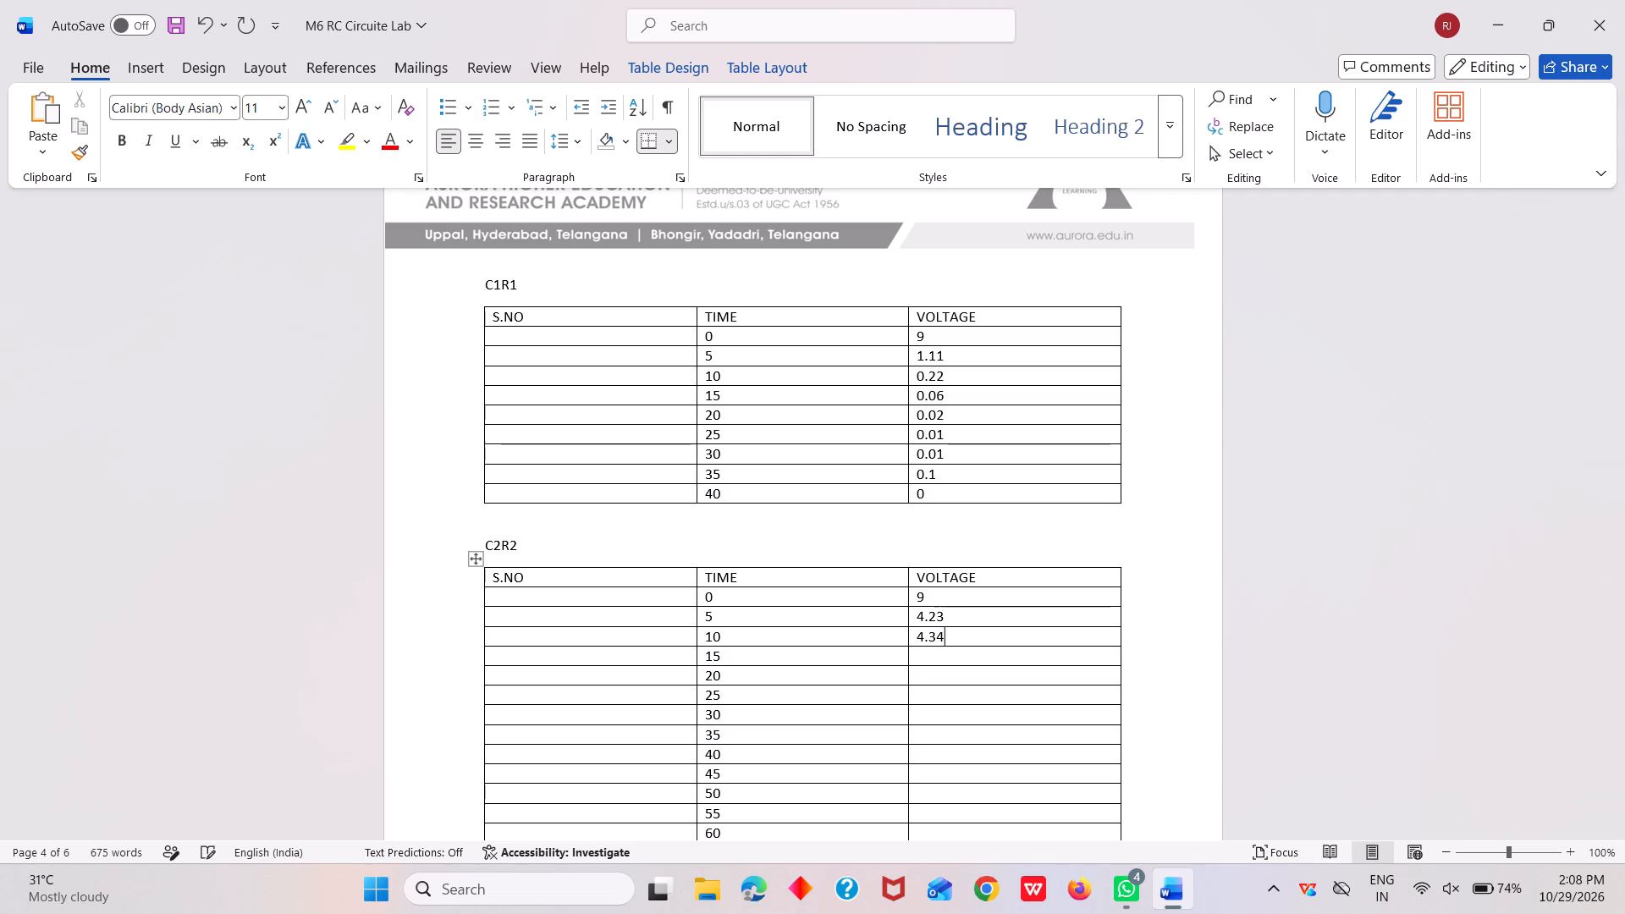
pyautogui.press('Down')
pyautogui.write('1.21')
pyautogui.press('Down')
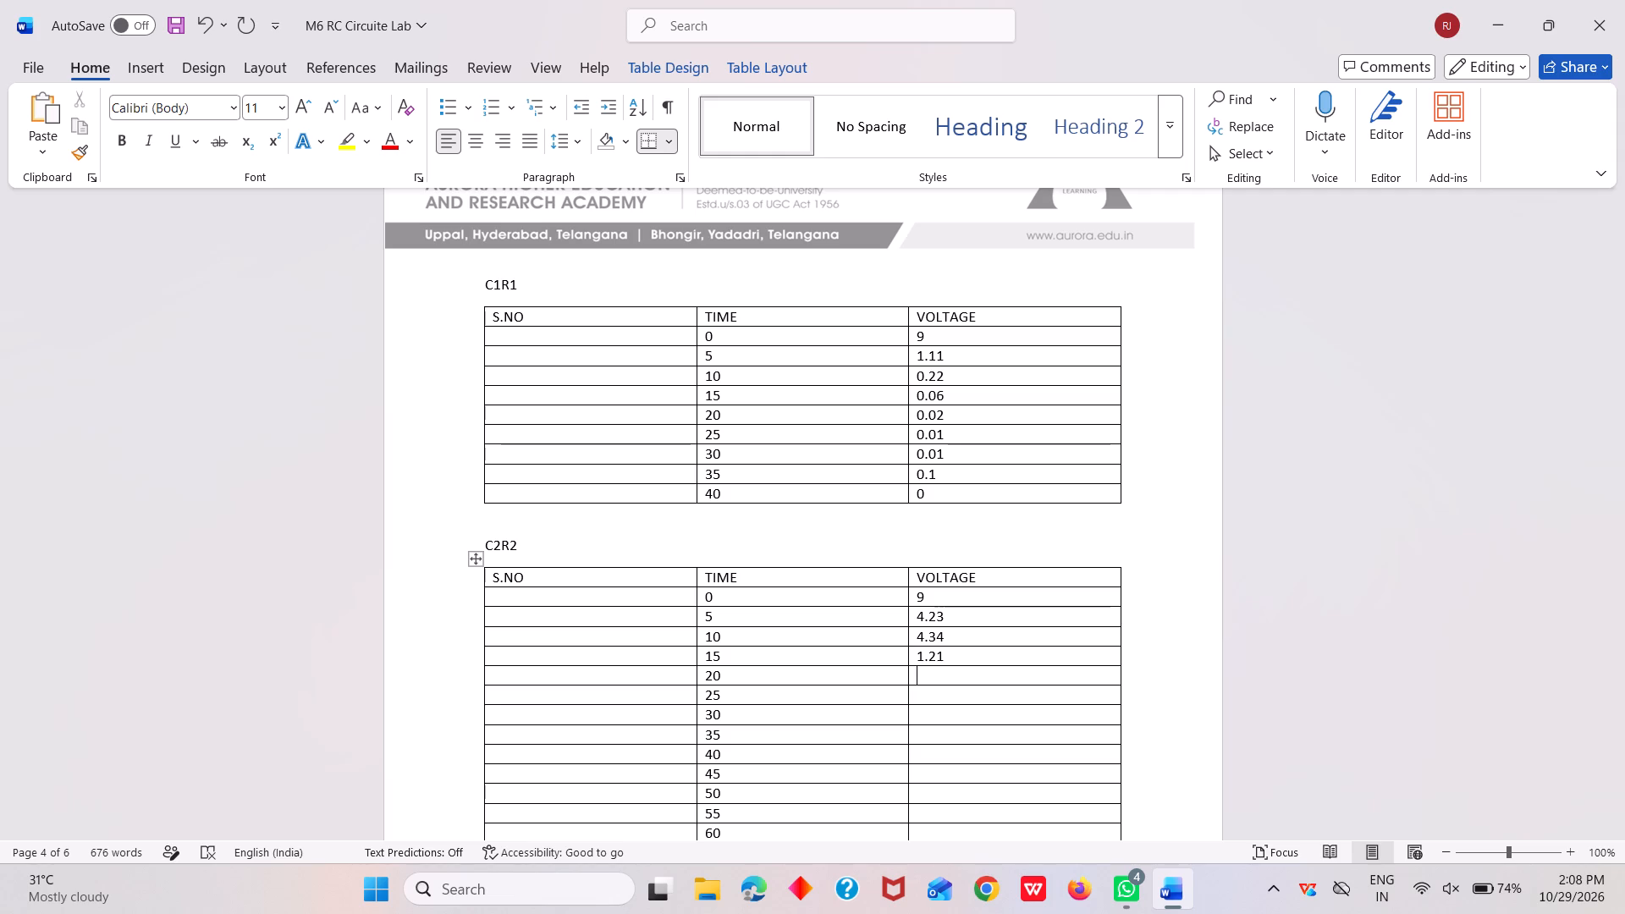
pyautogui.write('0.')
pyautogui.write('63')
# Enter C2R2 VOLTAGE readings 0.30, 0.16, 0.06 and 0.03 for TIME 25, 30, 35 and 40.
pyautogui.press('Down')
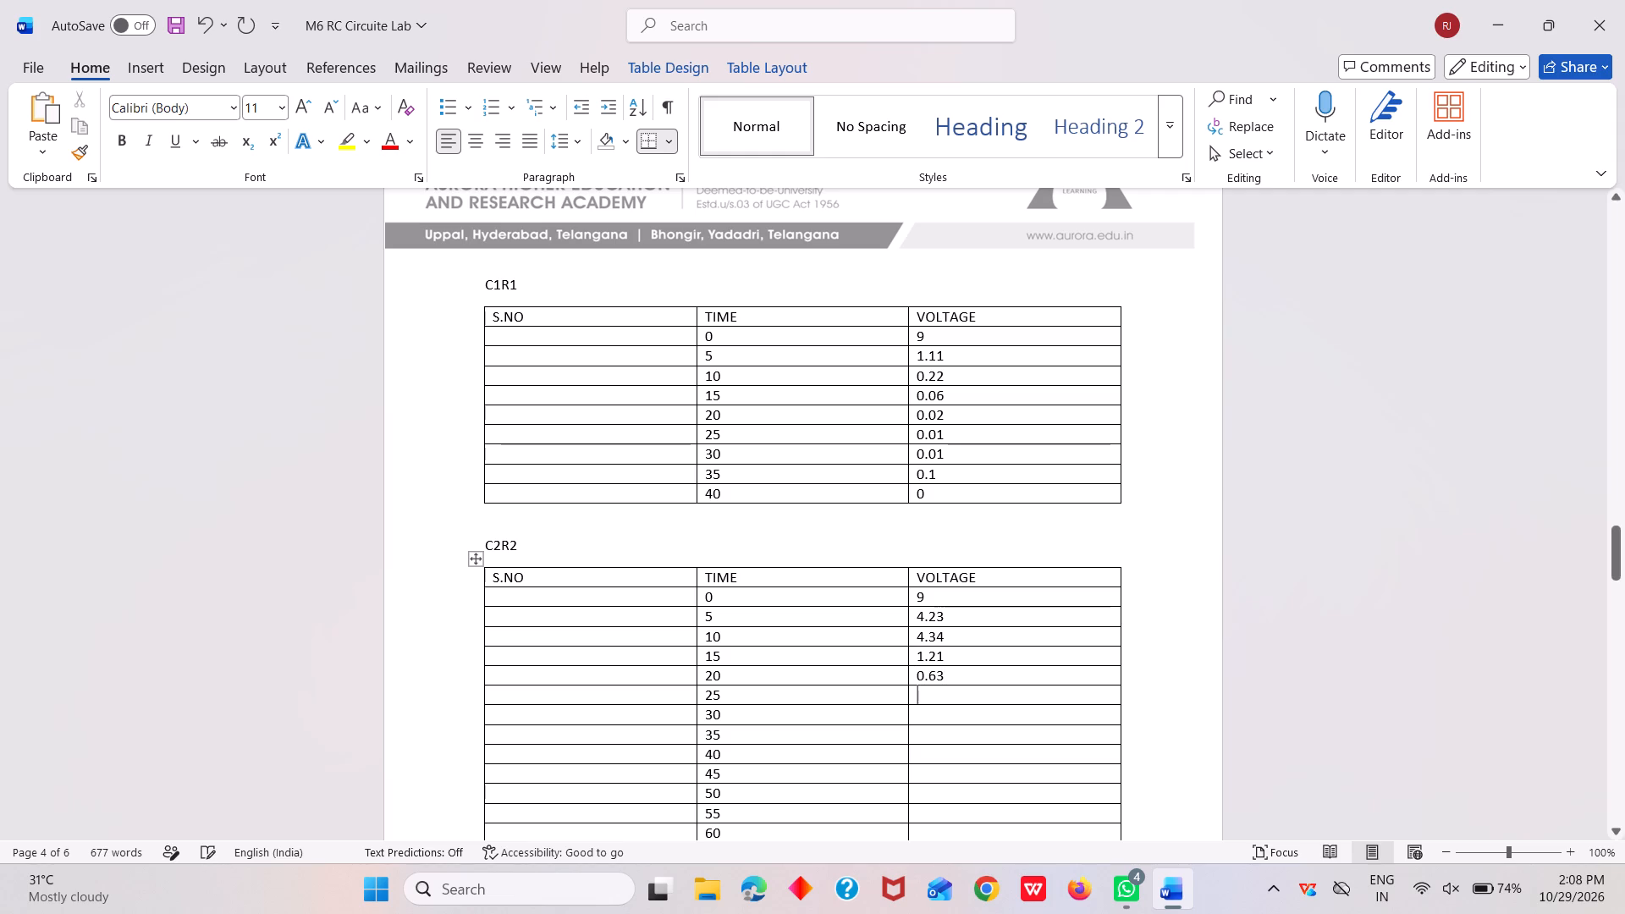
pyautogui.write('0.30')
pyautogui.press('Down')
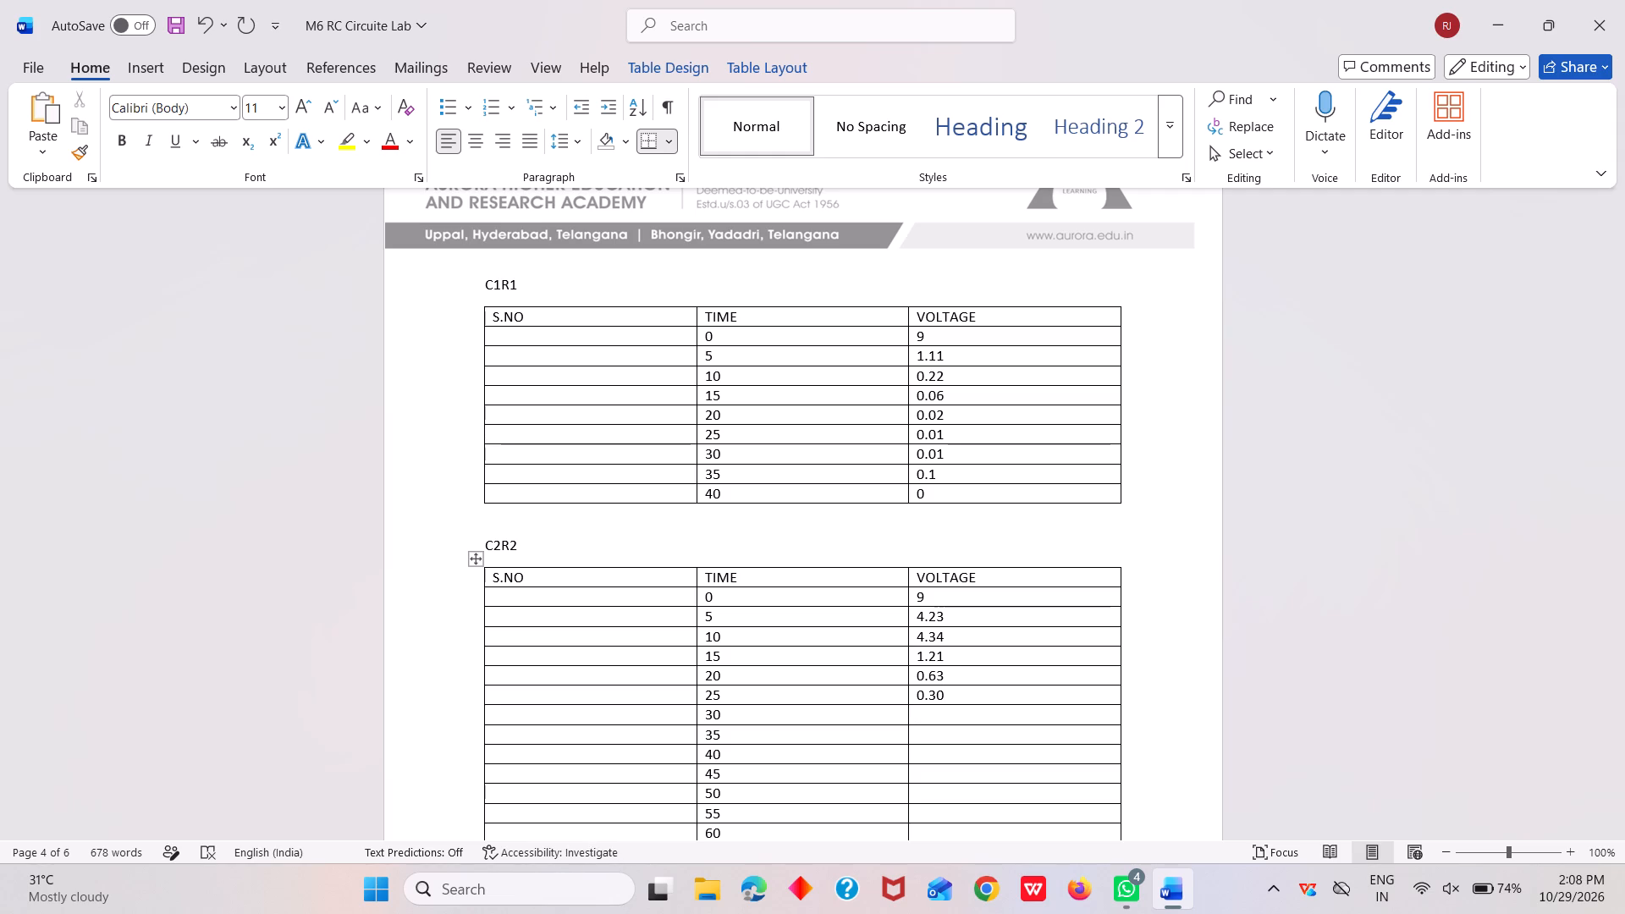
pyautogui.press('0')
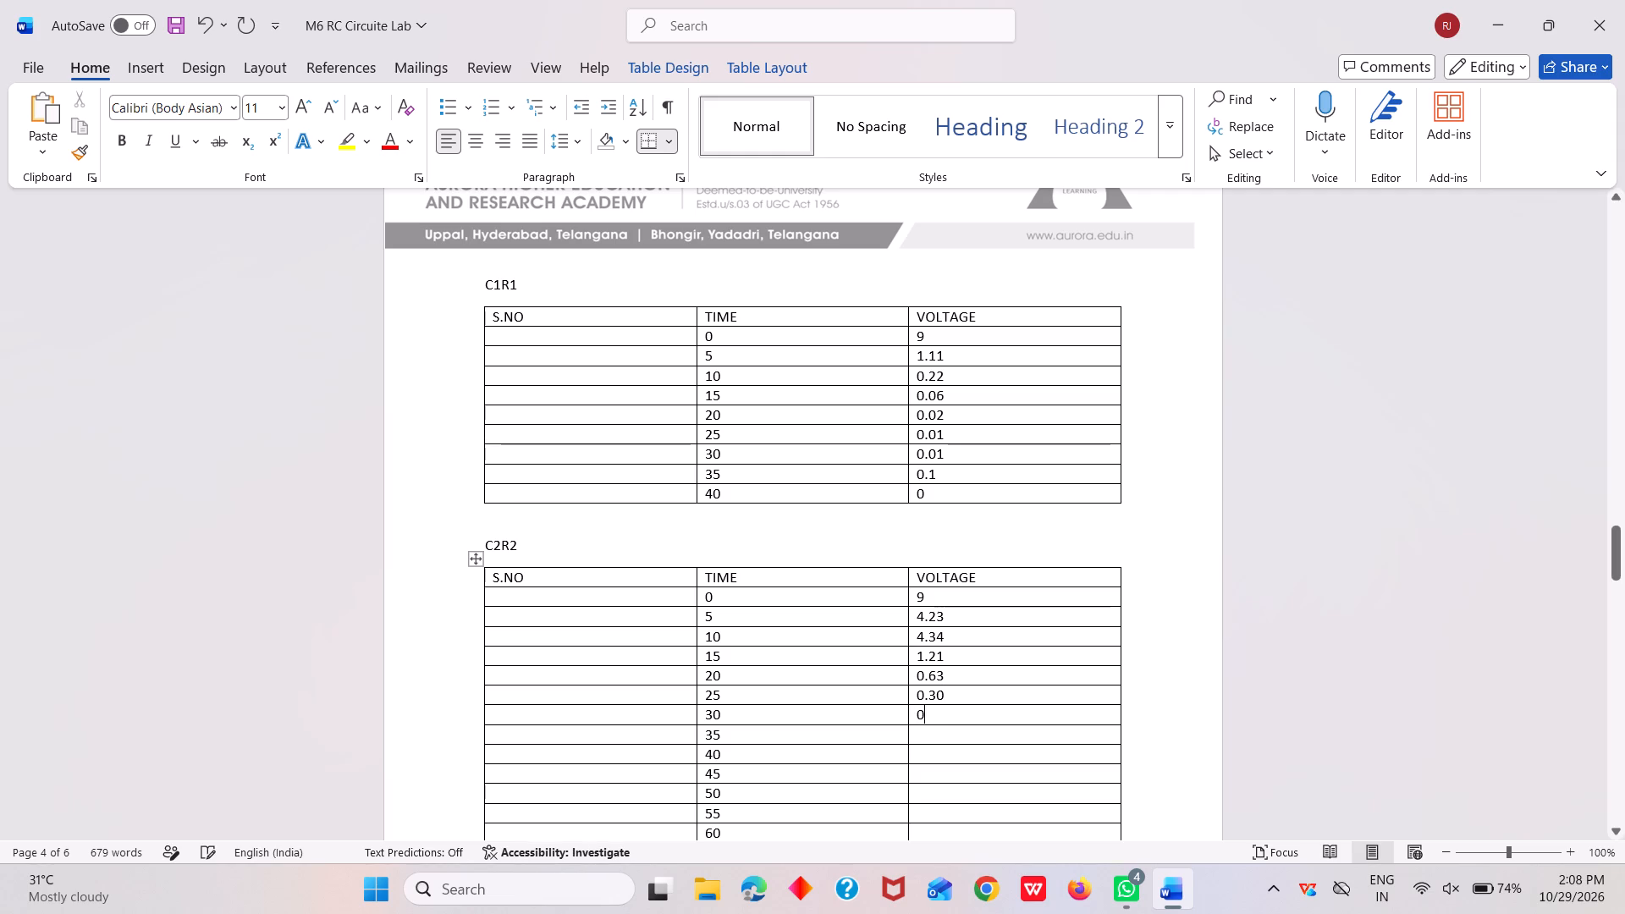
pyautogui.press('.')
pyautogui.write('16')
pyautogui.press('Down')
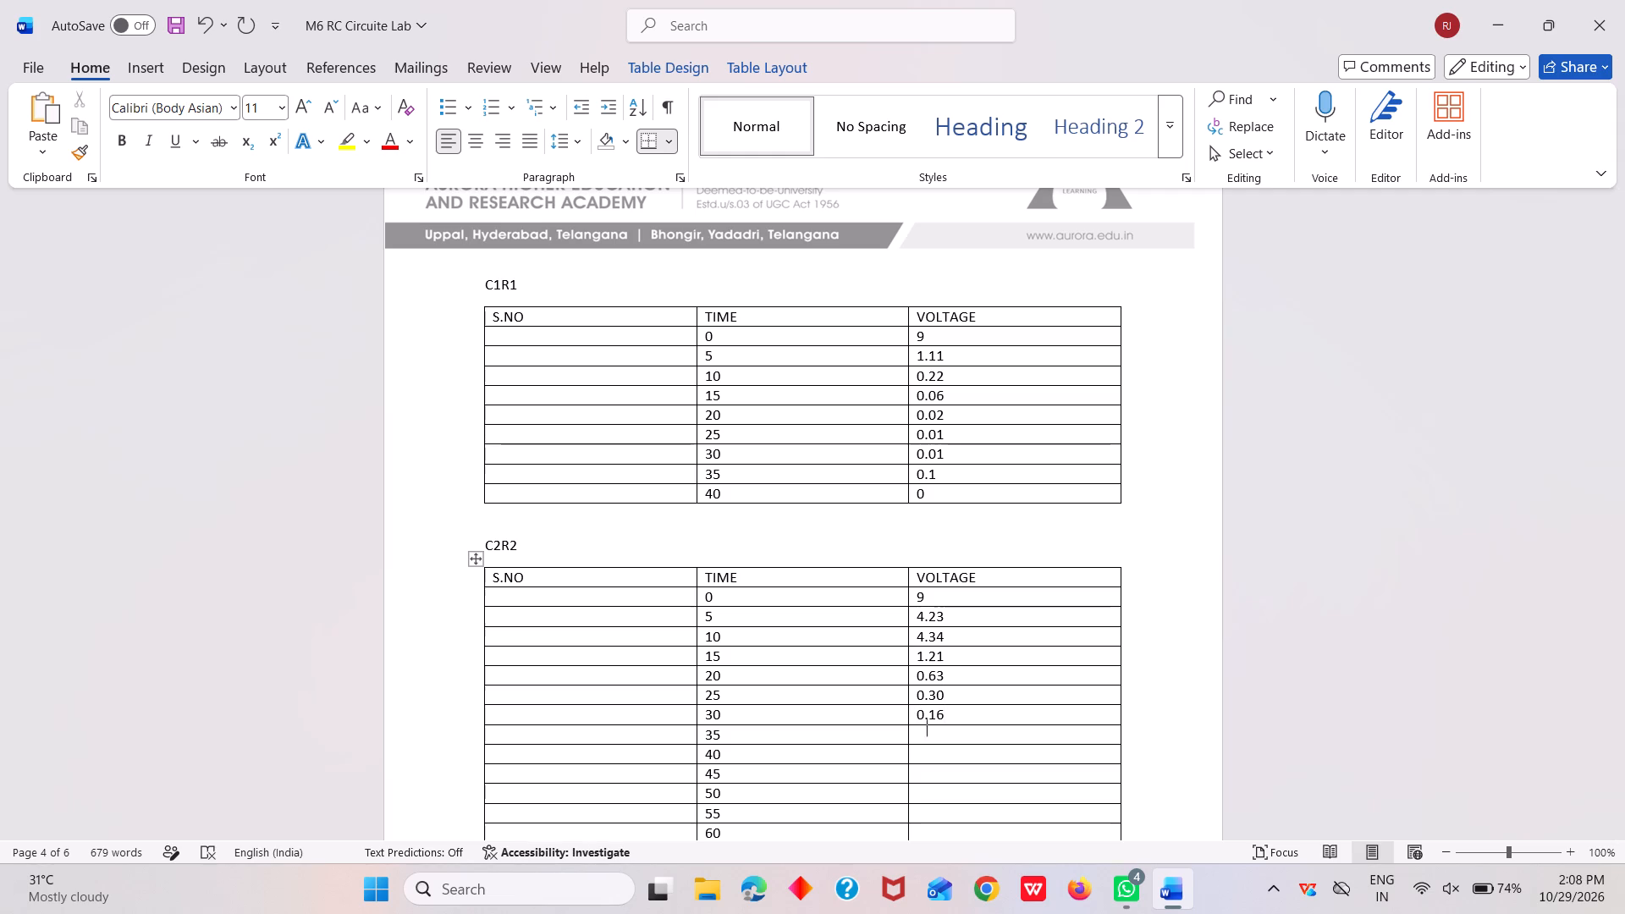
pyautogui.write('0.0')
pyautogui.press('6')
pyautogui.press('Down')
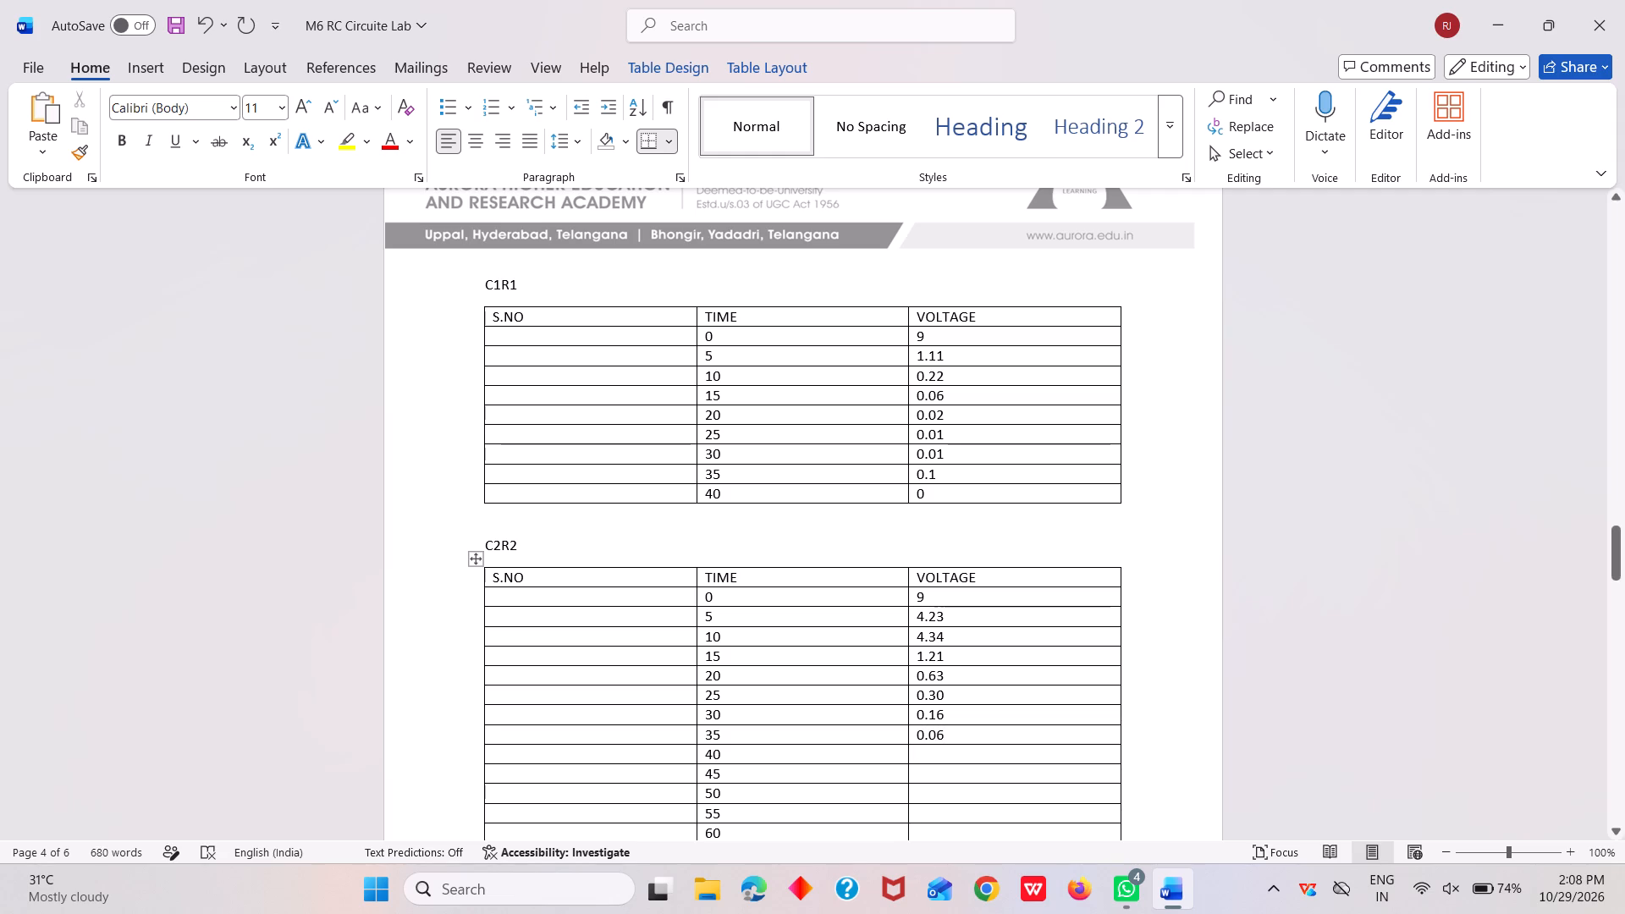
pyautogui.press('0')
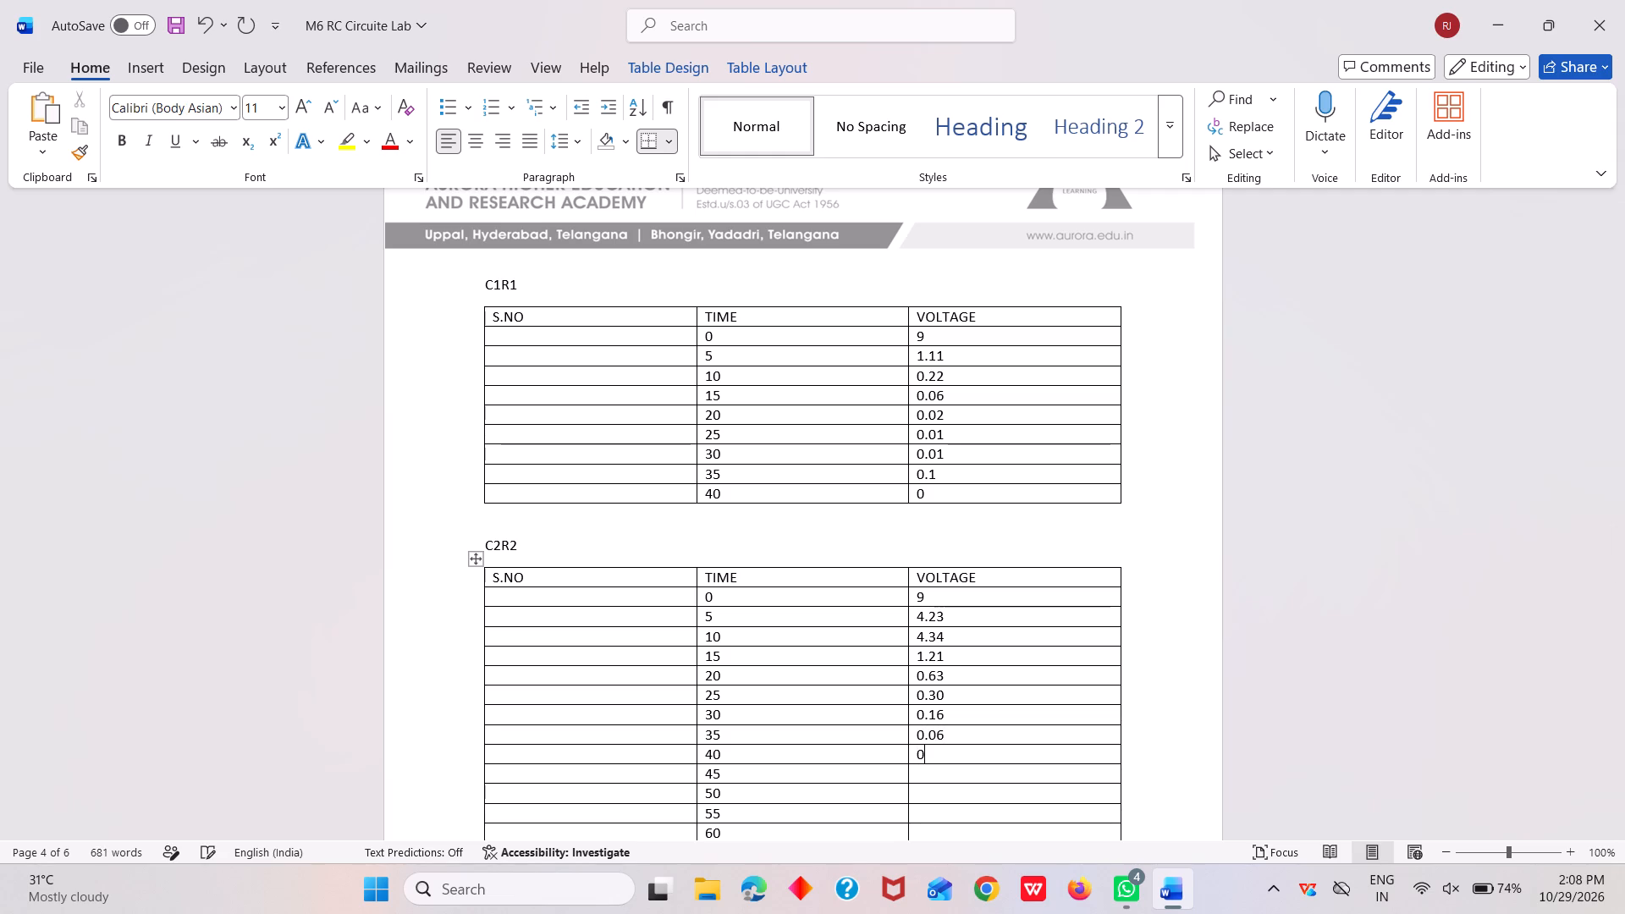
pyautogui.write('.03')
# Enter C2R2 VOLTAGE readings 0.03, 0.02, 0.01 and 0.01 for TIME 45, 50, 55 and 60.
pyautogui.press('Down')
pyautogui.write('0.03')
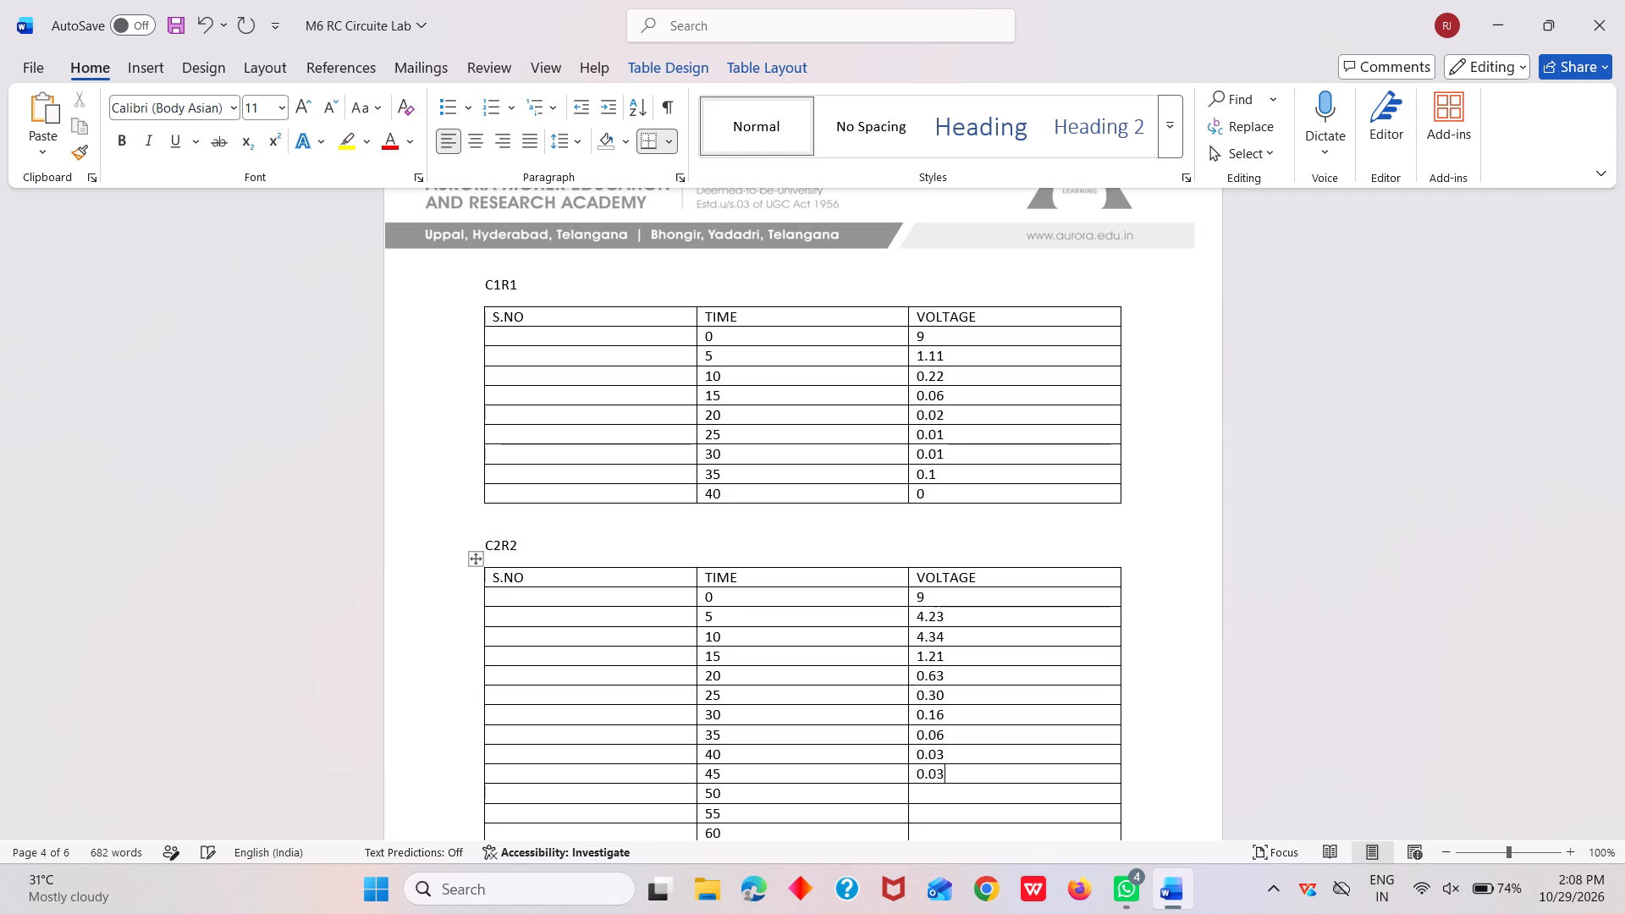
pyautogui.press('Down')
pyautogui.press('0')
pyautogui.write('.02')
pyautogui.press('Down')
pyautogui.write('0.01')
pyautogui.press('Down')
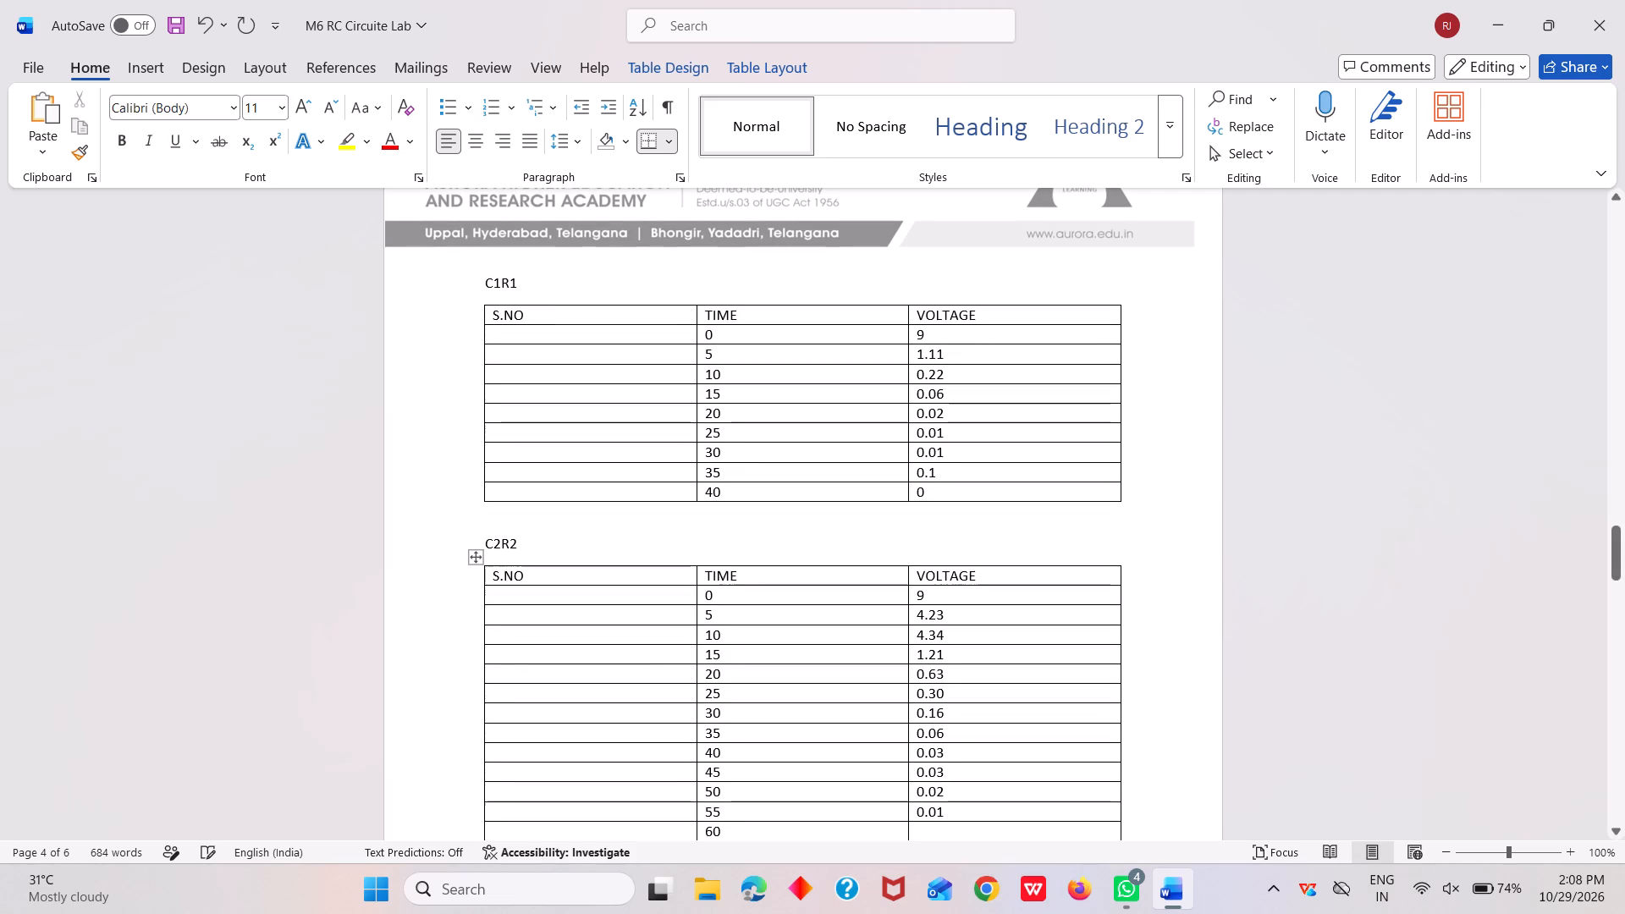
pyautogui.press('0')
pyautogui.write('.01')
# Enter 0 as the VOLTAGE reading beside TIME 65 in the C2R2 table.
pyautogui.scroll(-1, 968, 743)
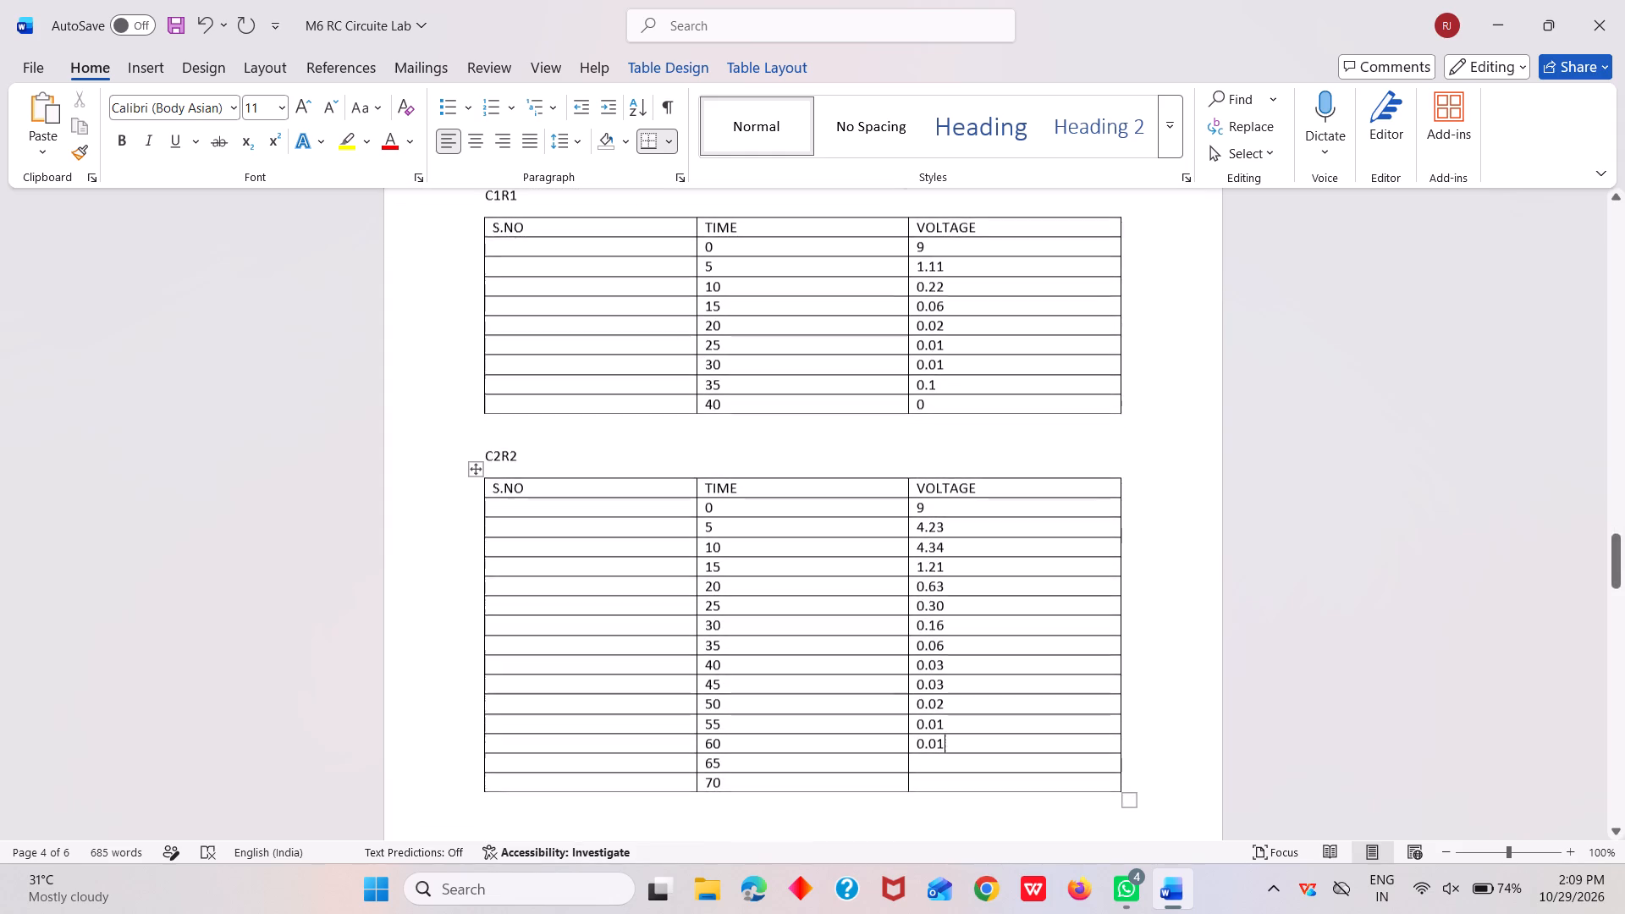
pyautogui.scroll(-1, 968, 743)
pyautogui.press('Down')
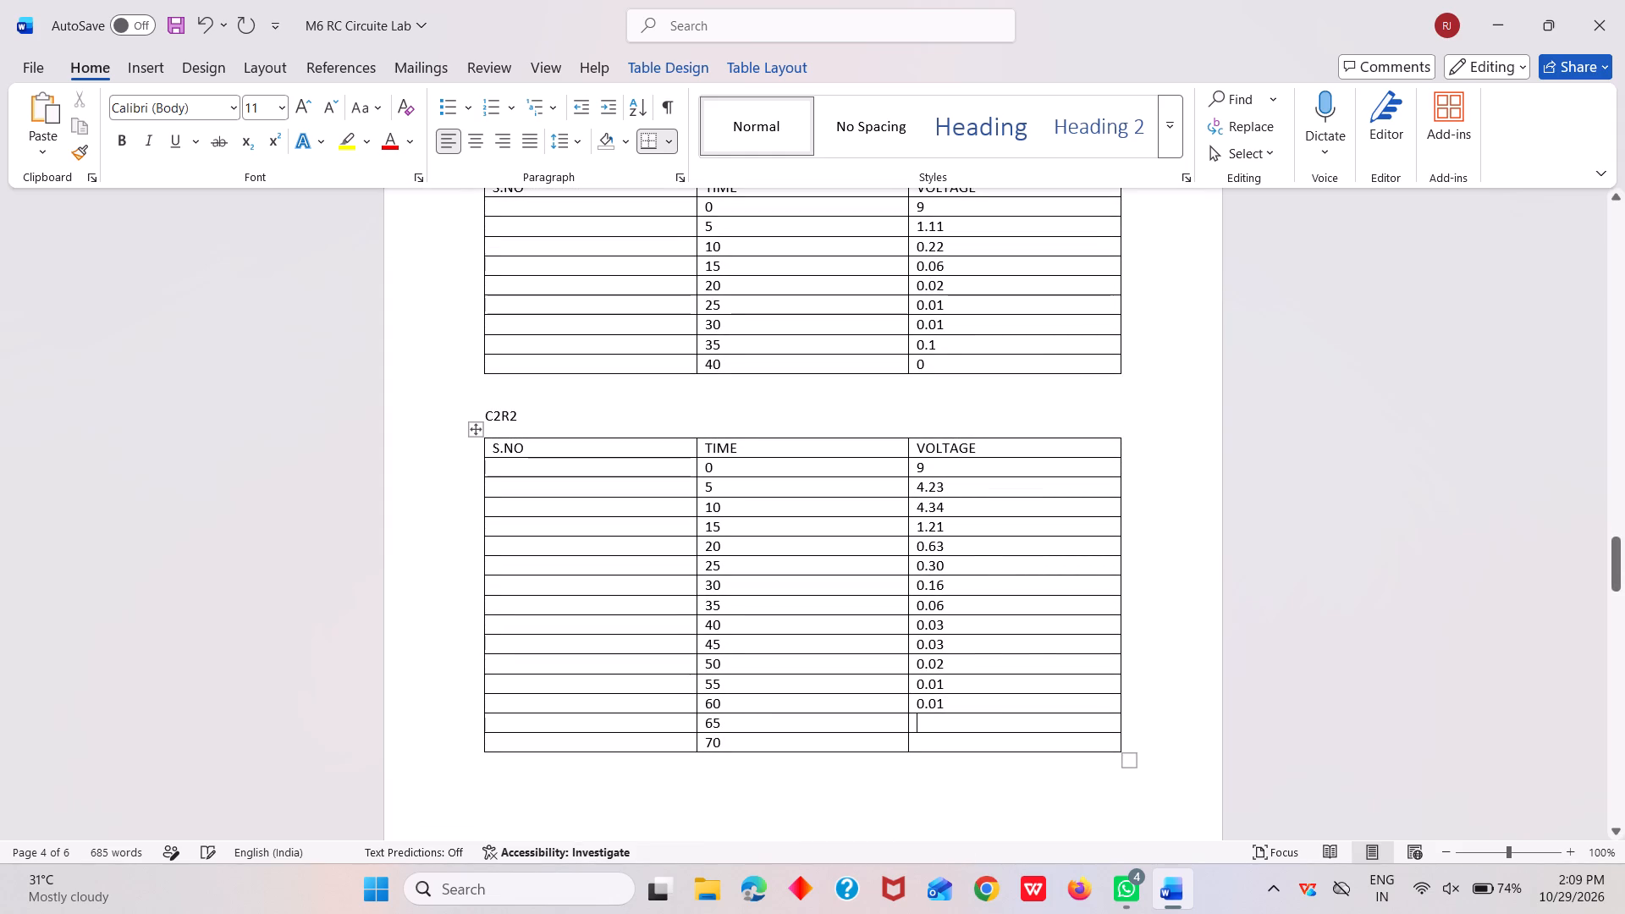
pyautogui.press('0')
pyautogui.write('.0')
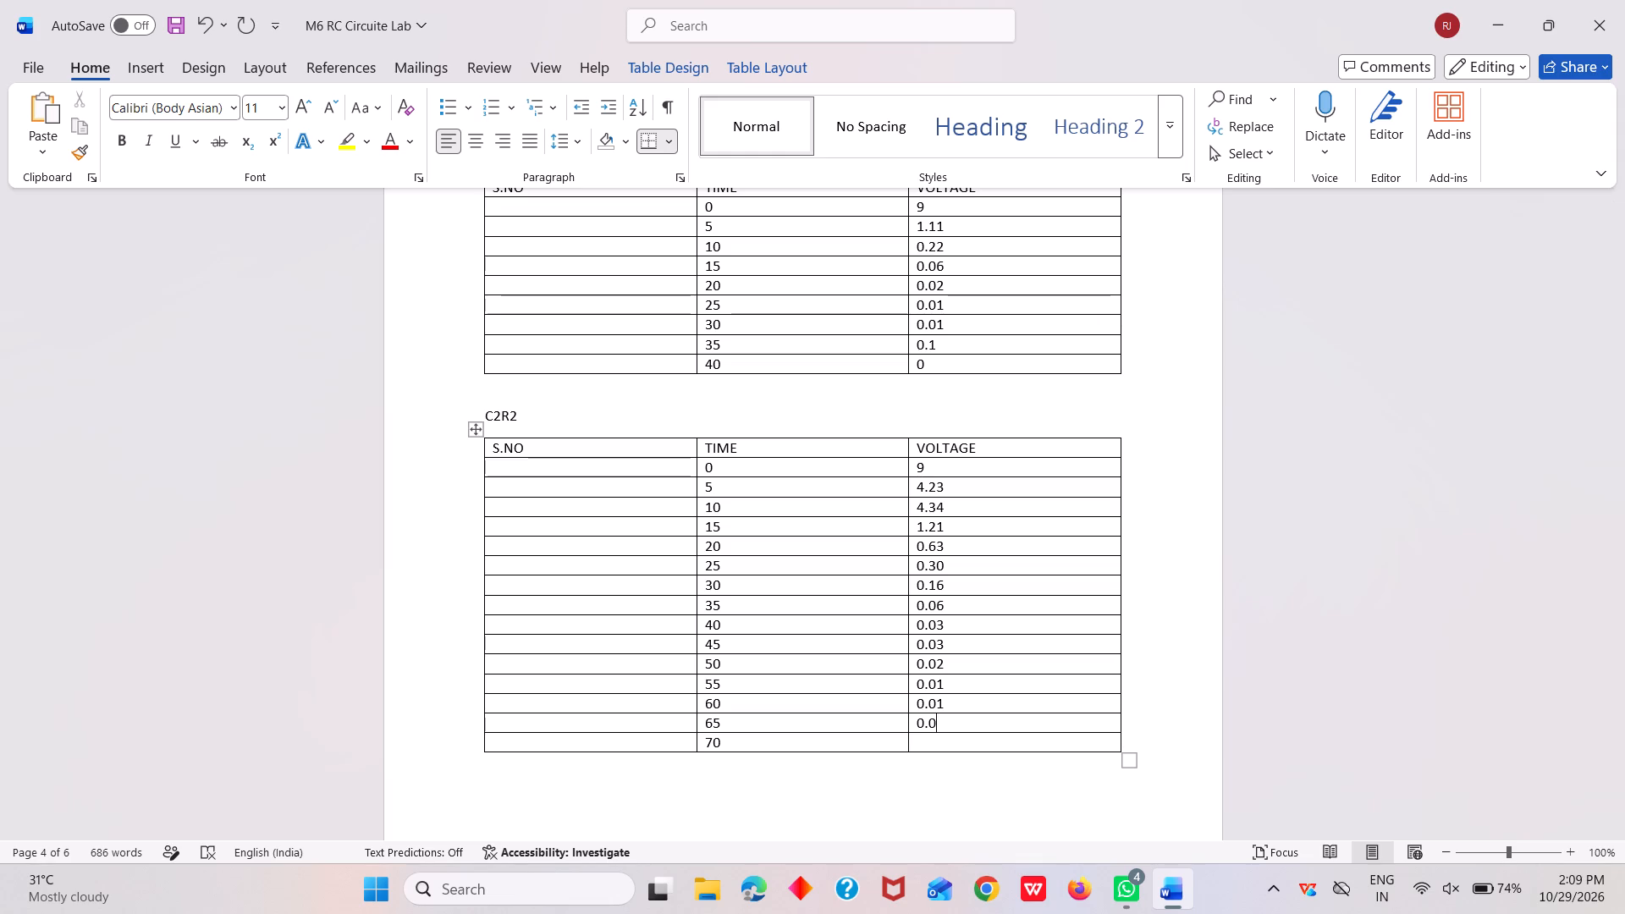
pyautogui.press('BackSpace')
pyautogui.press('BackSpace')
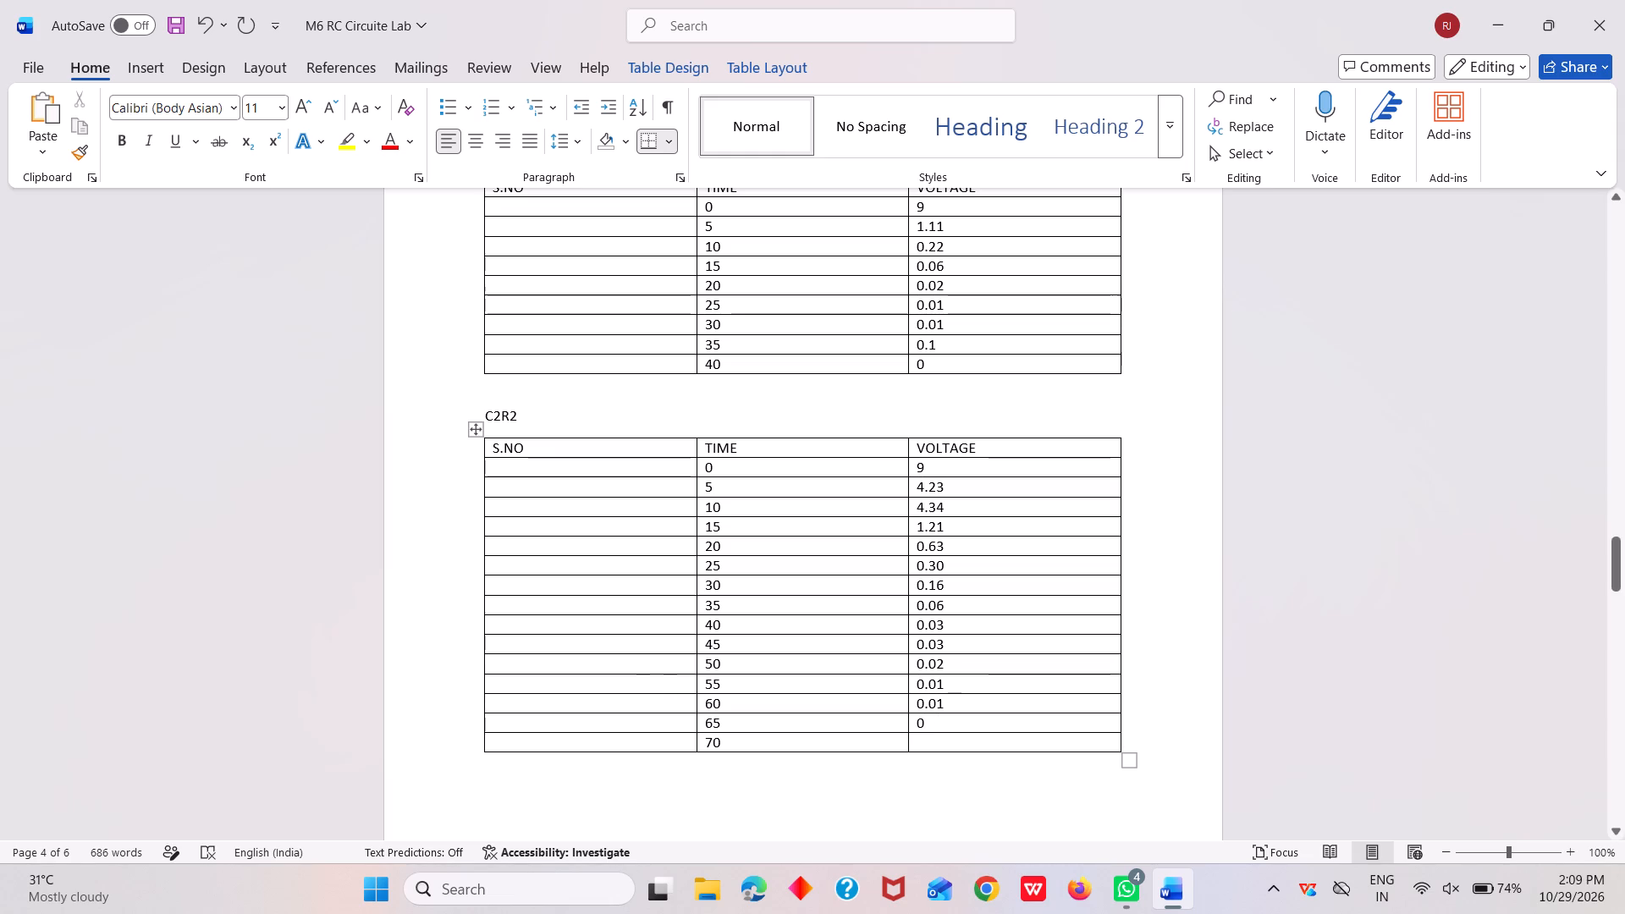
# Delete the last row of the C2R2 table, the one for TIME 70.
pyautogui.moveTo(591, 741); pyautogui.dragTo(1020, 737)
pyautogui.press('Delete')
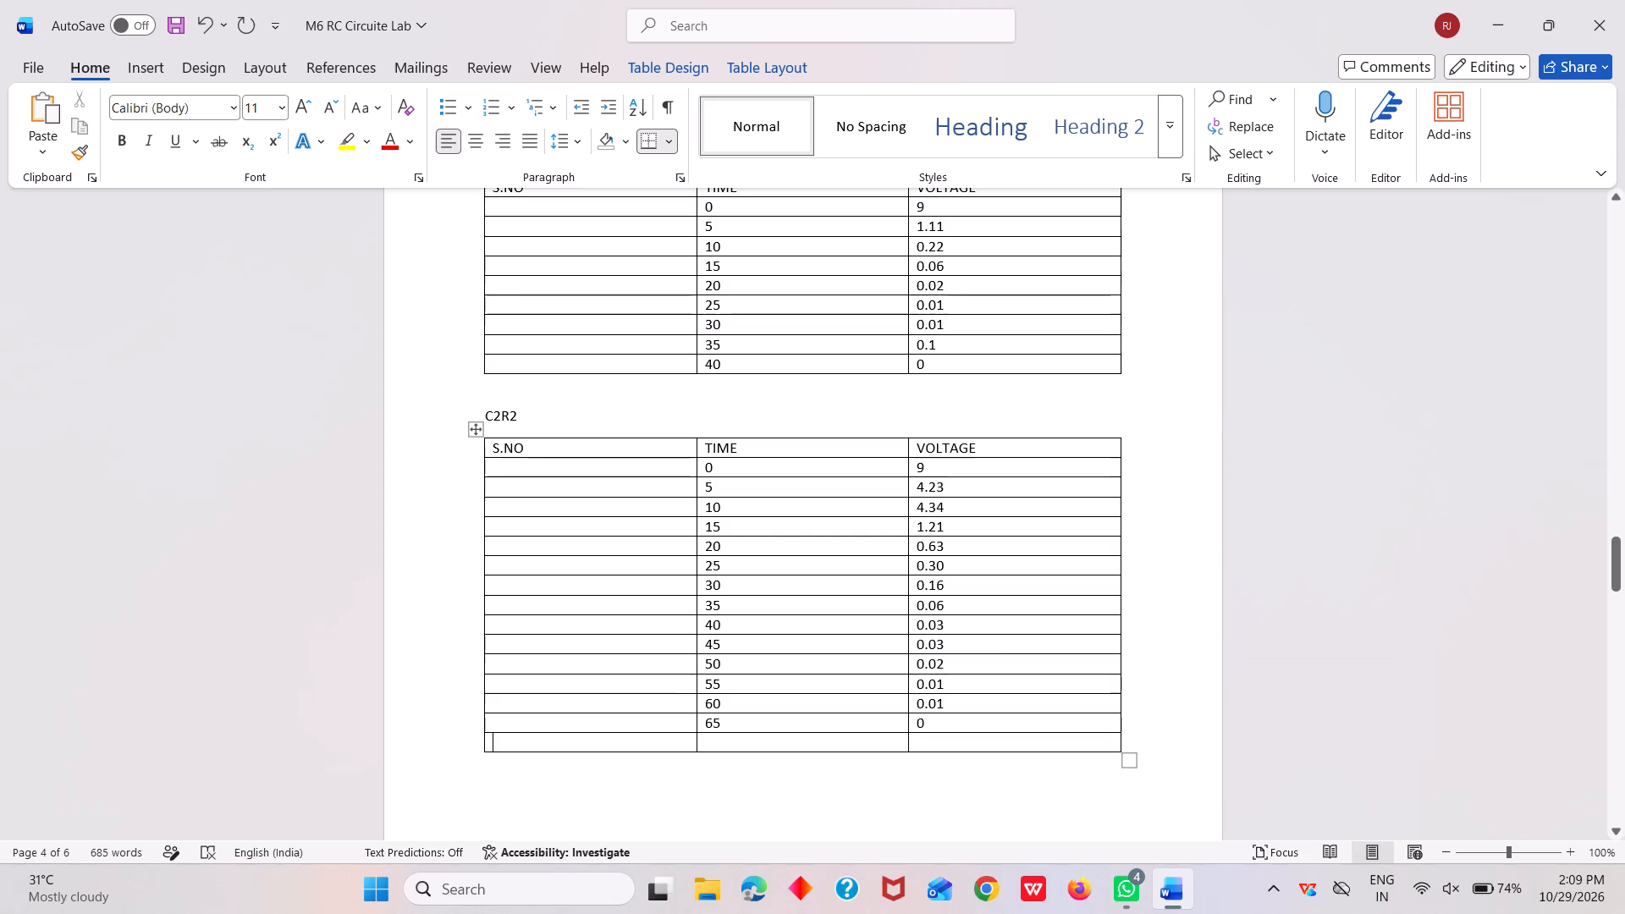
pyautogui.moveTo(513, 745); pyautogui.dragTo(915, 767)
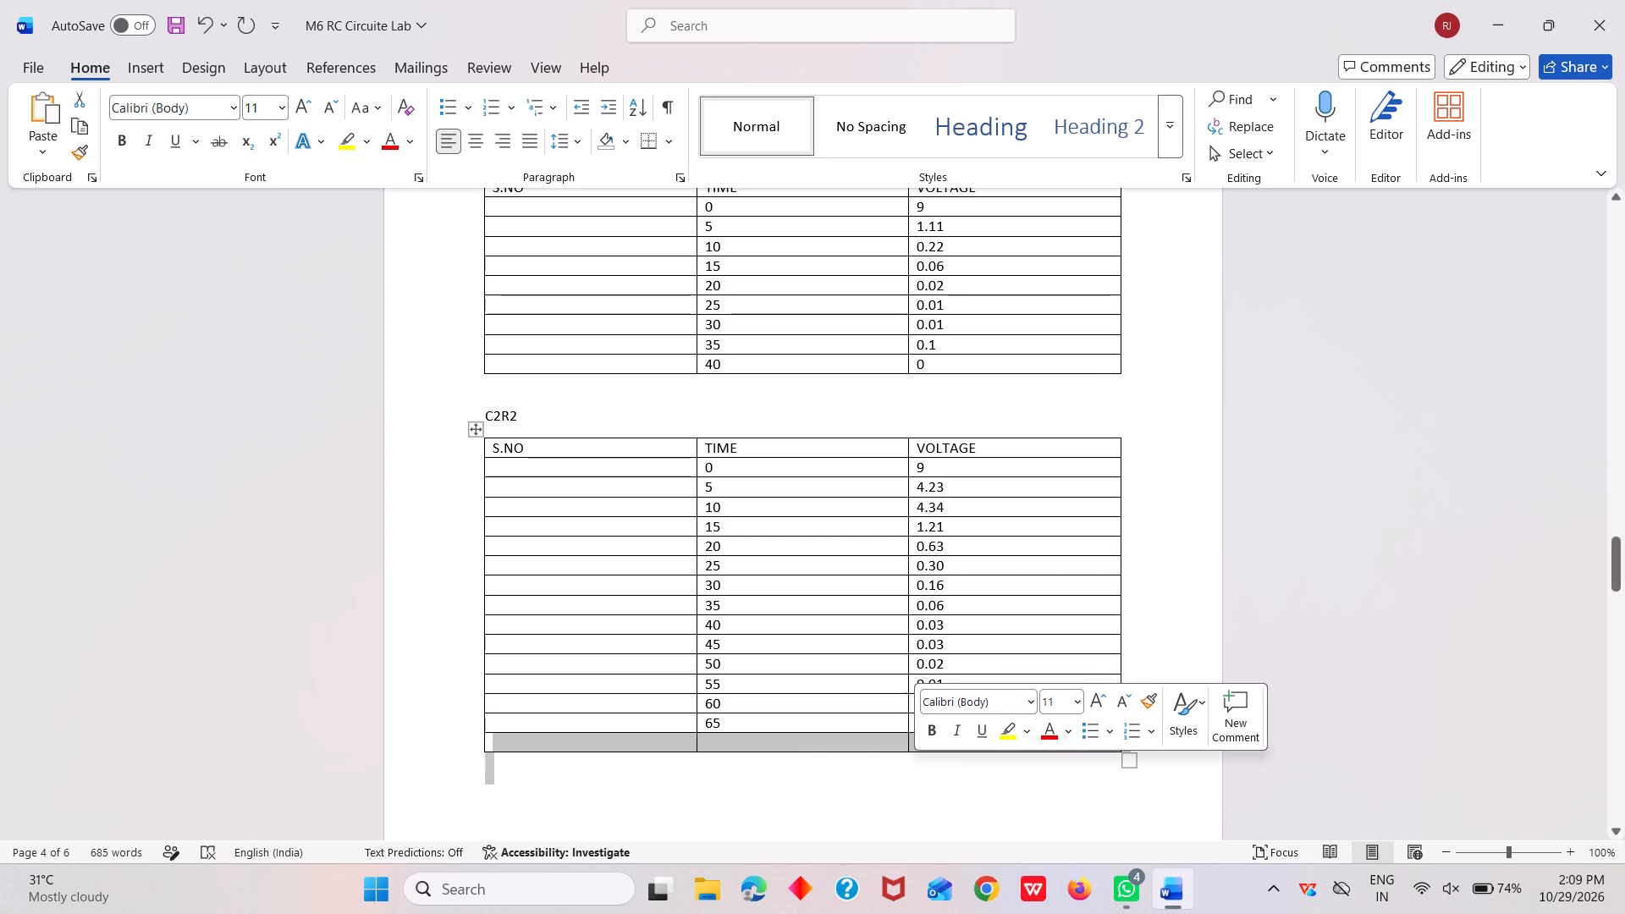
pyautogui.click(746, 768)
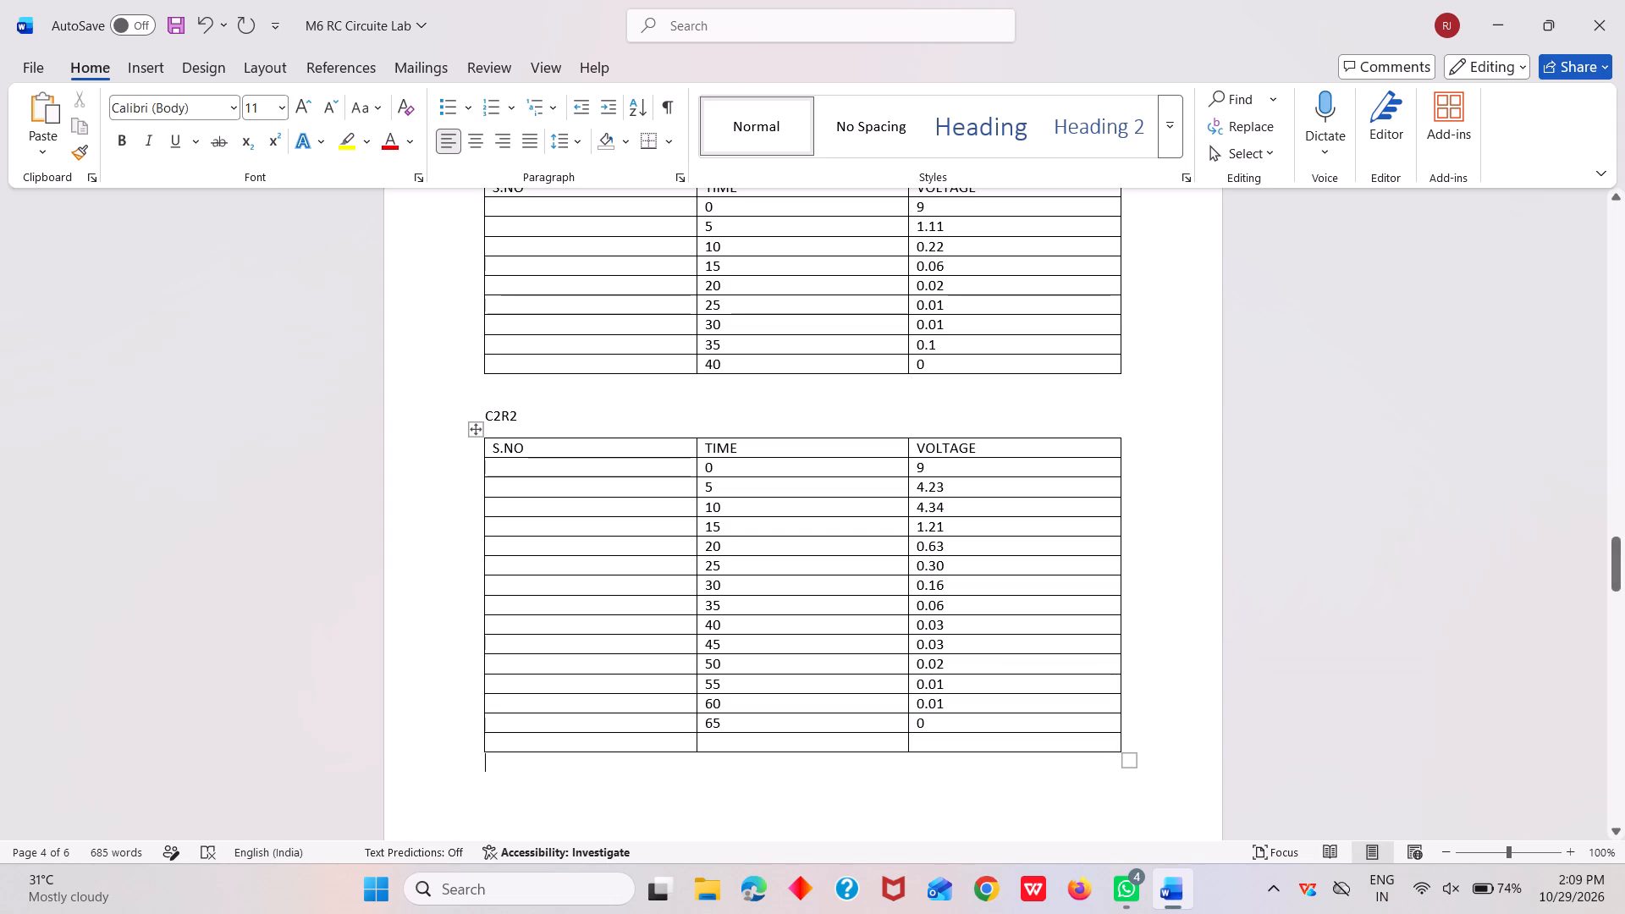
pyautogui.click(515, 738)
pyautogui.moveTo(511, 739); pyautogui.dragTo(757, 756)
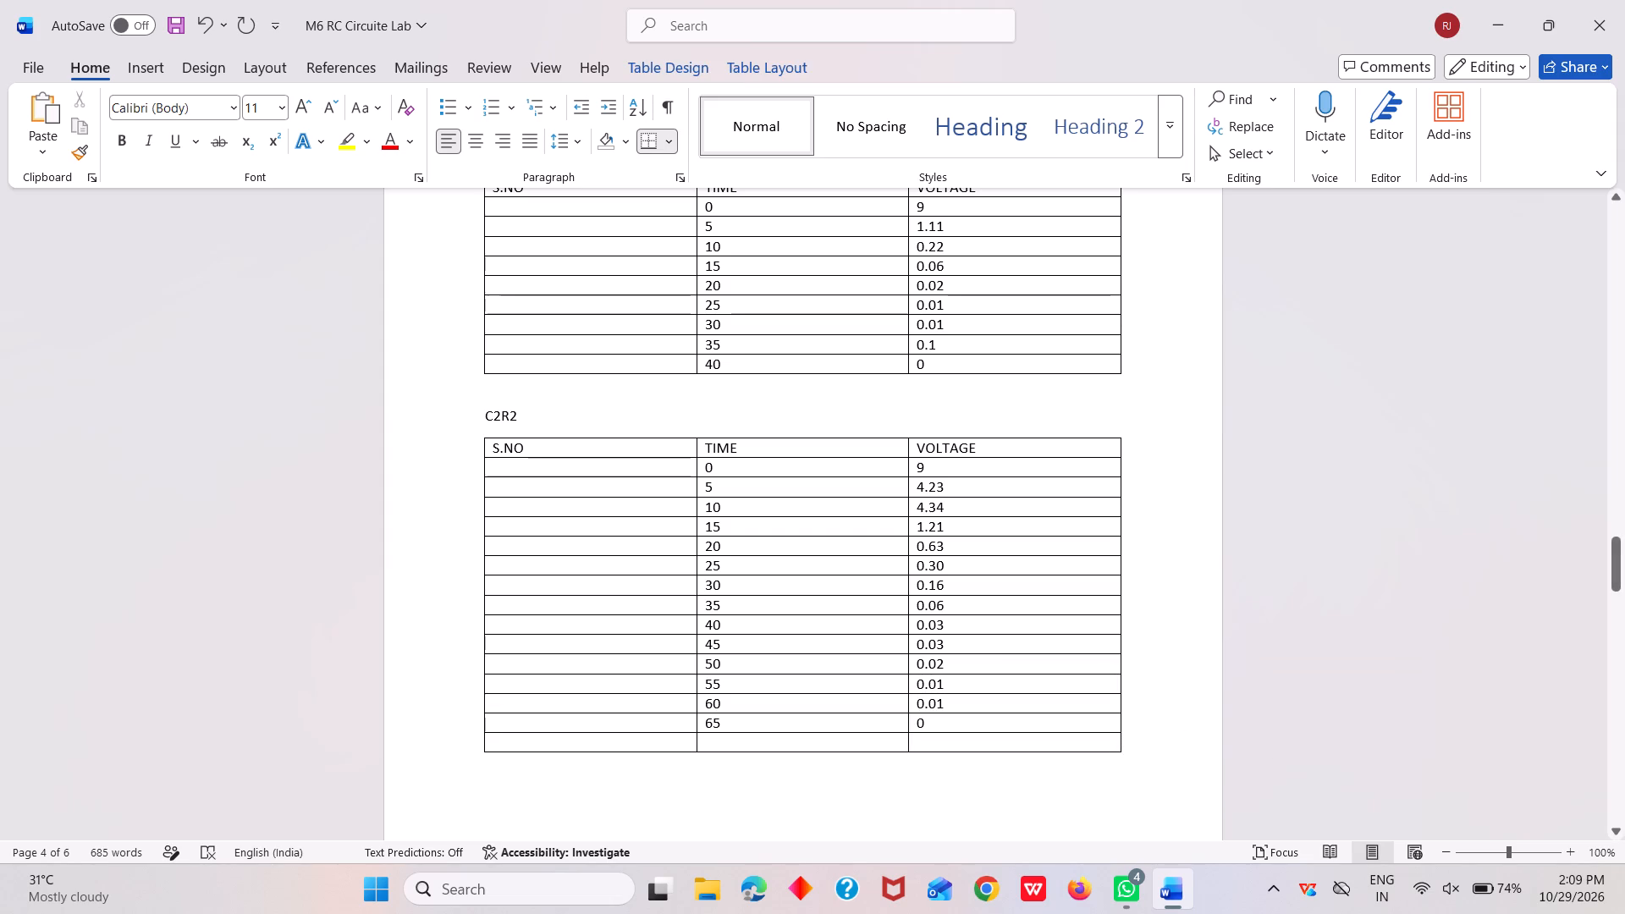
pyautogui.moveTo(757, 756); pyautogui.dragTo(964, 750)
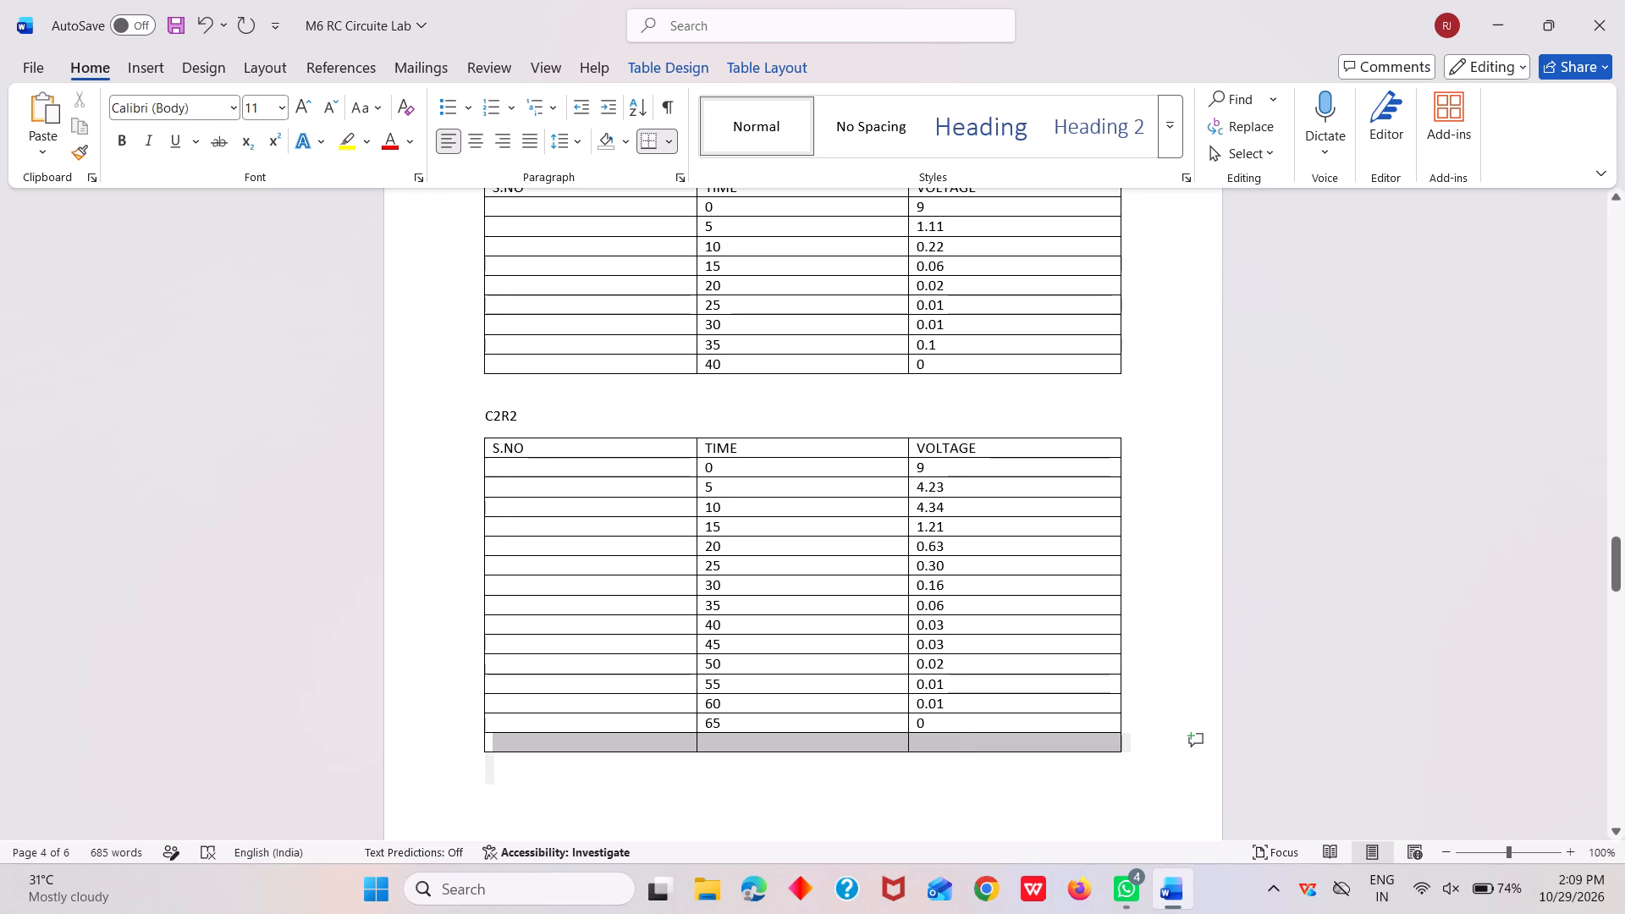
pyautogui.moveTo(964, 750); pyautogui.dragTo(960, 740)
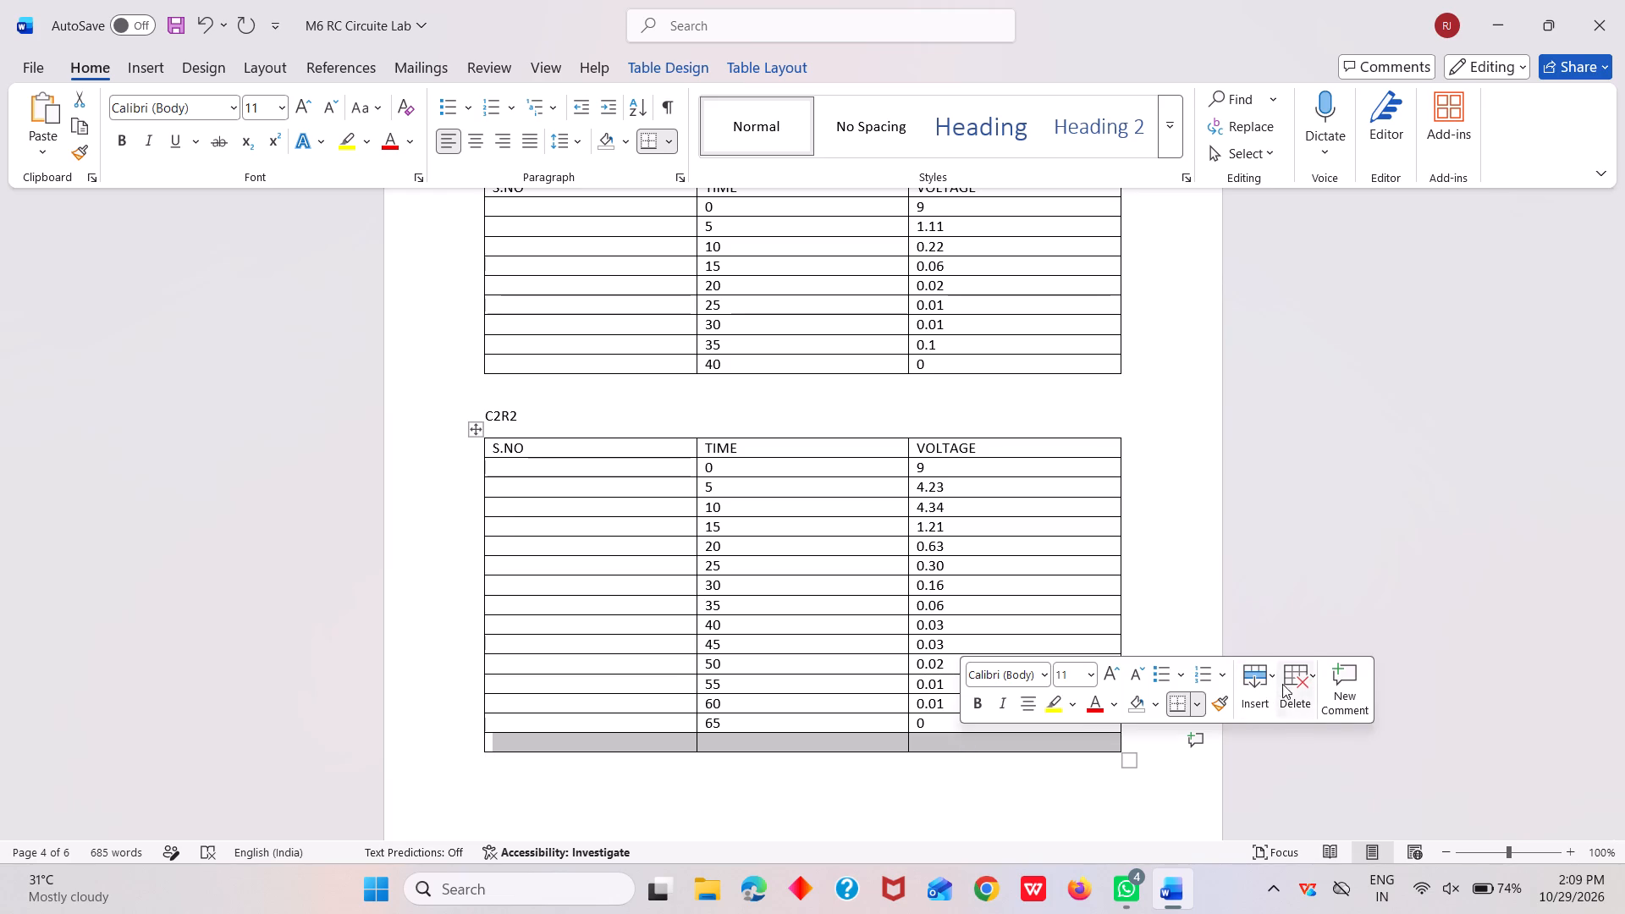
pyautogui.click(1298, 687)
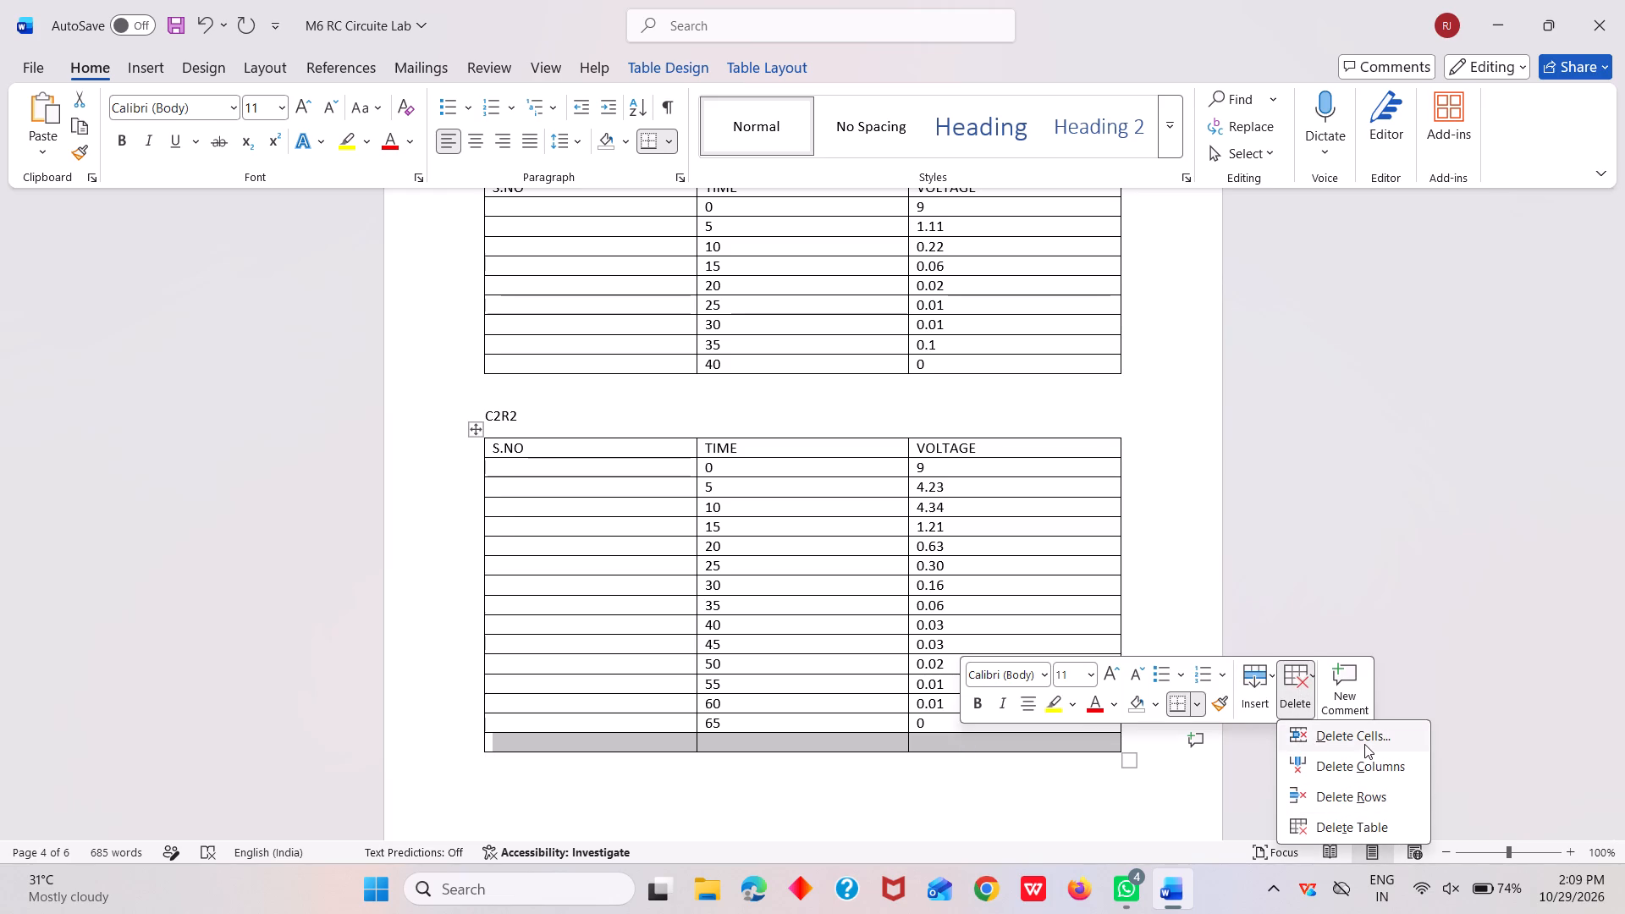
pyautogui.click(1346, 796)
# Insert a row above TIME 5 in the C3R3 table and enter 0 as its TIME value.
pyautogui.scroll(-2, 882, 636)
pyautogui.scroll(1, 882, 636)
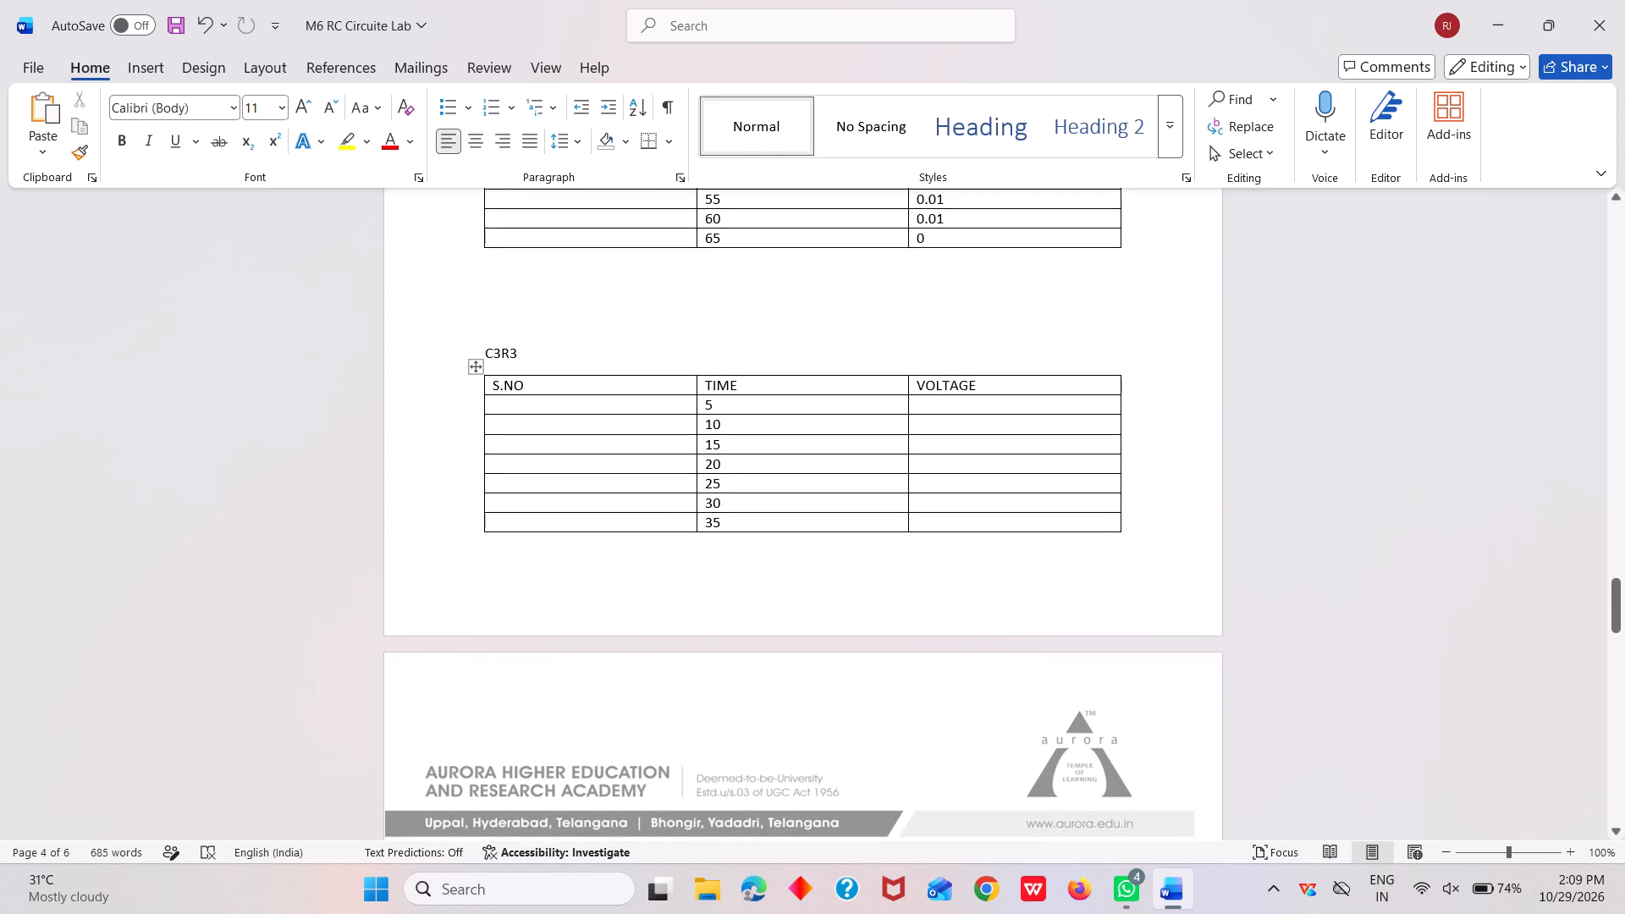
pyautogui.moveTo(496, 404); pyautogui.dragTo(1060, 374)
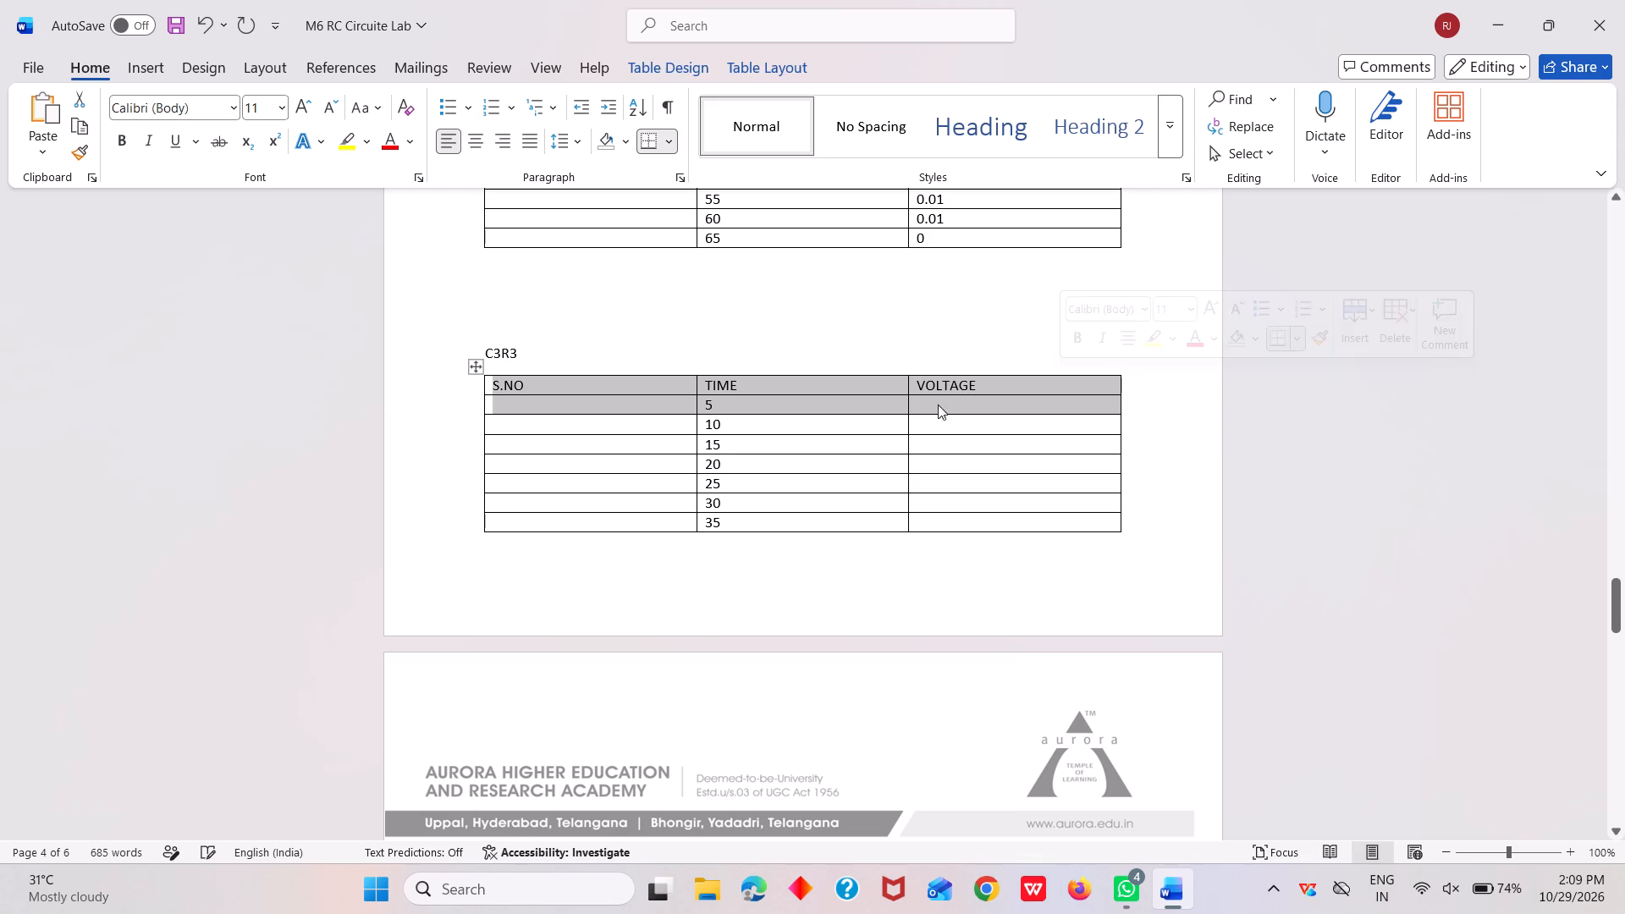
pyautogui.click(875, 327)
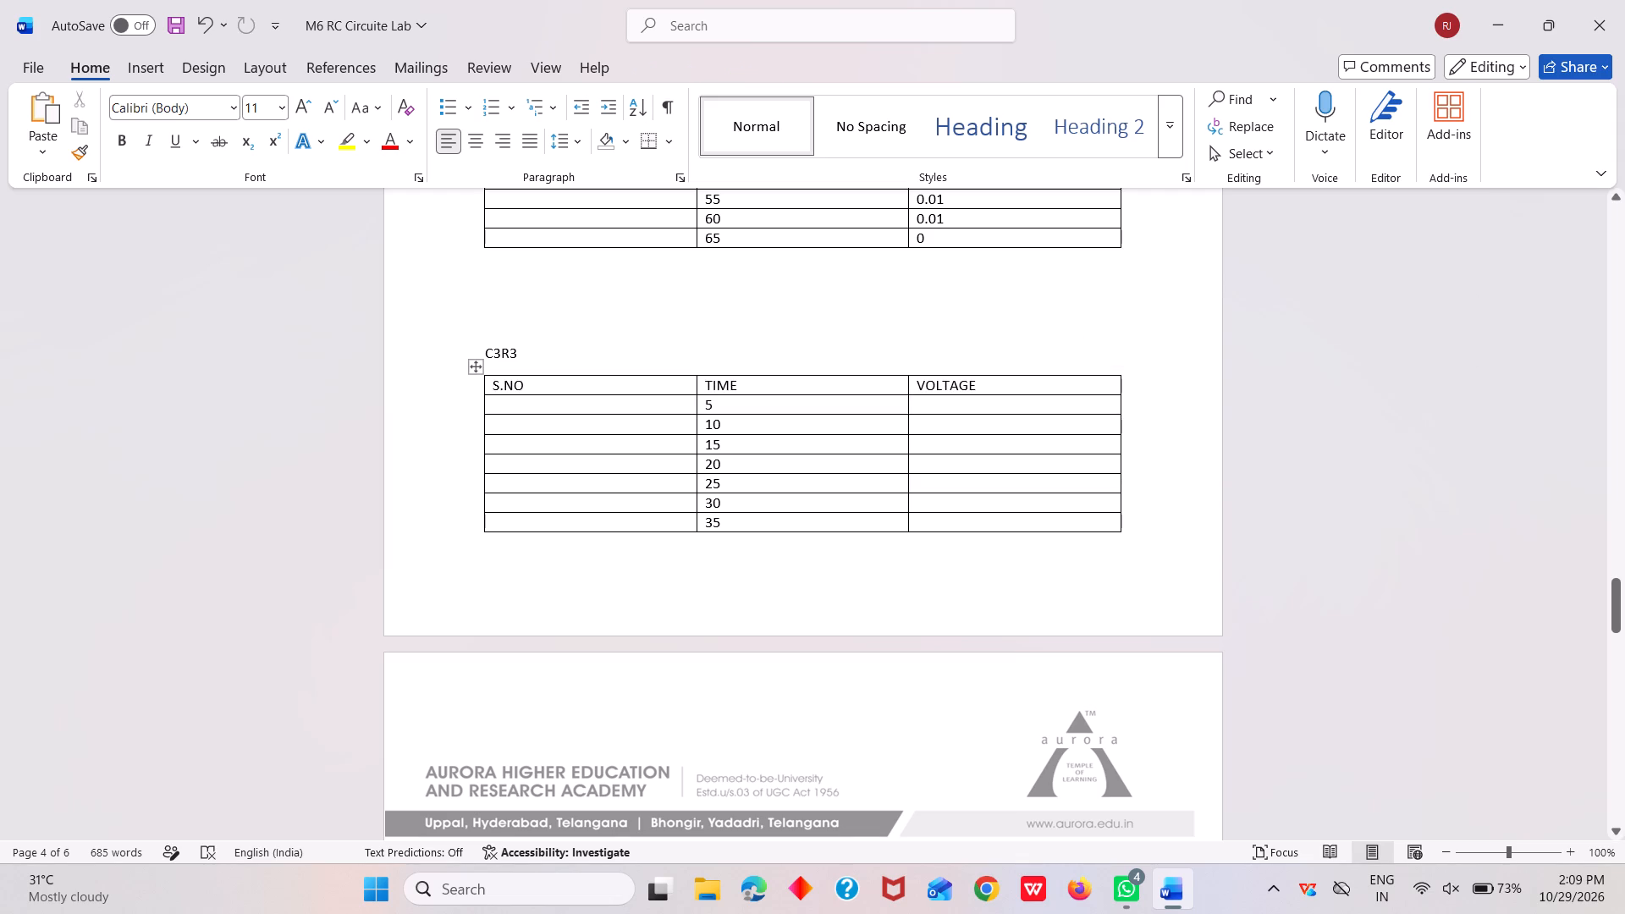
pyautogui.click(529, 401)
pyautogui.moveTo(508, 405); pyautogui.dragTo(982, 399)
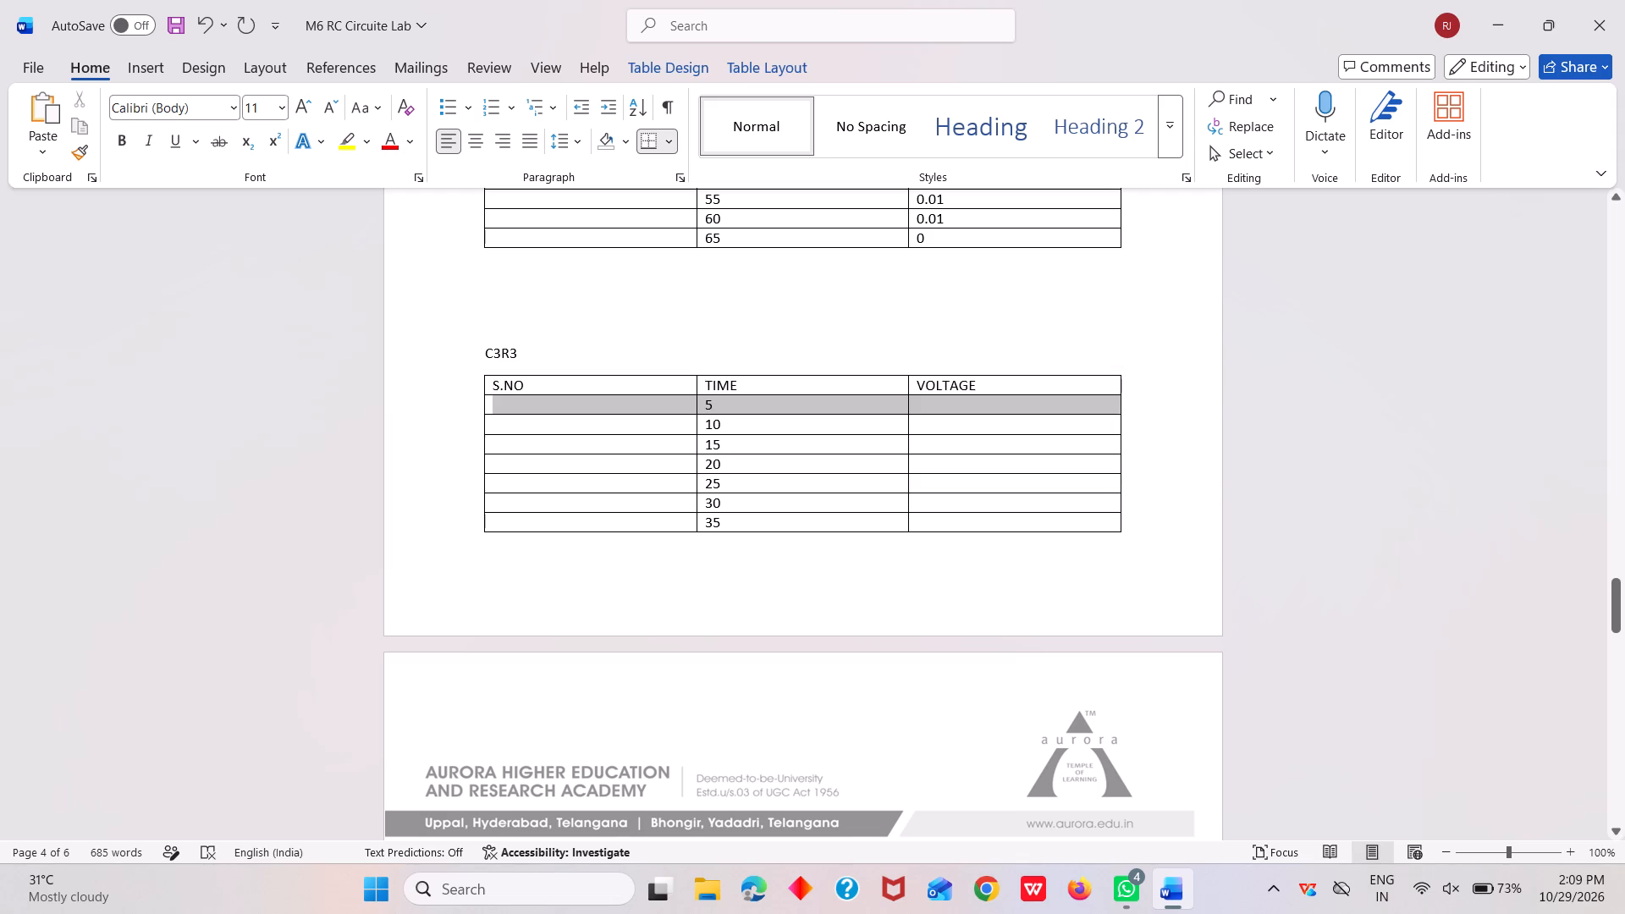
pyautogui.moveTo(982, 399); pyautogui.dragTo(1011, 395)
pyautogui.click(1319, 442)
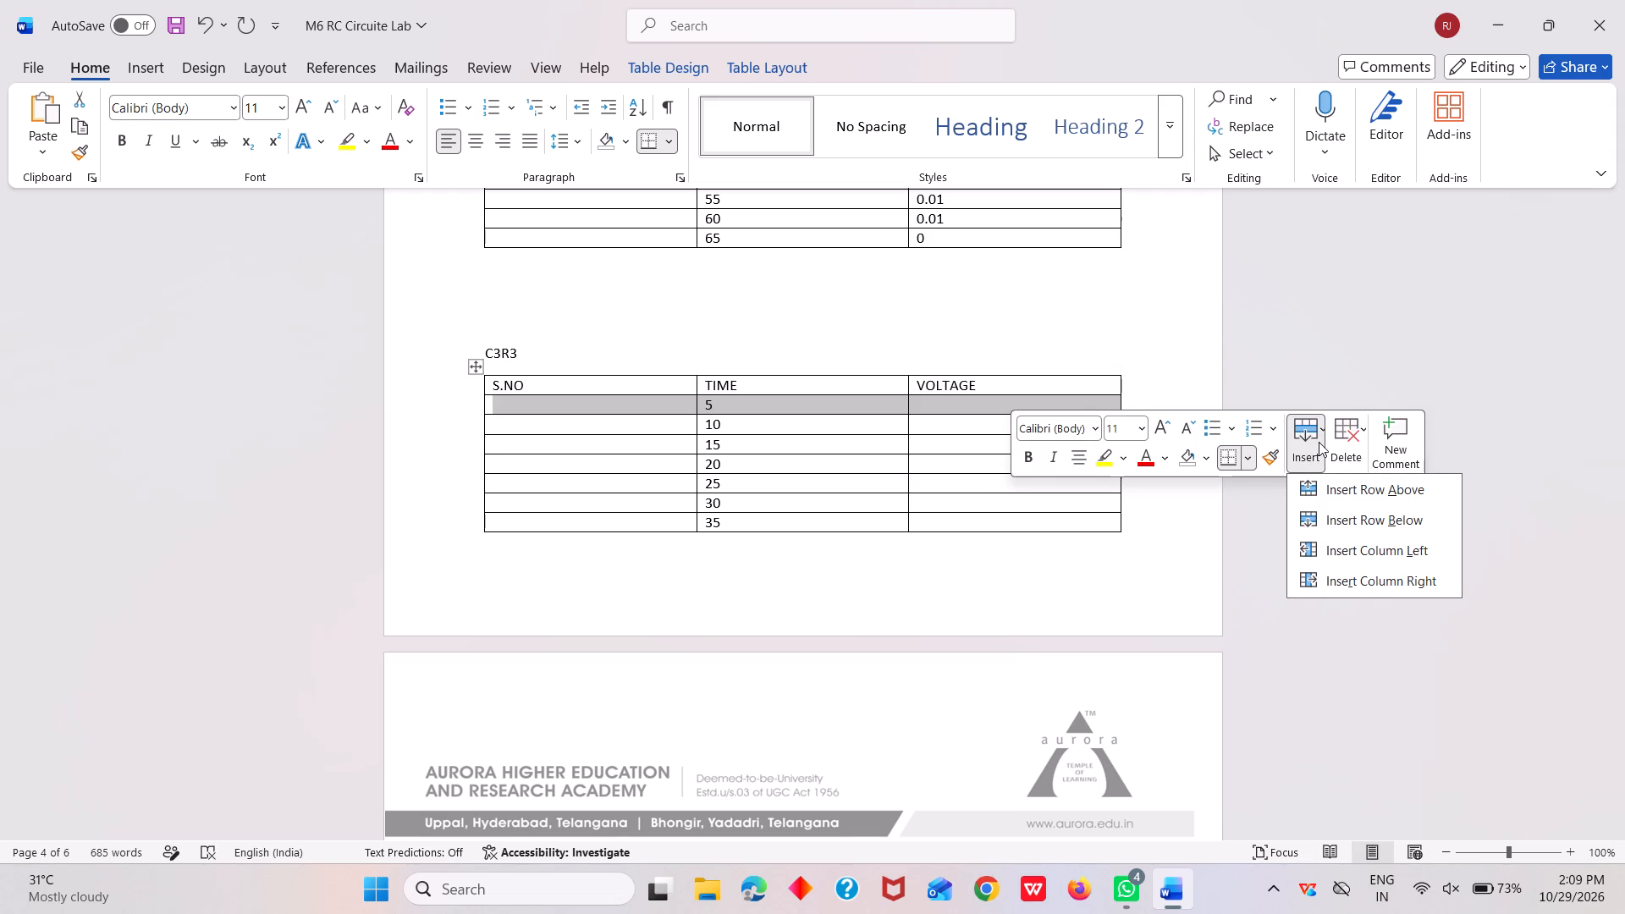
pyautogui.click(1339, 491)
pyautogui.click(956, 310)
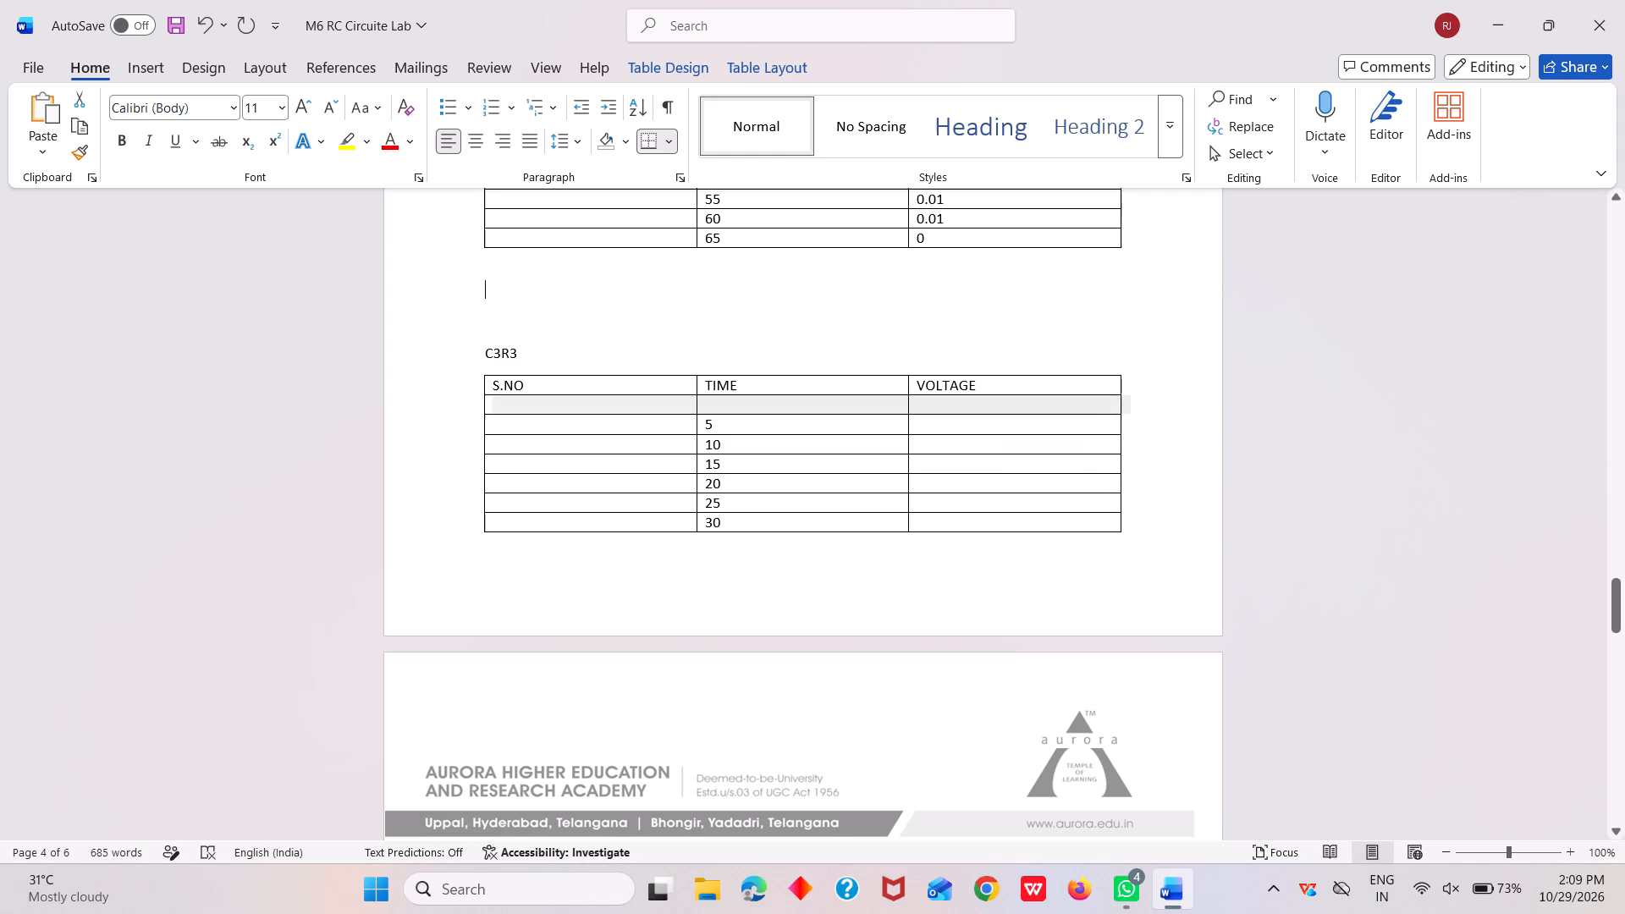
pyautogui.click(797, 403)
pyautogui.press('0')
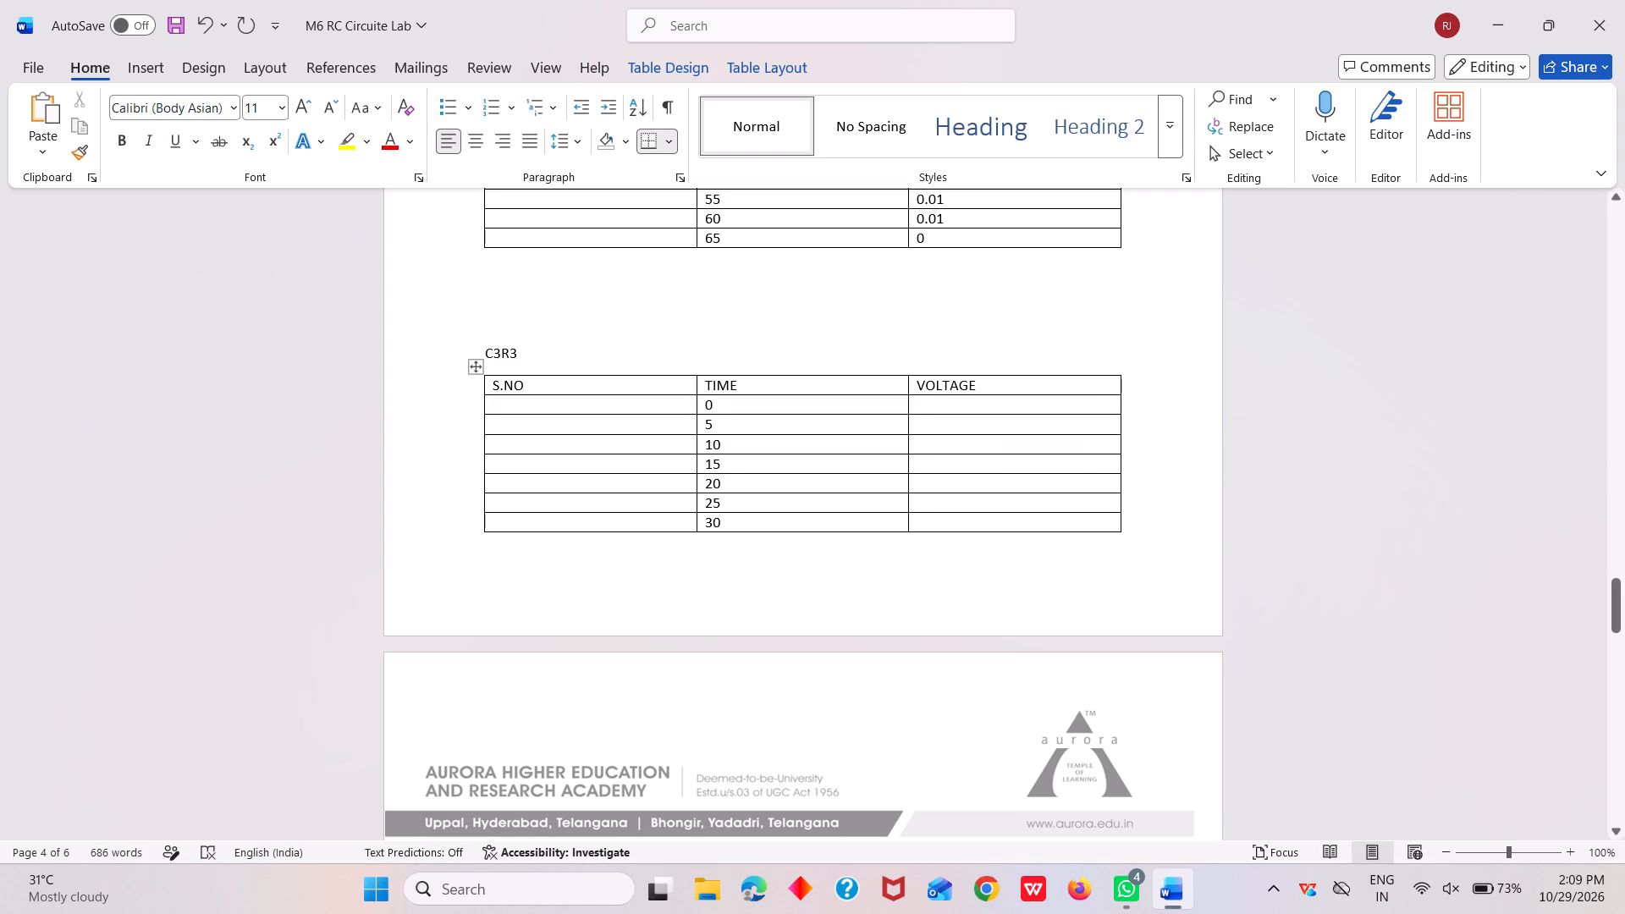
# Enter S.NO 1, 2 and 3 beside TIME 0, 5 and 10 in the C1R1 table.
pyautogui.scroll(5, 710, 400)
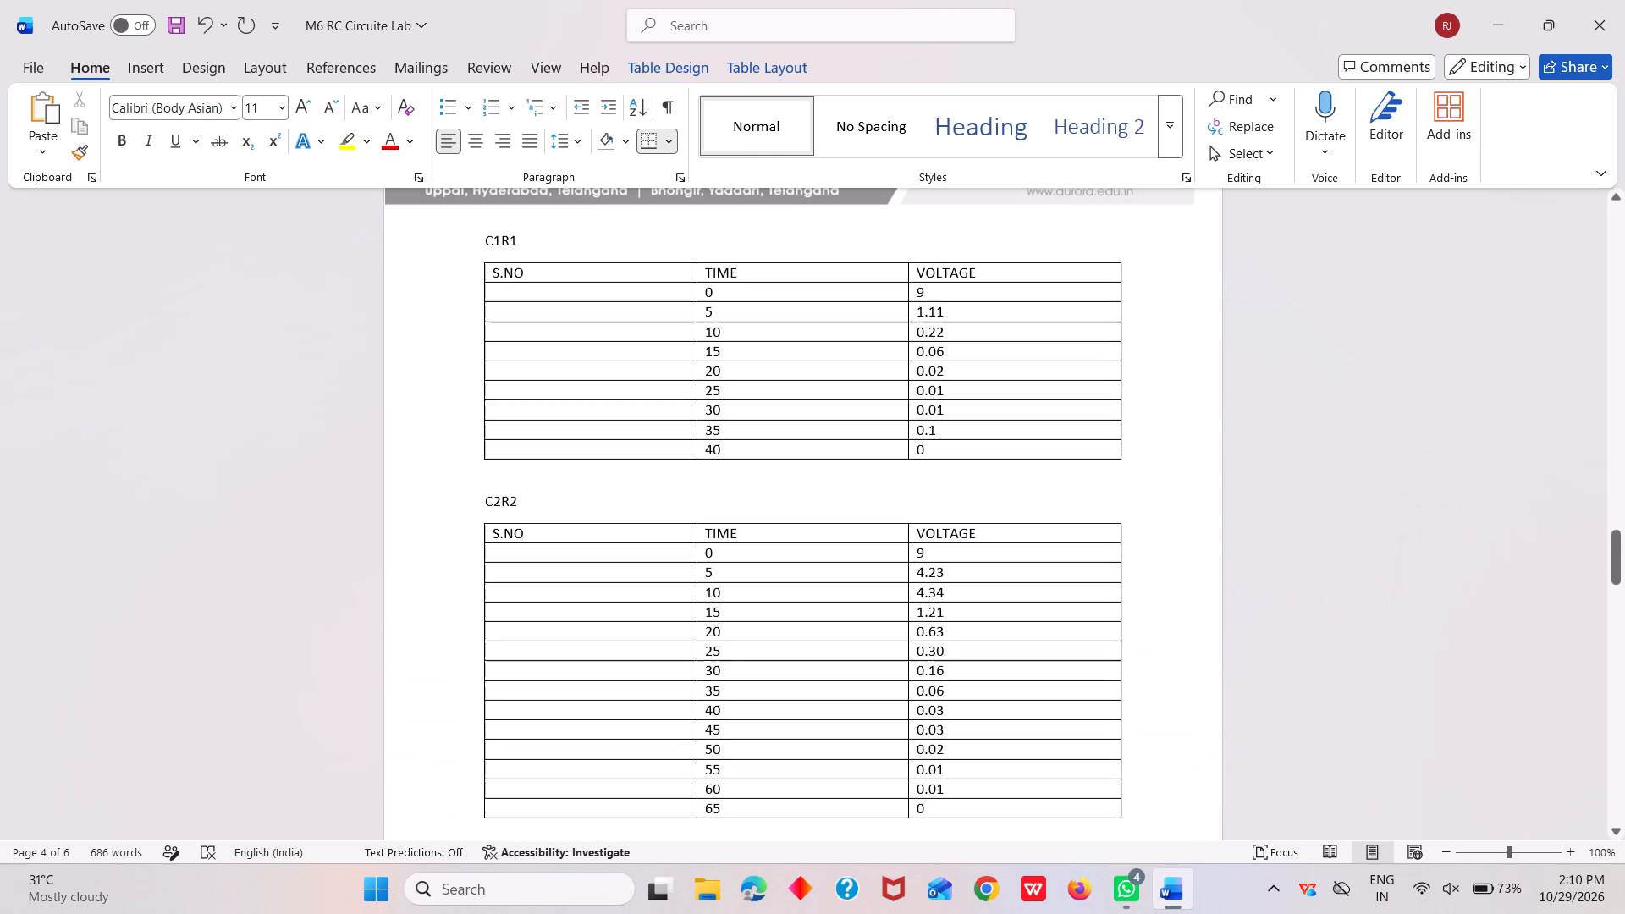
pyautogui.click(589, 292)
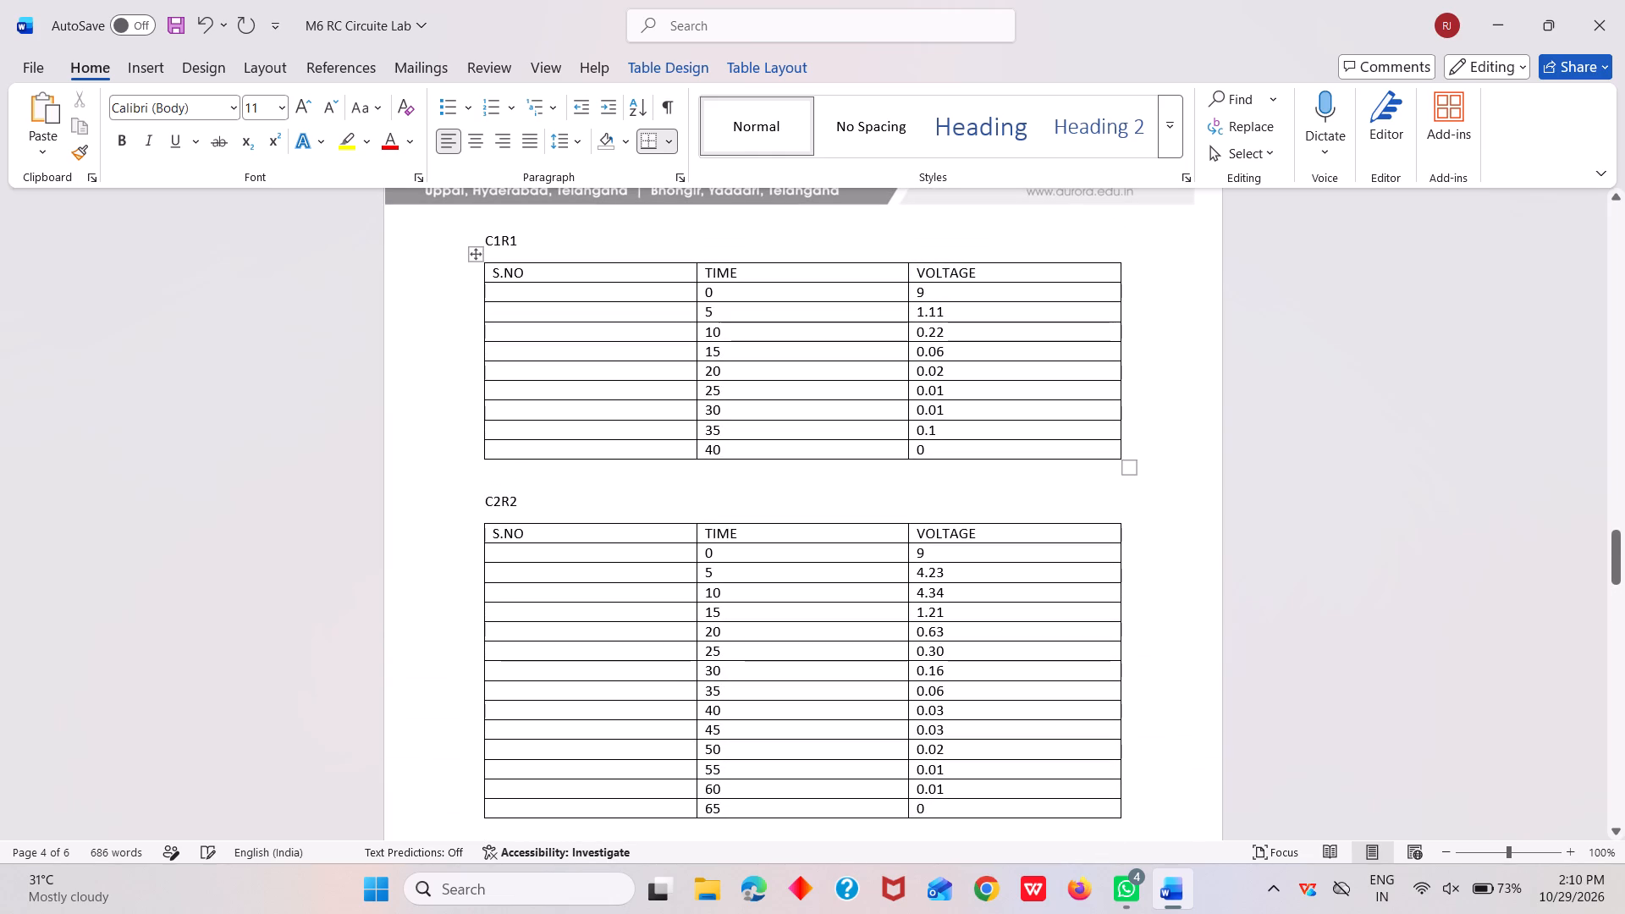
pyautogui.press('1')
pyautogui.press('Down')
pyautogui.press('Down')
pyautogui.press('2')
pyautogui.press('Down')
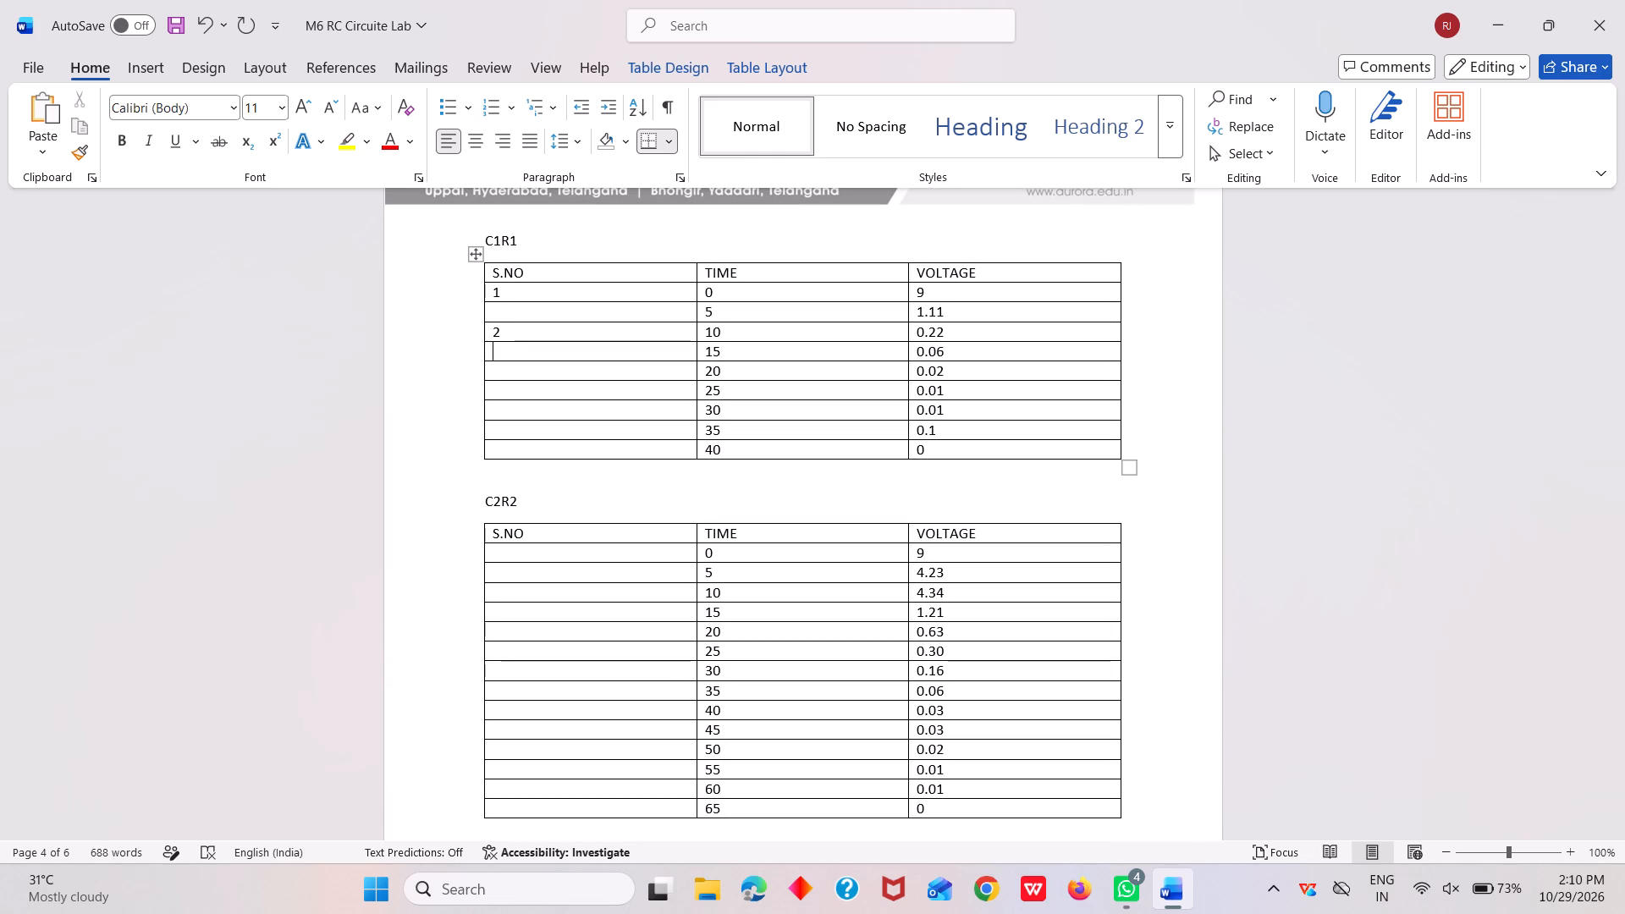
pyautogui.press('BackSpace')
pyautogui.press('BackSpace')
pyautogui.press('BackSpace')
pyautogui.press('Up')
pyautogui.press('Right')
pyautogui.press('BackSpace')
pyautogui.press('BackSpace')
pyautogui.press('Up')
pyautogui.press('2')
pyautogui.press('Down')
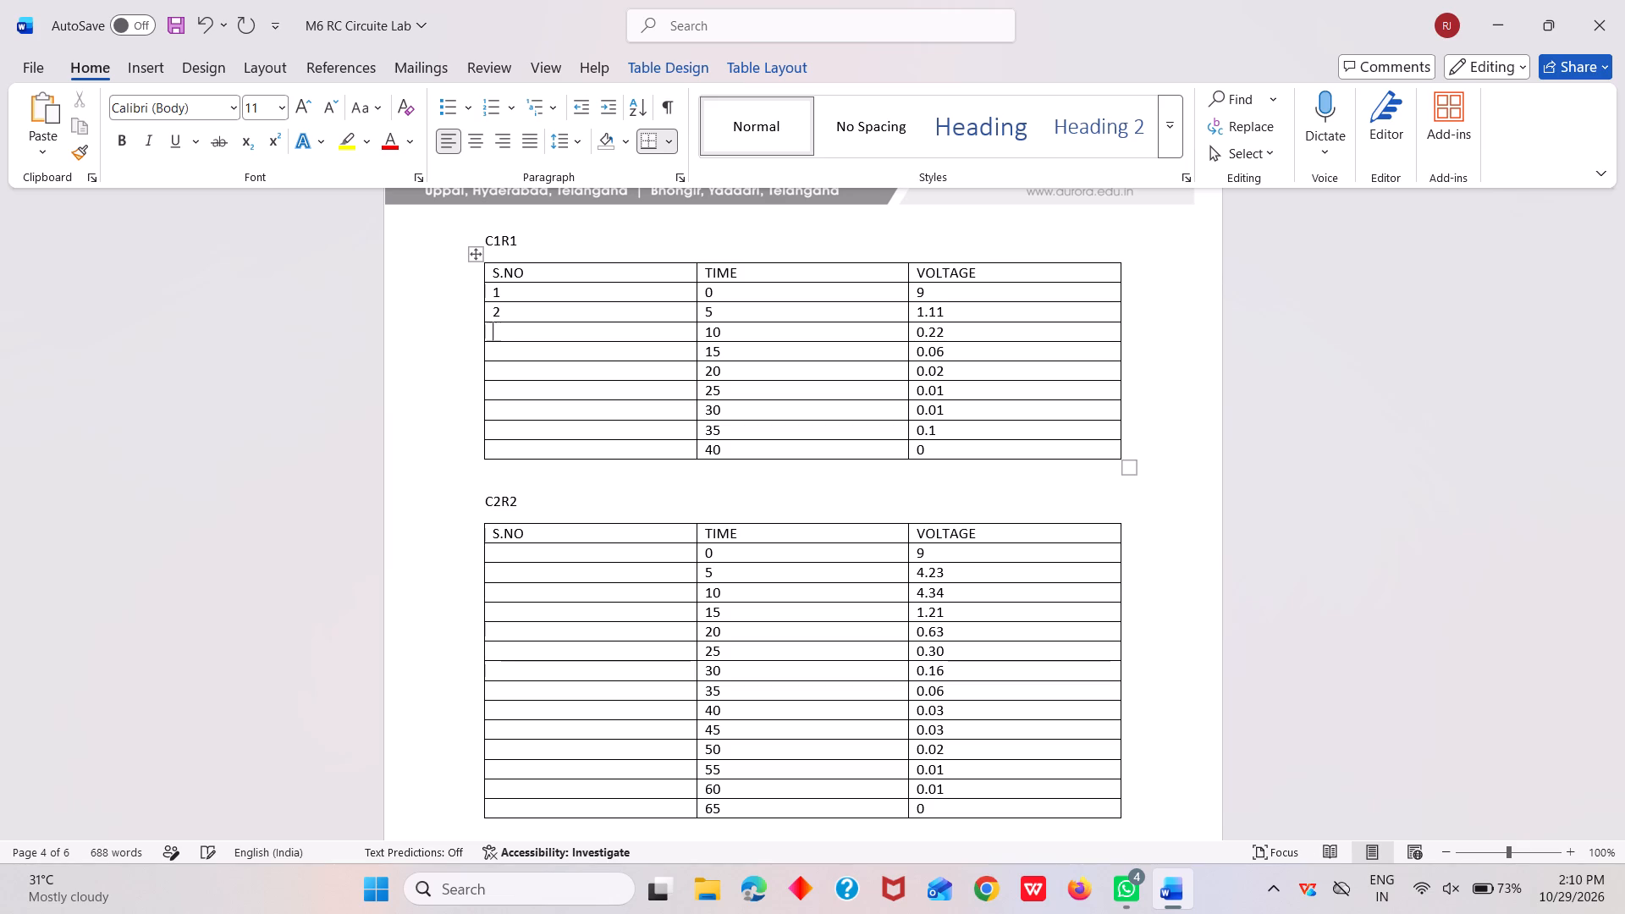
pyautogui.press('3')
pyautogui.press('Down')
# Continue the C1R1 S.NO column with 4 through 9 for TIME 15 through 40.
pyautogui.press('4')
pyautogui.press('Down')
pyautogui.press('5')
pyautogui.press('Down')
pyautogui.press('6')
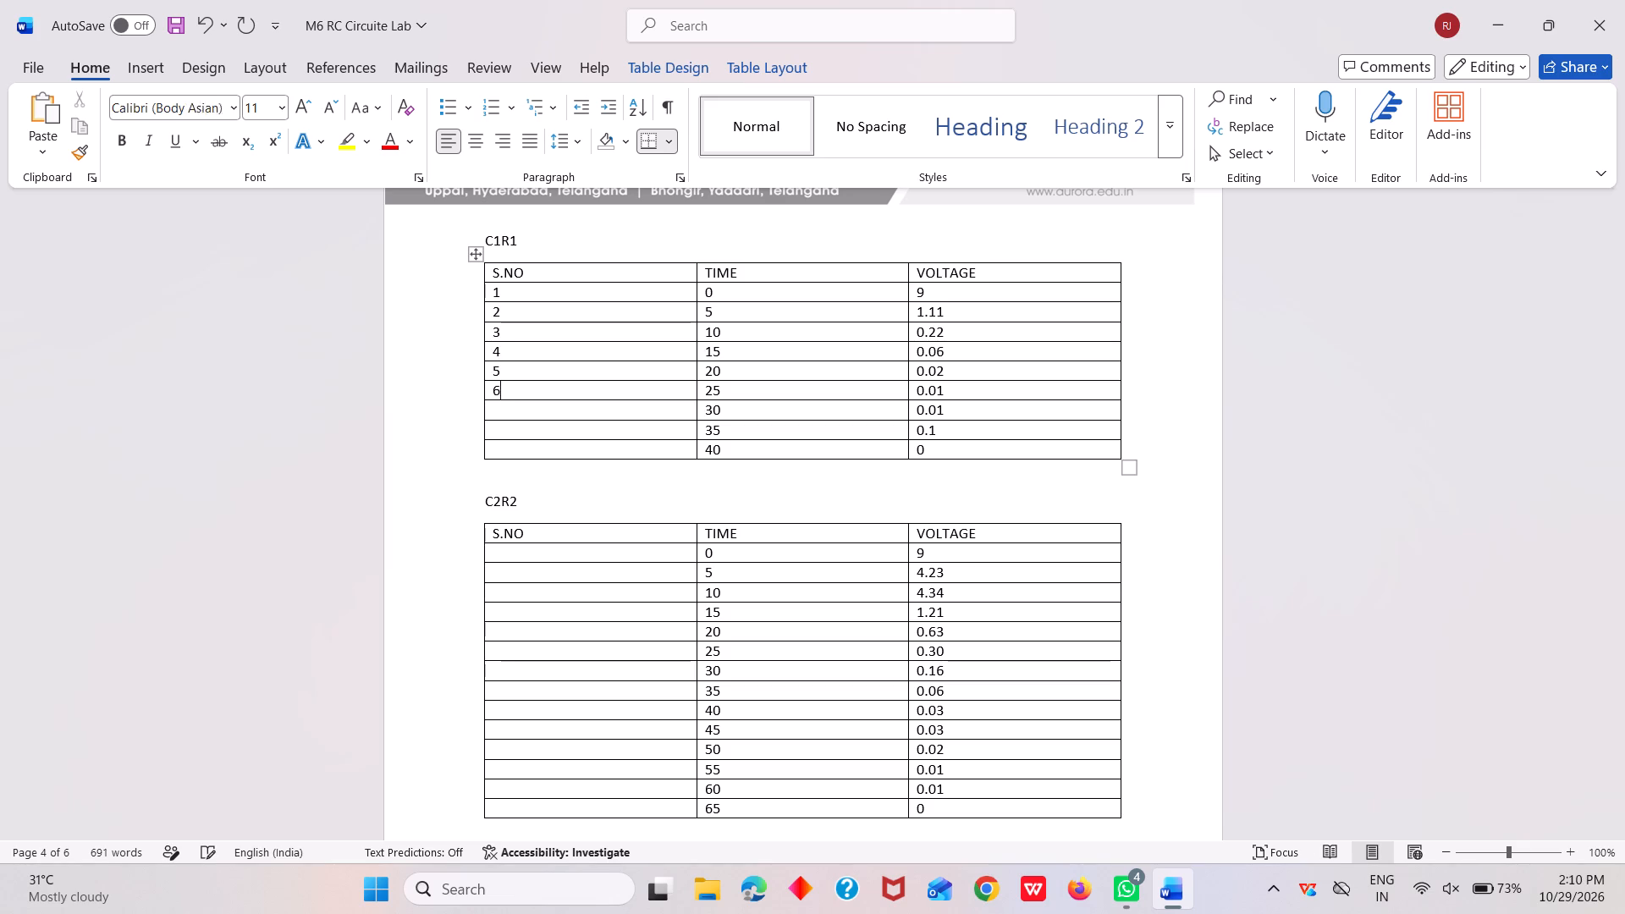
pyautogui.press('Down')
pyautogui.press('7')
pyautogui.press('Down')
pyautogui.press('8')
pyautogui.press('Down')
pyautogui.press('9')
pyautogui.press('Down')
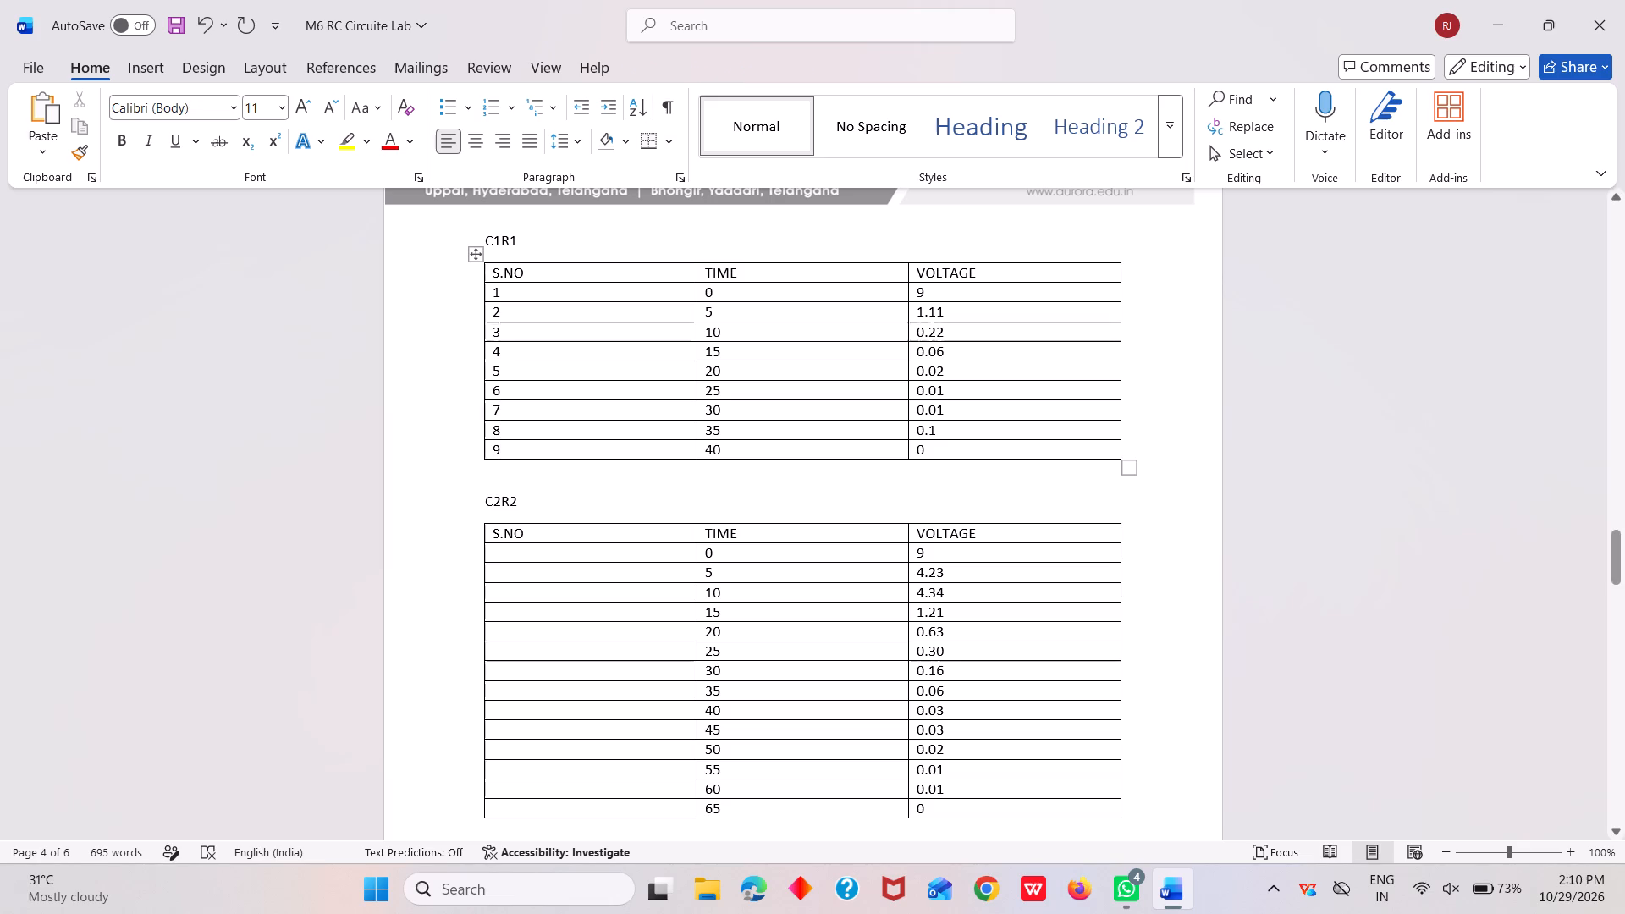
# Number the C2R2 S.NO column 1 through 7 for TIME 0 through 30.
pyautogui.click(519, 553)
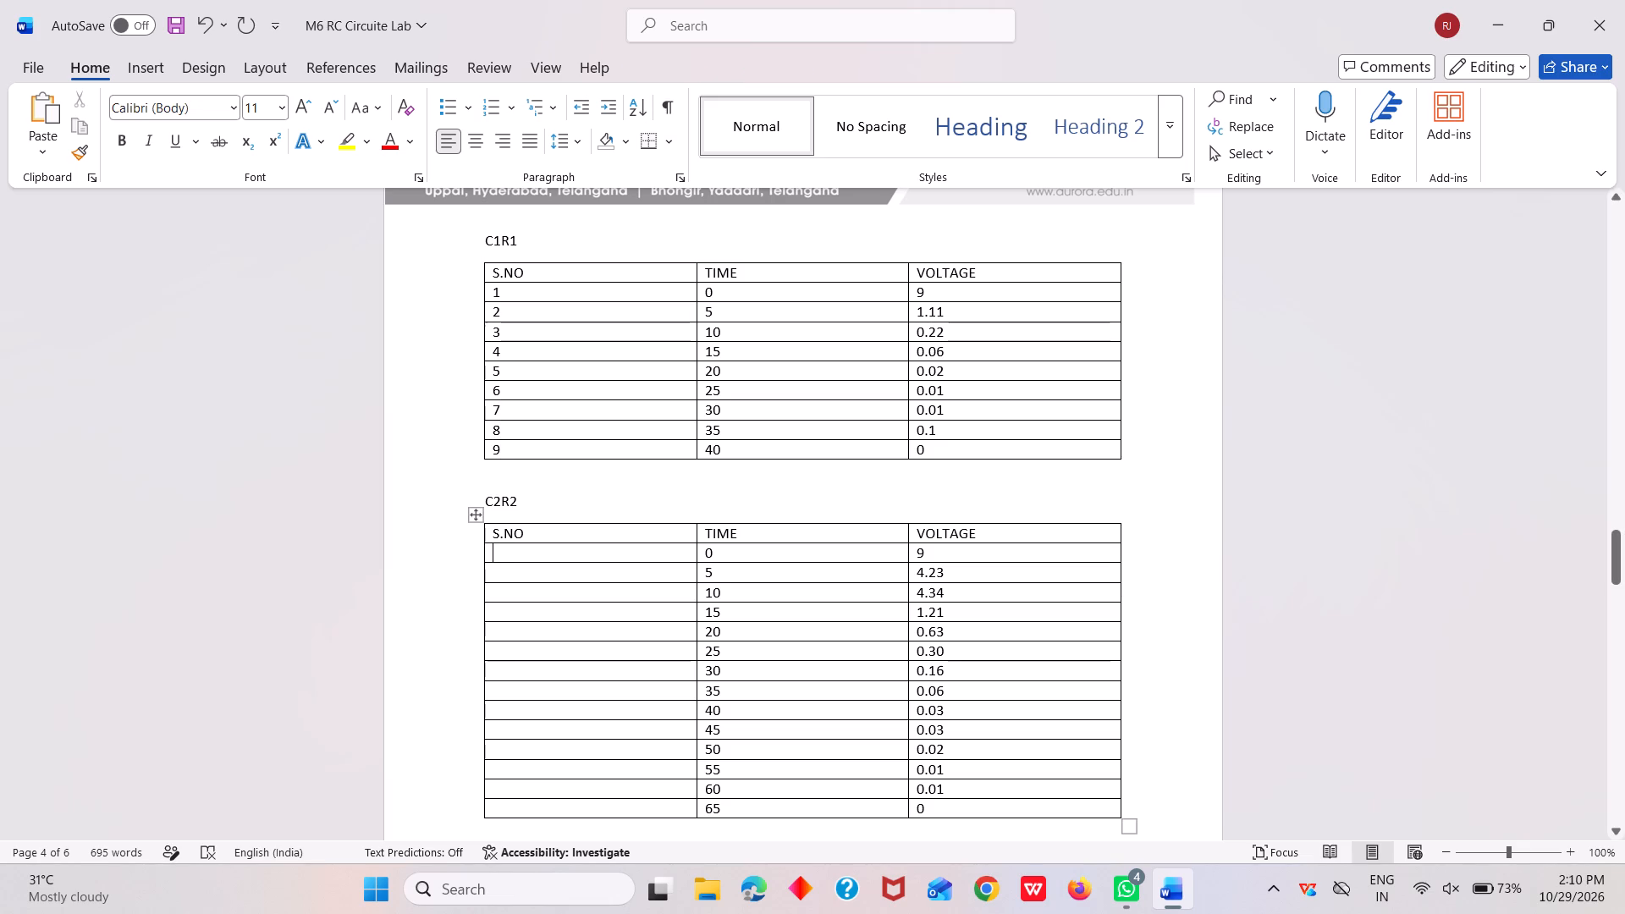
pyautogui.press('1')
pyautogui.press('Down')
pyautogui.press('2')
pyautogui.press('Down')
pyautogui.press('3')
pyautogui.press('Down')
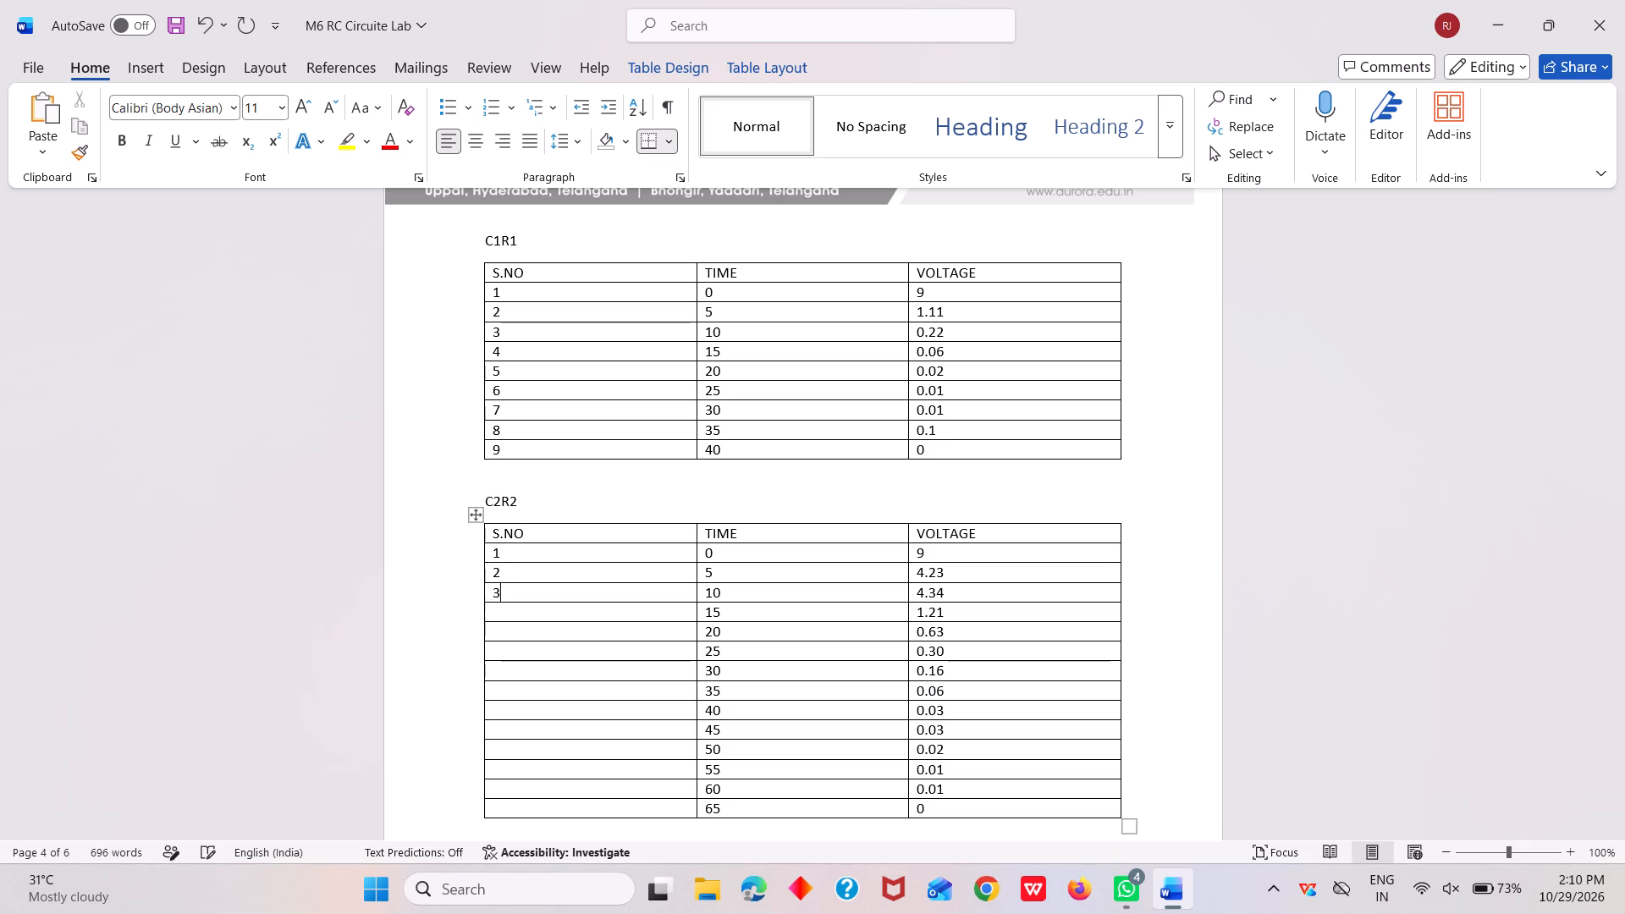
pyautogui.press('4')
pyautogui.press('Down')
pyautogui.press('5')
pyautogui.press('Down')
pyautogui.press('6')
pyautogui.press('Down')
pyautogui.press('7')
pyautogui.press('Down')
# Continue the C2R2 S.NO column with 8 through 14 for TIME 35 through 65.
pyautogui.press('8')
pyautogui.press('Down')
pyautogui.press('9')
pyautogui.press('Down')
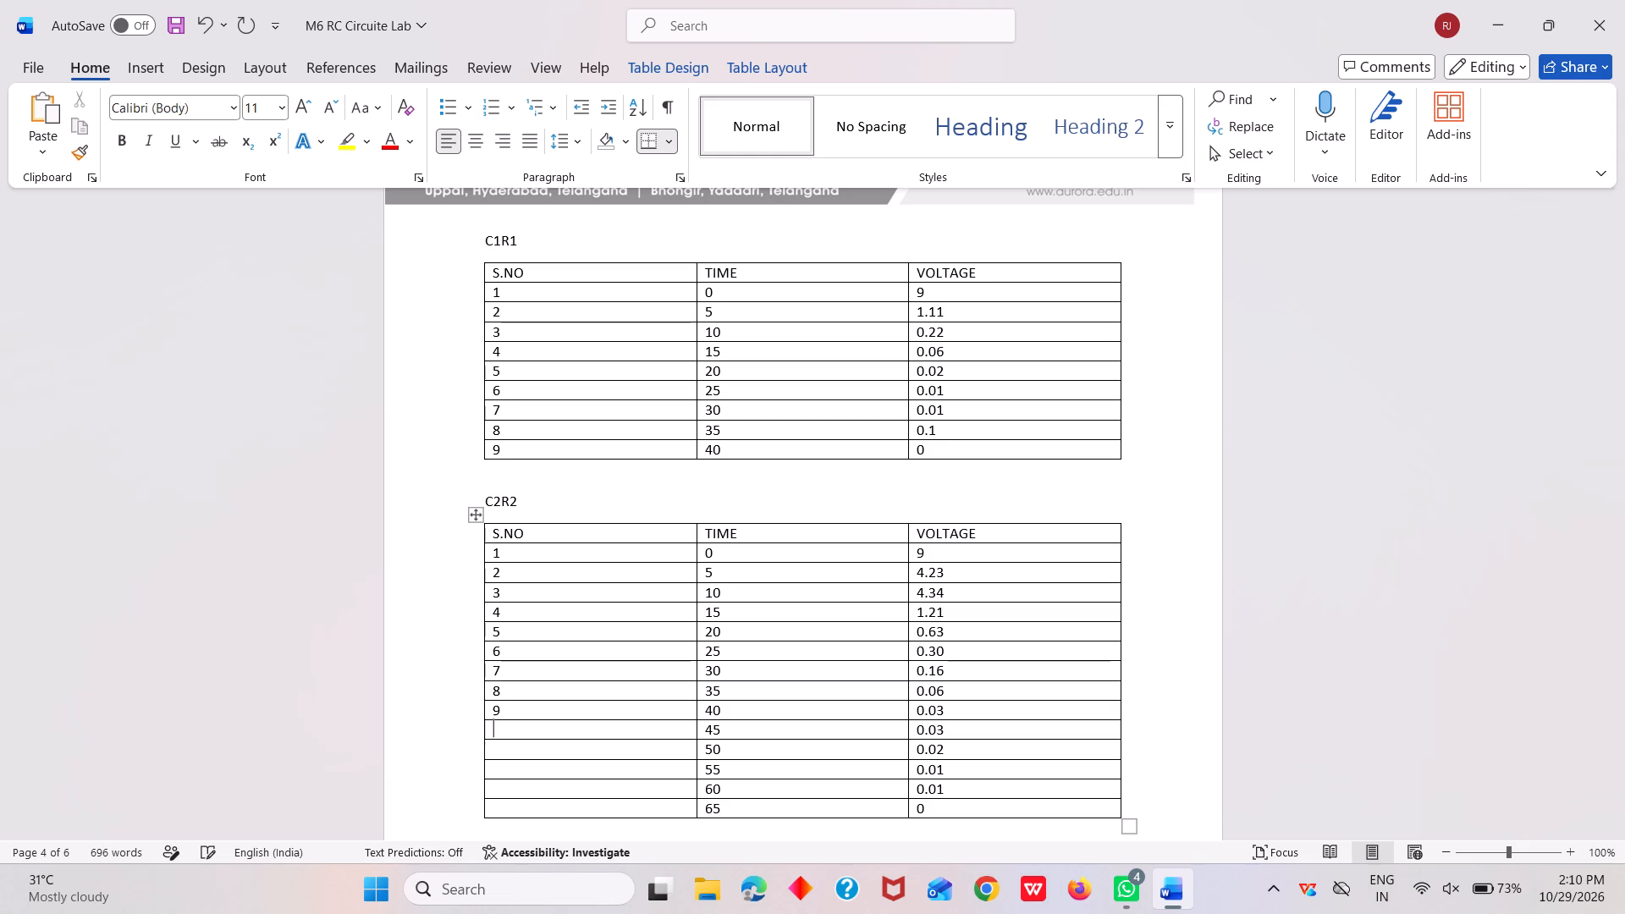
pyautogui.write('10')
pyautogui.press('Down')
pyautogui.write('11')
pyautogui.press('Down')
pyautogui.write('12')
pyautogui.press('Down')
pyautogui.write('13')
pyautogui.press('Down')
pyautogui.write('14')
pyautogui.press('Down')
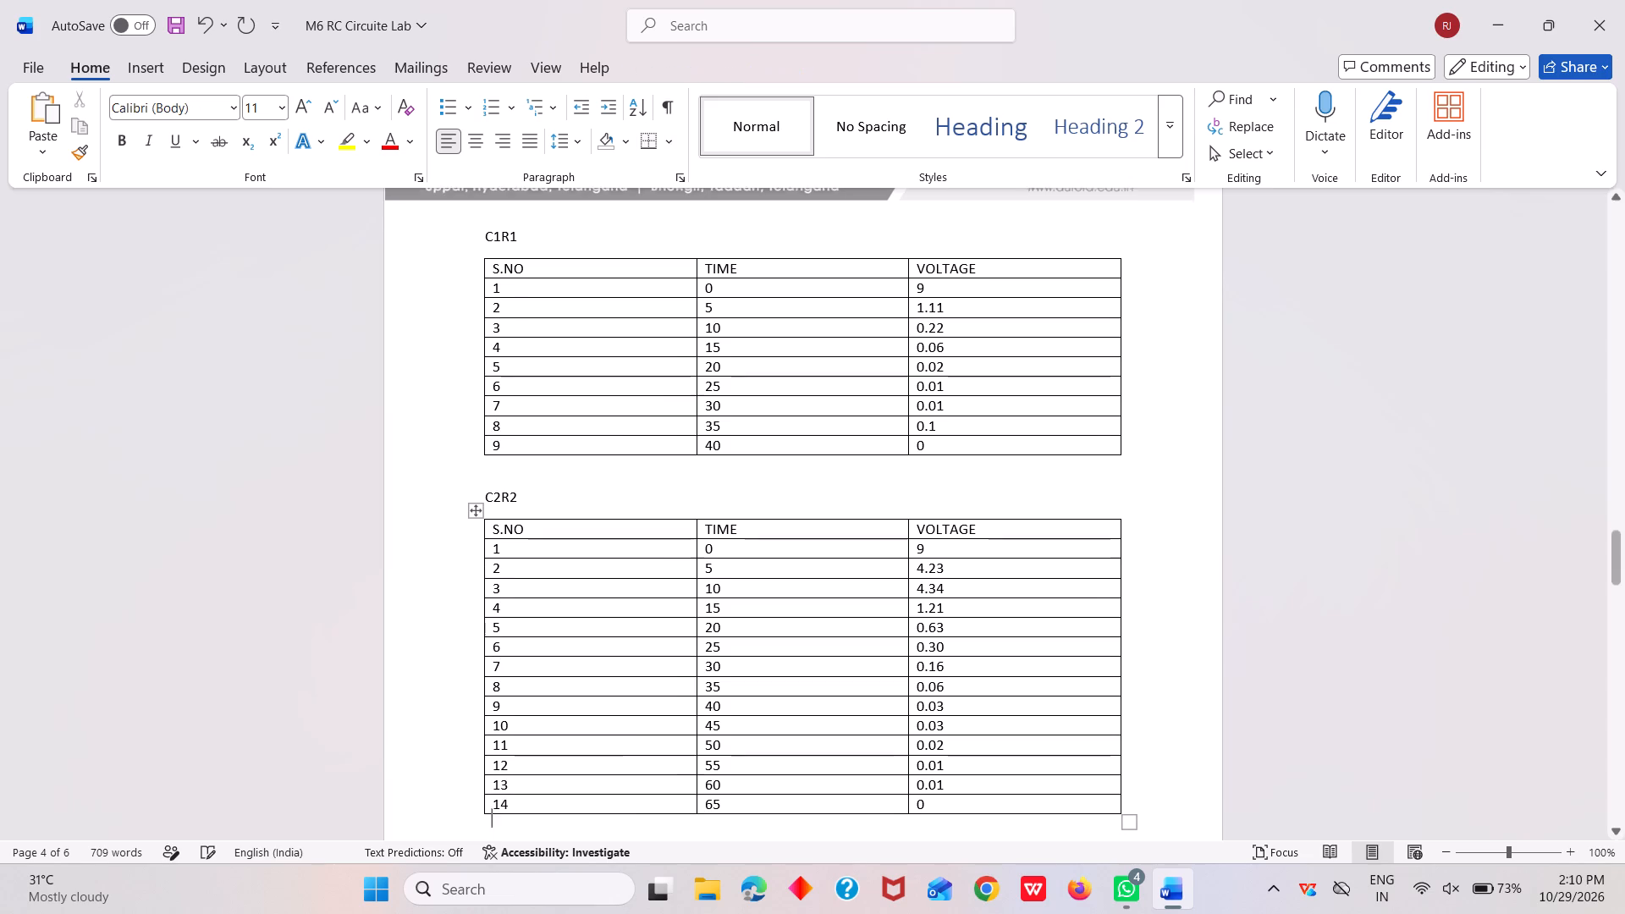
# Number the C3R3 table's S.NO column 1 through 4 for TIME 0 through 15.
pyautogui.scroll(-2, 595, 520)
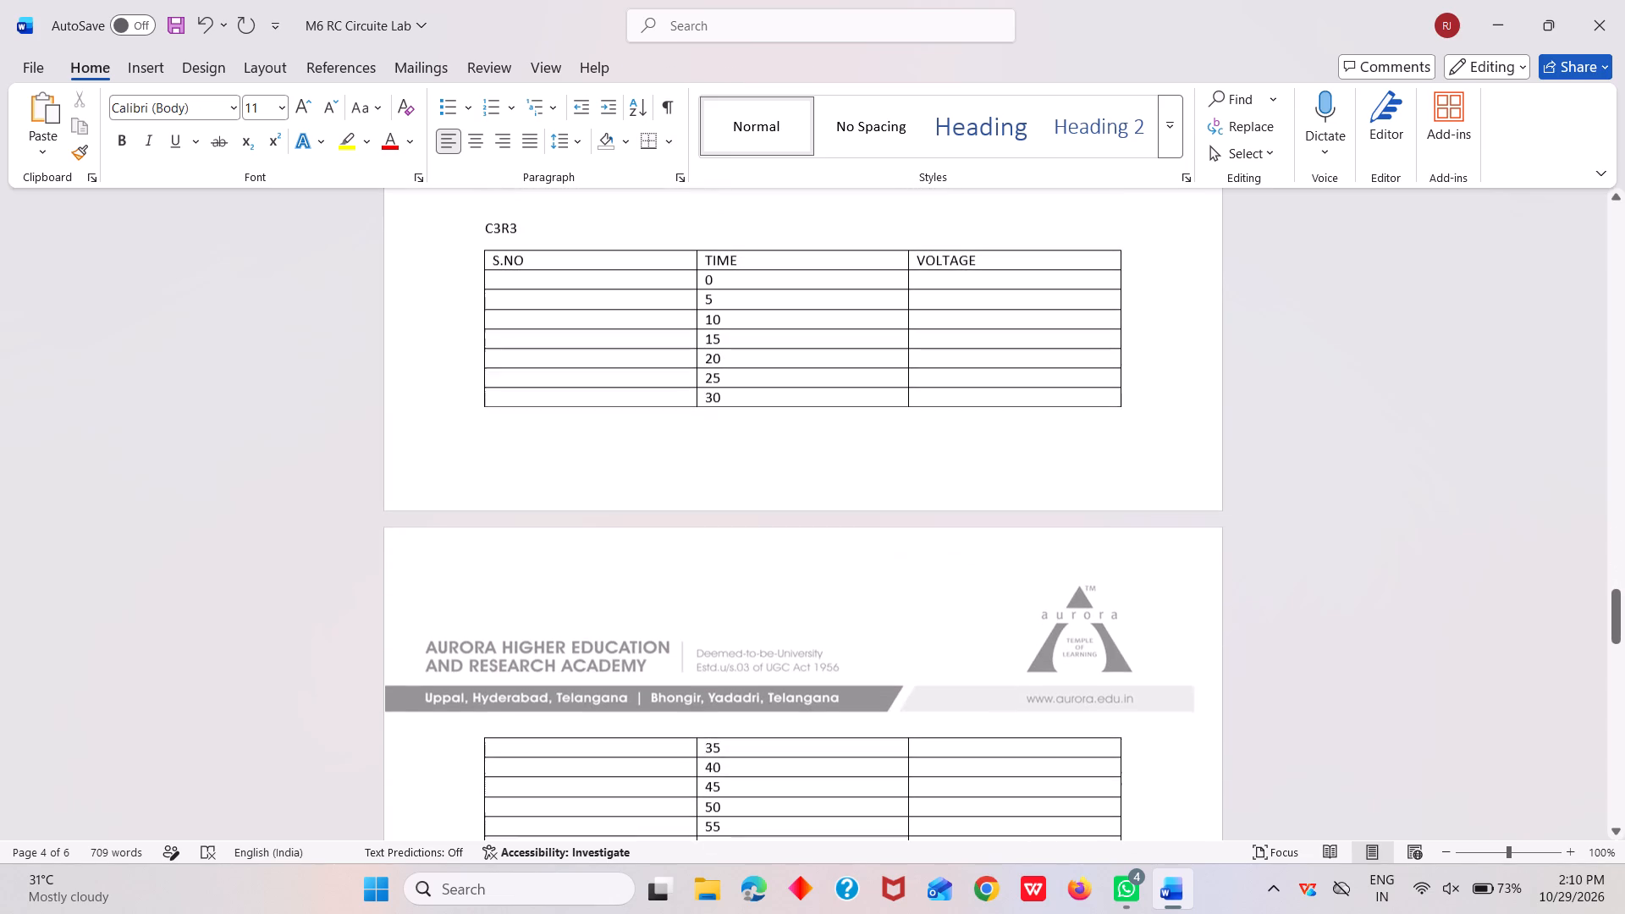
pyautogui.click(563, 274)
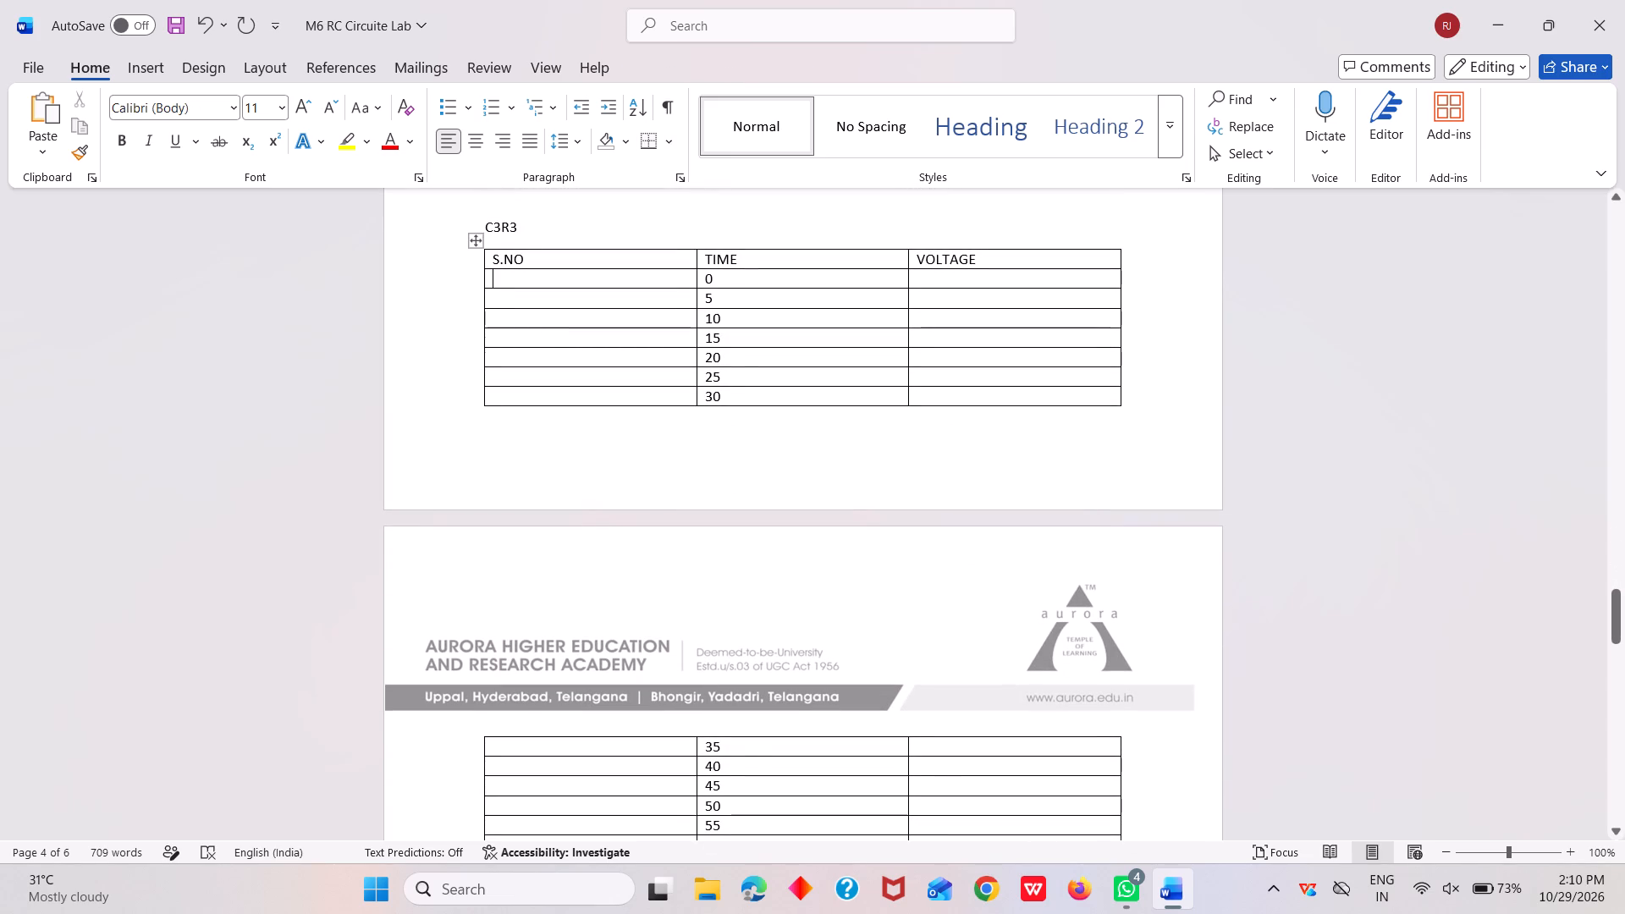
pyautogui.press('1')
pyautogui.press('Down')
pyautogui.press('2')
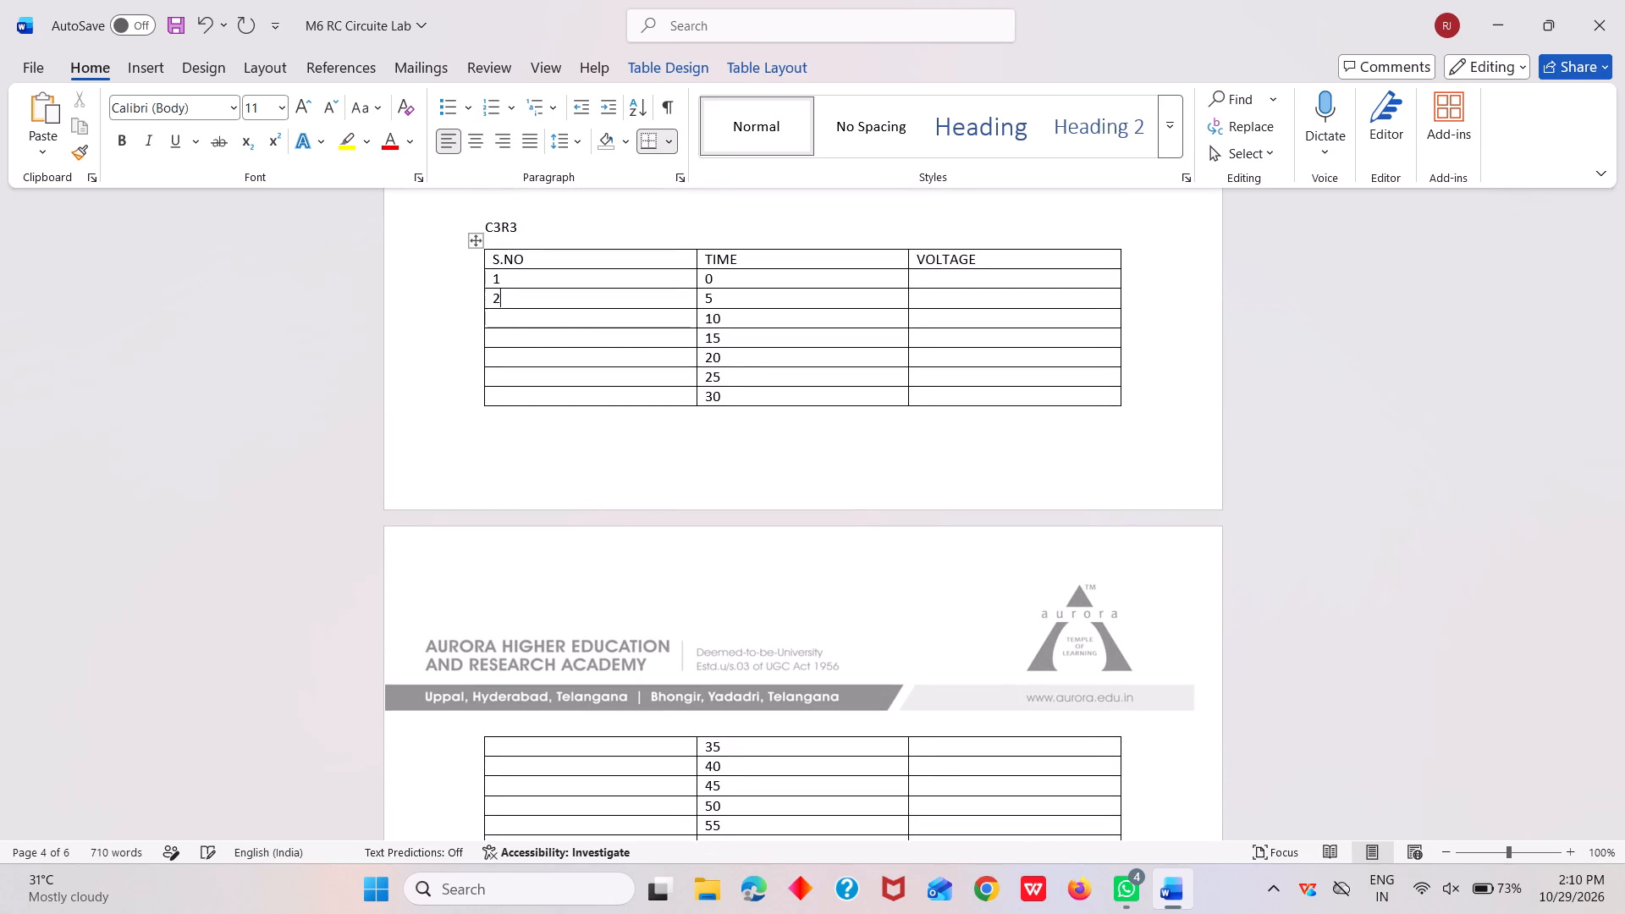
pyautogui.press('Down')
pyautogui.press('3')
pyautogui.press('Down')
pyautogui.press('4')
# Continue the C3R3 S.NO column with 5, 6 and 7 for TIME 20, 25 and 30.
pyautogui.press('Down')
pyautogui.press('5')
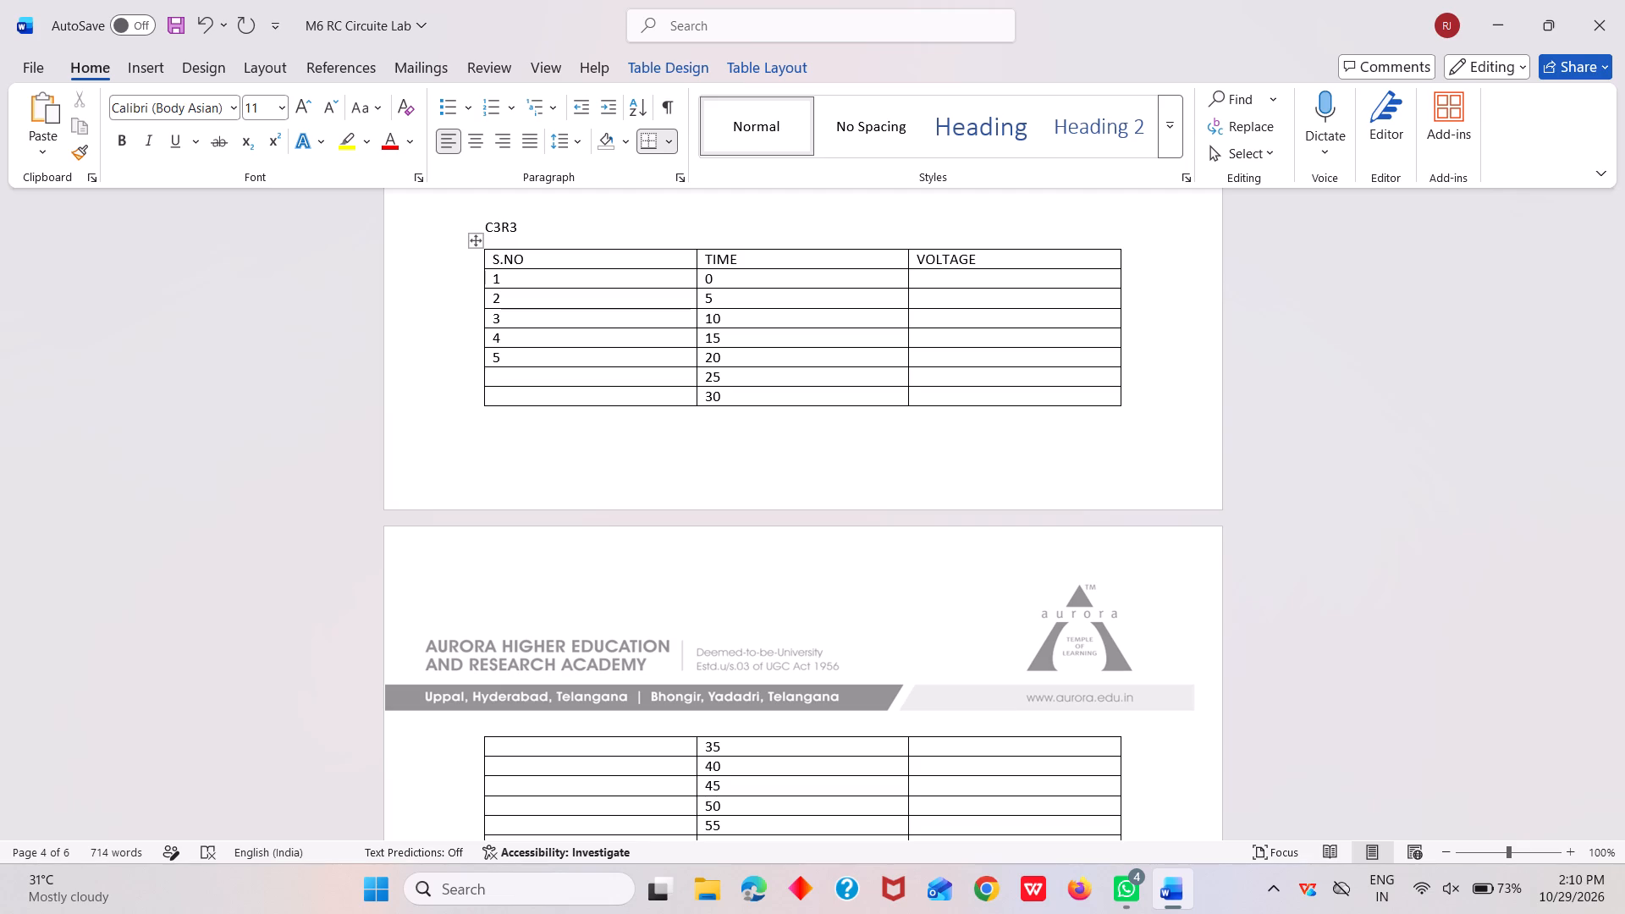
pyautogui.press('6')
pyautogui.press('Down')
pyautogui.press('BackSpace')
pyautogui.press('BackSpace')
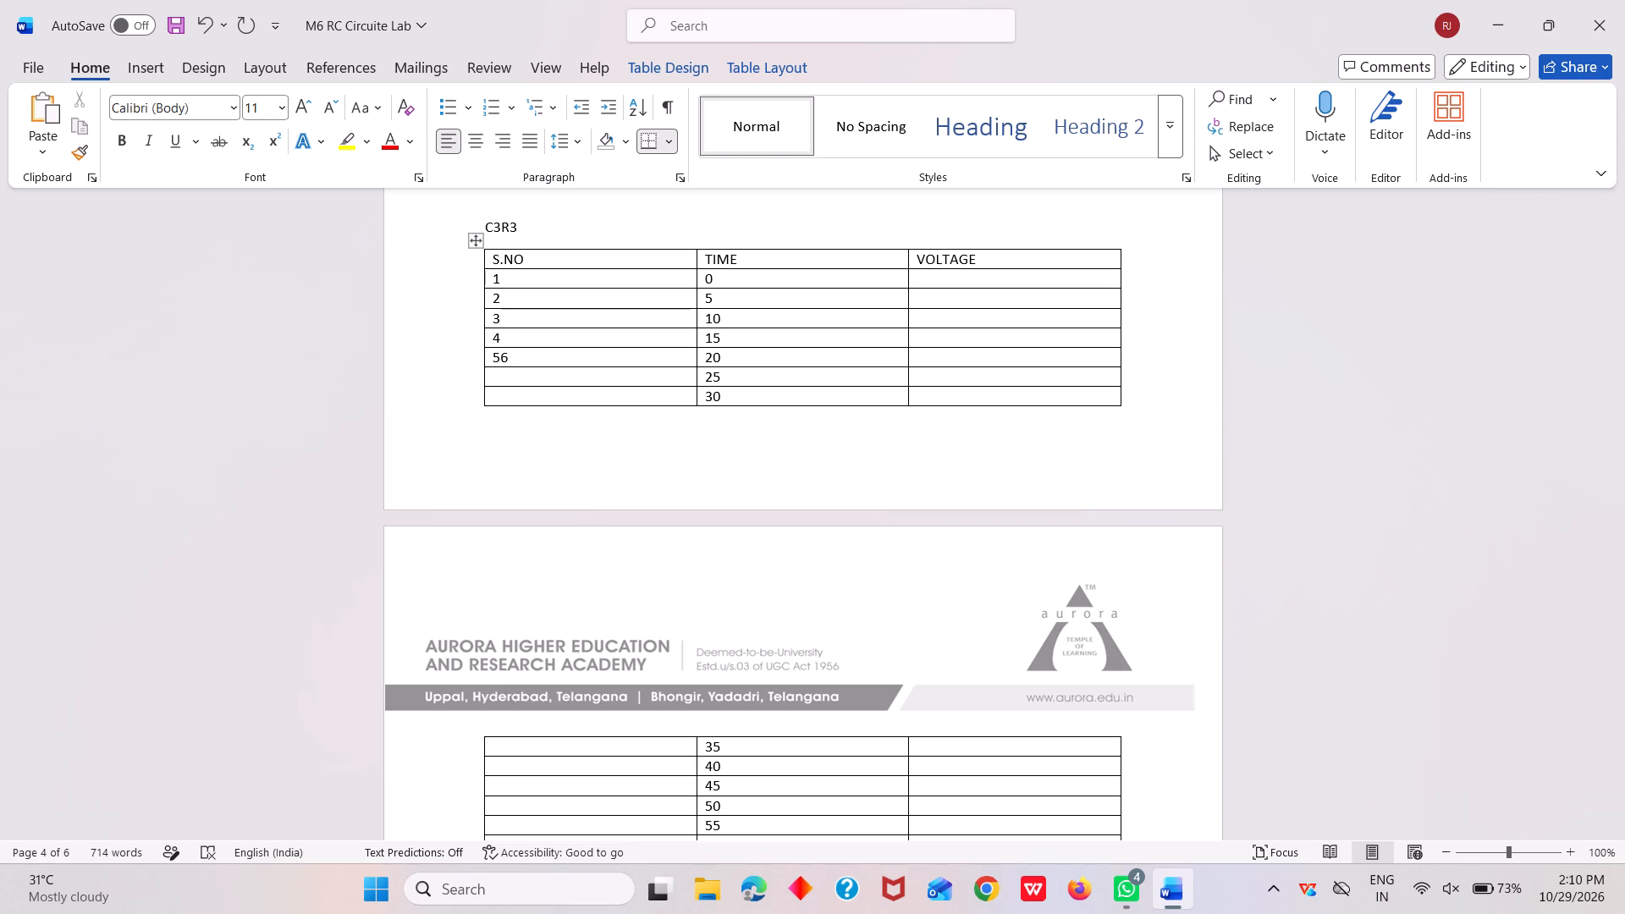
pyautogui.press('BackSpace')
pyautogui.click(523, 355)
pyautogui.press('BackSpace')
pyautogui.press('Down')
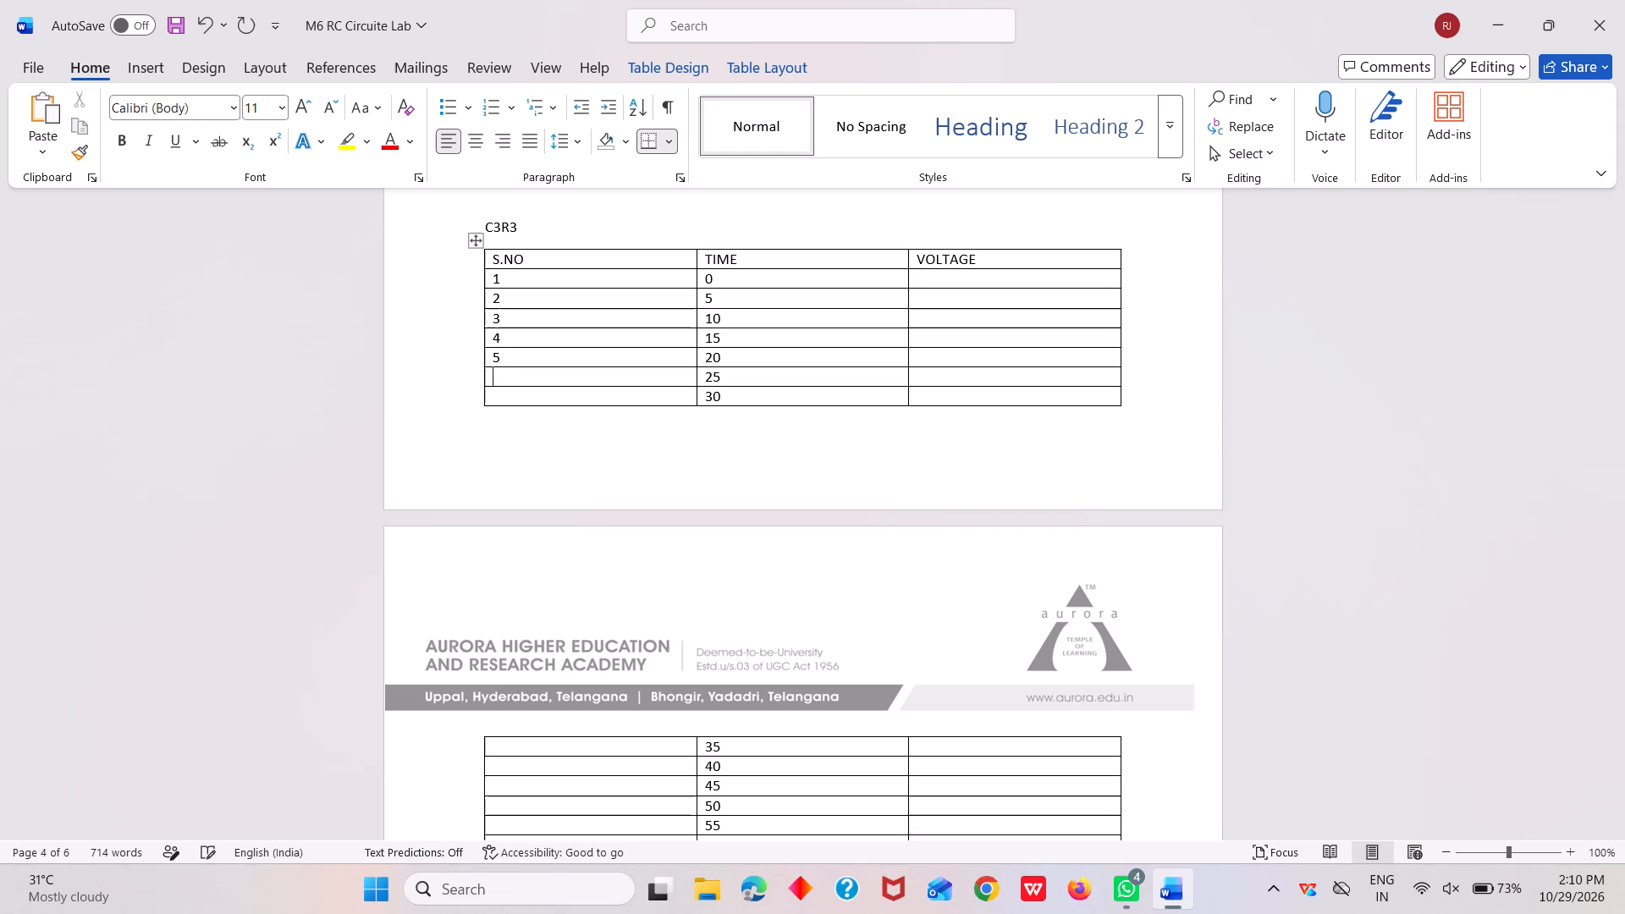
pyautogui.press('6')
pyautogui.press('Down')
pyautogui.press('7')
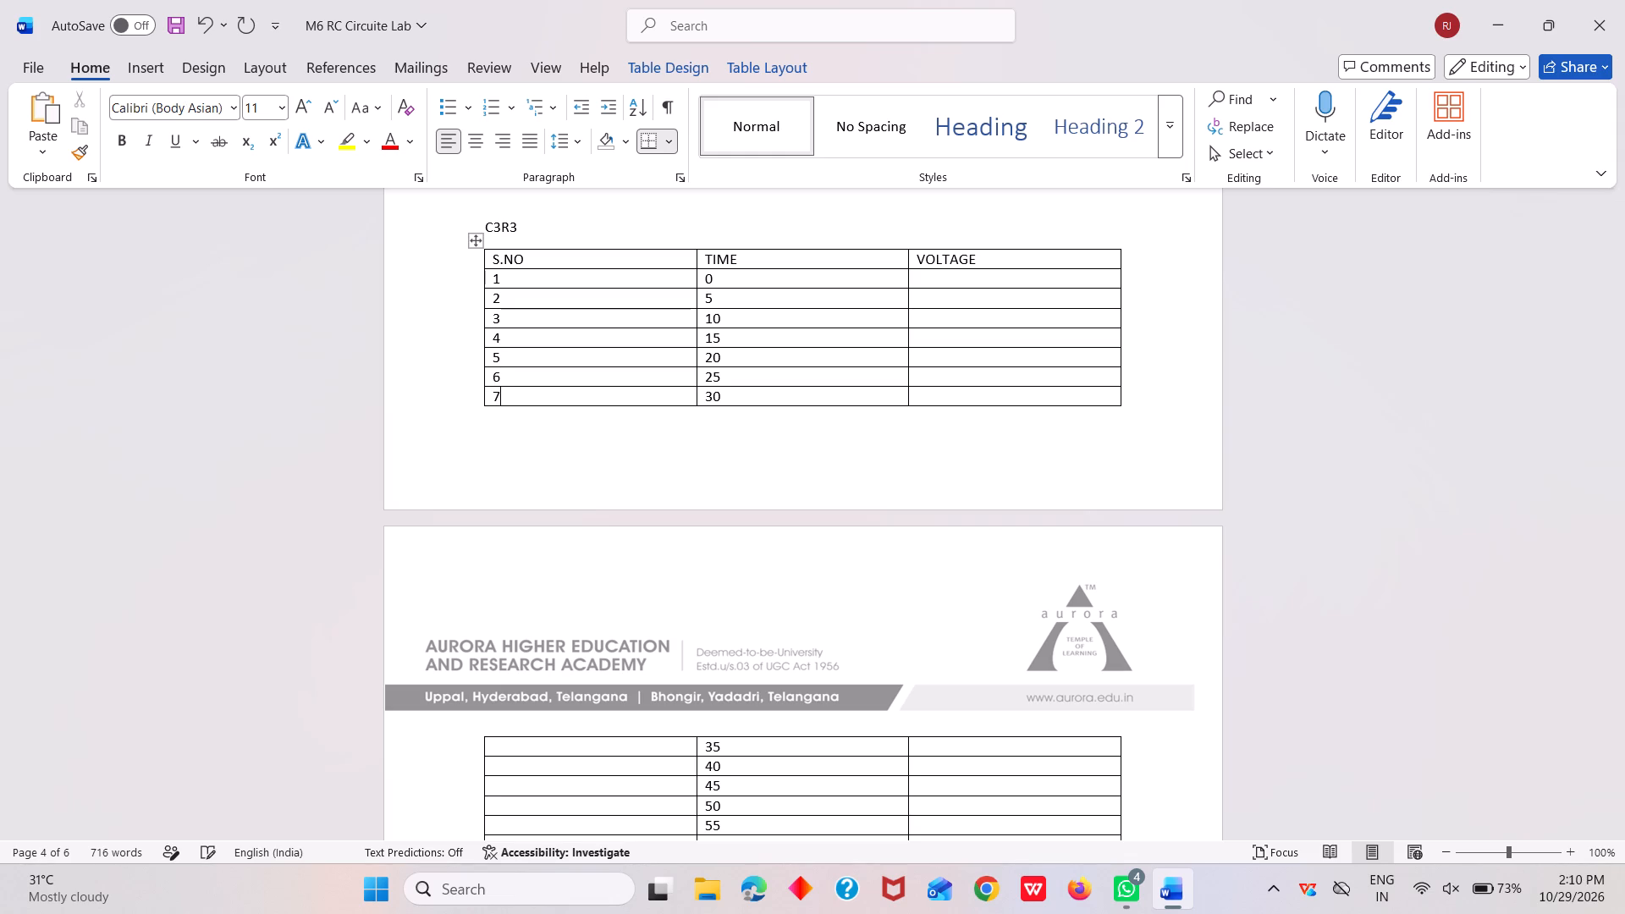
# Continue the C3R3 S.NO column on the following page with 8 through 12 for TIME 35 through 55.
pyautogui.scroll(-1, 488, 673)
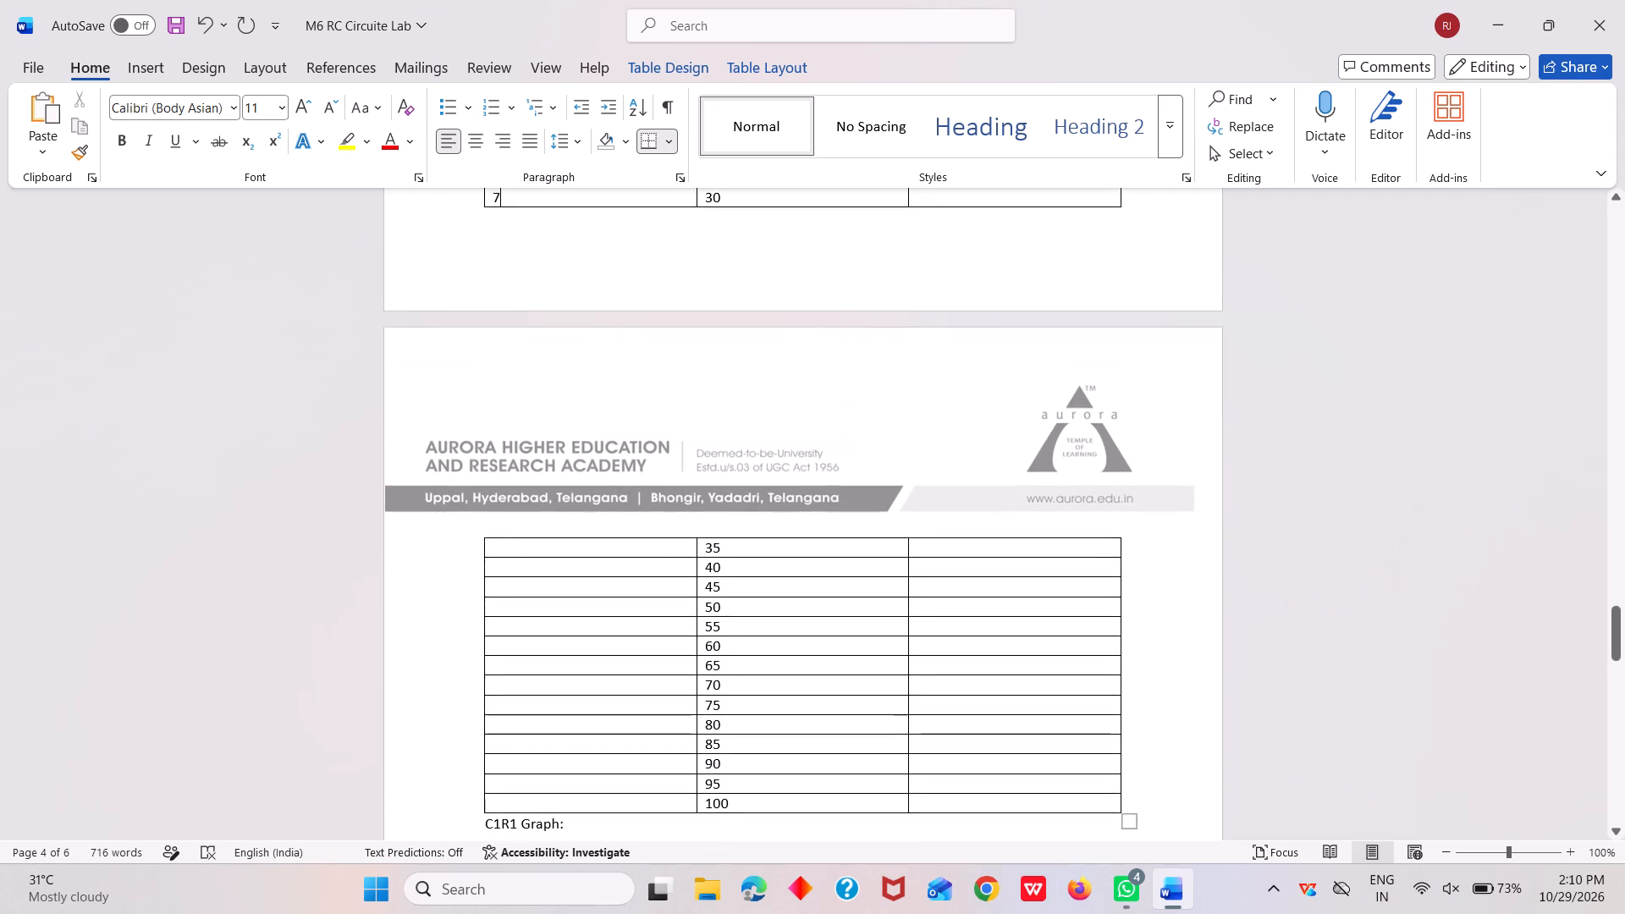
pyautogui.hscroll(1, 488, 673)
pyautogui.press('Down')
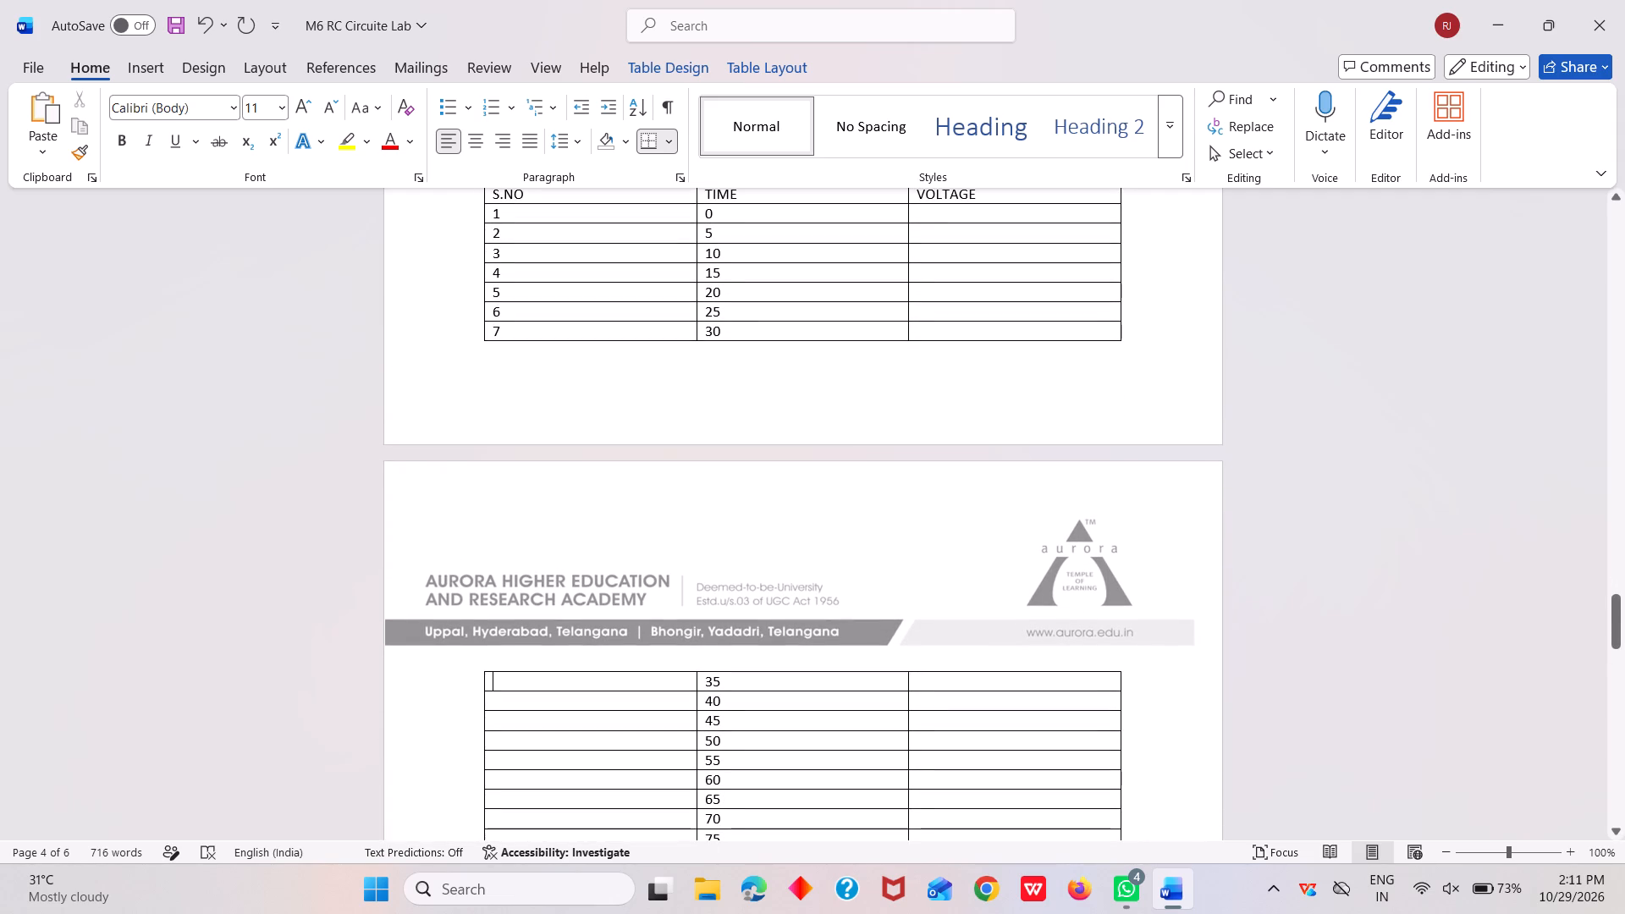
pyautogui.press('8')
pyautogui.press('Down')
pyautogui.press('9')
pyautogui.press('Down')
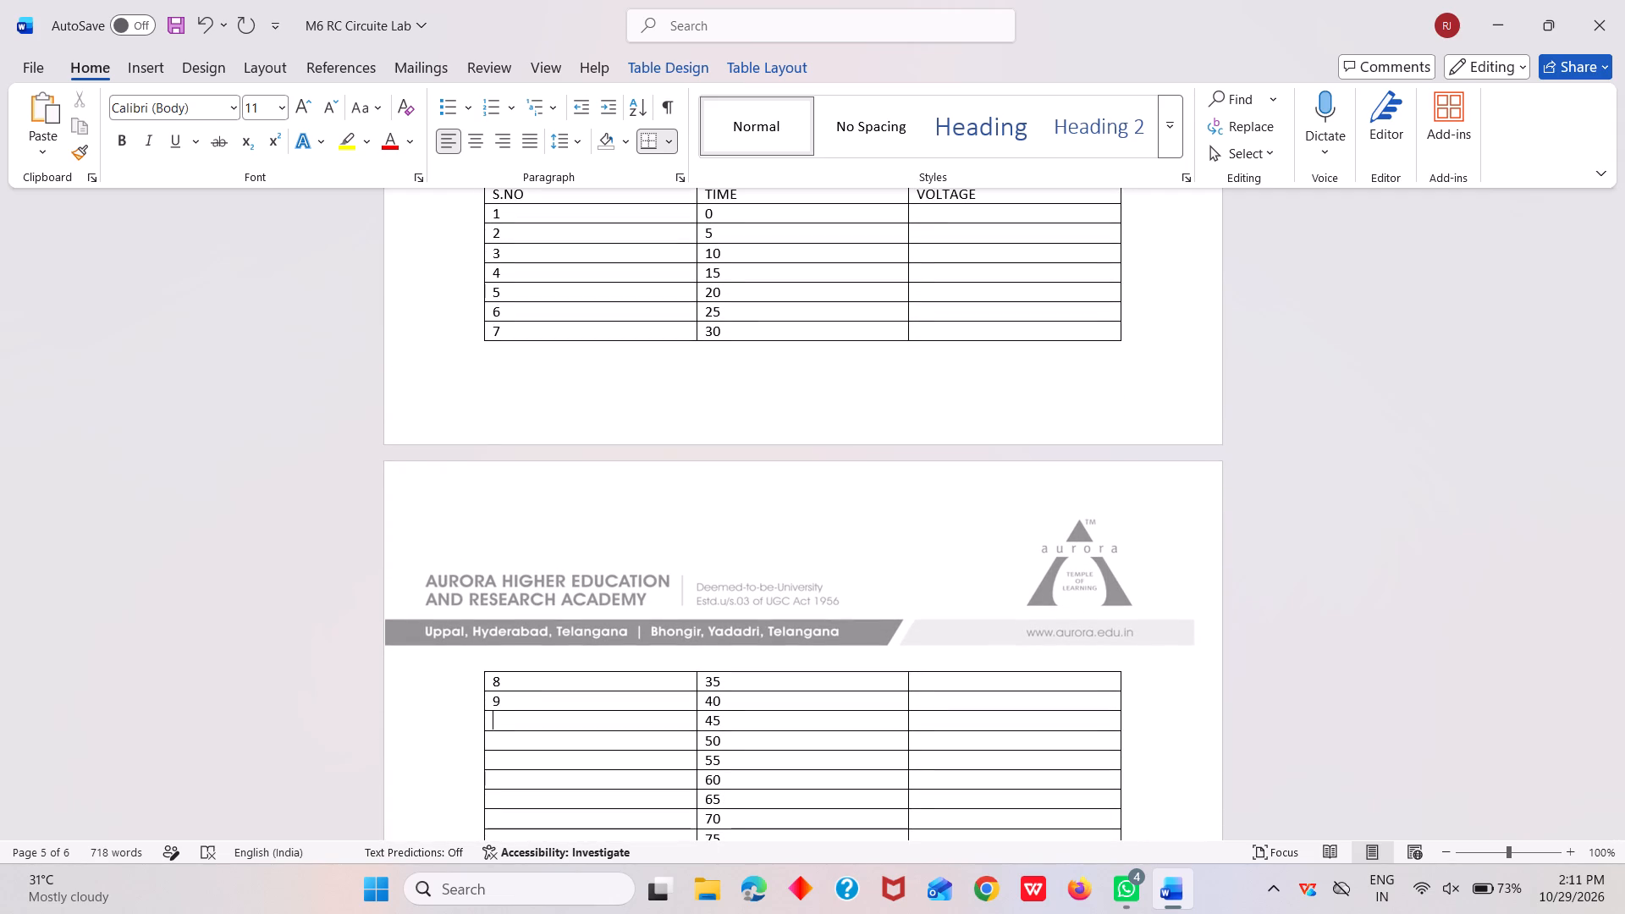
pyautogui.write('10')
pyautogui.press('Down')
pyautogui.write('11')
pyautogui.press('Left')
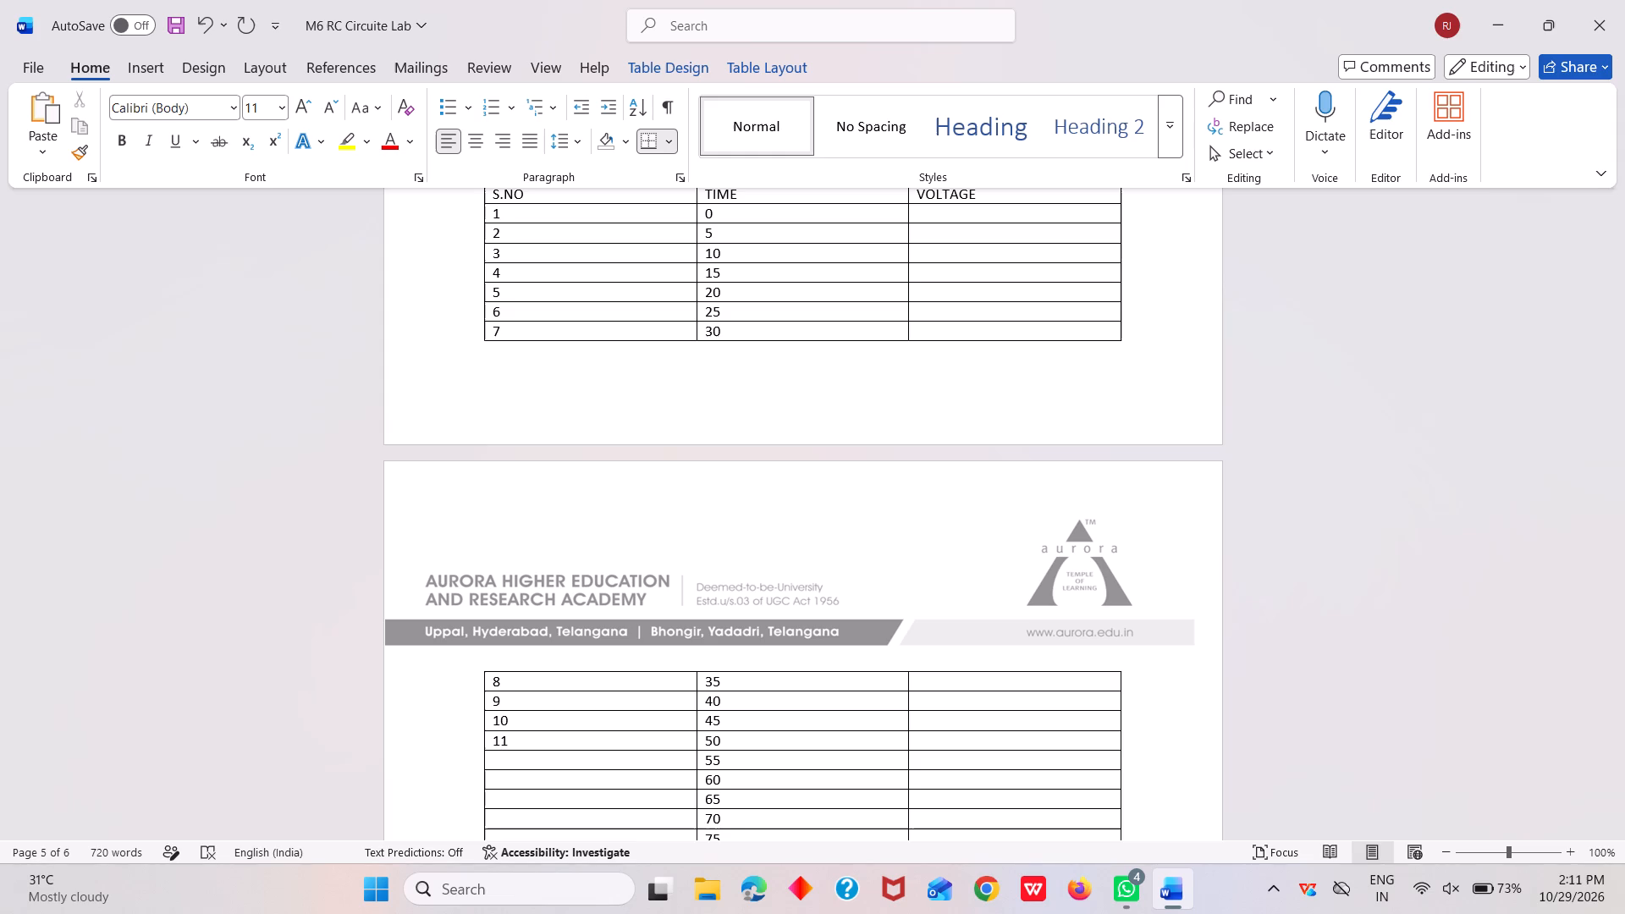
pyautogui.press('Right')
pyautogui.press('Down')
pyautogui.write('12')
# Continue the C3R3 S.NO column with 13 through 17 for TIME 60 through 80.
pyautogui.press('Down')
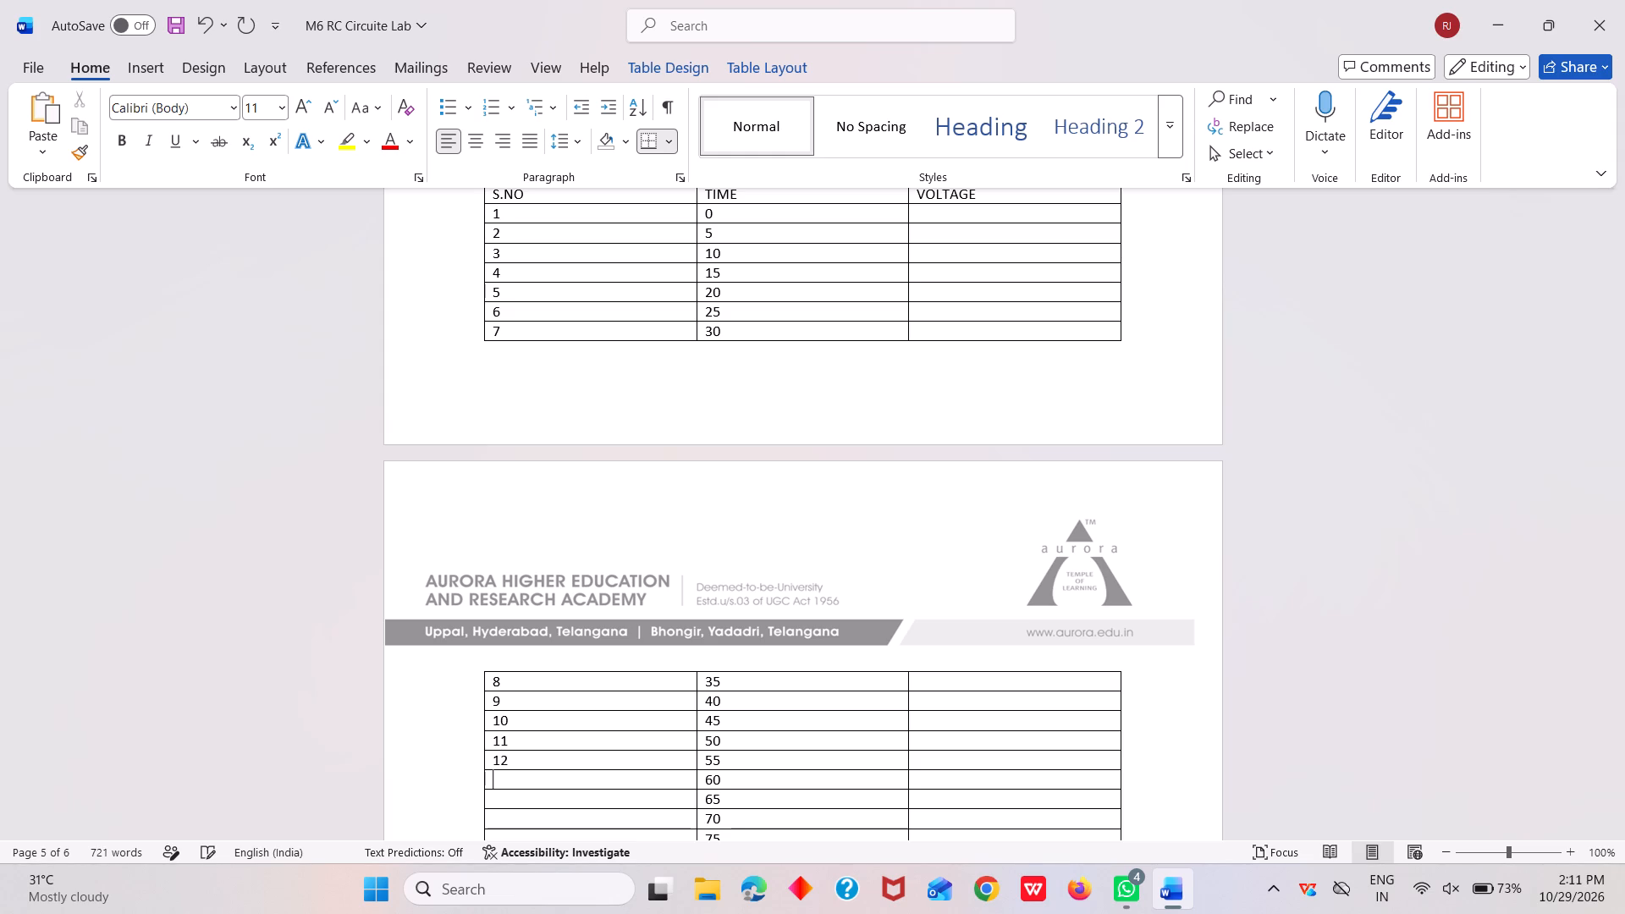
pyautogui.write('13')
pyautogui.press('Down')
pyautogui.write('14')
pyautogui.press('Down')
pyautogui.write('15')
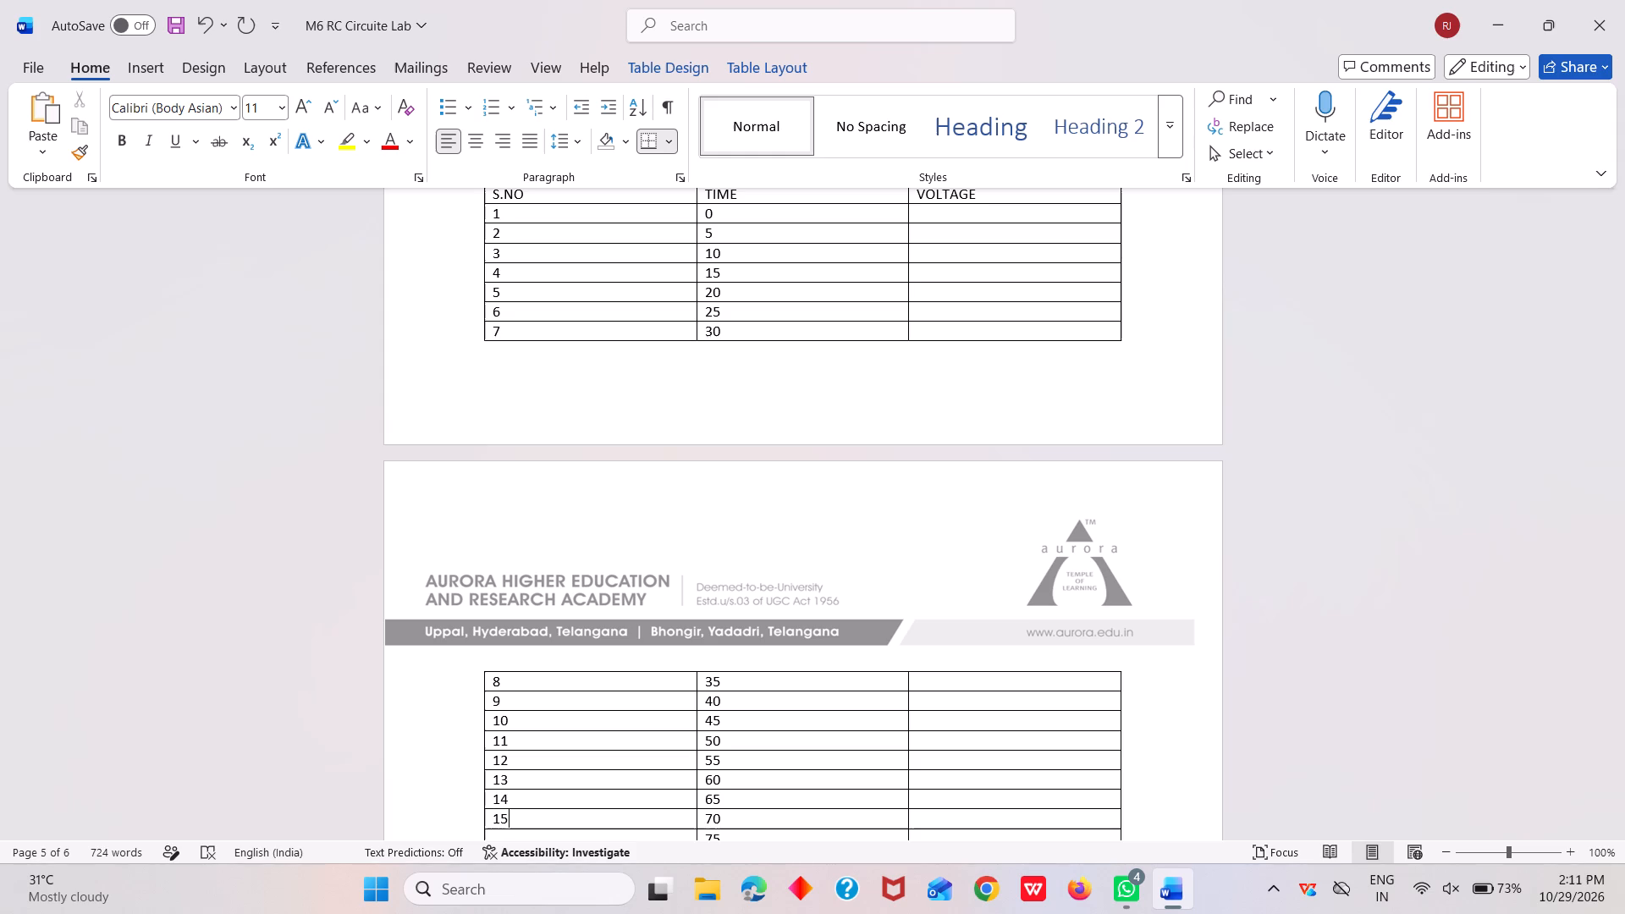
pyautogui.press('Down')
pyautogui.write('16')
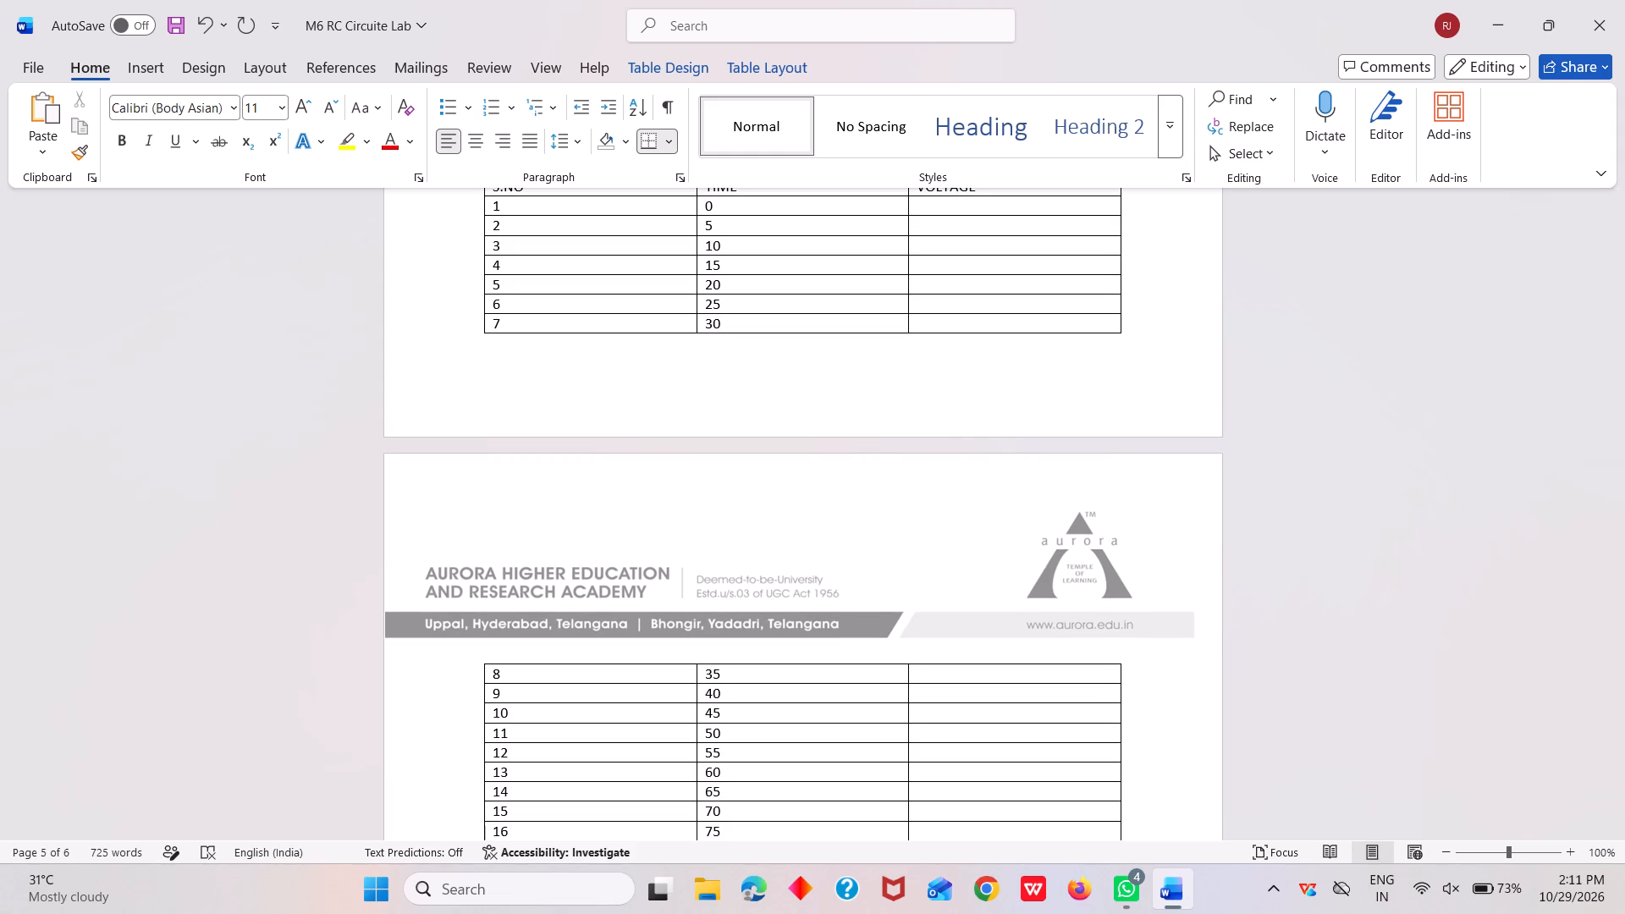
pyautogui.press('Down')
pyautogui.press('1')
pyautogui.press('7')
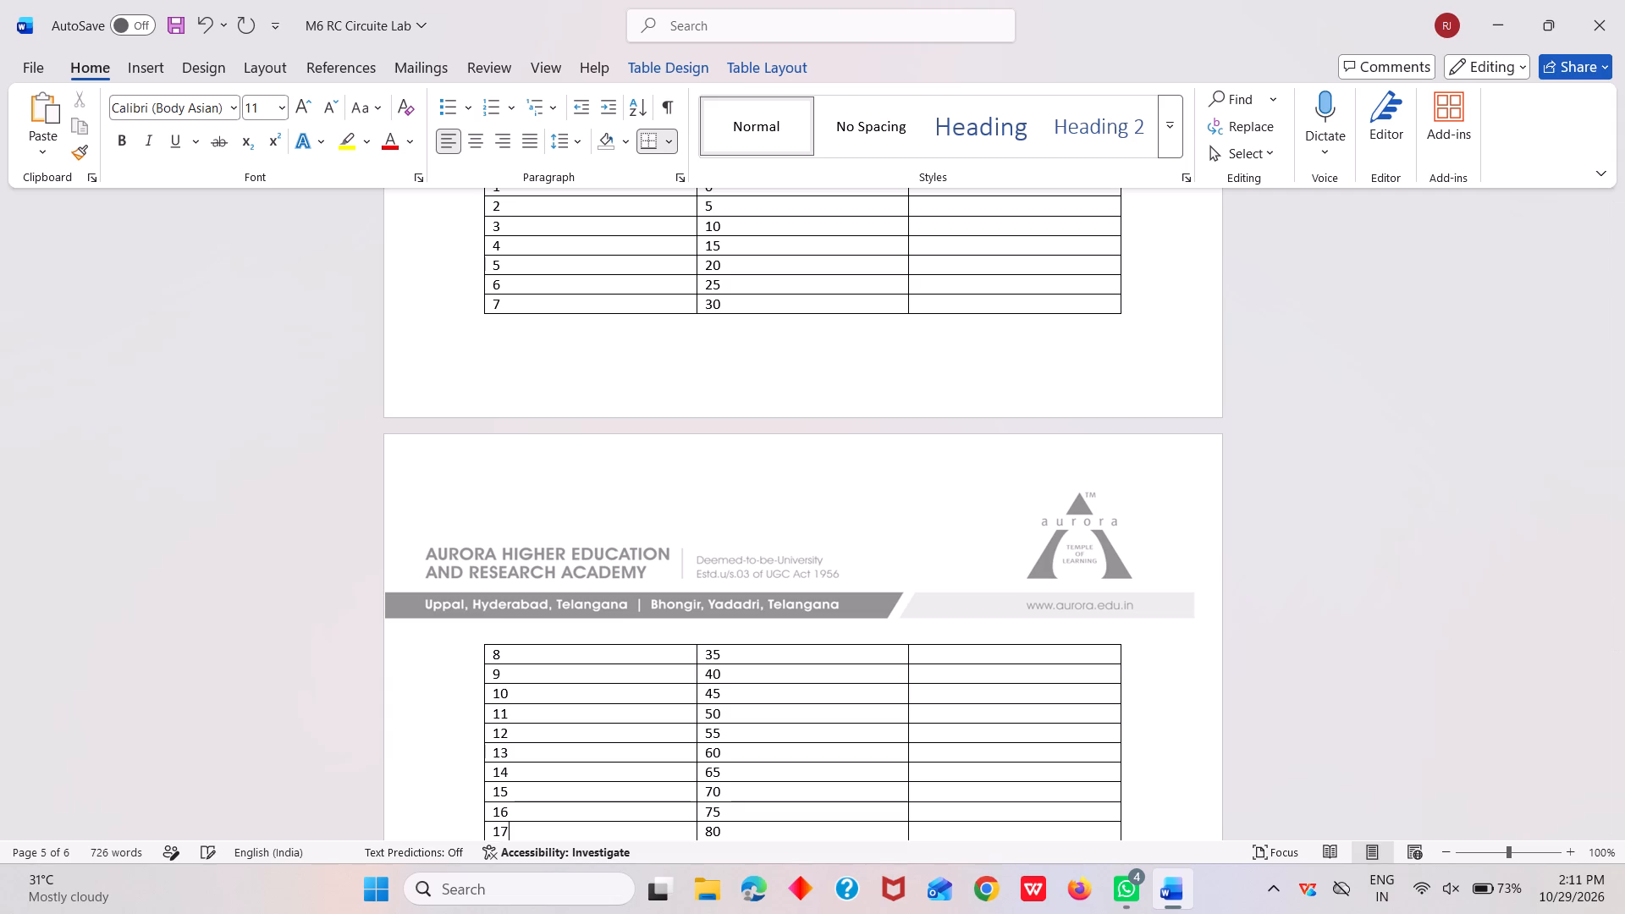
# Finish the C3R3 S.NO column with 18 through 21 for TIME 85 through 100.
pyautogui.press('Down')
pyautogui.press('1')
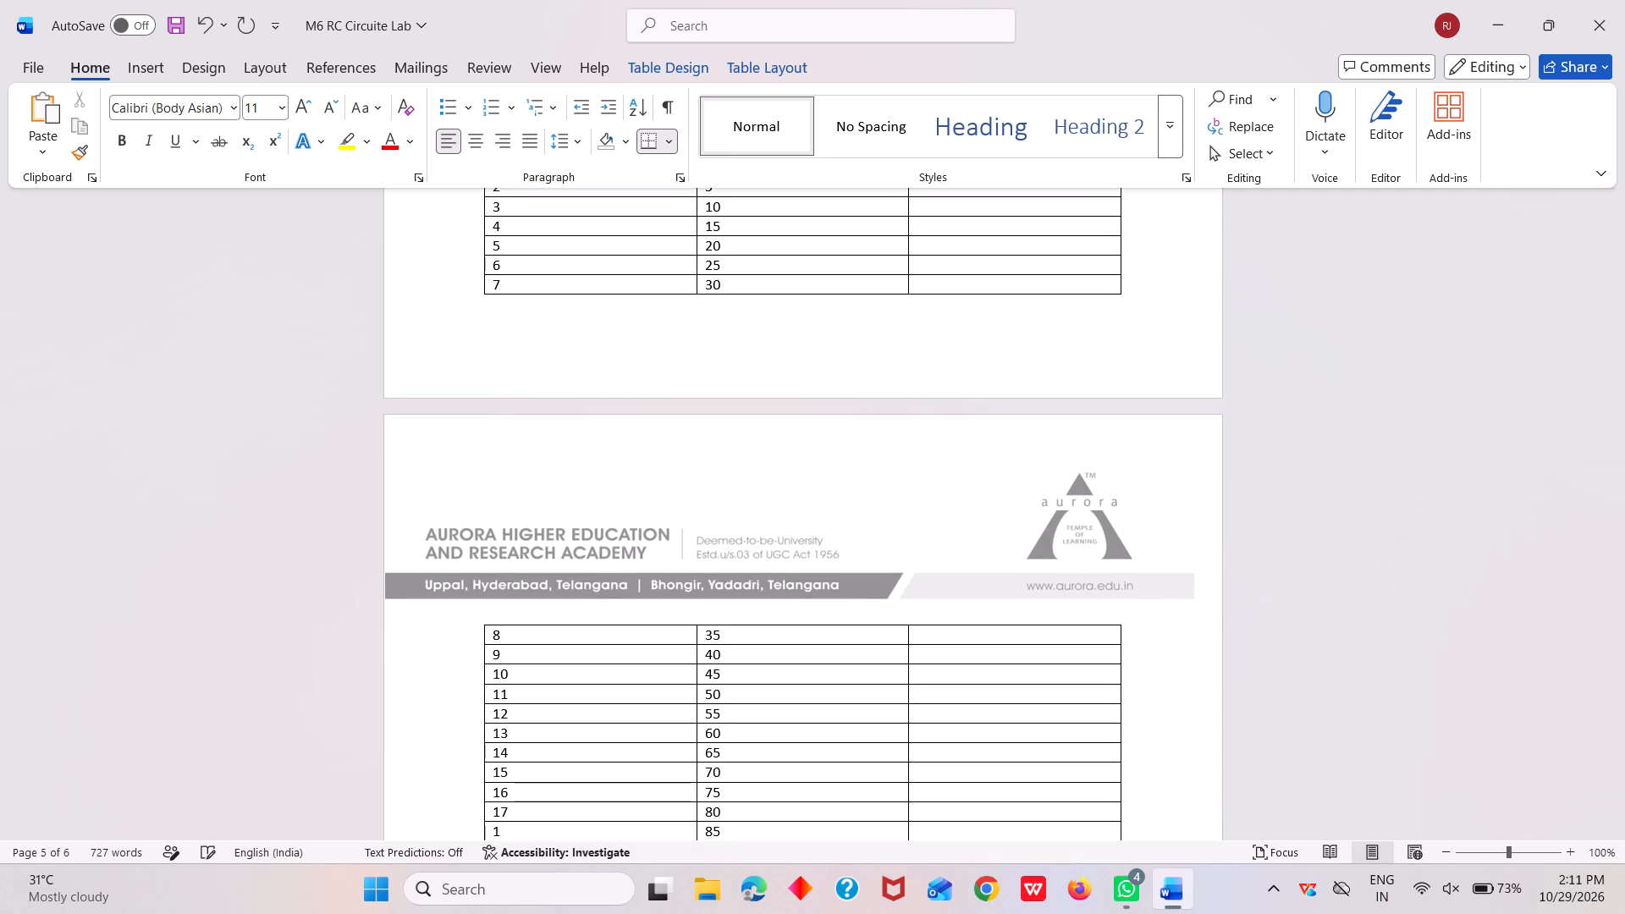
pyautogui.press('8')
pyautogui.press('Down')
pyautogui.write('18')
pyautogui.press('BackSpace')
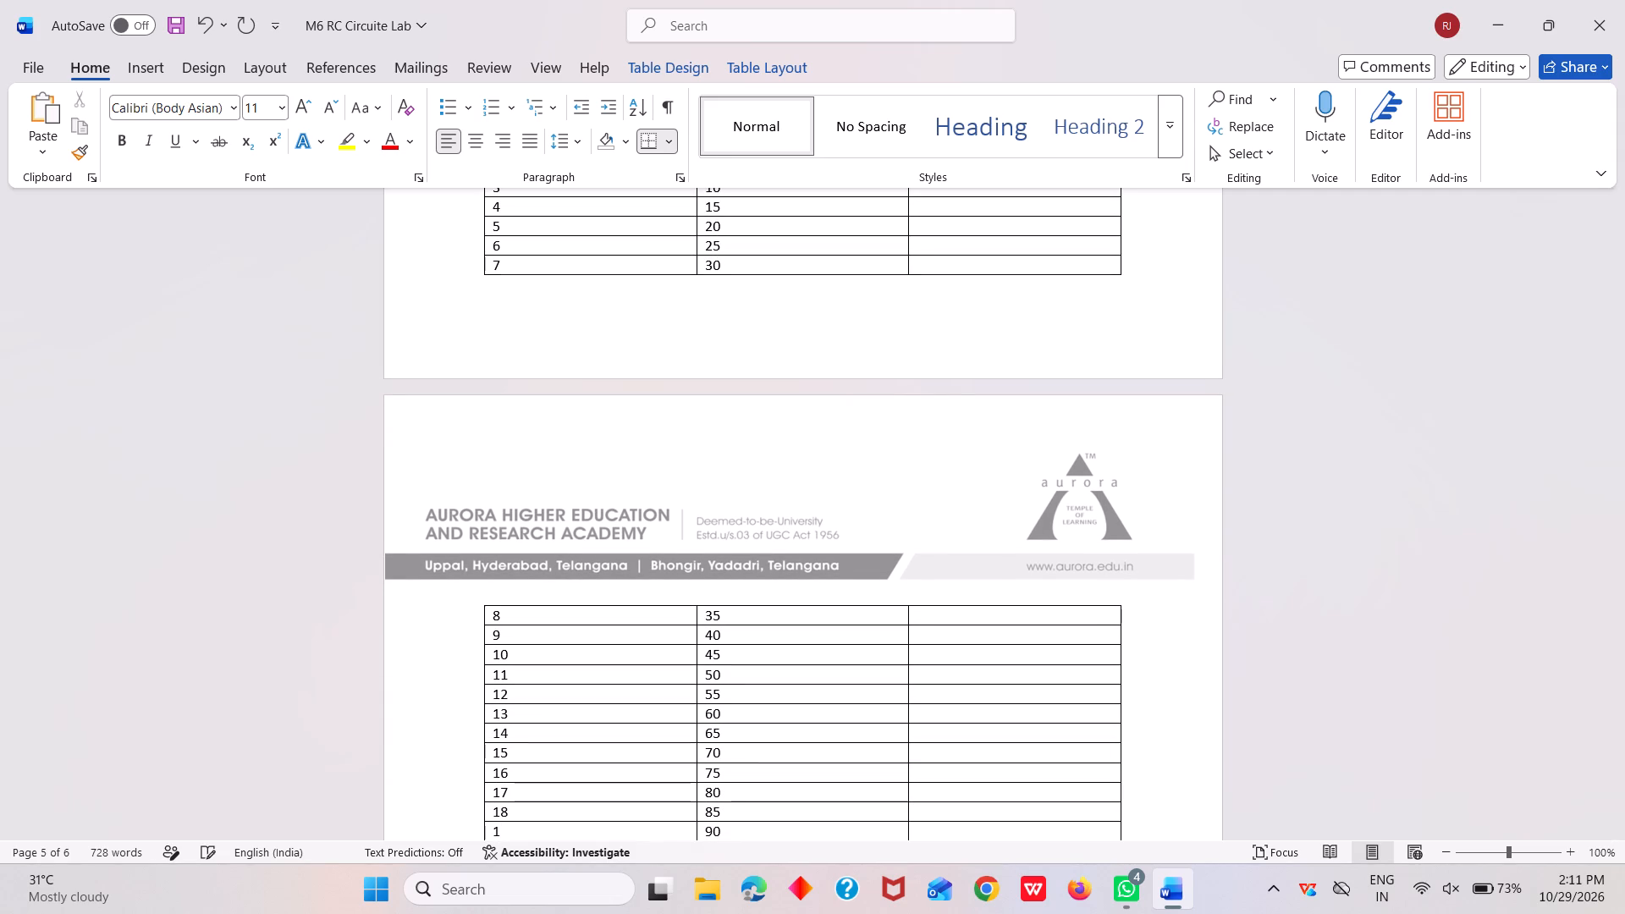
pyautogui.press('9')
pyautogui.press('Down')
pyautogui.write('20')
pyautogui.press('Down')
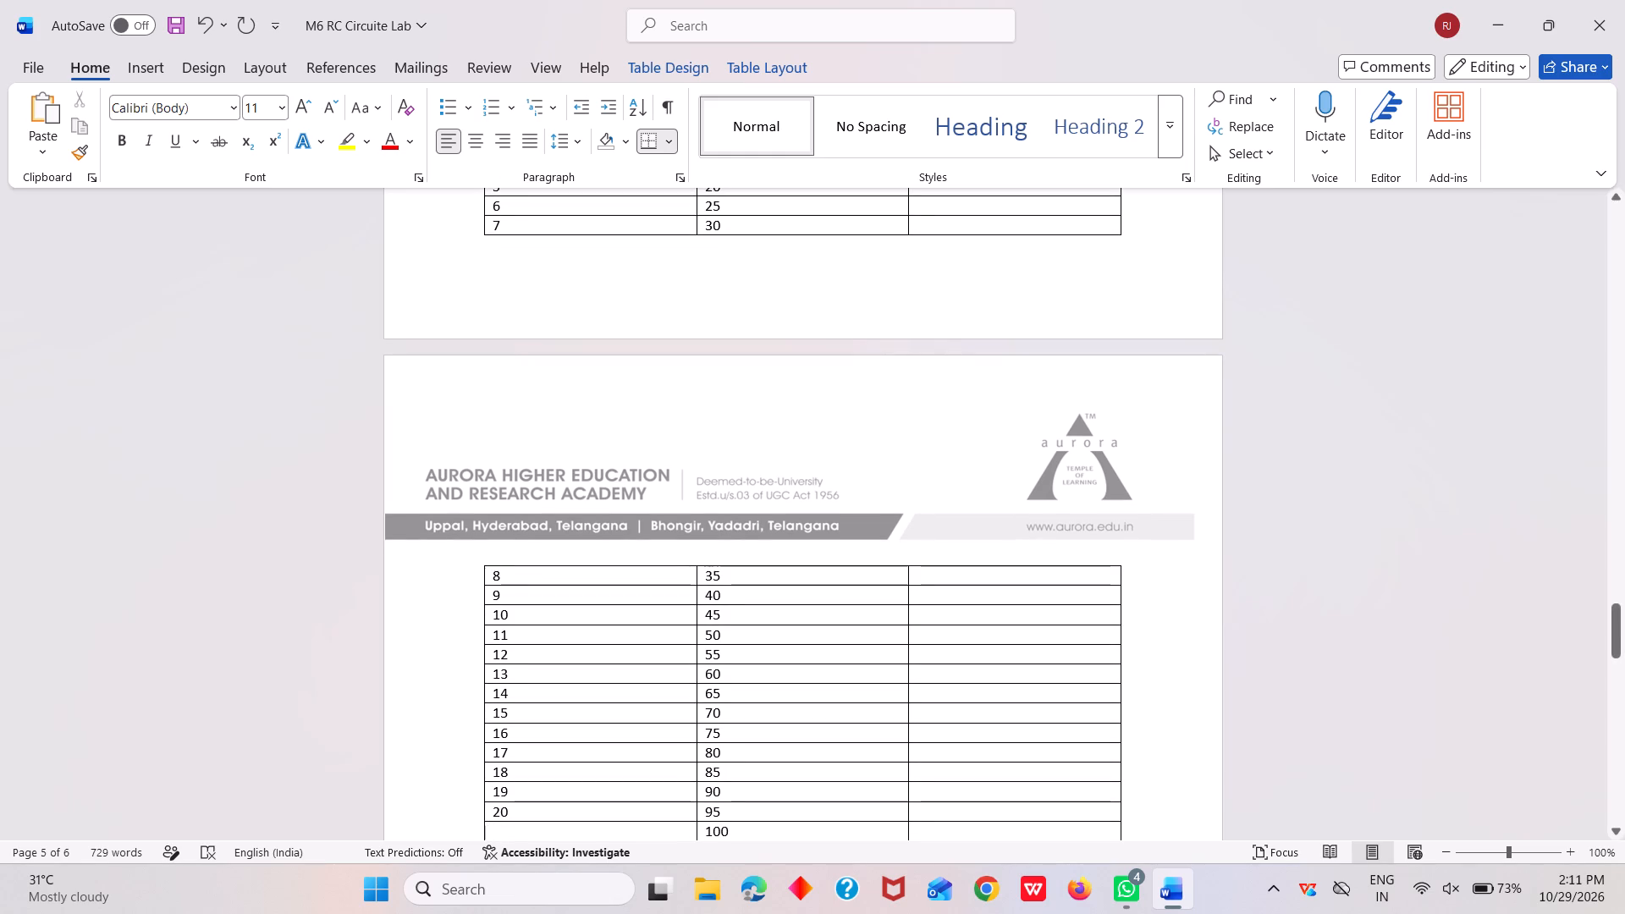
pyautogui.write('21')
pyautogui.press('Down')
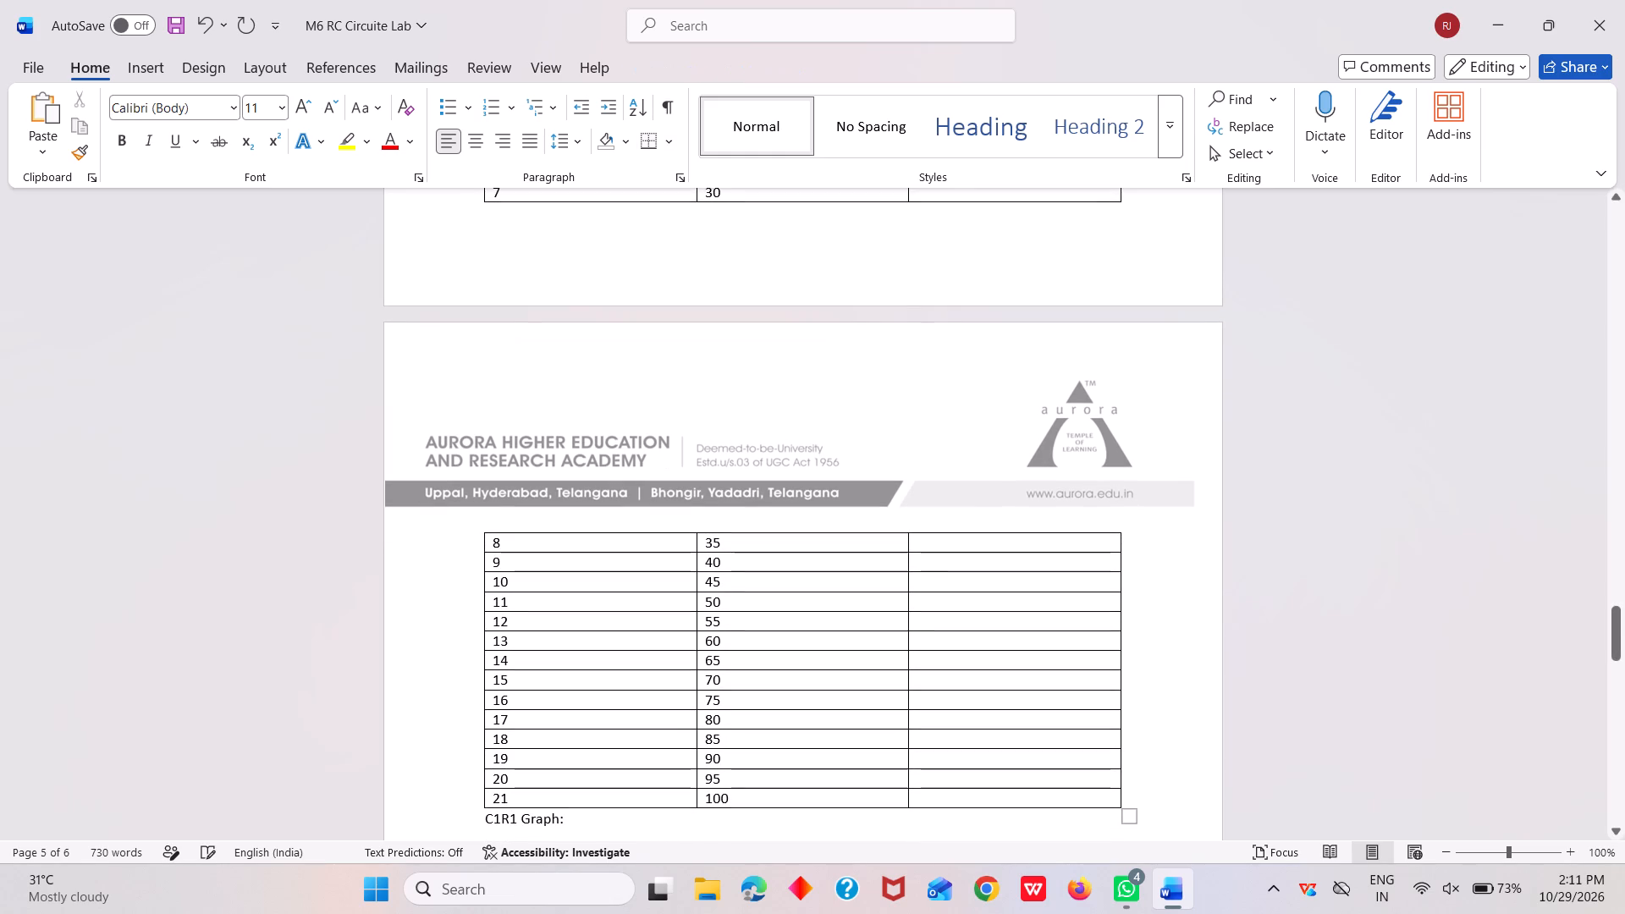
pyautogui.click(523, 803)
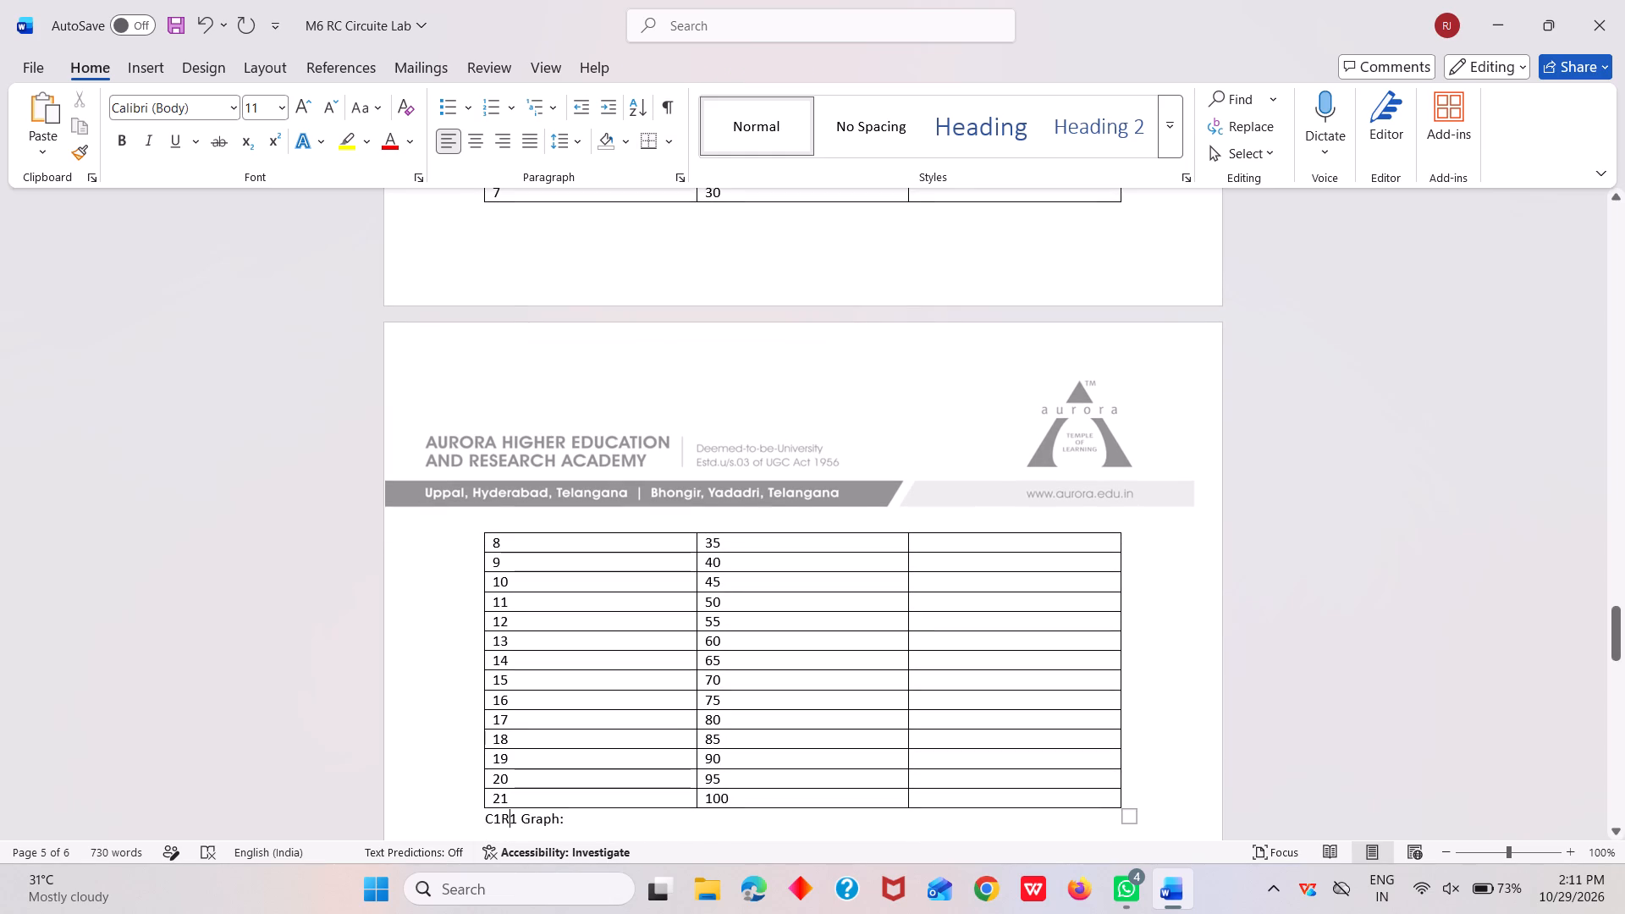
# Enter C3R3 VOLTAGE readings 9, 6.40, 4.63 and 3.35 for TIME 0, 5, 10 and 15.
pyautogui.scroll(2, 776, 507)
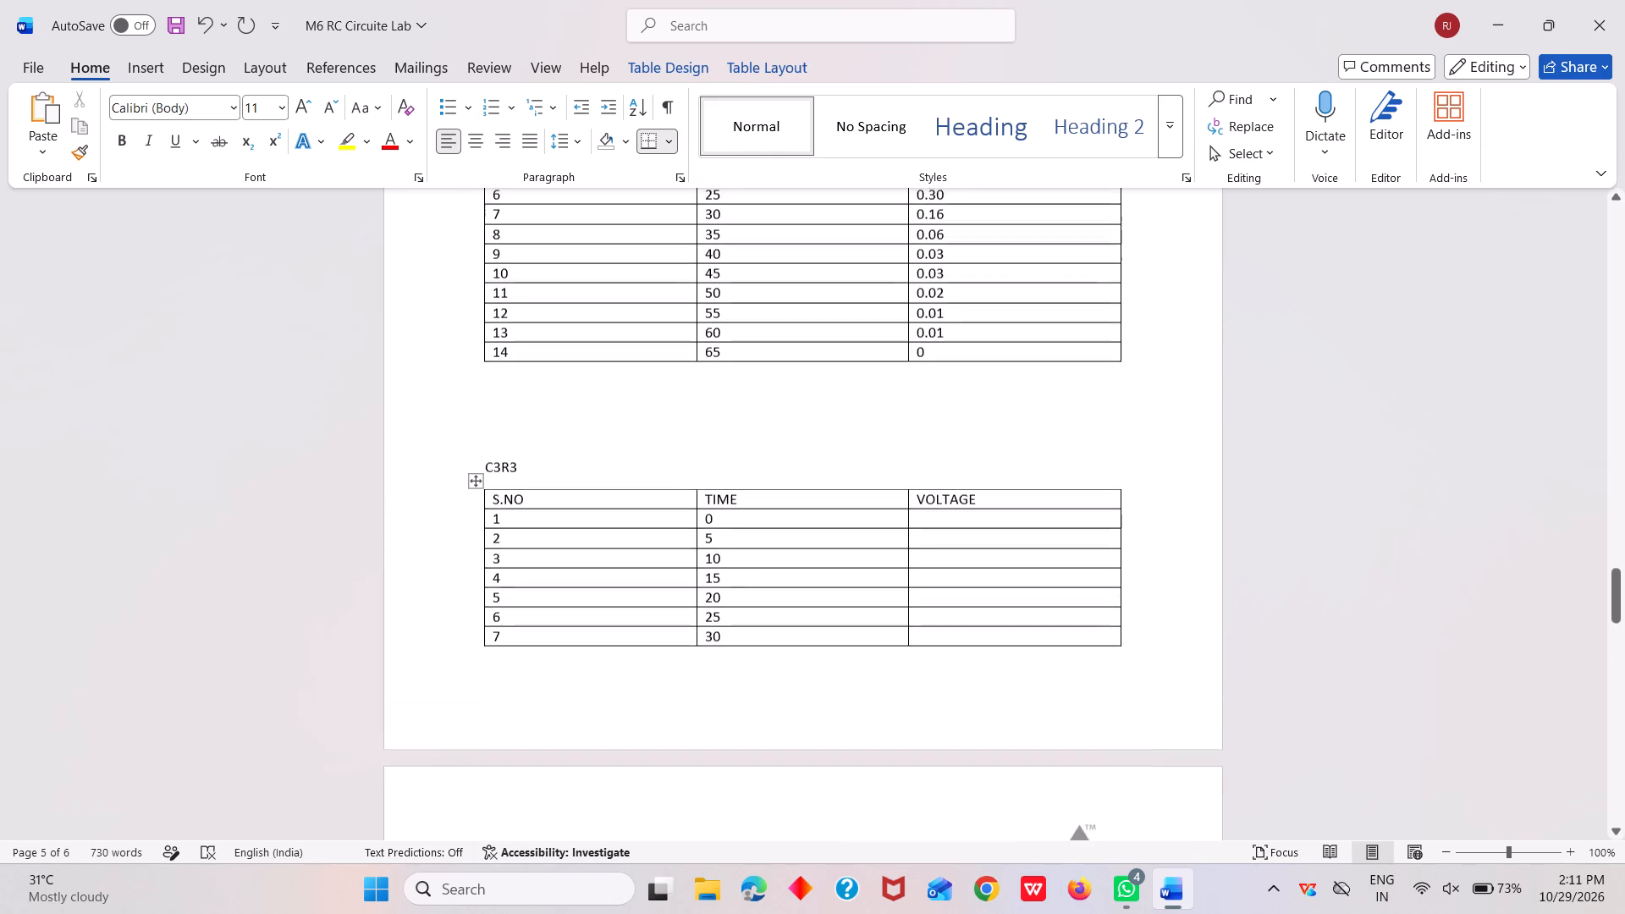
pyautogui.scroll(2, 776, 507)
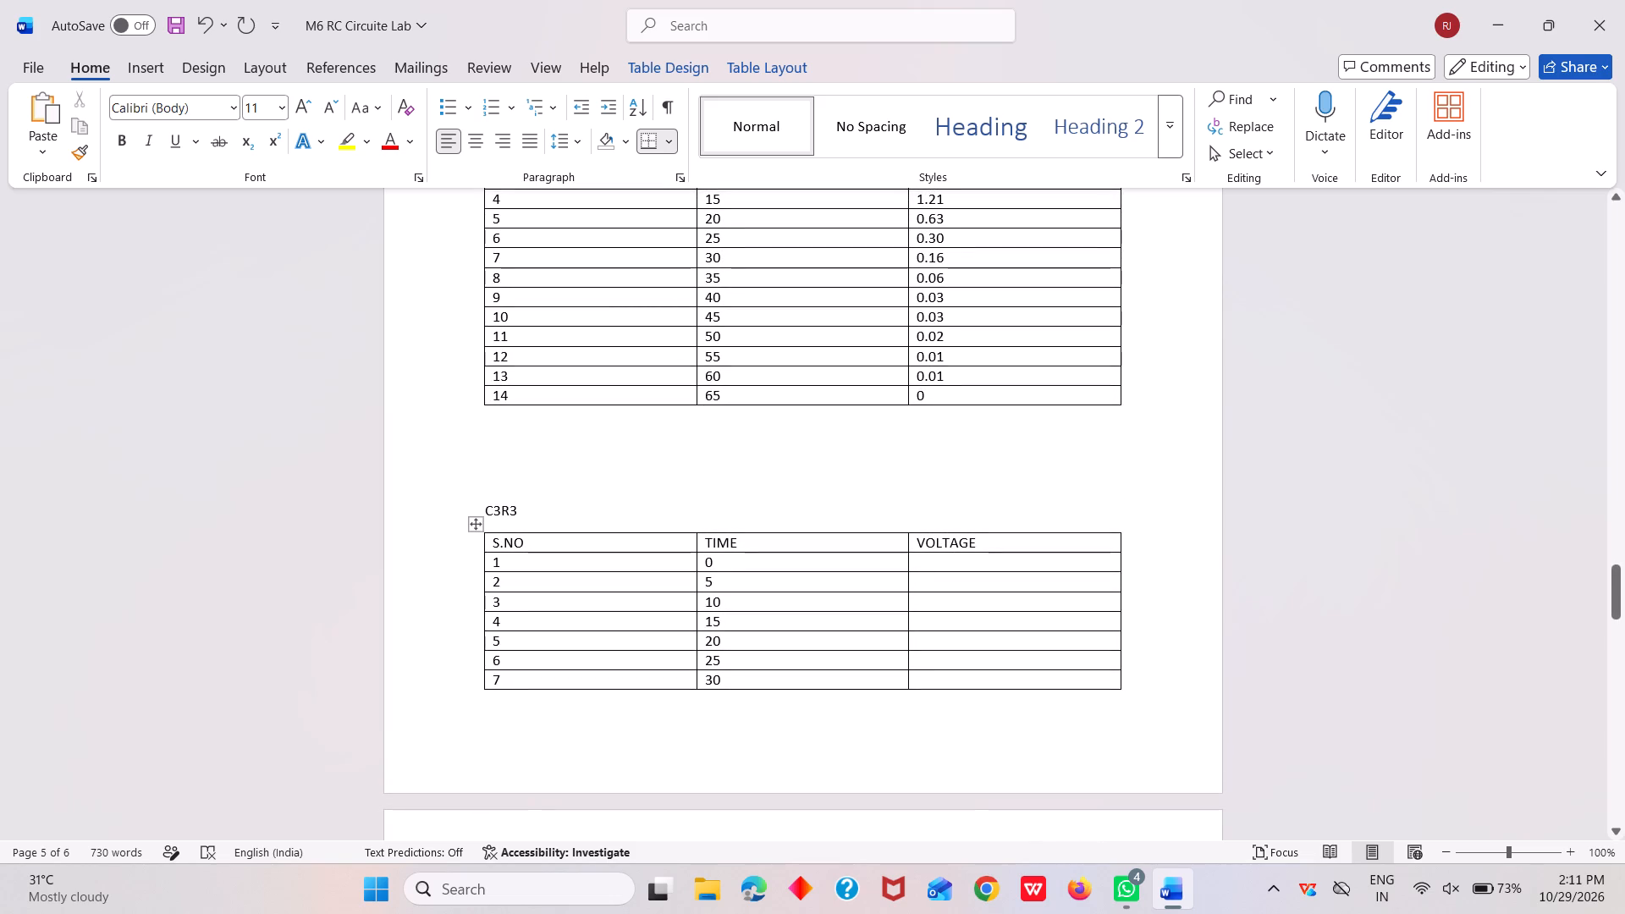
pyautogui.click(923, 564)
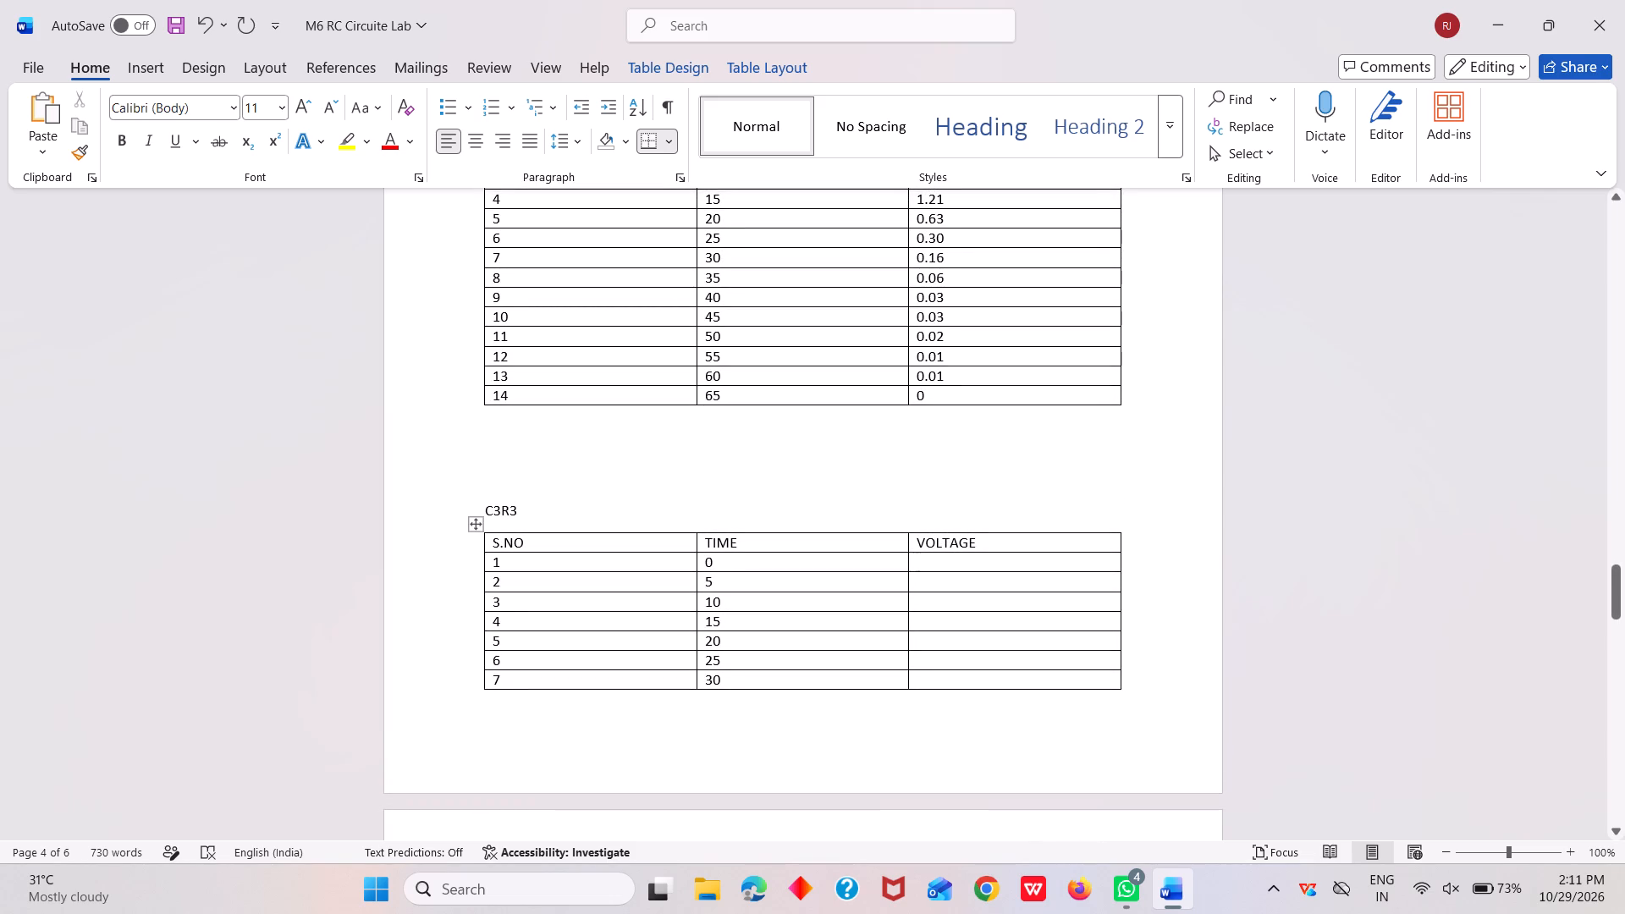
pyautogui.press('9')
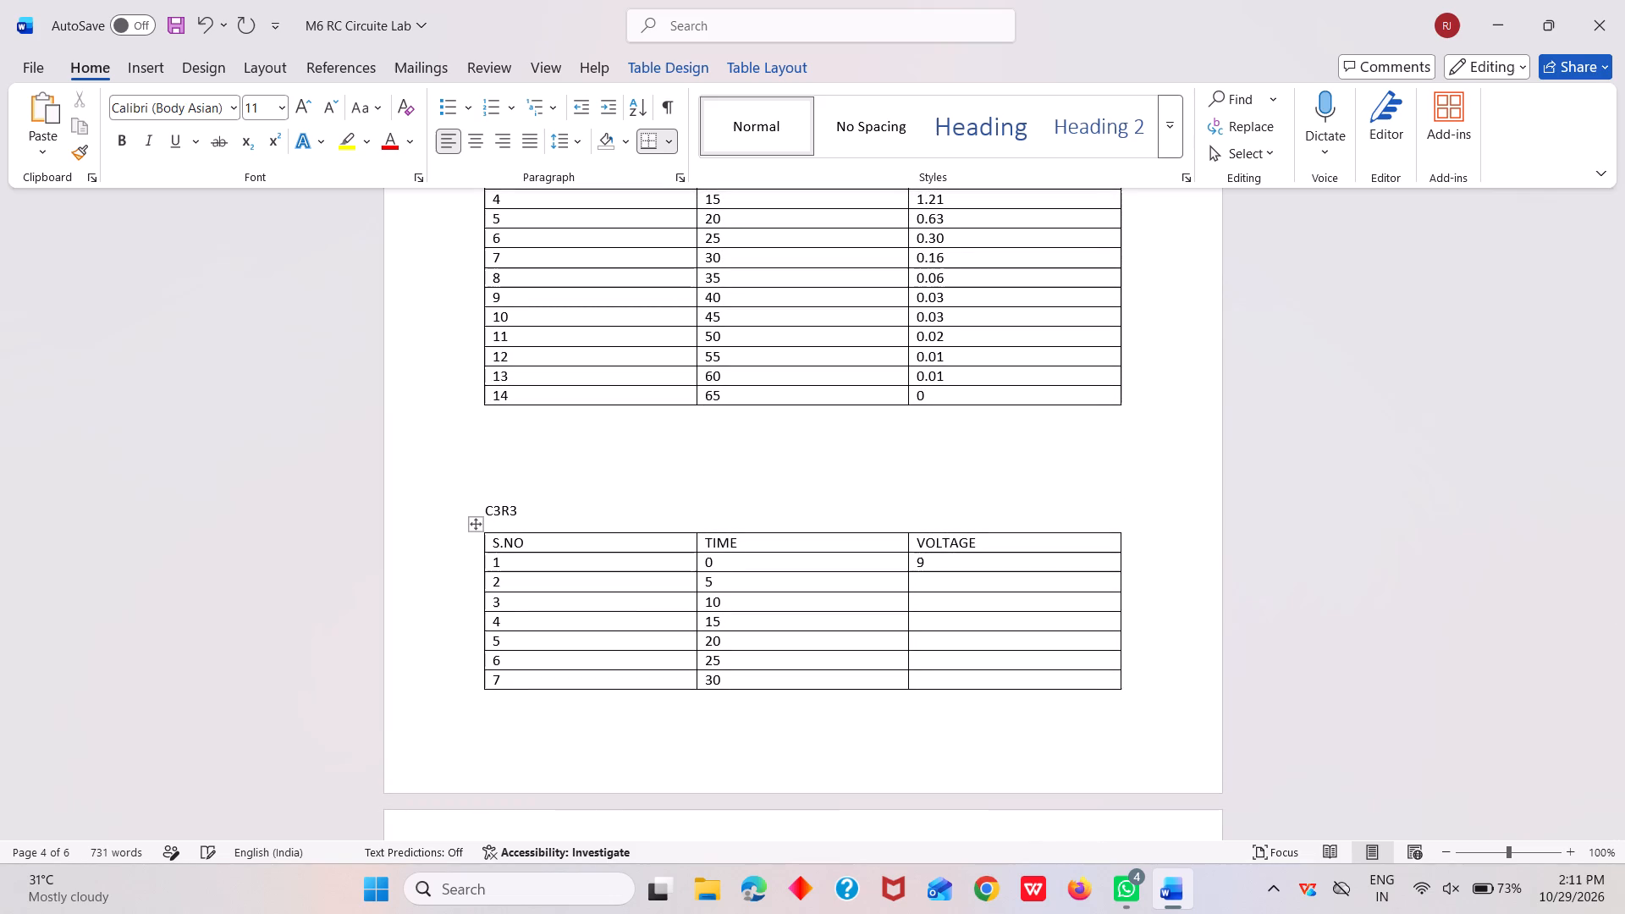
pyautogui.press('Down')
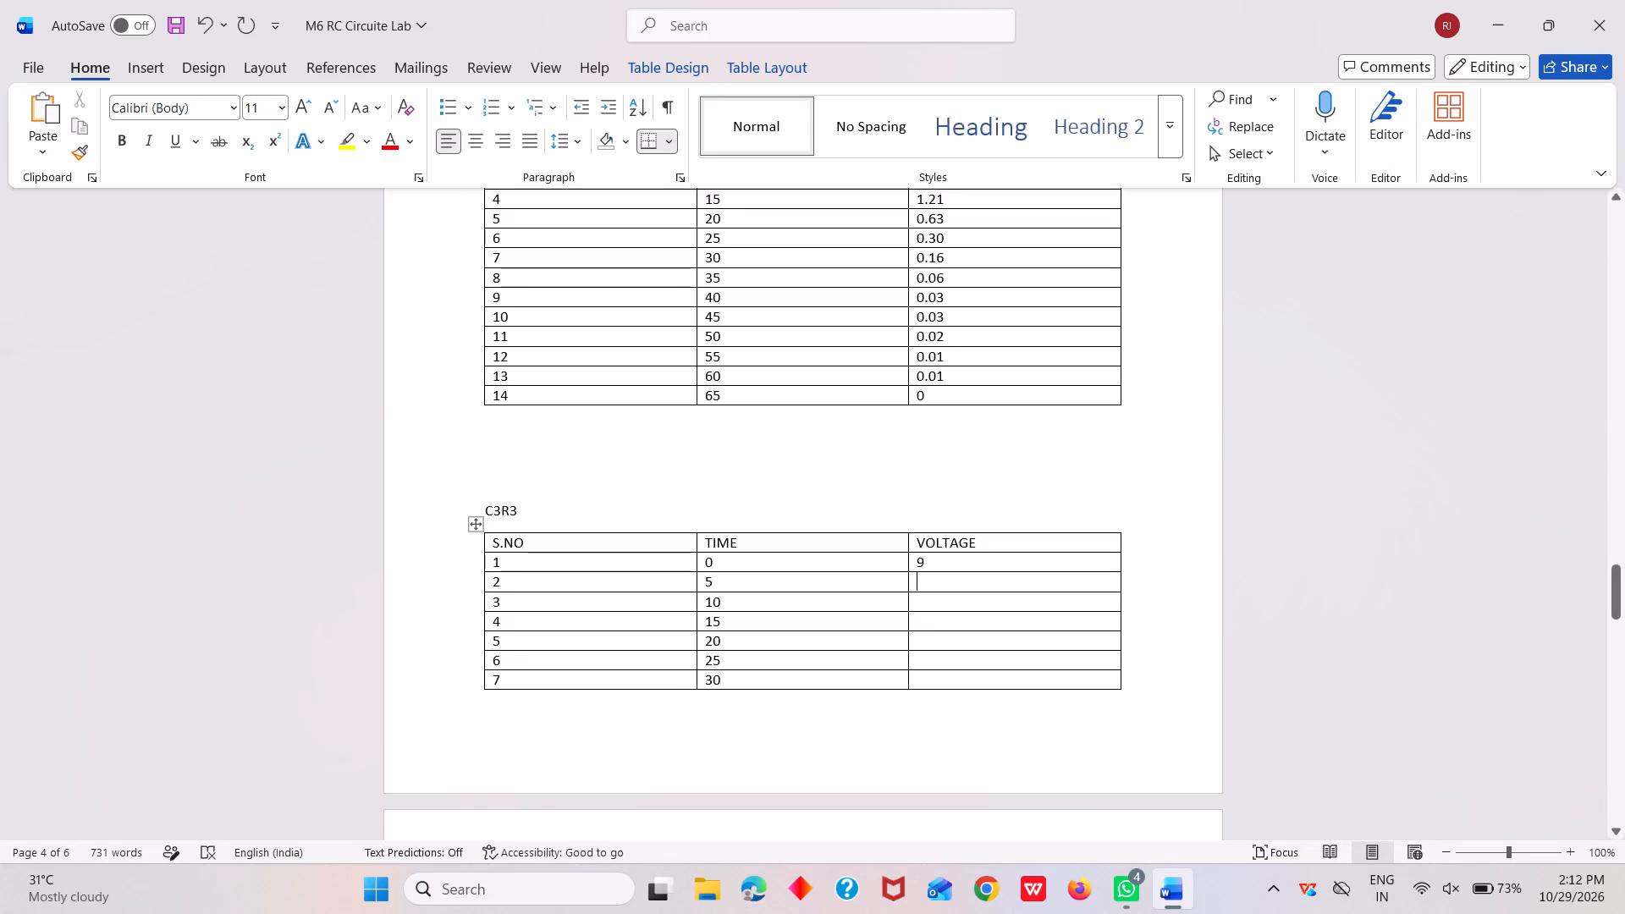
pyautogui.write('6.')
pyautogui.write('4-')
pyautogui.press('BackSpace')
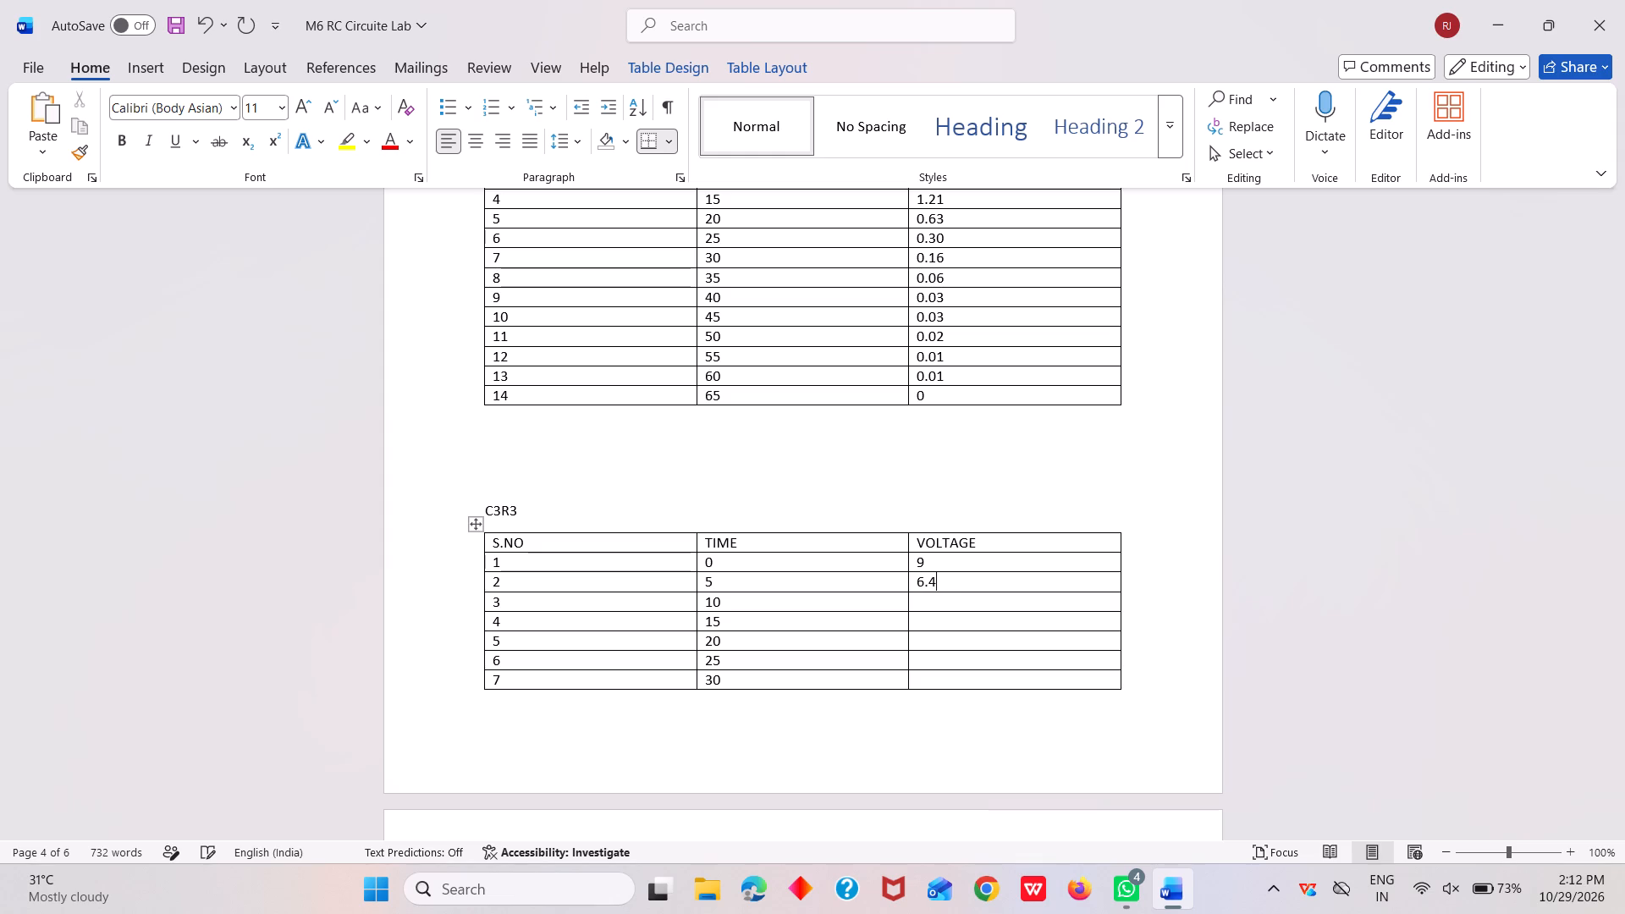
pyautogui.press('0')
pyautogui.press('Down')
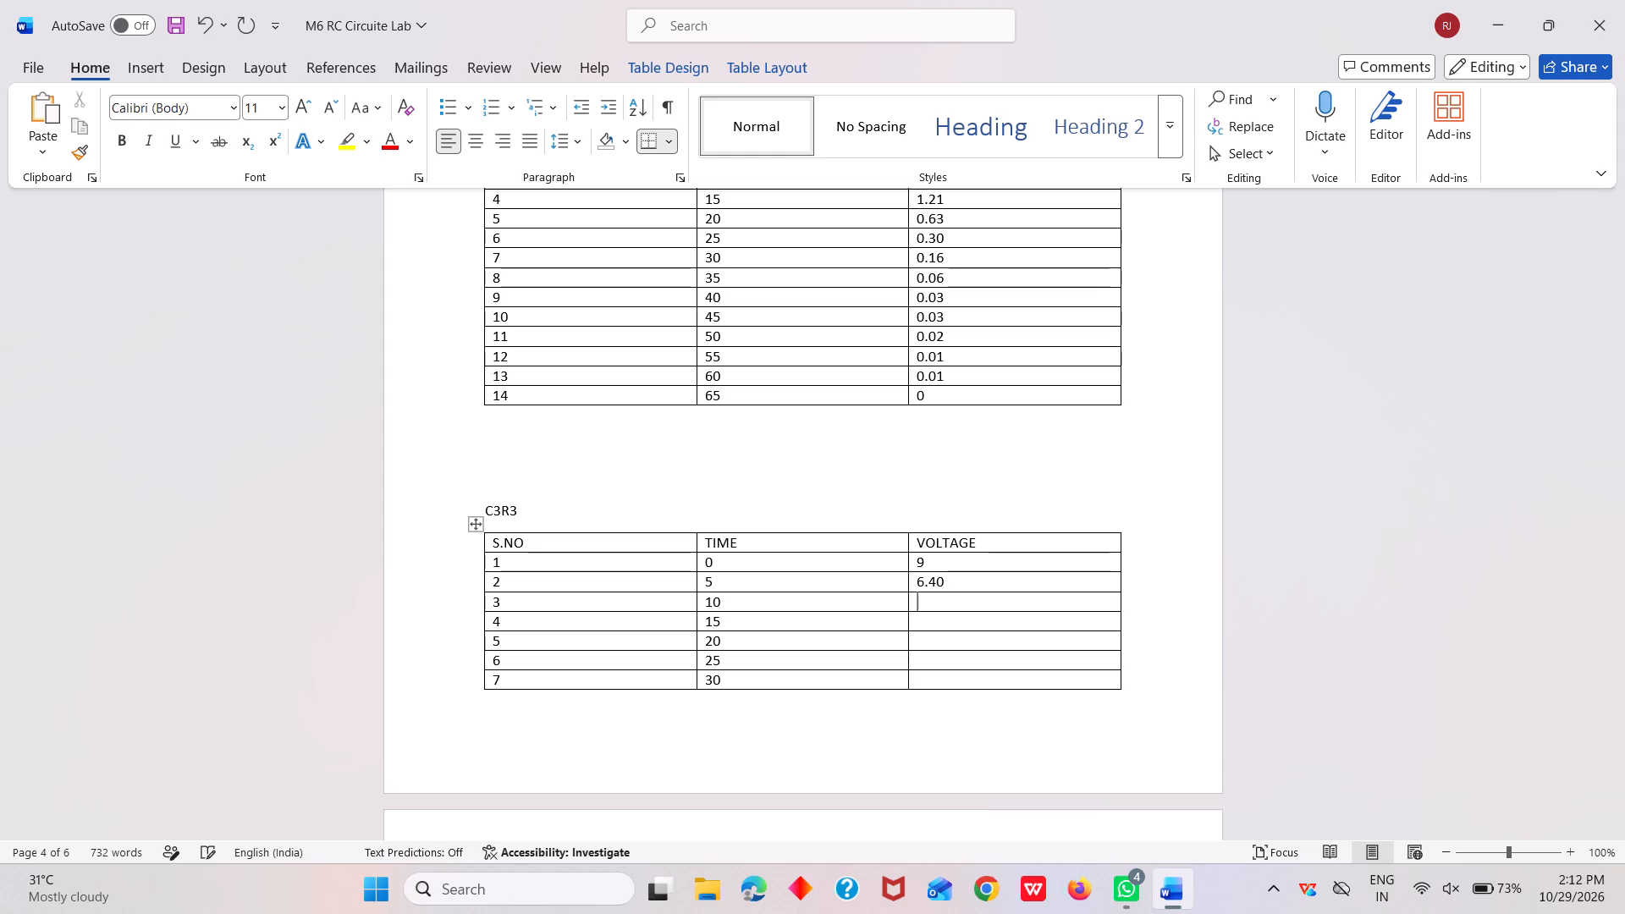
pyautogui.write('4.63')
pyautogui.press('Down')
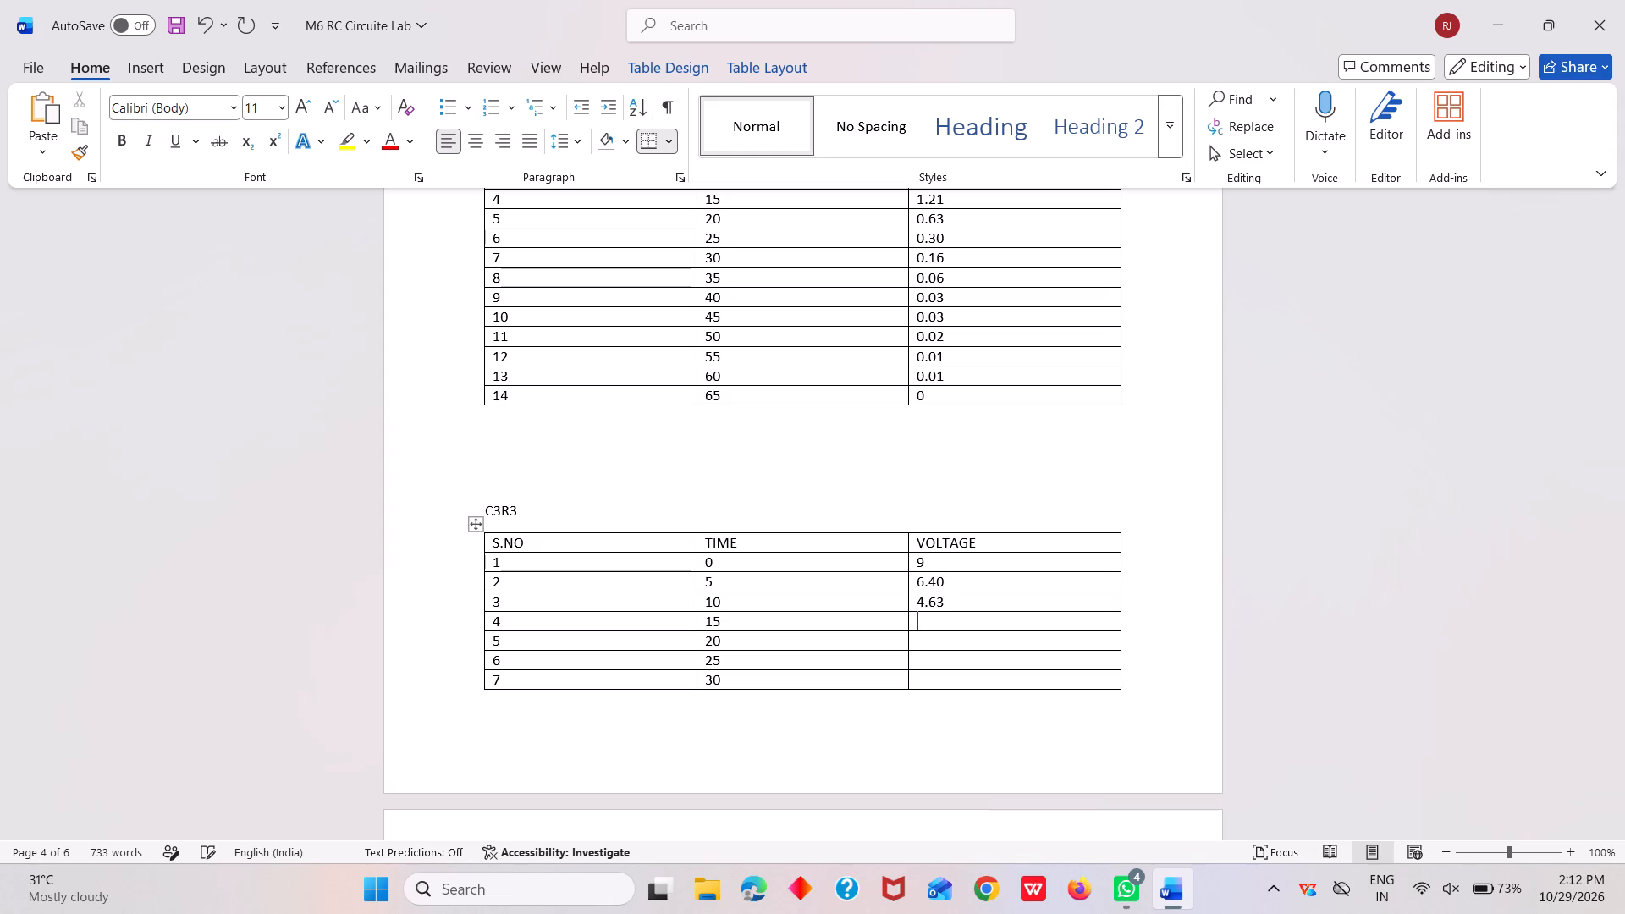
pyautogui.write('3.')
pyautogui.write('35')
pyautogui.press('Down')
# Enter C3R3 VOLTAGE readings 2.32, 1.68 and 1.23 for TIME 20, 25 and 30.
pyautogui.write('2.')
pyautogui.write('32')
pyautogui.press('Down')
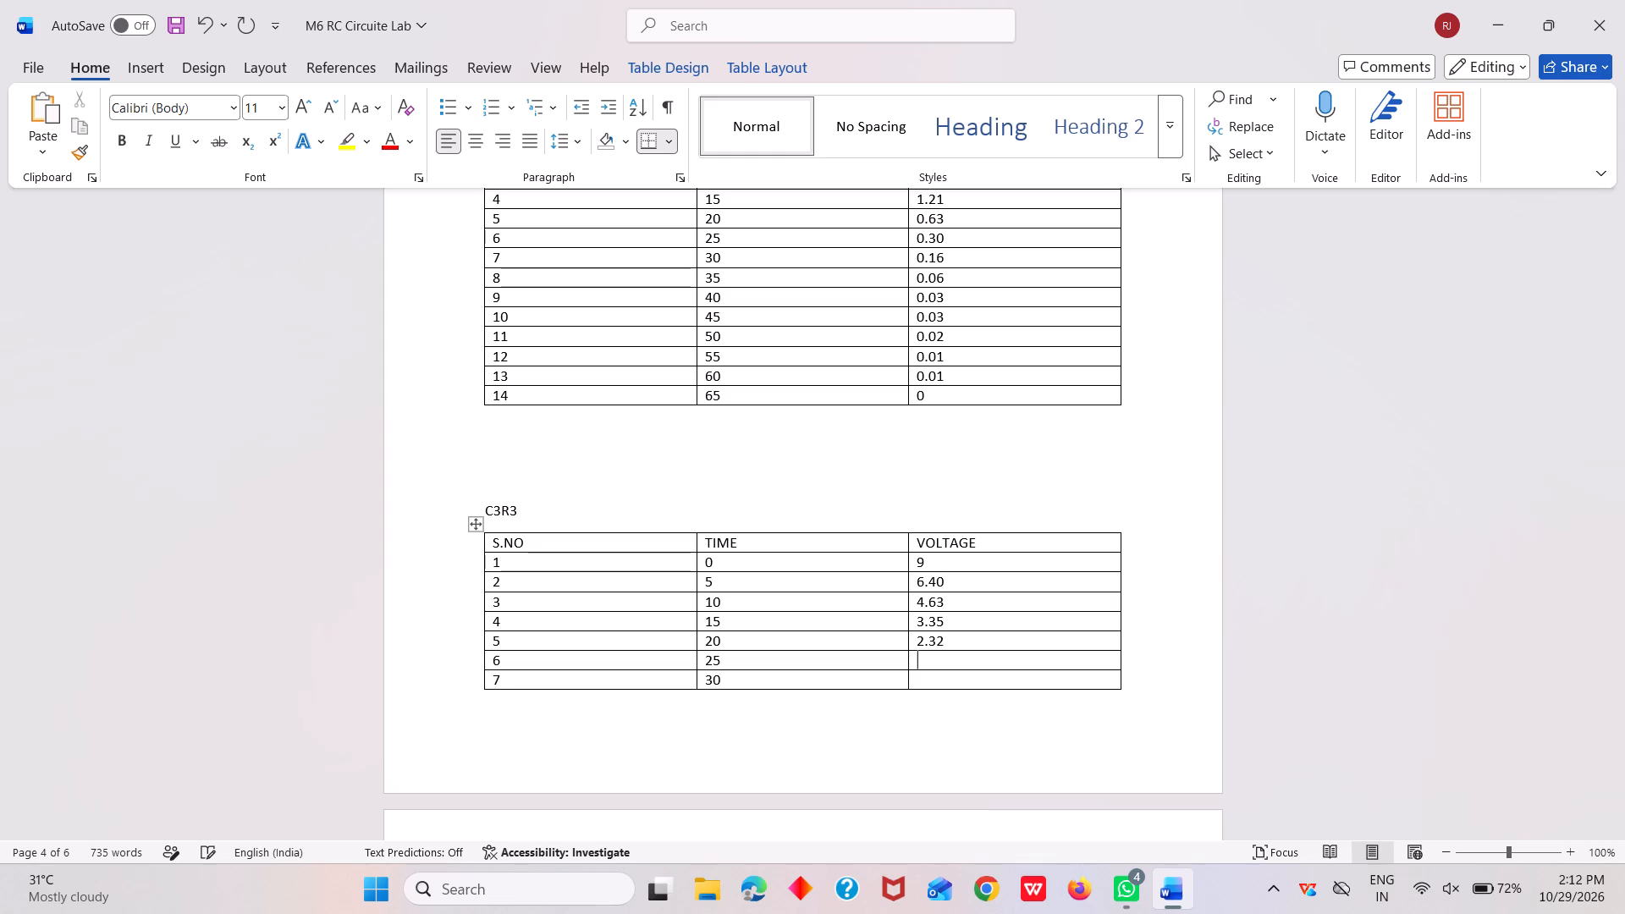
pyautogui.write('1.')
pyautogui.write('68')
pyautogui.press('Down')
pyautogui.write('1.')
pyautogui.write('23')
pyautogui.press('Down')
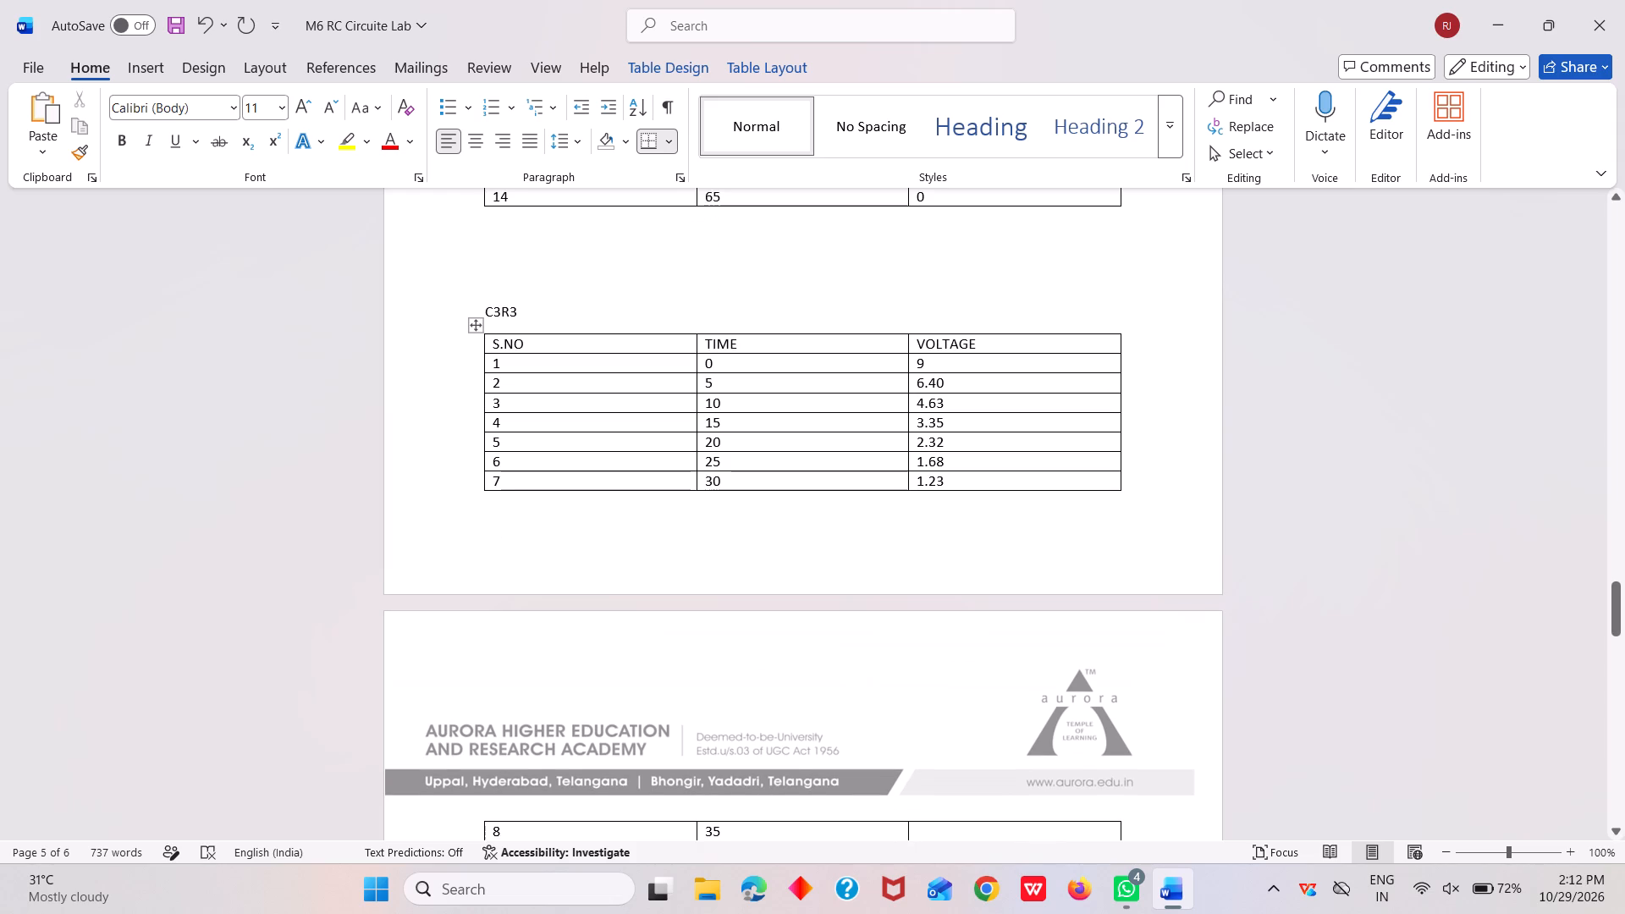
# Continue the C3R3 VOLTAGE column on the following page with 0.89, 0.66 and 0.48 for TIME 35, 40 and 45.
pyautogui.scroll(-1, 970, 593)
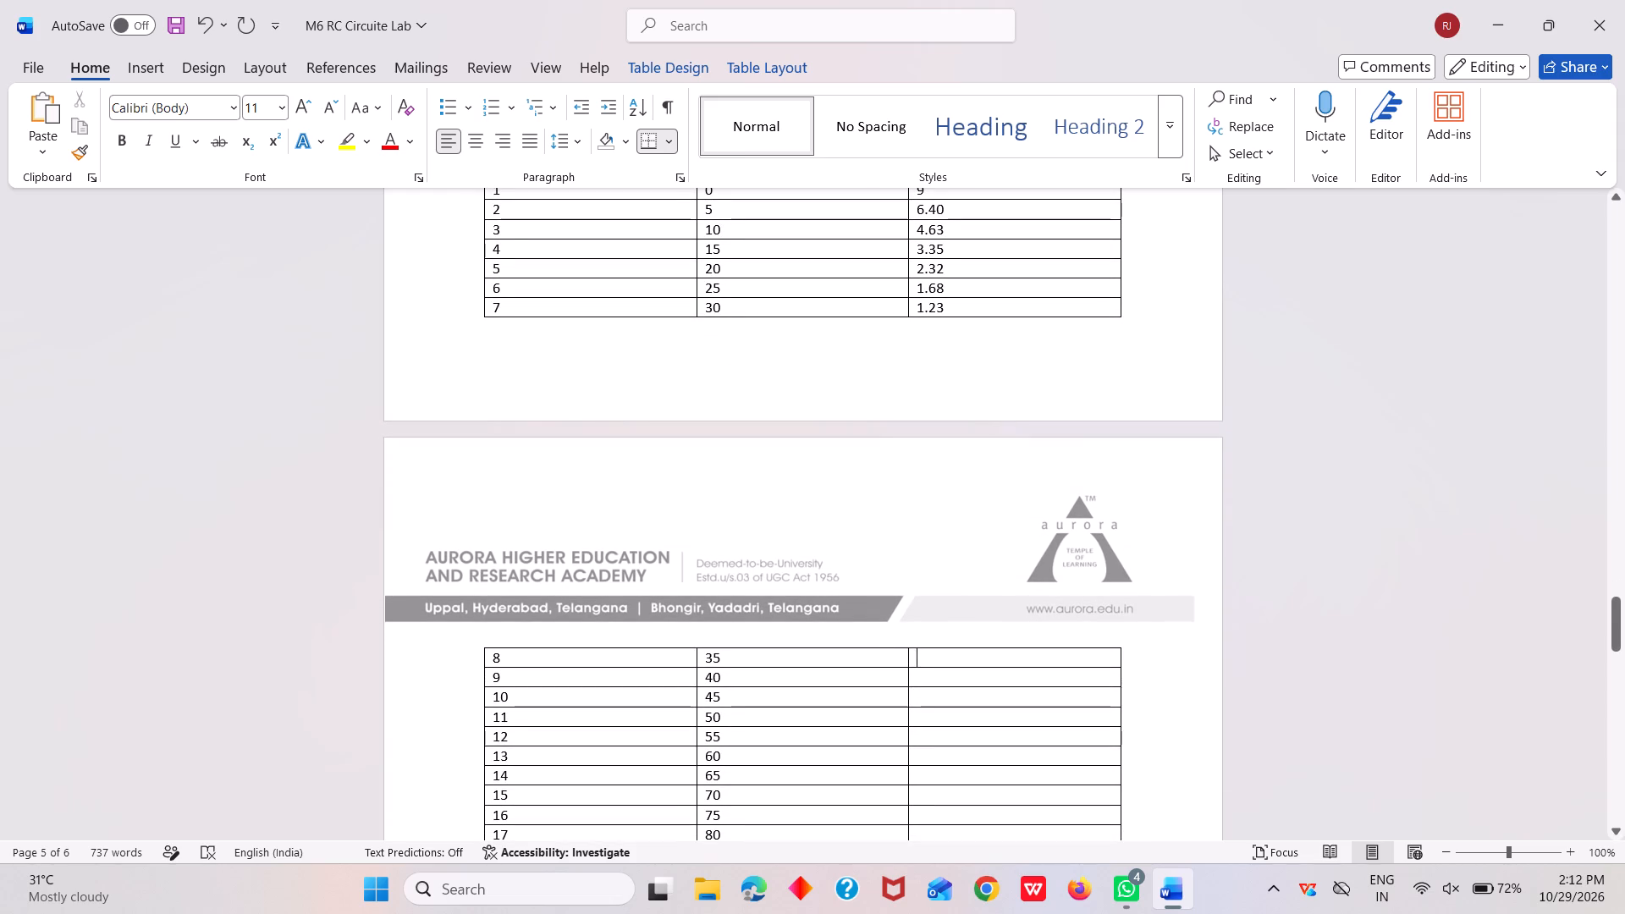
pyautogui.write('0.')
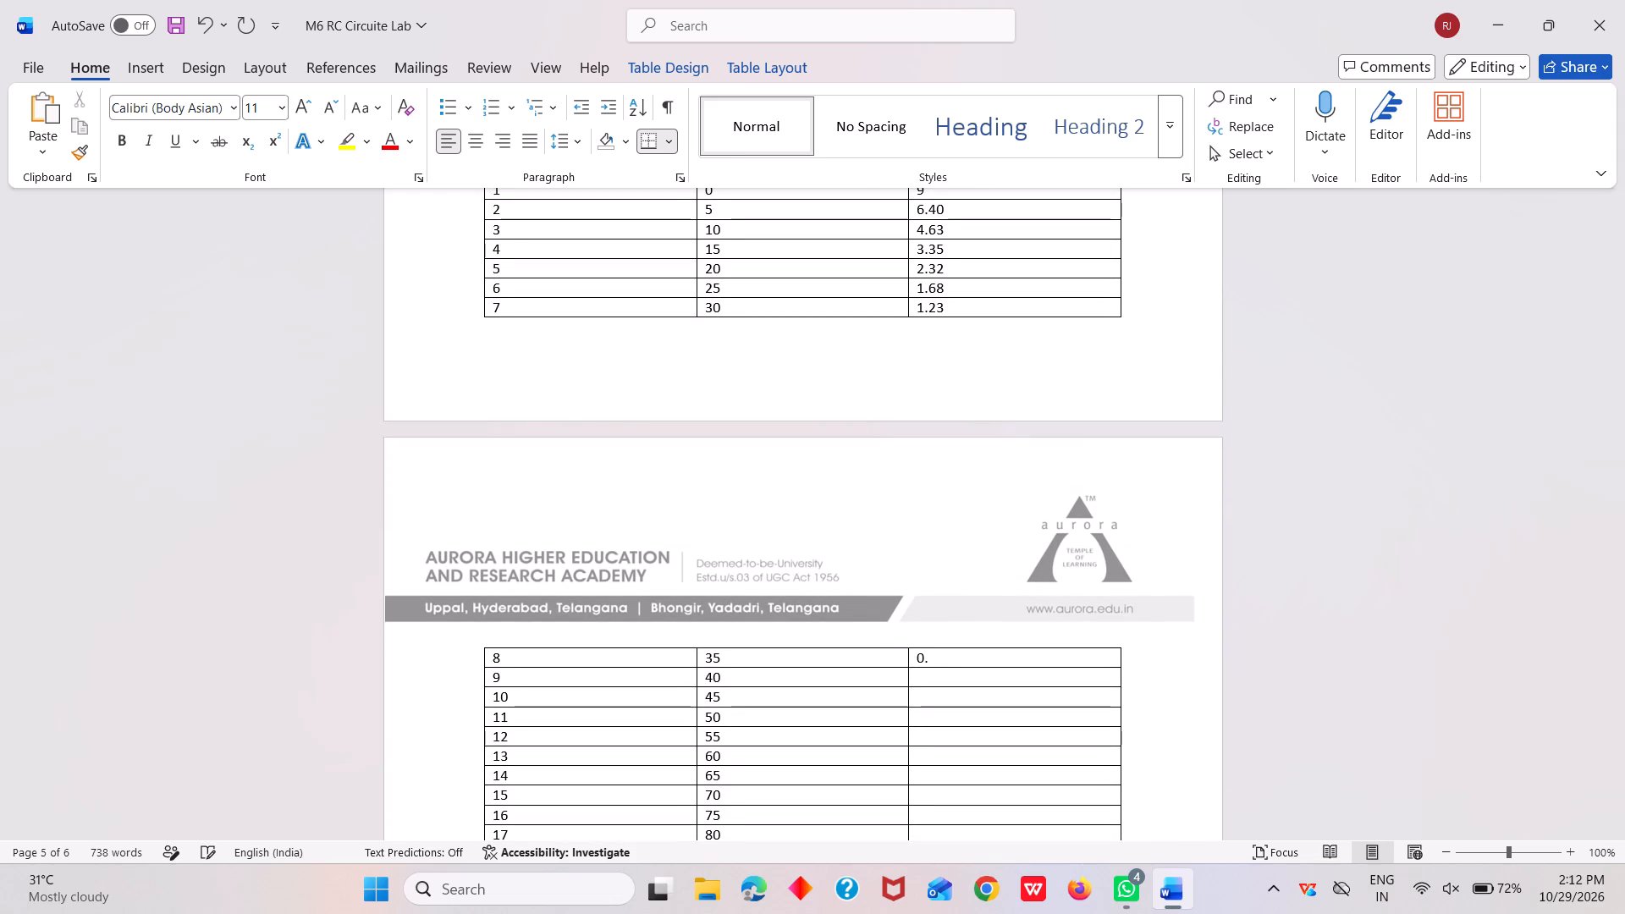
pyautogui.write('89')
pyautogui.press('Down')
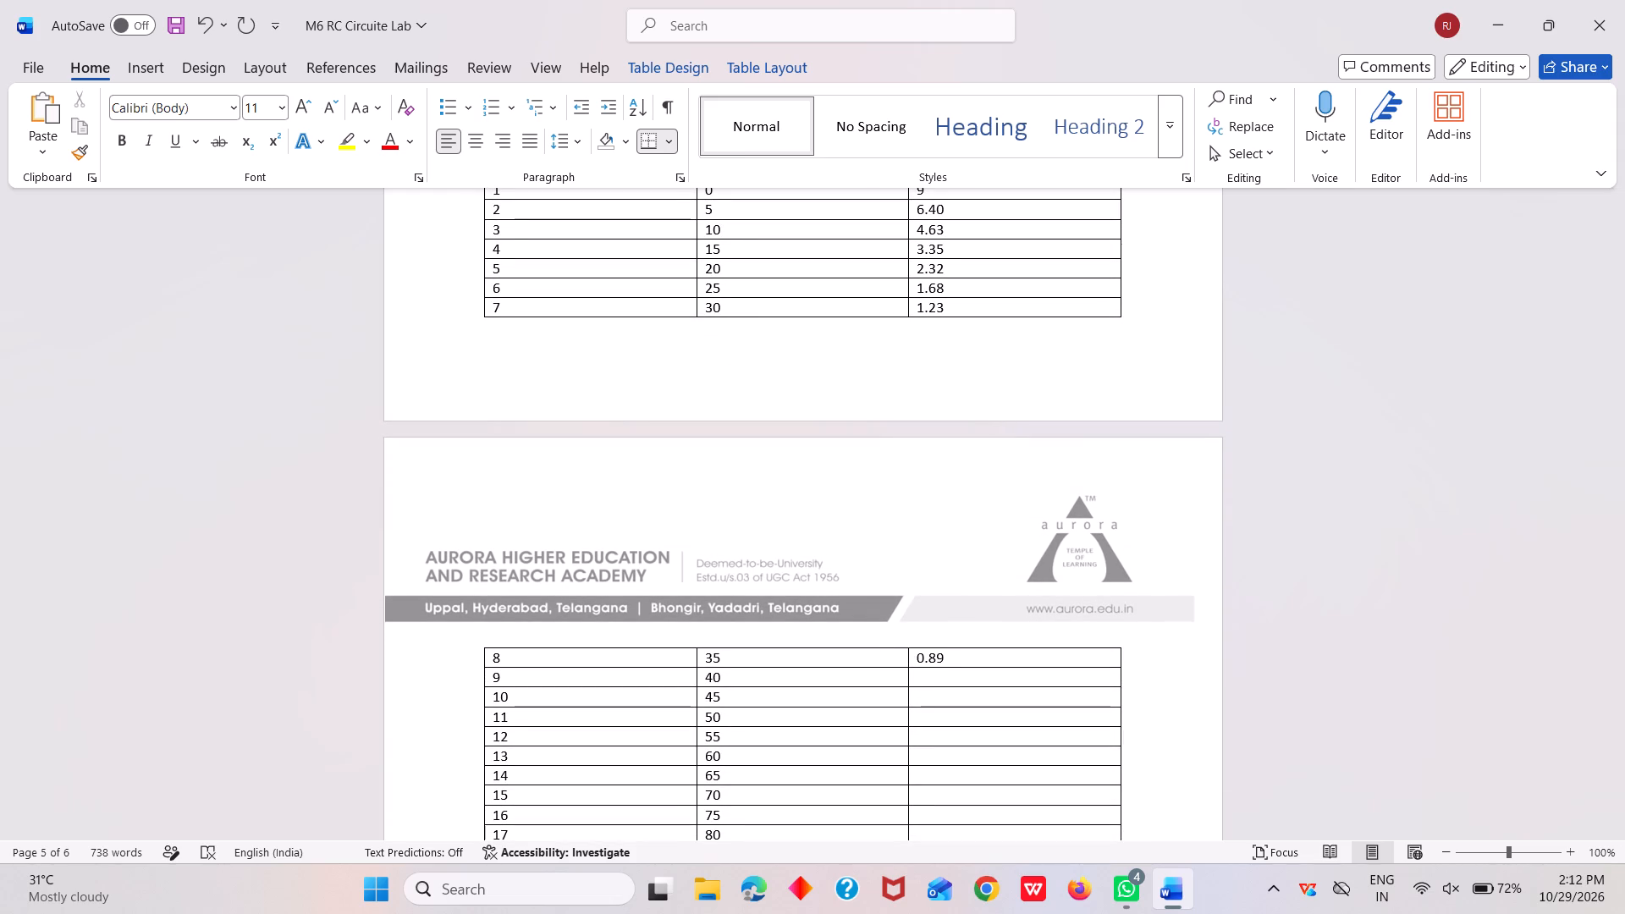
pyautogui.press('0')
pyautogui.press('.')
pyautogui.write('66')
pyautogui.press('Down')
pyautogui.press('0')
pyautogui.write('.48')
pyautogui.press('Down')
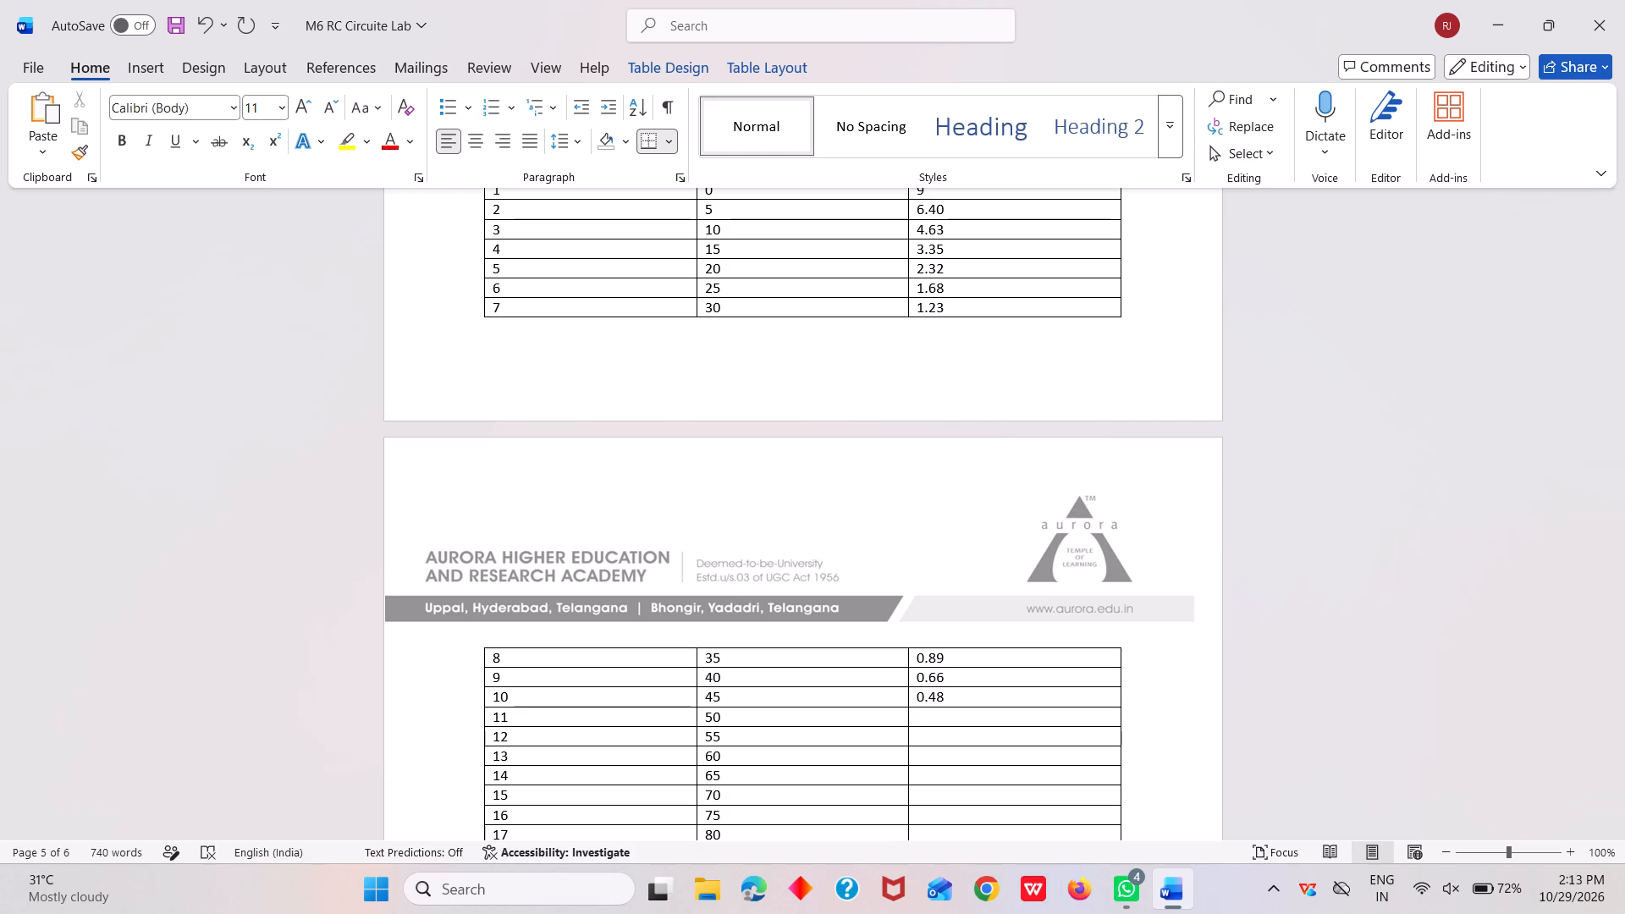
# Enter C3R3 VOLTAGE readings 0.34, 0.25, 0.19 and 0.14 for TIME 50, 55, 60 and 65.
pyautogui.press('0')
pyautogui.press('.')
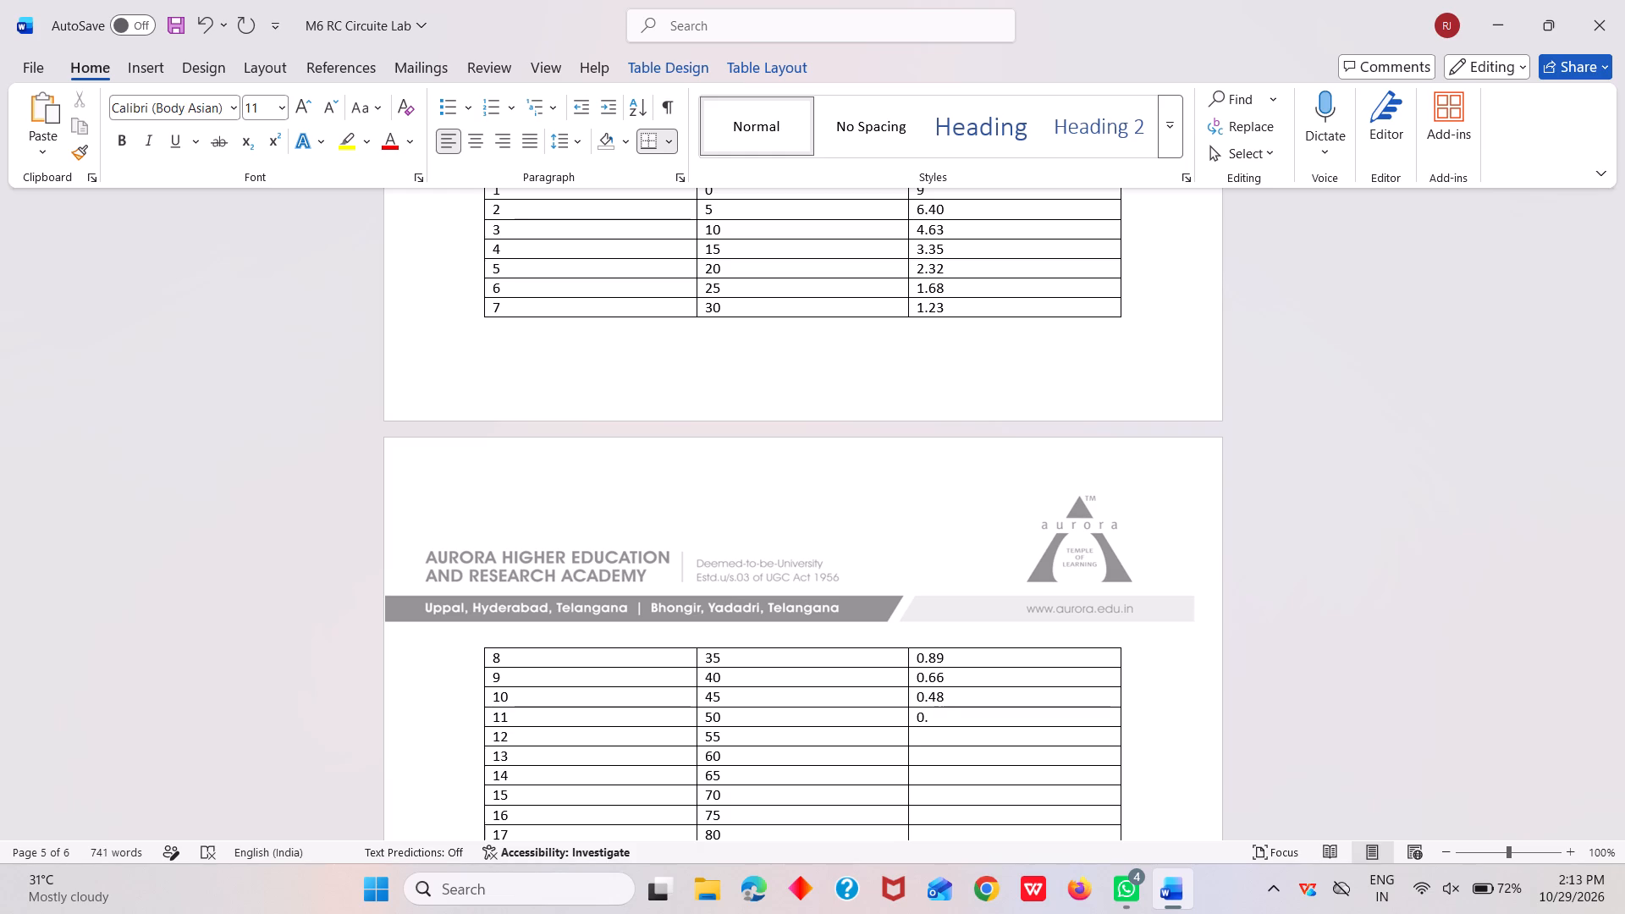
pyautogui.write('34')
pyautogui.press('Down')
pyautogui.write('0.')
pyautogui.write('25')
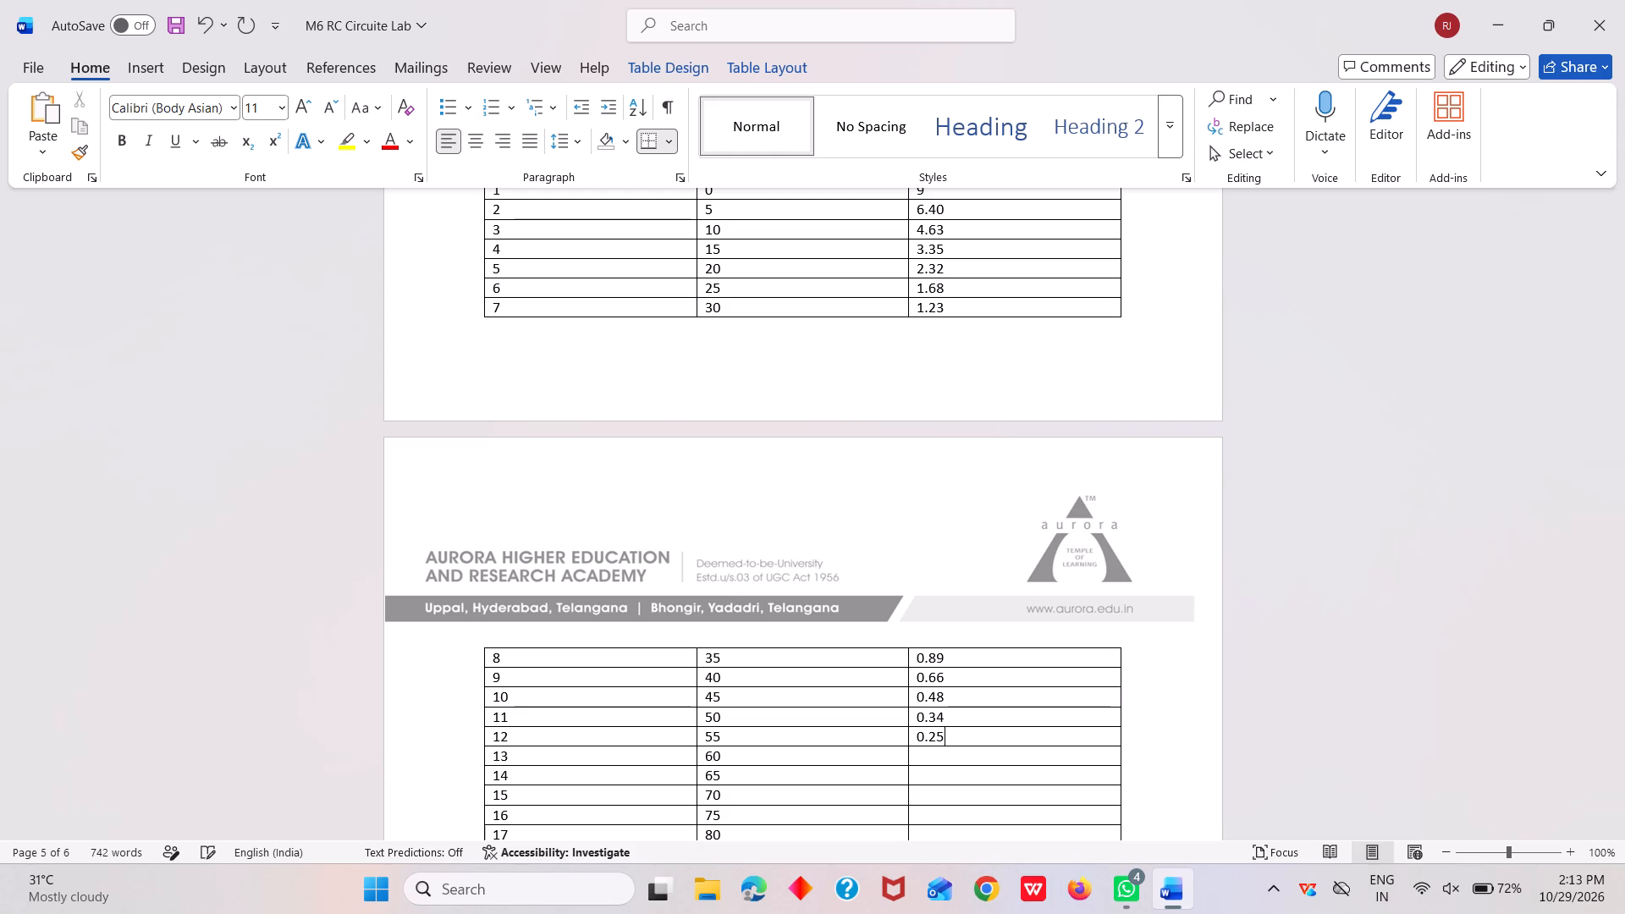
pyautogui.press('Down')
pyautogui.write('0.19')
pyautogui.press('Down')
pyautogui.write('0.14')
pyautogui.press('Down')
# Enter C3R3 VOLTAGE readings 0.11, 0.08 and 0.06 for TIME 70, 75 and 80.
pyautogui.write('0.11')
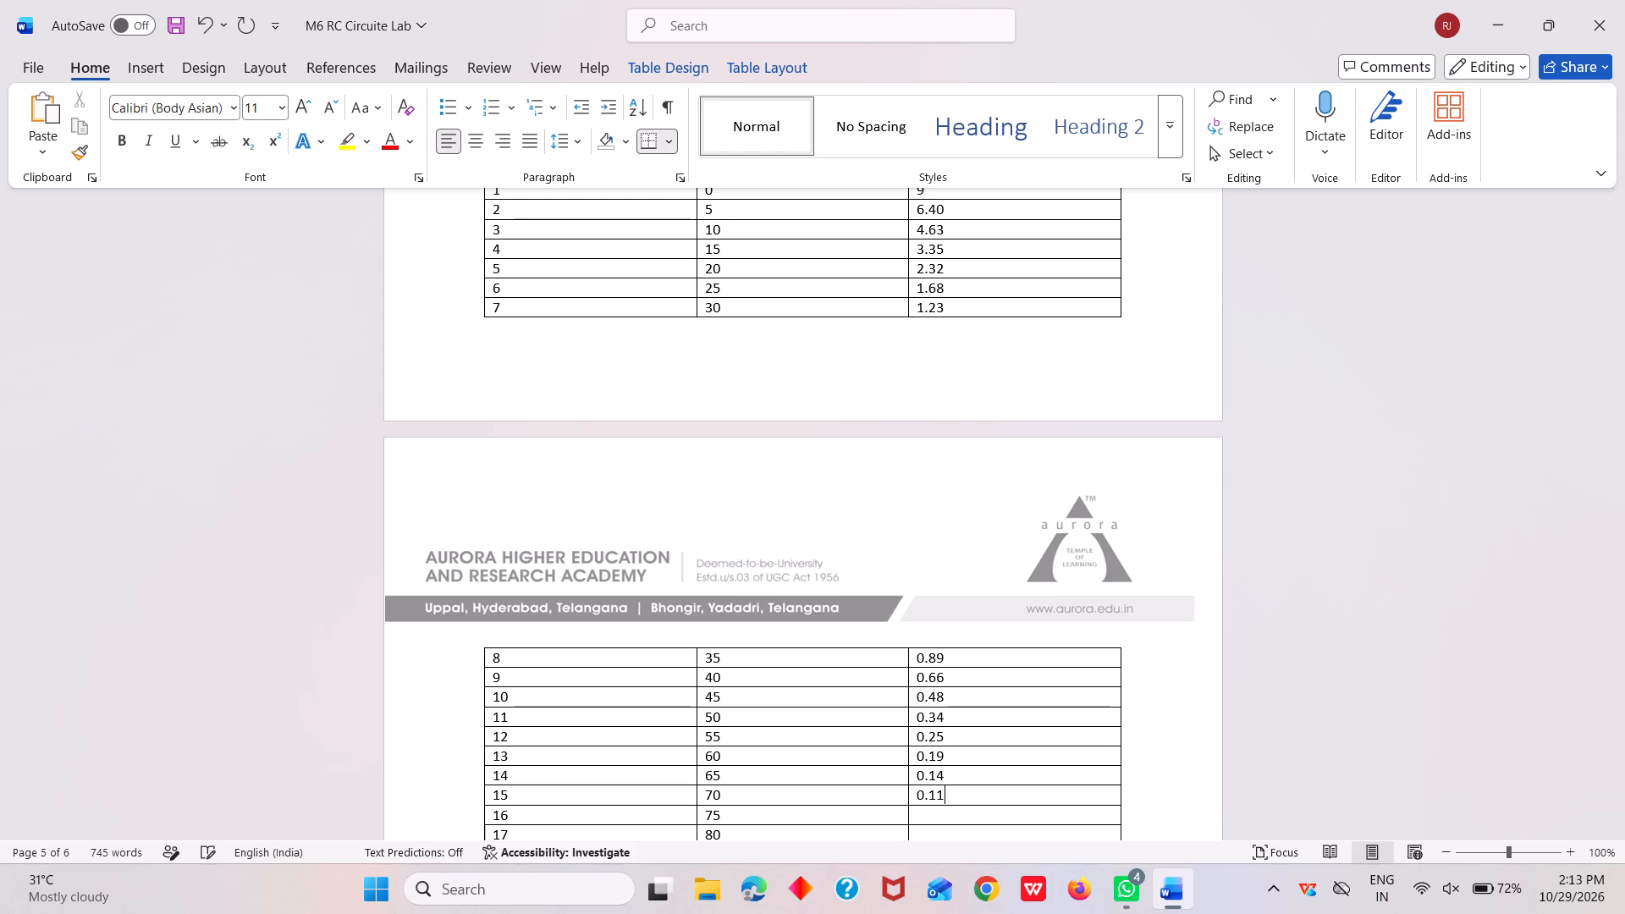
pyautogui.press('Down')
pyautogui.press('0')
pyautogui.press('.')
pyautogui.press('0')
pyautogui.press('8')
pyautogui.press('Down')
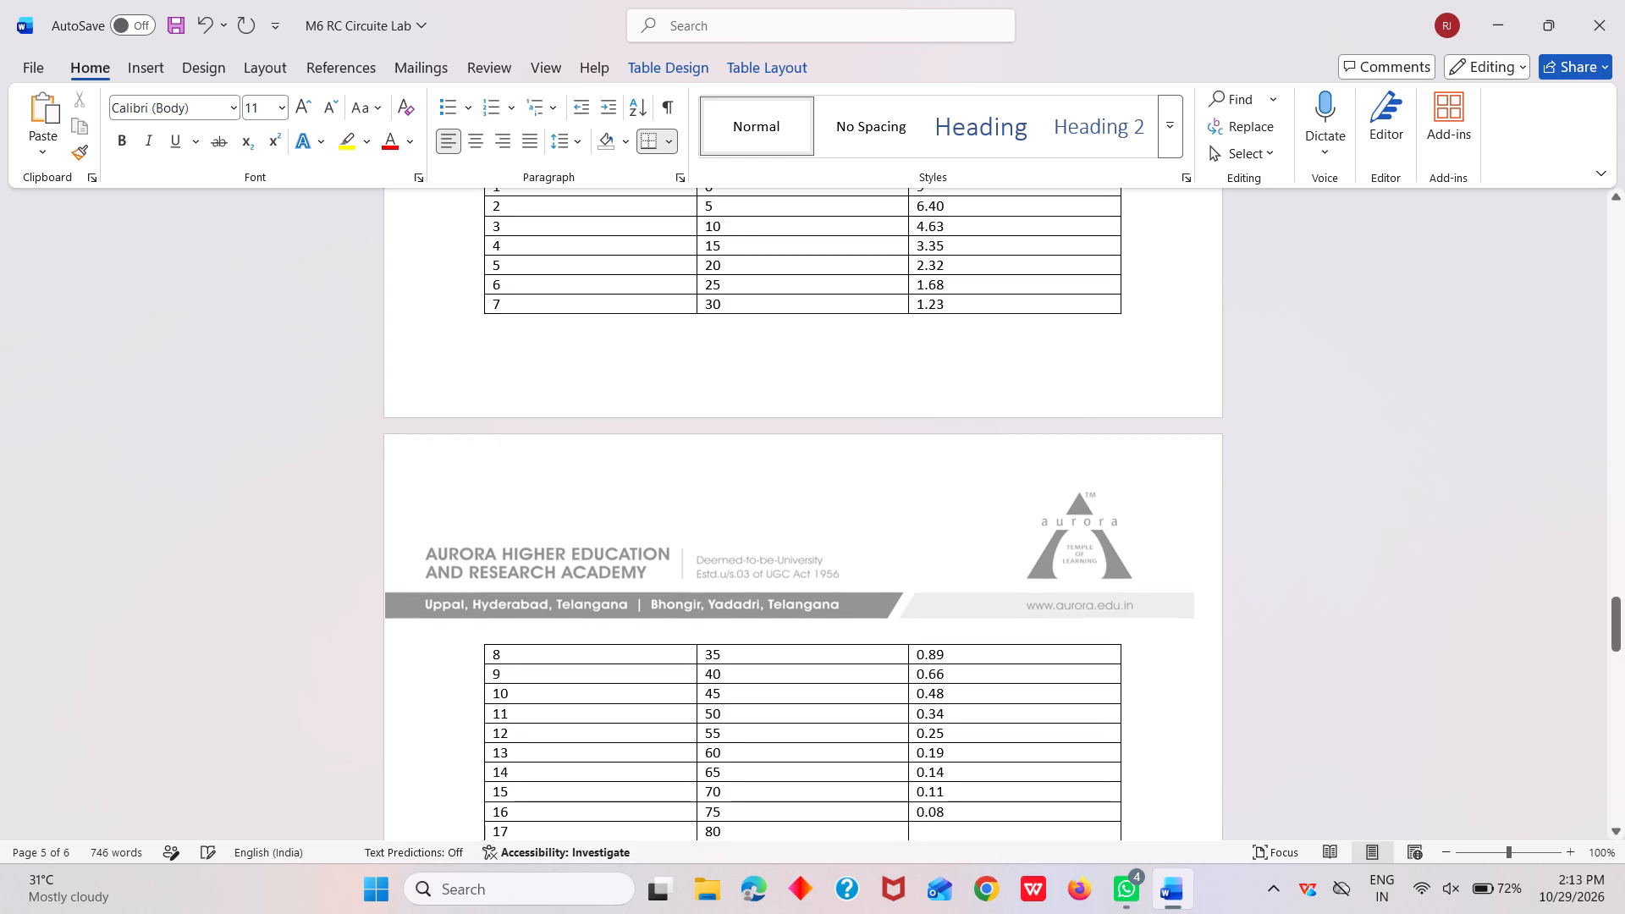
pyautogui.write('0.')
pyautogui.press('0')
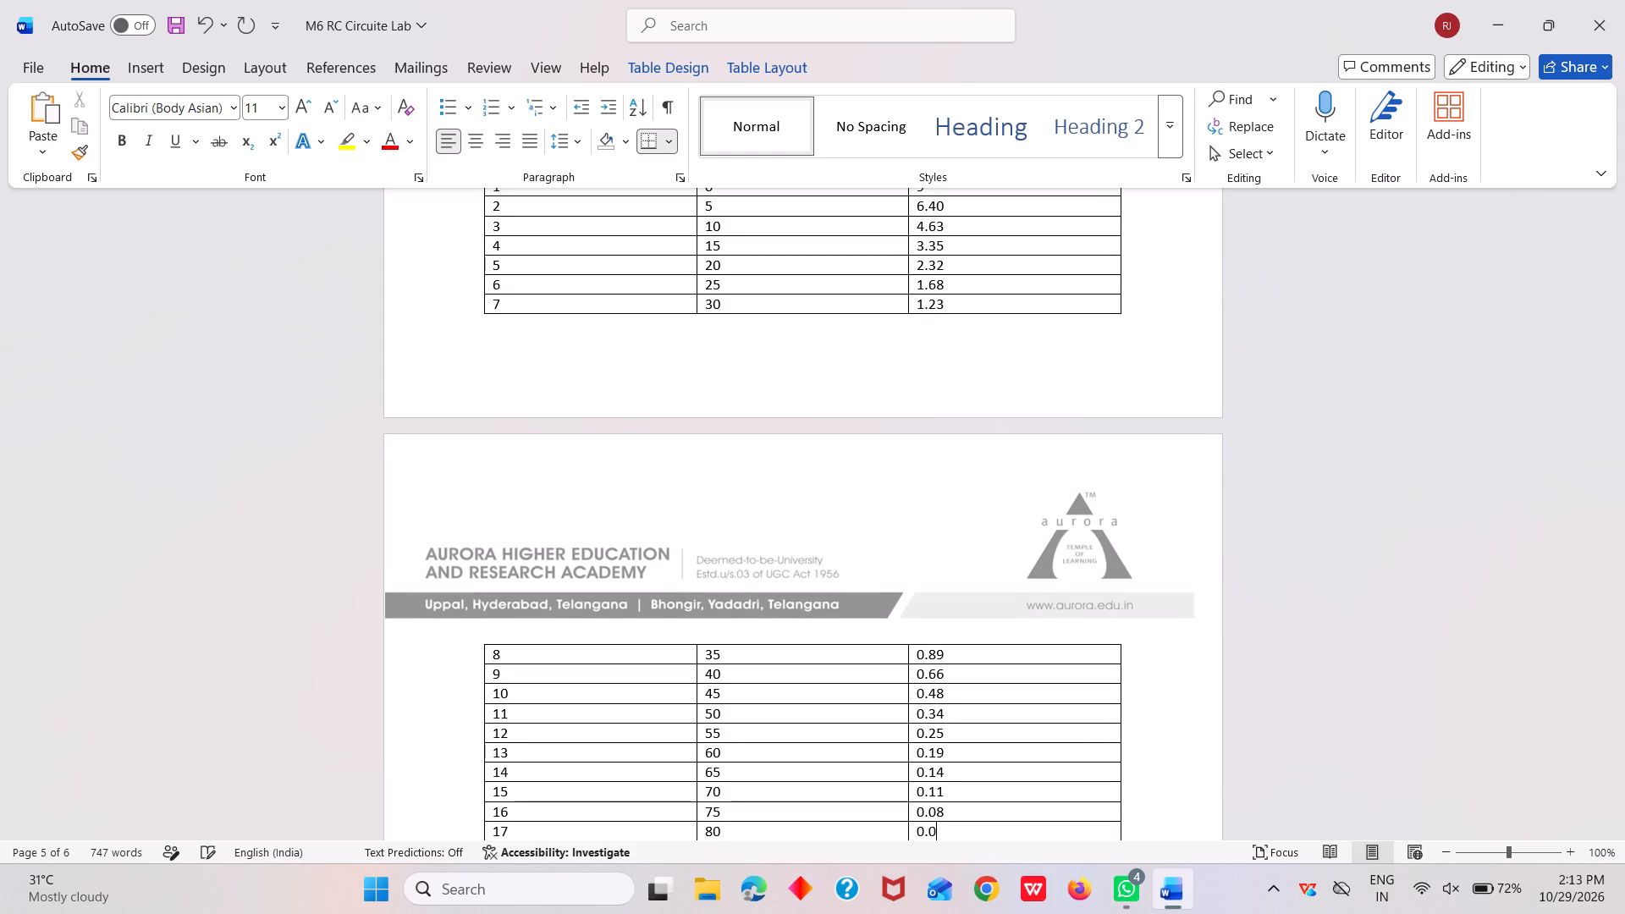
pyautogui.press('6')
pyautogui.press('Down')
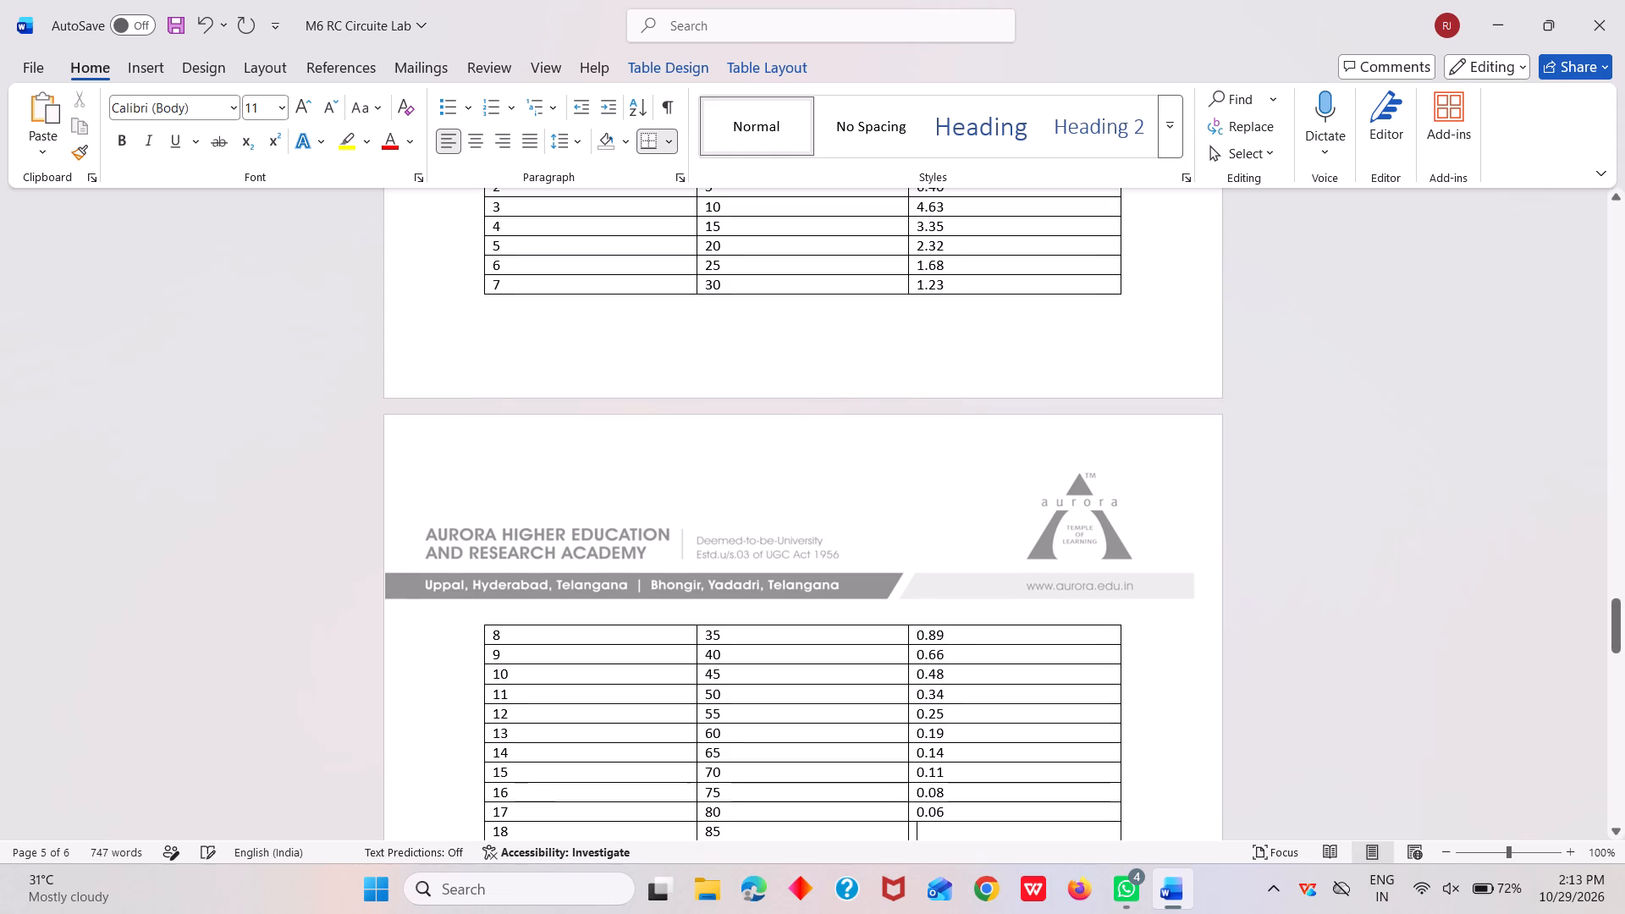
# Enter C3R3 VOLTAGE readings 0.05, 0.04, 0.03 and 0.02 for TIME 85, 90, 95 and 100.
pyautogui.press('0')
pyautogui.write('.05')
pyautogui.press('Down')
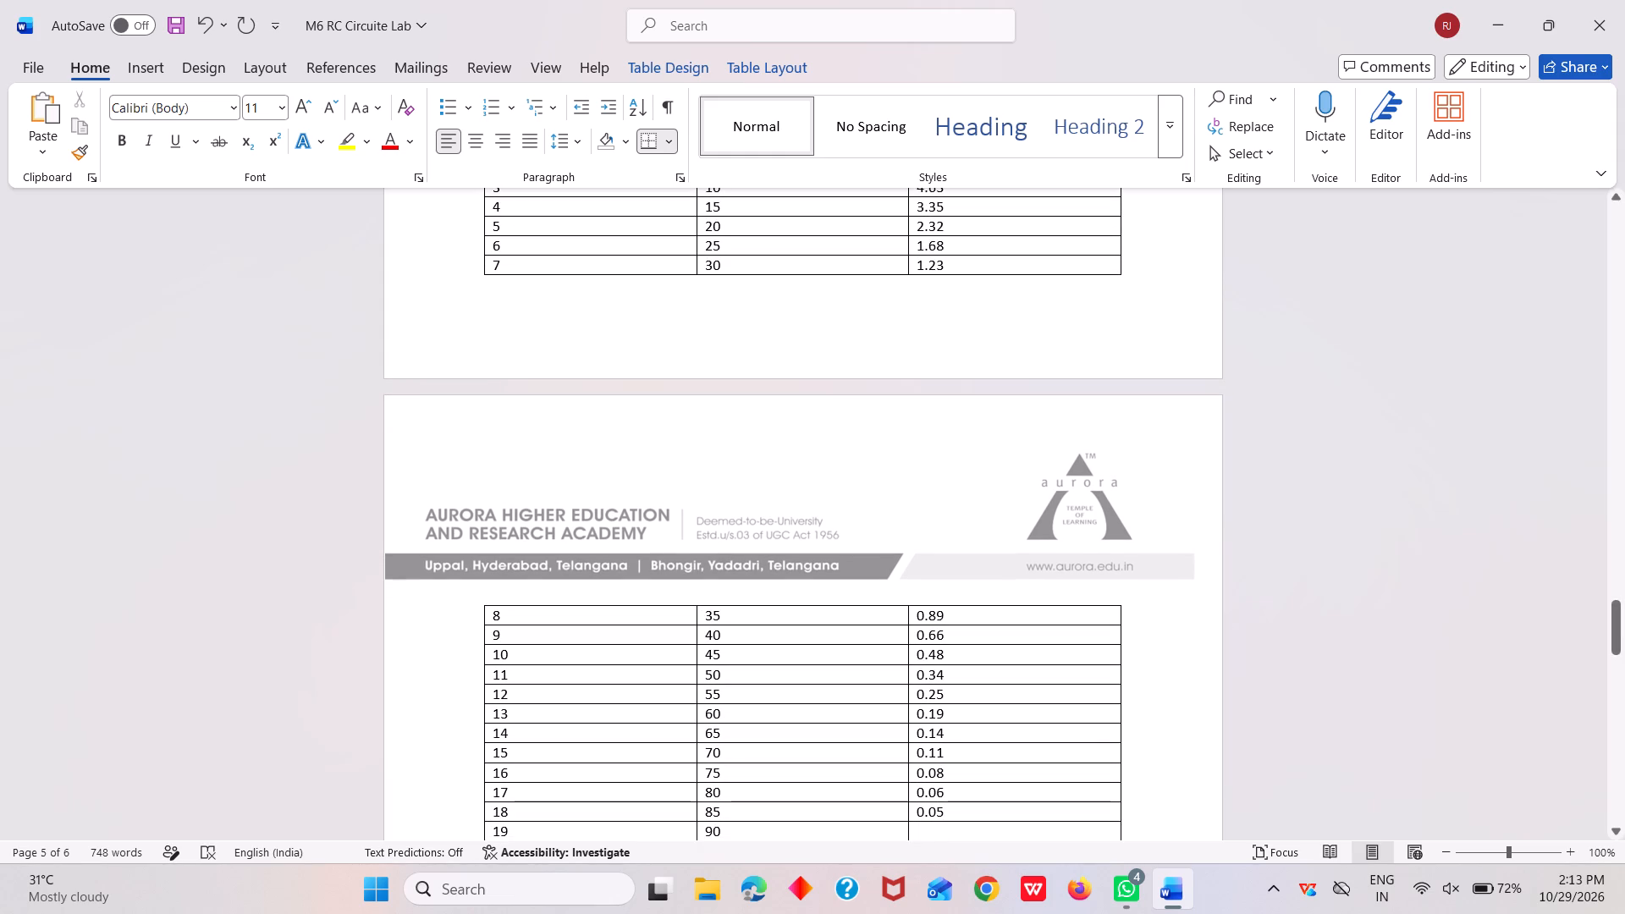
pyautogui.write('0.04')
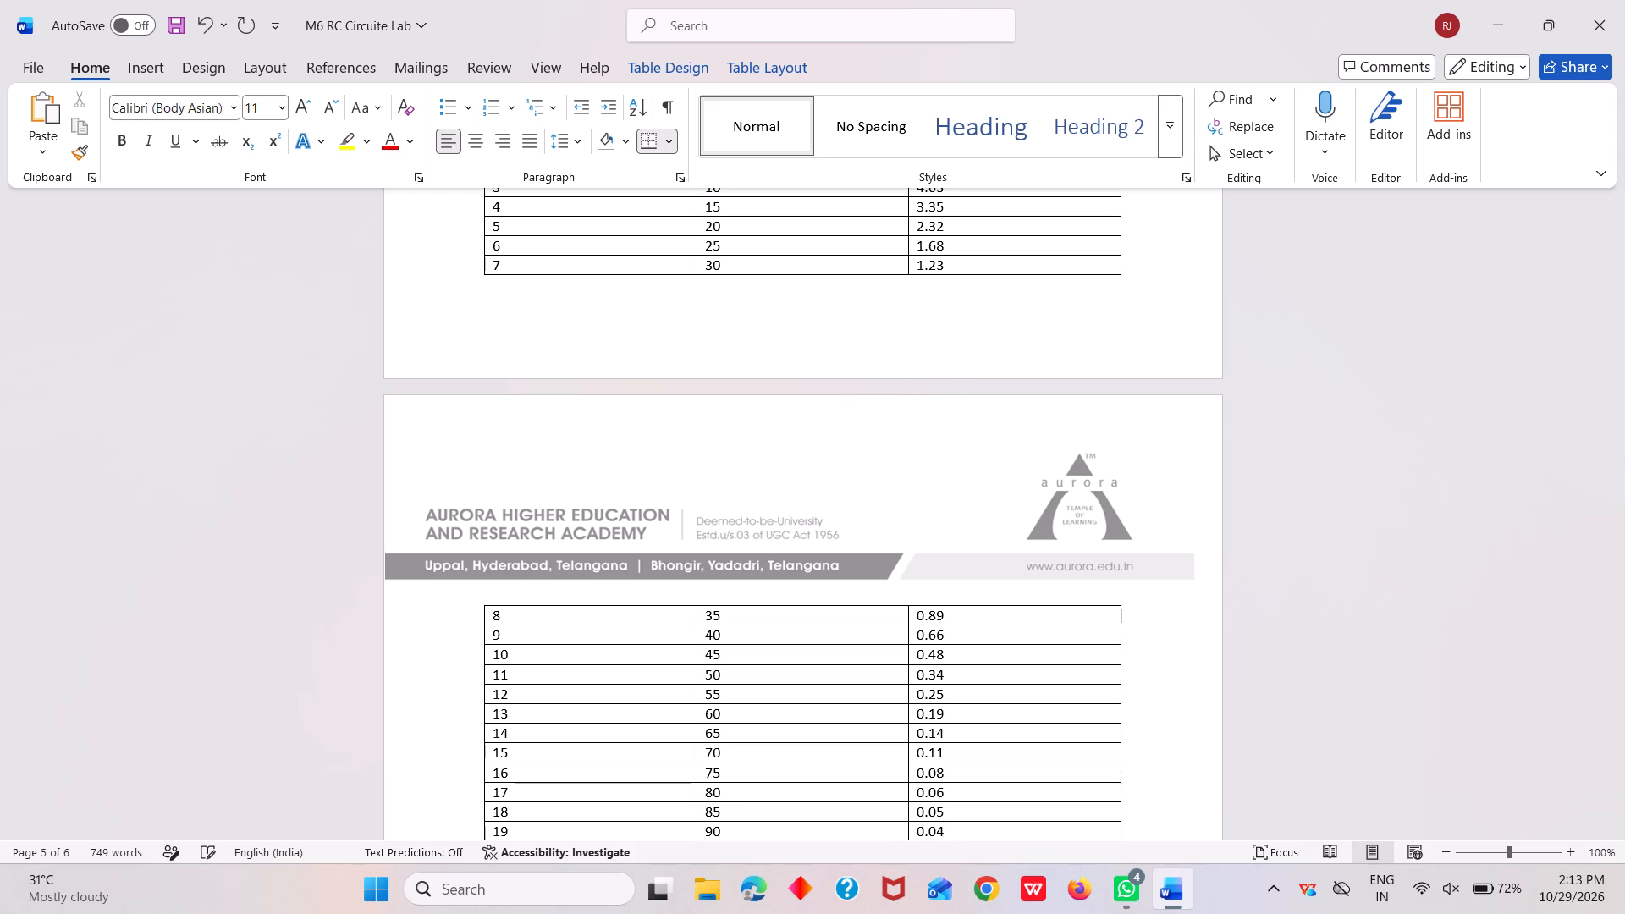
pyautogui.press('Down')
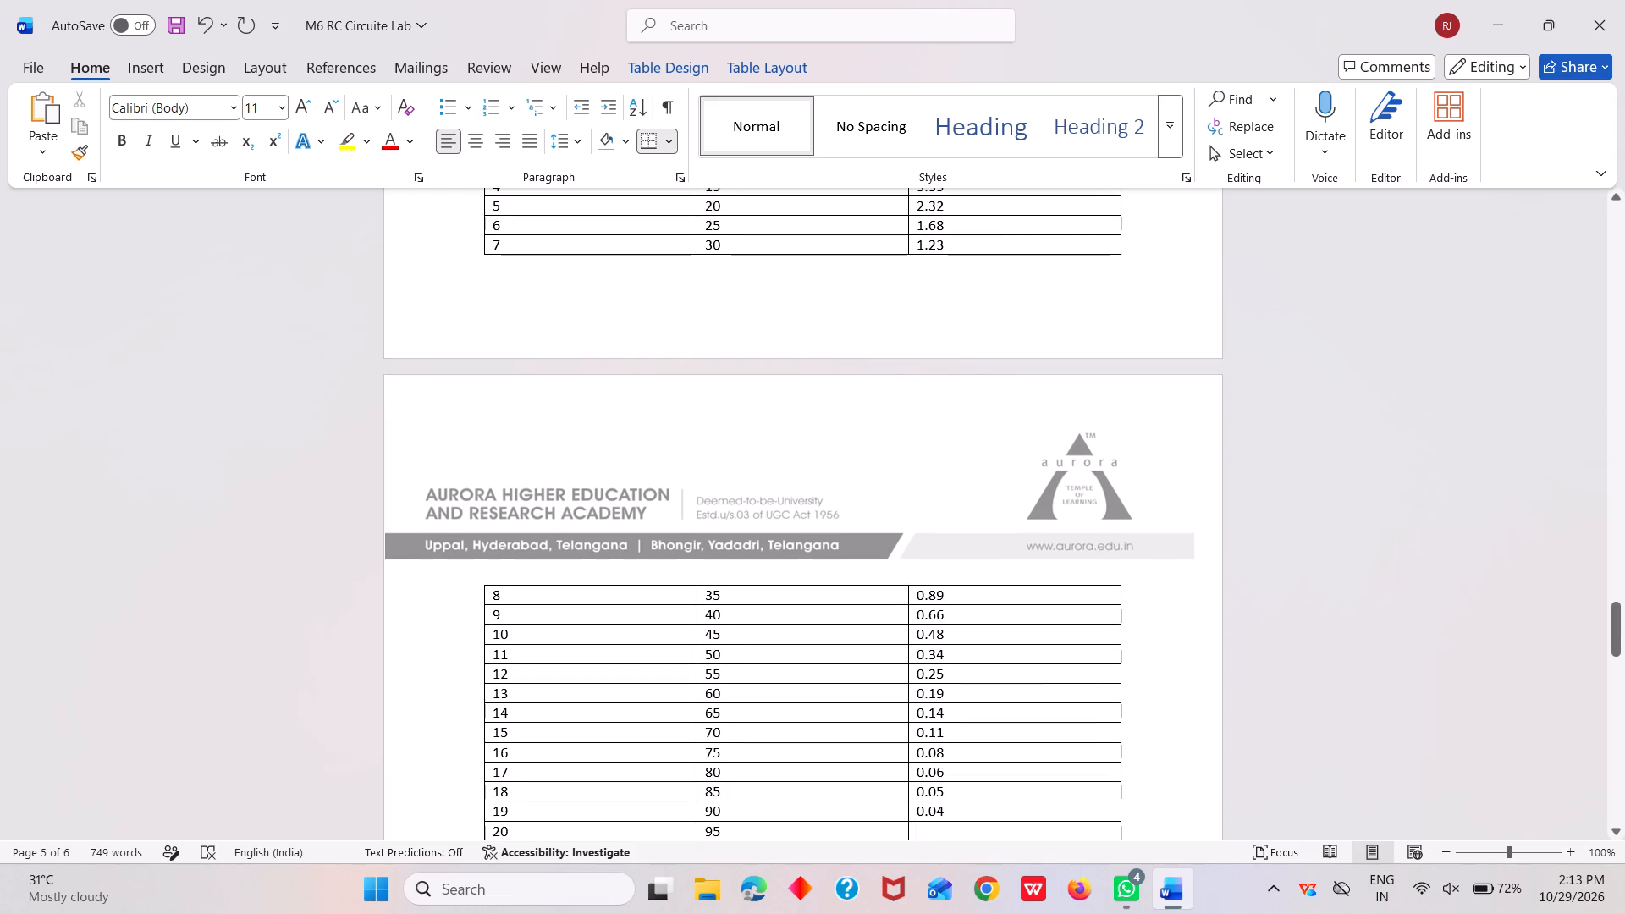
pyautogui.write('0.03')
pyautogui.press('Down')
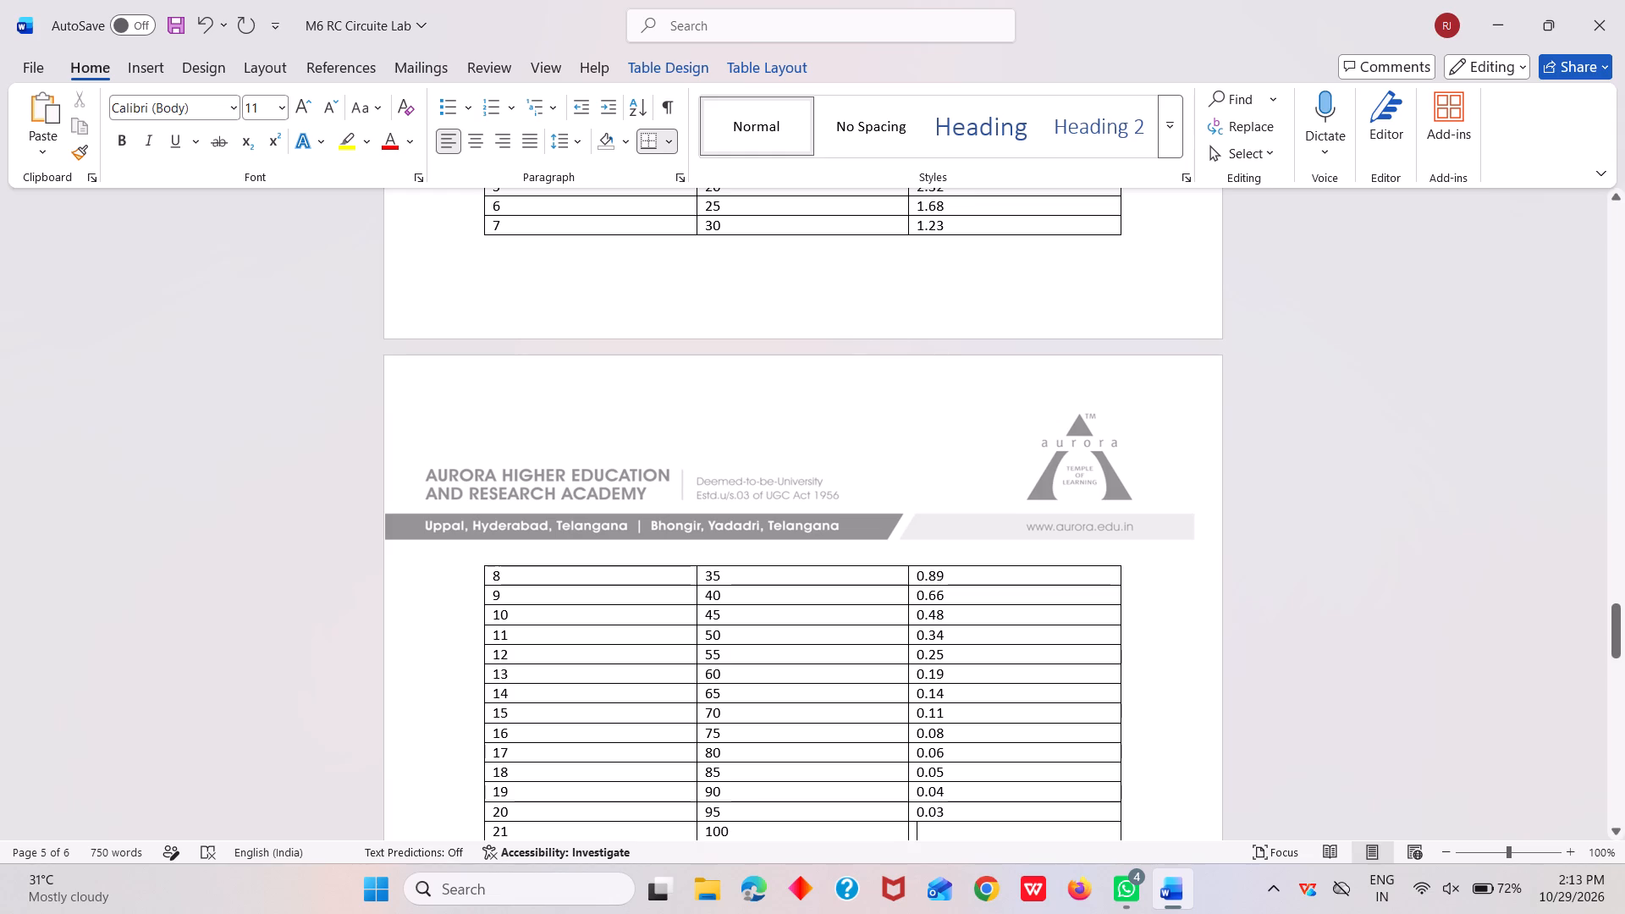
pyautogui.write('0.02')
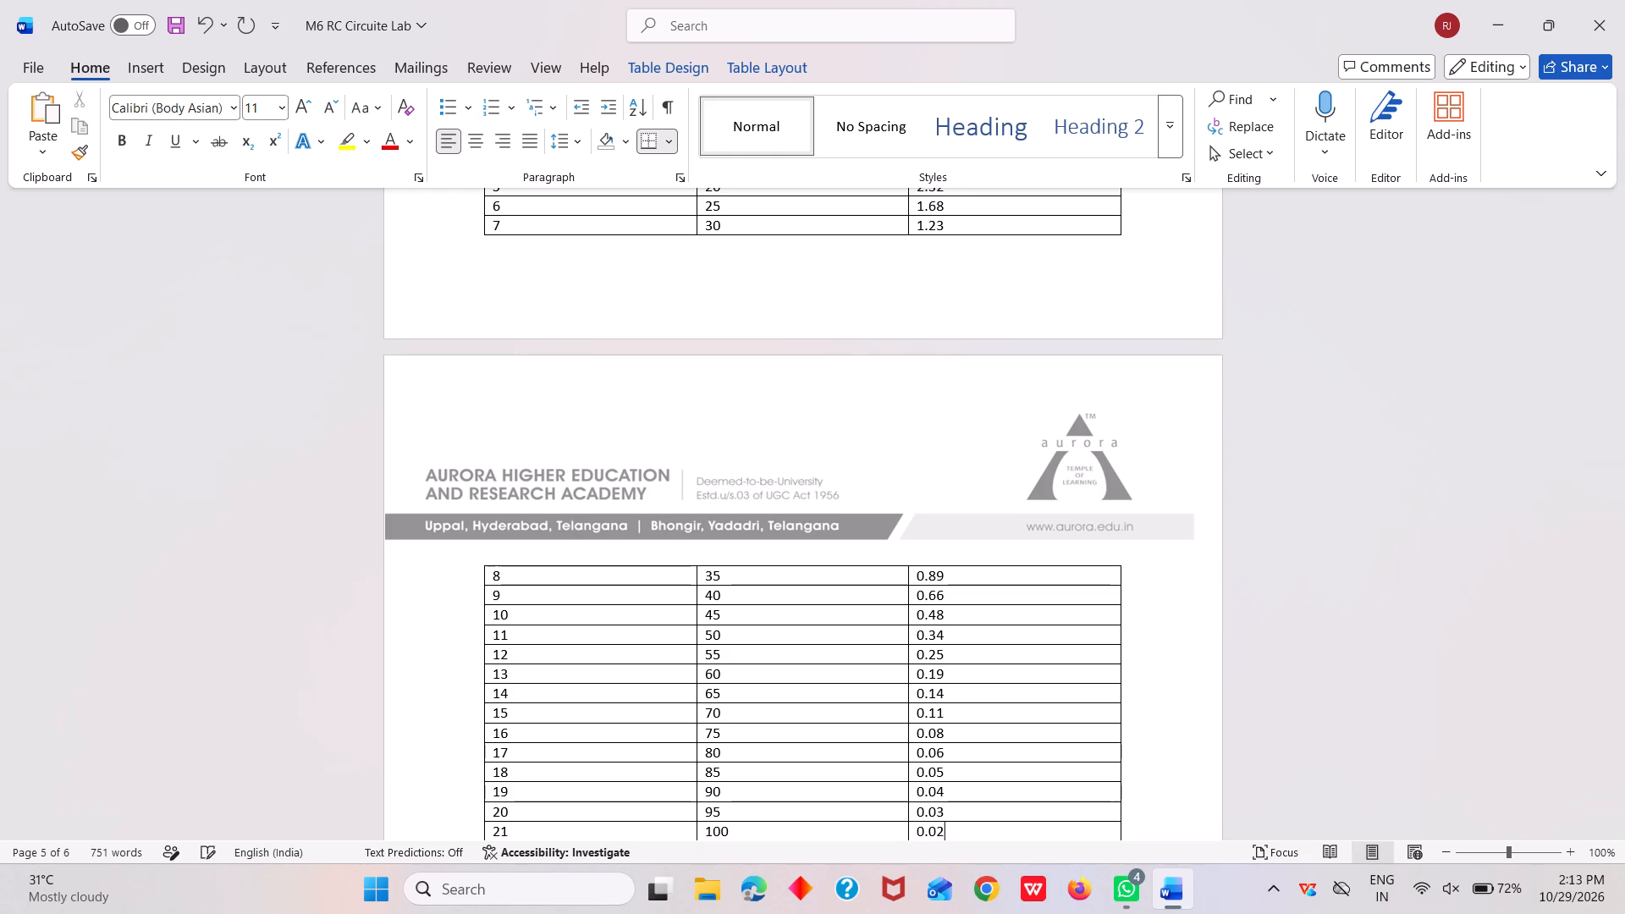
pyautogui.press('Down')
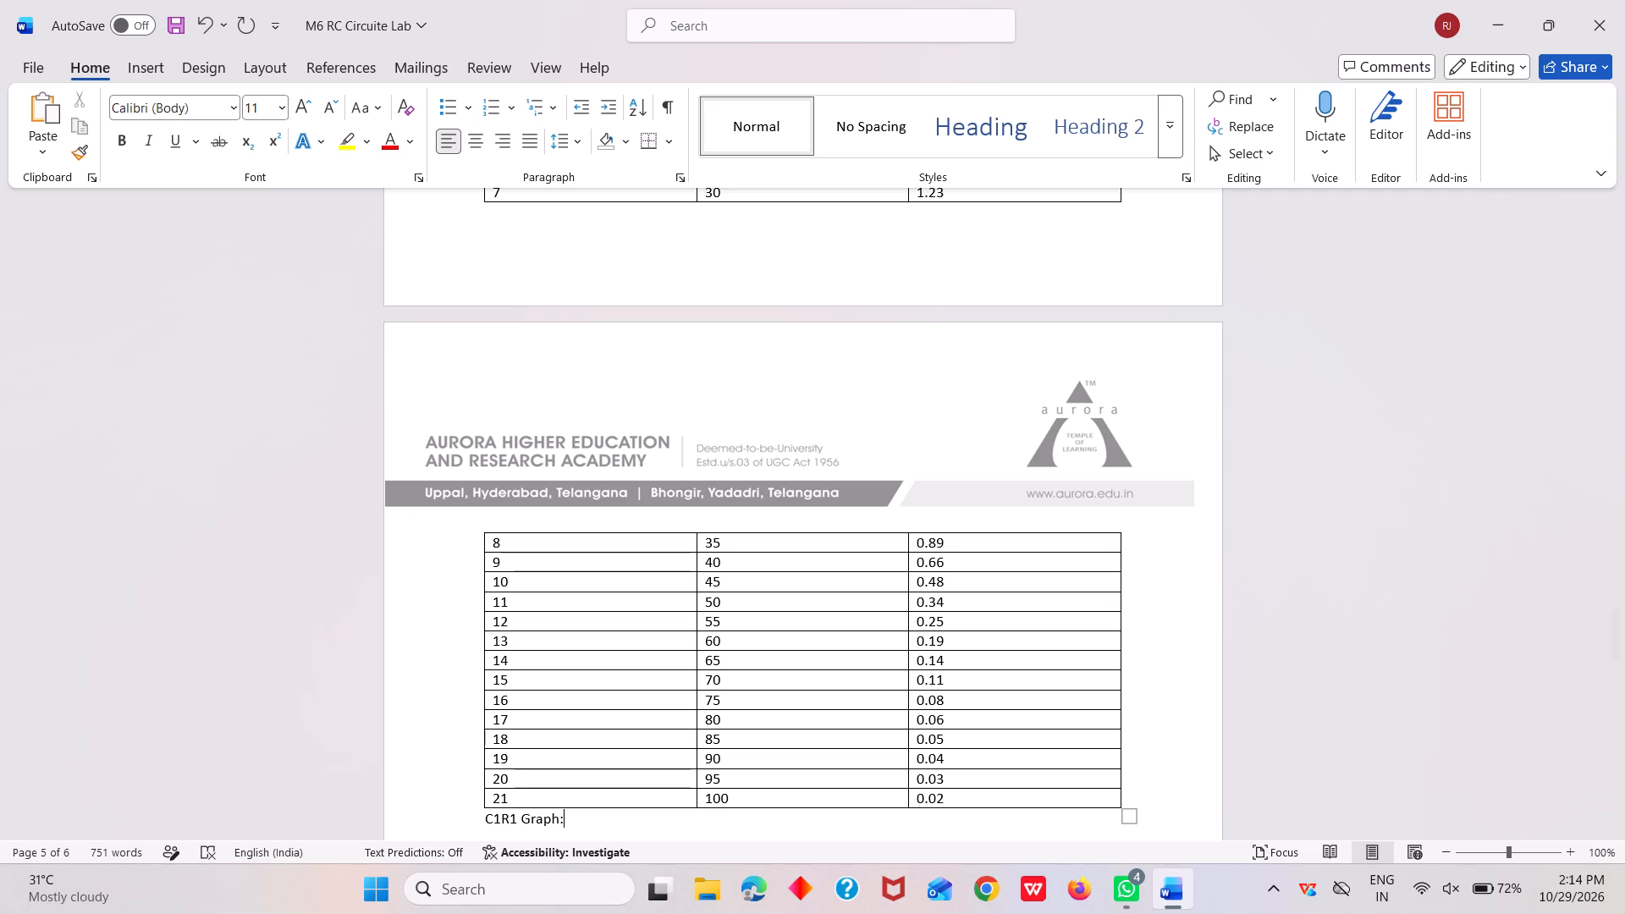
# Select the whole C3R3 table and insert blank rows below its TIME 100 row.
pyautogui.scroll(-1, 835, 769)
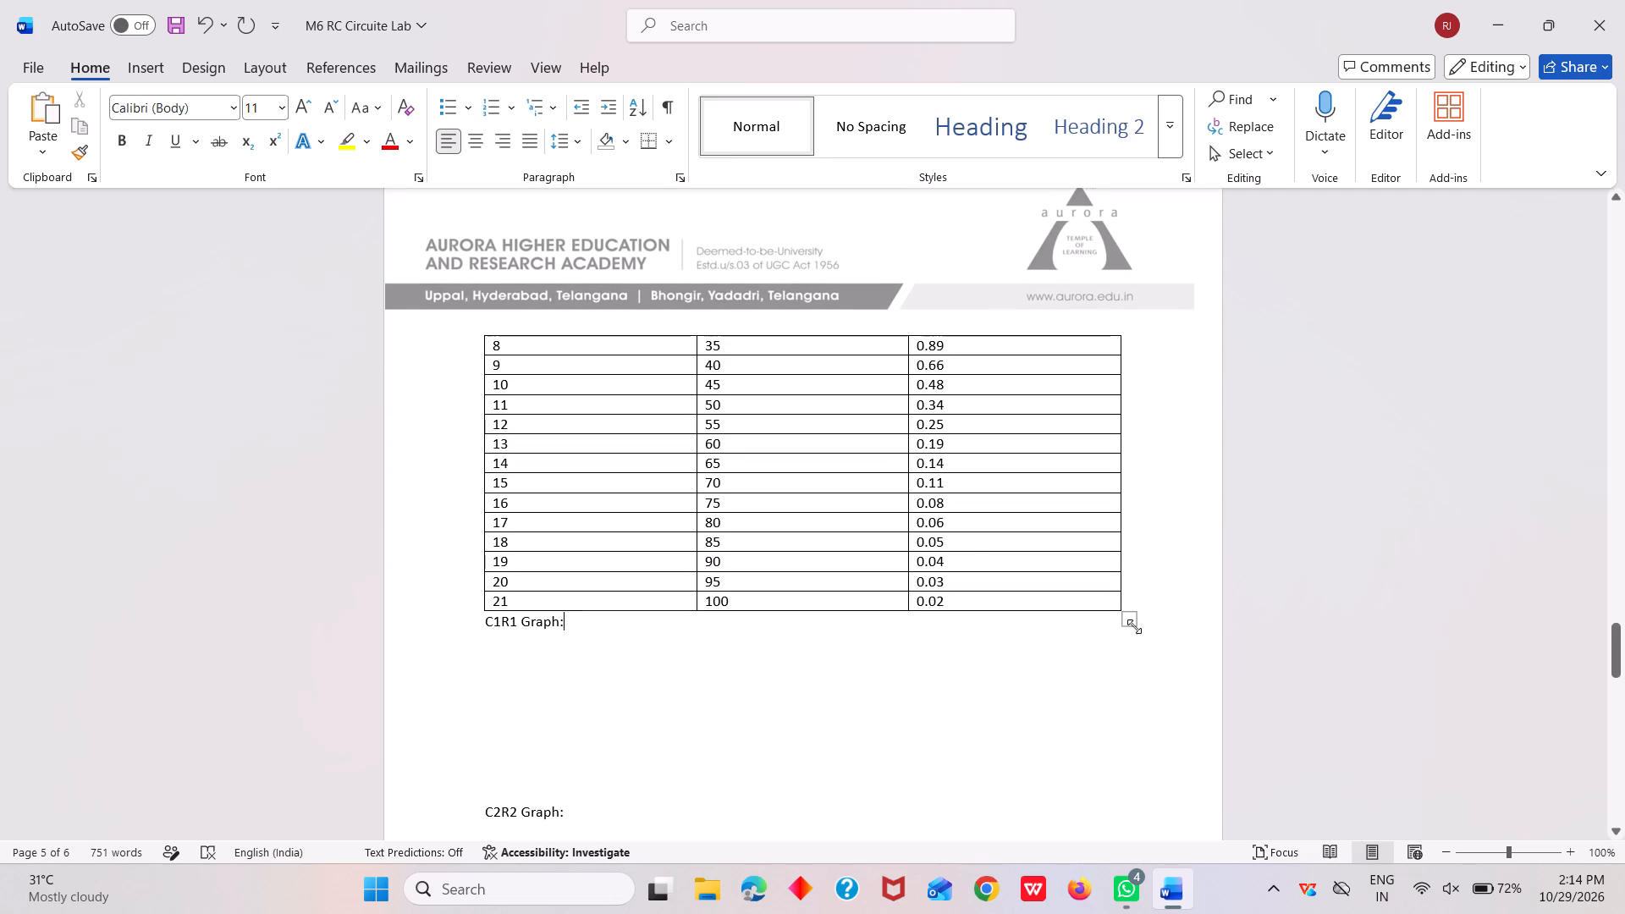
pyautogui.click(1135, 626)
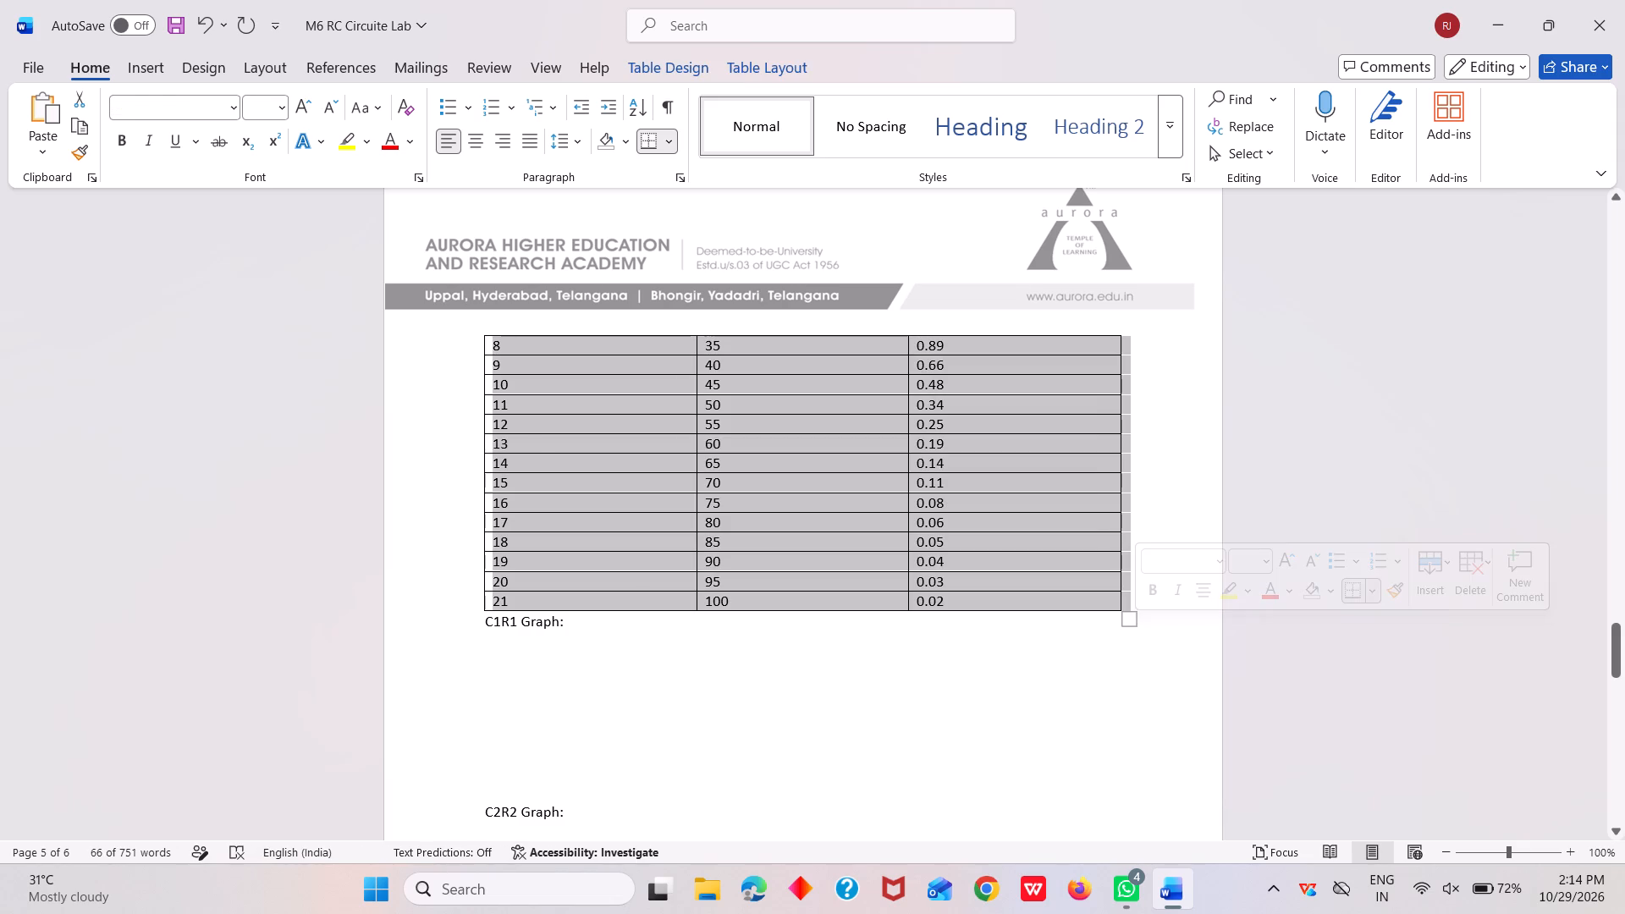
pyautogui.click(1065, 675)
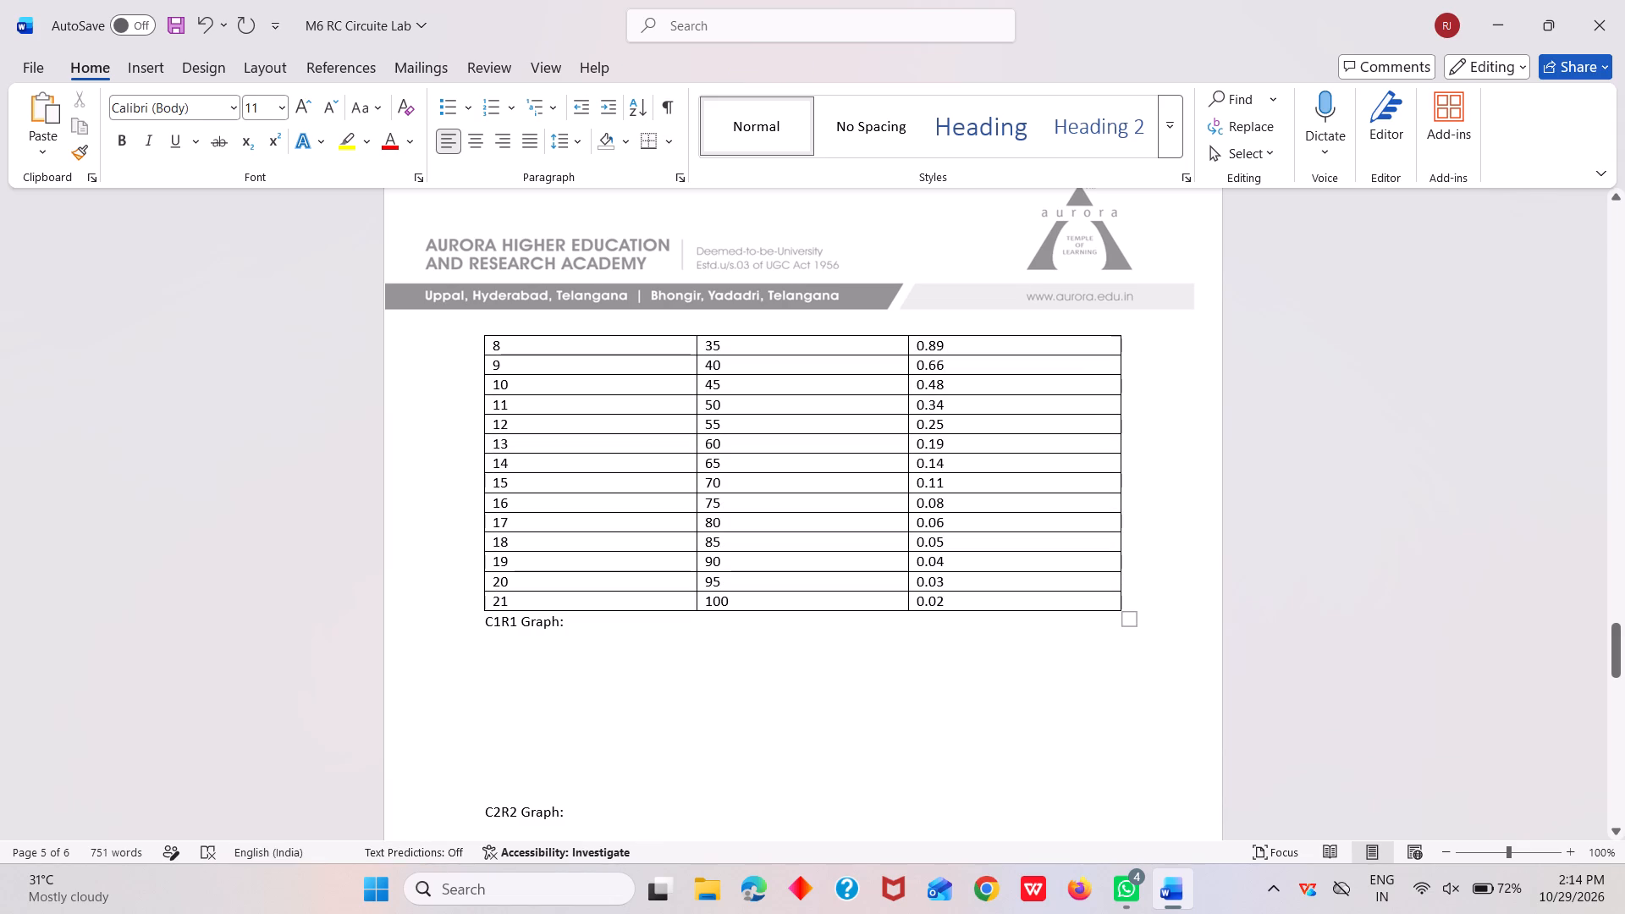
pyautogui.click(1132, 619)
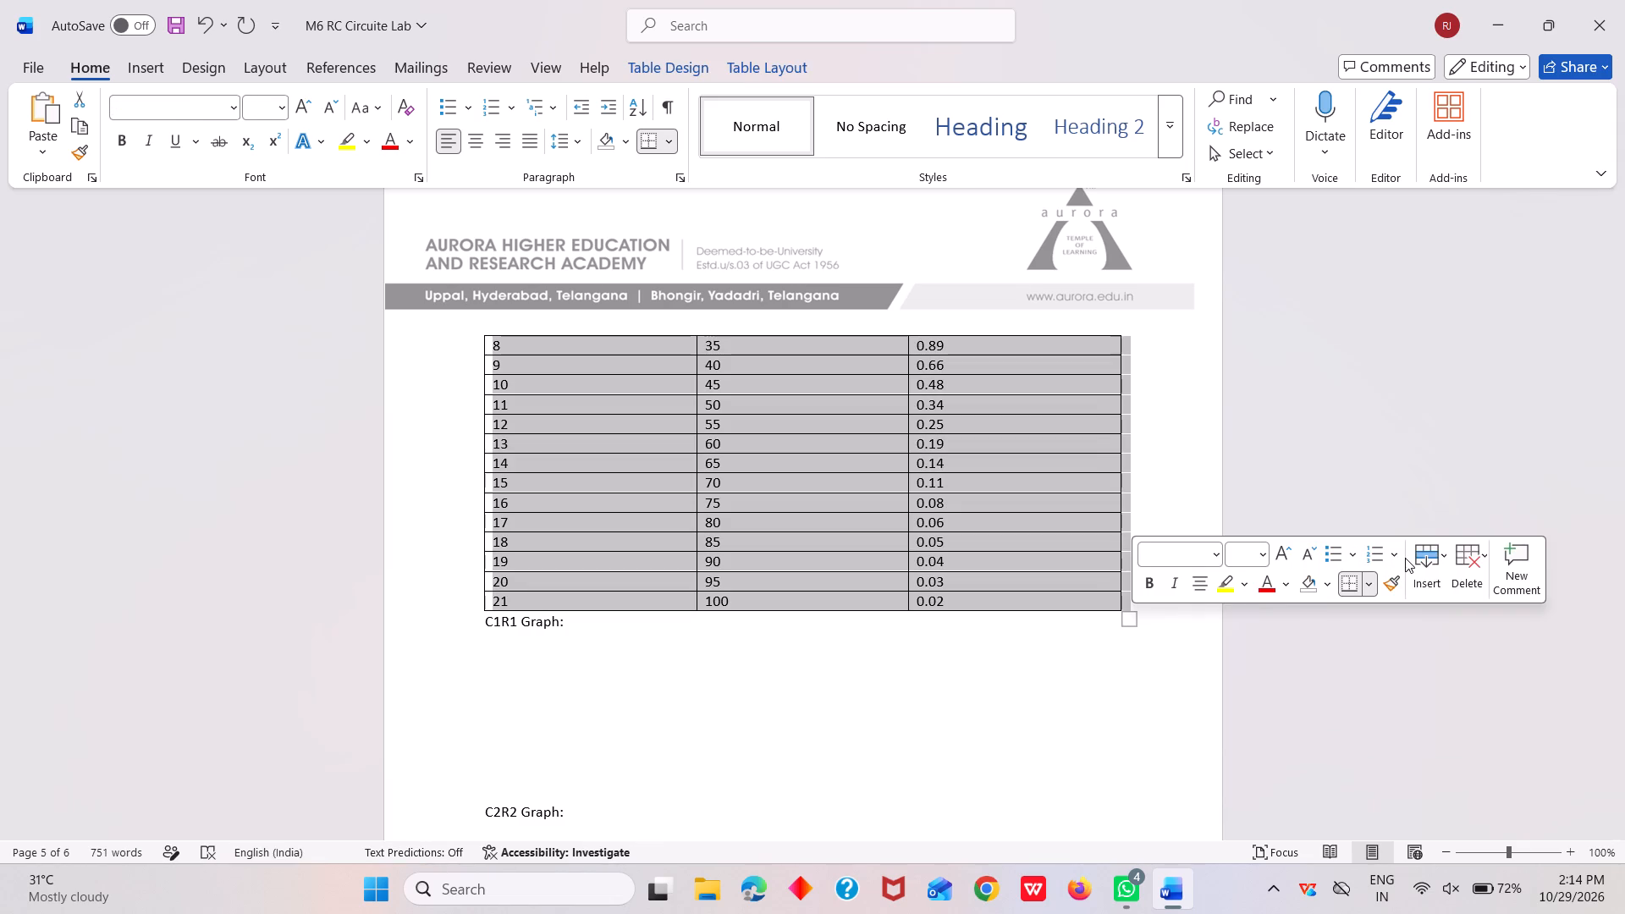
pyautogui.click(1427, 560)
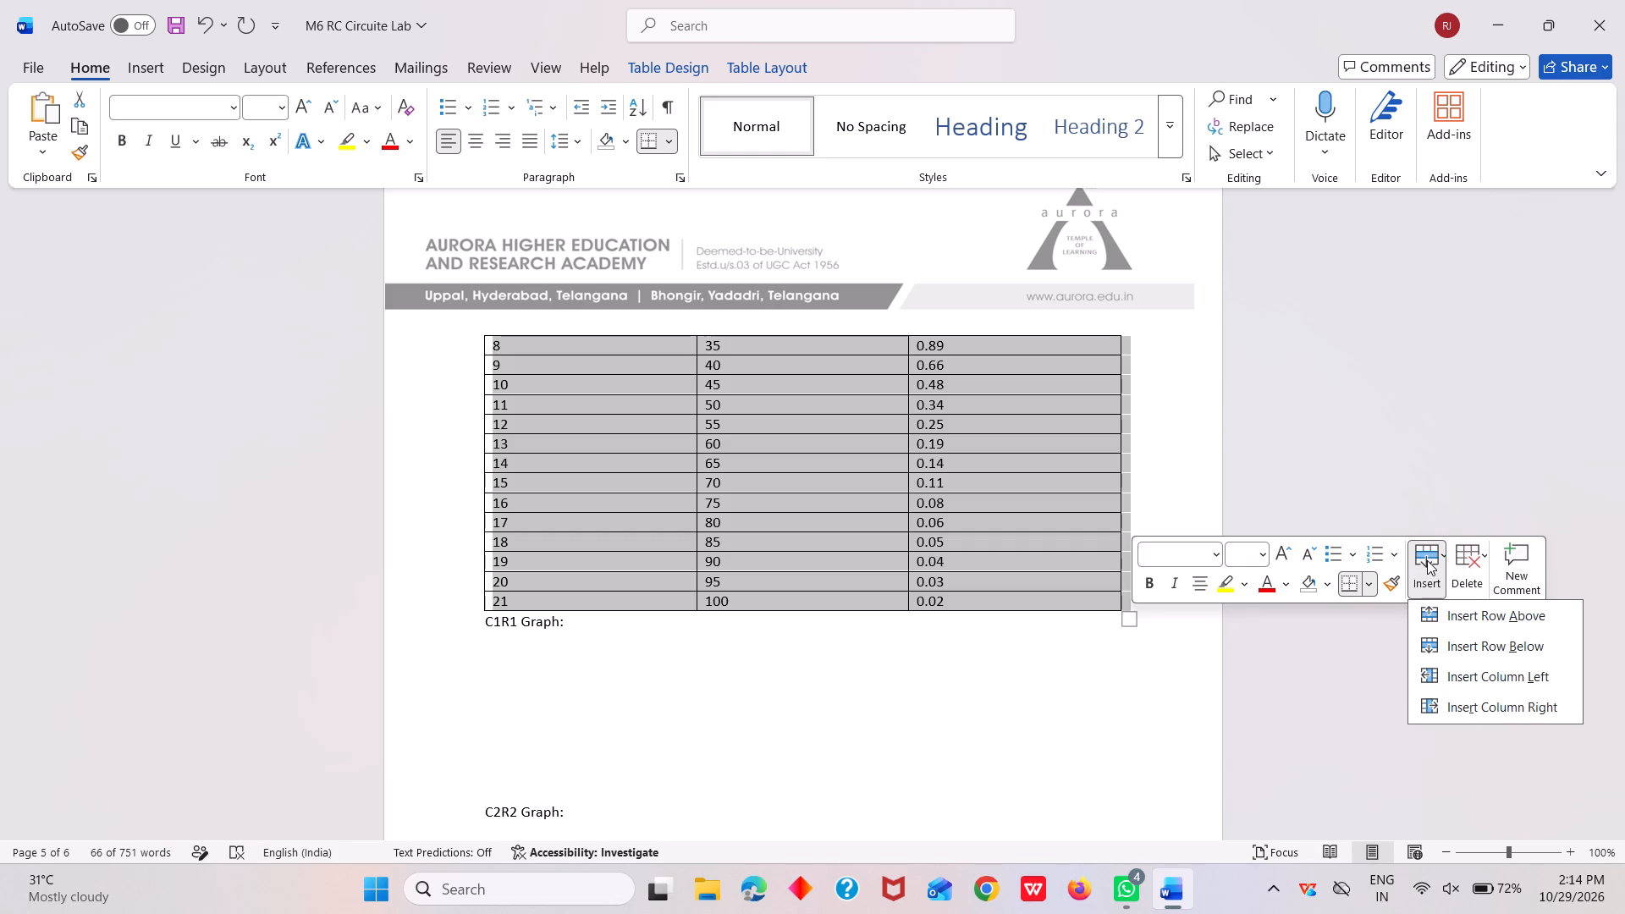
pyautogui.click(1468, 650)
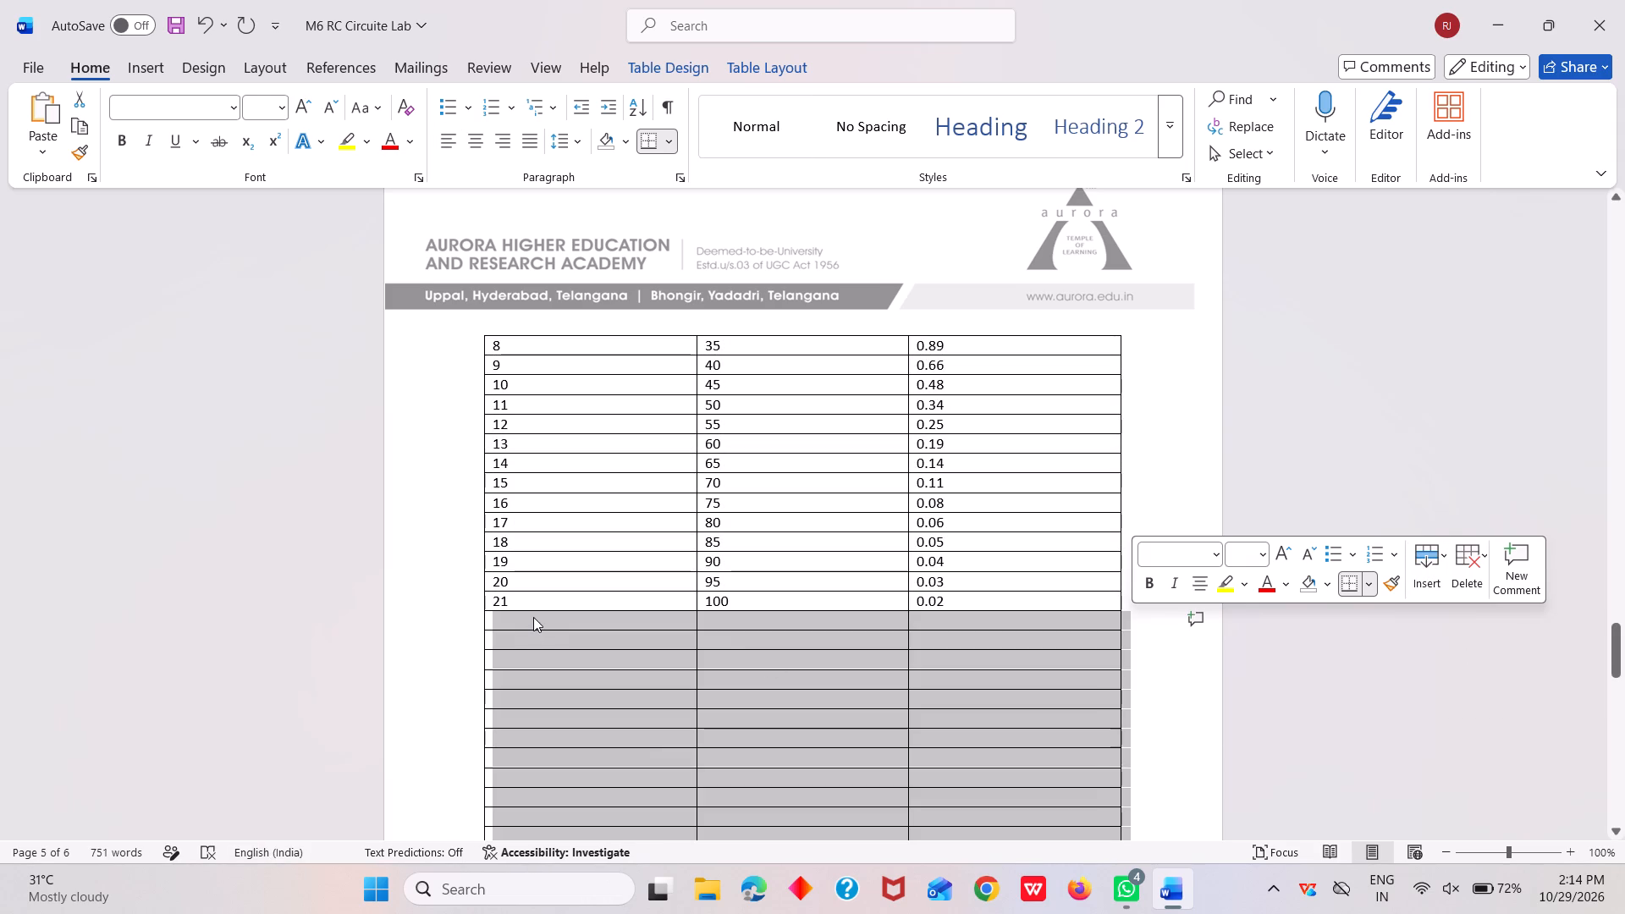
# Fill the first blank C3R3 row with serial number 22, TIME 105 and VOLTAGE 0.02.
pyautogui.click(533, 617)
pyautogui.write('22')
pyautogui.click(714, 618)
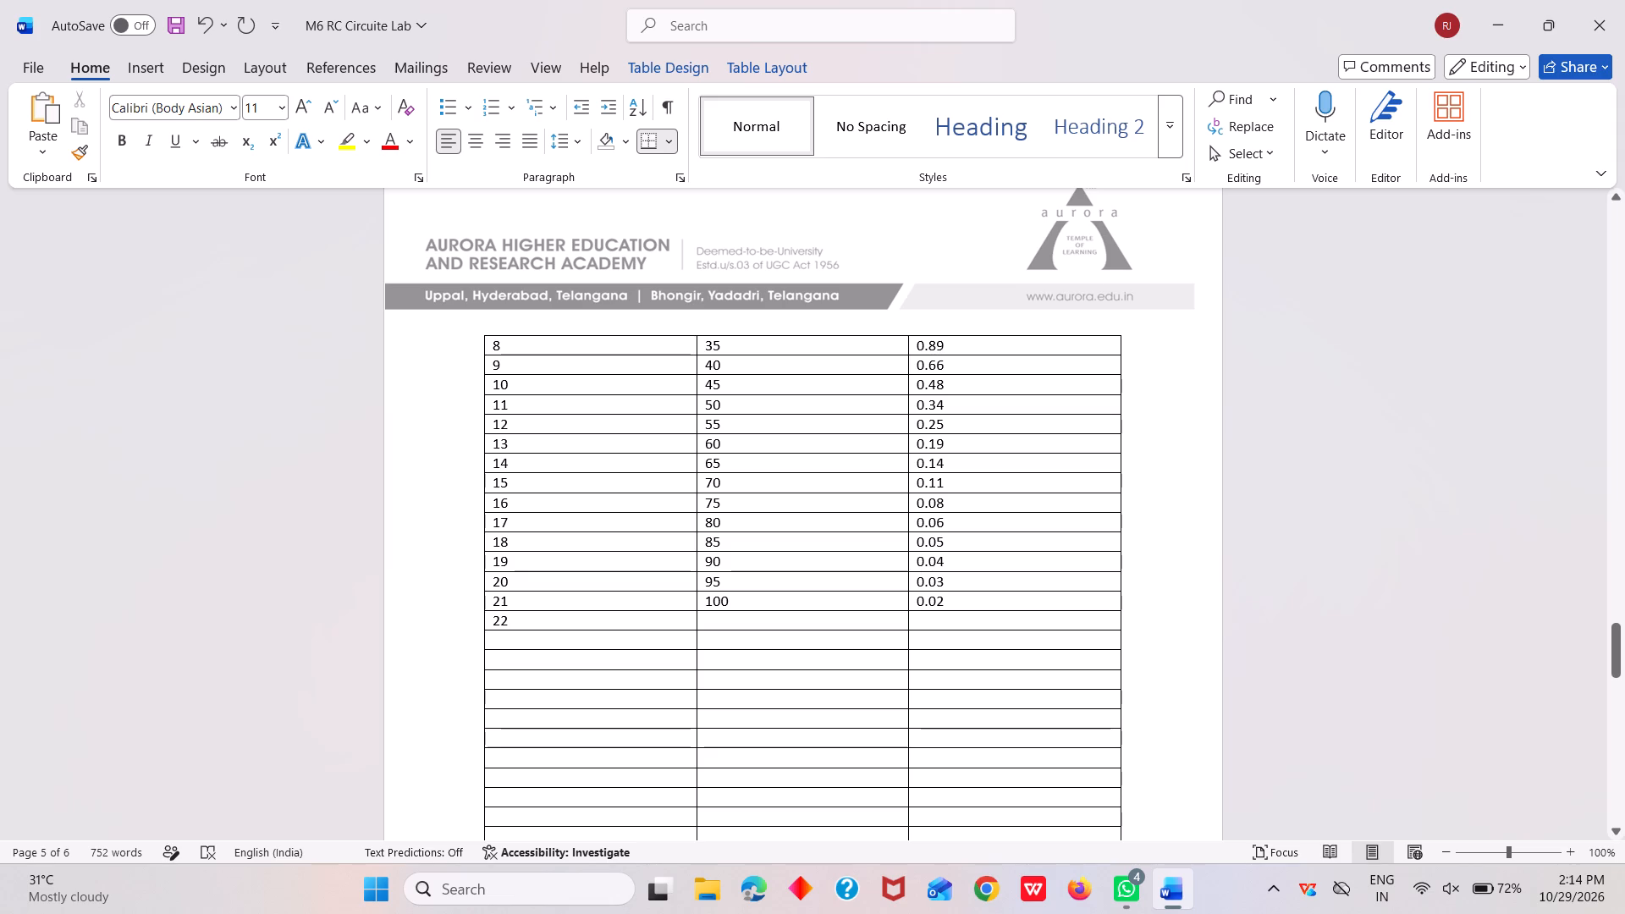
pyautogui.write('105')
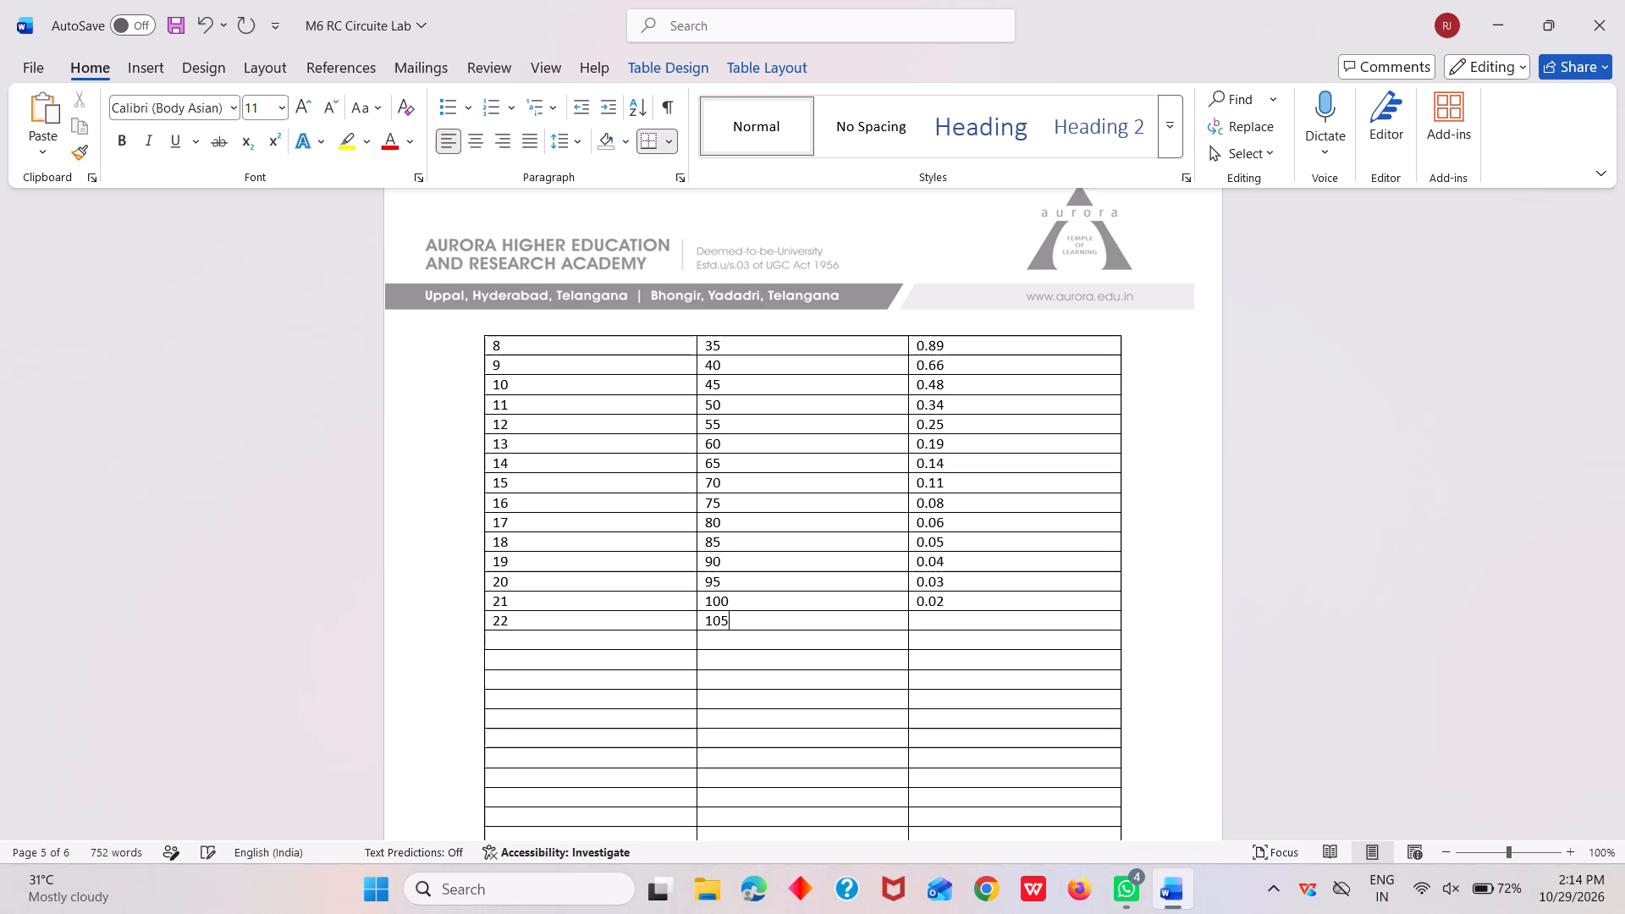
pyautogui.click(942, 628)
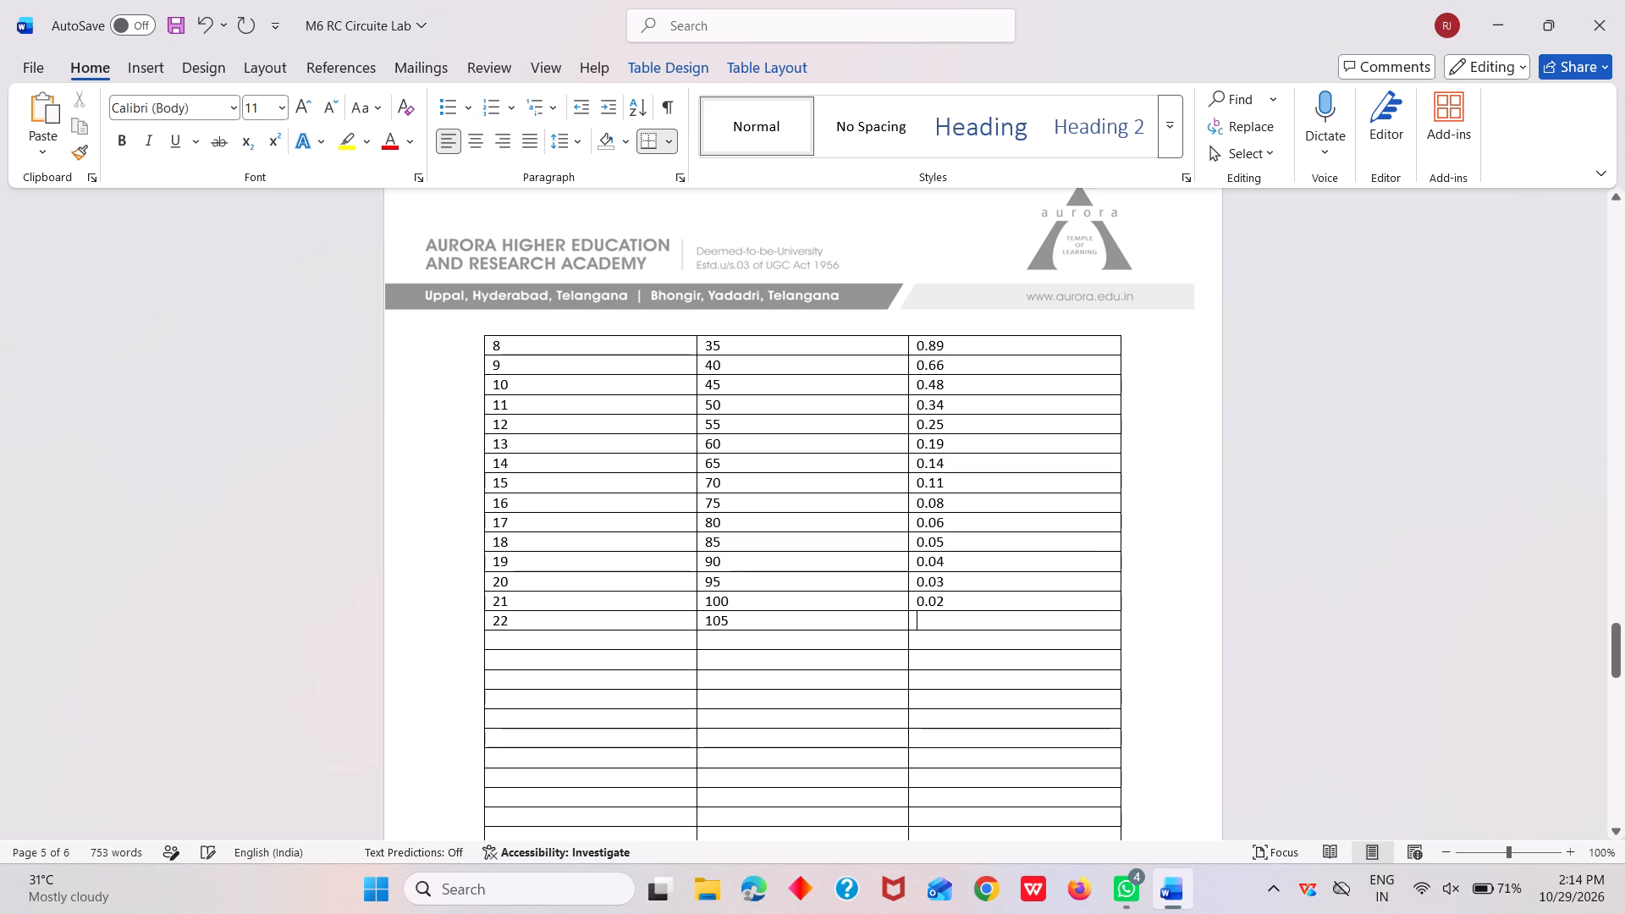
pyautogui.press('0')
pyautogui.write('.02')
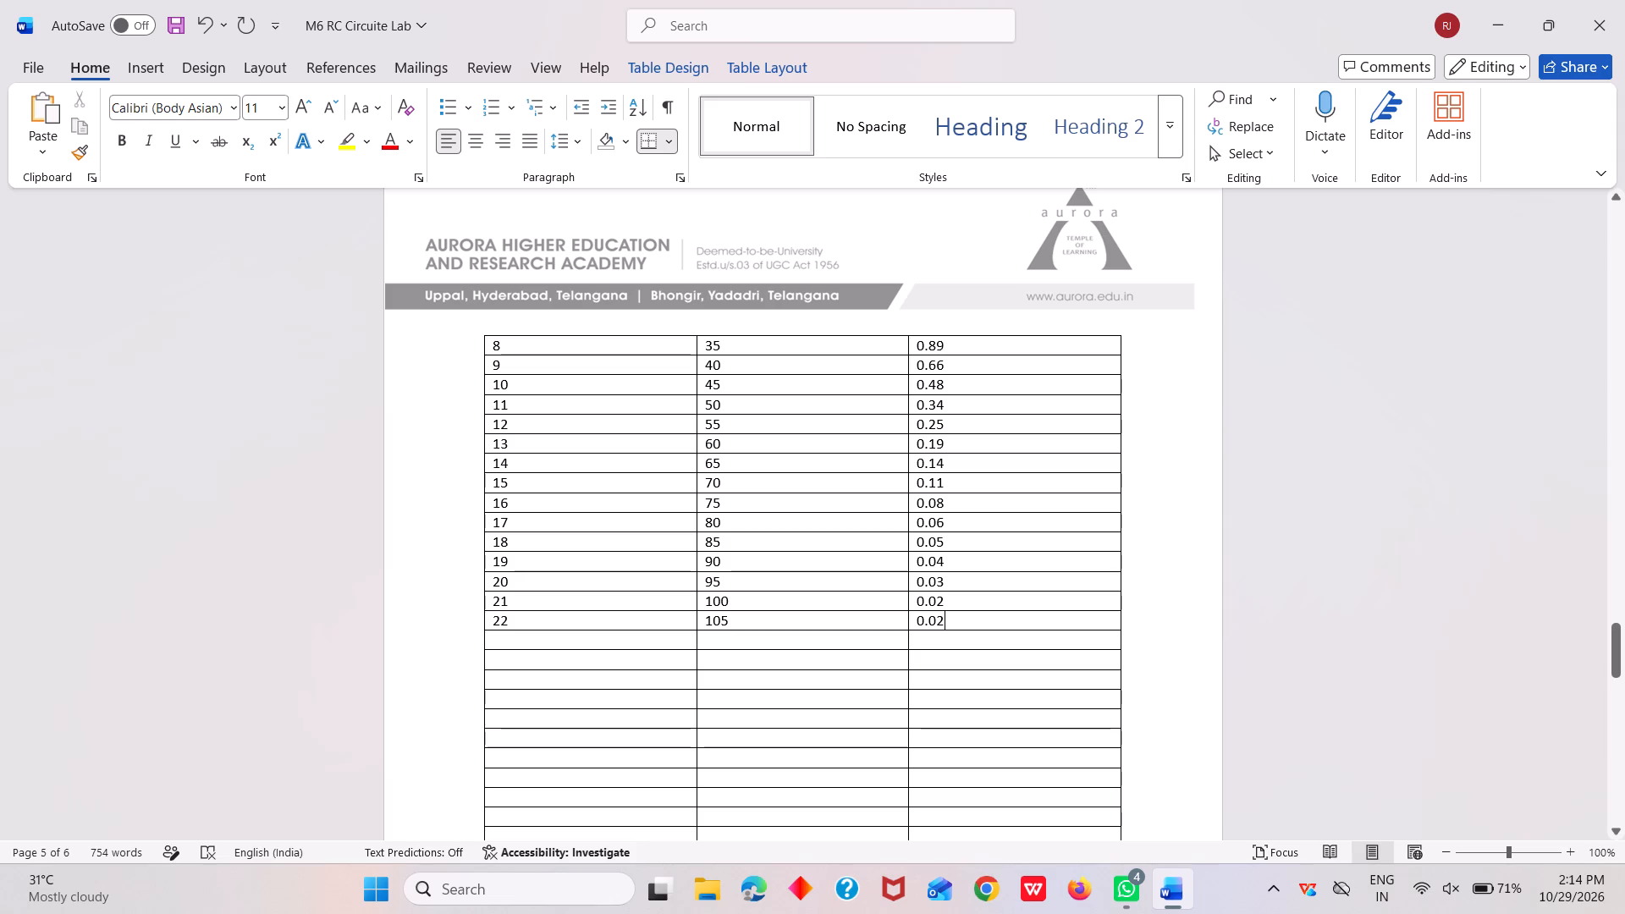
# Fill the following C3R3 row with serial number 23, TIME 110 and VOLTAGE 0.02.
pyautogui.click(522, 643)
pyautogui.write('23')
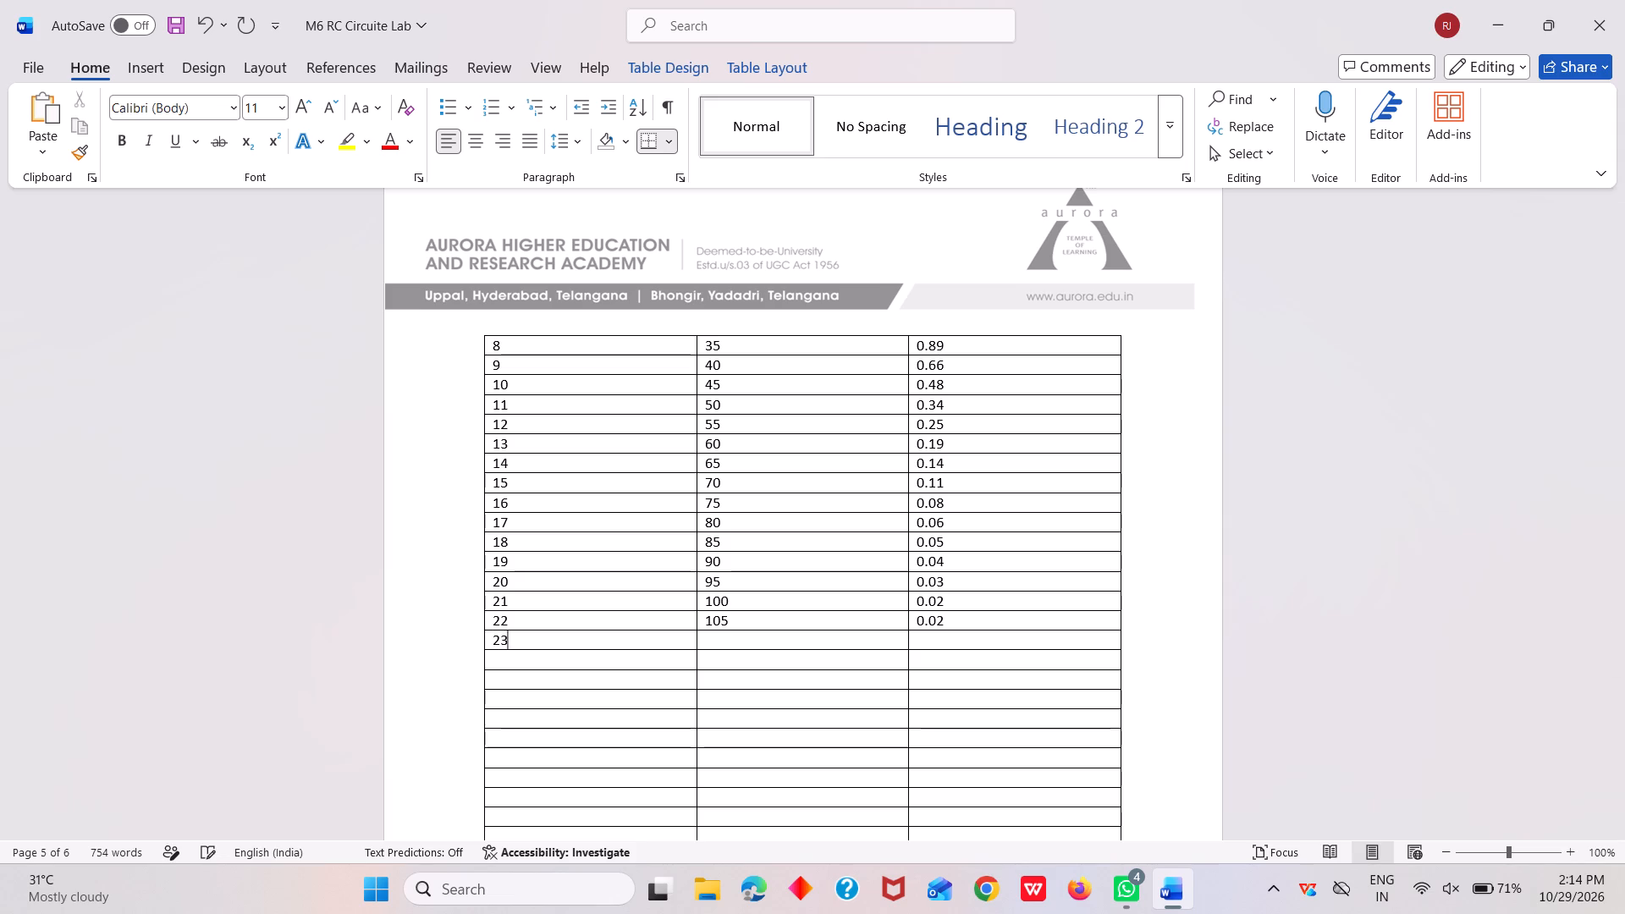
pyautogui.click(720, 642)
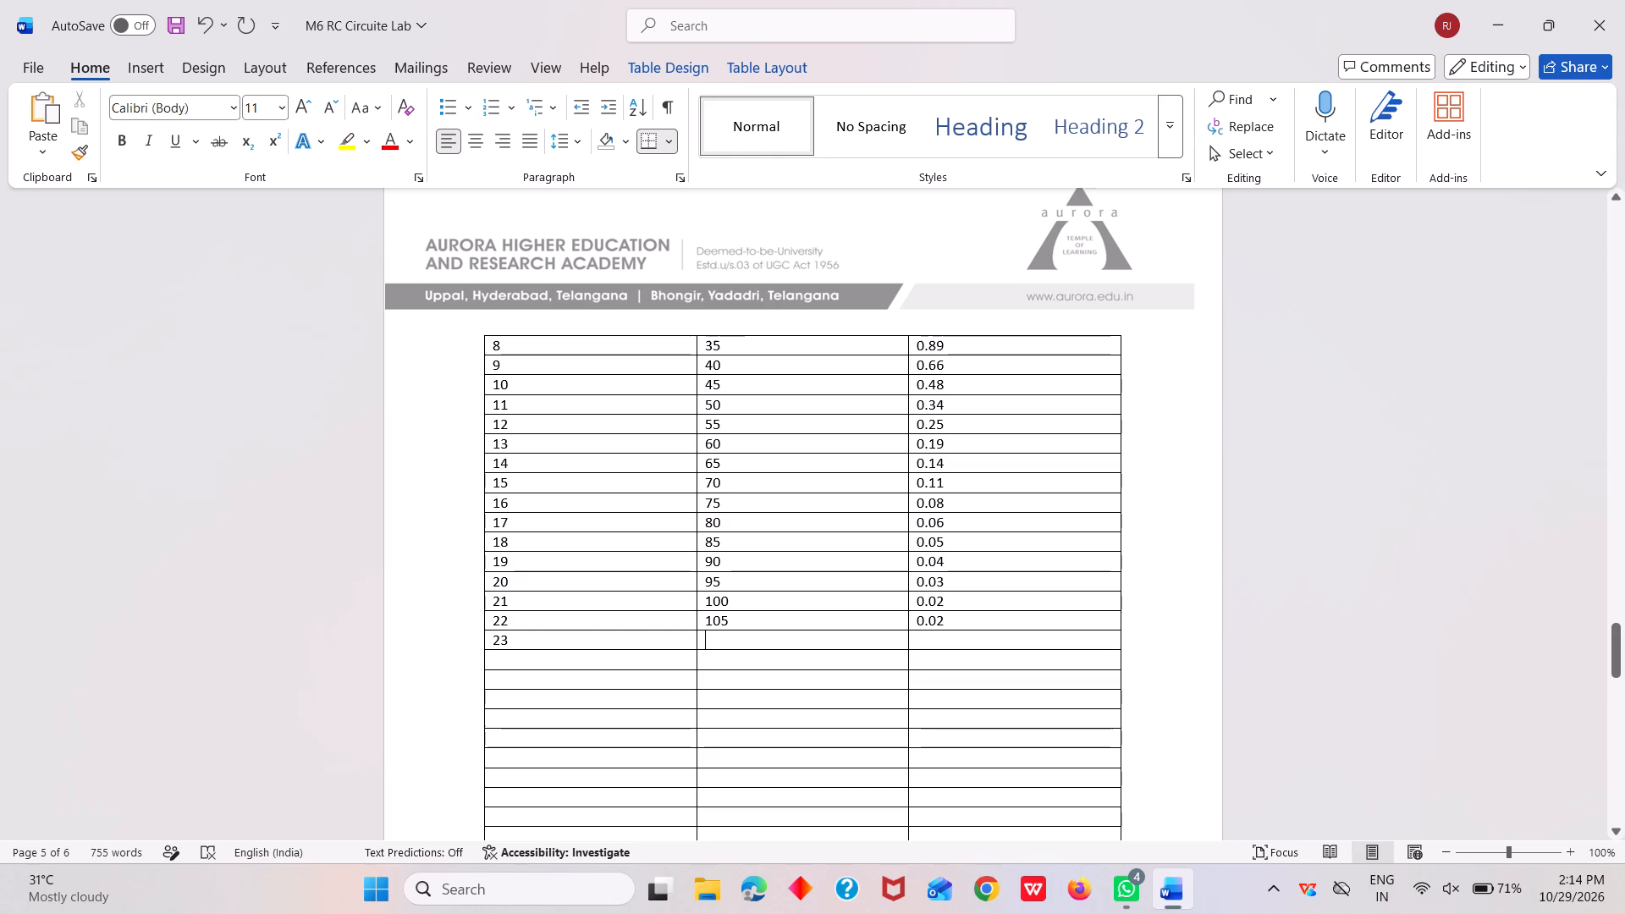
pyautogui.write('110')
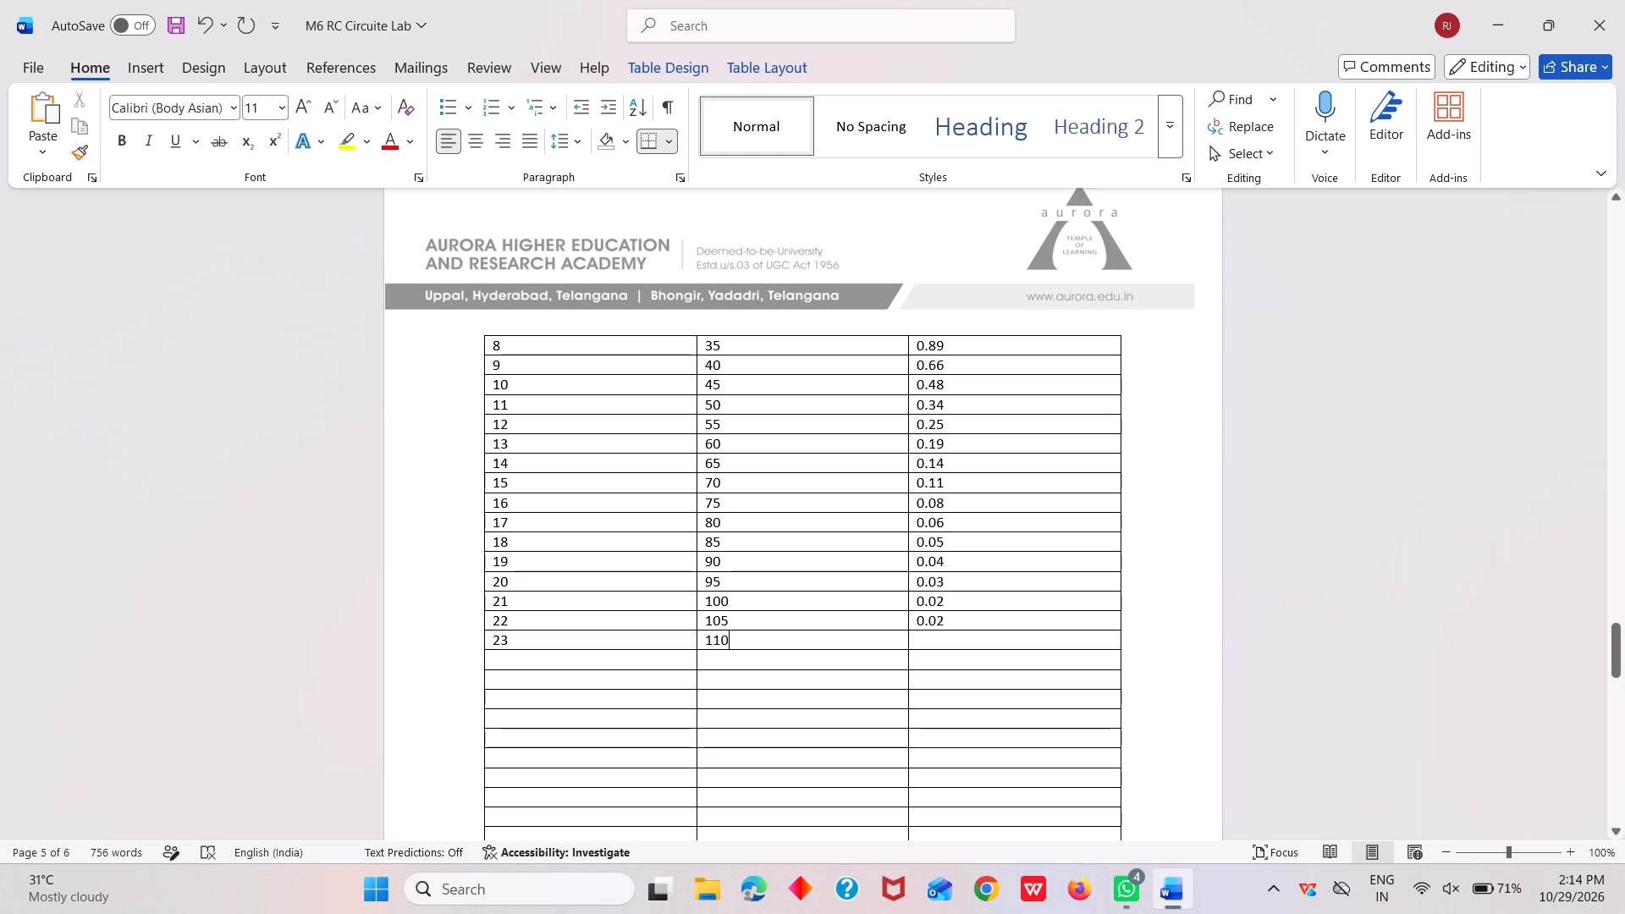
pyautogui.click(929, 646)
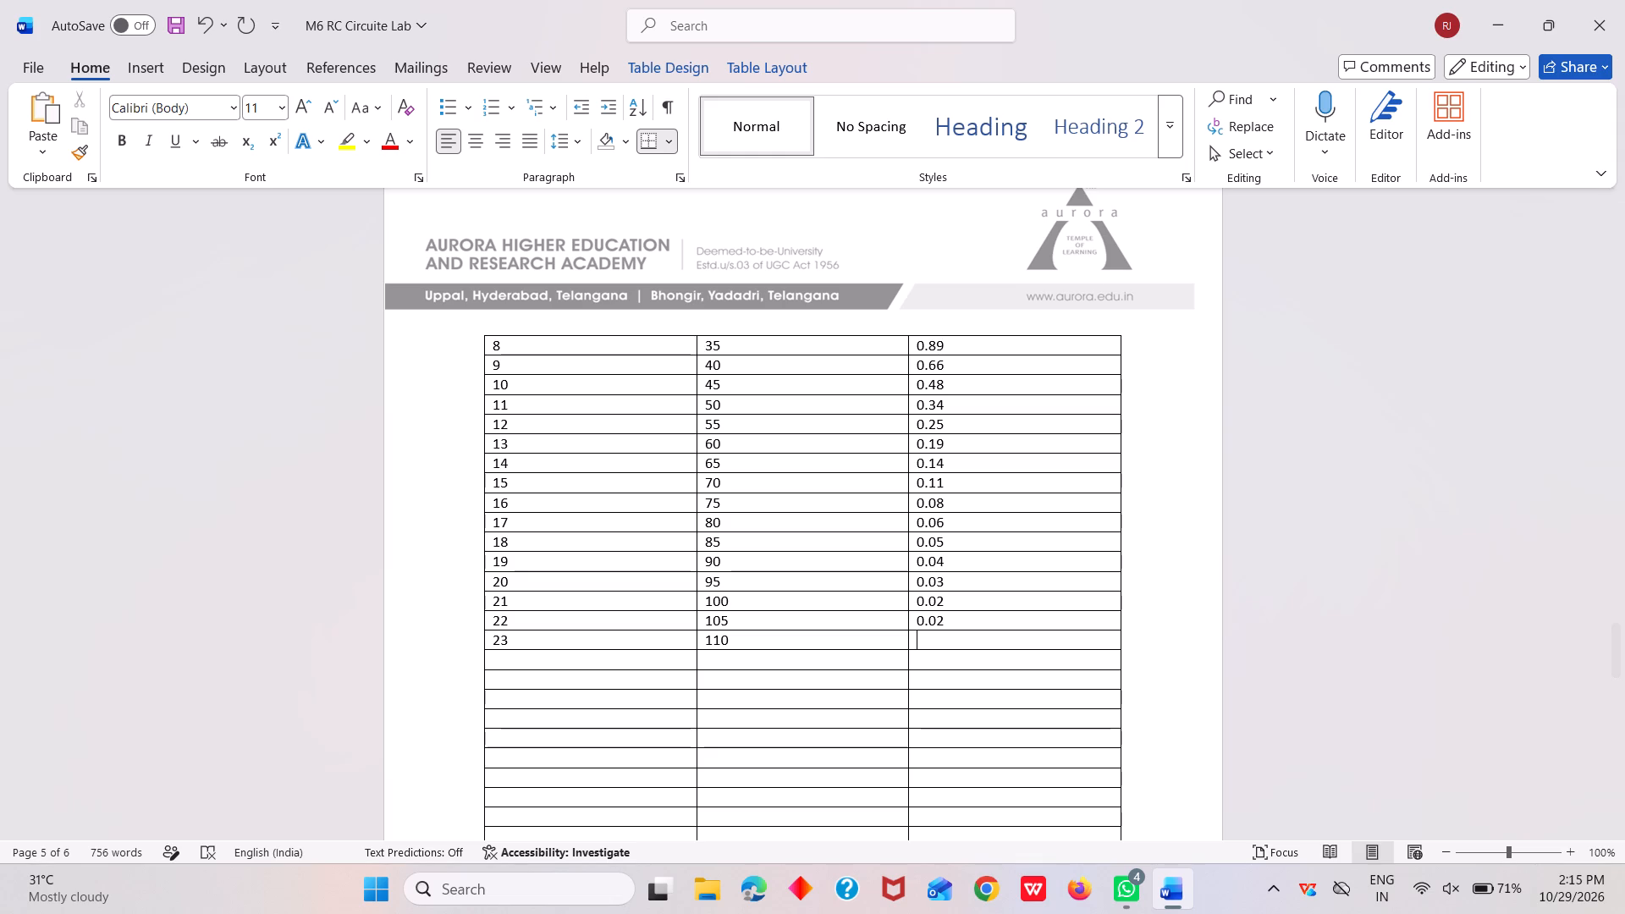
pyautogui.write('0,01')
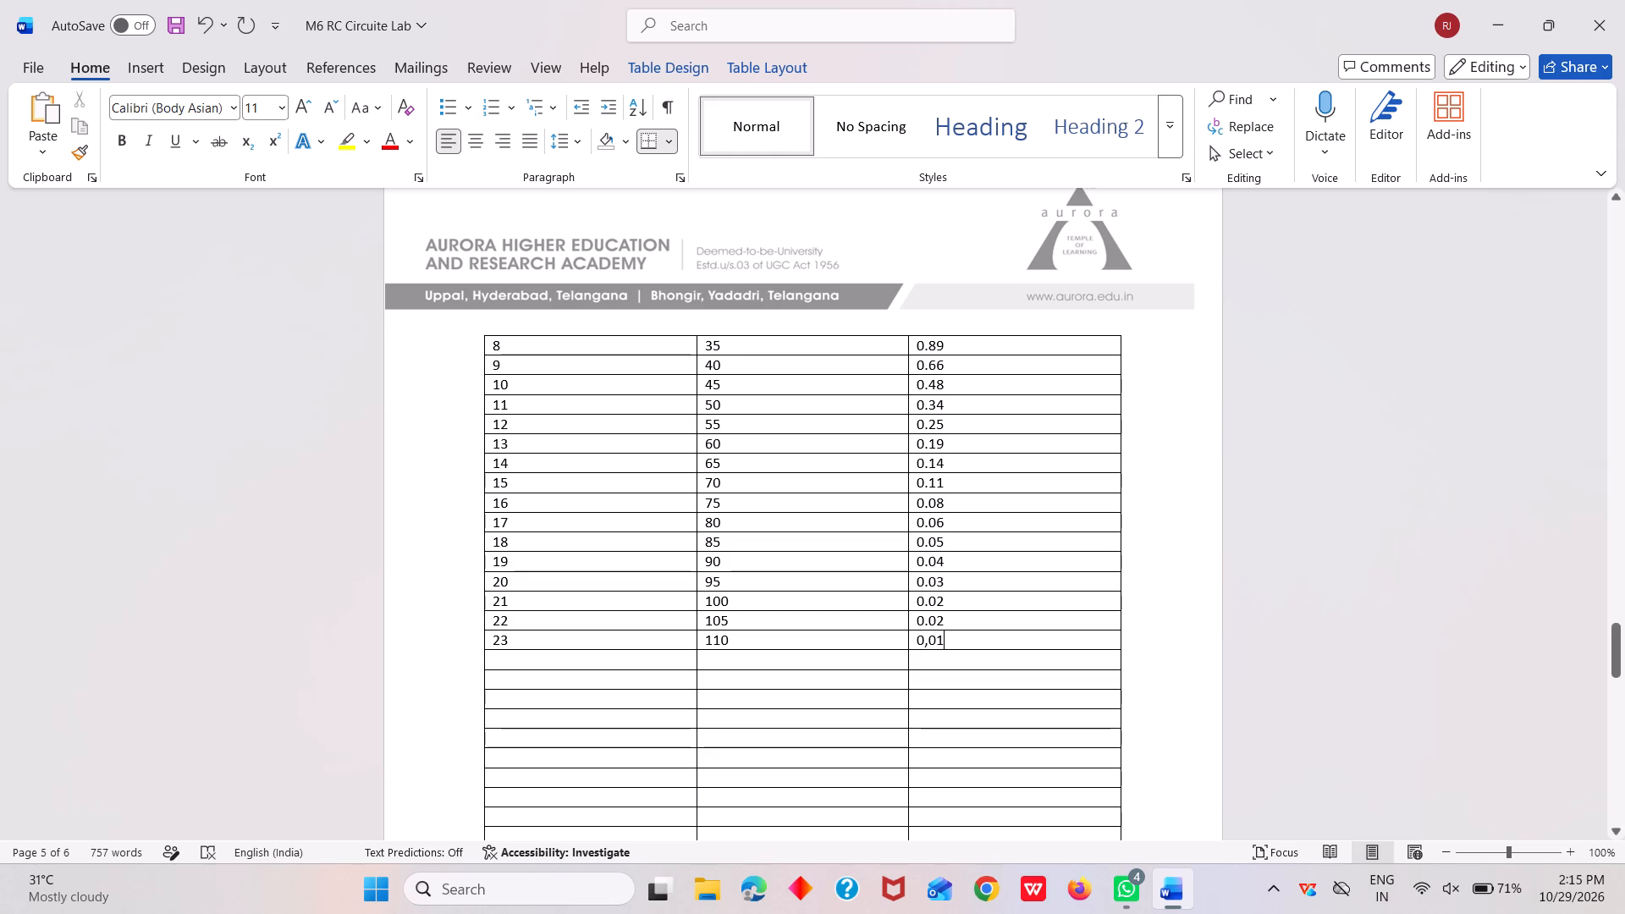
pyautogui.press('BackSpace')
pyautogui.press('BackSpace')
pyautogui.press('BackSpace')
pyautogui.write('.02')
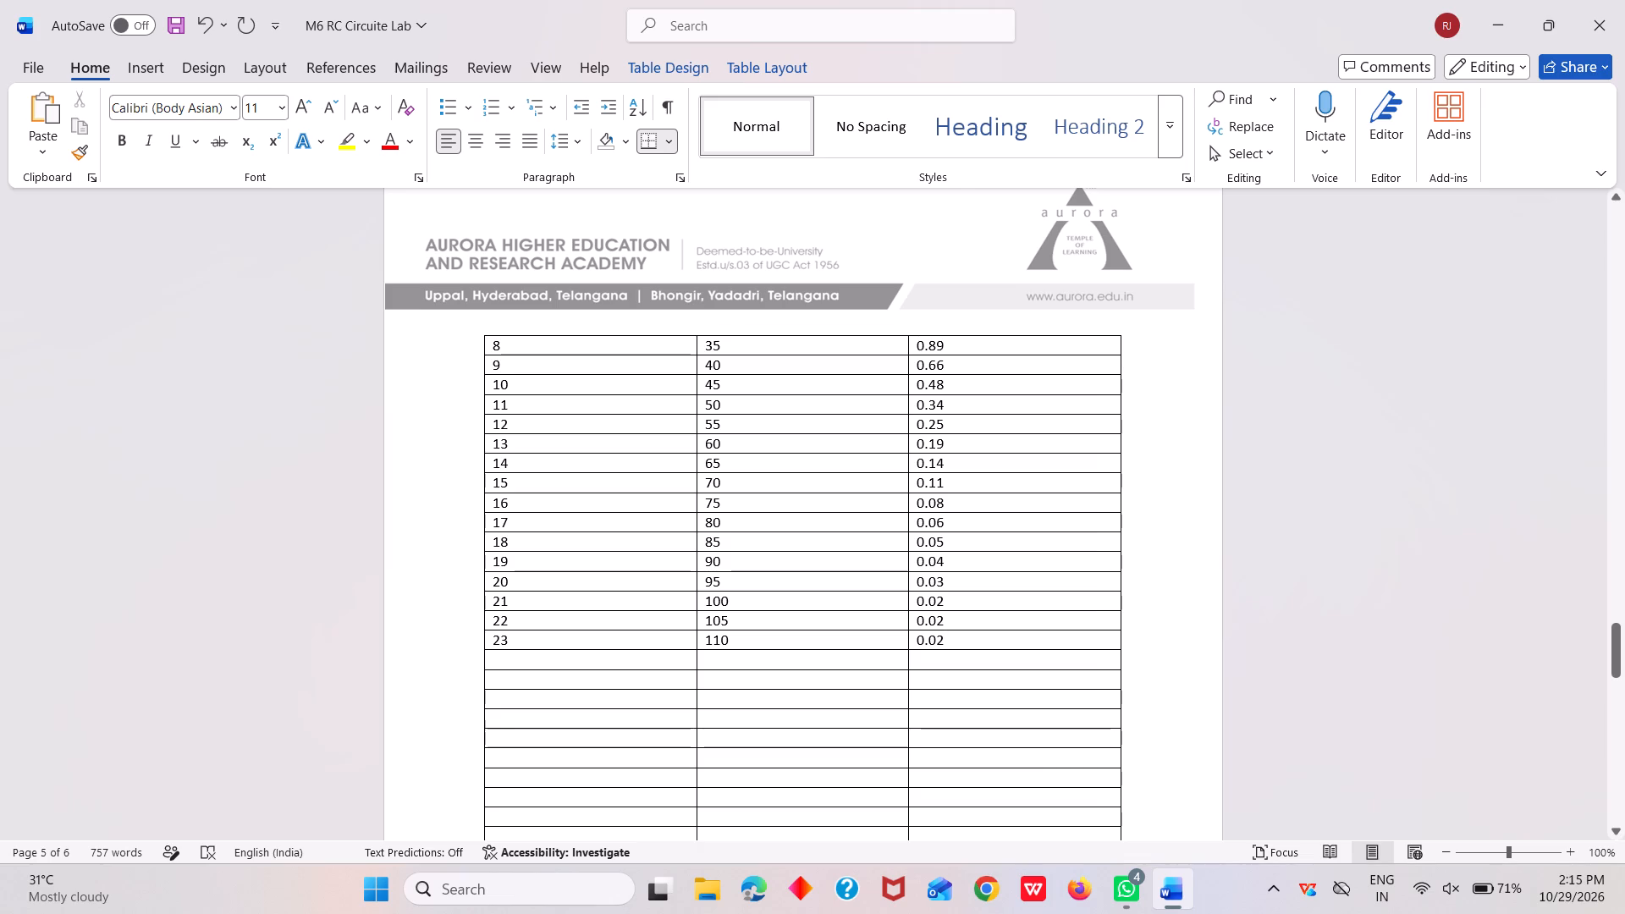
# Enter VOLTAGE 0.01 in each of the three C3R3 rows directly below the TIME 110 row.
pyautogui.click(988, 663)
pyautogui.write('0.01')
pyautogui.press('Down')
pyautogui.write('0.01')
pyautogui.press('Down')
pyautogui.write('0.')
pyautogui.write('001')
pyautogui.press('Down')
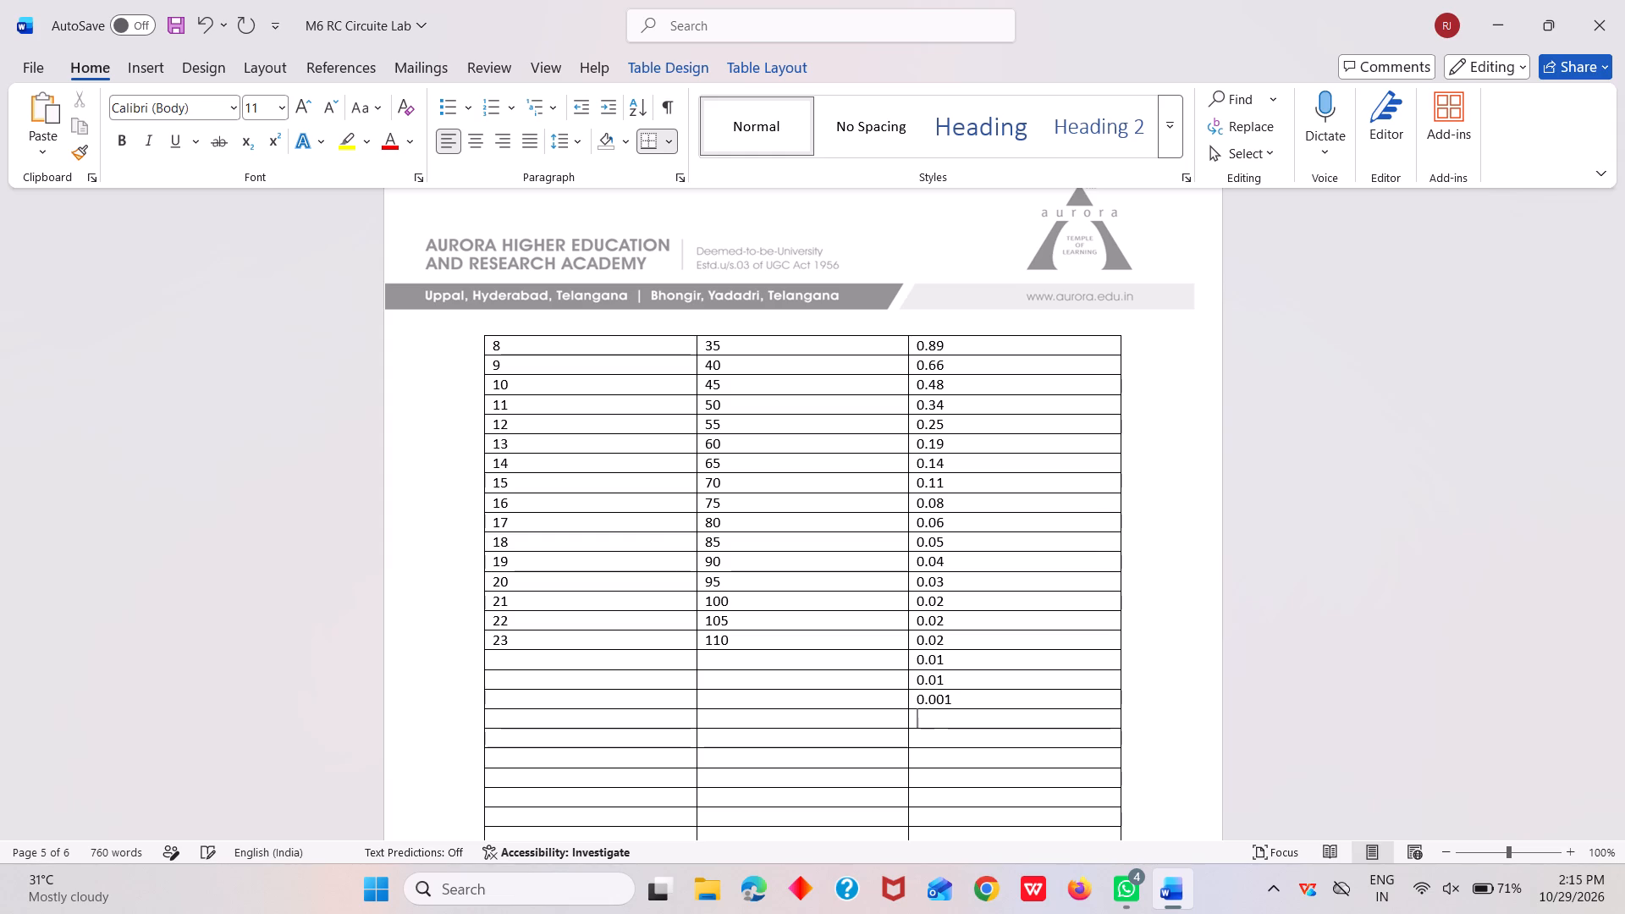
pyautogui.press('BackSpace')
pyautogui.press('Up')
pyautogui.press('Left')
pyautogui.press('Right')
pyautogui.press('Right')
pyautogui.press('Right')
pyautogui.press('Right')
pyautogui.press('BackSpace')
# Enter VOLTAGE 0.01 in each of the next five blank C3R3 rows.
pyautogui.press('Down')
pyautogui.write('0.01')
pyautogui.press('Down')
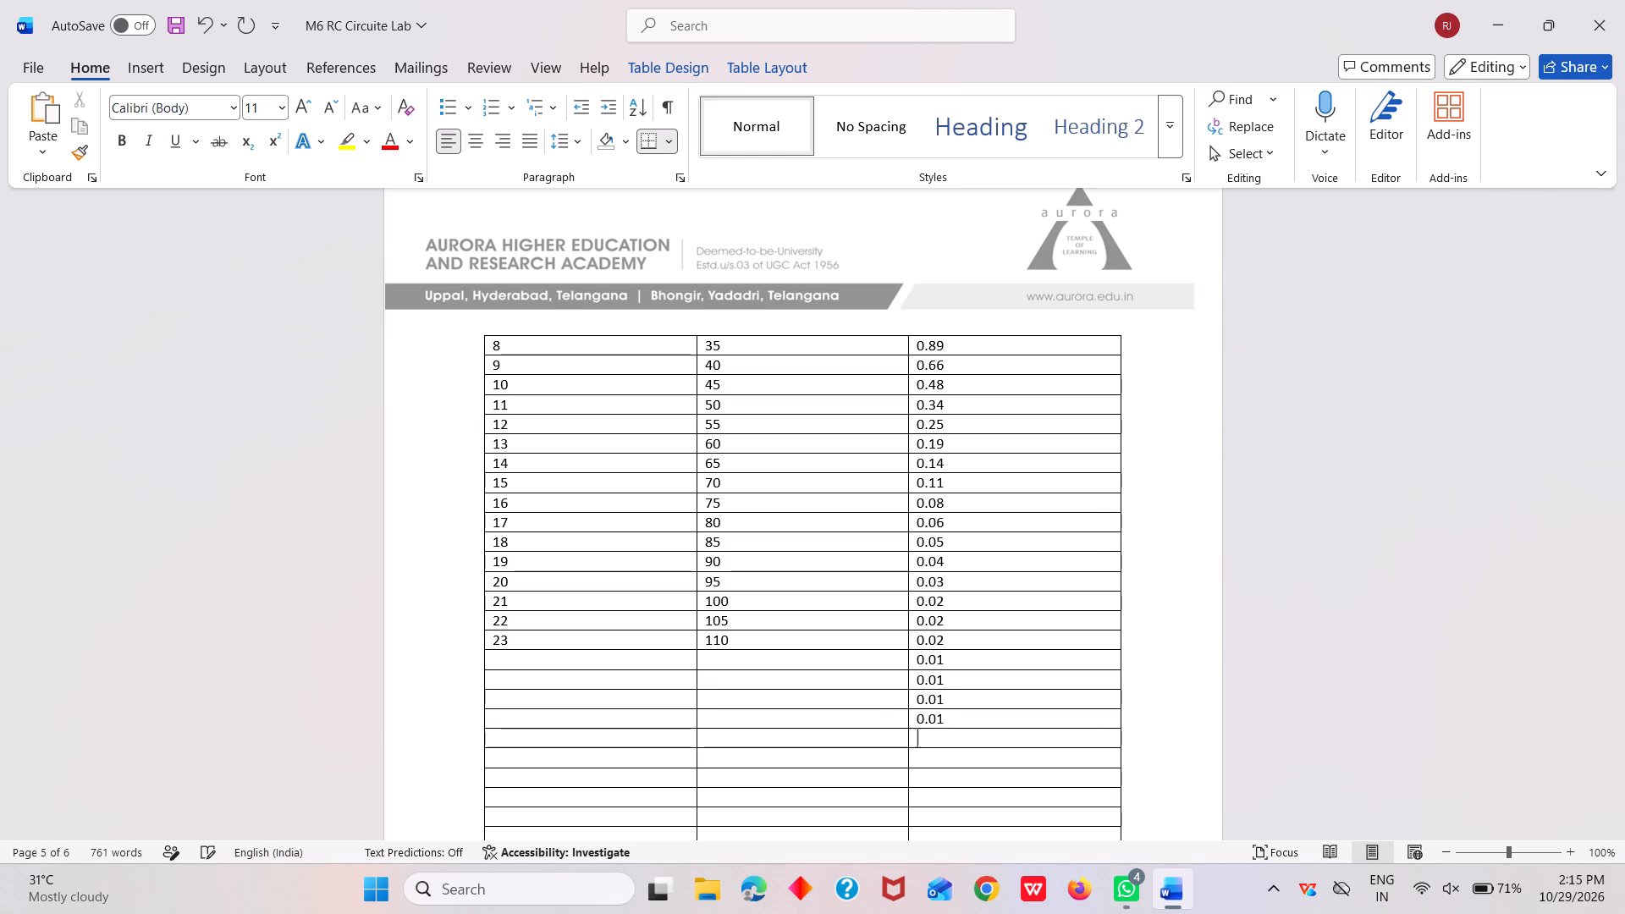
pyautogui.write('0.01')
pyautogui.press('Down')
pyautogui.write('0.01')
pyautogui.press('Down')
pyautogui.write('0.01')
pyautogui.press('Down')
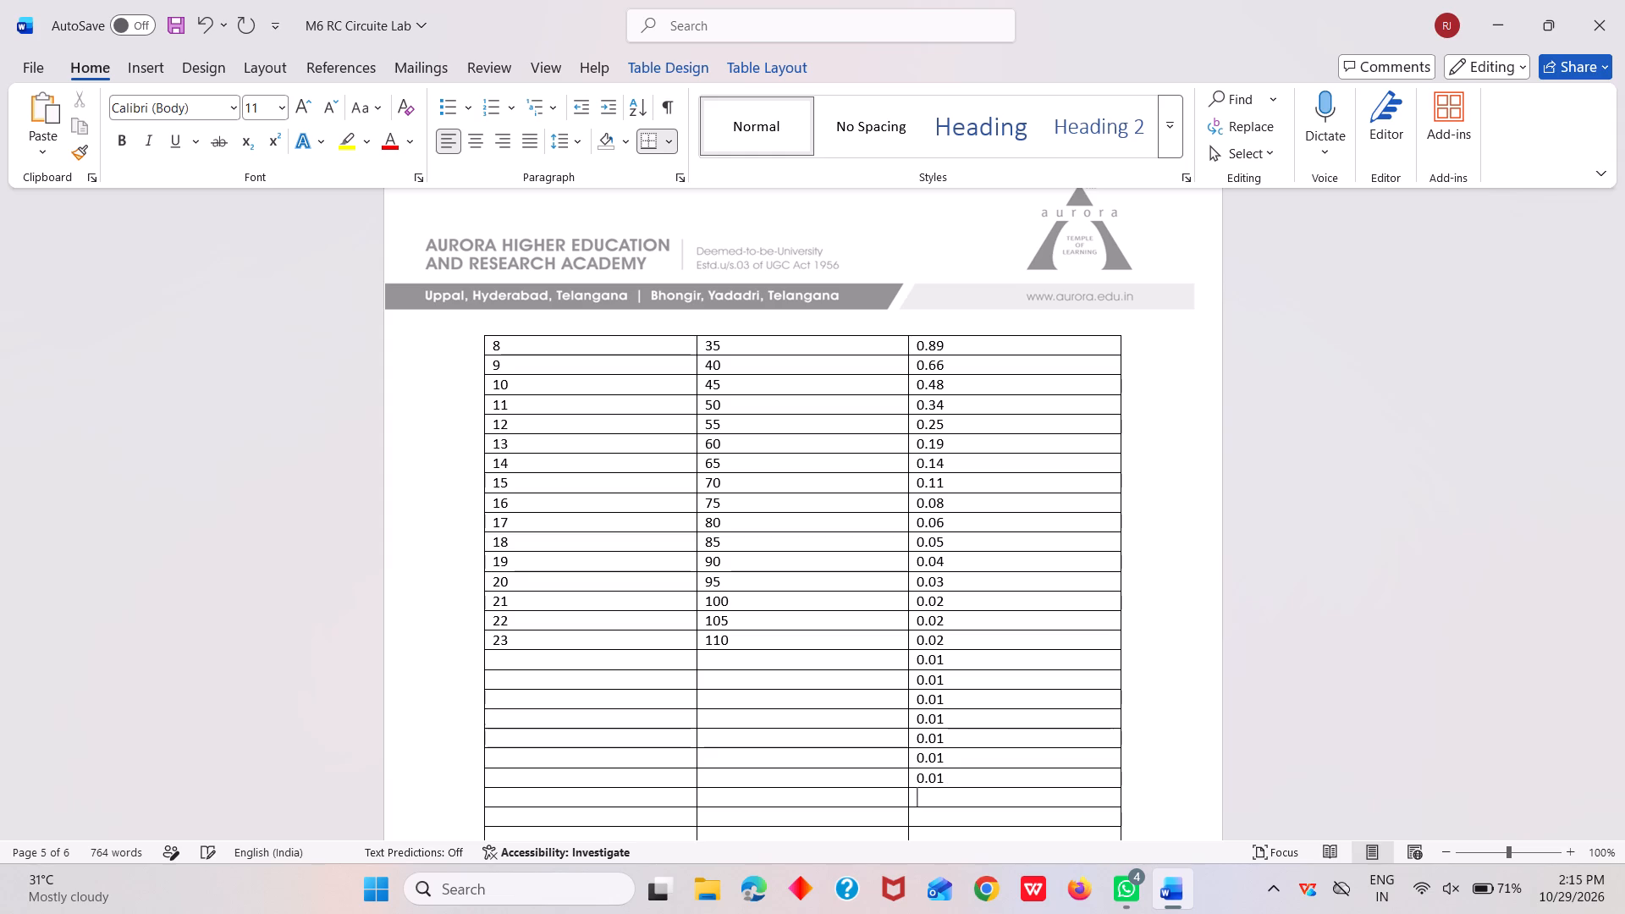
pyautogui.write('0.02')
pyautogui.press('BackSpace')
pyautogui.press('1')
# Enter serial numbers 24, 25, 26 and 27 in the C3R3 rows below serial 23.
pyautogui.click(540, 663)
pyautogui.press('2')
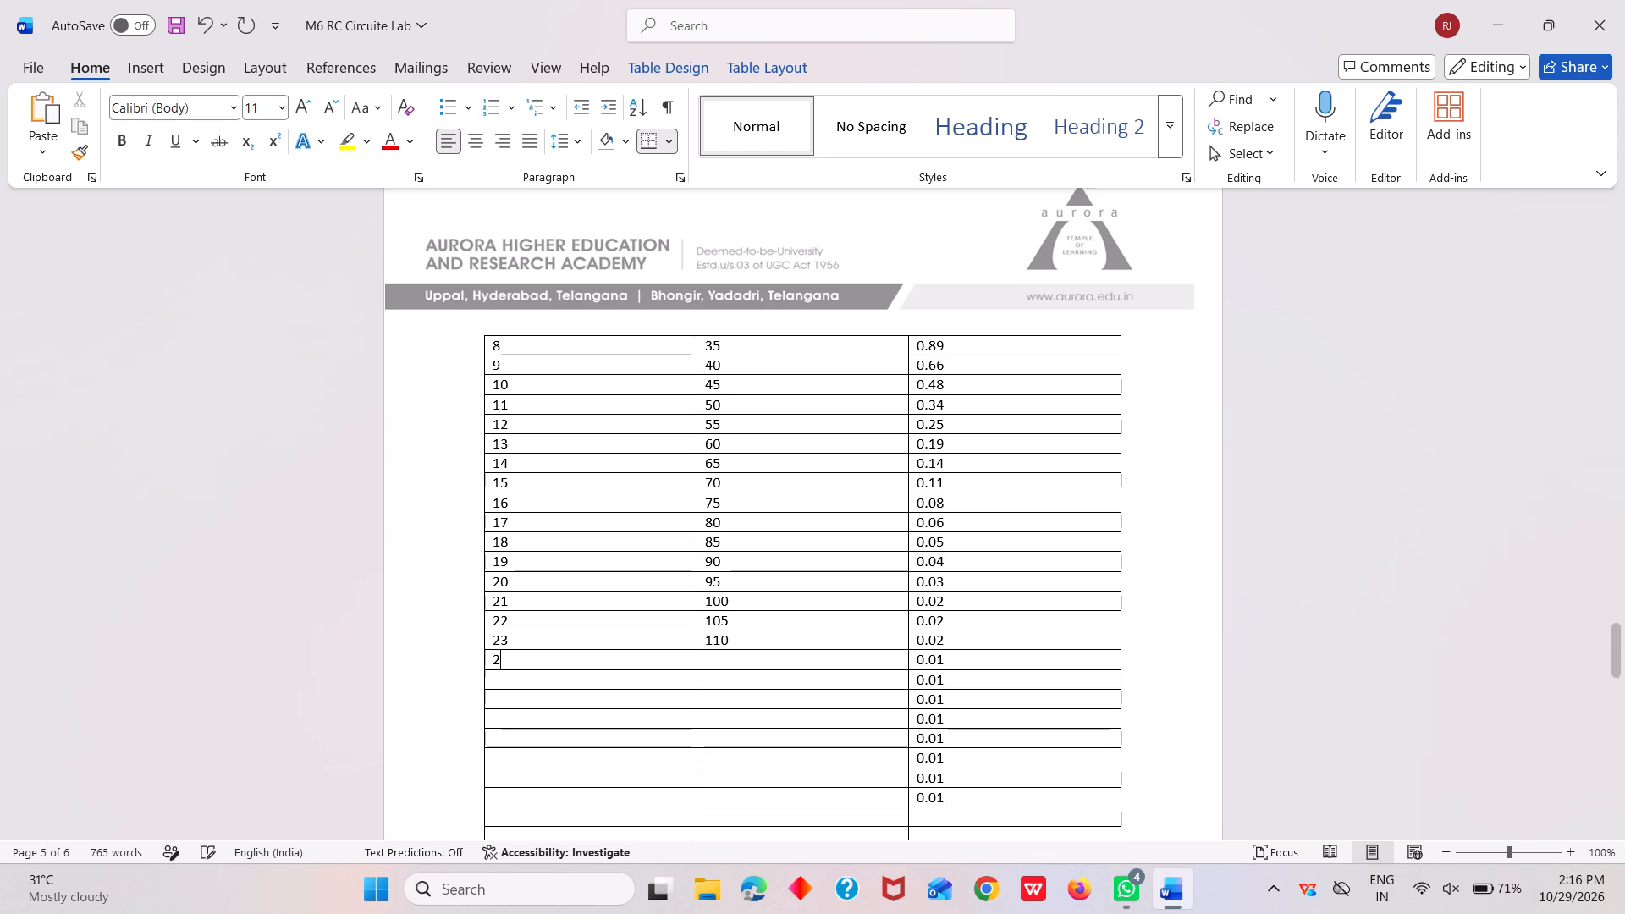
pyautogui.press('4')
pyautogui.press('Down')
pyautogui.write('25')
pyautogui.press('Down')
pyautogui.write('26')
pyautogui.press('Down')
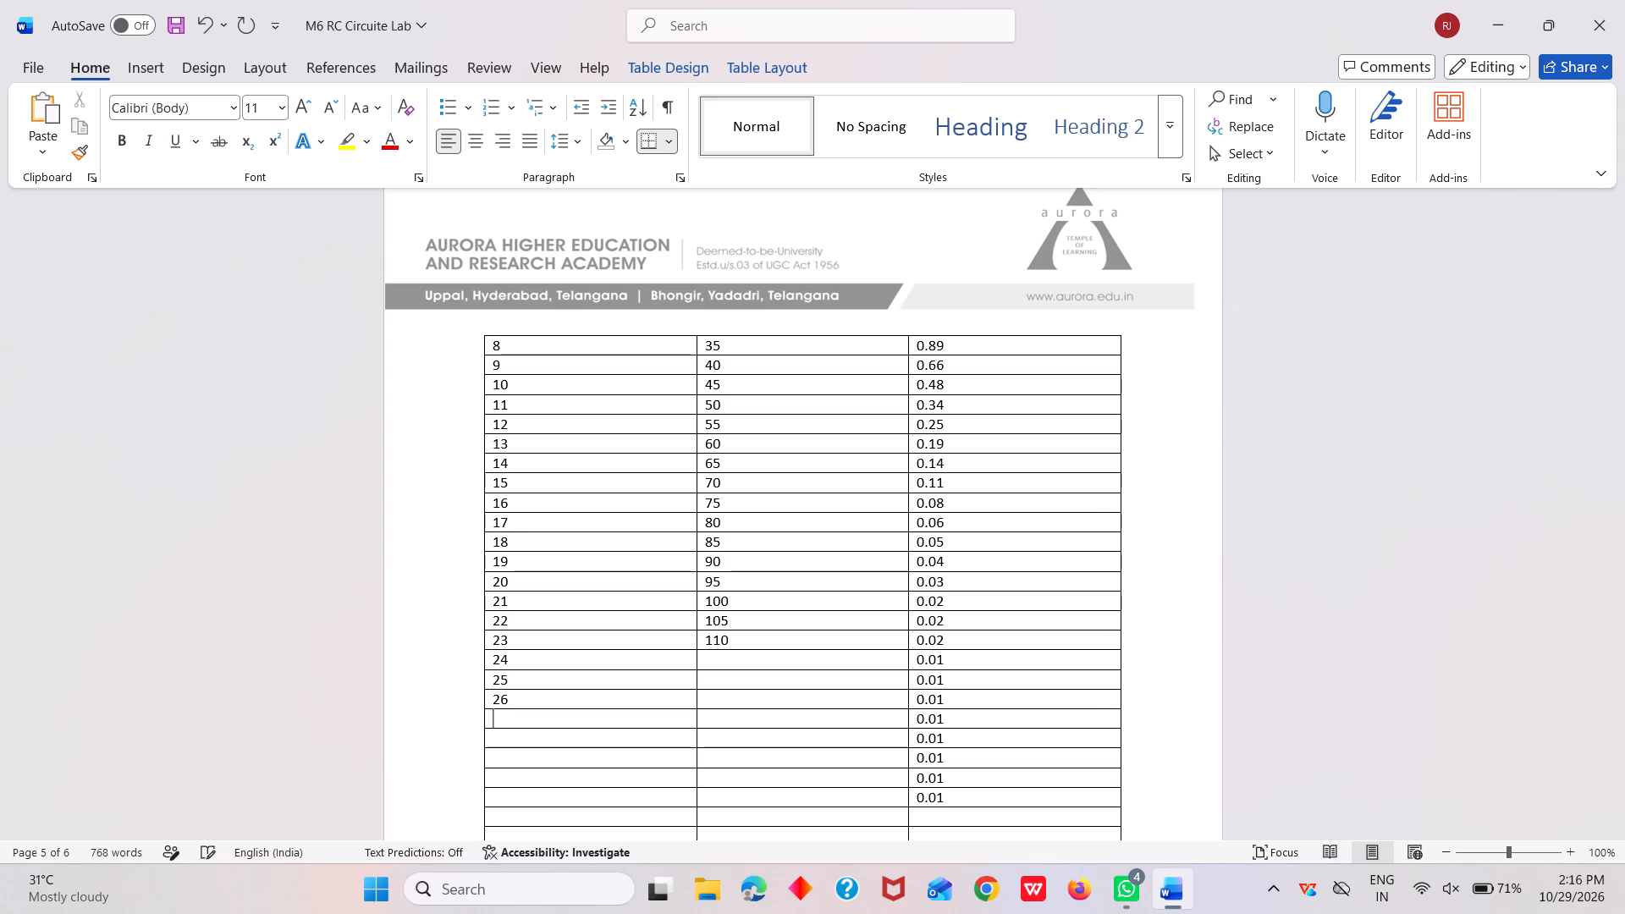
pyautogui.write('27')
pyautogui.press('Down')
# Enter serial numbers 28, 29, 30 and 31 in the next four C3R3 rows.
pyautogui.write('28')
pyautogui.press('Down')
pyautogui.write('29')
pyautogui.press('Down')
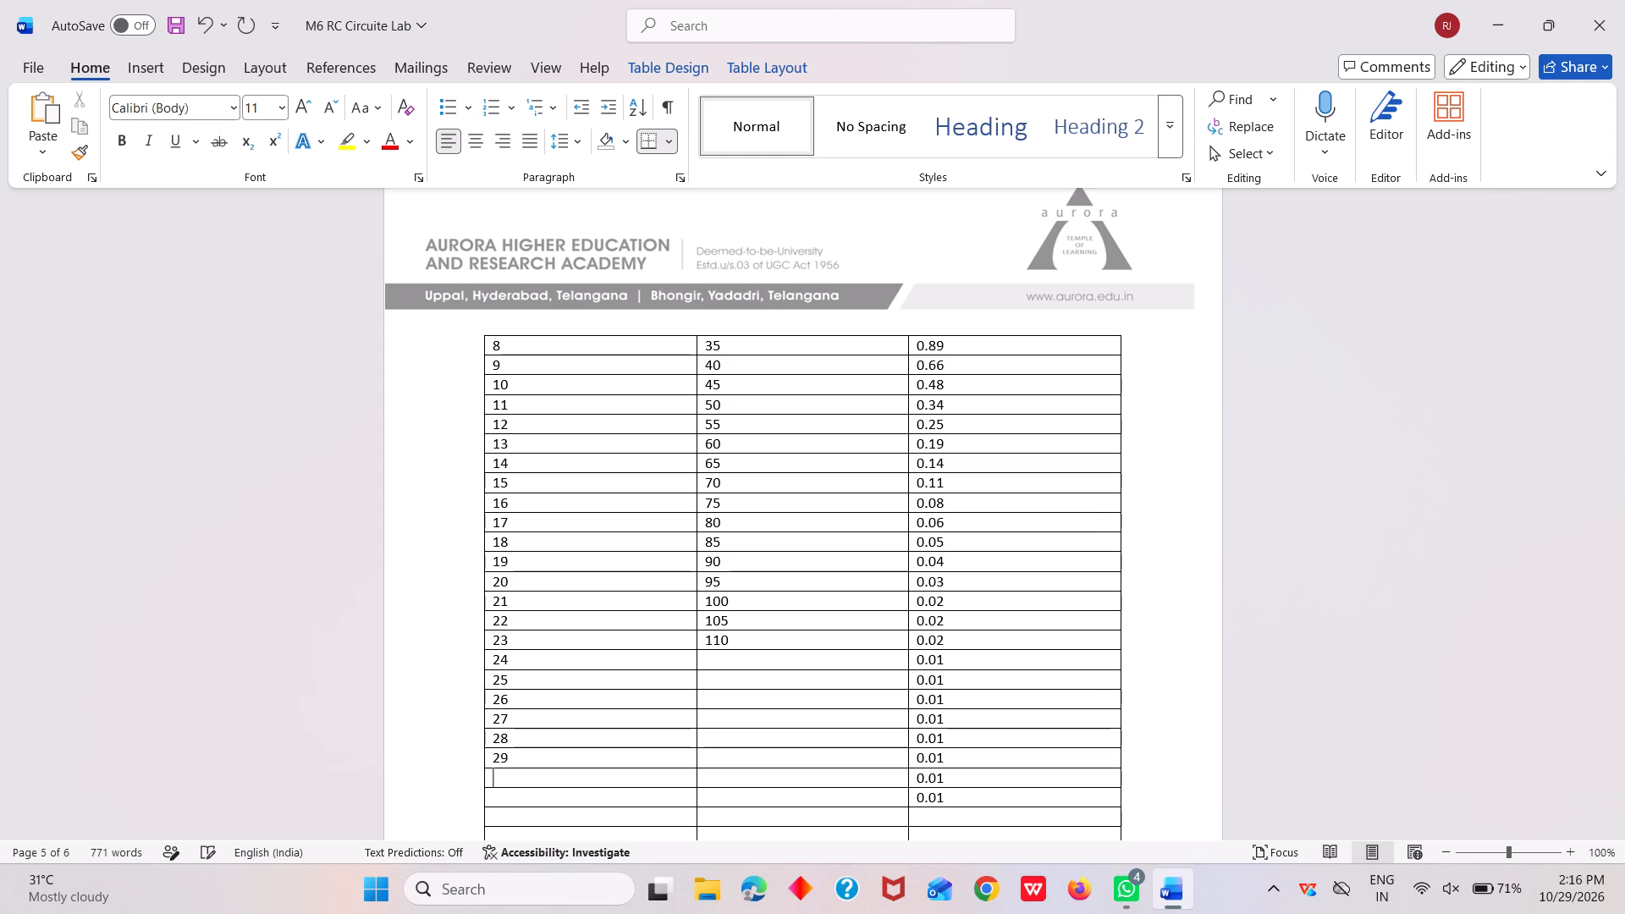
pyautogui.write('30')
pyautogui.press('Down')
pyautogui.write('31')
# Enter C3R3 TIME values 115, 120, 125, 130 and 135 for serial numbers 24 to 28.
pyautogui.click(728, 665)
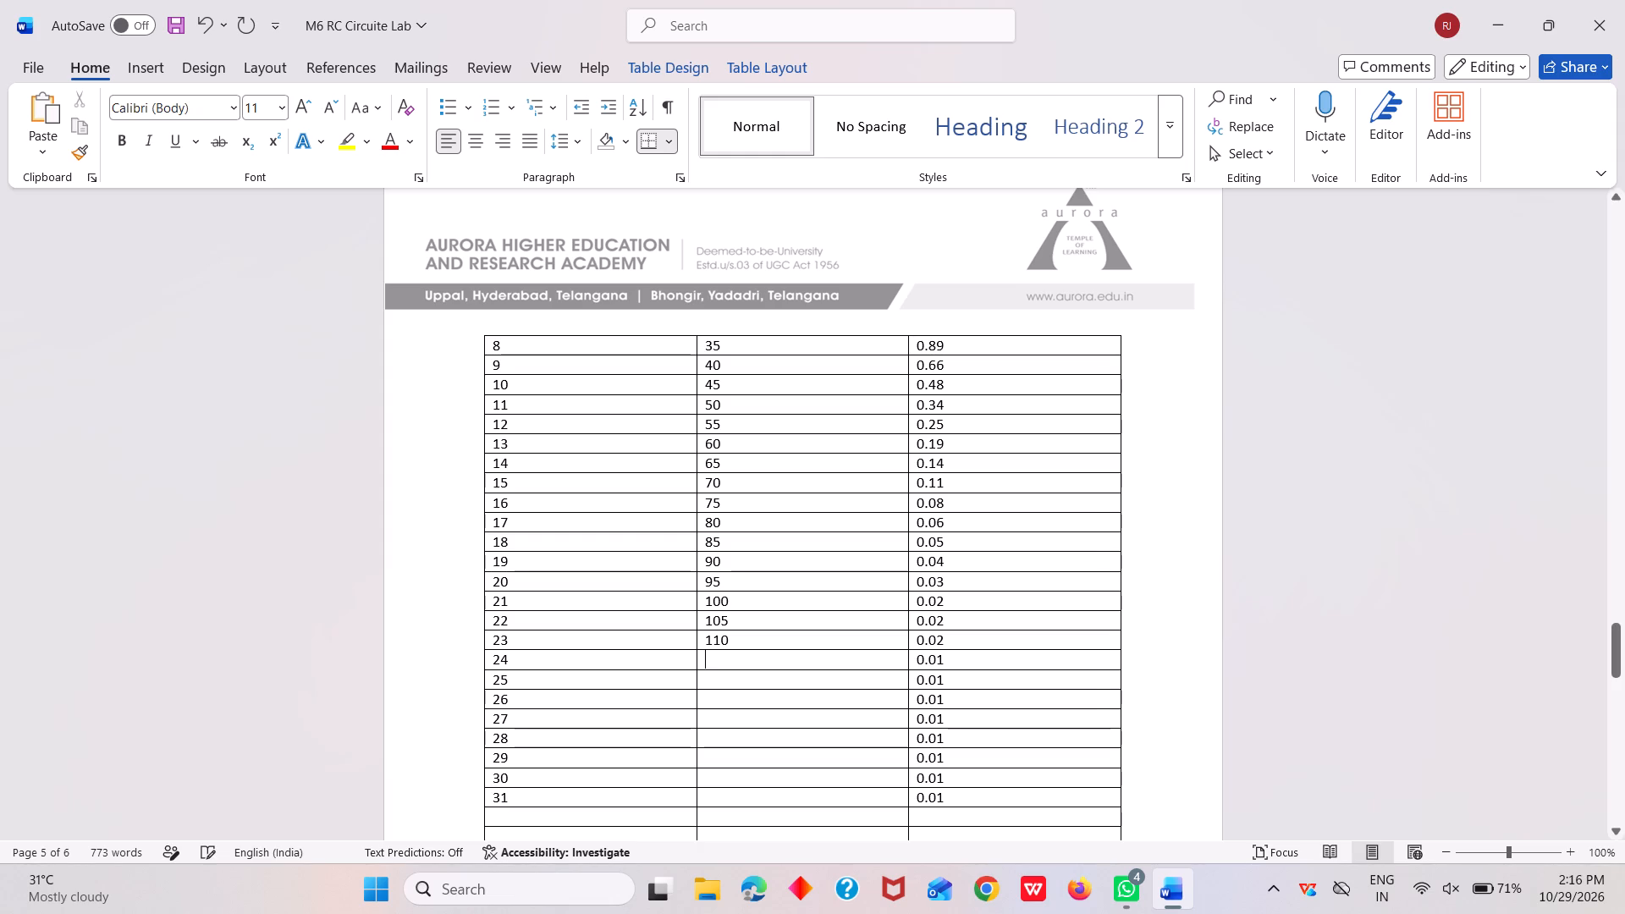
pyautogui.write('115')
pyautogui.press('Down')
pyautogui.write('120')
pyautogui.press('Down')
pyautogui.write('125')
pyautogui.press('Down')
pyautogui.write('130')
pyautogui.press('Down')
pyautogui.write('135')
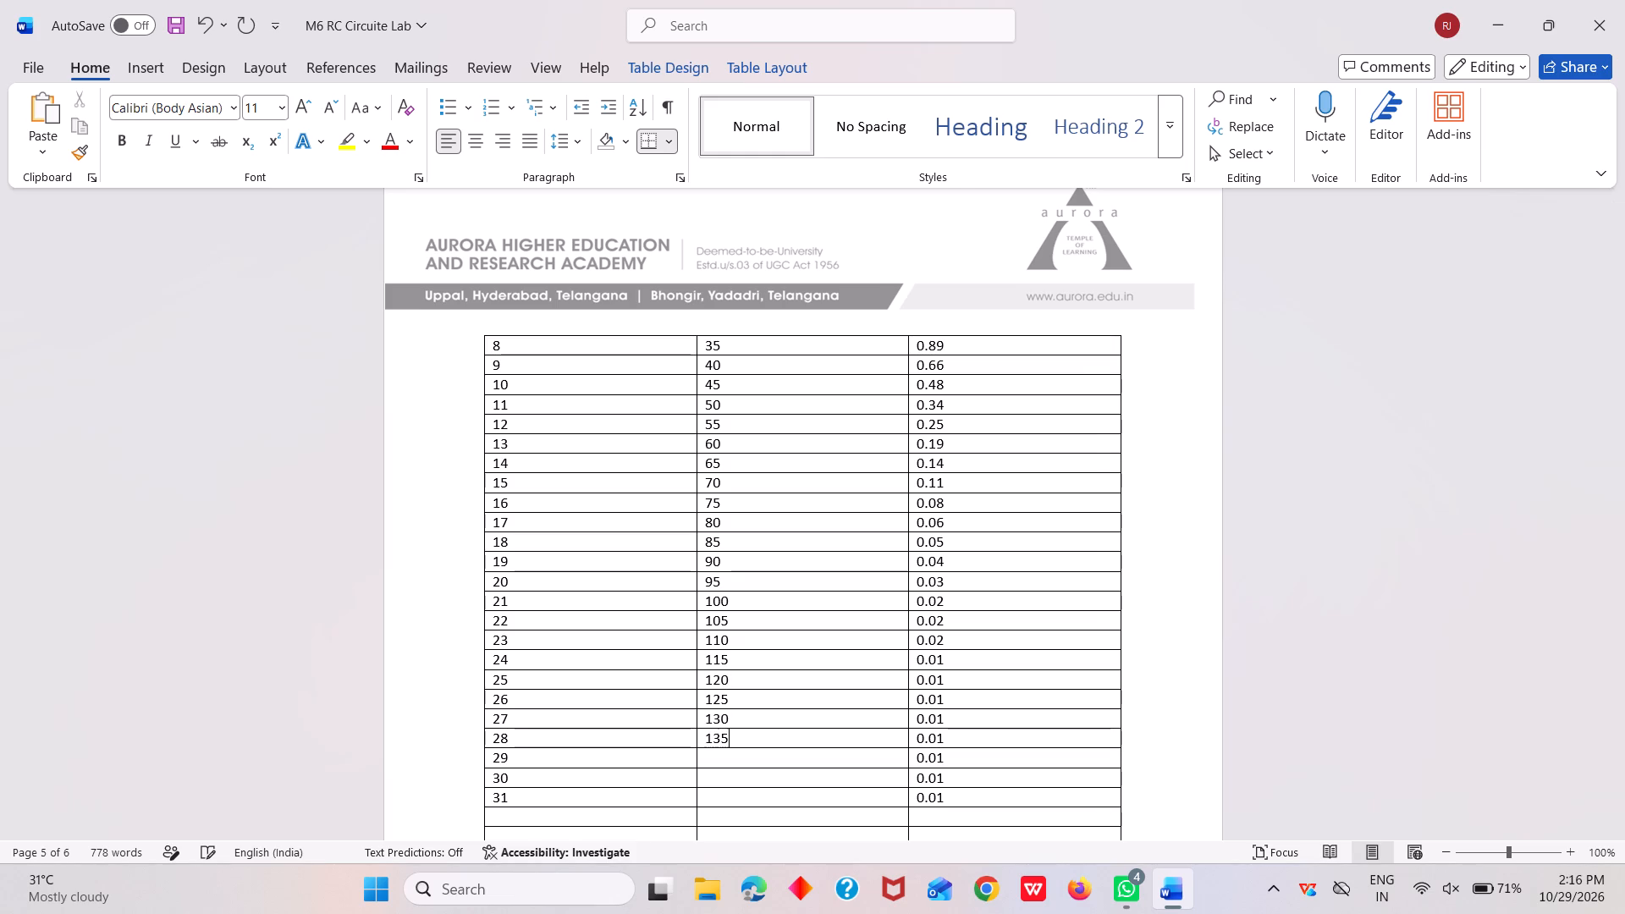
# Enter C3R3 TIME values 140, 145 and 150 for serial numbers 29, 30 and 31.
pyautogui.press('Down')
pyautogui.write('149')
pyautogui.press('BackSpace')
pyautogui.press('0')
pyautogui.press('Right')
pyautogui.press('Left')
pyautogui.press('Down')
pyautogui.write('145')
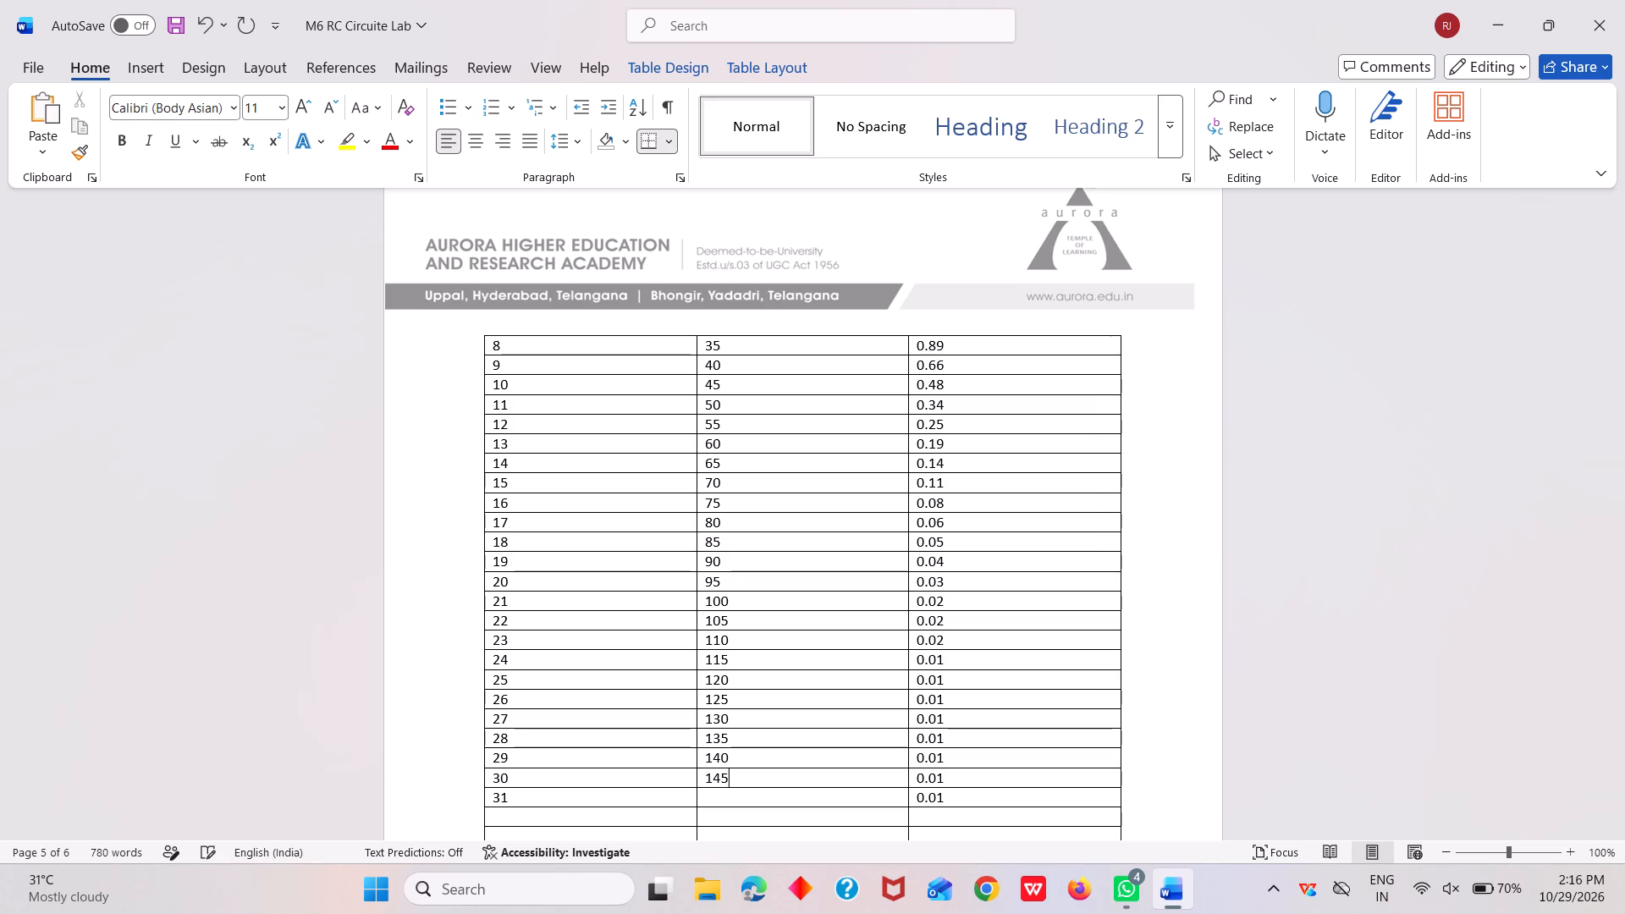
pyautogui.press('Down')
pyautogui.write('150')
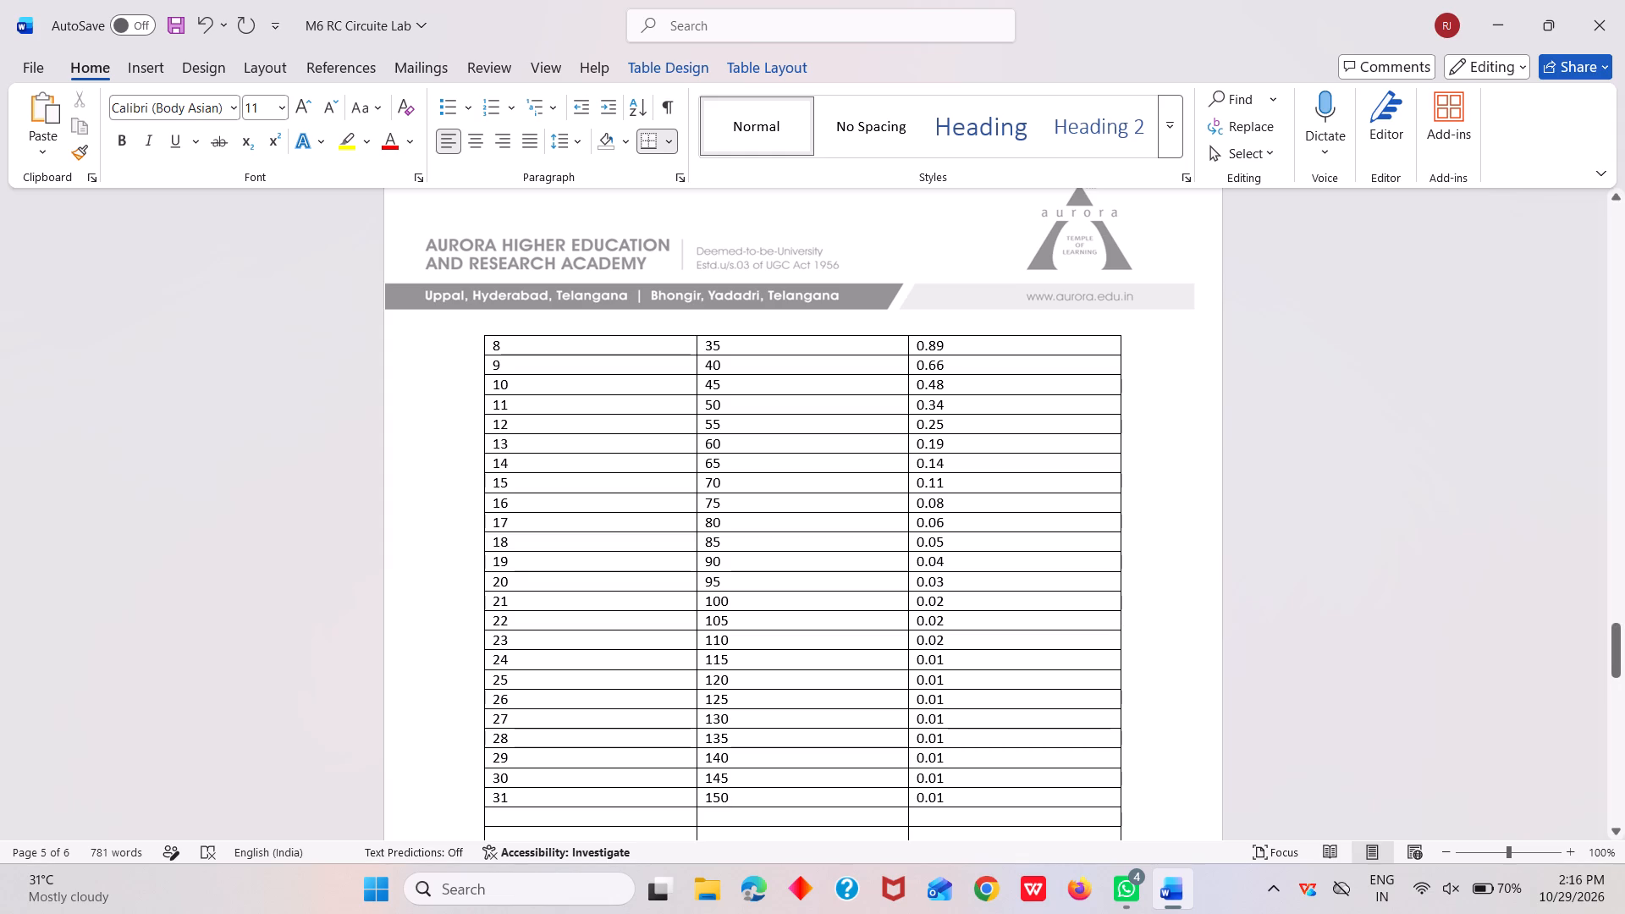
# Delete all the blank rows below serial number 31 at the end of the C3R3 table.
pyautogui.scroll(-1, 763, 630)
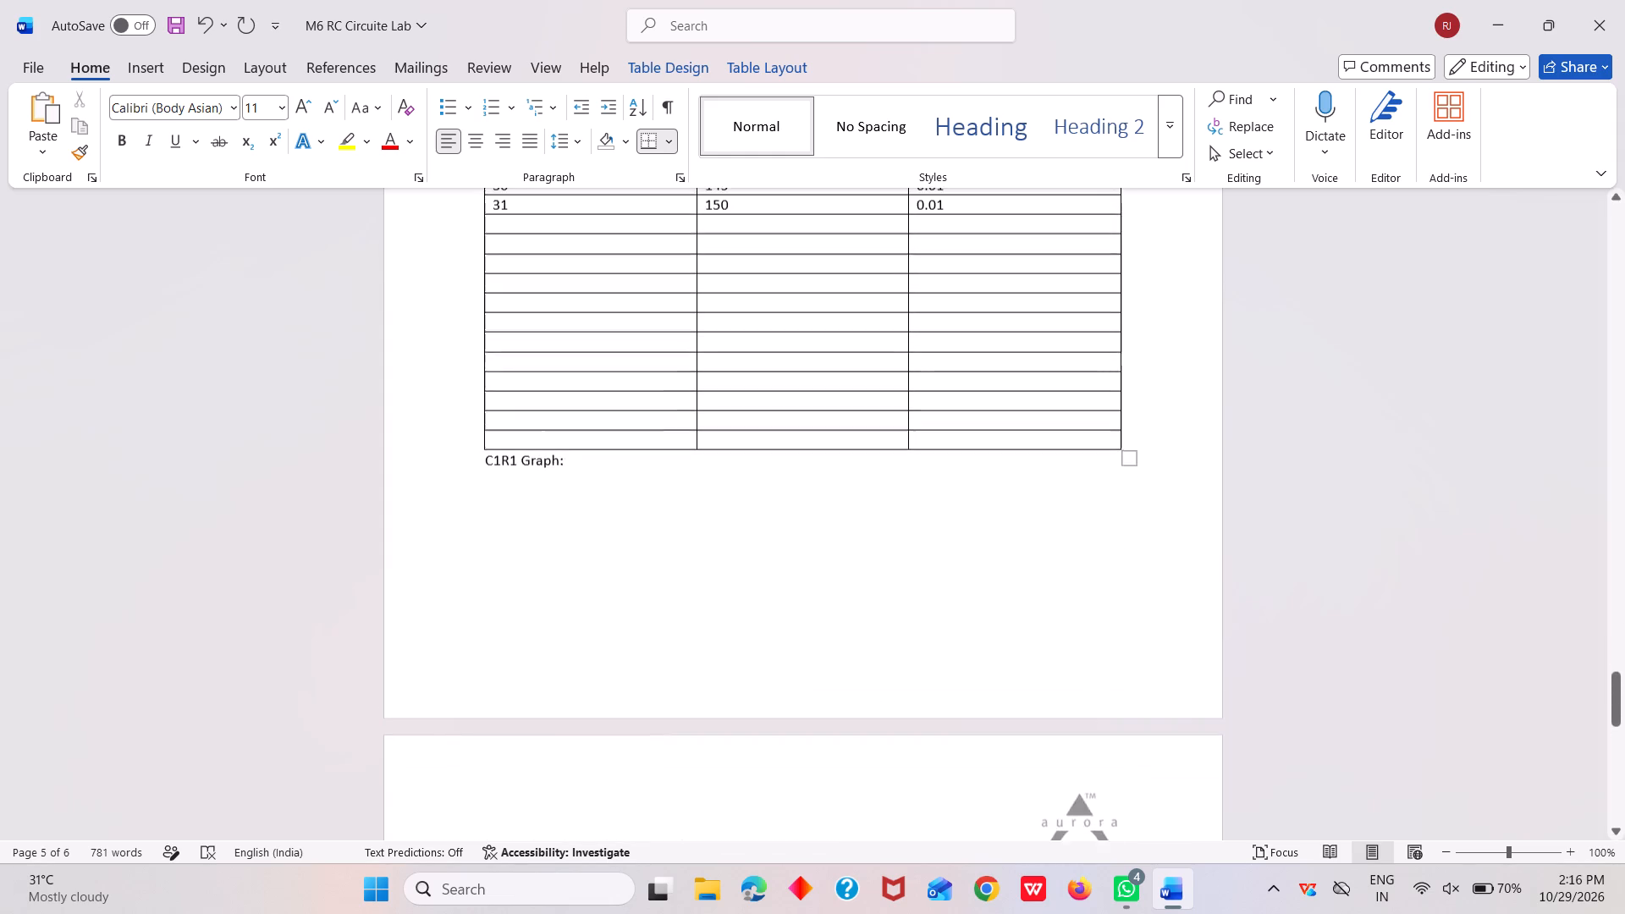
pyautogui.scroll(-1, 763, 630)
pyautogui.click(492, 332)
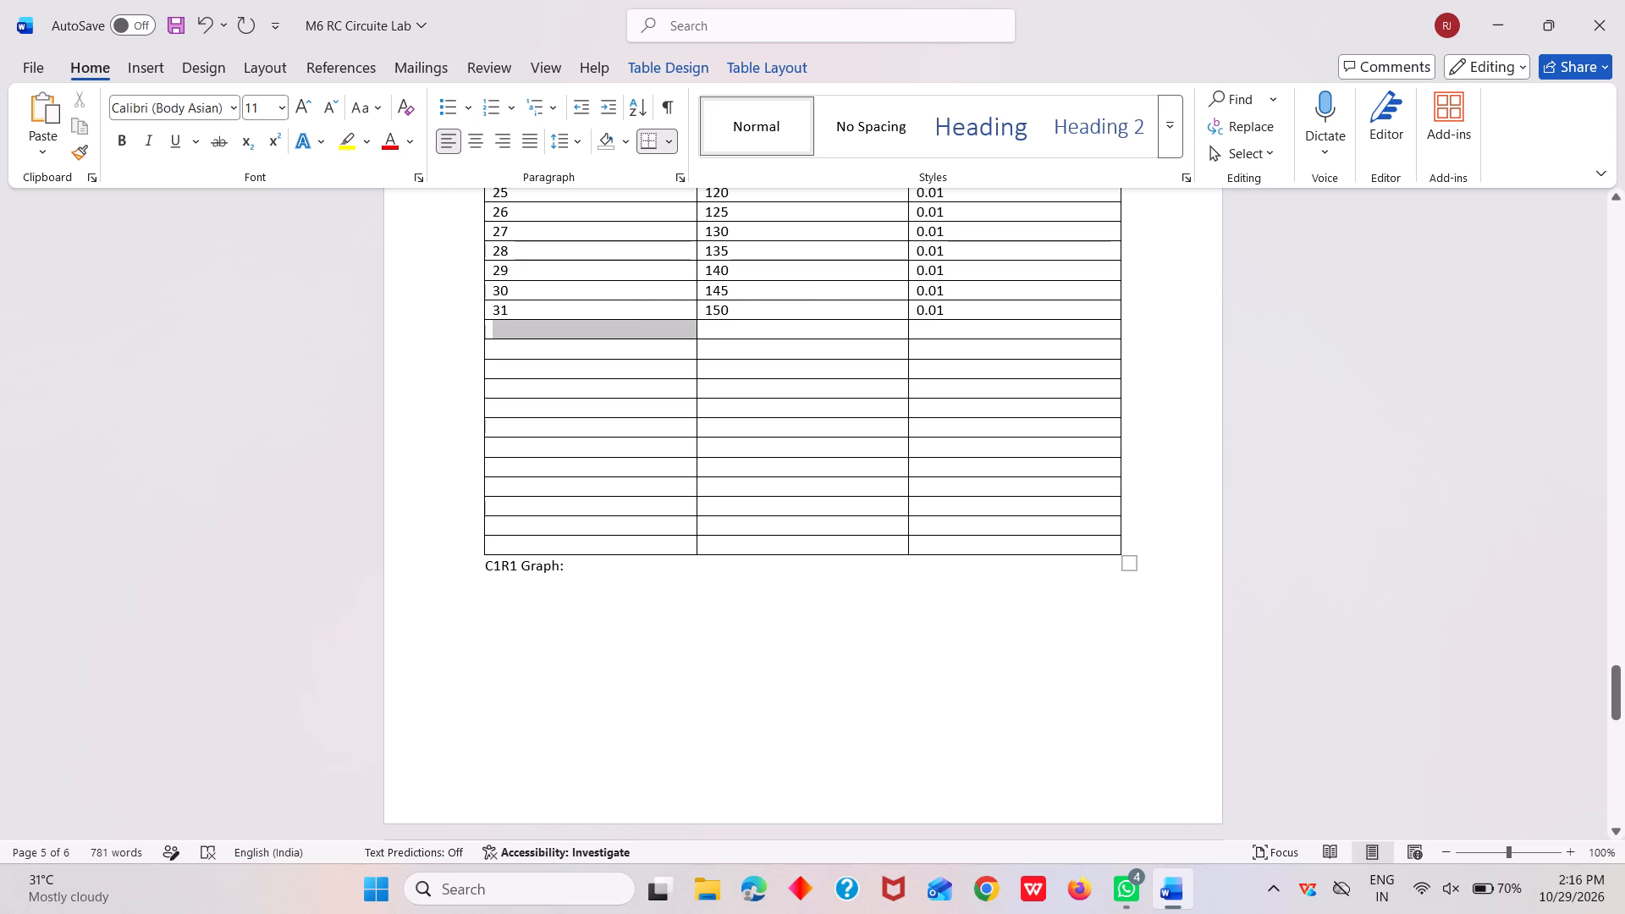
pyautogui.moveTo(492, 332); pyautogui.dragTo(884, 526)
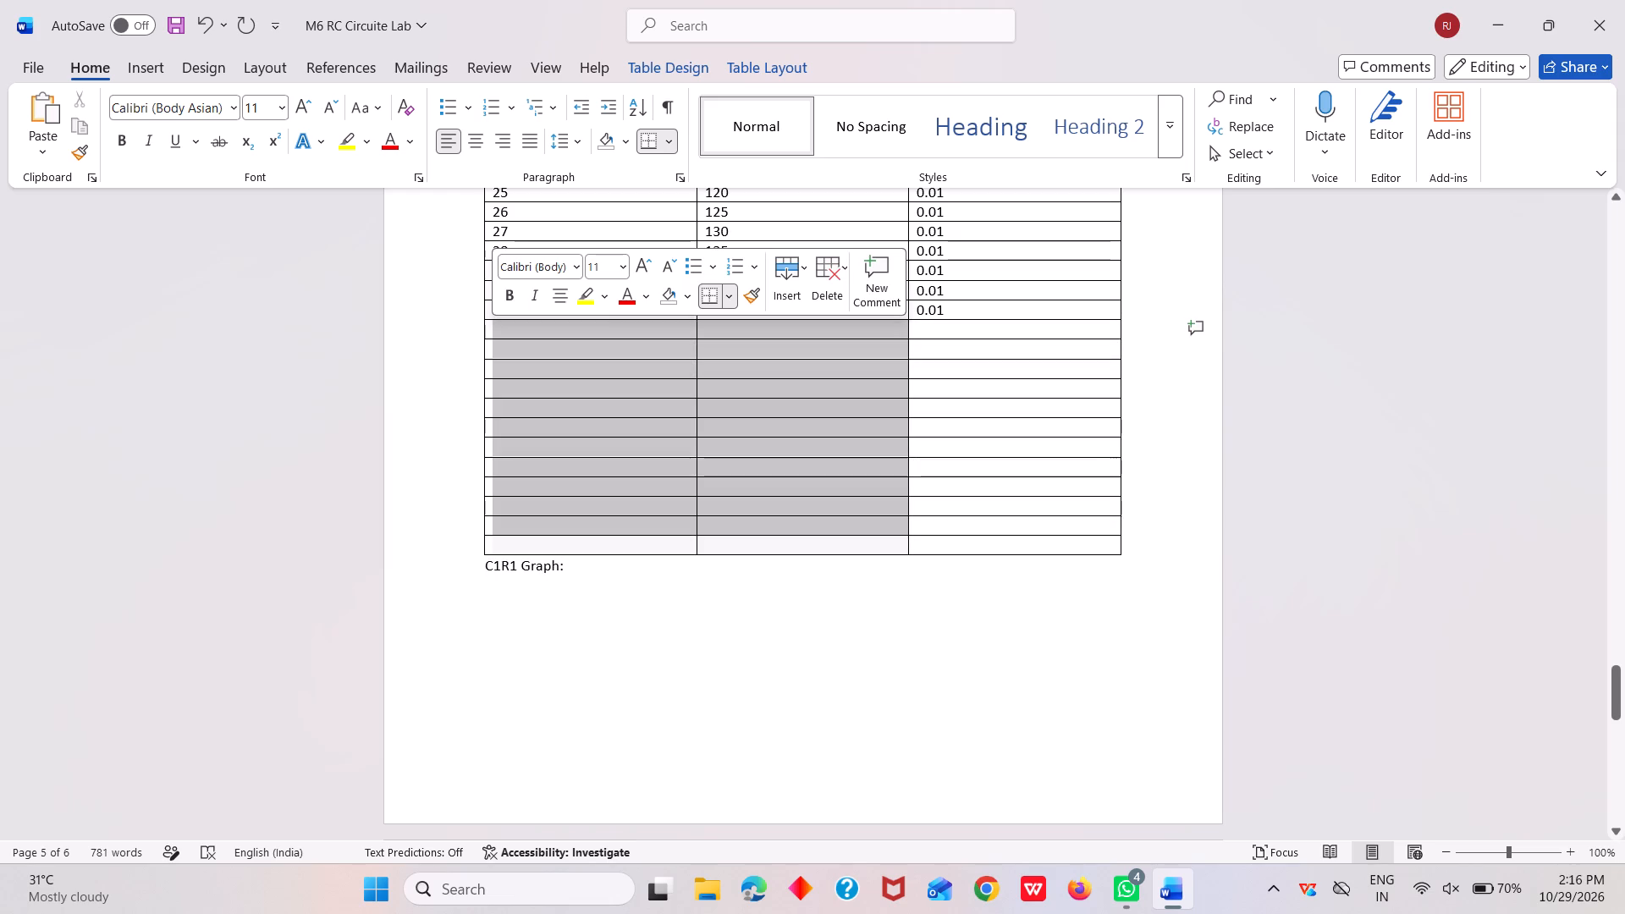
pyautogui.moveTo(884, 526); pyautogui.dragTo(1137, 553)
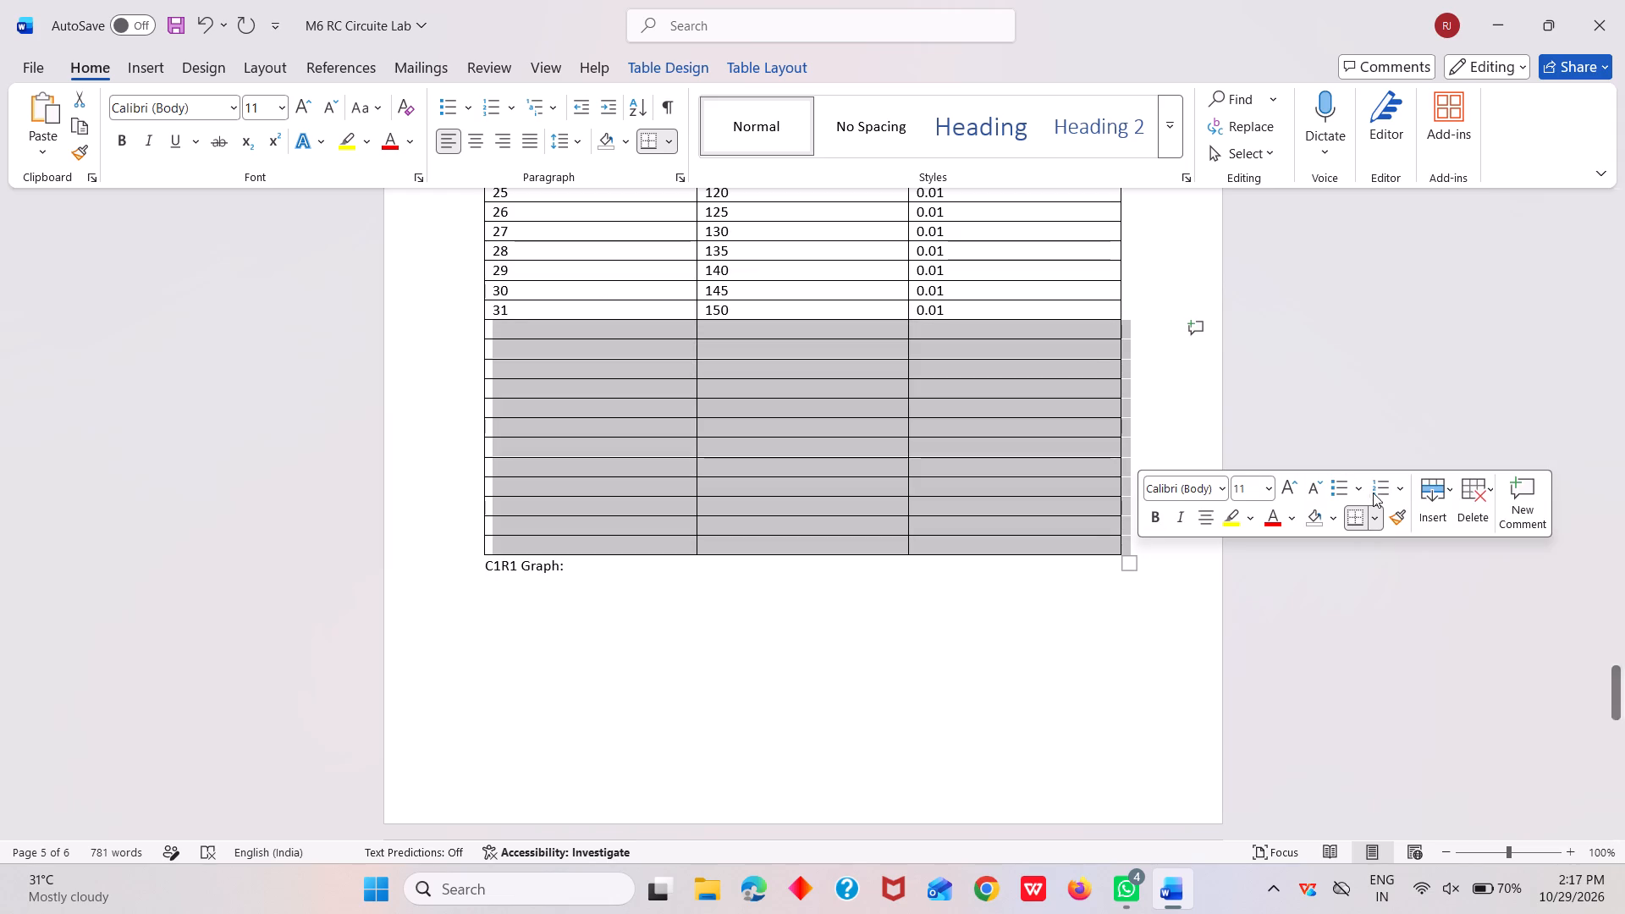
pyautogui.click(1495, 503)
pyautogui.click(1486, 504)
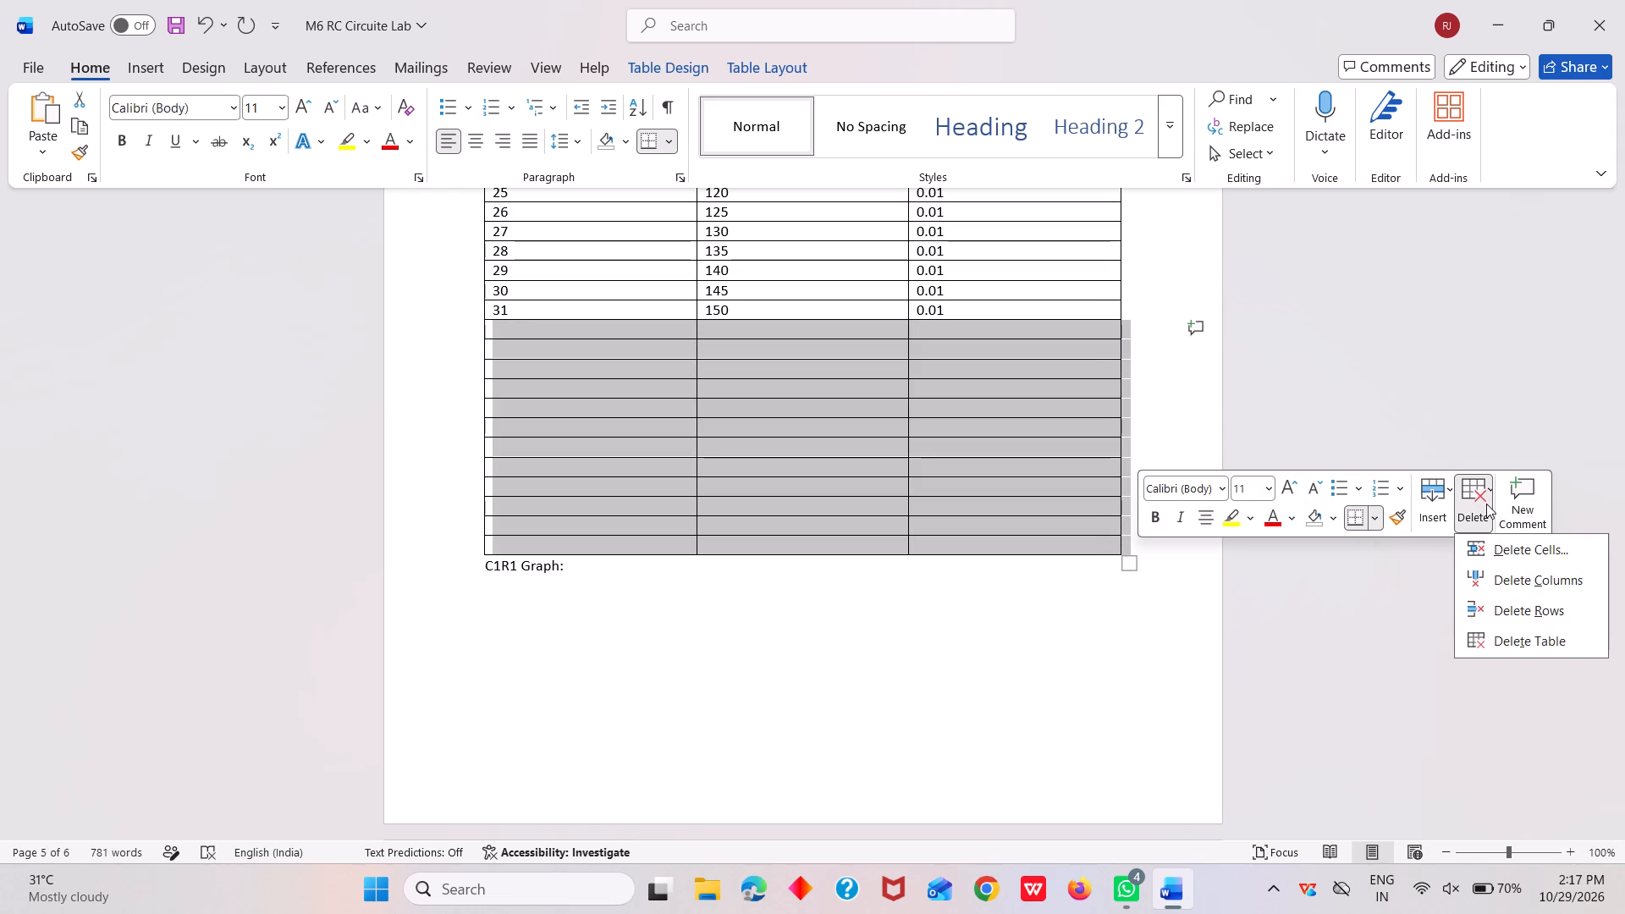
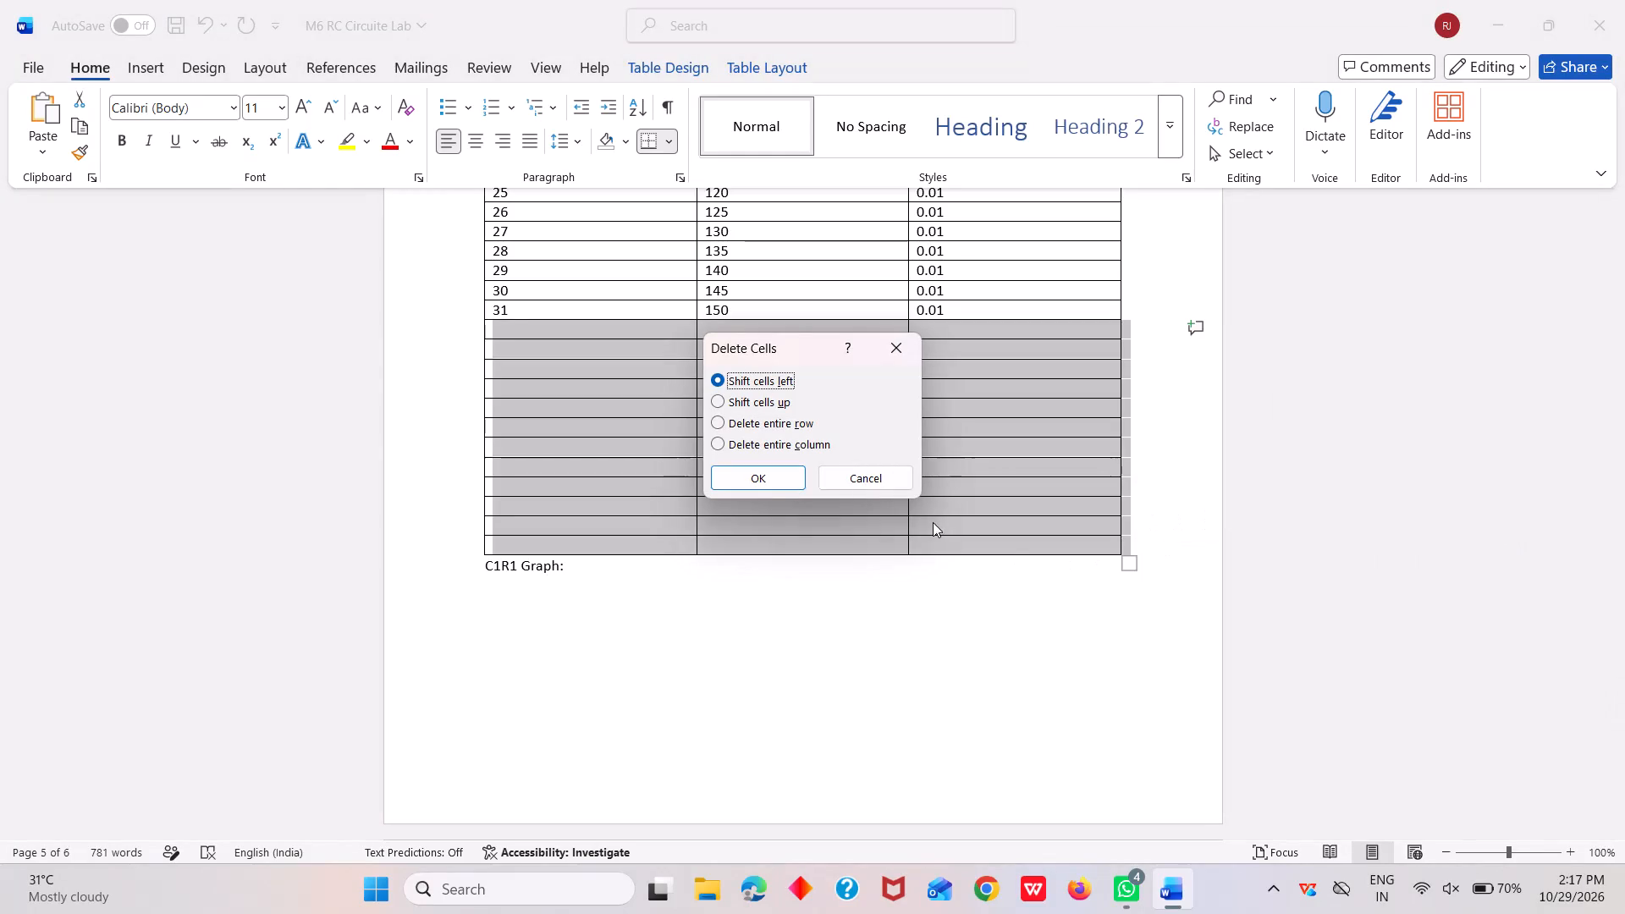
# Carry out the deletion of the selected blank rows below serial number 31 in the C3R3 table.
pyautogui.click(768, 475)
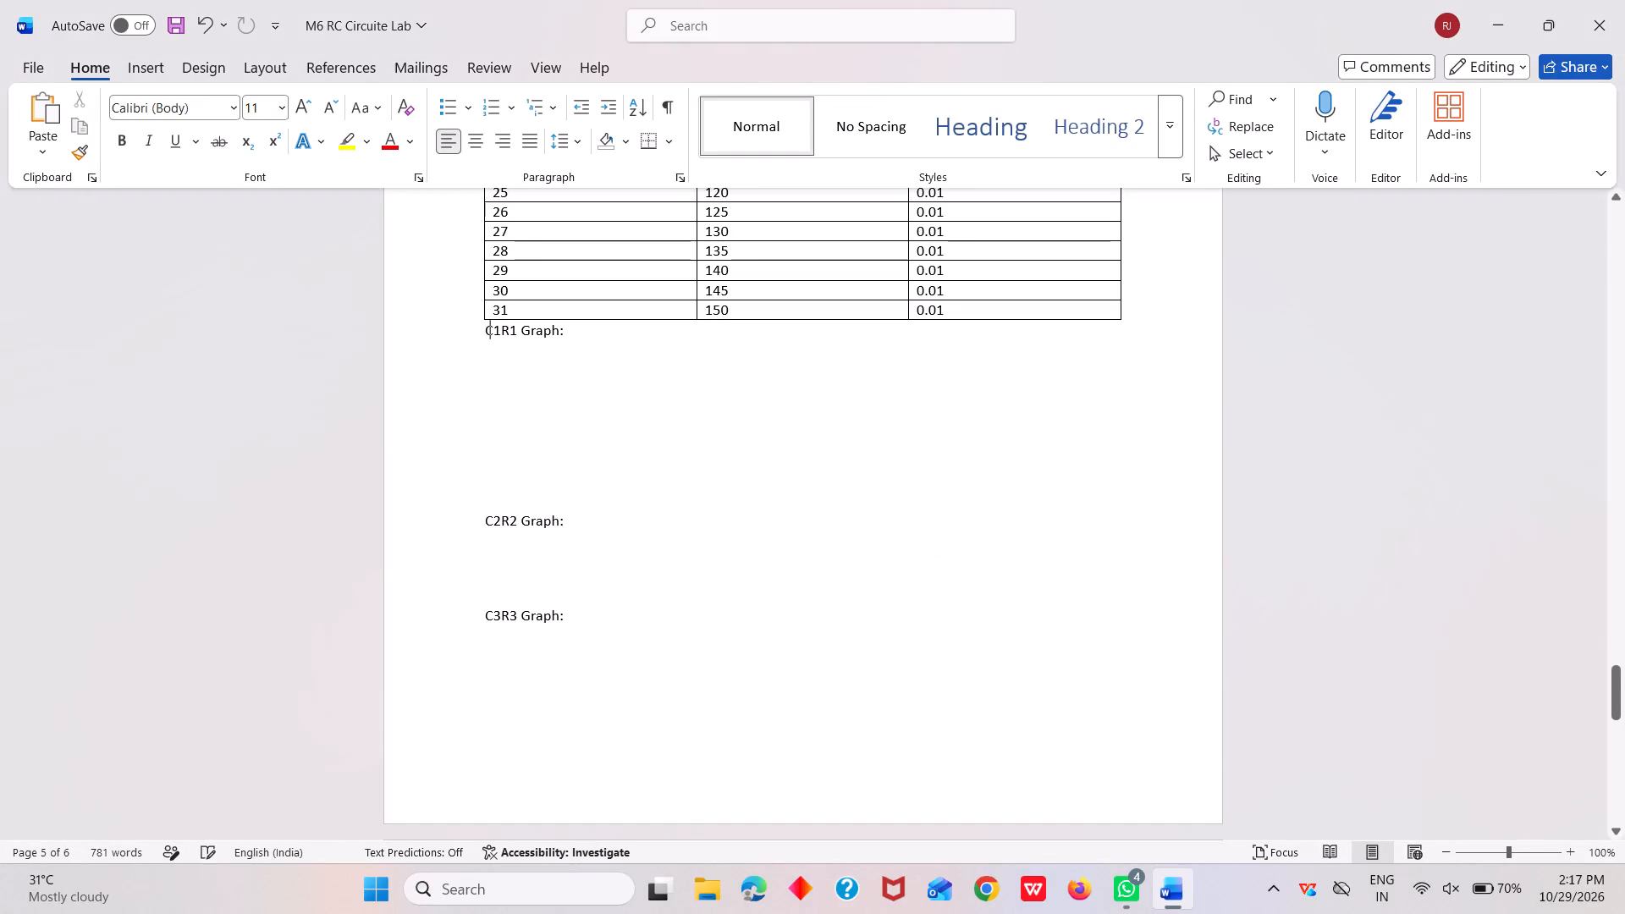
# Review the C3R3 table along with the graph, result and viva question sections that follow it.
pyautogui.scroll(5, 799, 381)
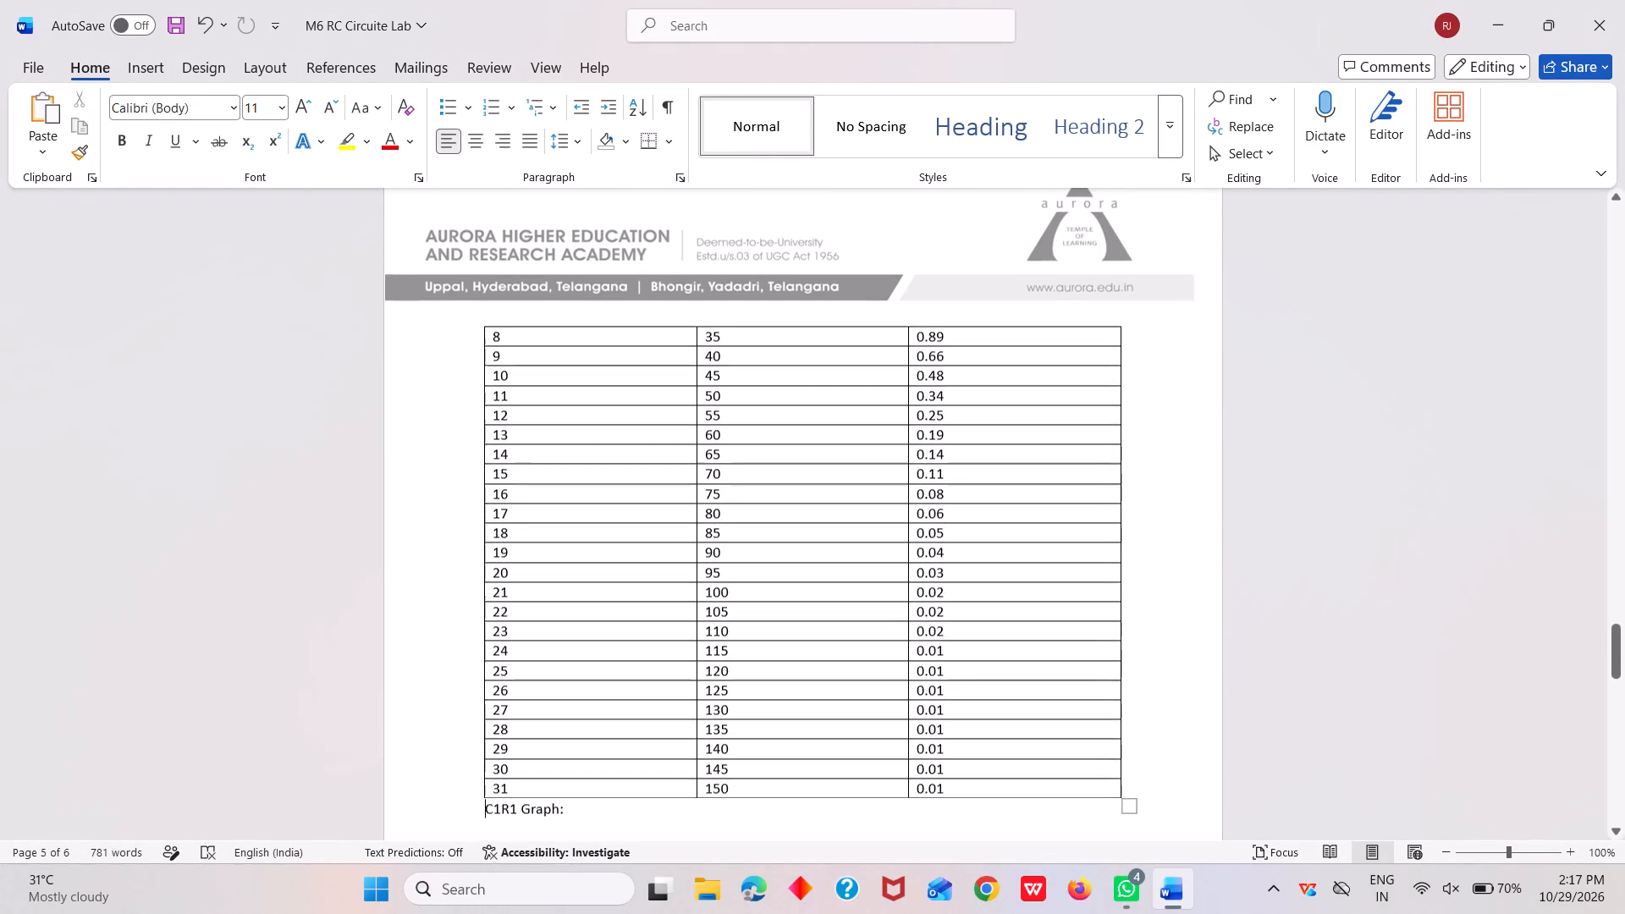
pyautogui.scroll(2, 799, 381)
pyautogui.scroll(-1, 799, 381)
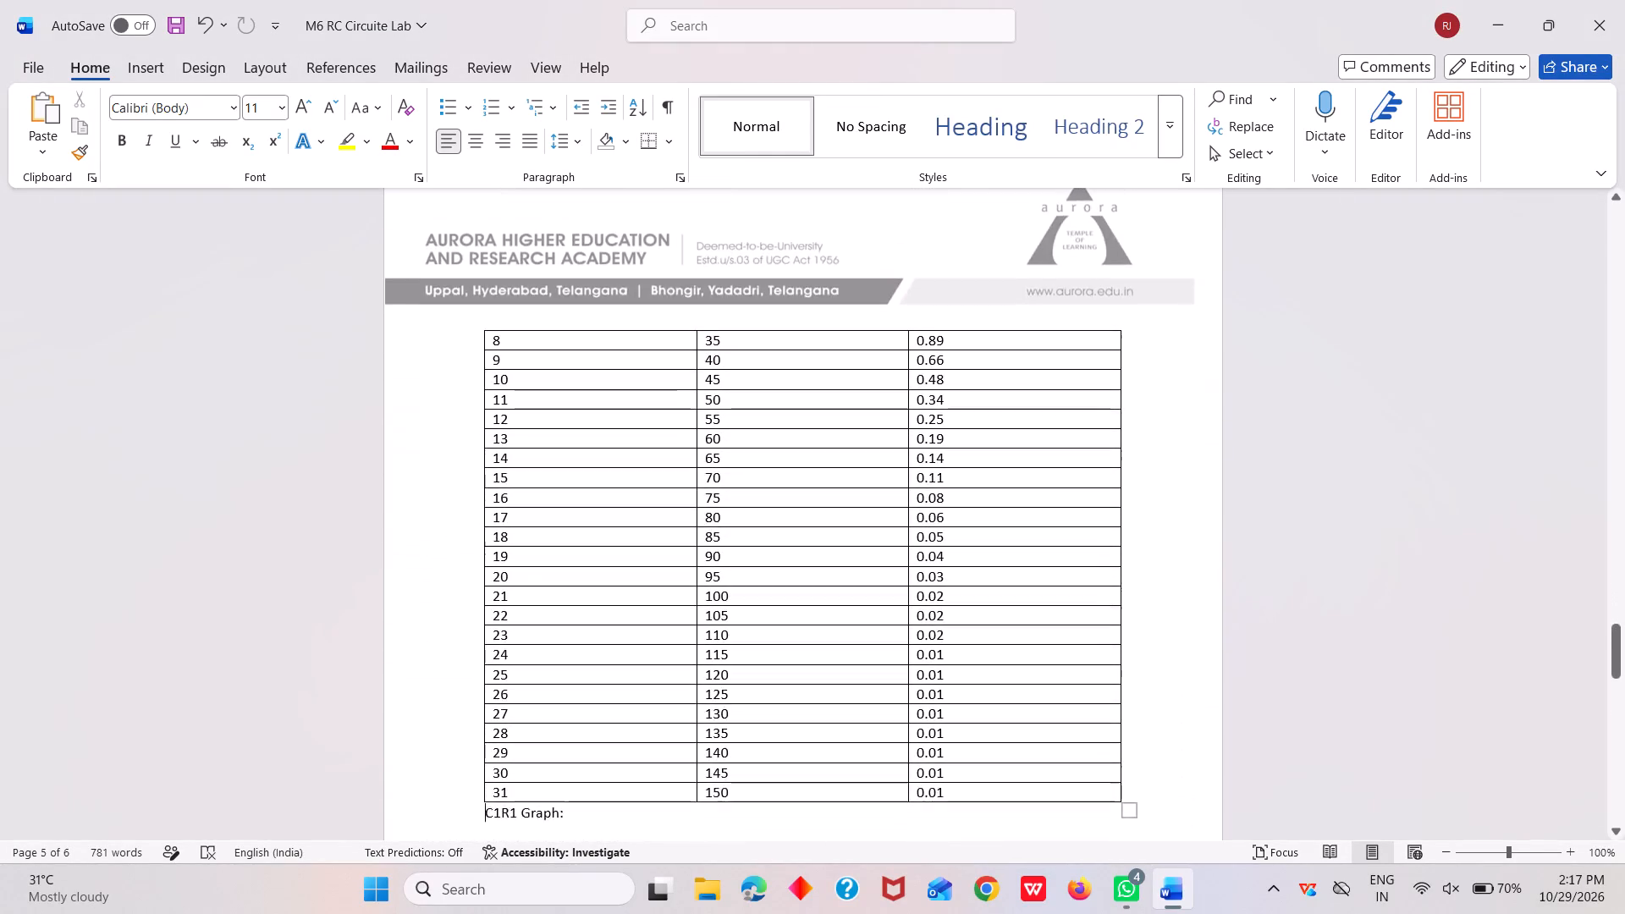
pyautogui.scroll(-2, 799, 381)
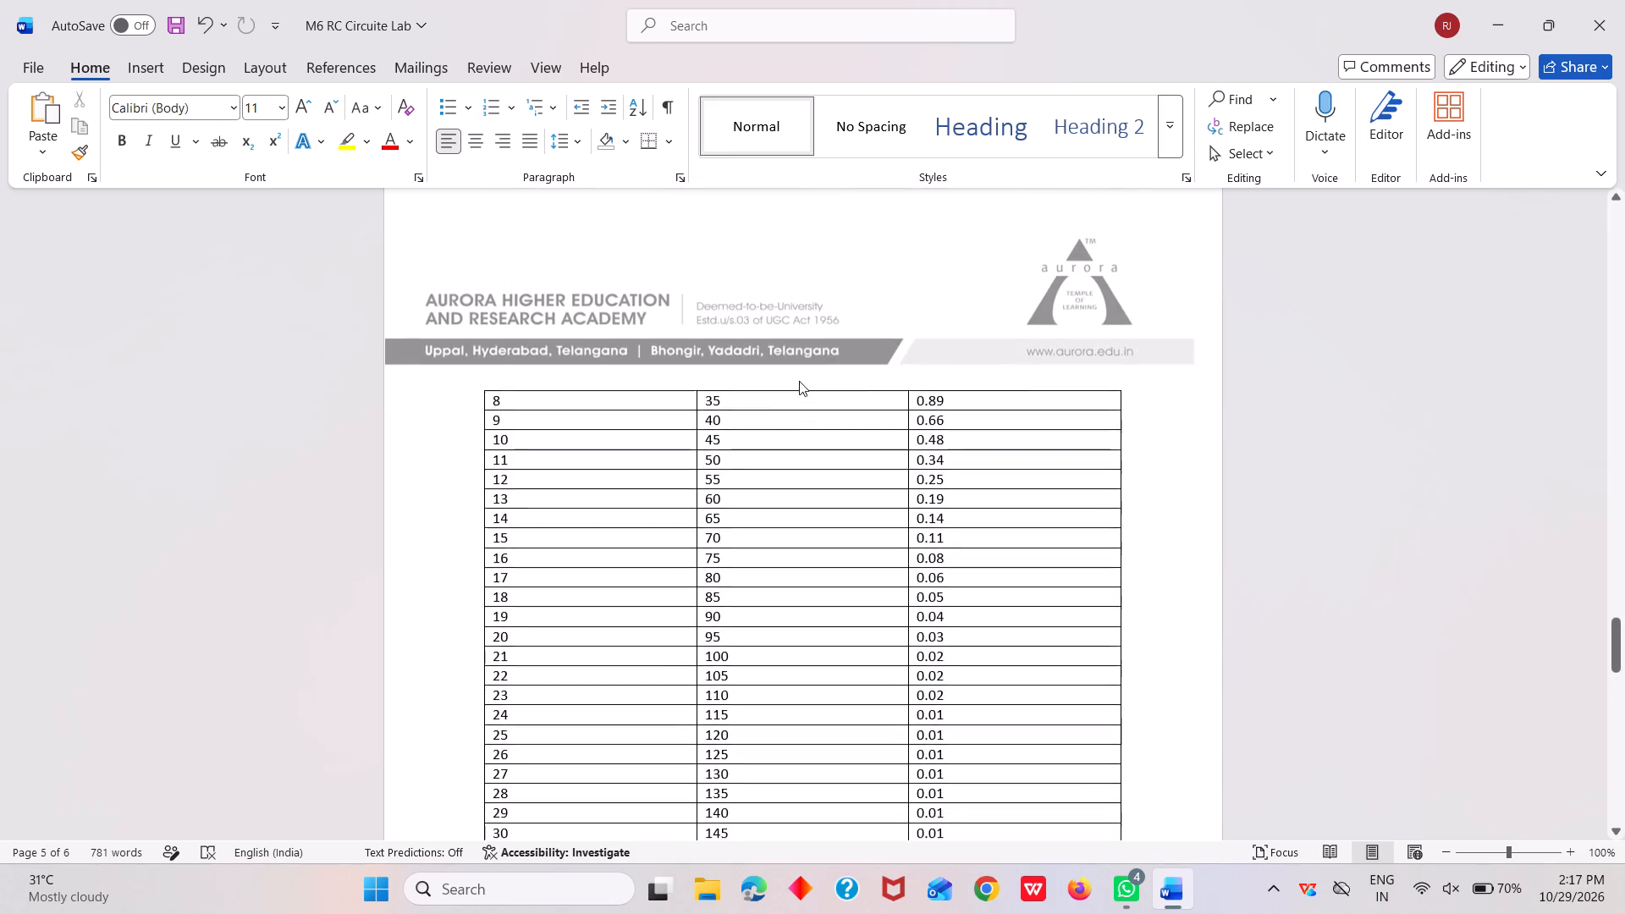
pyautogui.scroll(-1, 799, 381)
pyautogui.scroll(3, 799, 381)
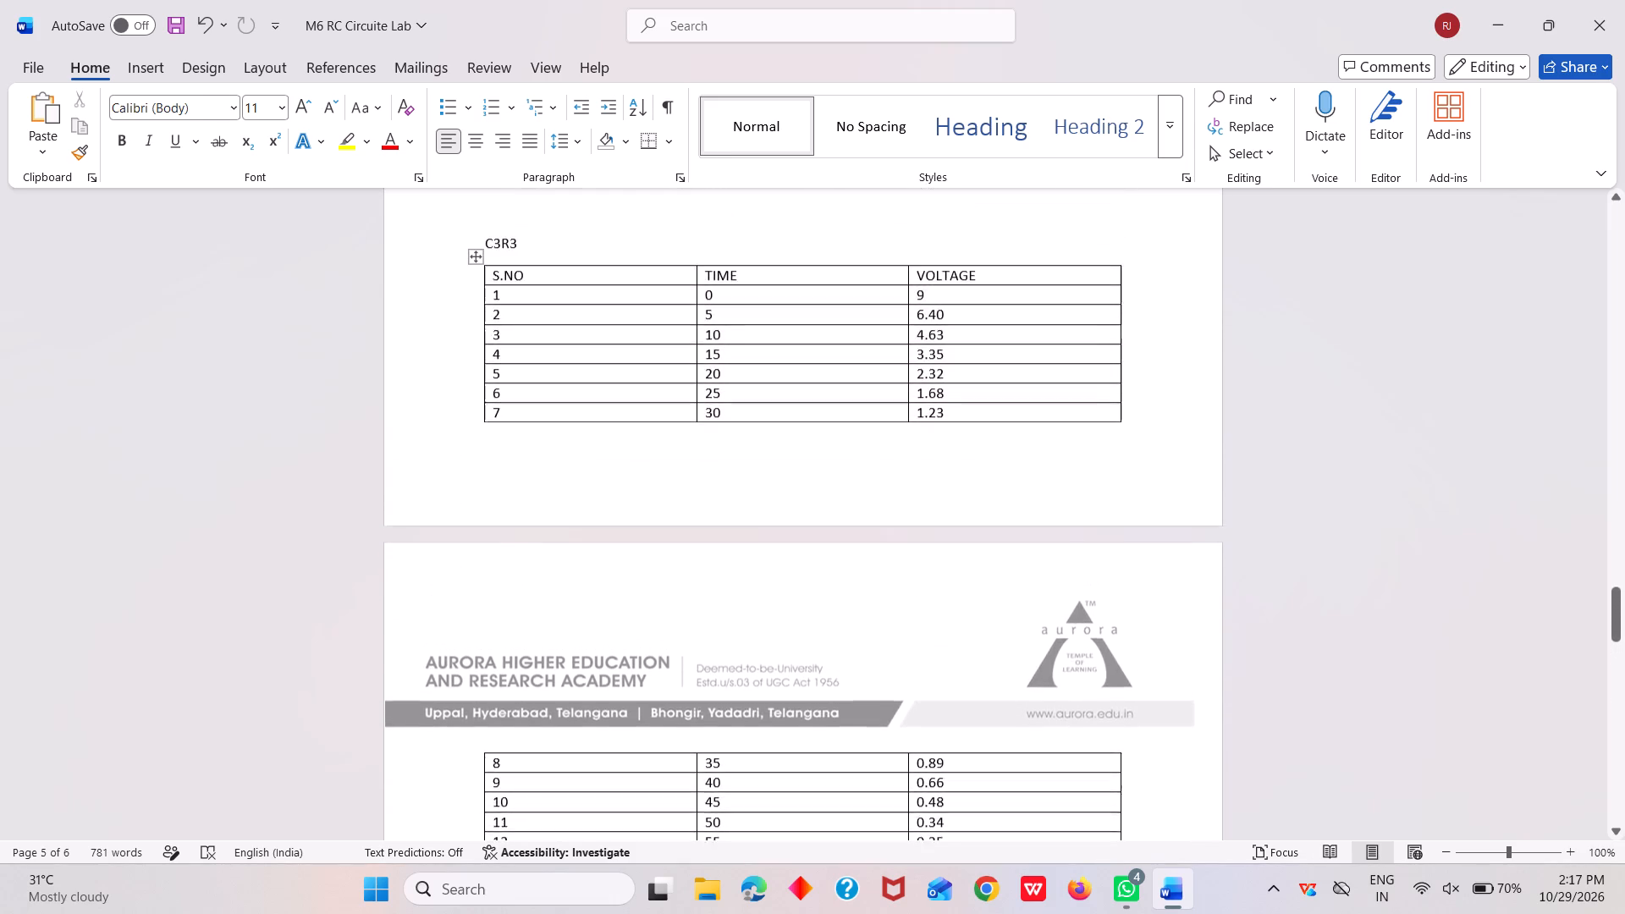
pyautogui.scroll(-3, 799, 381)
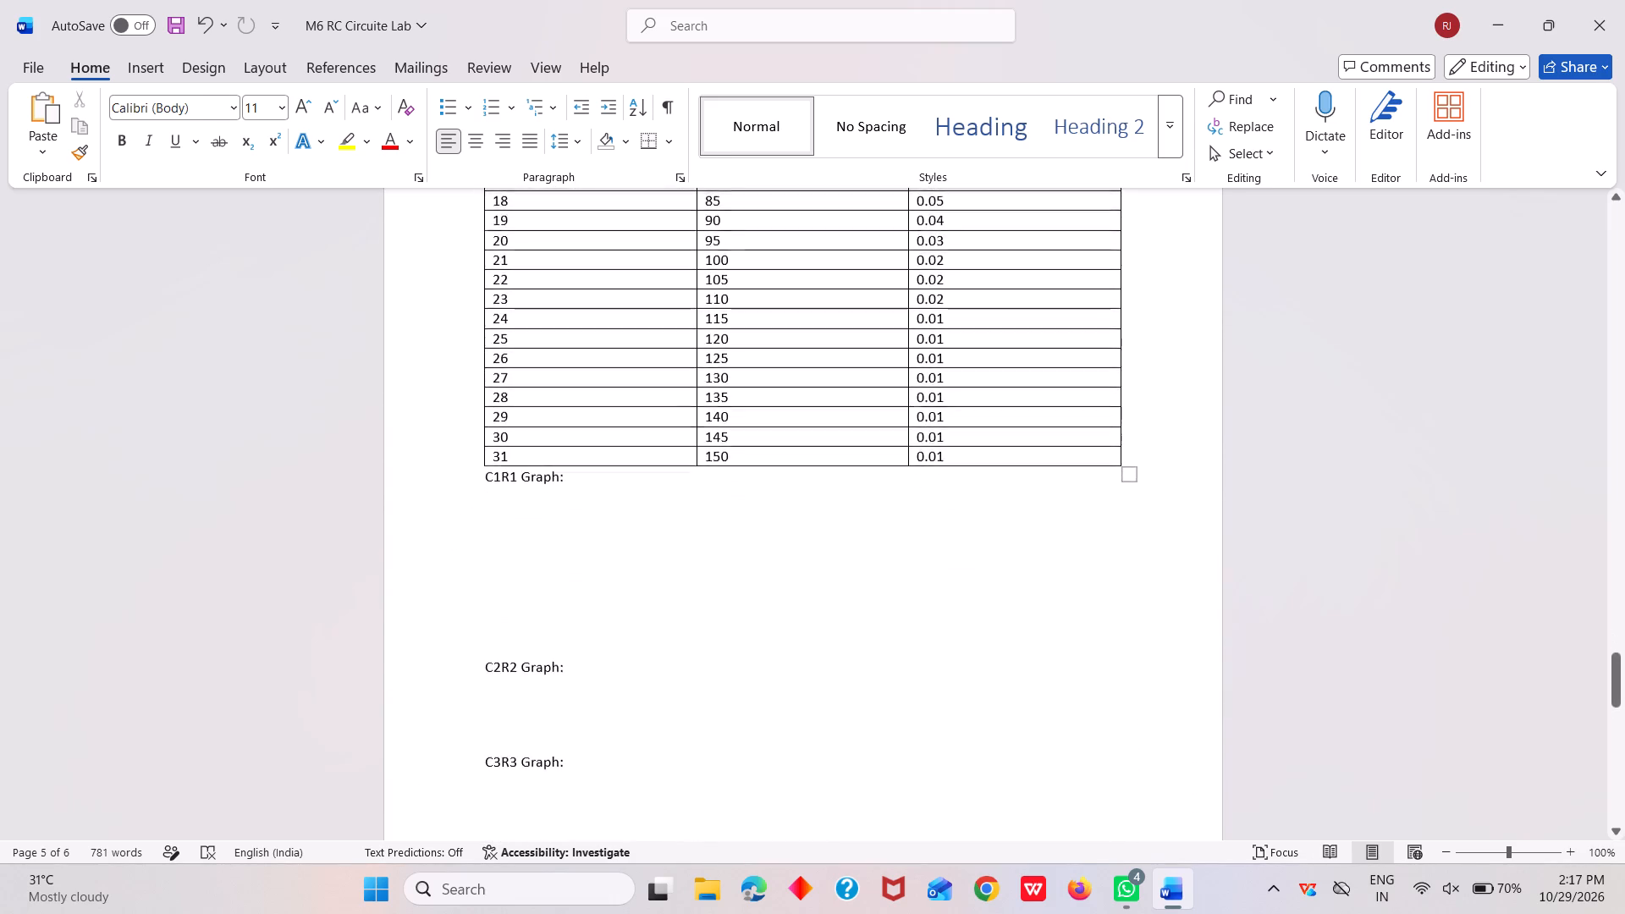
pyautogui.scroll(-1, 799, 381)
pyautogui.scroll(-3, 730, 317)
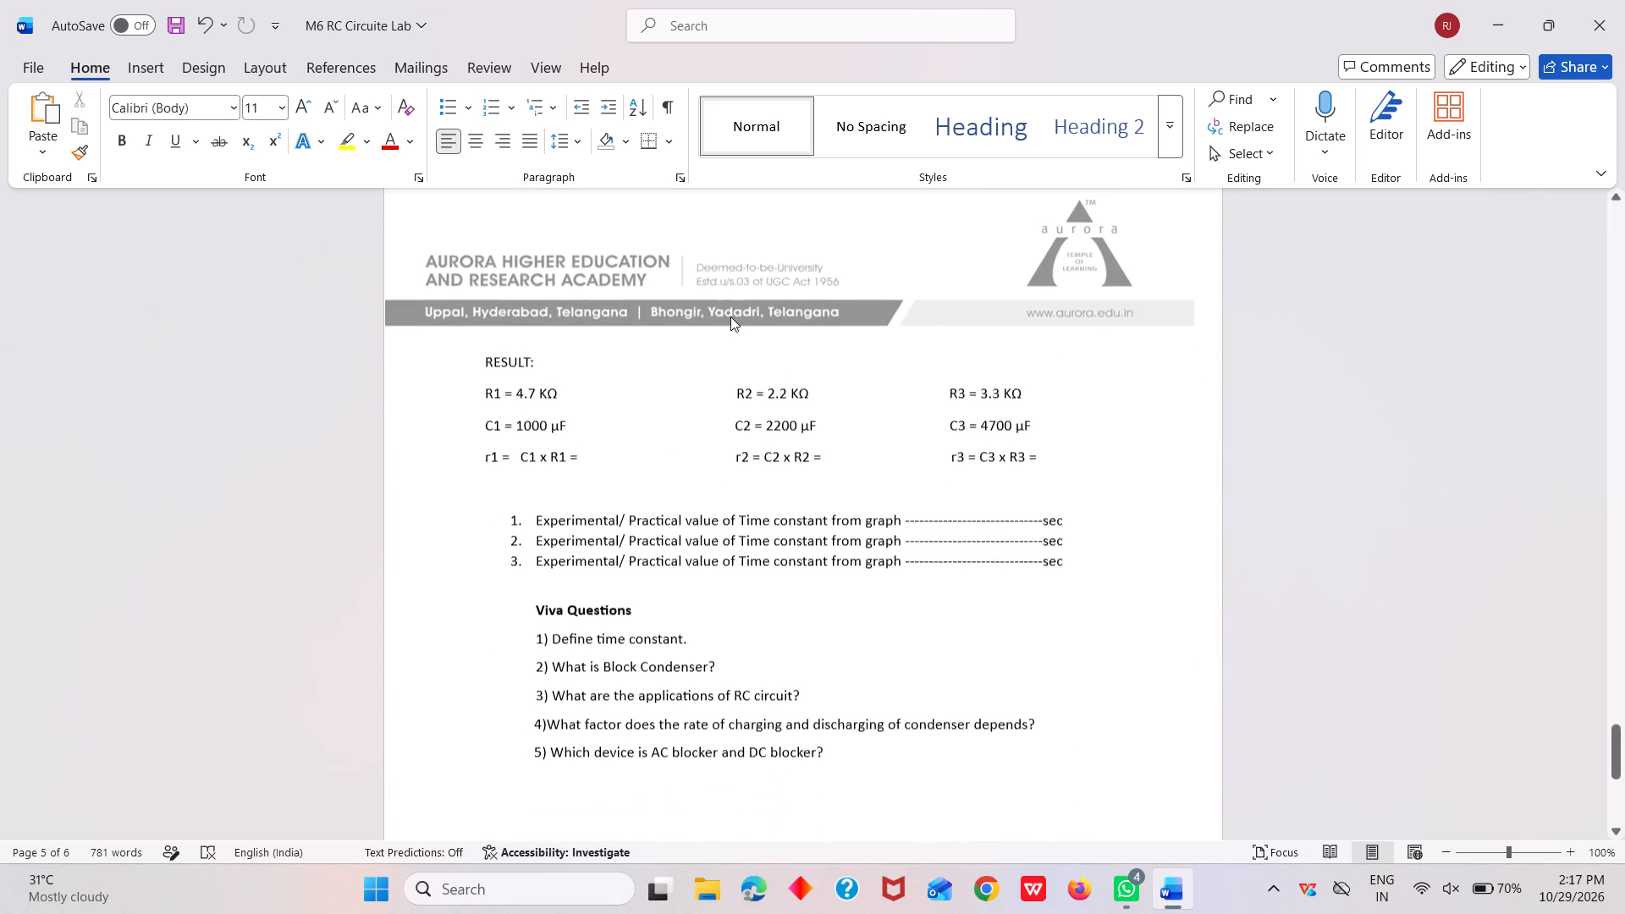
pyautogui.scroll(6, 730, 317)
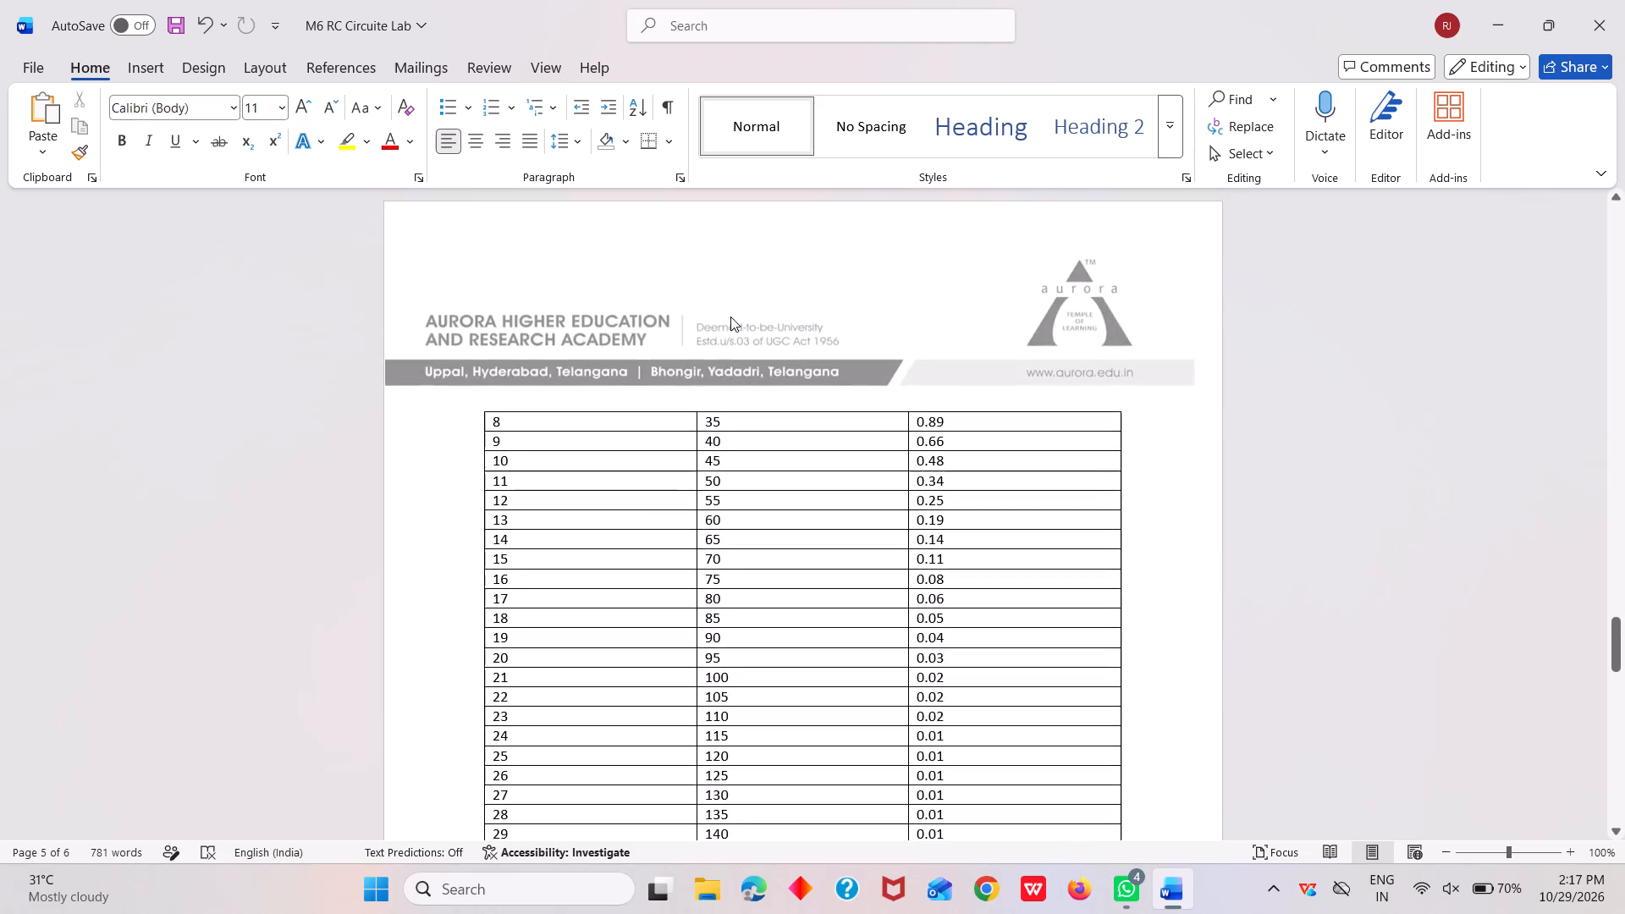
pyautogui.scroll(-1, 730, 317)
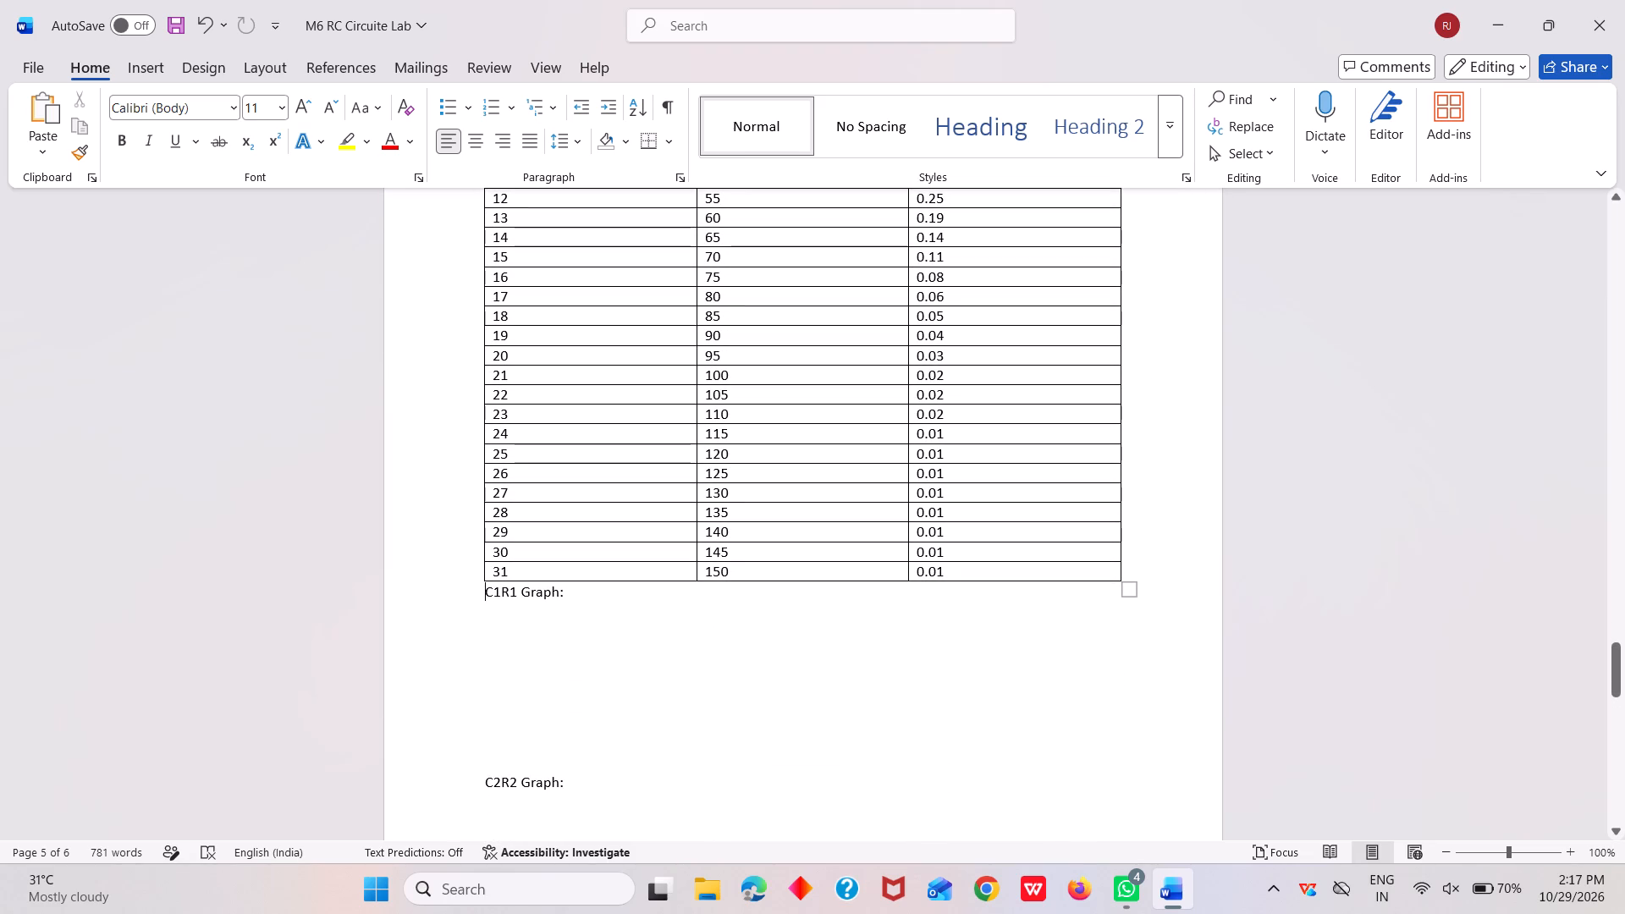
pyautogui.hscroll(1, 757, 541)
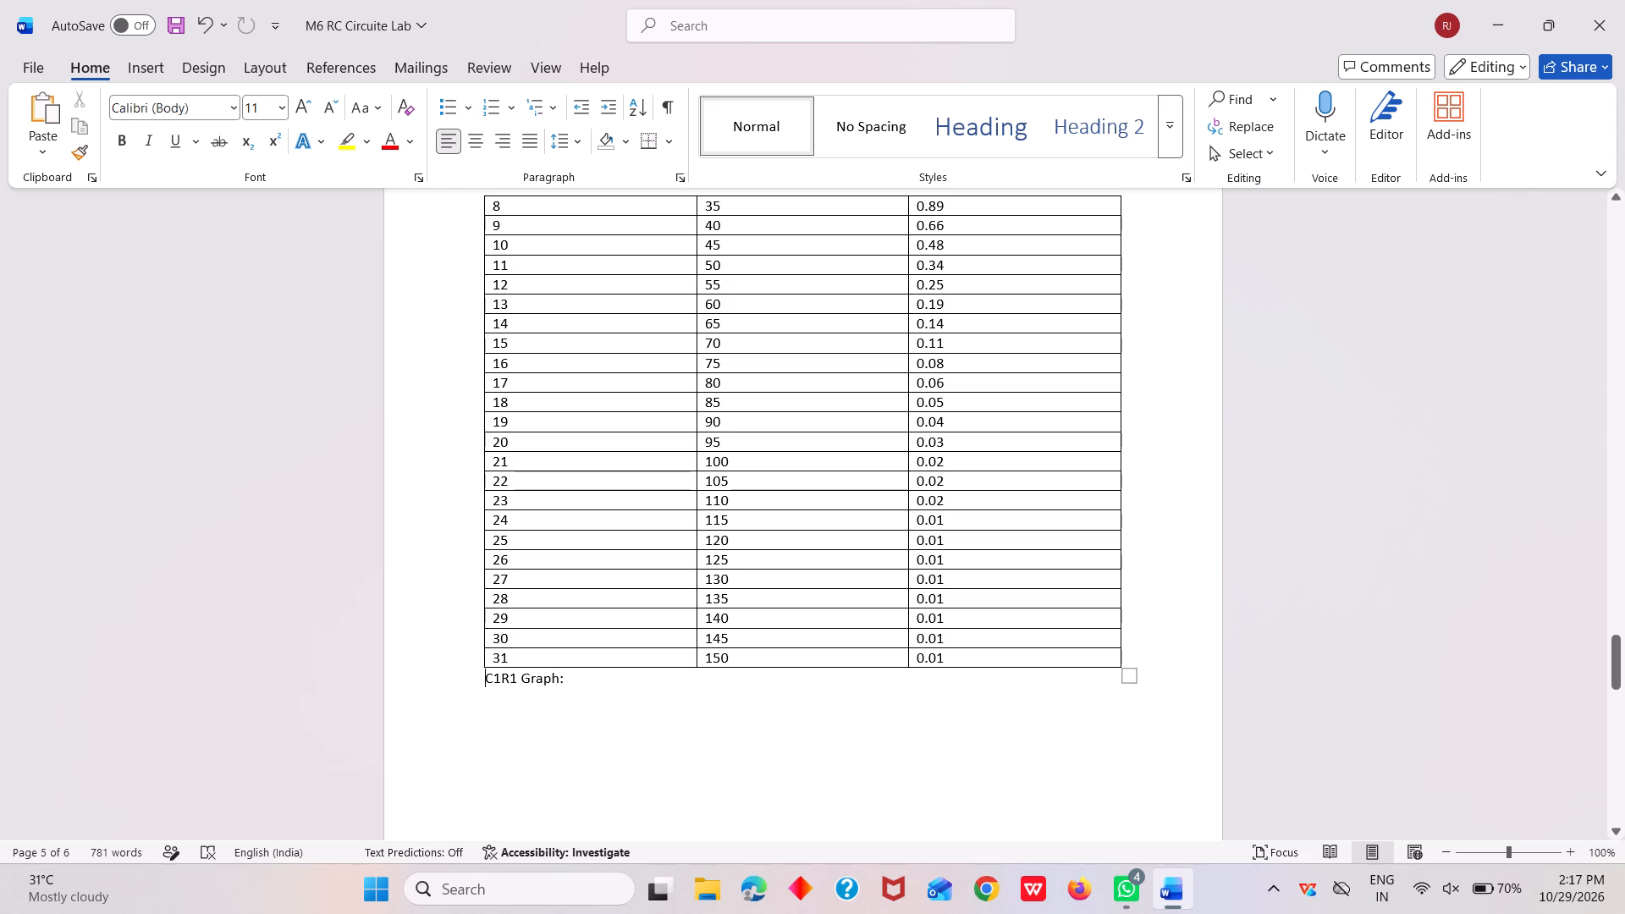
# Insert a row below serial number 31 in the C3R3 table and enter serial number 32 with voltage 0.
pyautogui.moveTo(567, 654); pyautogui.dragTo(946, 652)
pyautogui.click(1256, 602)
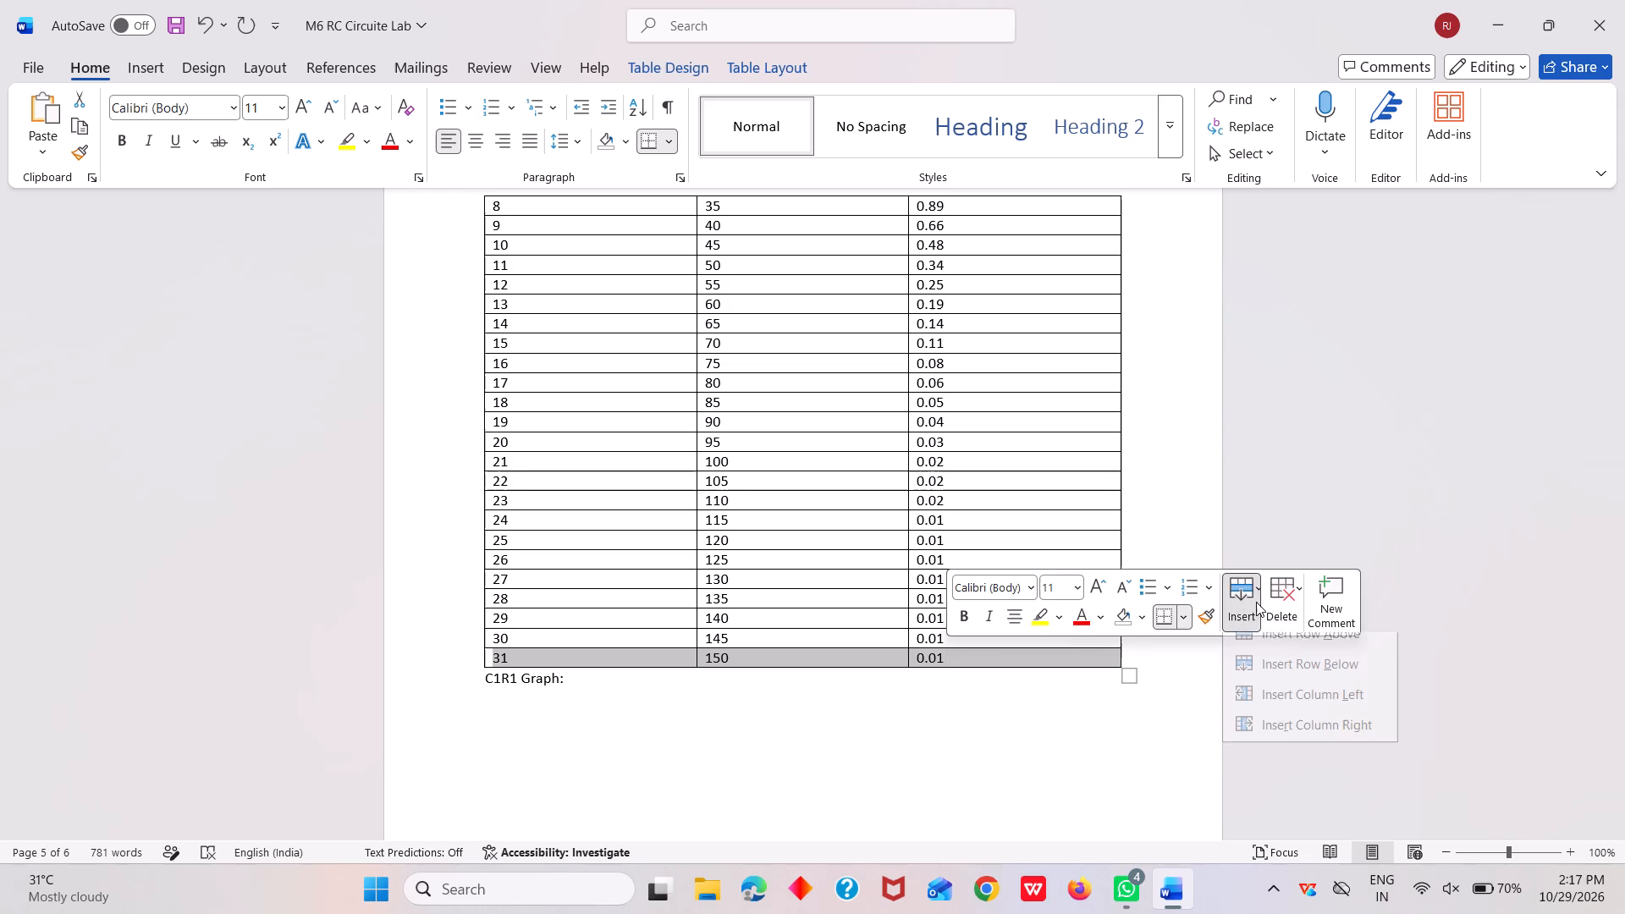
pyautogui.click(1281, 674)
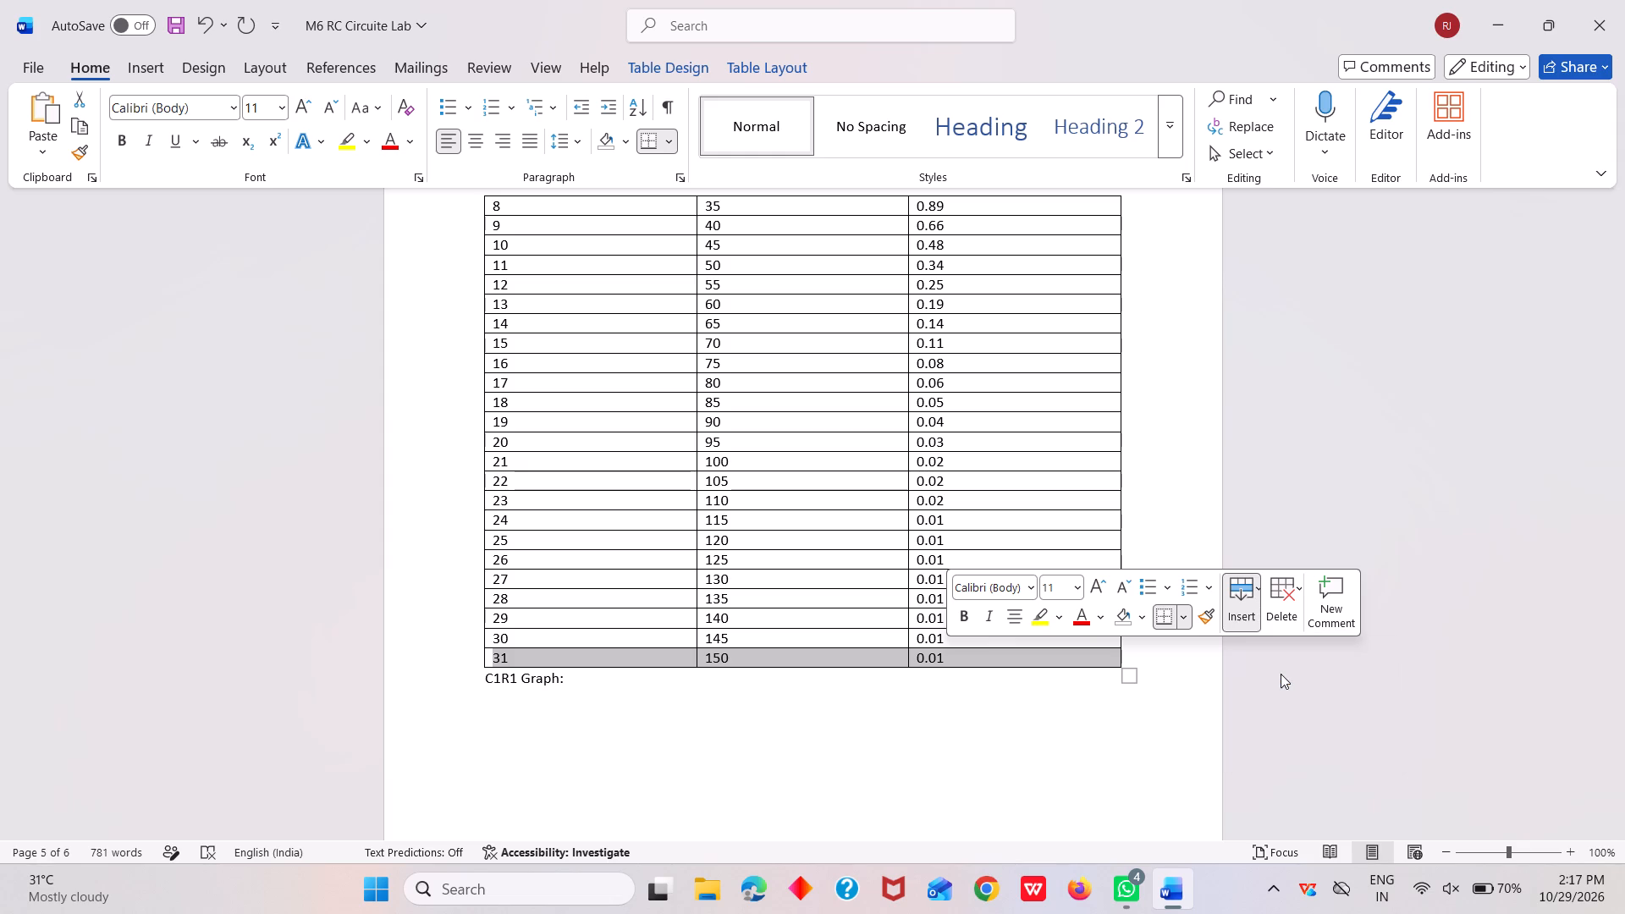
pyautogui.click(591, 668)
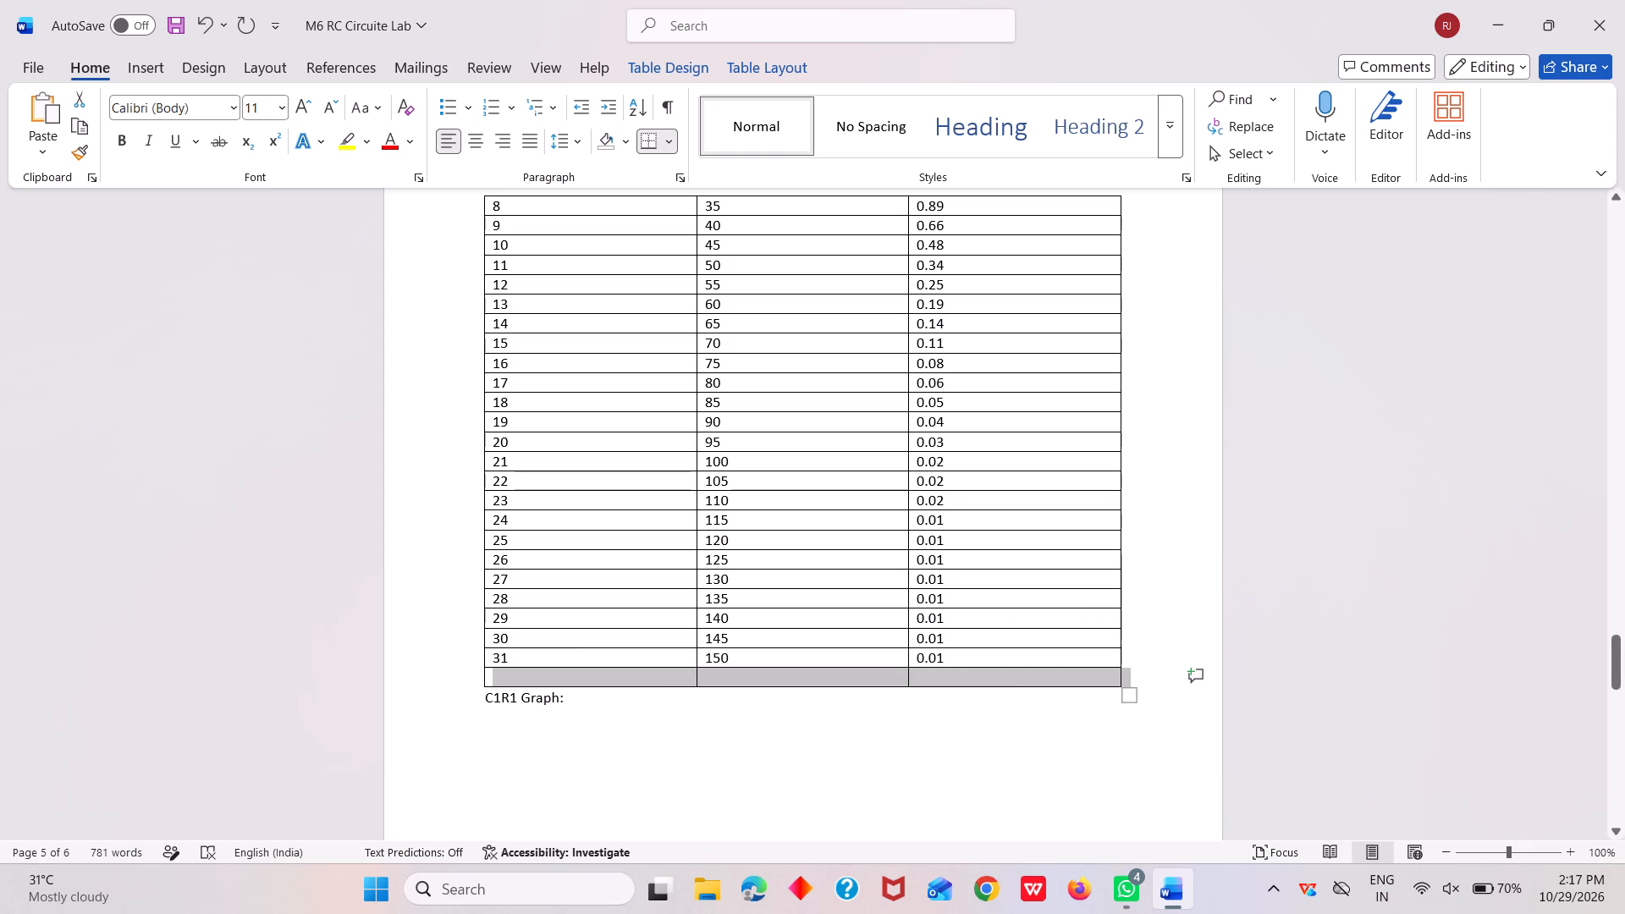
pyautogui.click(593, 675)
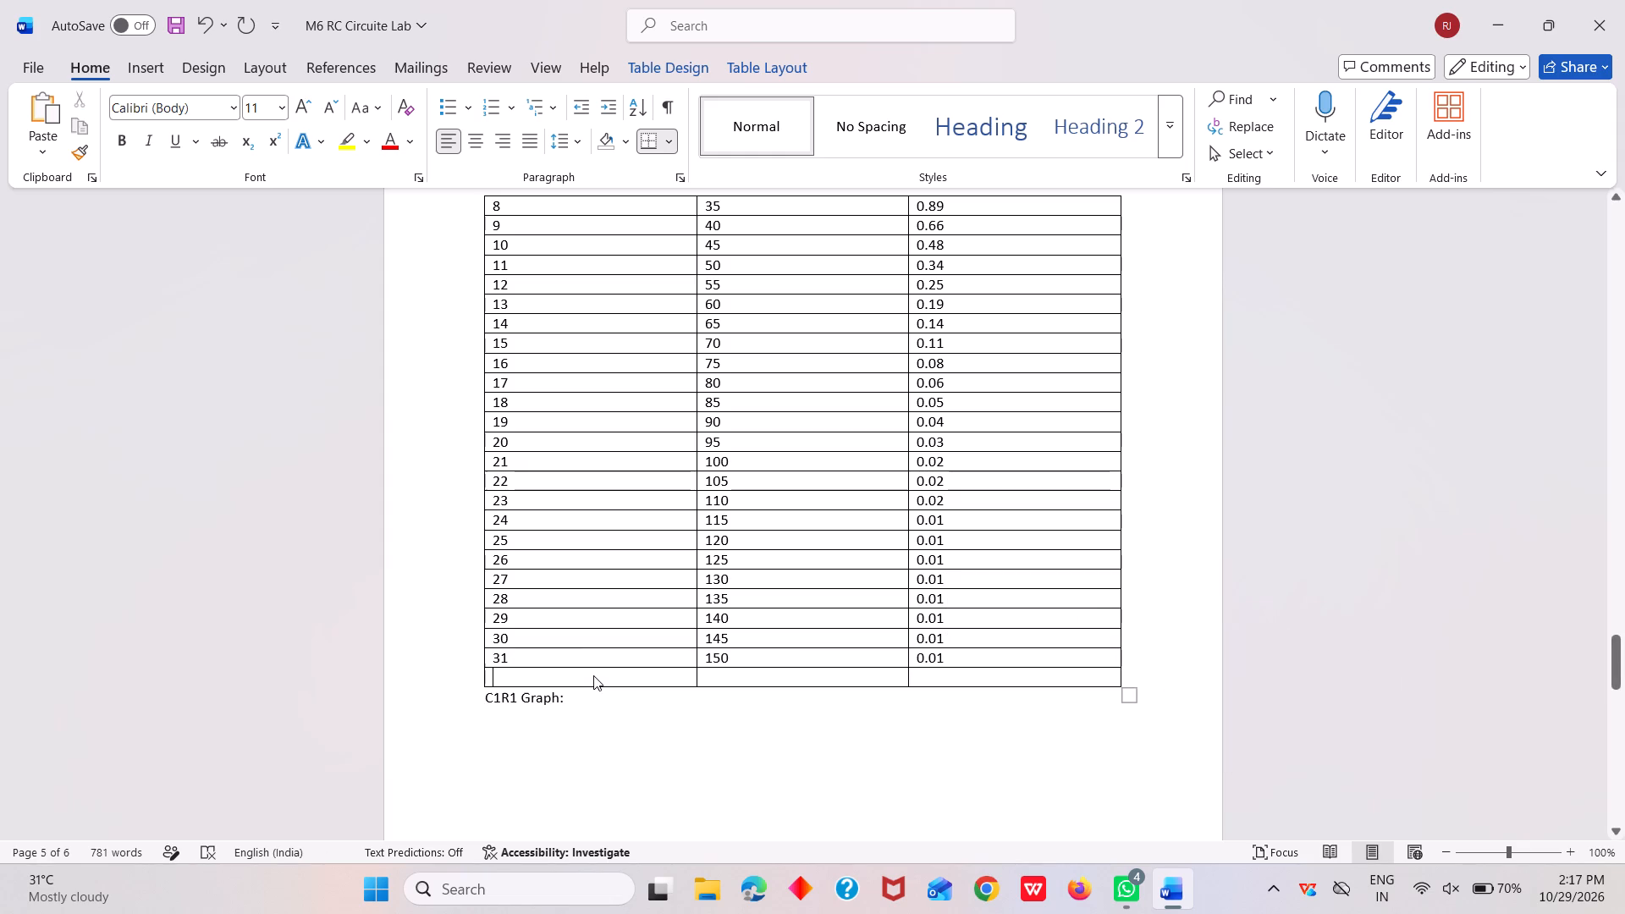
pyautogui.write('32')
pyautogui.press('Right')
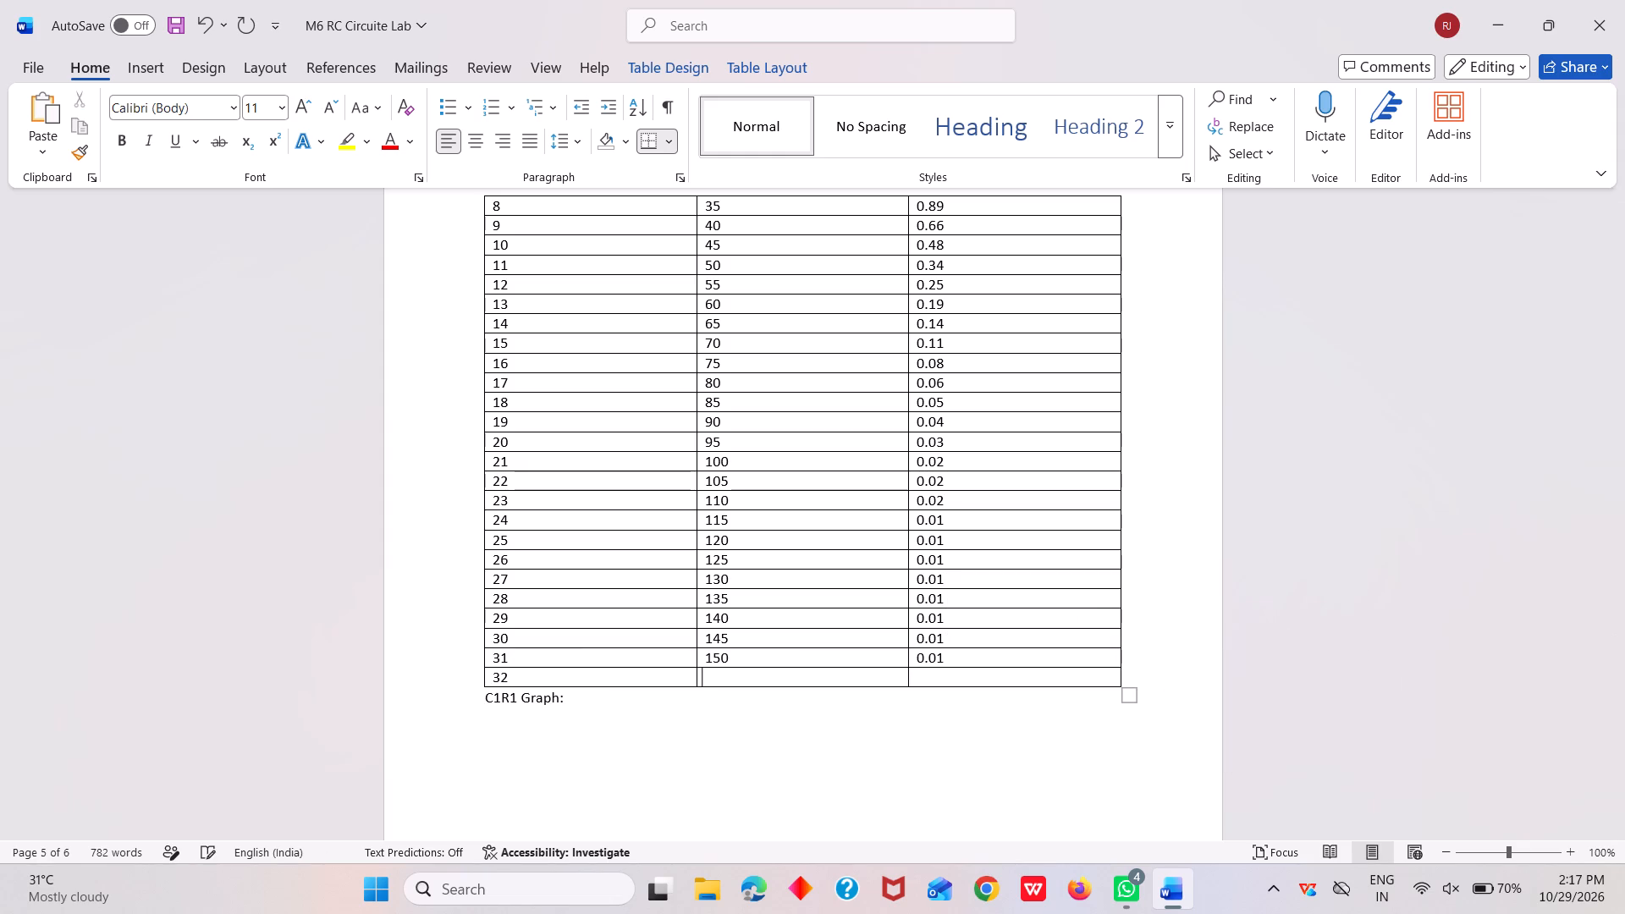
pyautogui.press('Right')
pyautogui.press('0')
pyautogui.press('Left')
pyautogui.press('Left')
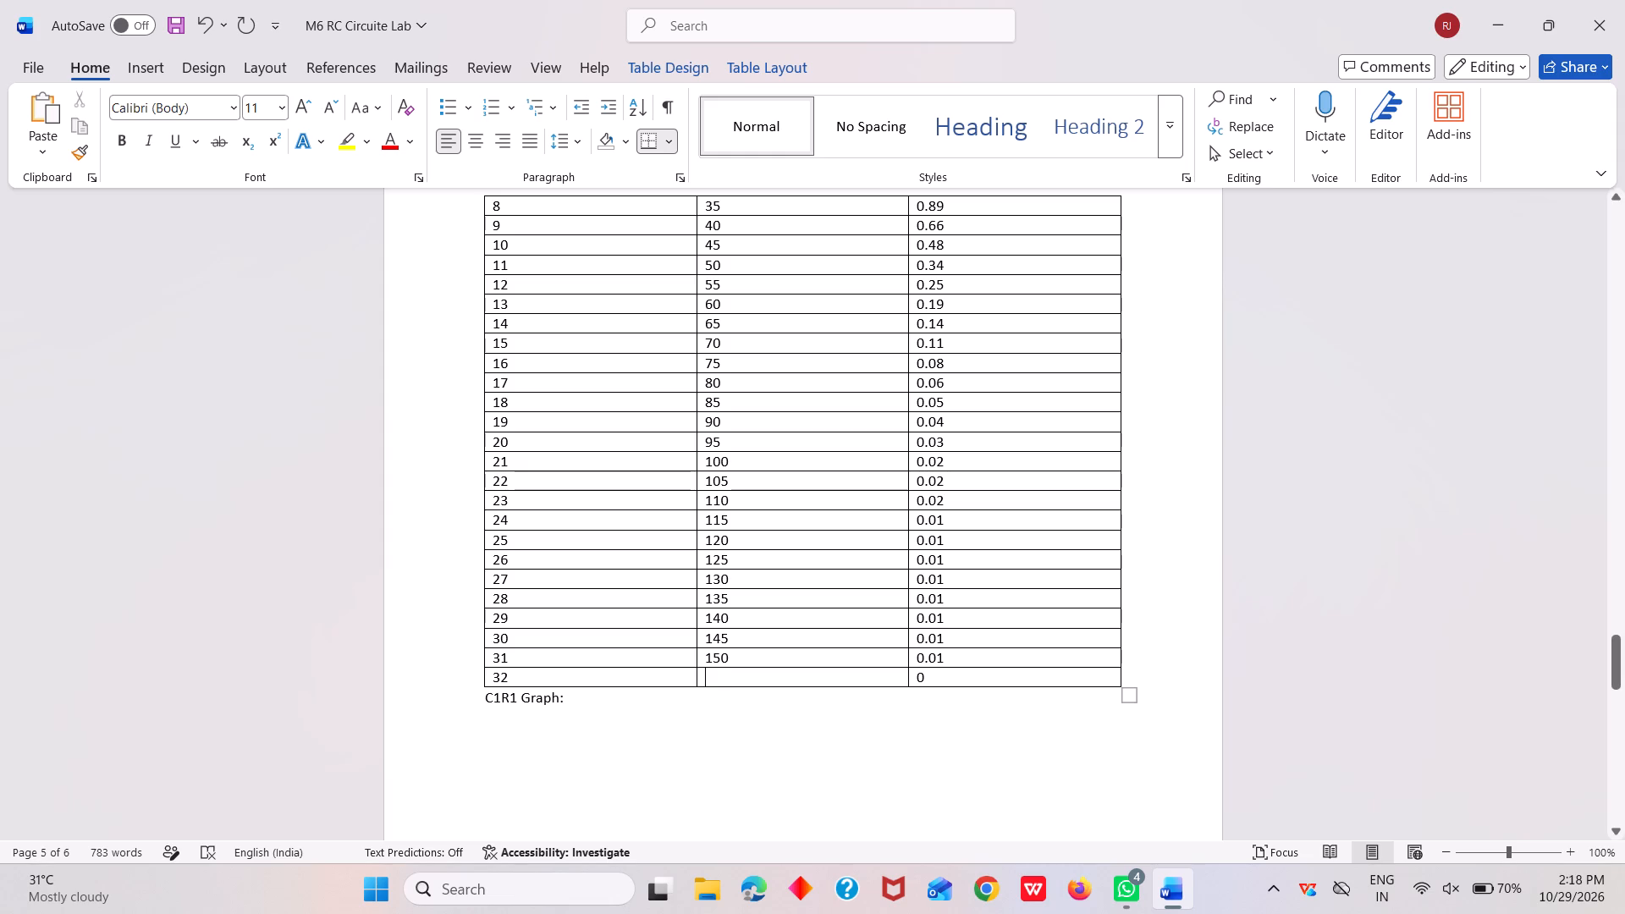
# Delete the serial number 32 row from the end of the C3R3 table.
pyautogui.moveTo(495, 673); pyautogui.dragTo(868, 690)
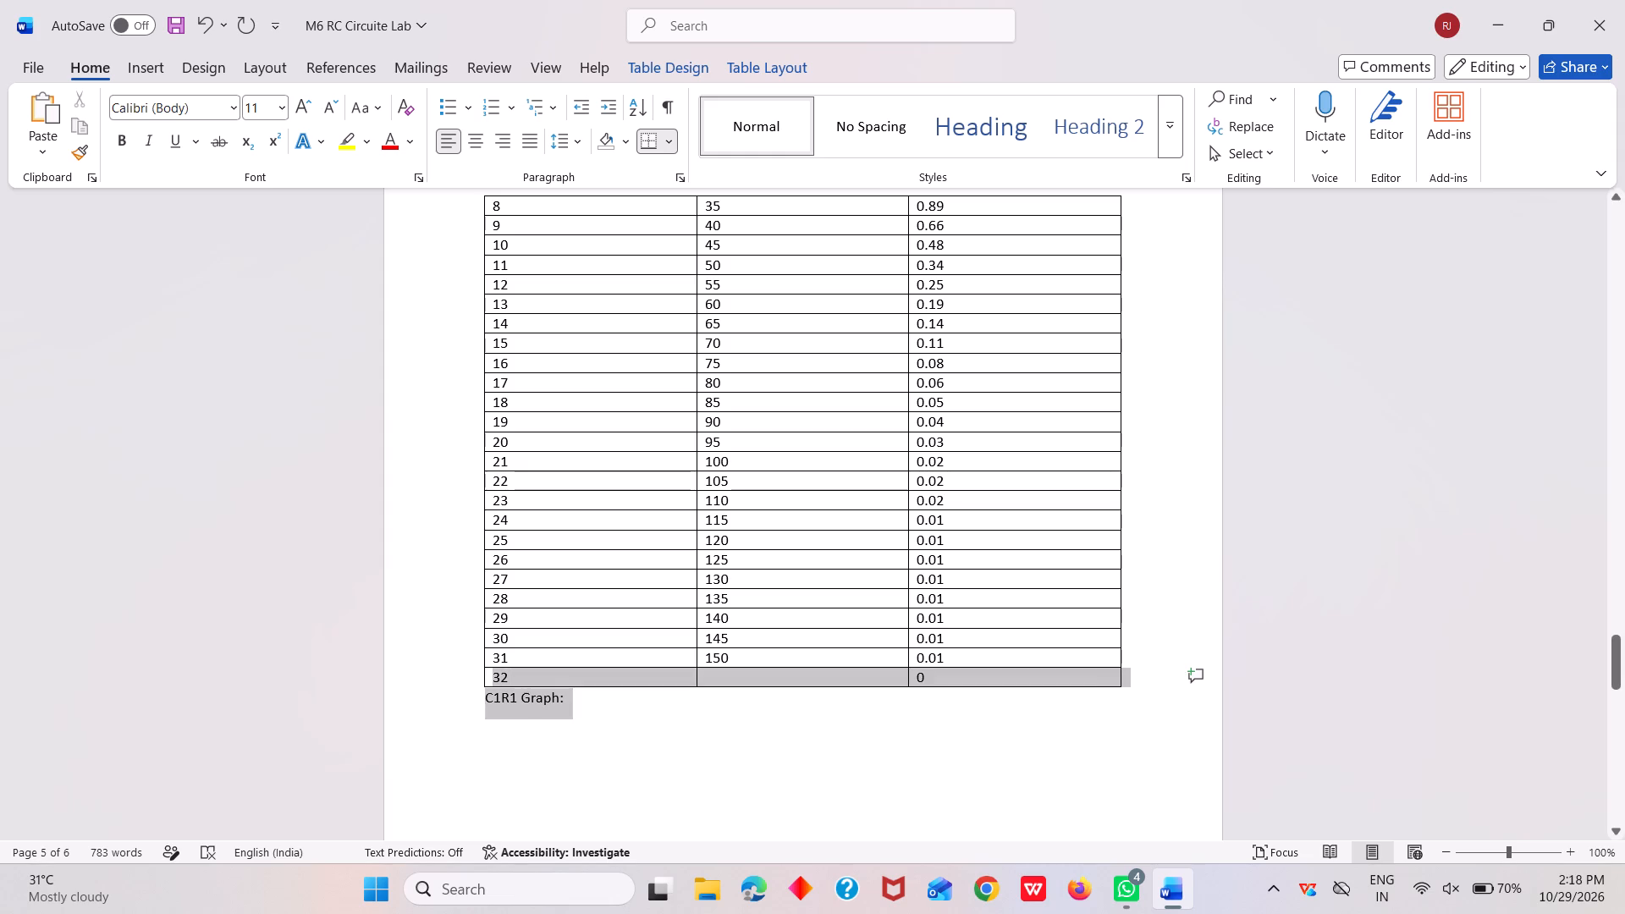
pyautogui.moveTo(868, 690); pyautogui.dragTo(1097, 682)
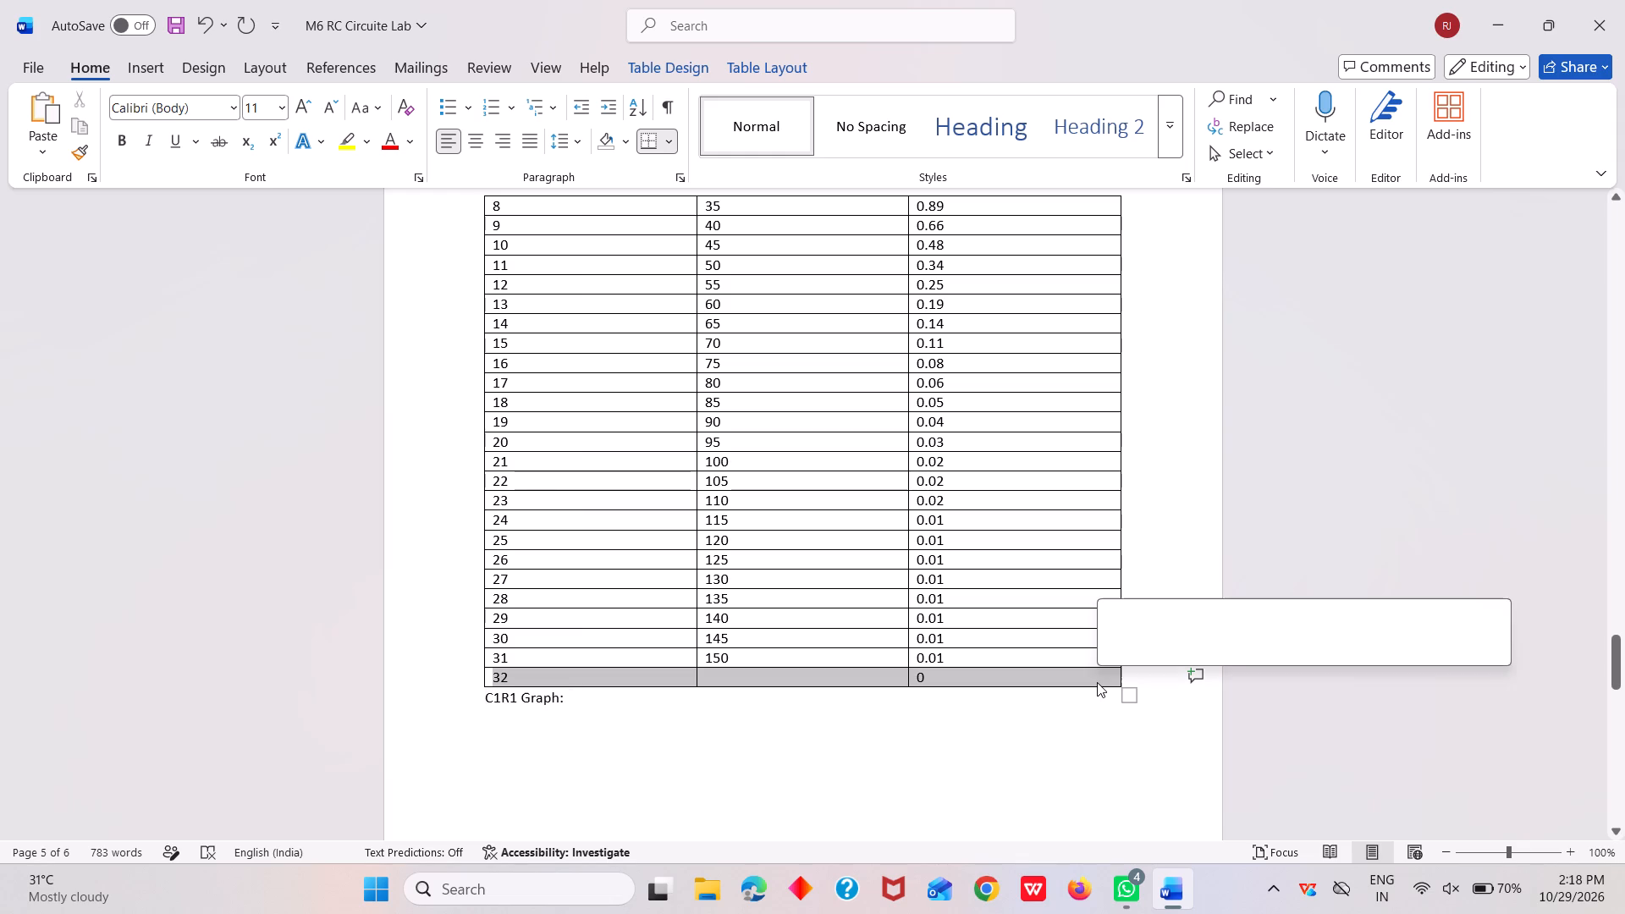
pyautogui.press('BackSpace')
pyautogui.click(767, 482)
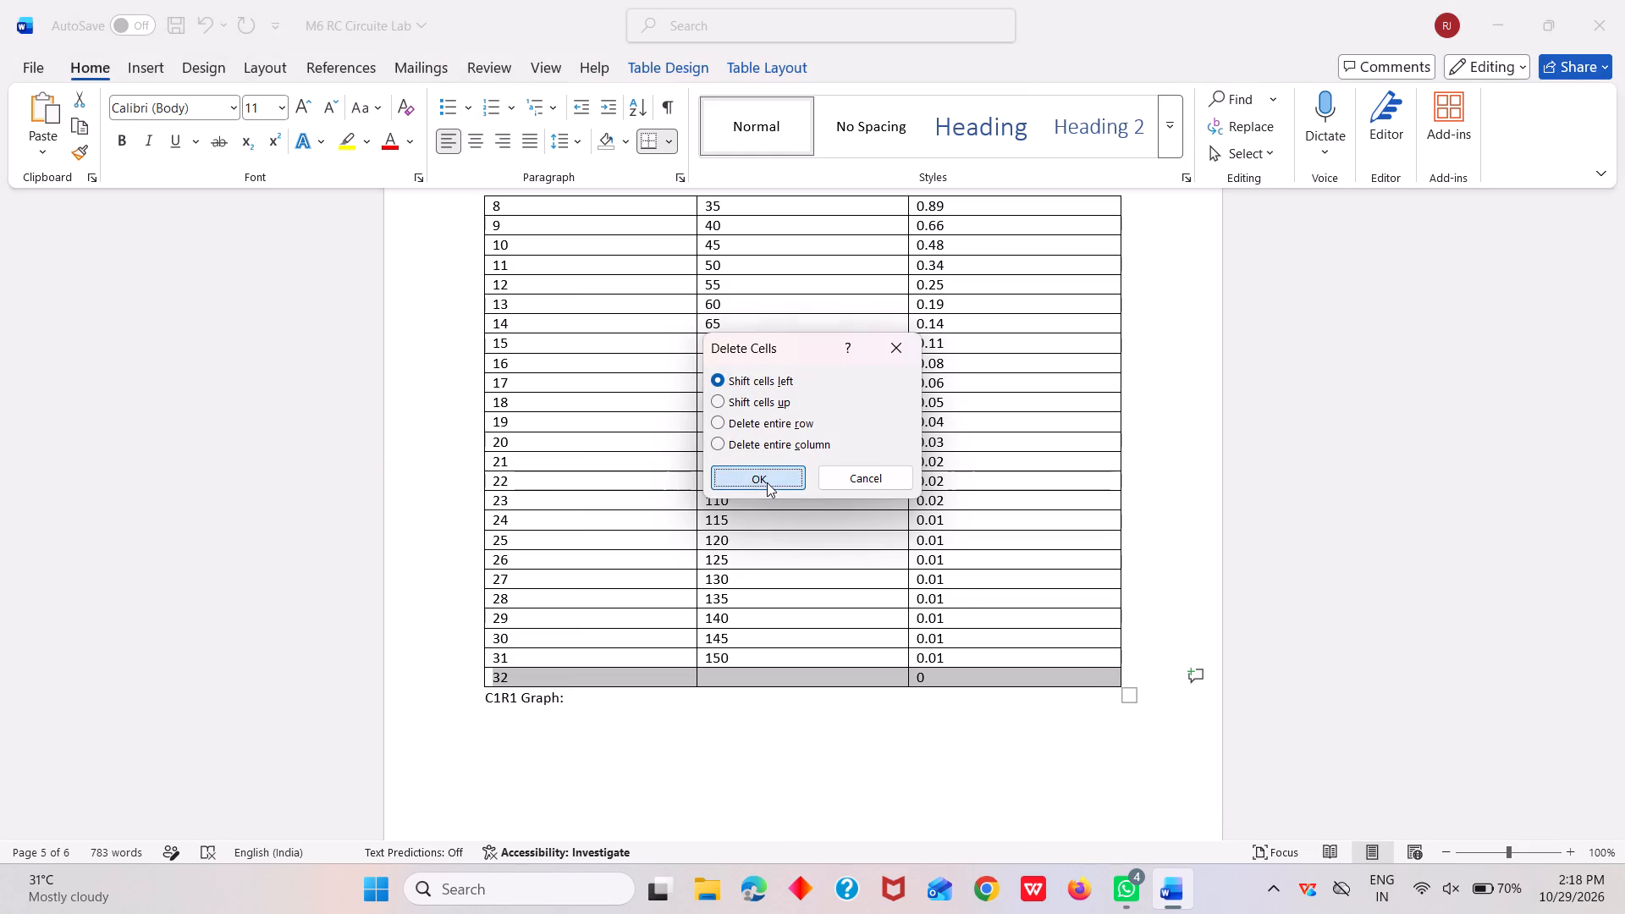
# Set the voltage for serial number 31 in the C3R3 table to 0.
pyautogui.click(942, 658)
pyautogui.press('BackSpace')
pyautogui.press('BackSpace')
pyautogui.press('BackSpace')
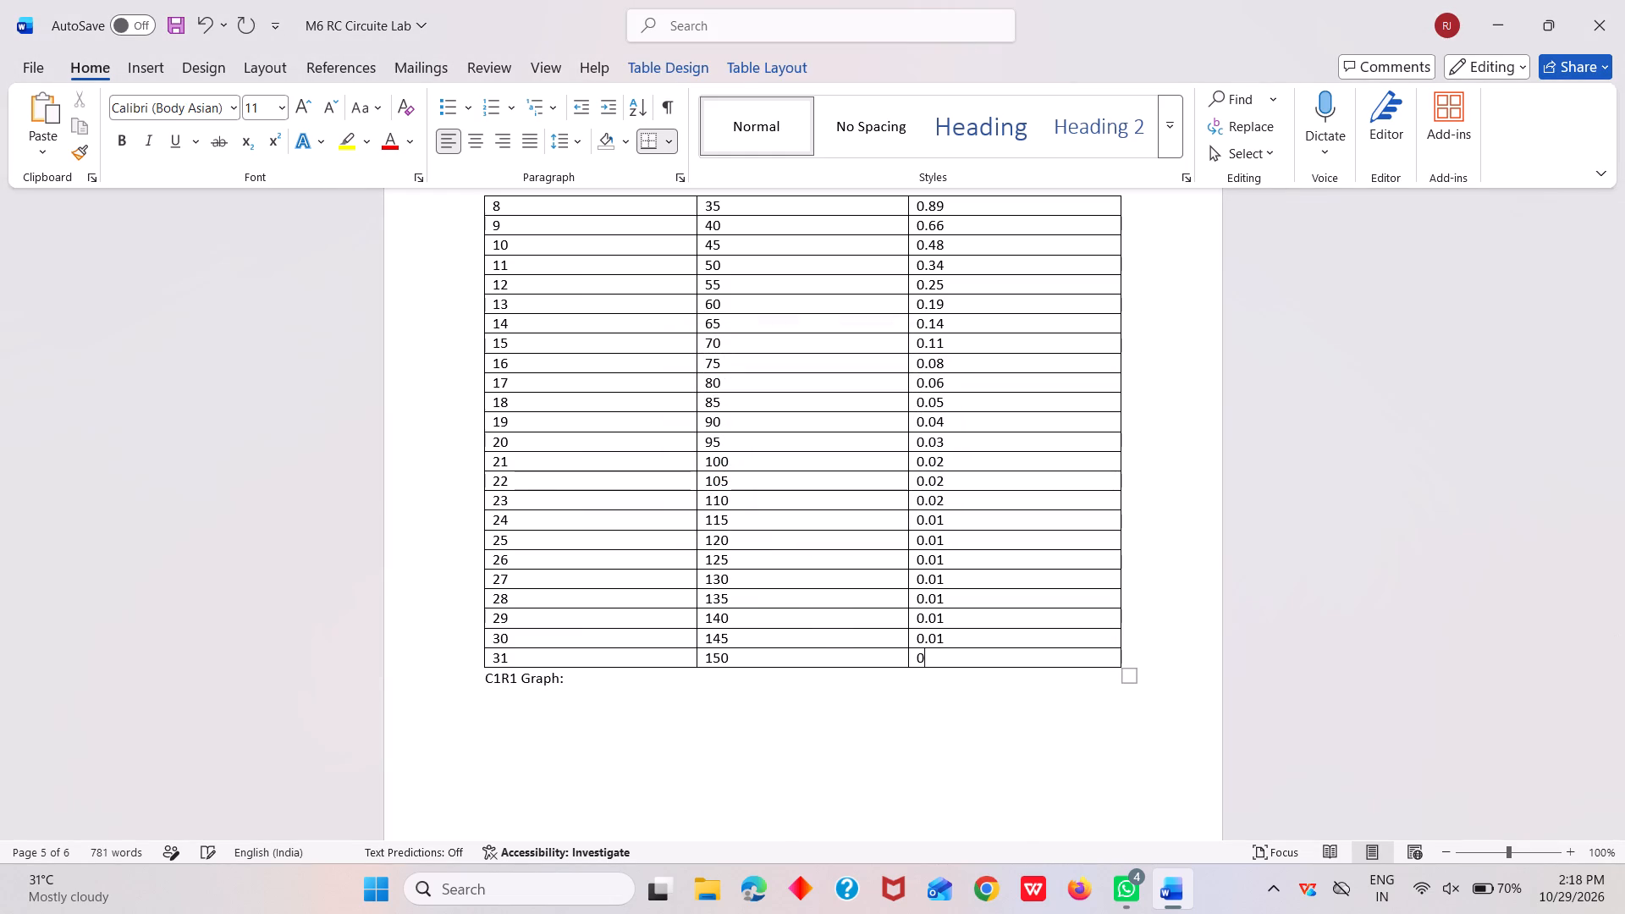
# Review the C1R1, C2R2 and C3R3 tables and the graph headings below them.
pyautogui.scroll(5, 972, 606)
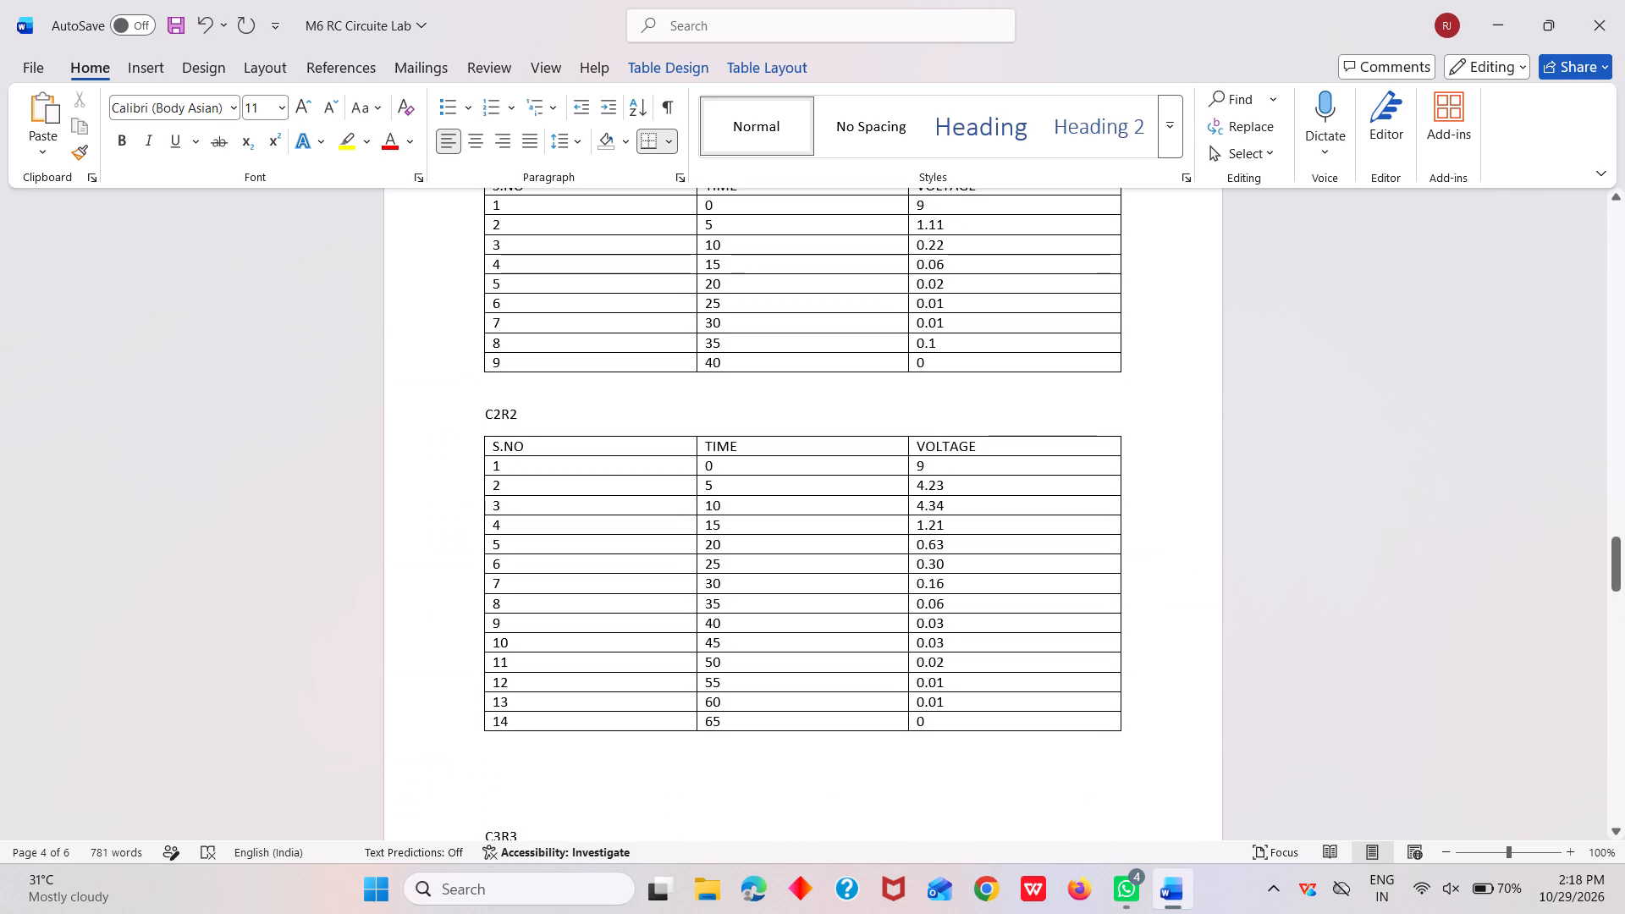
pyautogui.hscroll(1, 972, 606)
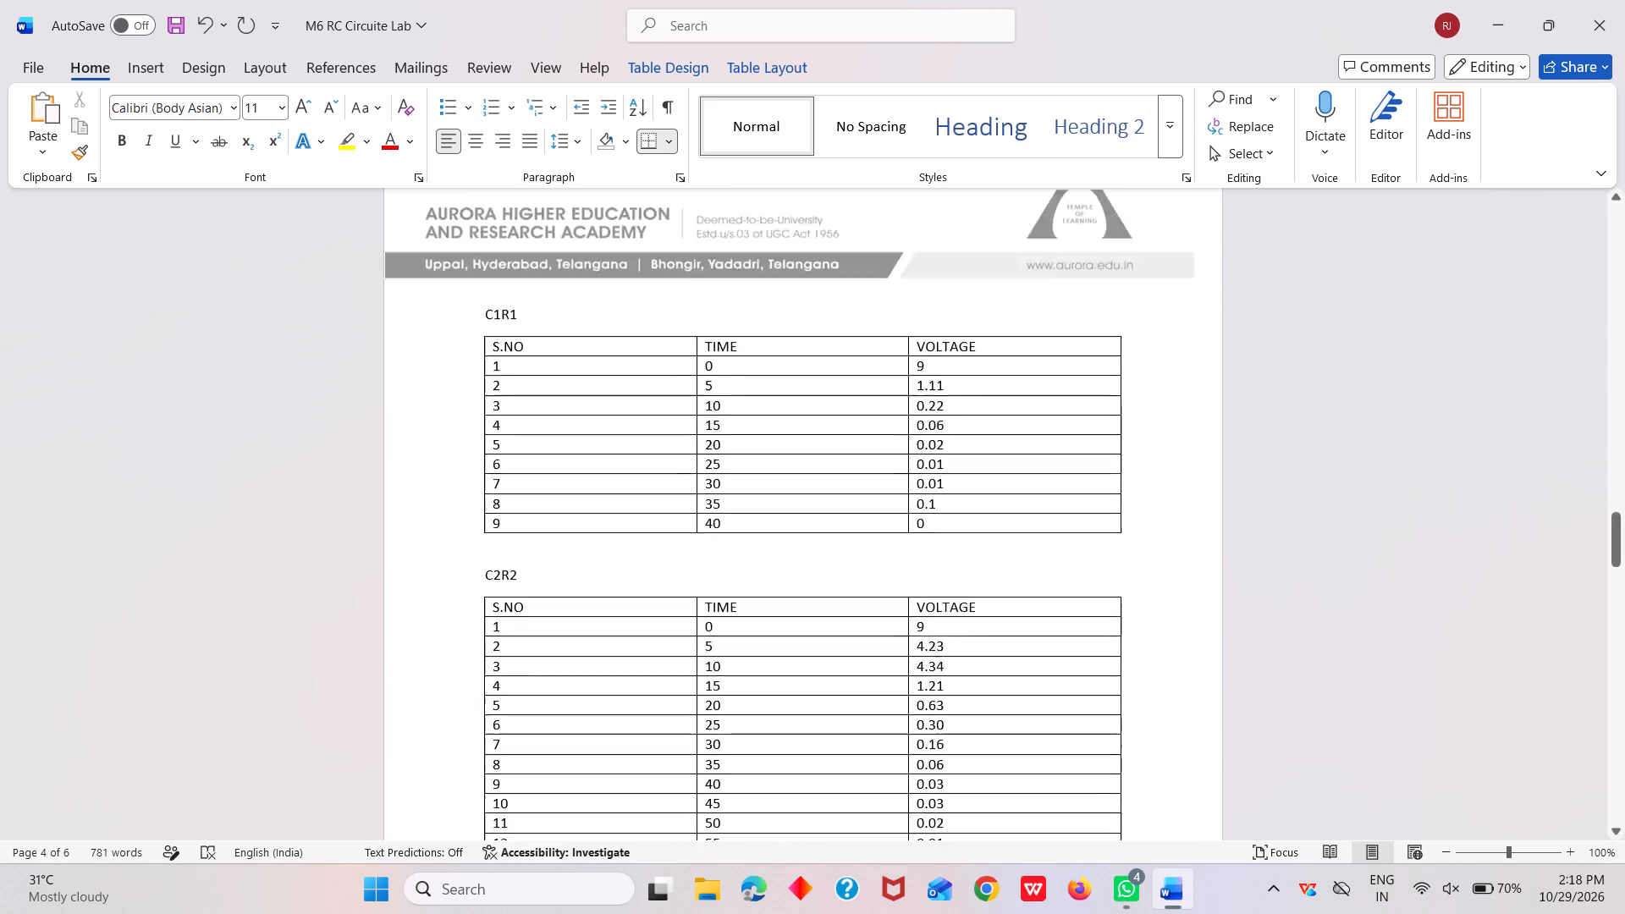
pyautogui.hscroll(1, 972, 606)
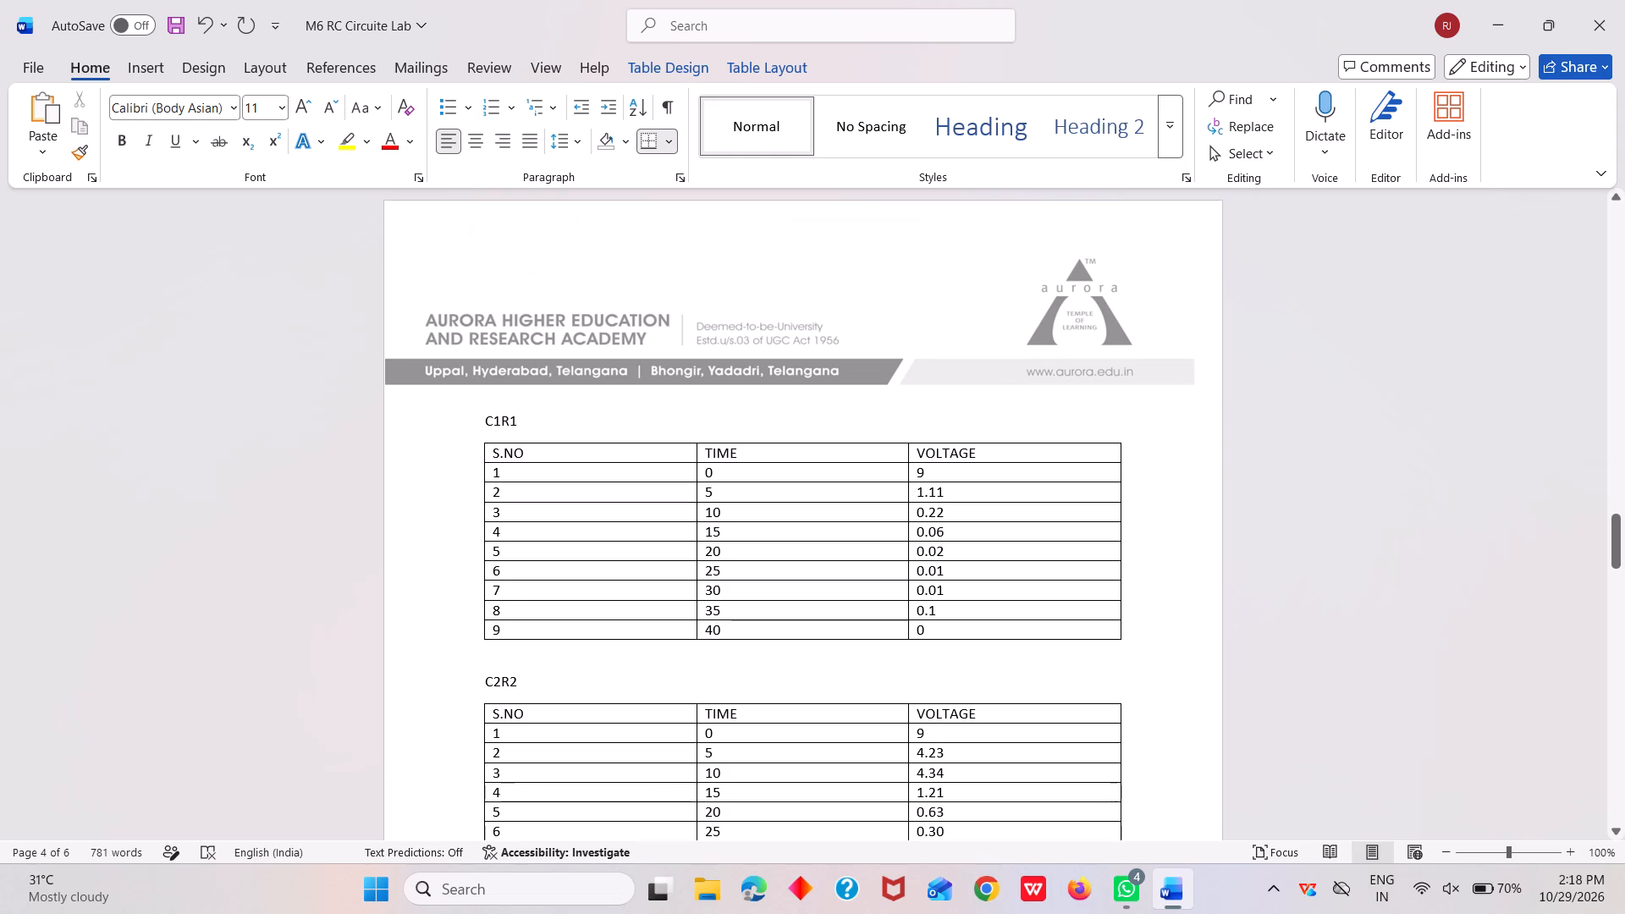
pyautogui.scroll(-1, 972, 606)
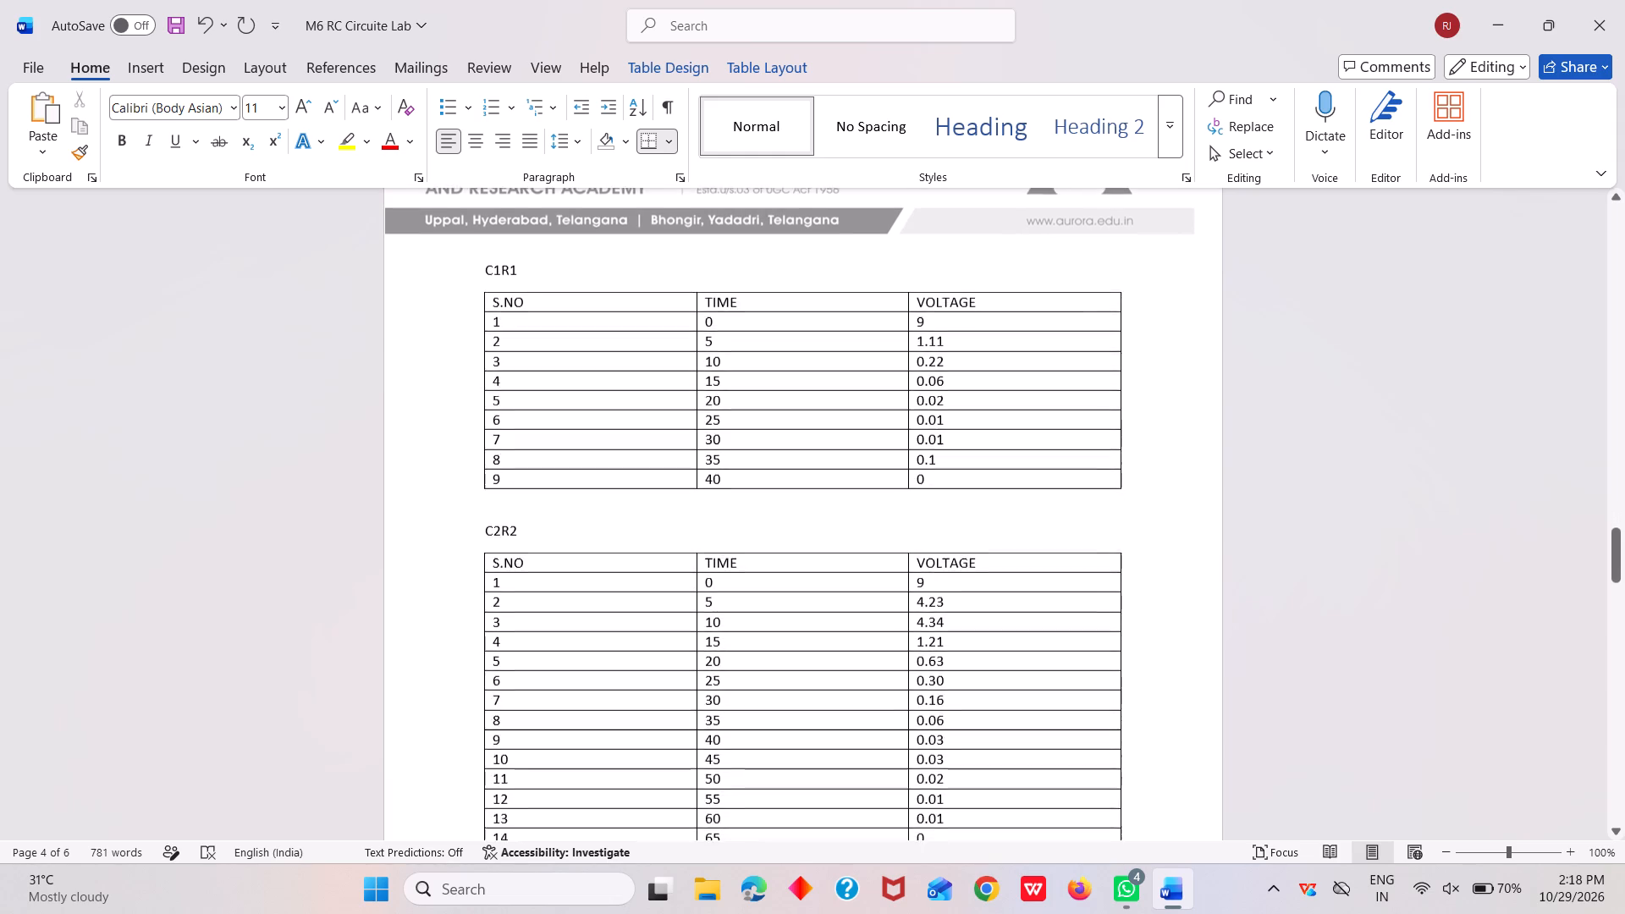
pyautogui.scroll(-2, 972, 606)
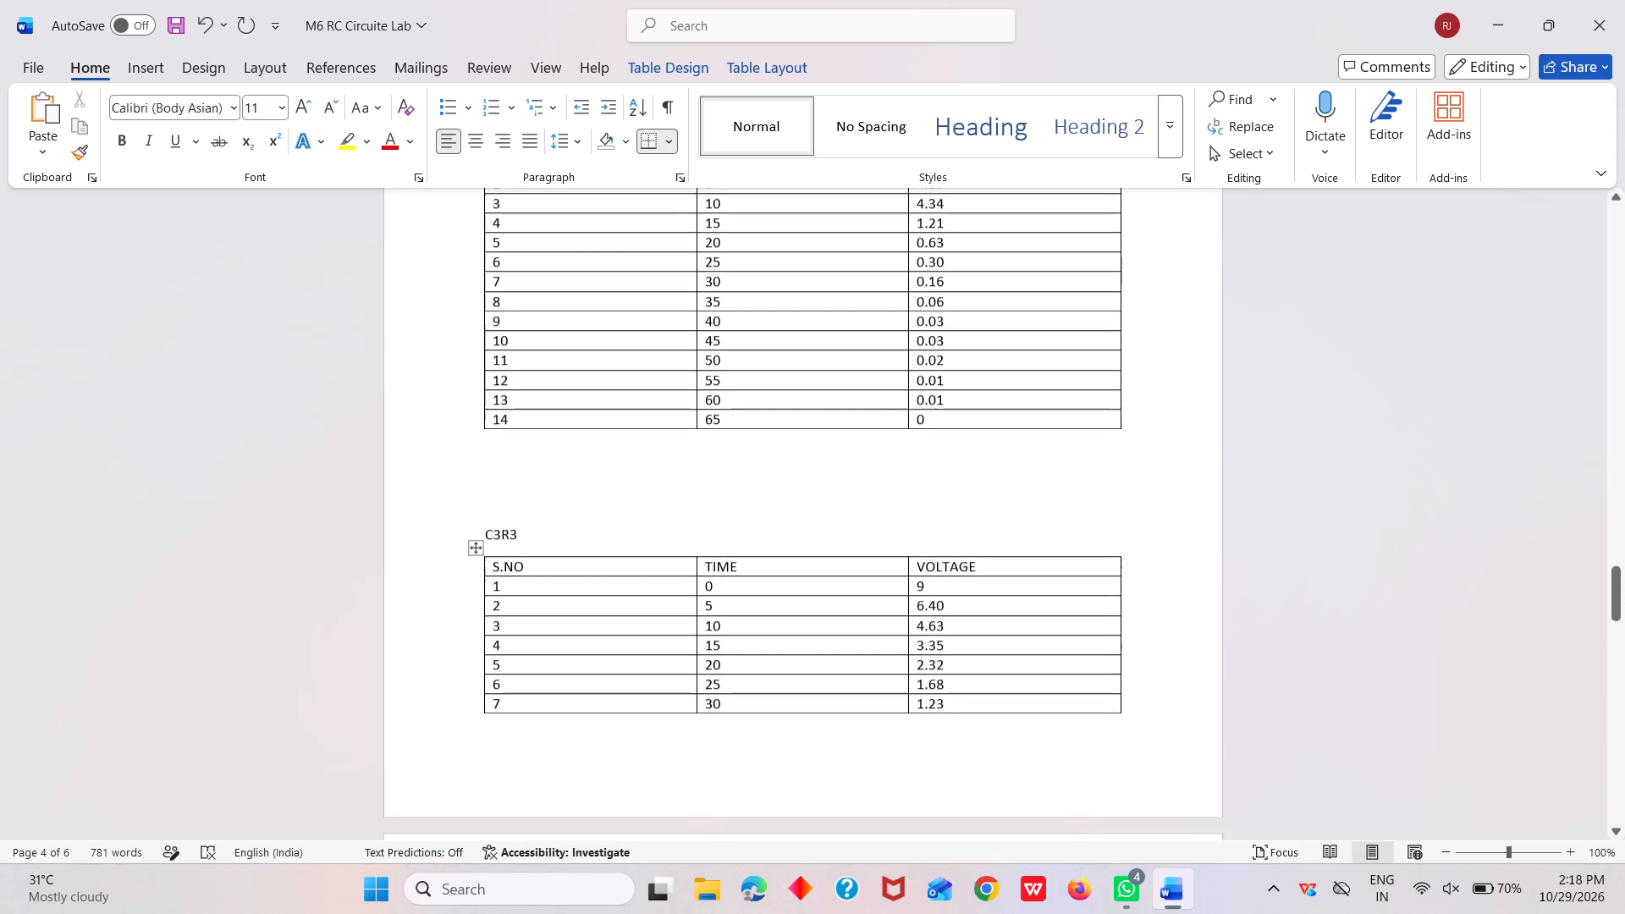
pyautogui.scroll(-2, 972, 606)
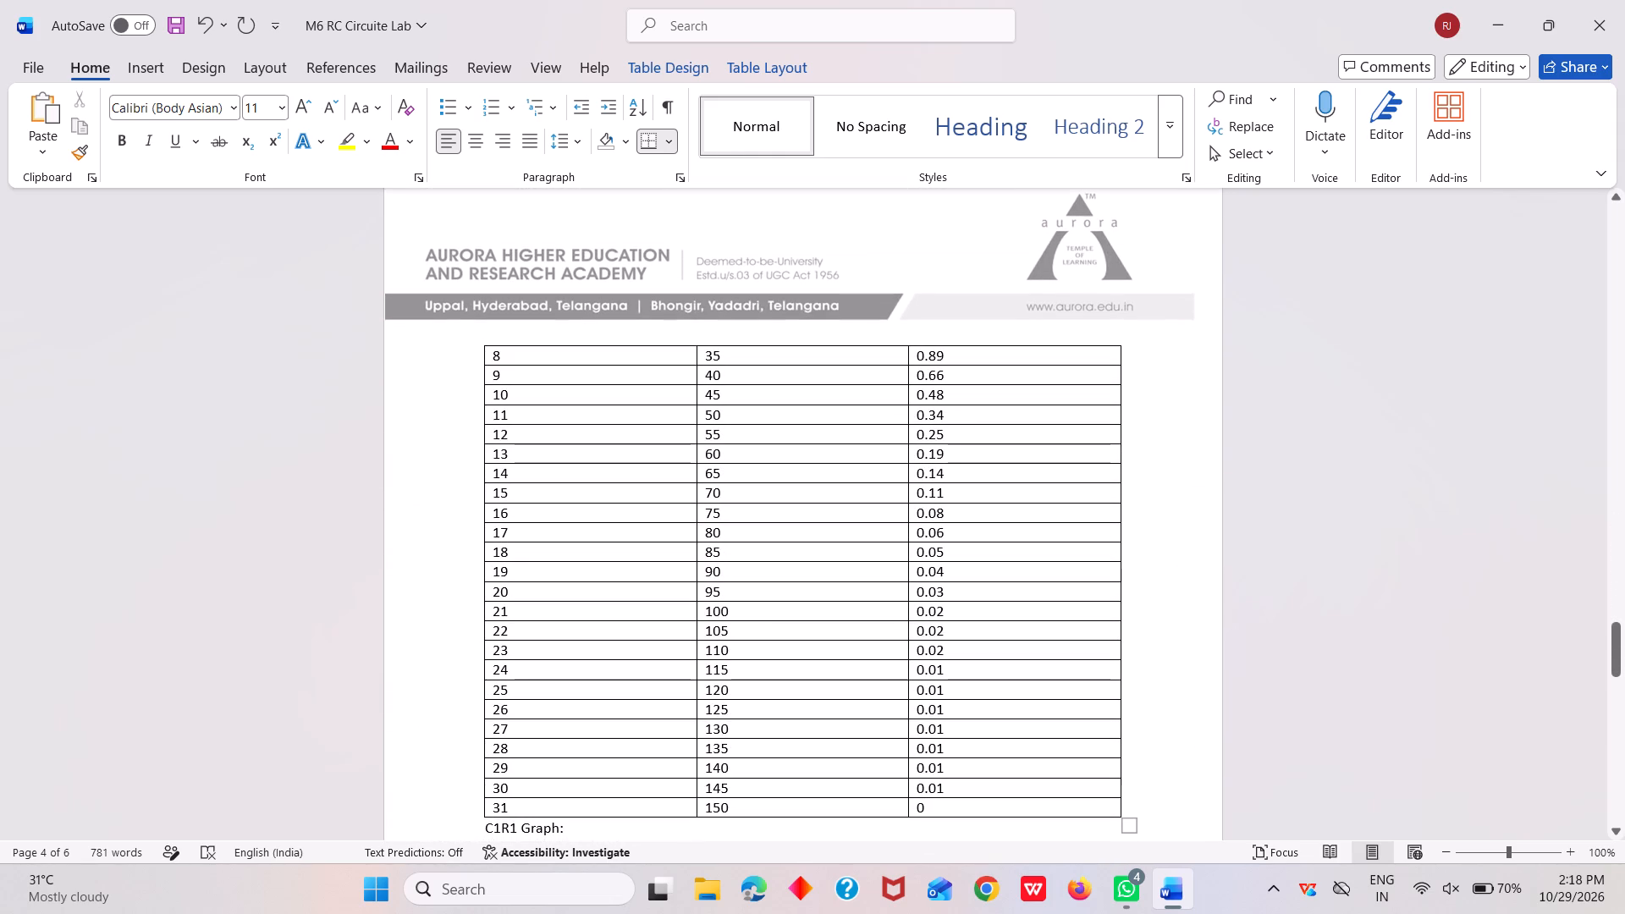
pyautogui.scroll(-1, 972, 606)
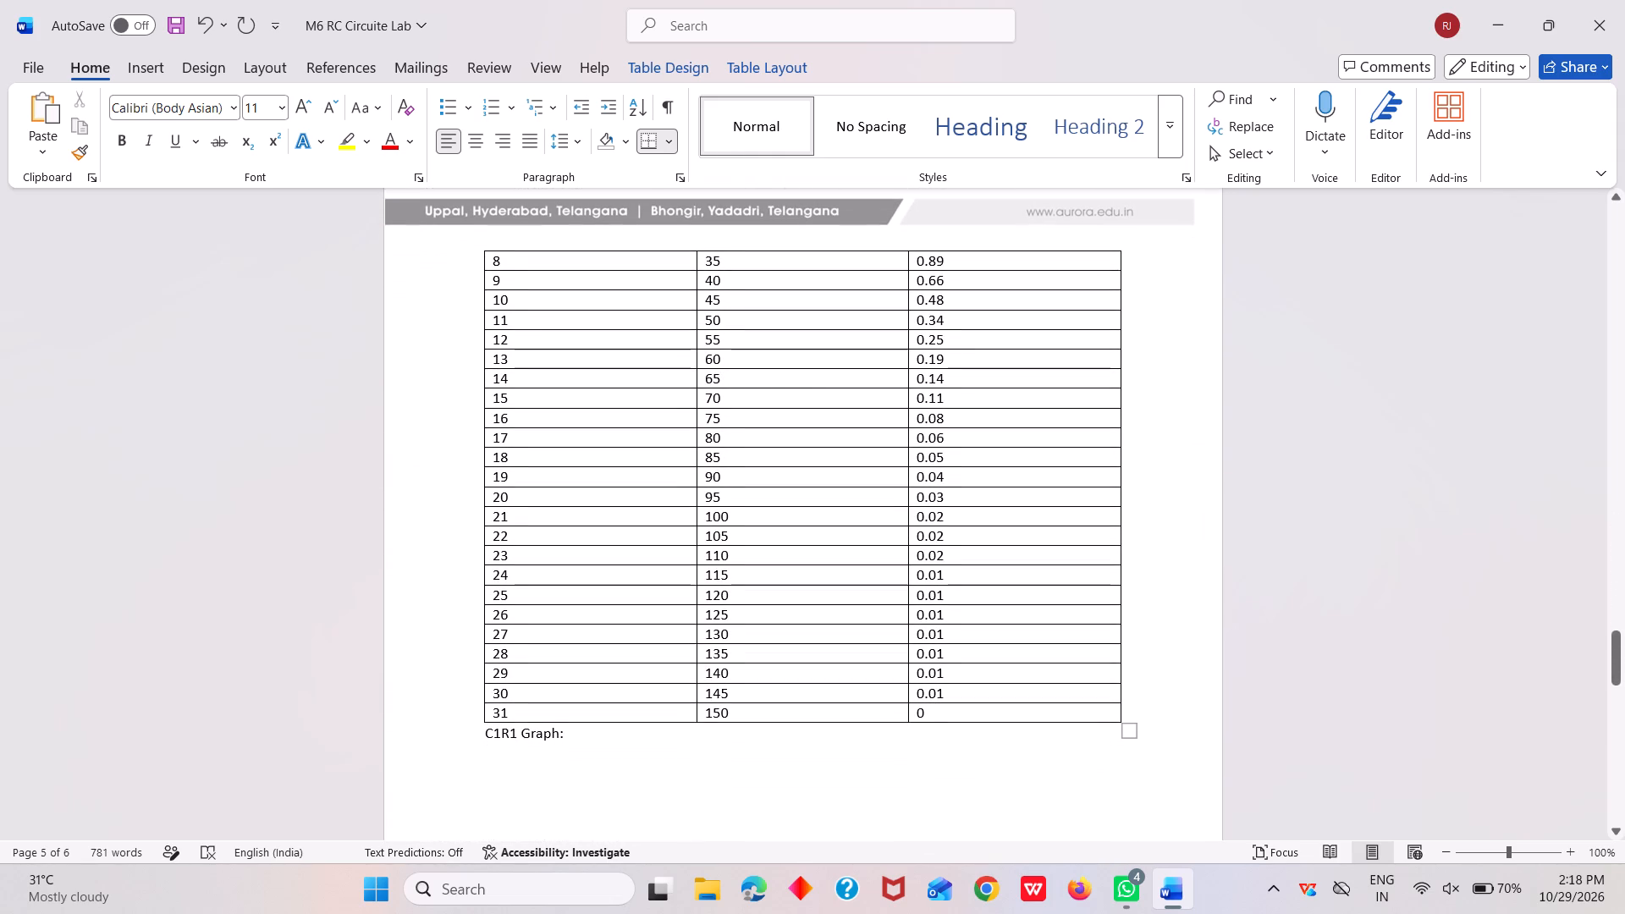
pyautogui.scroll(-1, 972, 606)
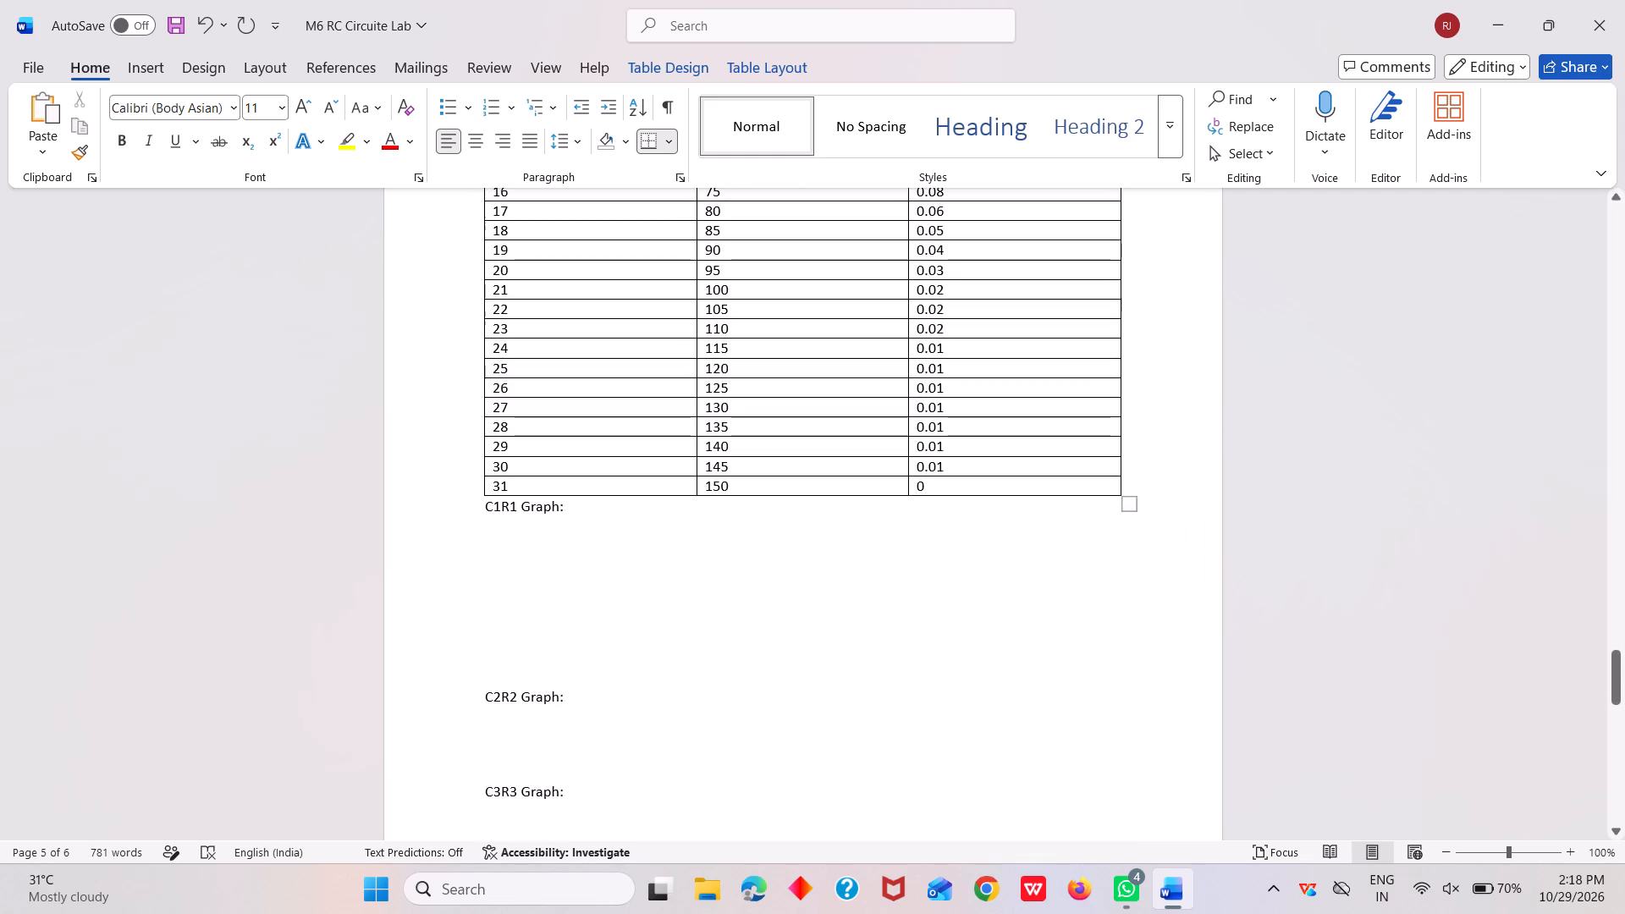
pyautogui.scroll(-1, 972, 606)
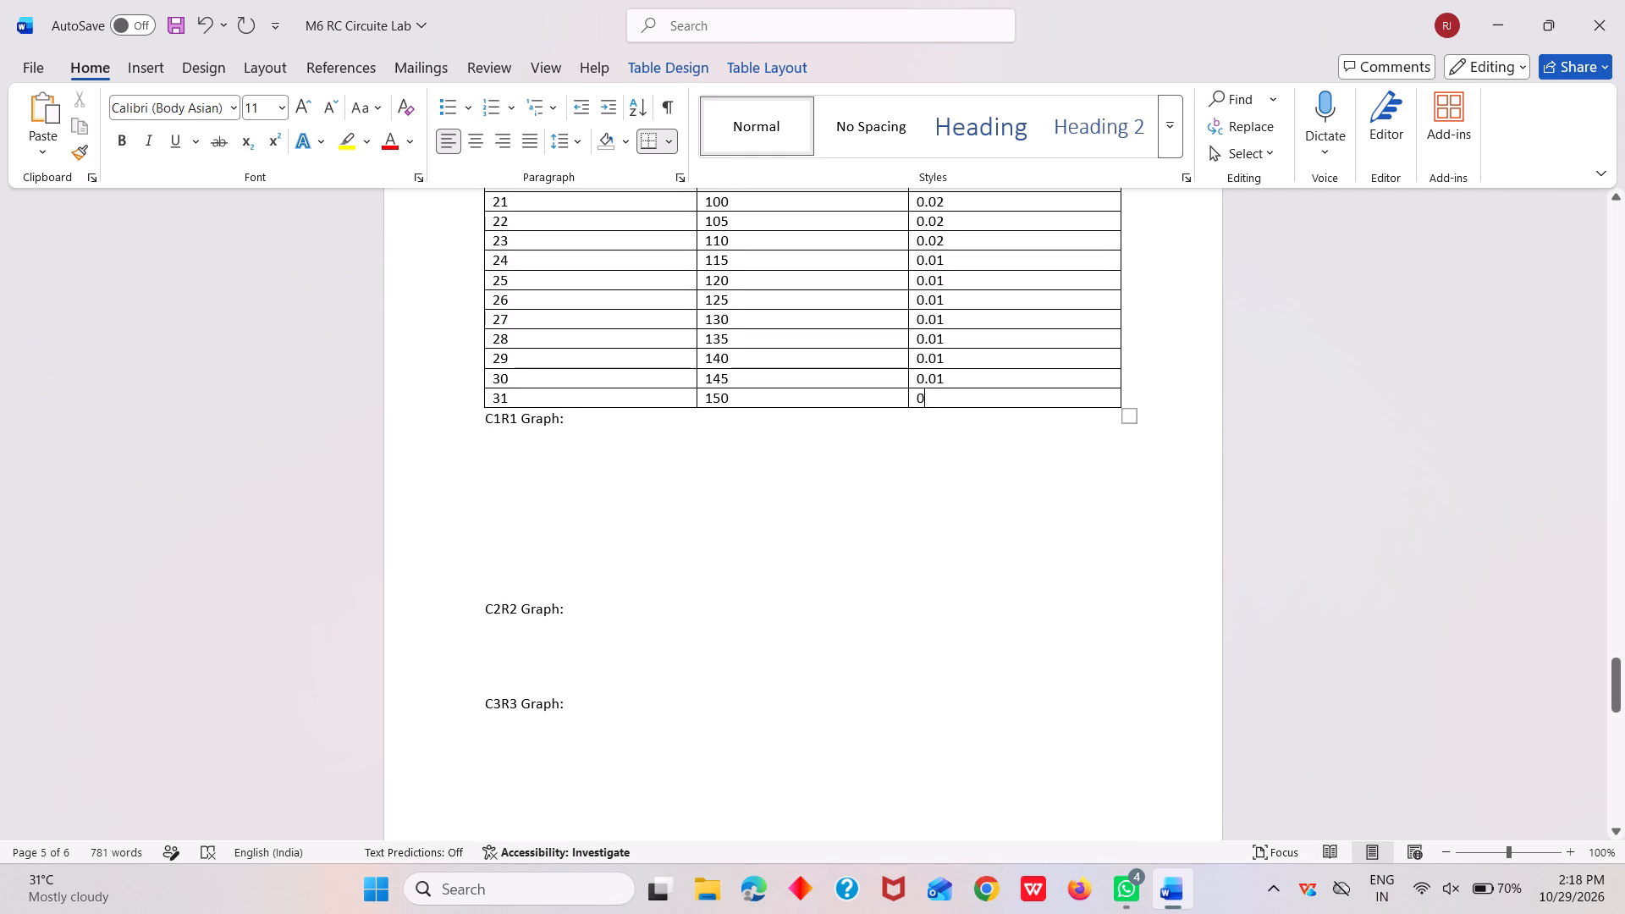
# Copy the TIME and VOLTAGE values for serial numbers 1 to 9 from the C1R1 table.
pyautogui.scroll(8, 917, 564)
pyautogui.scroll(-2, 917, 564)
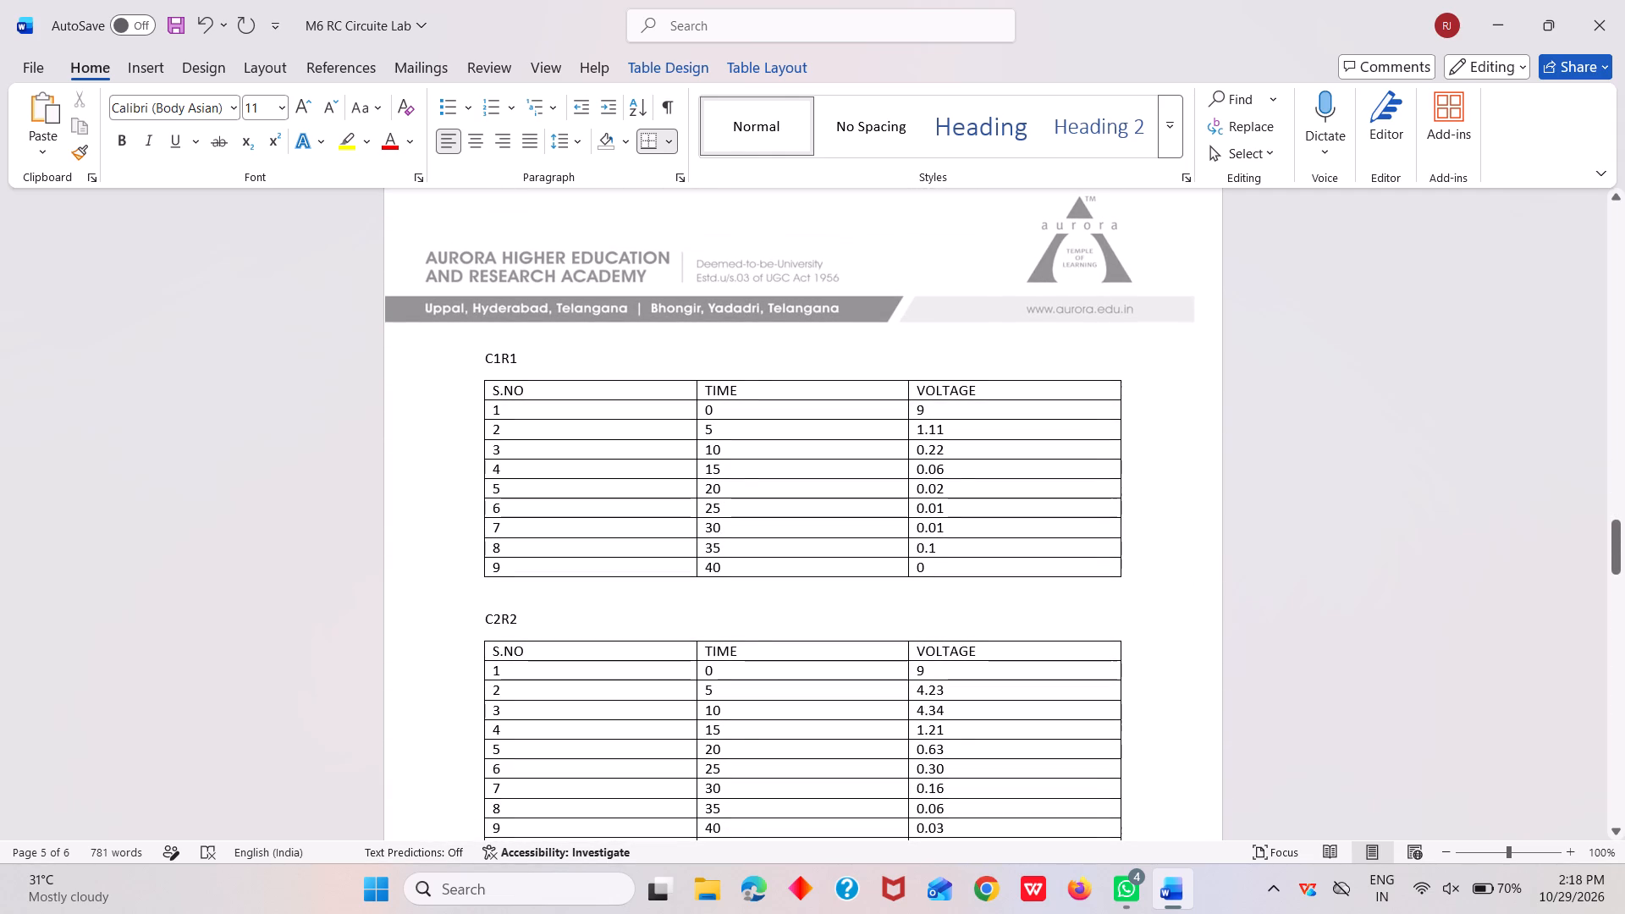
pyautogui.moveTo(704, 409); pyautogui.dragTo(952, 573)
pyautogui.hotkey('ctrl', 'c')
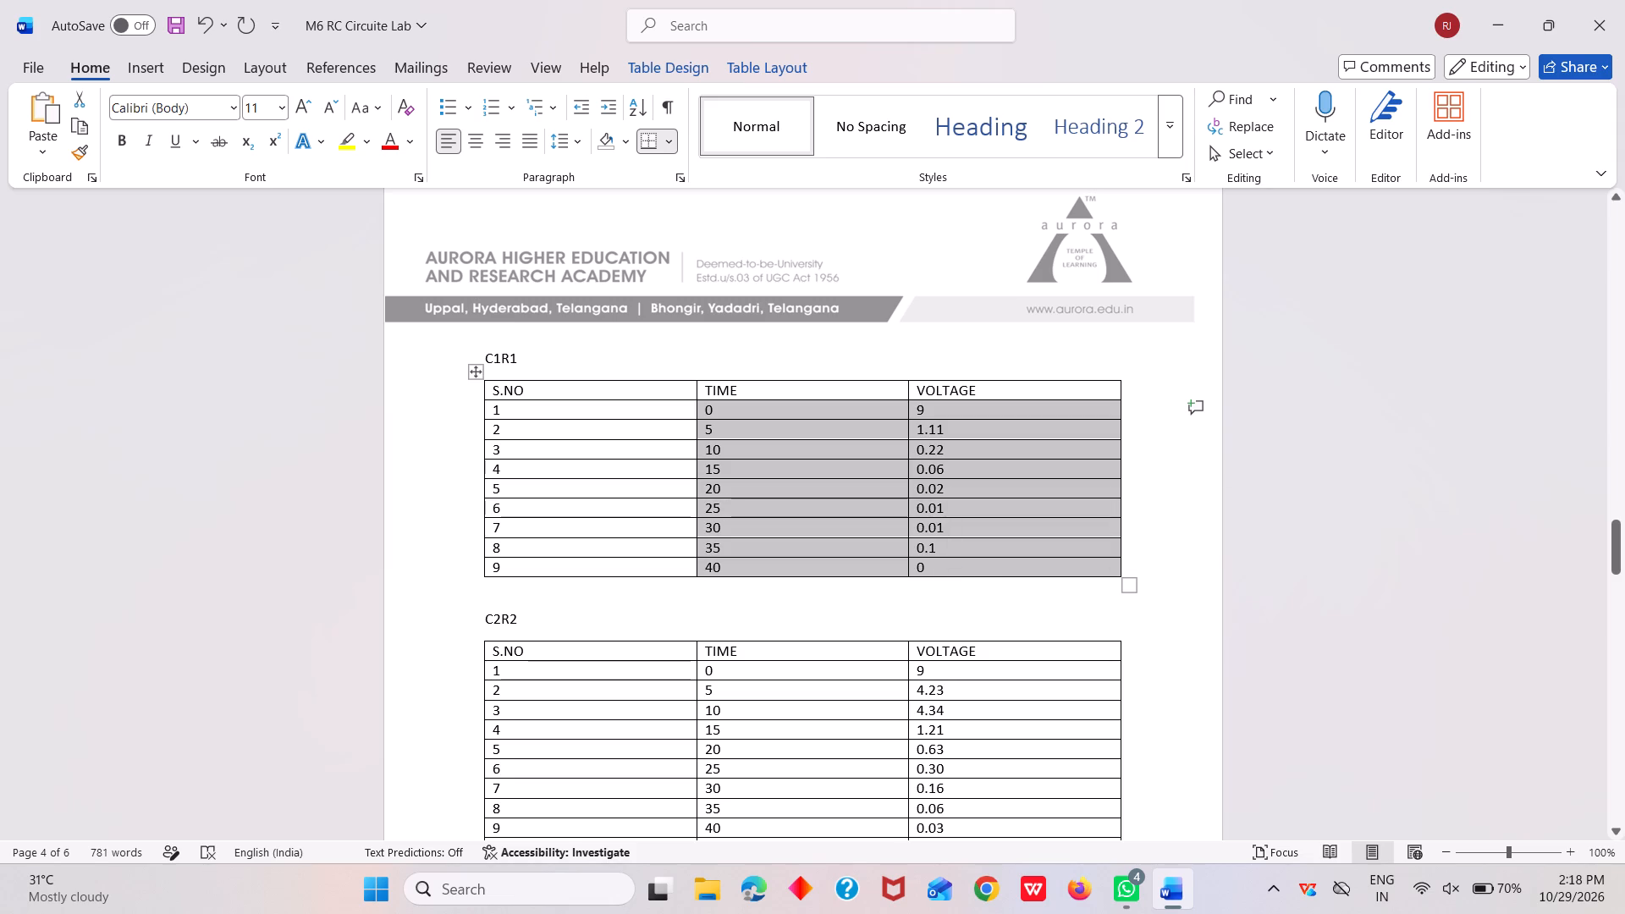
# Switch to Excel, create a blank workbook and paste the copied C1R1 time and voltage values starting at cell A1.
pyautogui.click(373, 906)
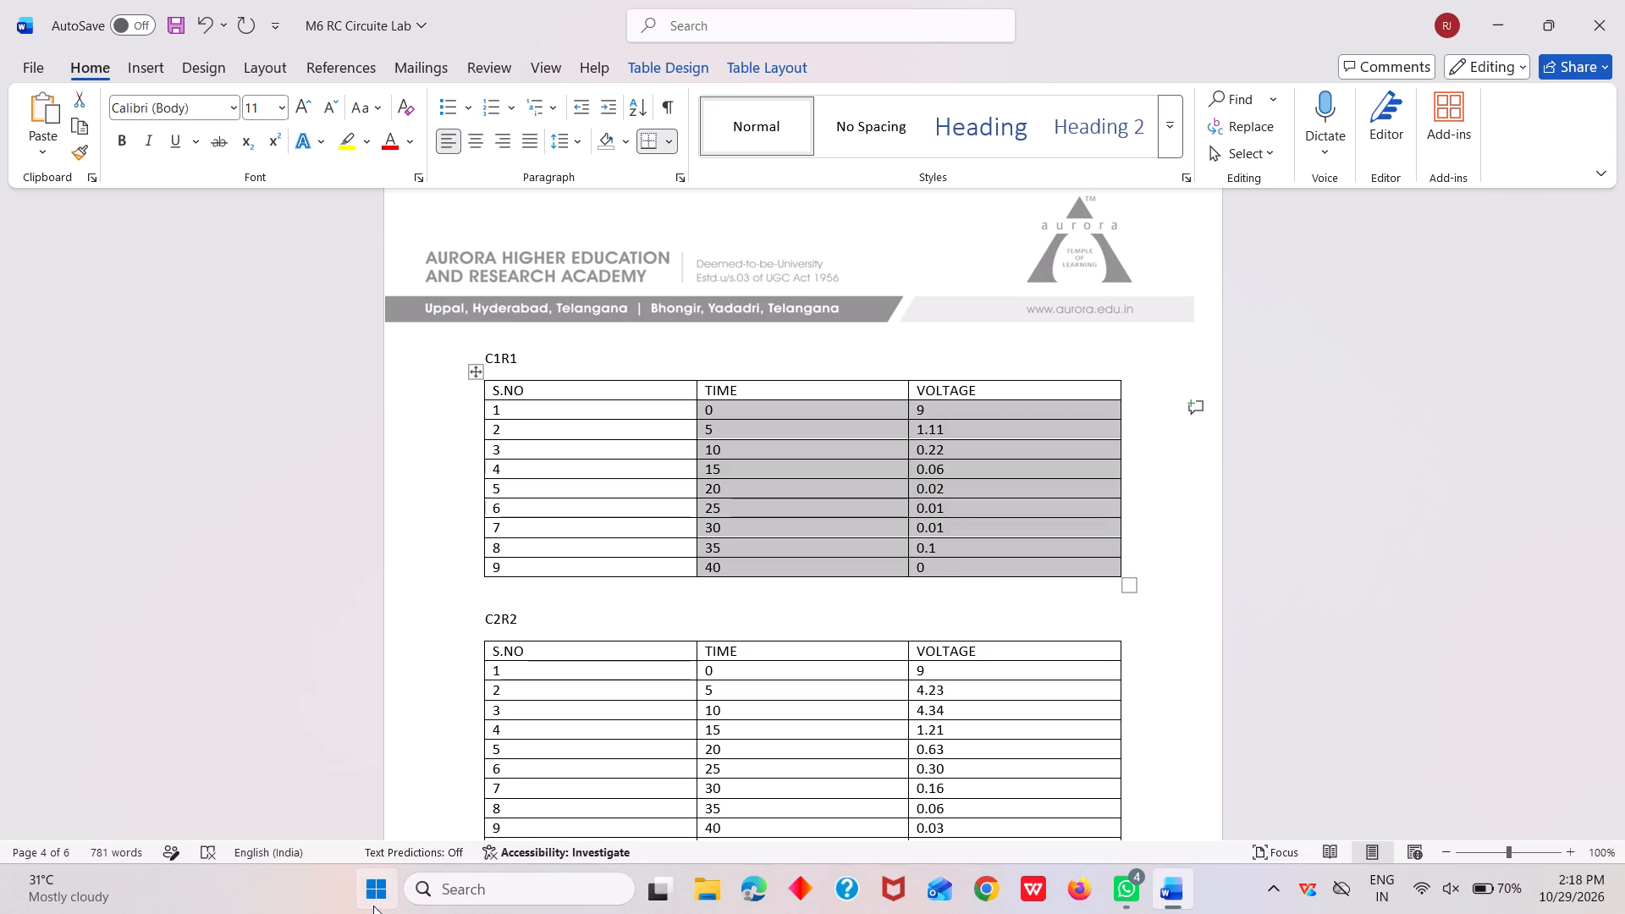
pyautogui.scroll(-1, 708, 711)
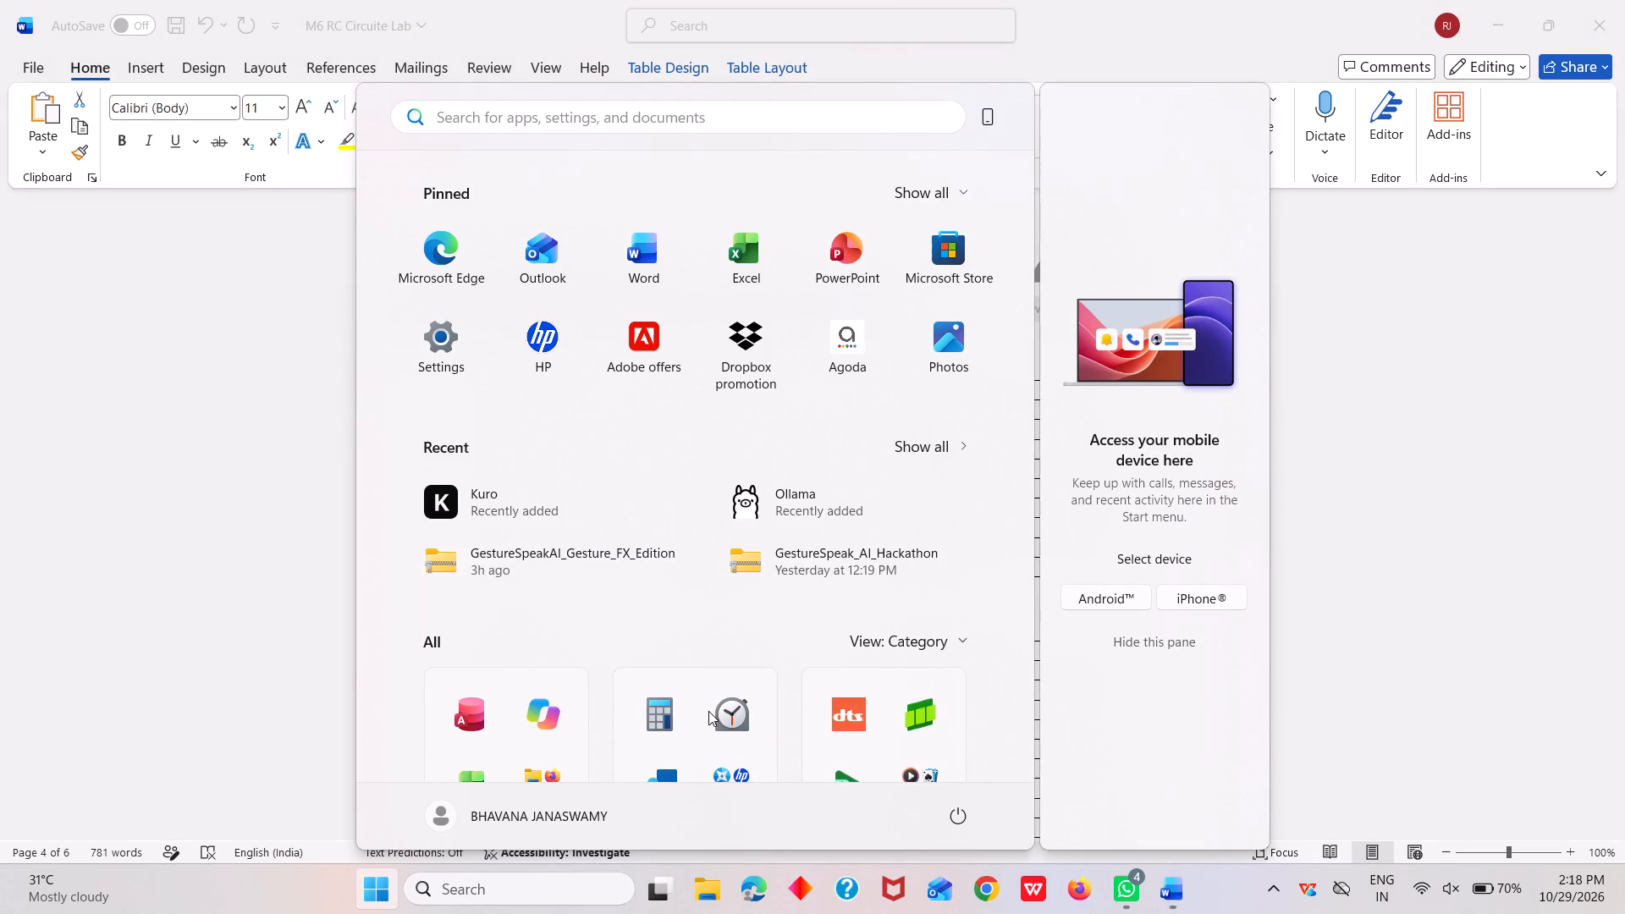
pyautogui.scroll(-1, 708, 711)
pyautogui.click(471, 702)
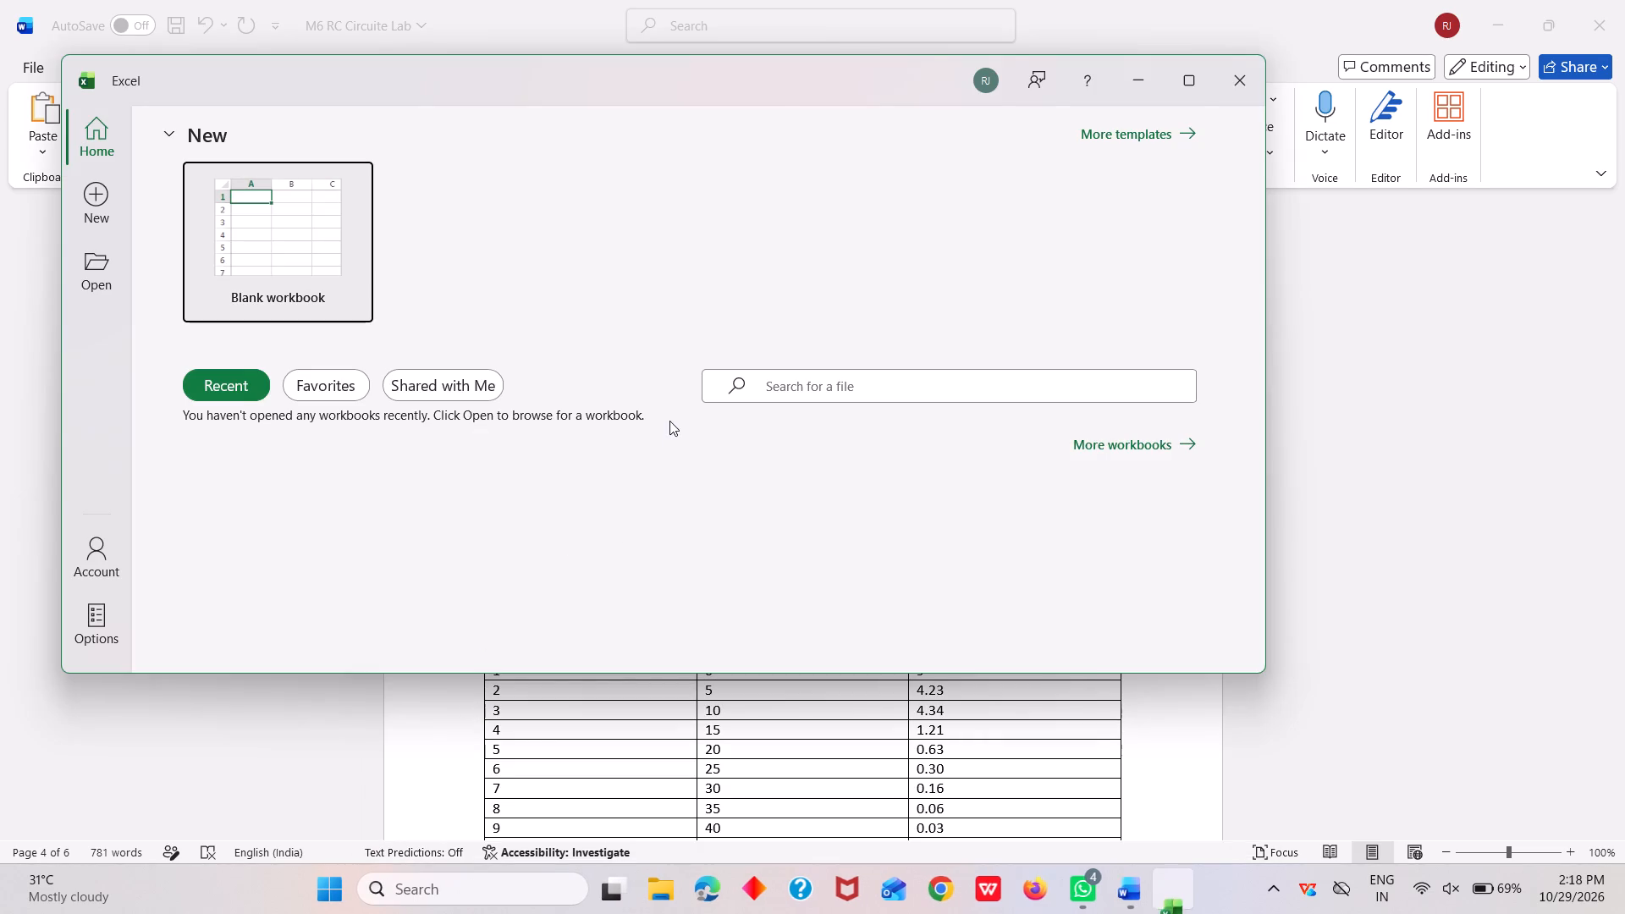
pyautogui.click(317, 276)
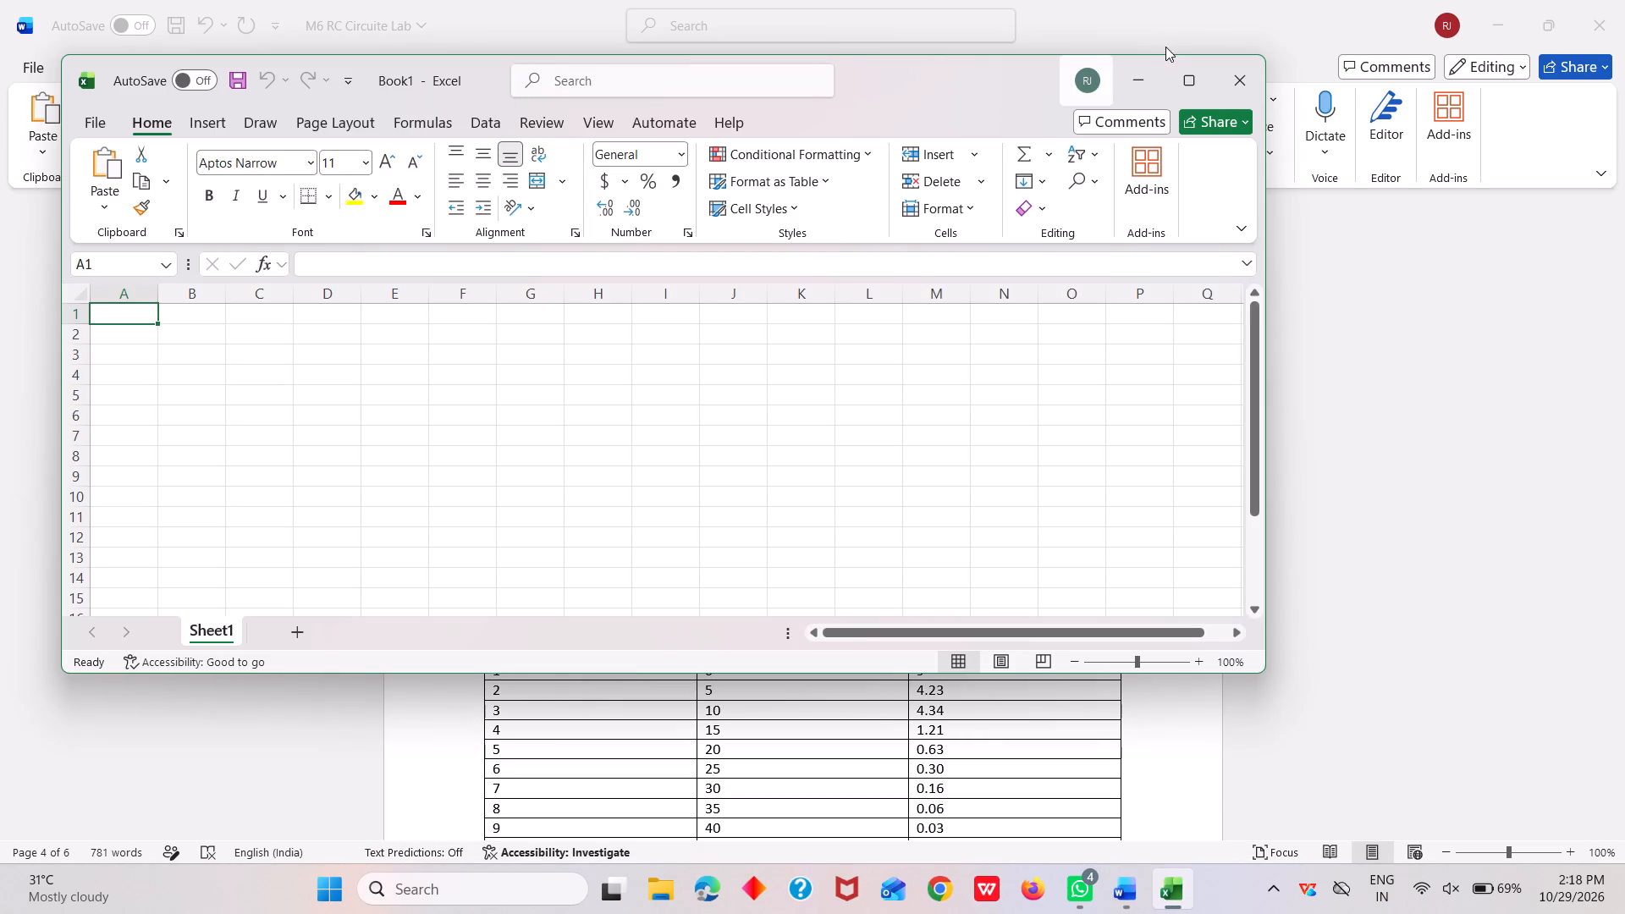
pyautogui.click(1190, 83)
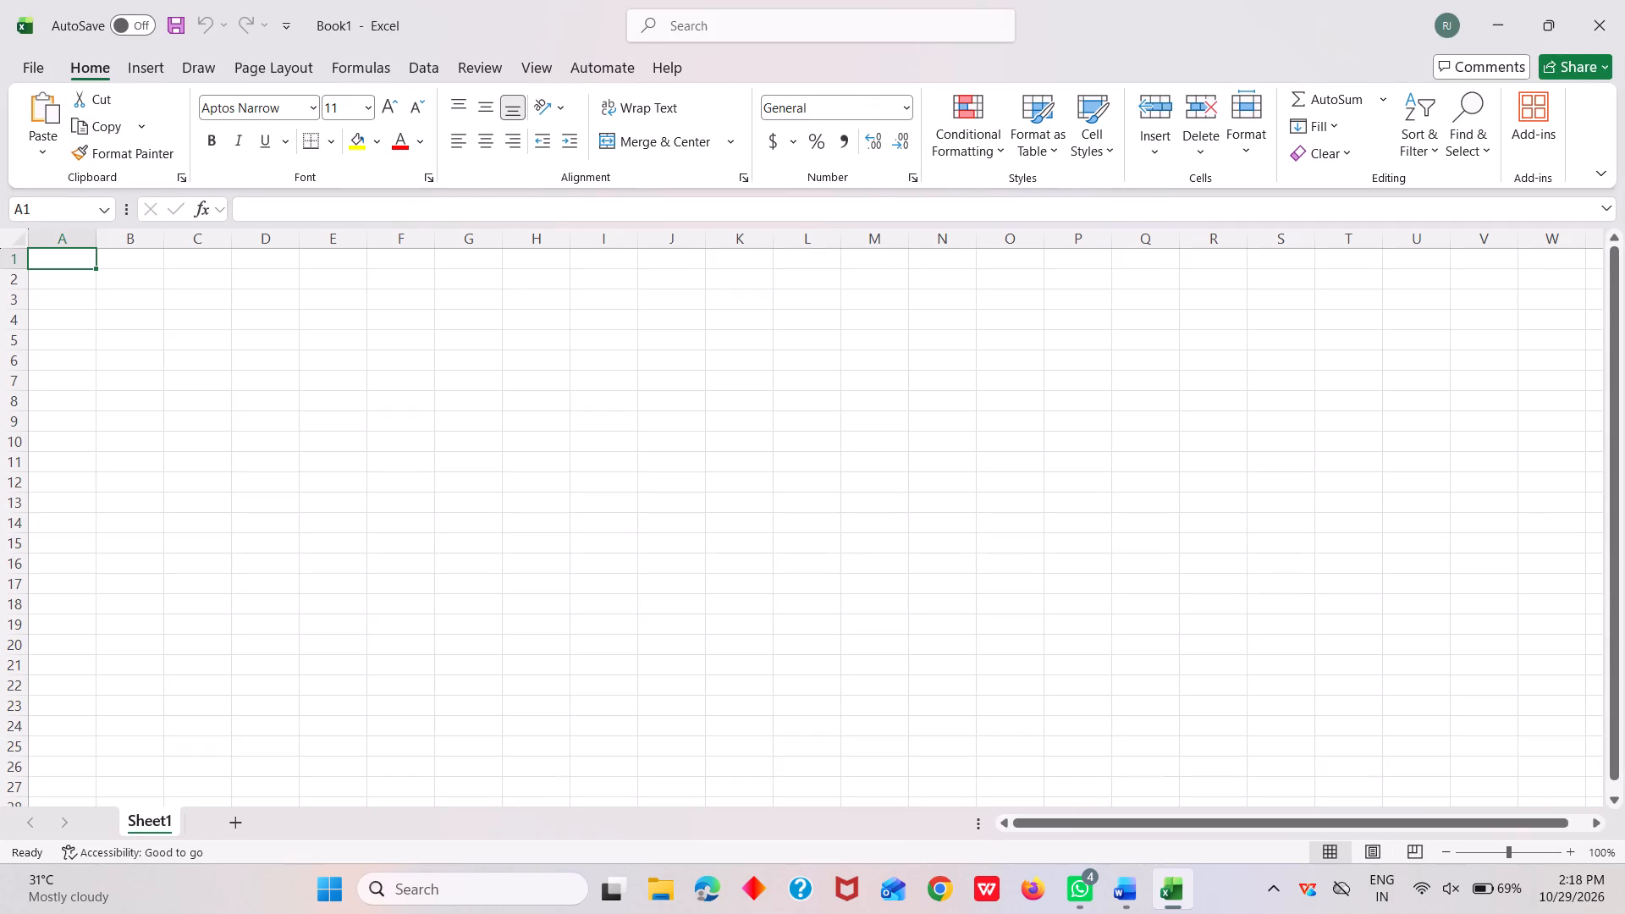
pyautogui.hotkey('ctrl', 'v')
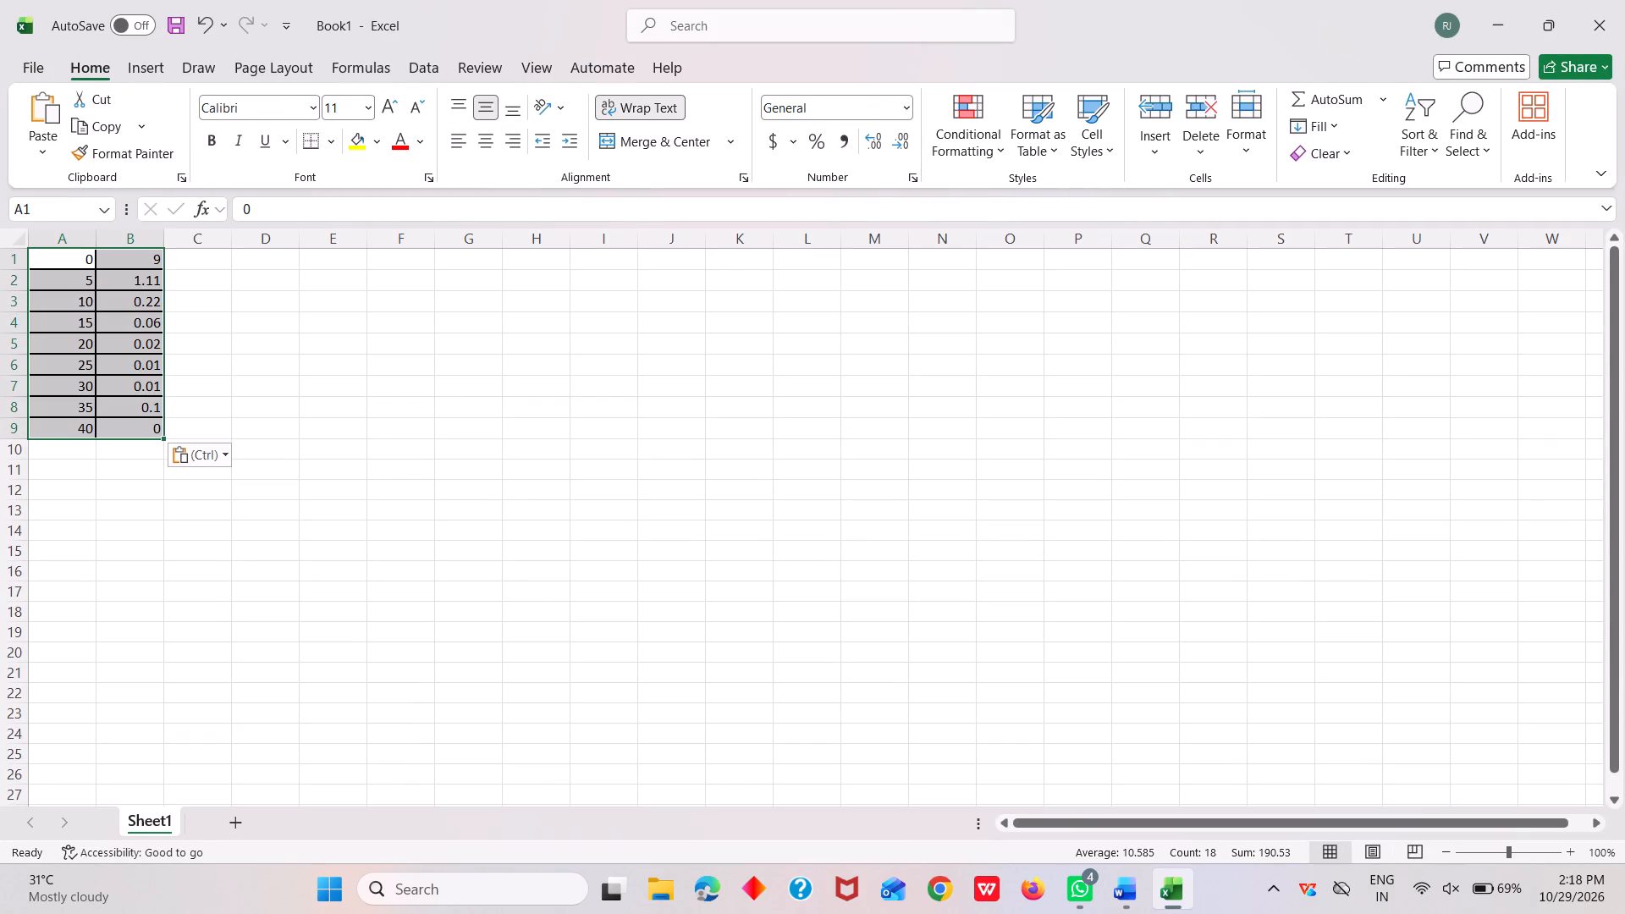
# Insert a scatter chart with straight lines and markers from the pasted time and voltage data.
pyautogui.click(145, 67)
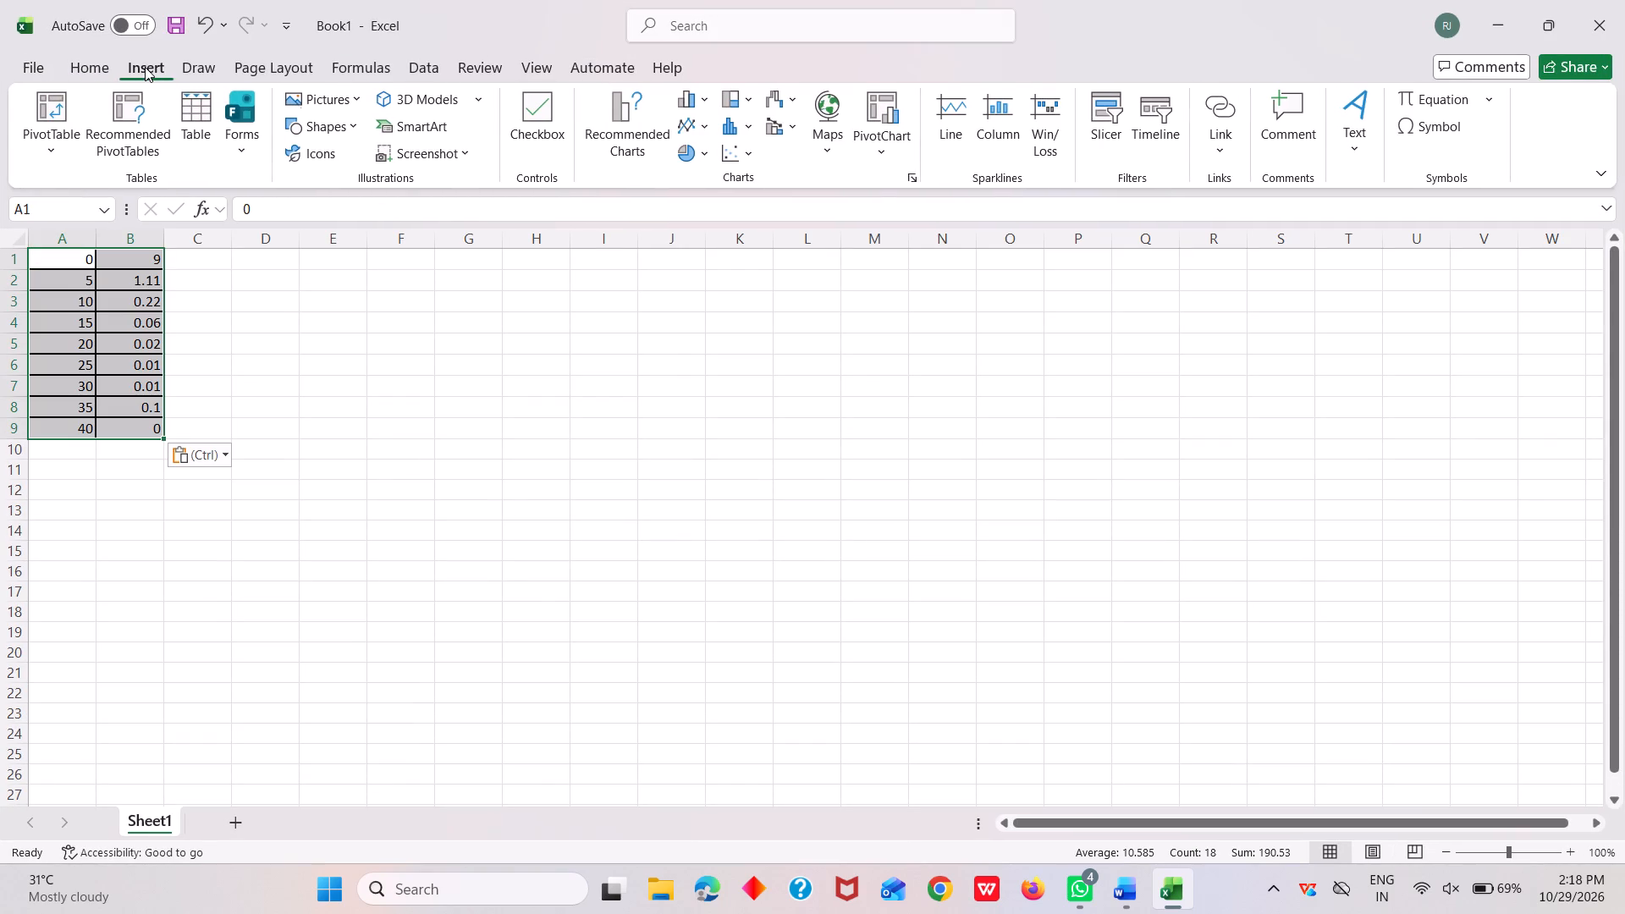
pyautogui.click(742, 155)
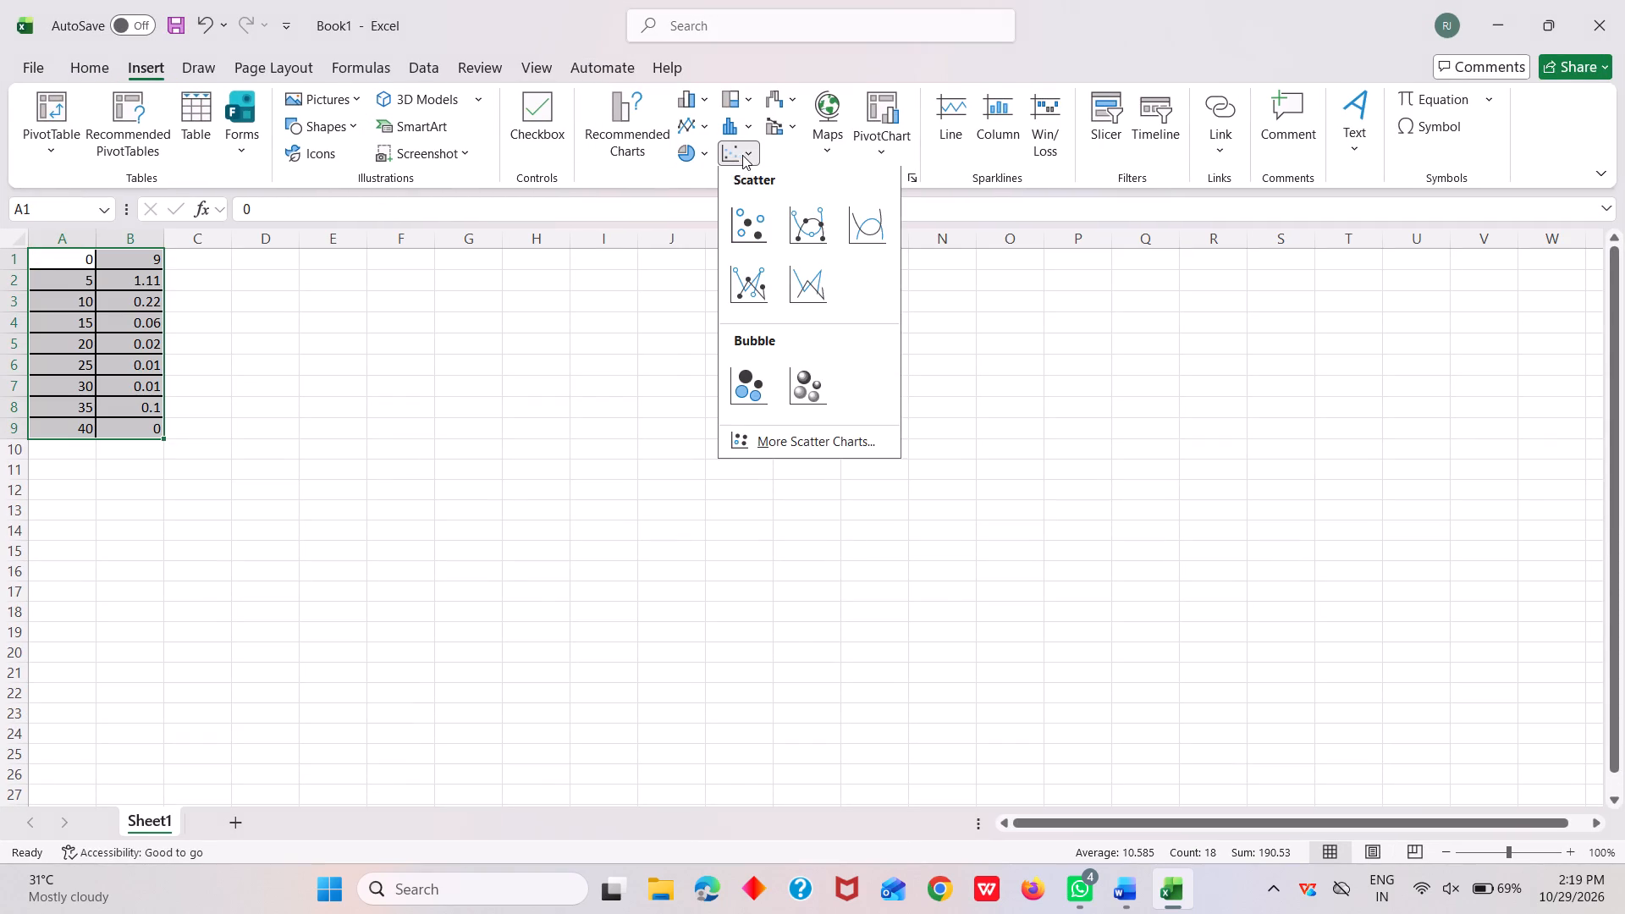
pyautogui.click(754, 284)
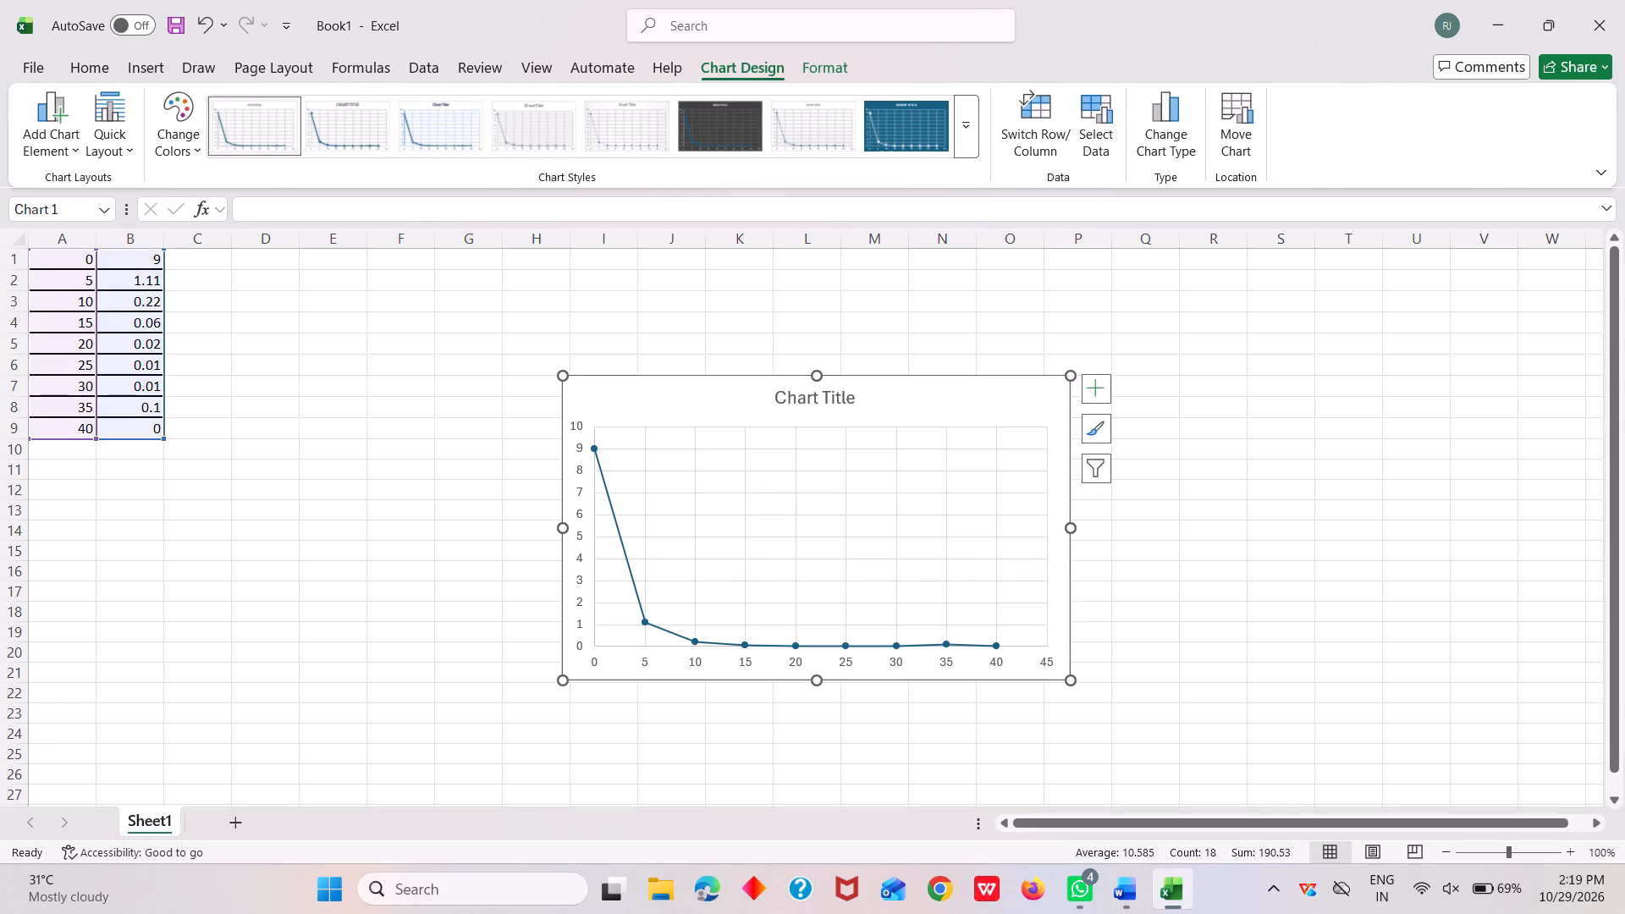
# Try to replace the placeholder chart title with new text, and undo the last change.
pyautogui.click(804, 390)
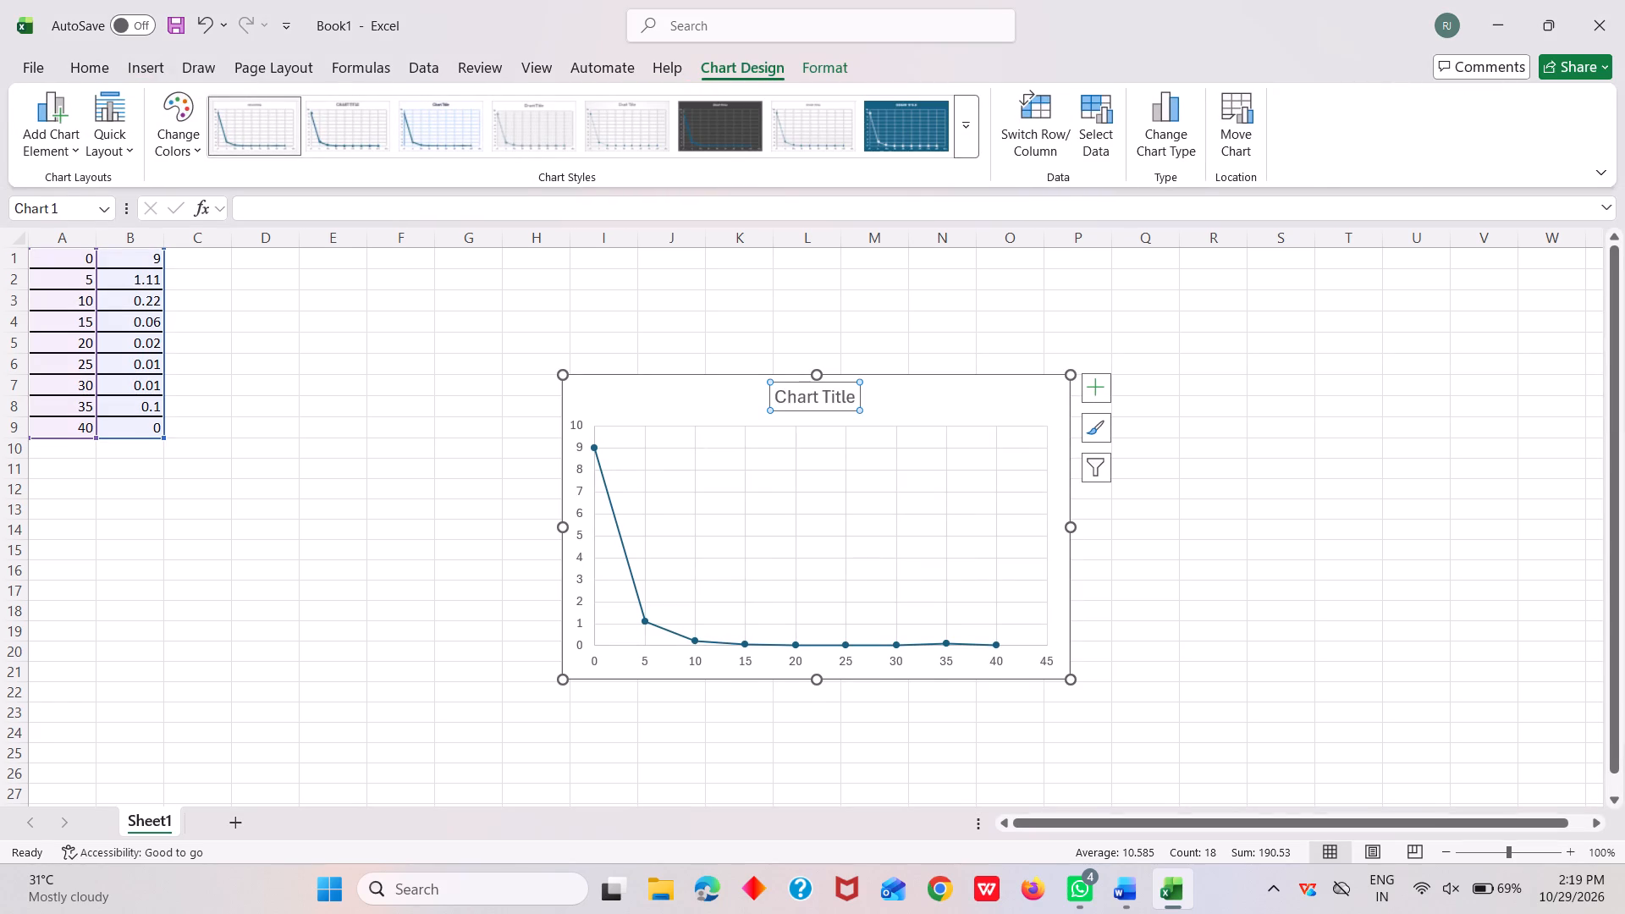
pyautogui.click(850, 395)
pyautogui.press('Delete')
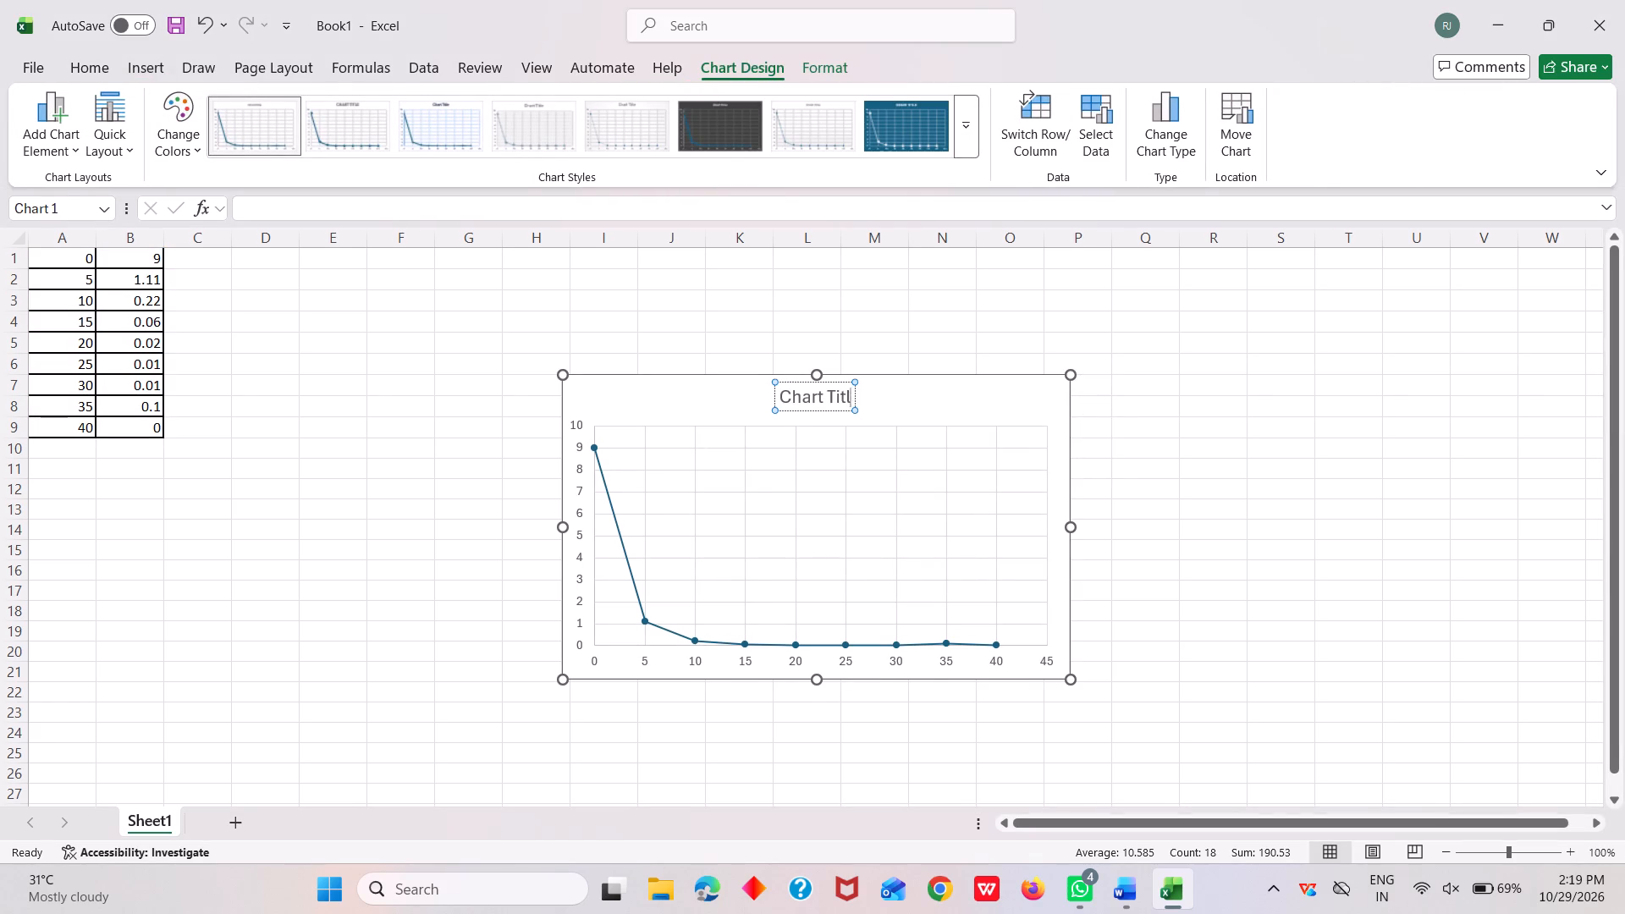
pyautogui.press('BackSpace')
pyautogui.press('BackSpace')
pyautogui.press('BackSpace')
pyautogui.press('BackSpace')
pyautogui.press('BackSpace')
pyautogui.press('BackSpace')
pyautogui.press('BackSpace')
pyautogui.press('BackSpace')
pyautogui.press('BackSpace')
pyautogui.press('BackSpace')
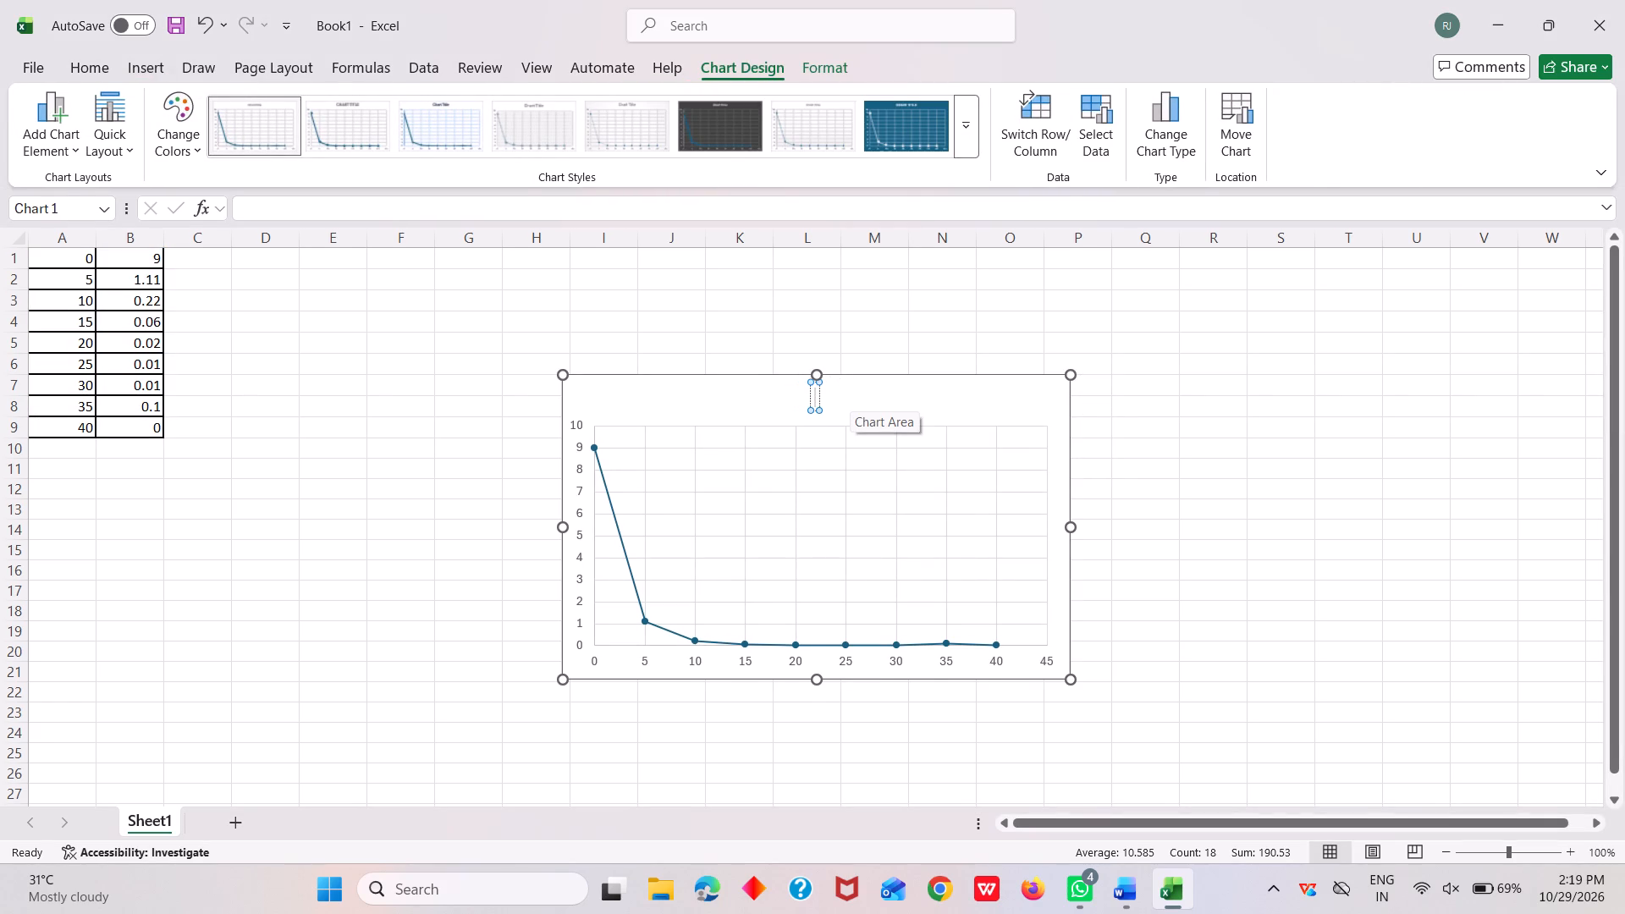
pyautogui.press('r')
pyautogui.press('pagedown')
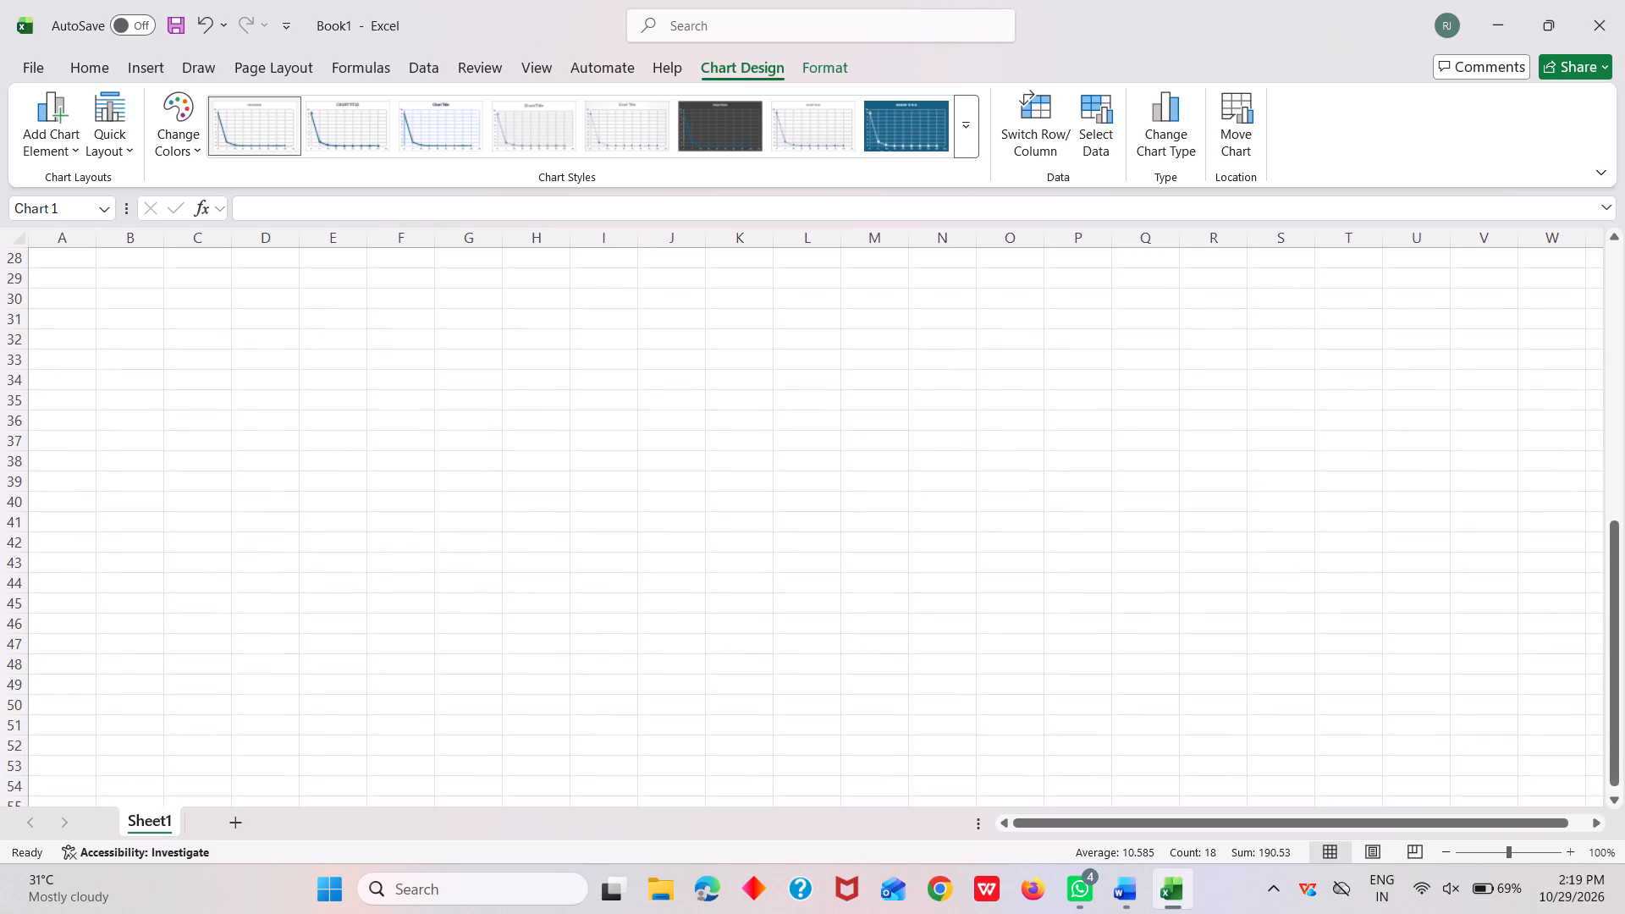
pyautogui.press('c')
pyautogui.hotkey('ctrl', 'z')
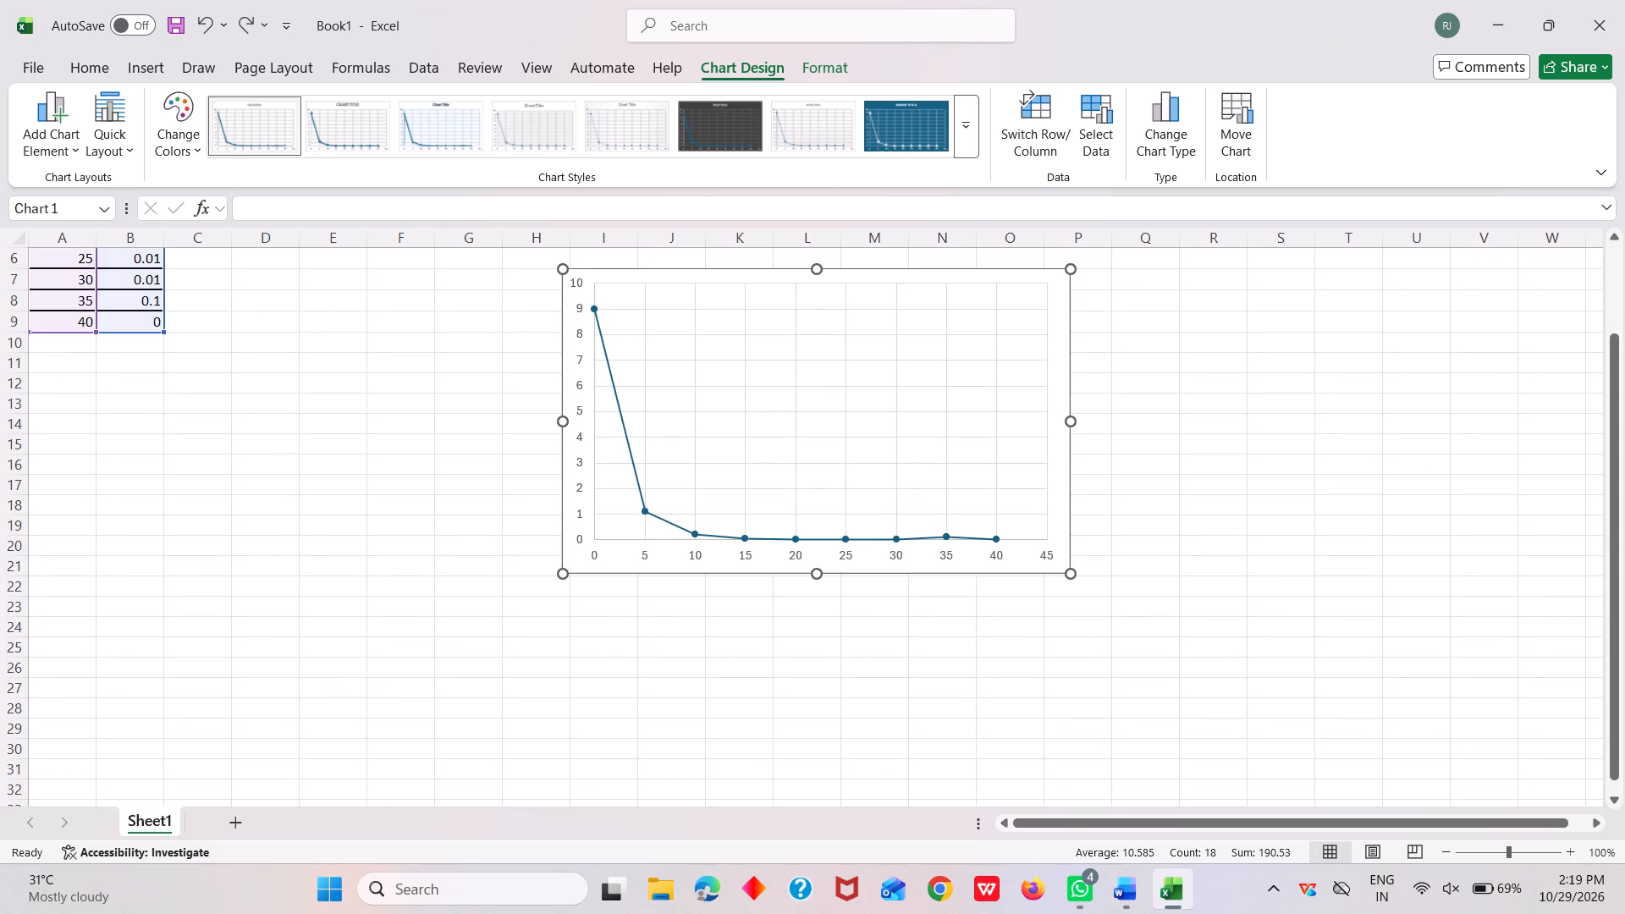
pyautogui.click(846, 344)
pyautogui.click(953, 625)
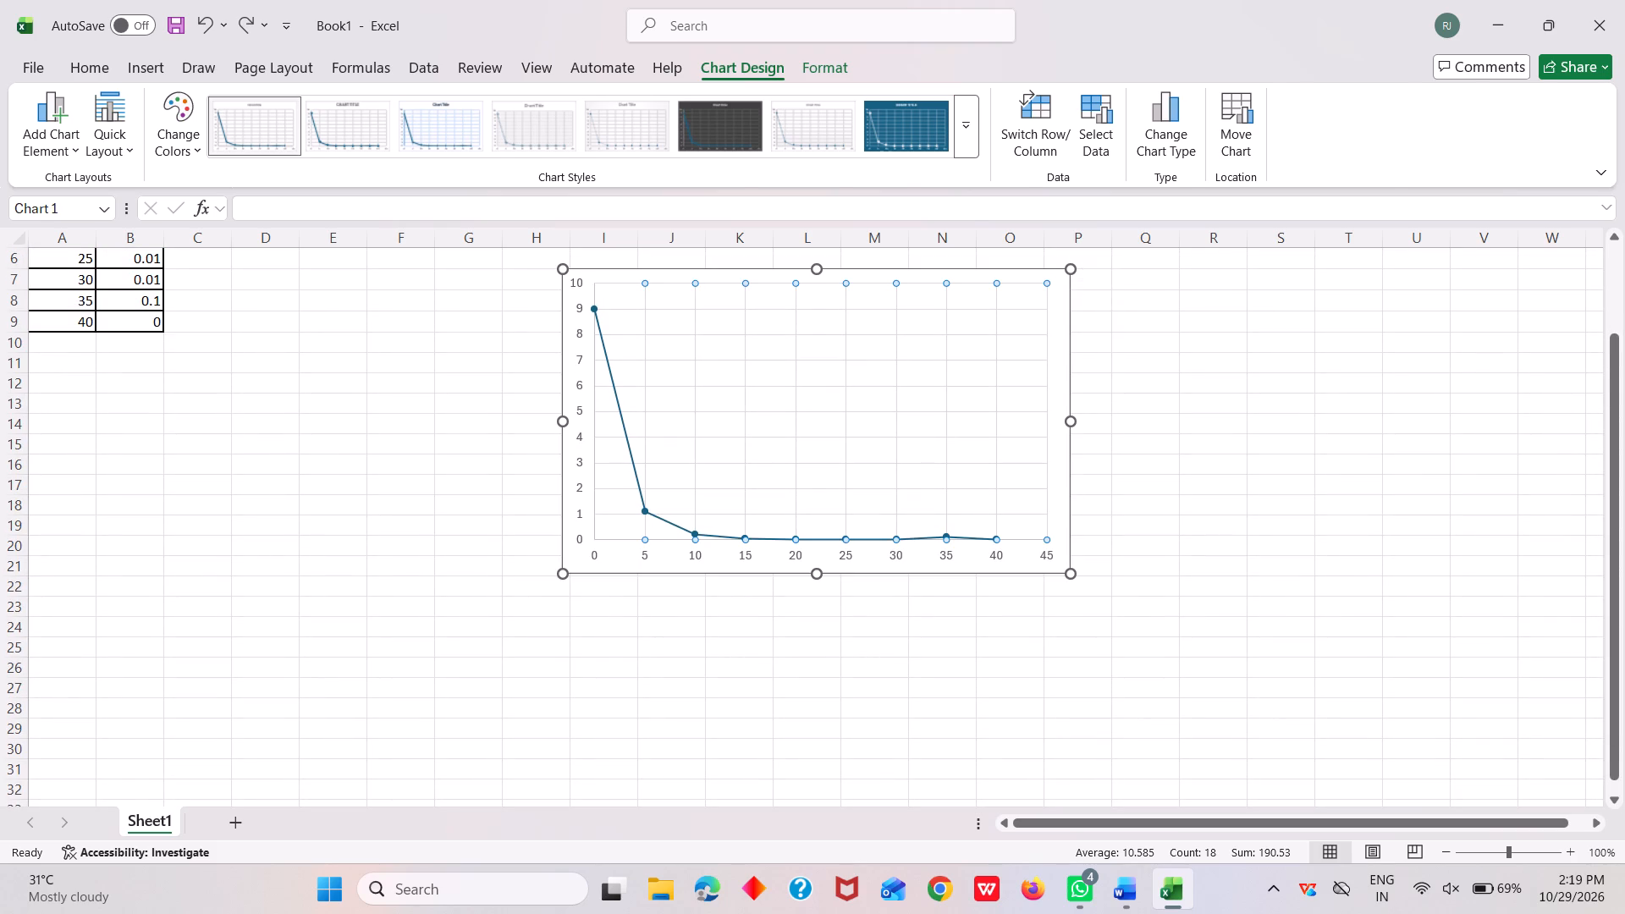
# Add axis titles and a chart title to the scatter chart.
pyautogui.scroll(1, 953, 625)
pyautogui.click(960, 486)
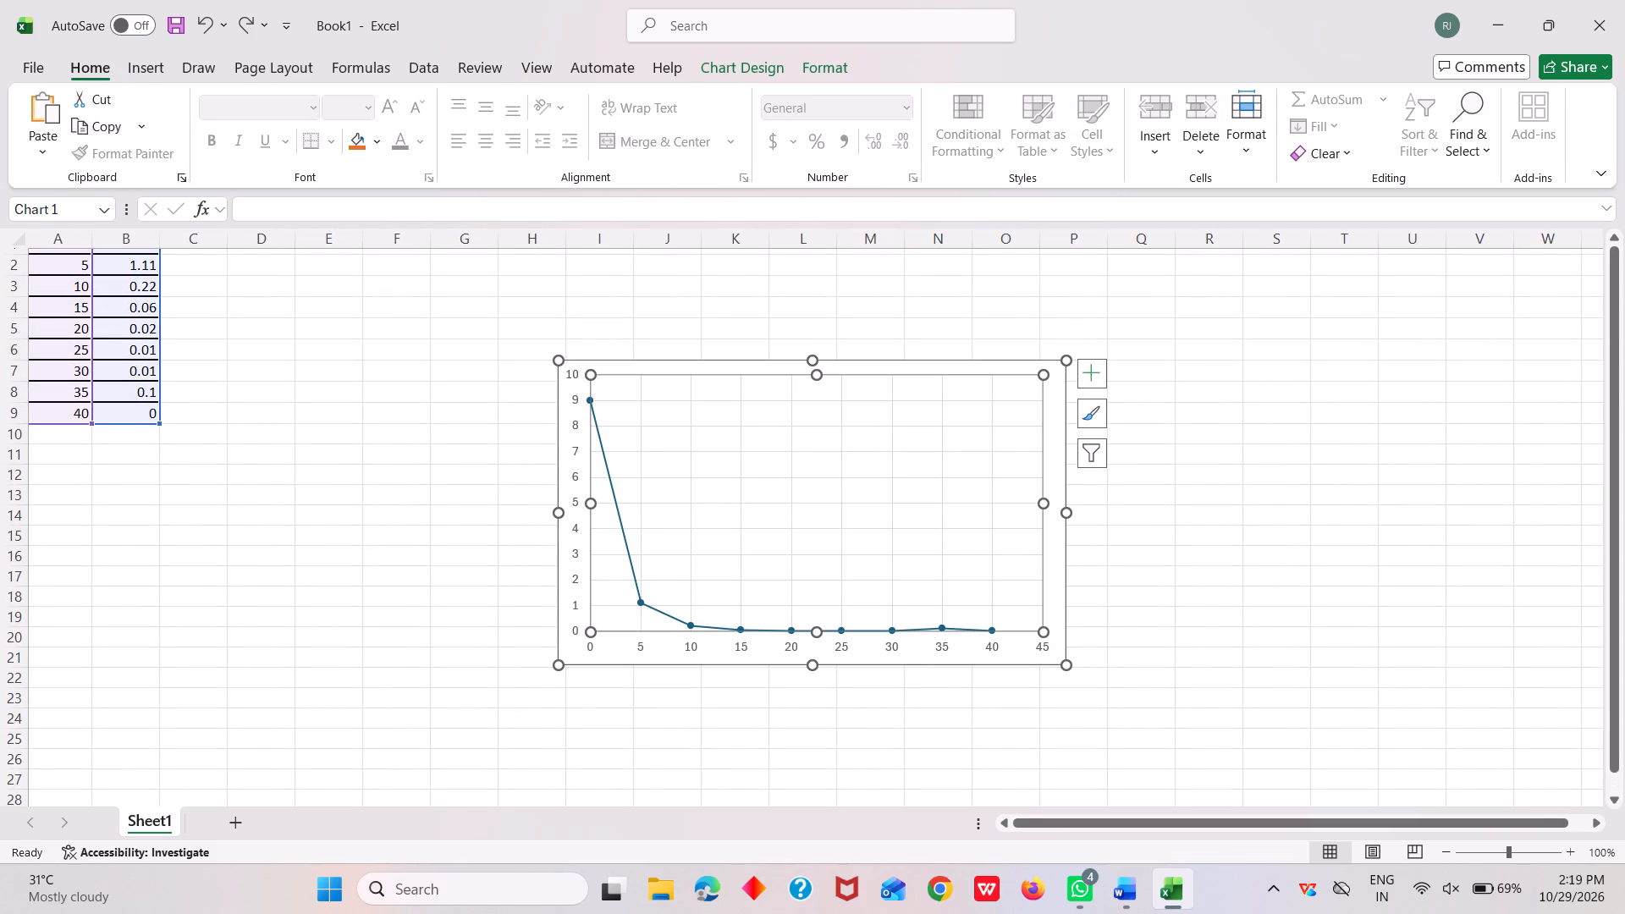
pyautogui.click(1088, 378)
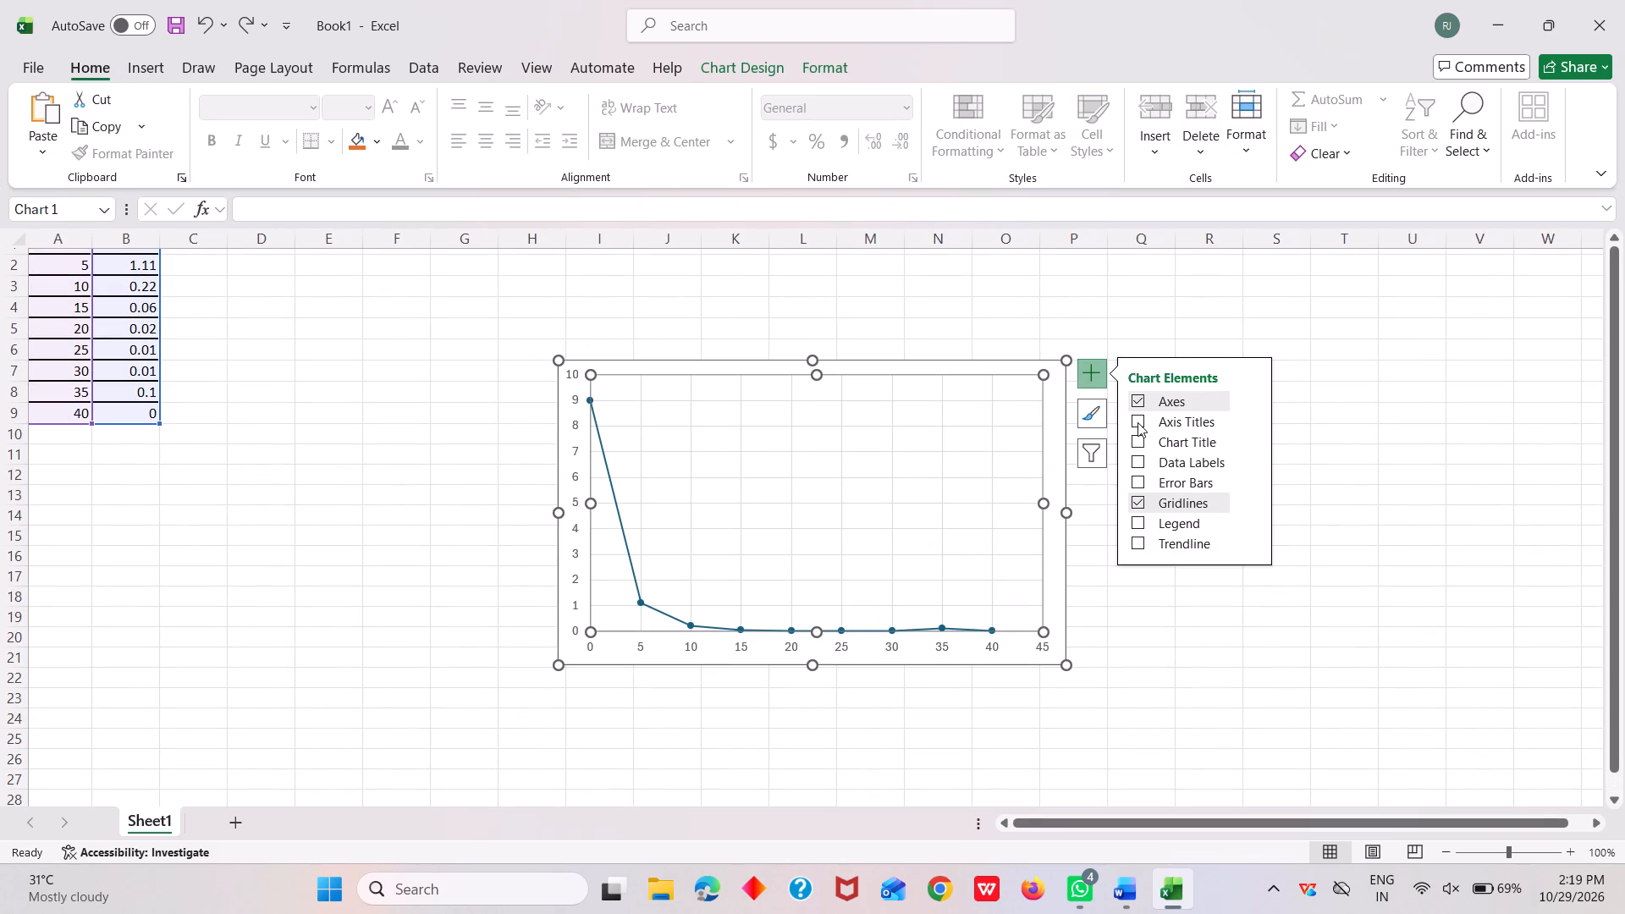
pyautogui.click(1137, 422)
pyautogui.click(1149, 398)
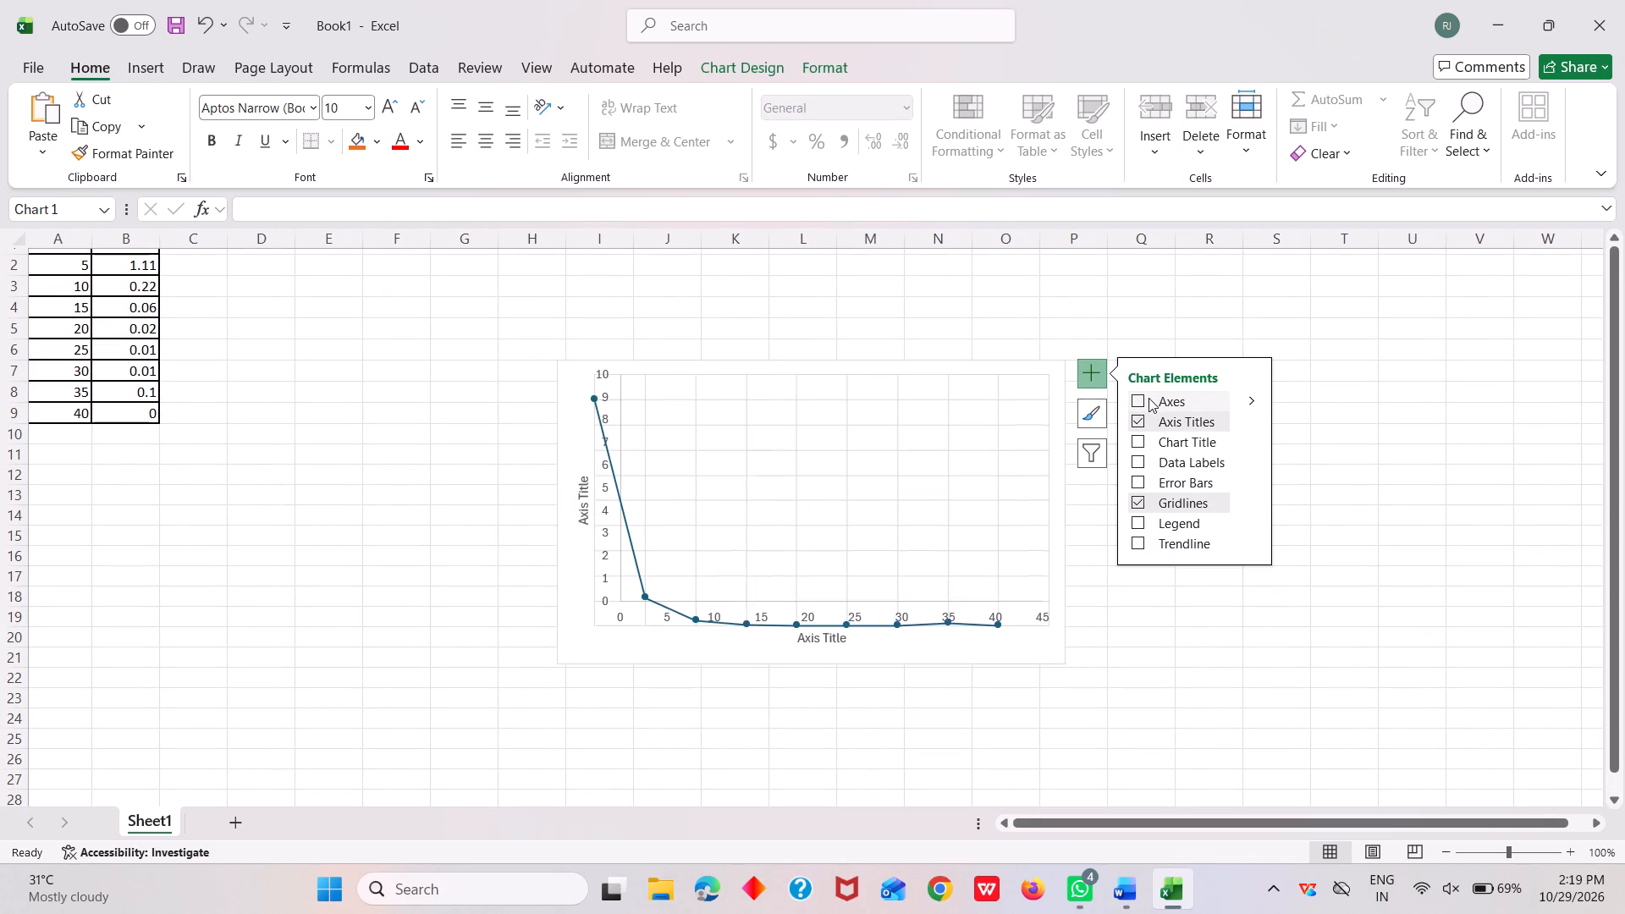
pyautogui.click(1149, 398)
pyautogui.click(1149, 398)
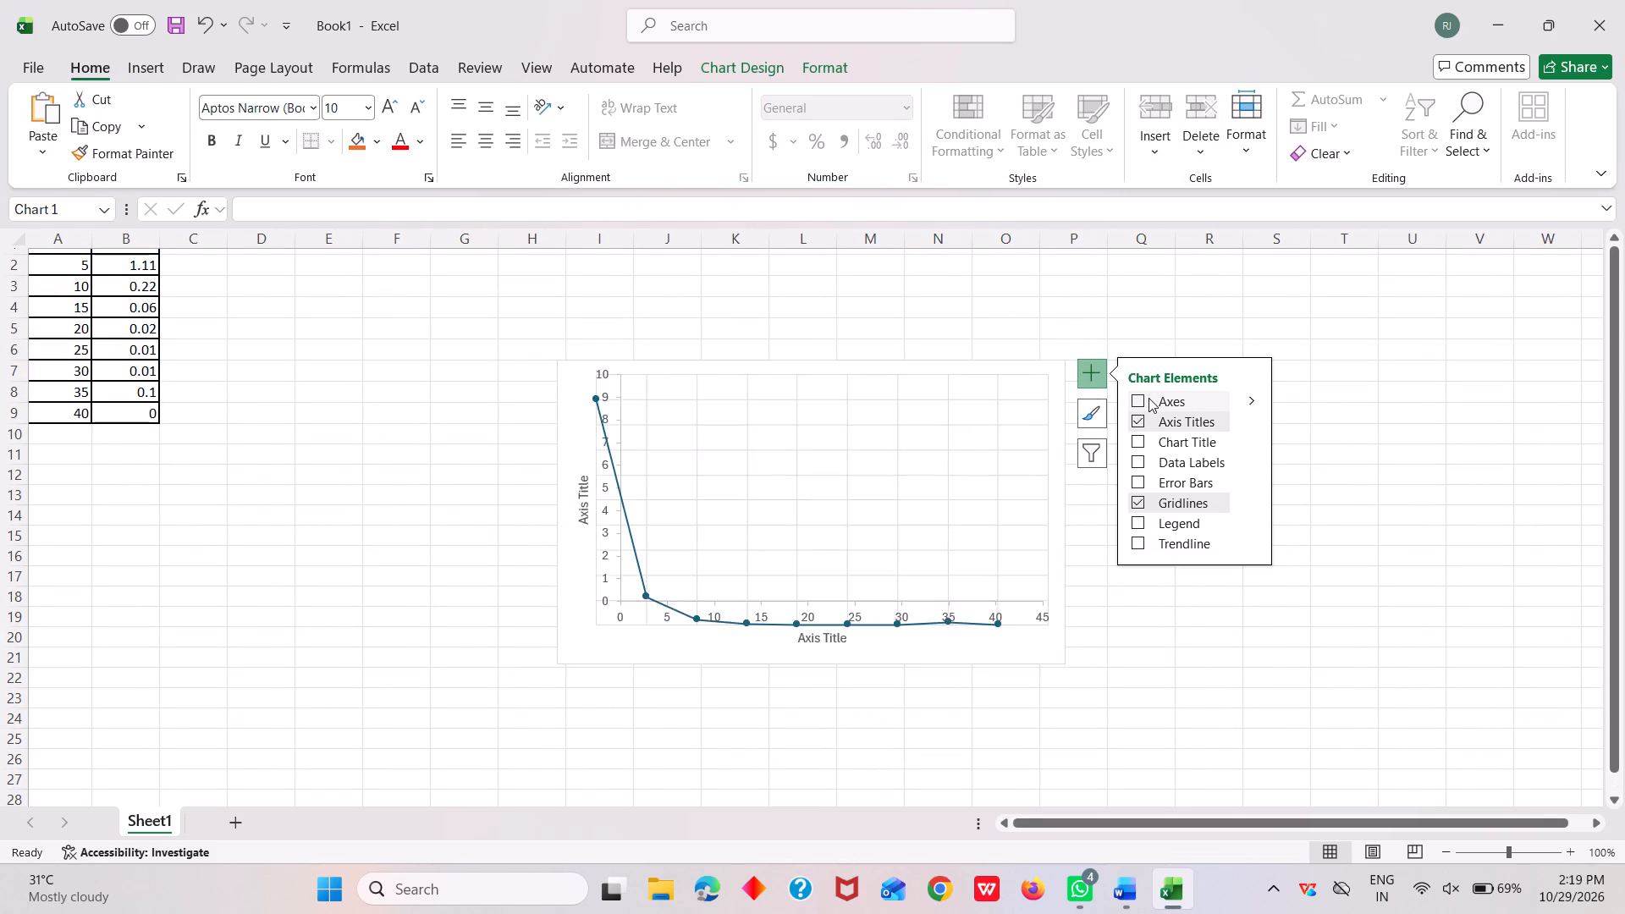
pyautogui.click(1149, 398)
pyautogui.click(1139, 443)
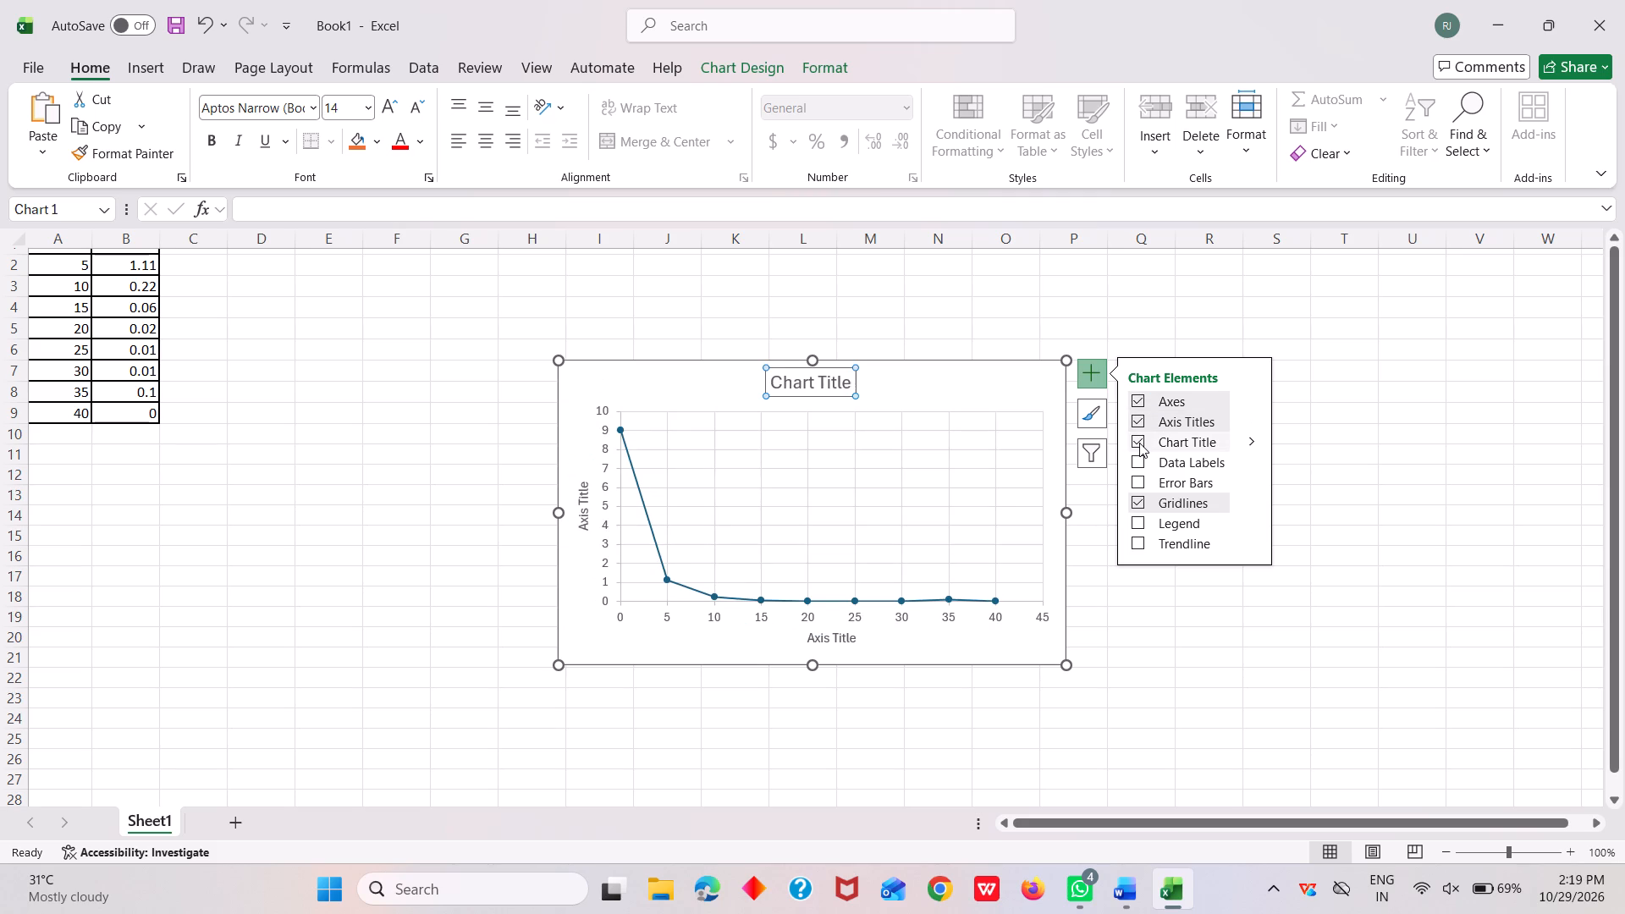
pyautogui.click(1171, 595)
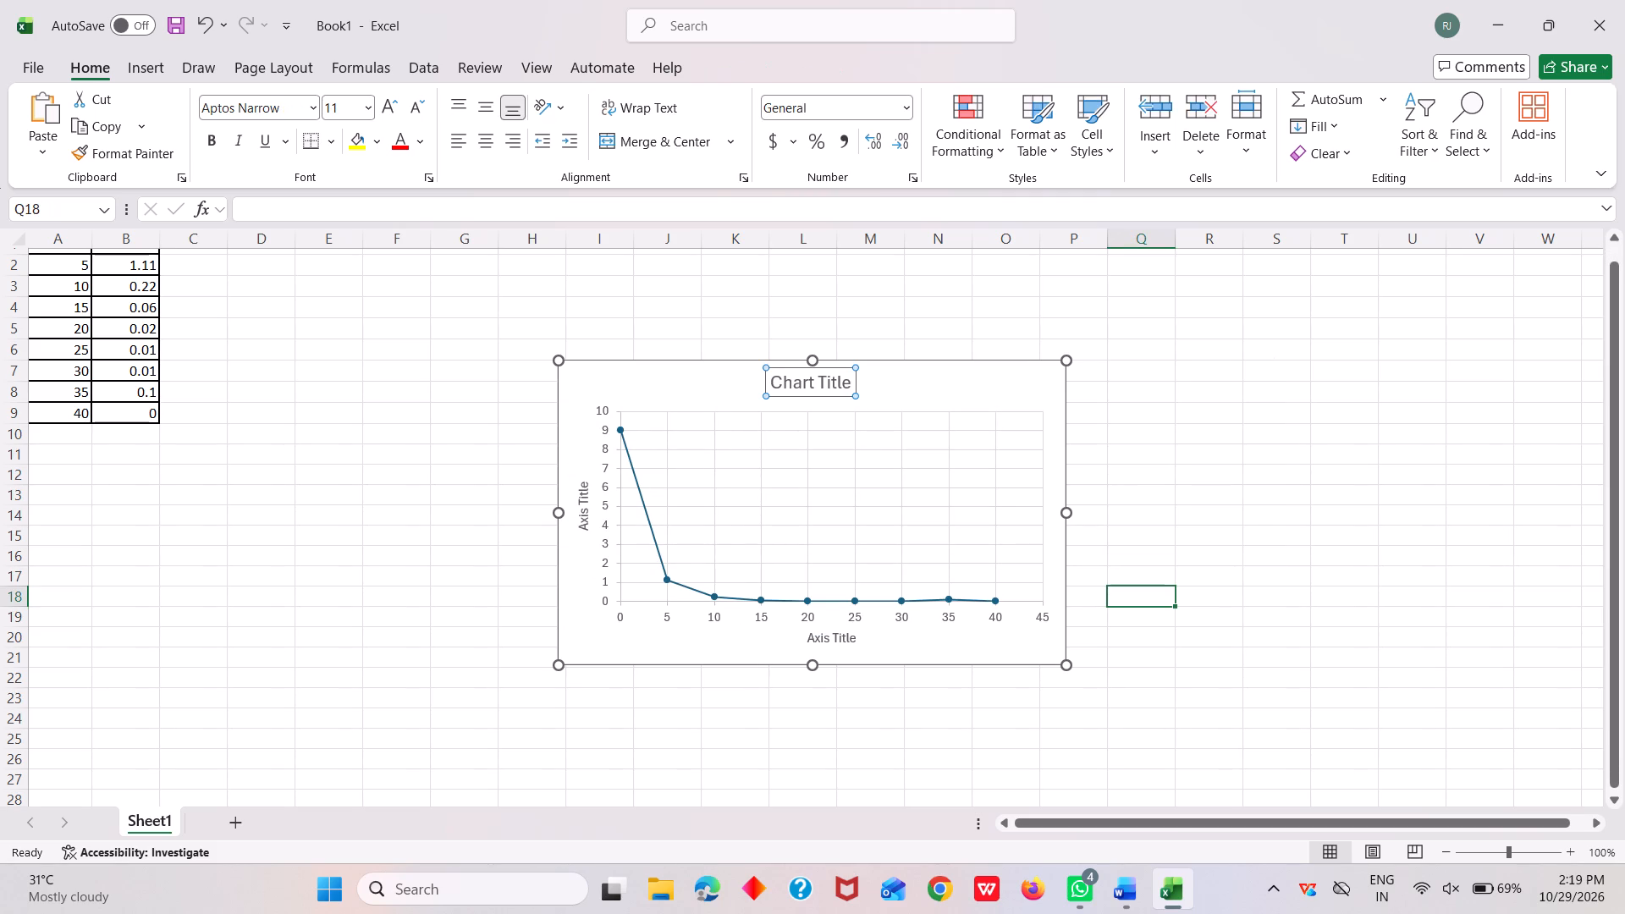
pyautogui.click(1149, 469)
pyautogui.click(1111, 470)
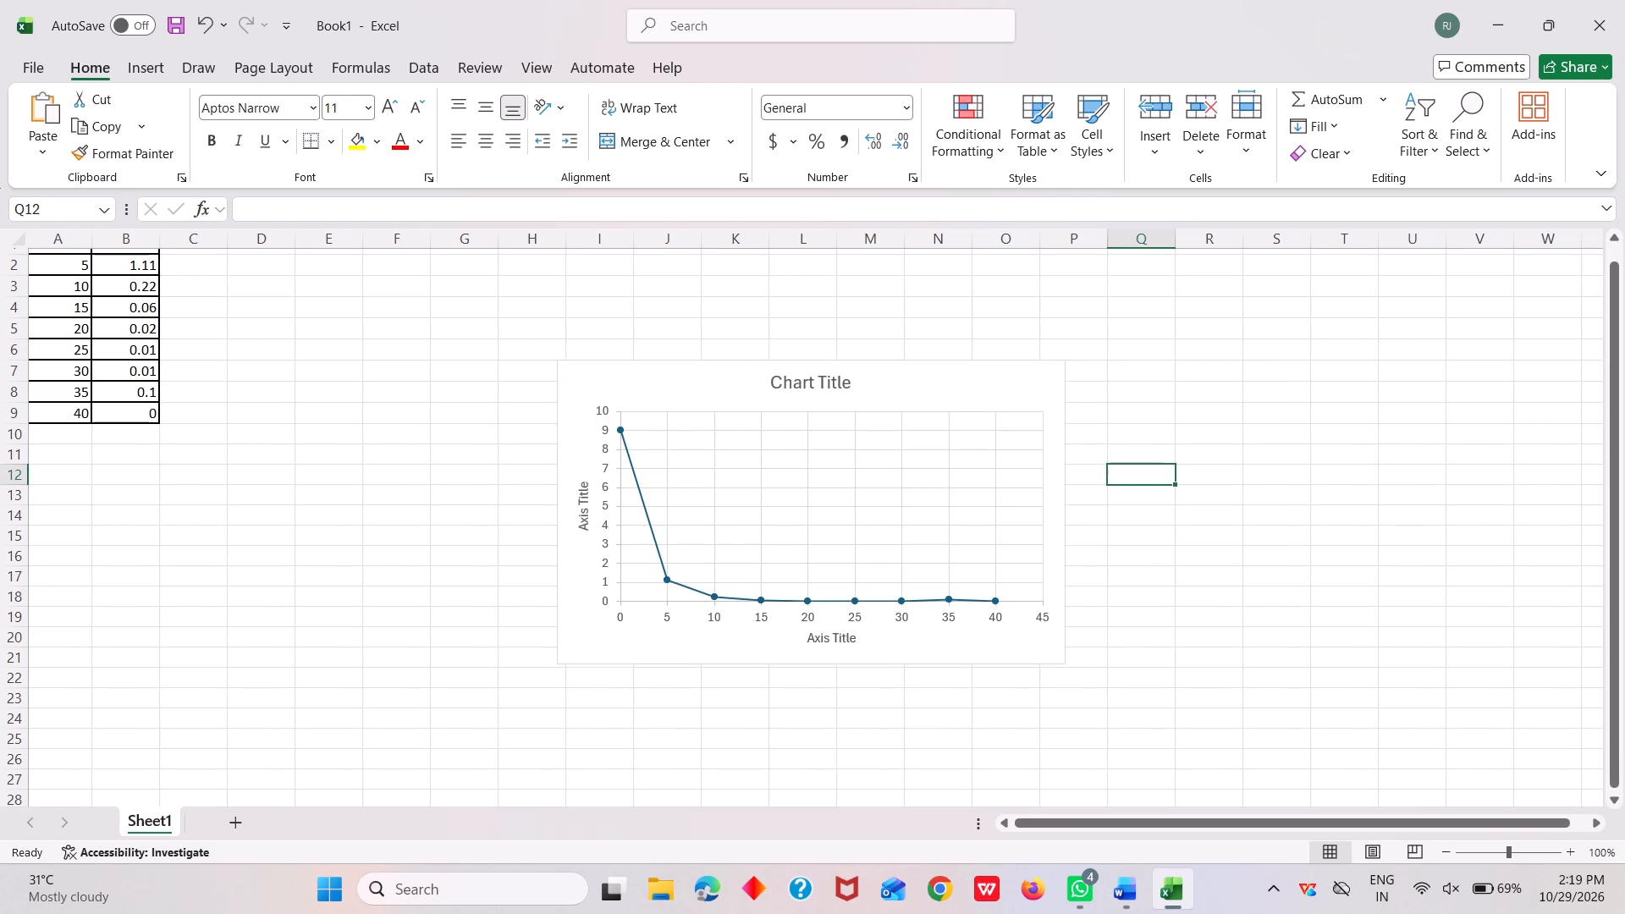
# Turn off the Axes element of the scatter chart.
pyautogui.click(1065, 466)
pyautogui.click(1081, 372)
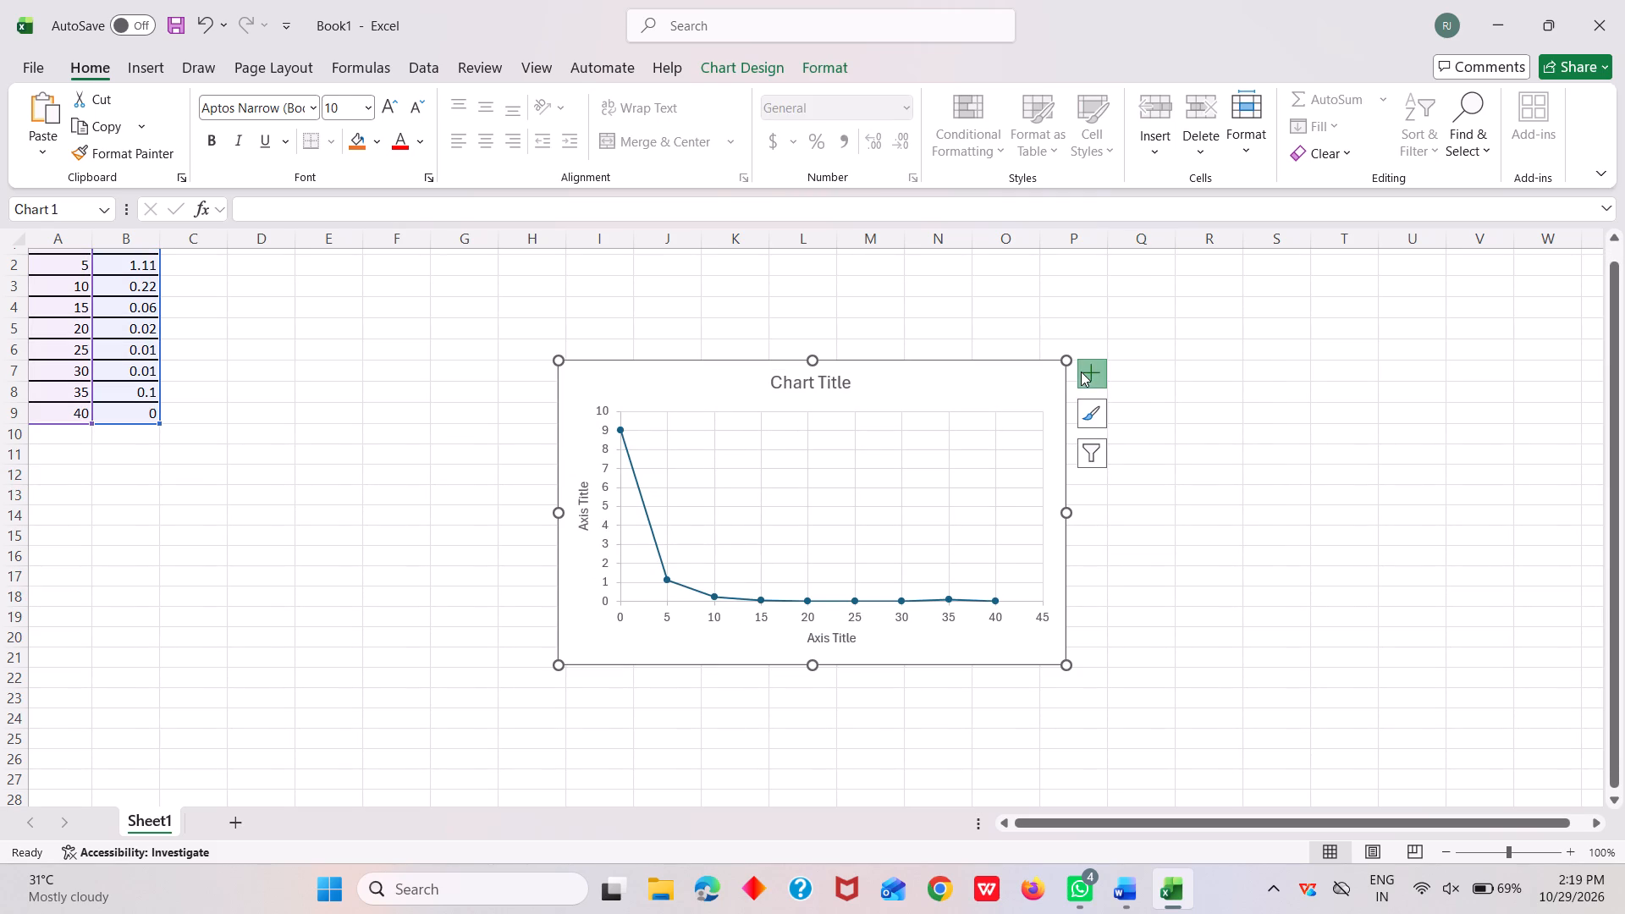
pyautogui.click(1143, 398)
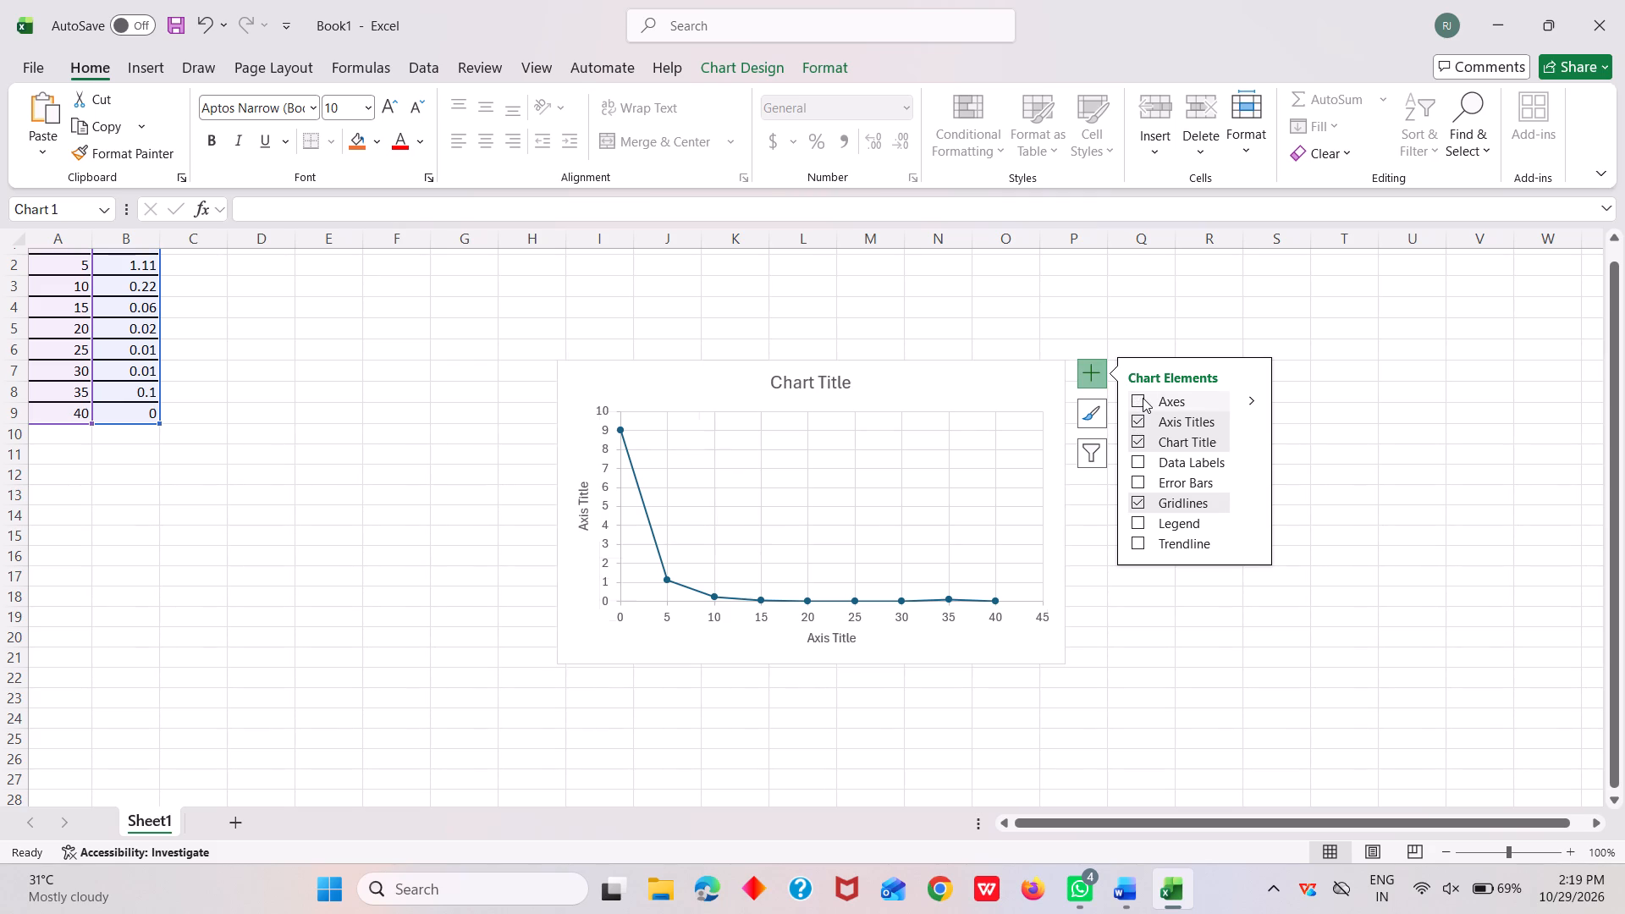
pyautogui.click(1225, 581)
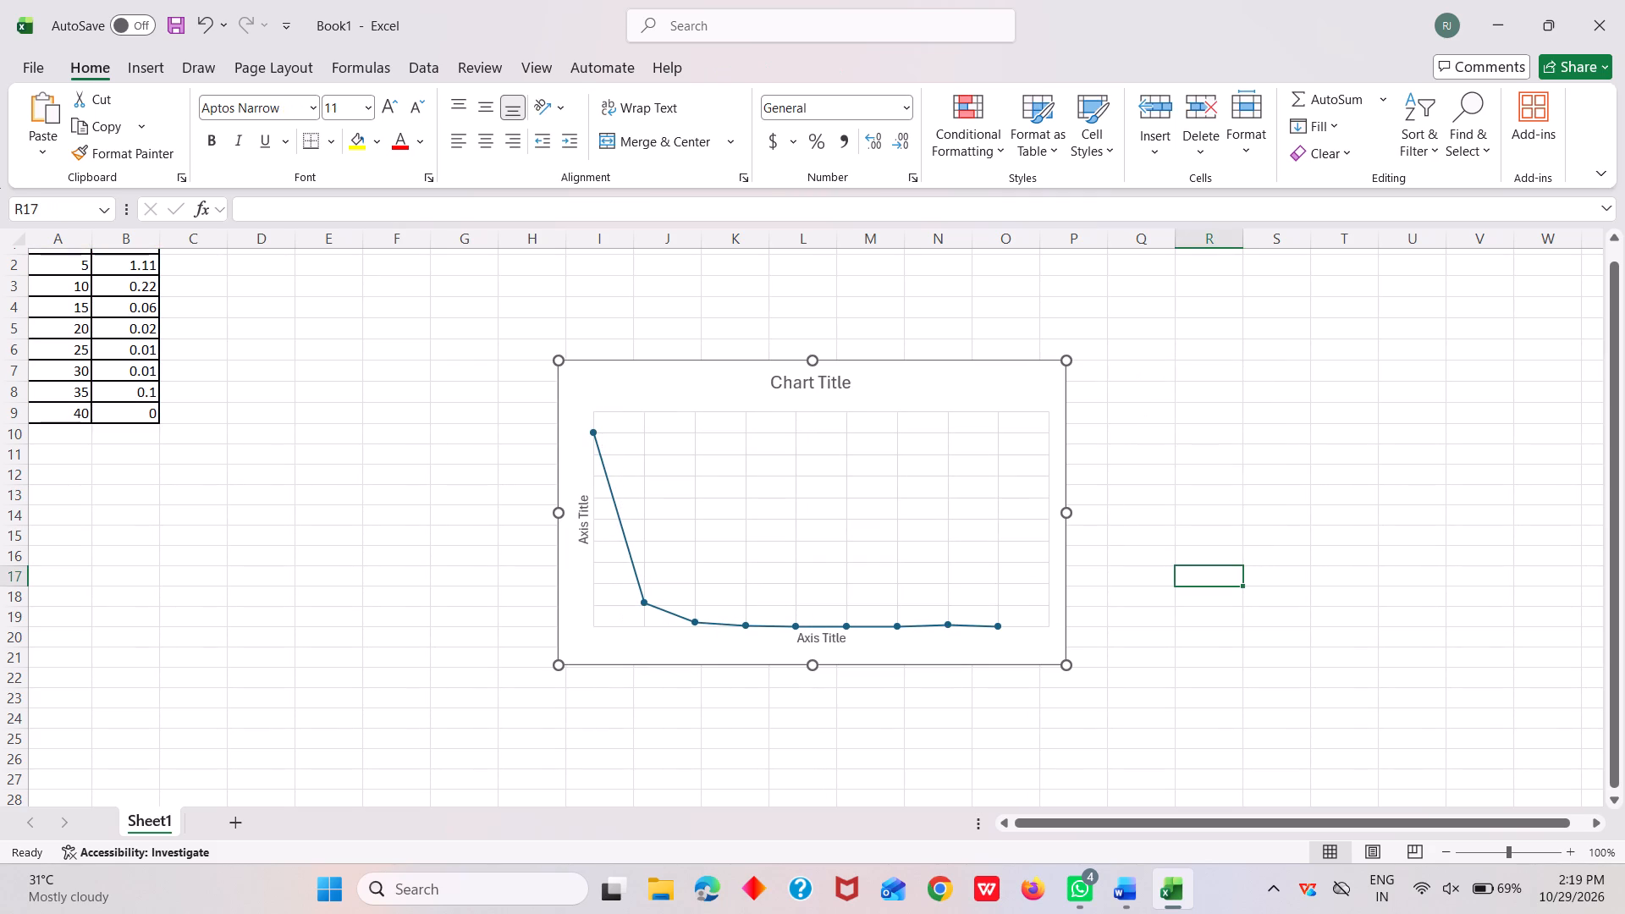
# Replace the placeholder chart title with R3C1.
pyautogui.click(1002, 537)
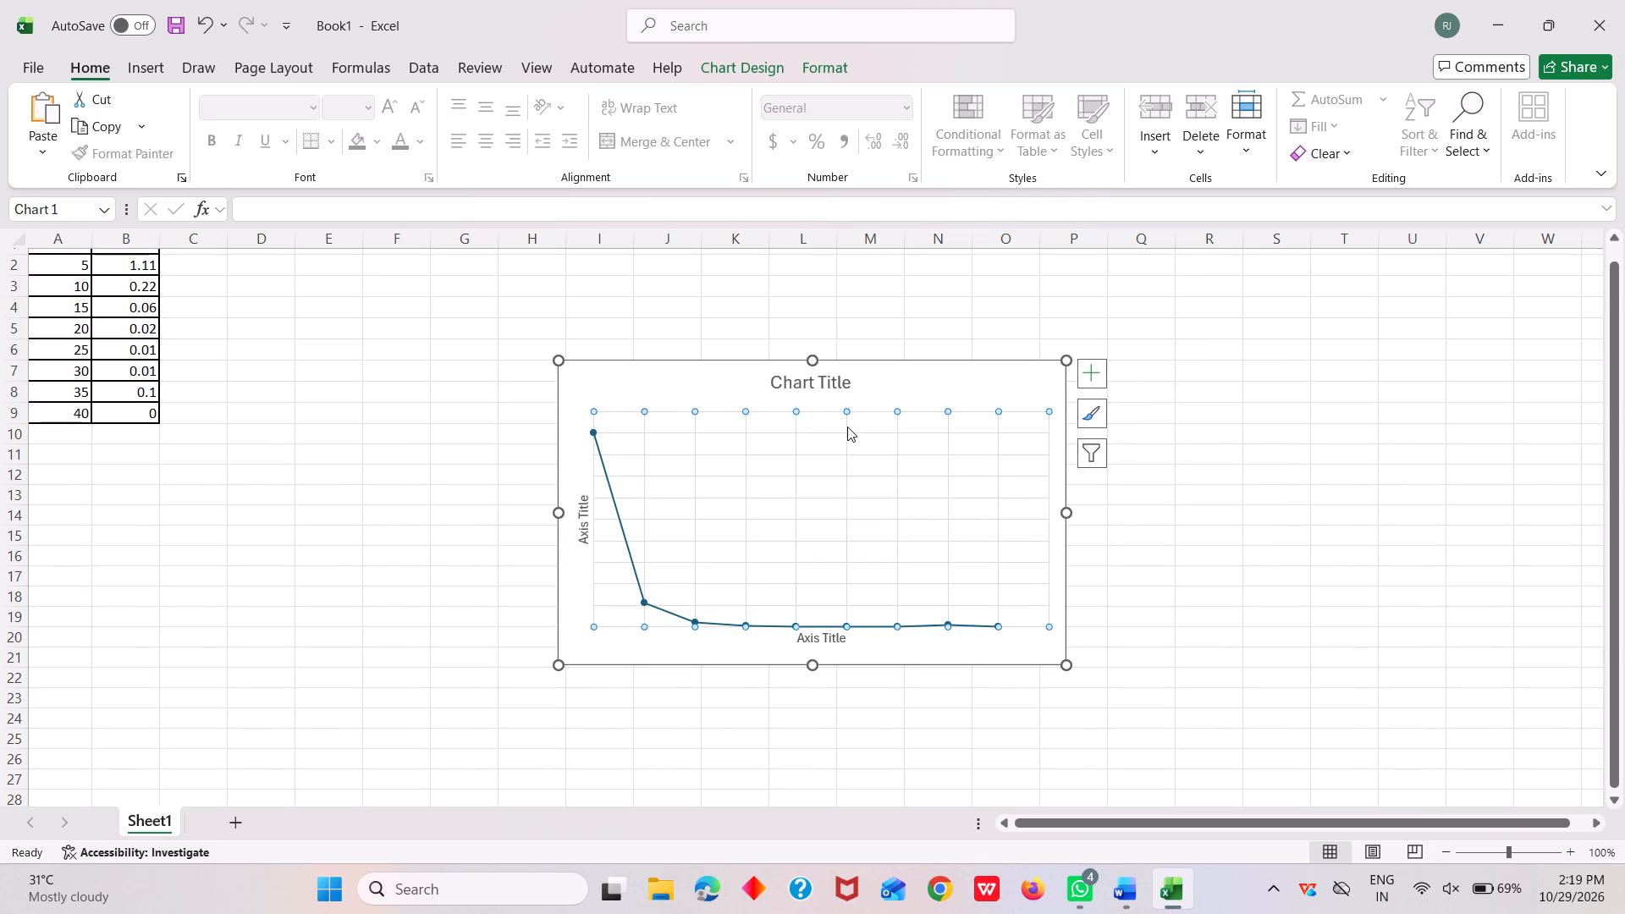
pyautogui.click(828, 377)
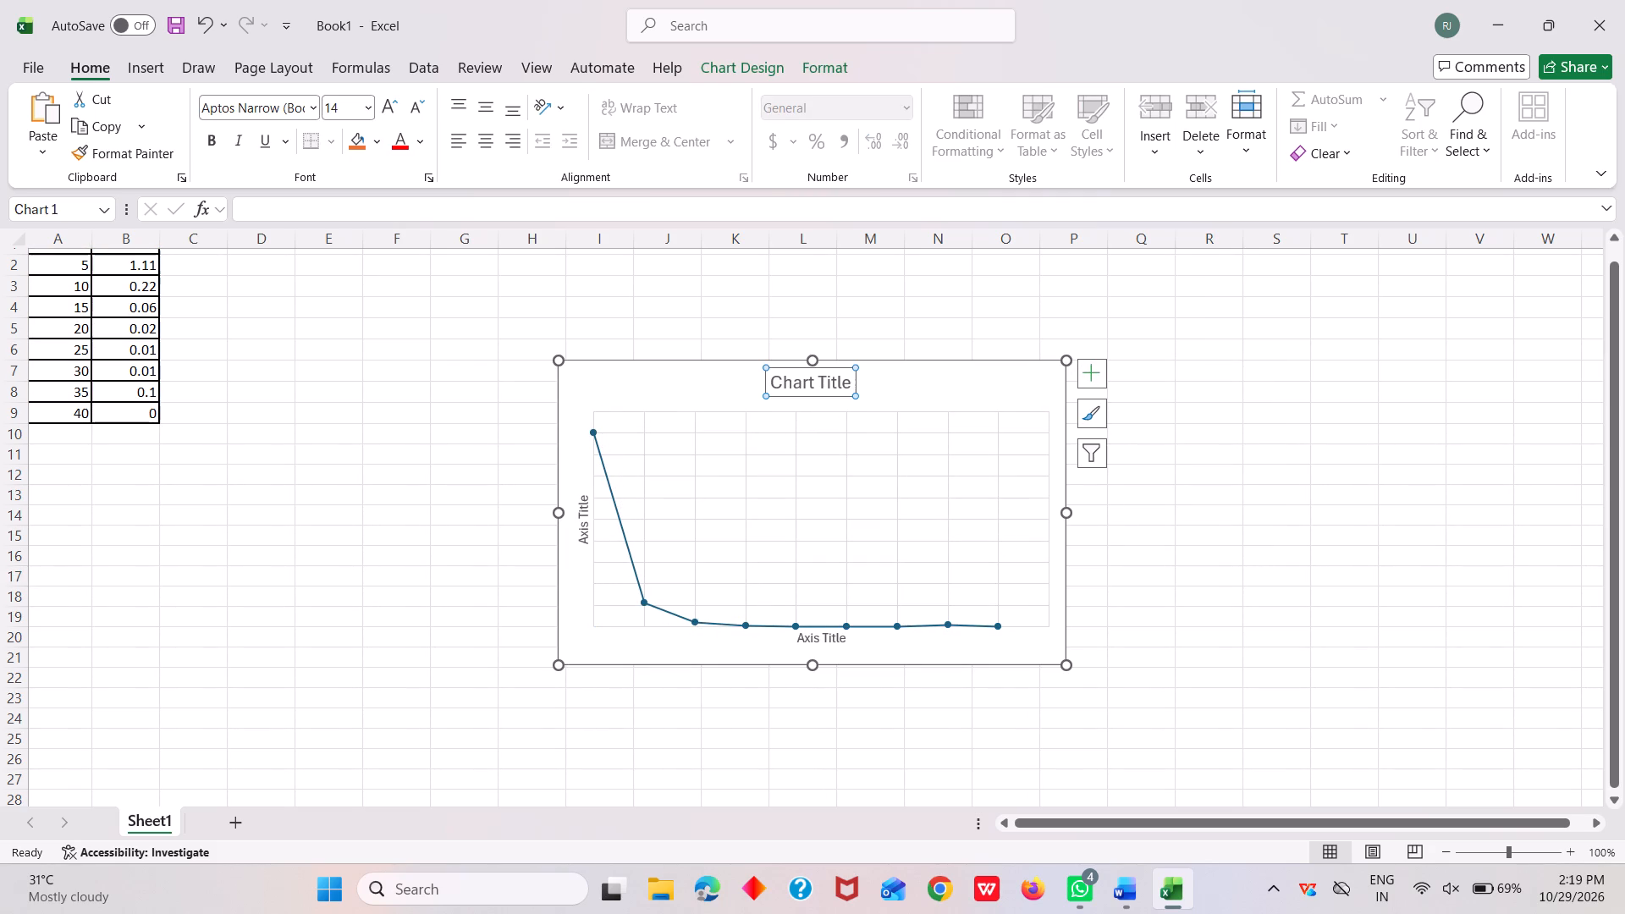
pyautogui.click(851, 380)
pyautogui.press('BackSpace')
pyautogui.press('BackSpace')
pyautogui.press('BackSpace')
pyautogui.press('BackSpace')
pyautogui.press('BackSpace')
pyautogui.press('BackSpace')
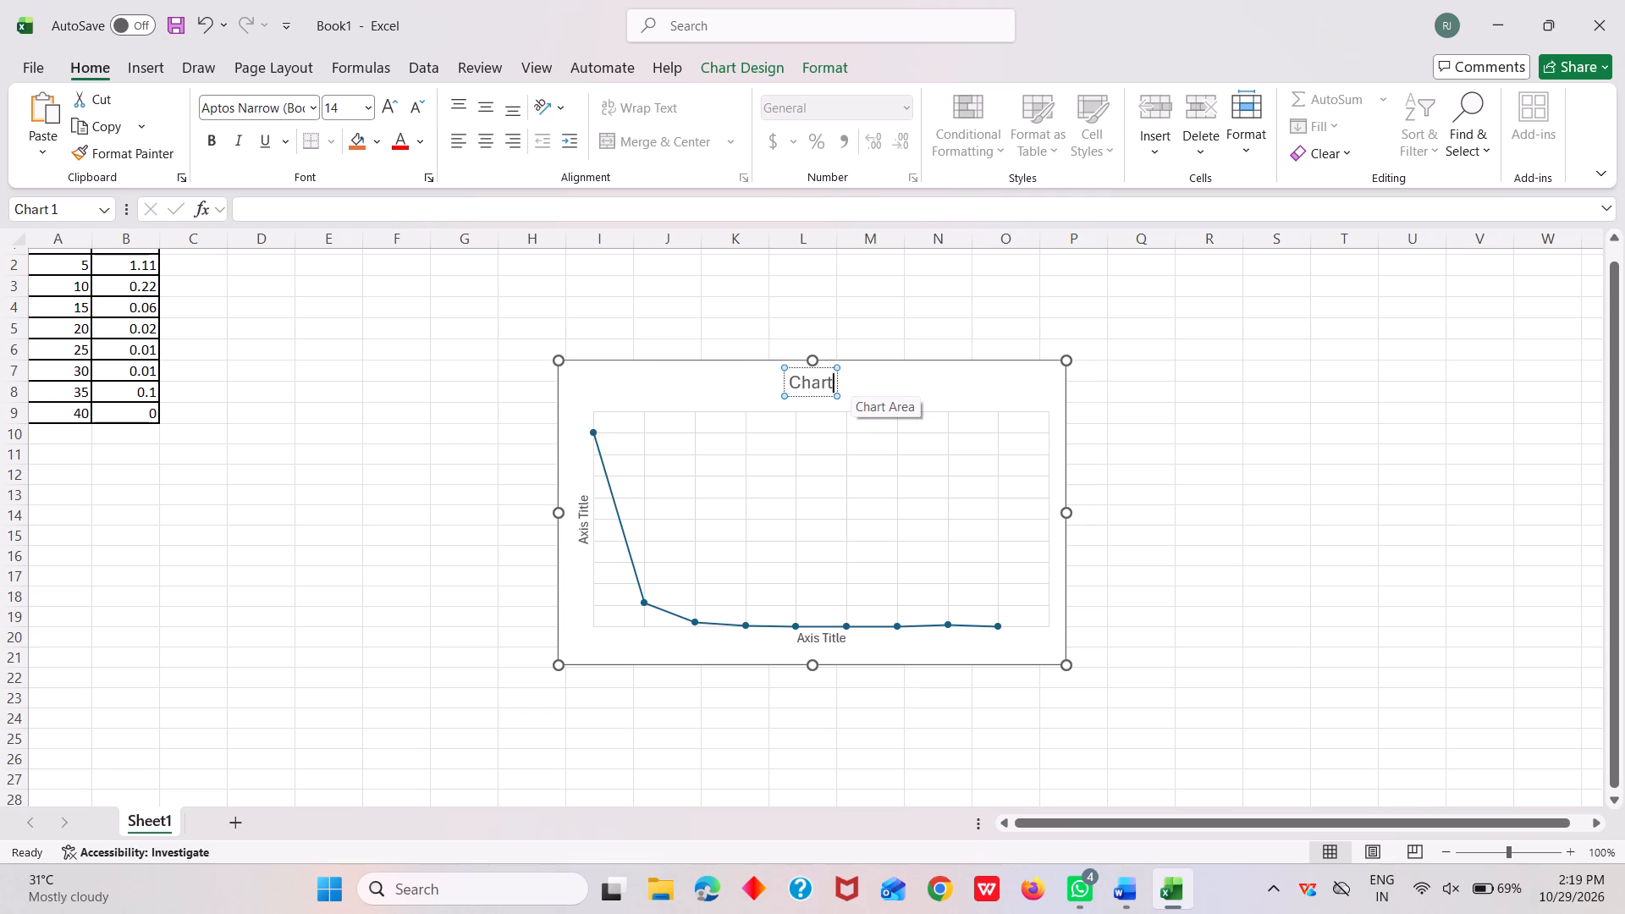
pyautogui.press('BackSpace')
pyautogui.press('BackSpace')
pyautogui.press('BackSpace')
pyautogui.press('BackSpace')
pyautogui.press('BackSpace')
pyautogui.write('R3')
pyautogui.write('C1')
# Replace the vertical axis title's placeholder text with VOLTAGE.
pyautogui.click(579, 514)
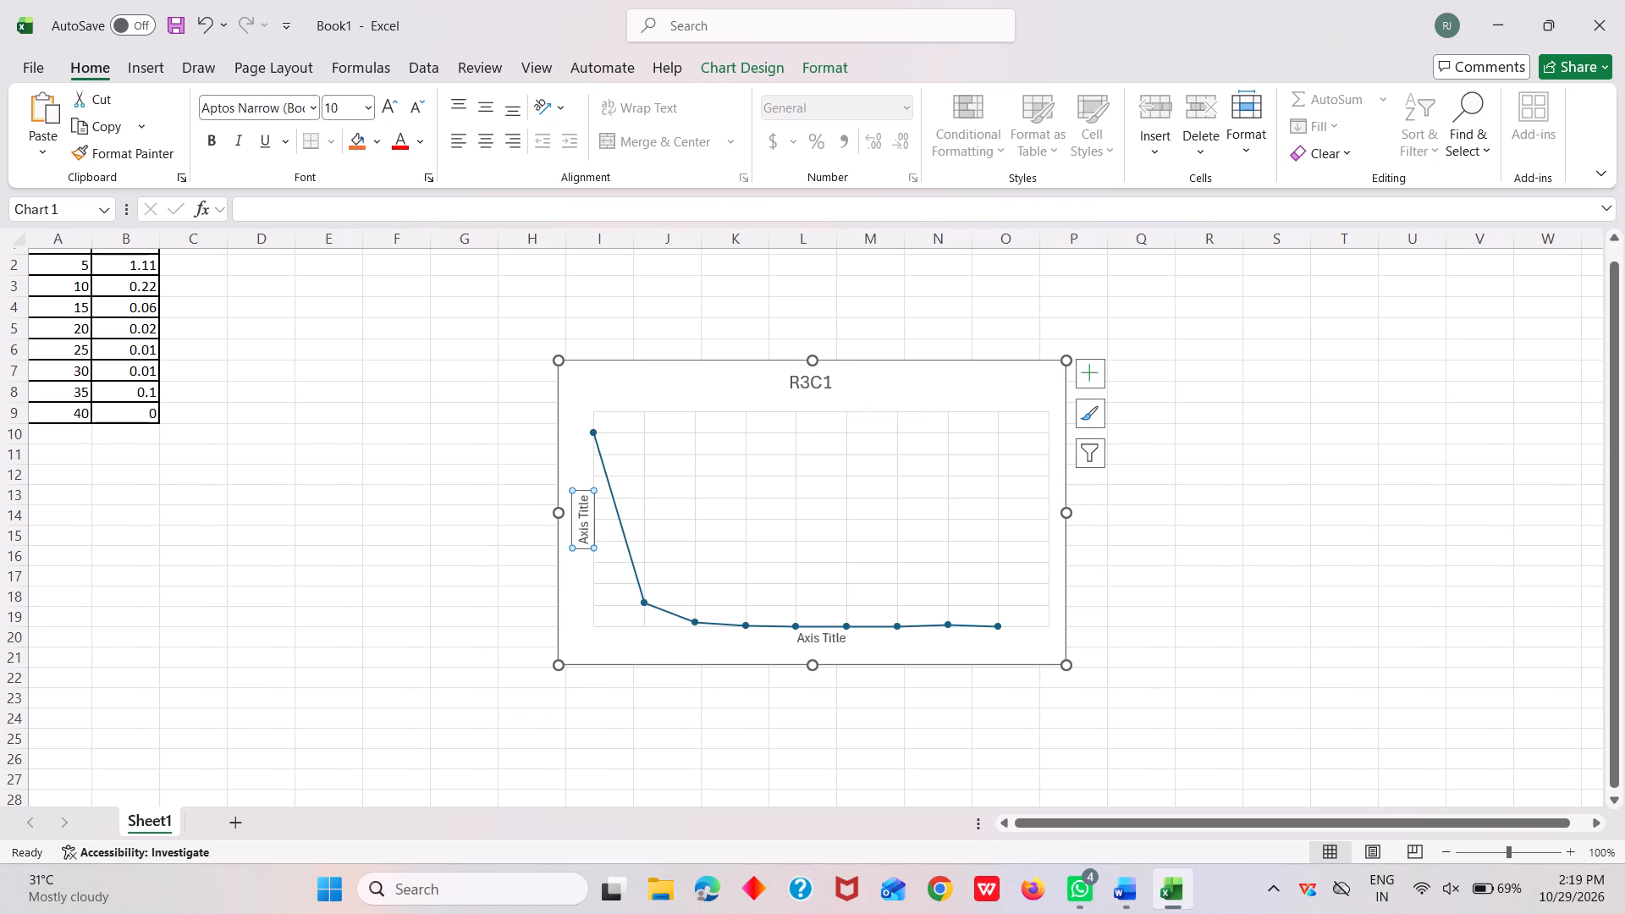
pyautogui.click(582, 497)
pyautogui.press('BackSpace')
pyautogui.press('BackSpace')
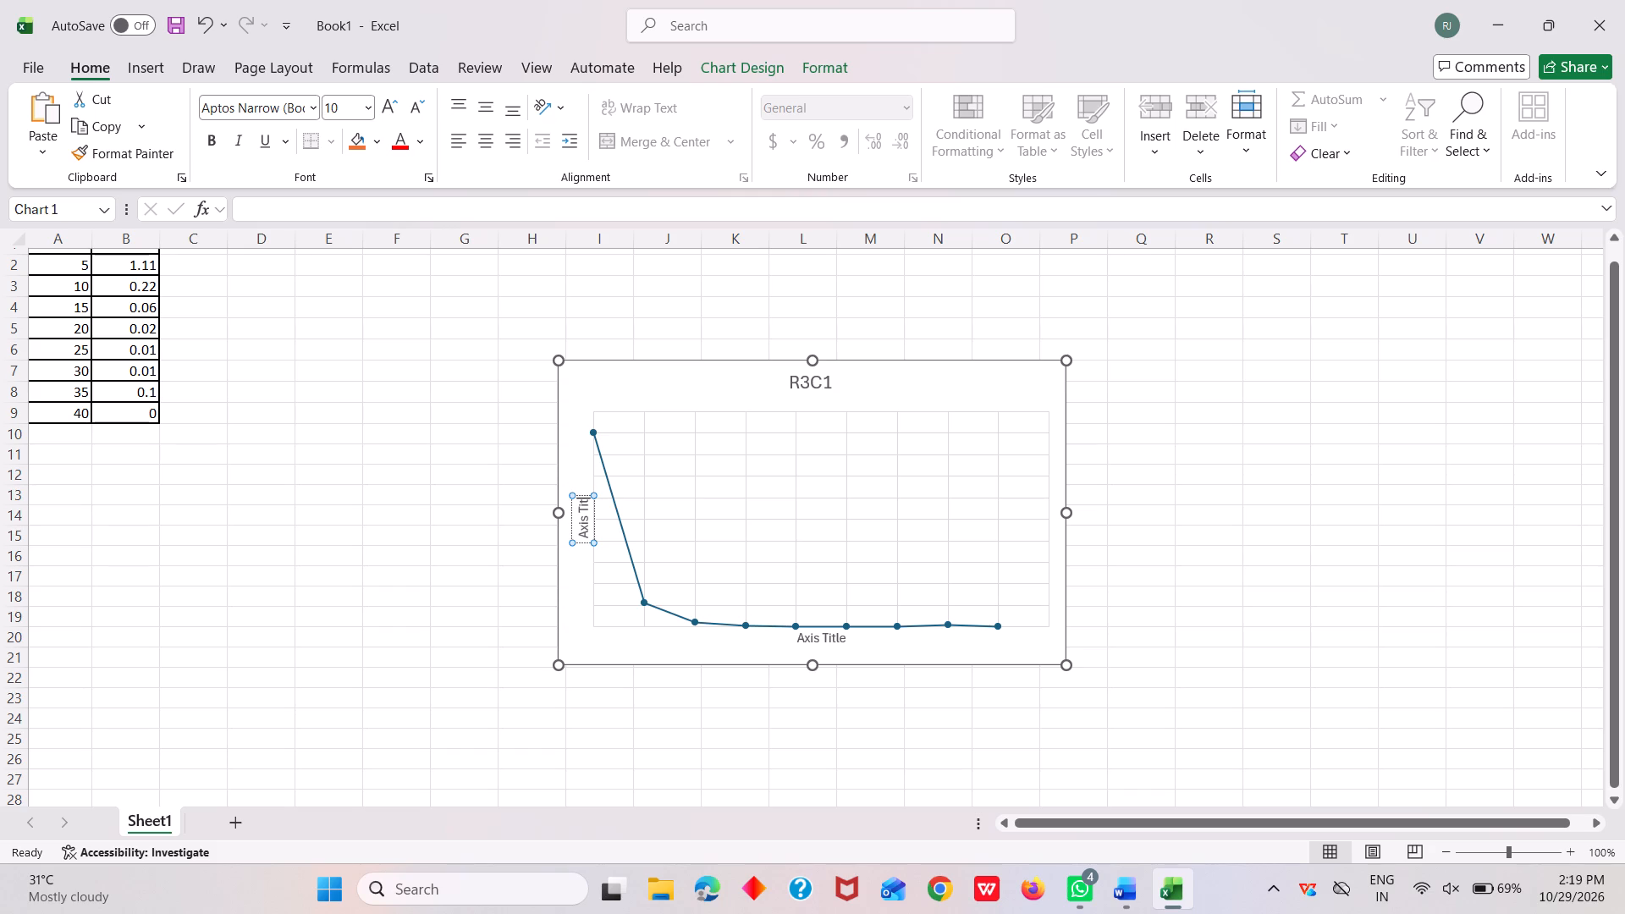
pyautogui.press('BackSpace')
pyautogui.press('BackSpace')
pyautogui.press('BackSpace')
pyautogui.press('BackSpace')
pyautogui.press('BackSpace')
pyautogui.press('BackSpace')
pyautogui.press('BackSpace')
pyautogui.press('BackSpace')
pyautogui.write('VOL')
pyautogui.write('TAGE')
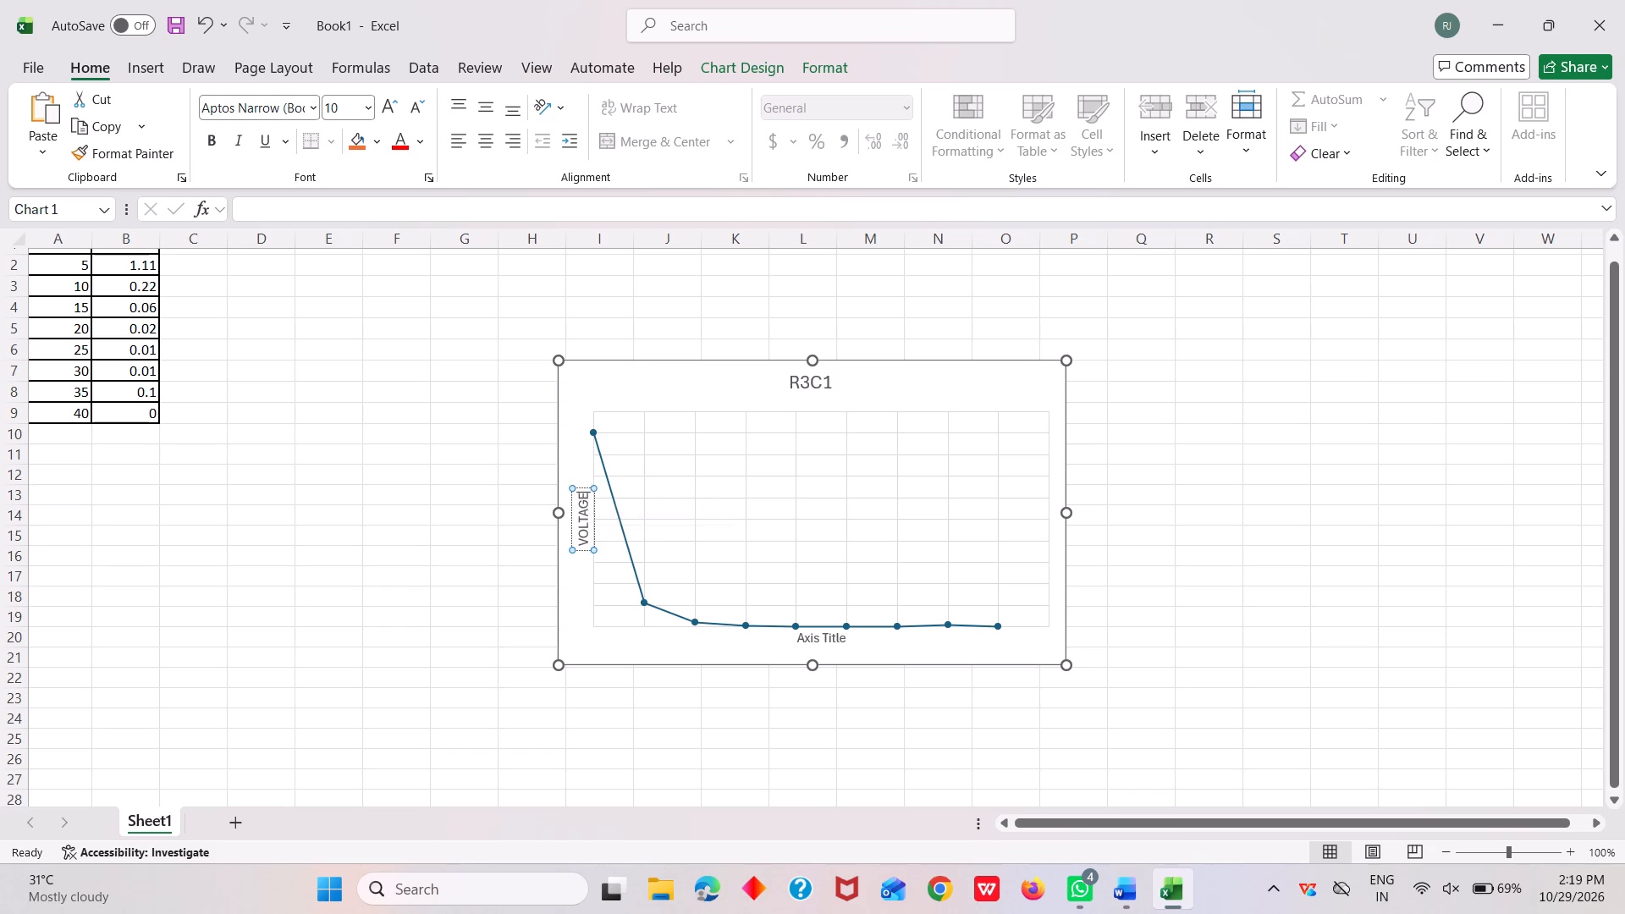
# Replace the horizontal axis title's placeholder text with TIME.
pyautogui.click(811, 639)
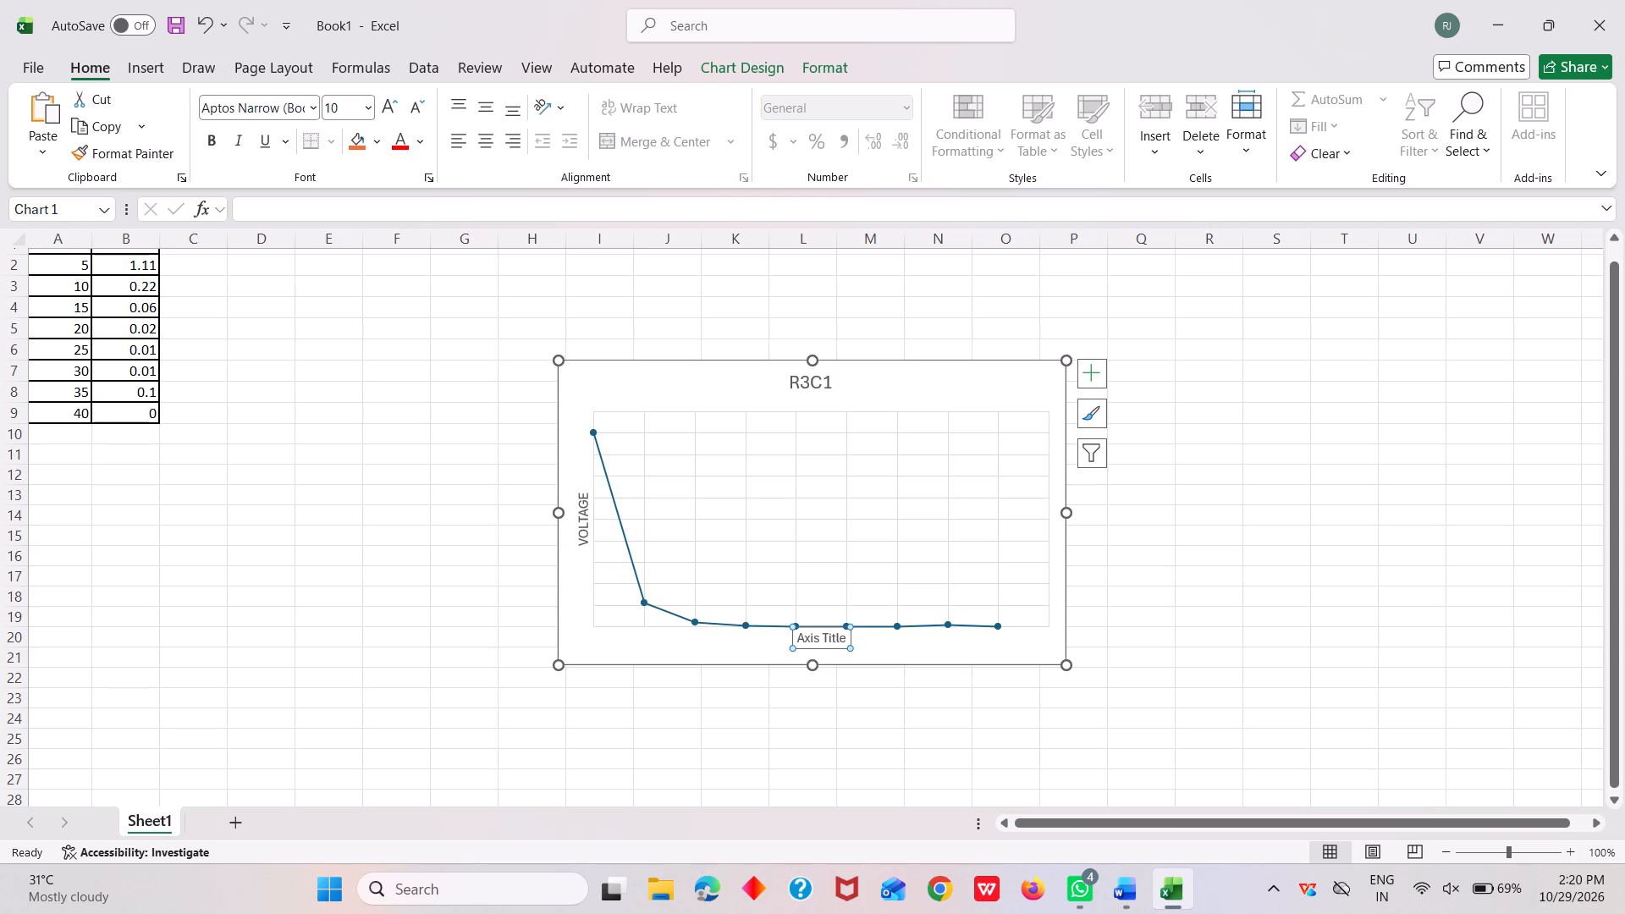
pyautogui.click(841, 639)
pyautogui.press('Delete')
pyautogui.press('BackSpace')
pyautogui.press('BackSpace')
pyautogui.press('BackSpace')
pyautogui.press('BackSpace')
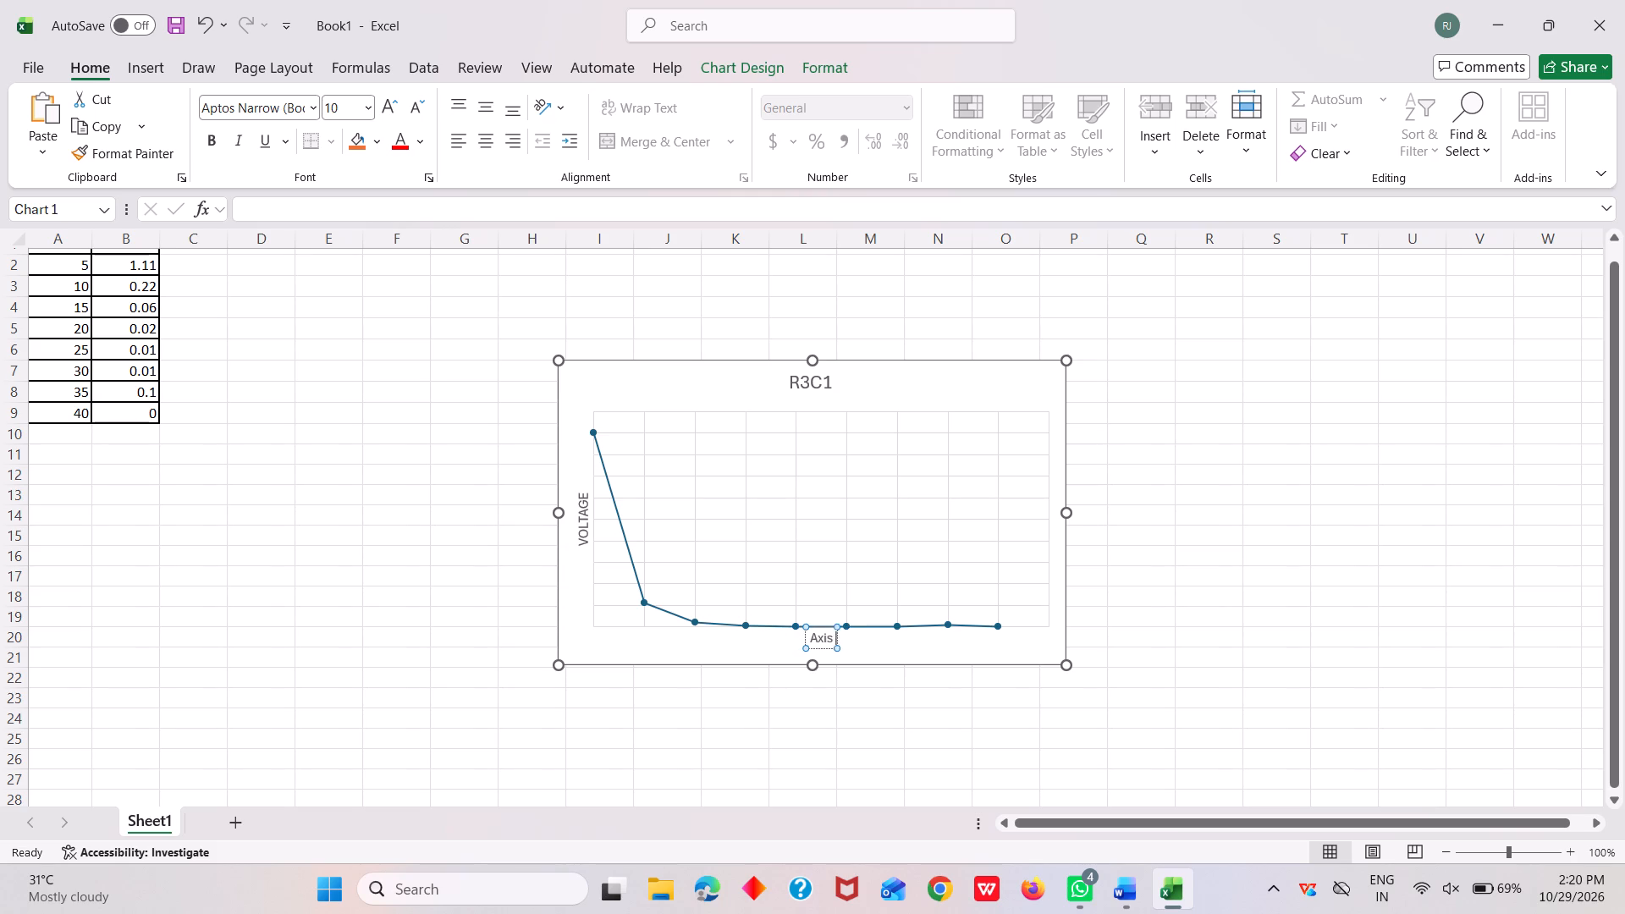
pyautogui.press('BackSpace')
pyautogui.press('BackSpace')
pyautogui.press('BackSpace')
pyautogui.press('BackSpace')
pyautogui.press('BackSpace')
pyautogui.write('TIME')
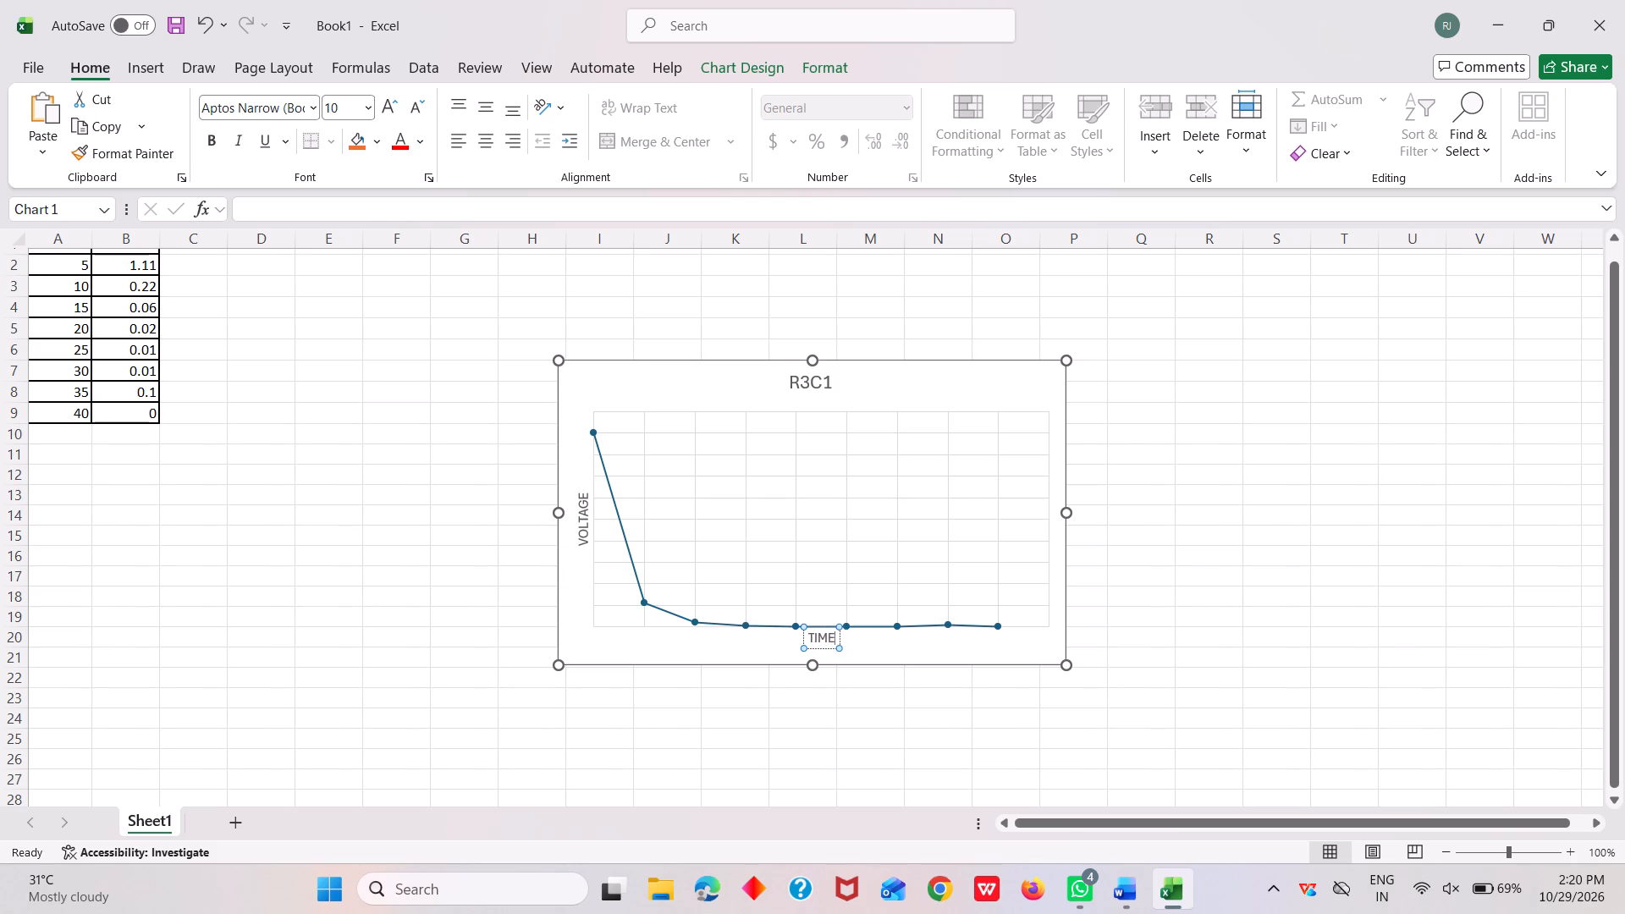
# Cut the finished R3C1 chart from the worksheet and paste it under the C1R1 Graph heading in the Word report.
pyautogui.click(576, 645)
pyautogui.rightClick(576, 645)
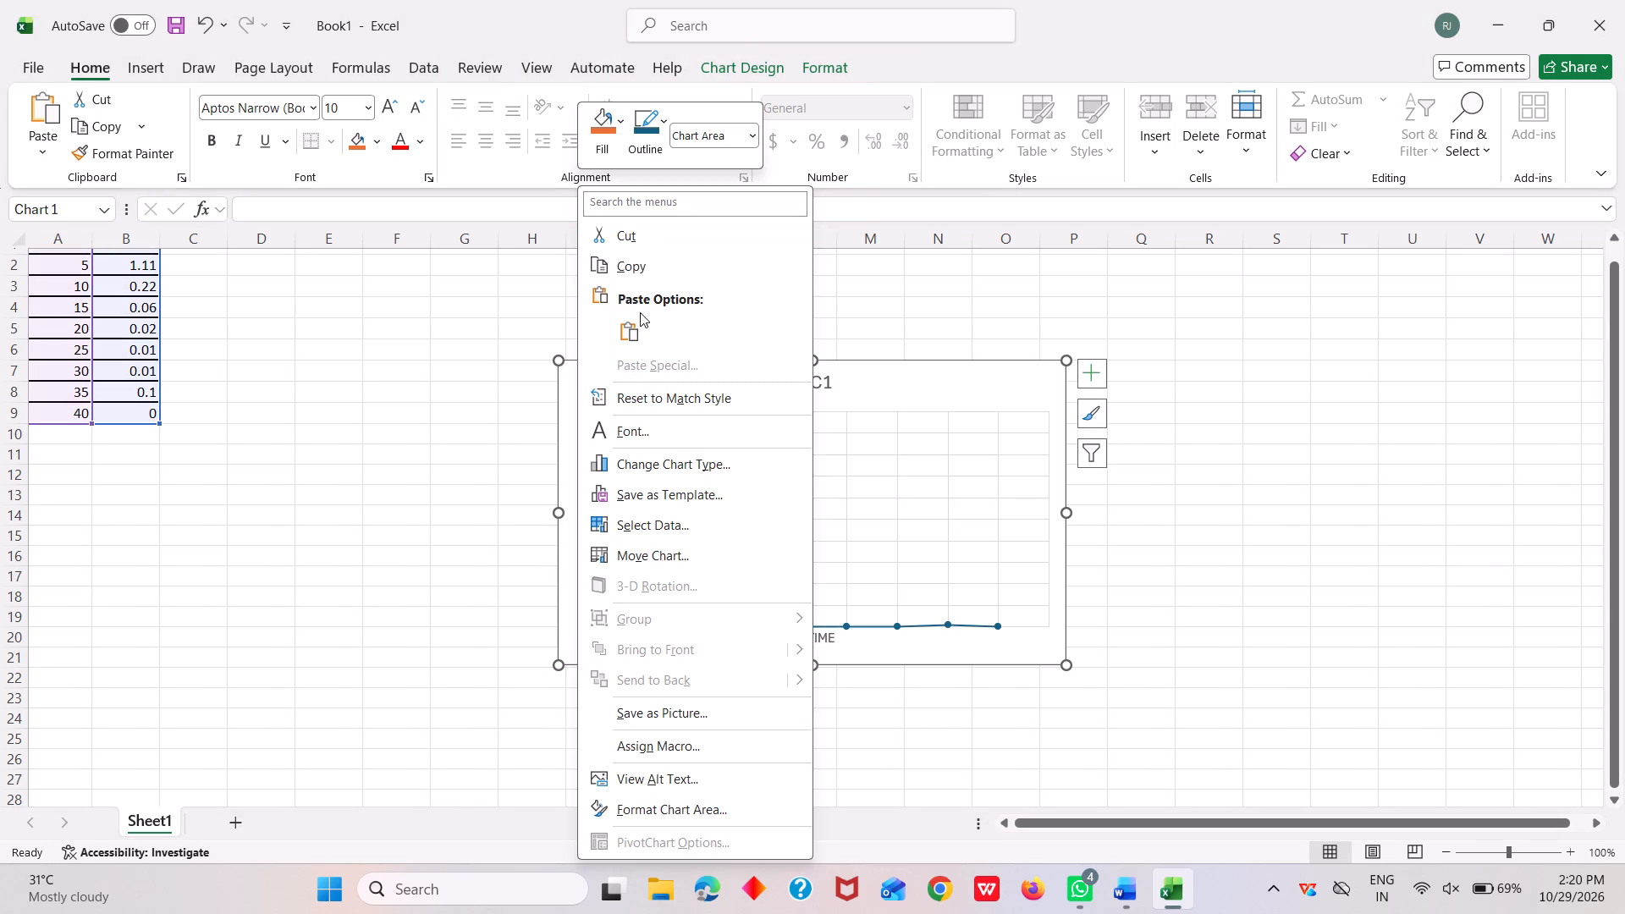
pyautogui.click(635, 238)
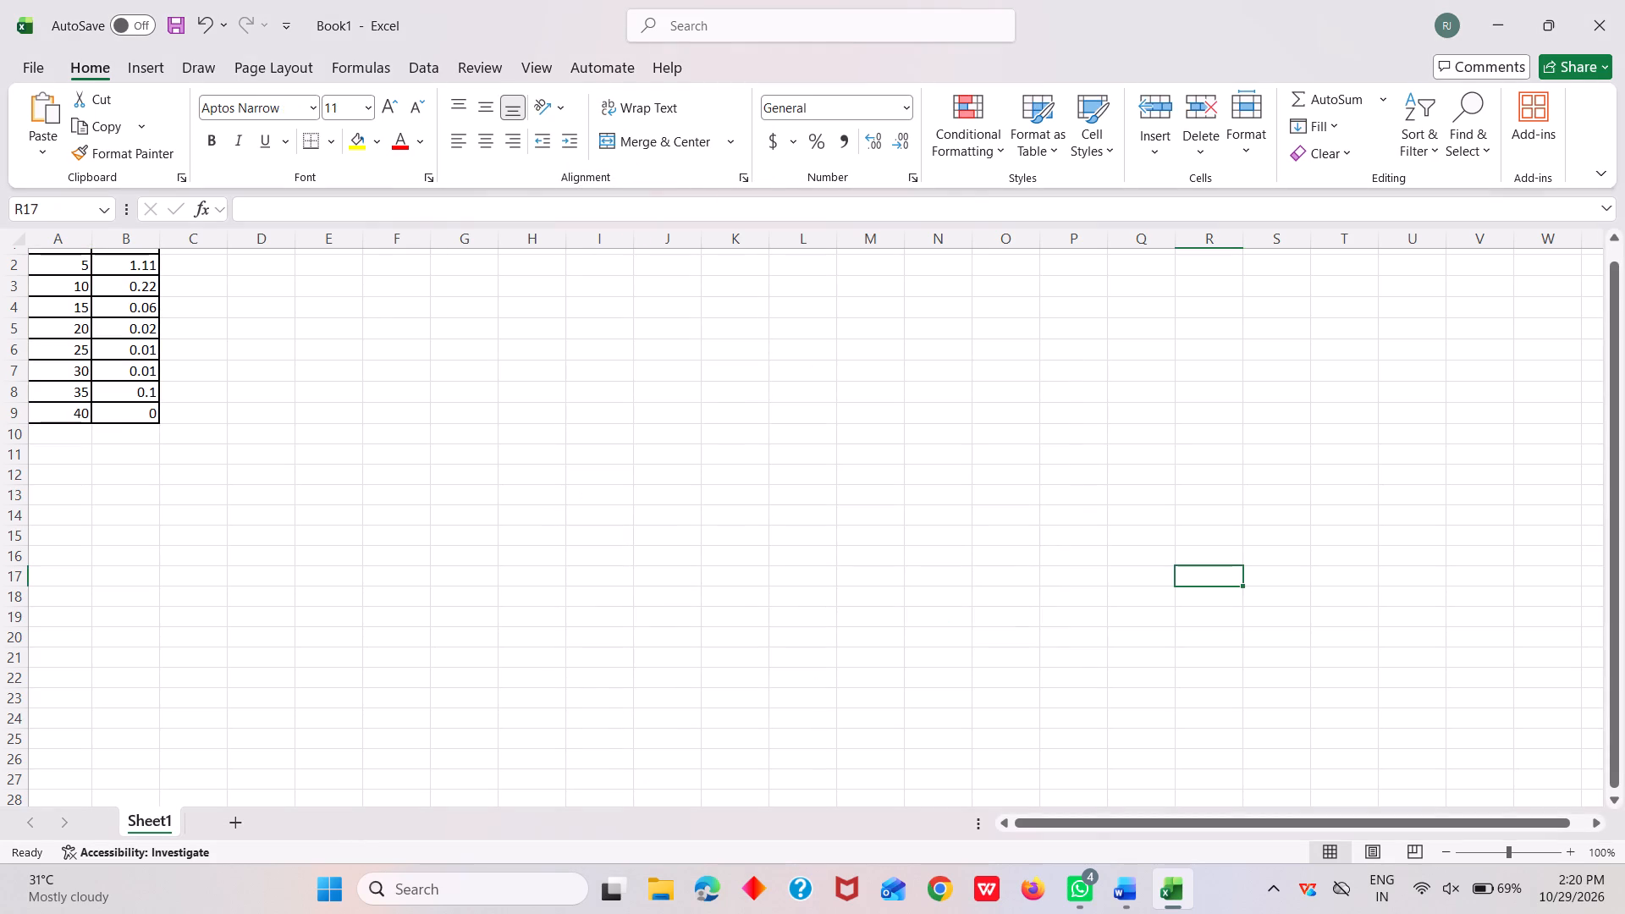
pyautogui.click(1110, 889)
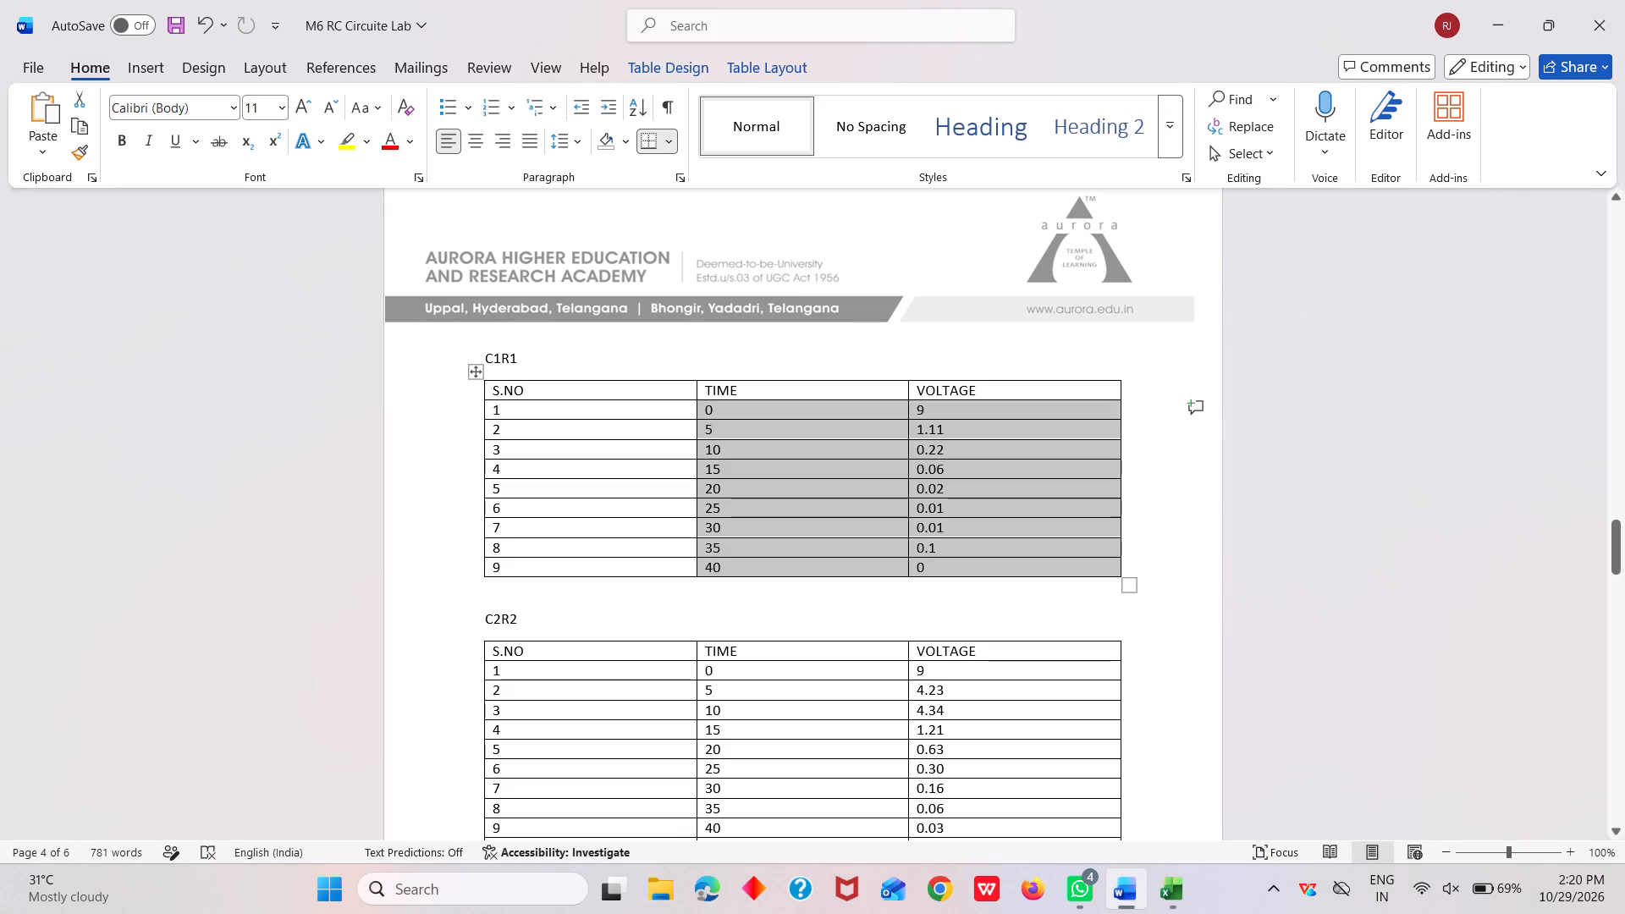
pyautogui.click(1153, 696)
pyautogui.scroll(-7, 1153, 696)
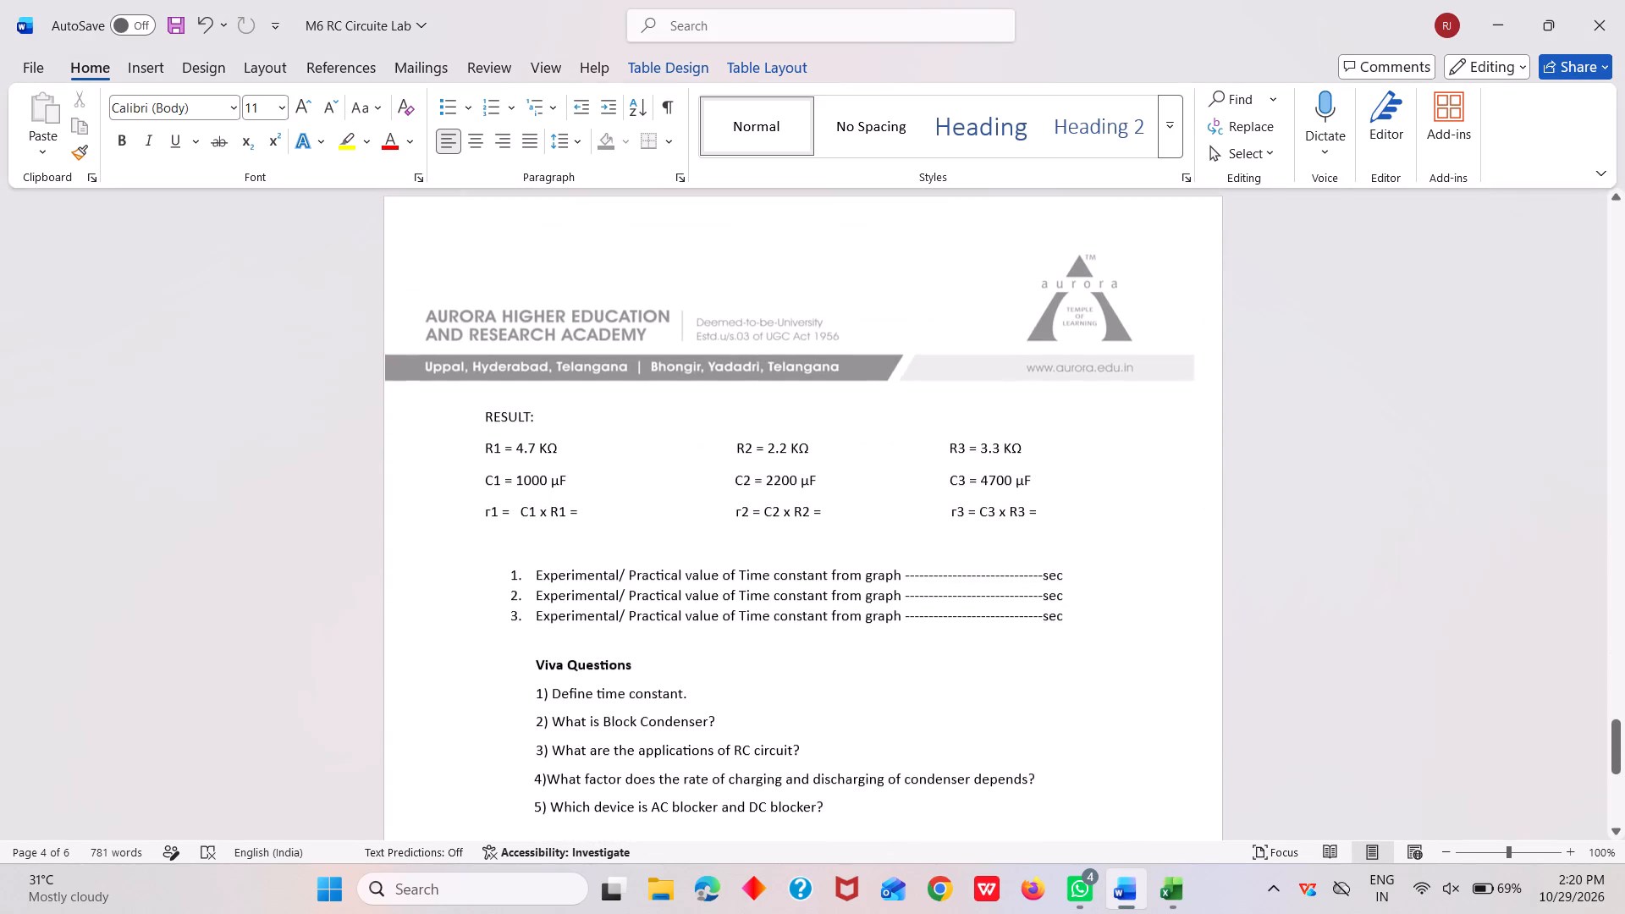
pyautogui.scroll(3, 1153, 696)
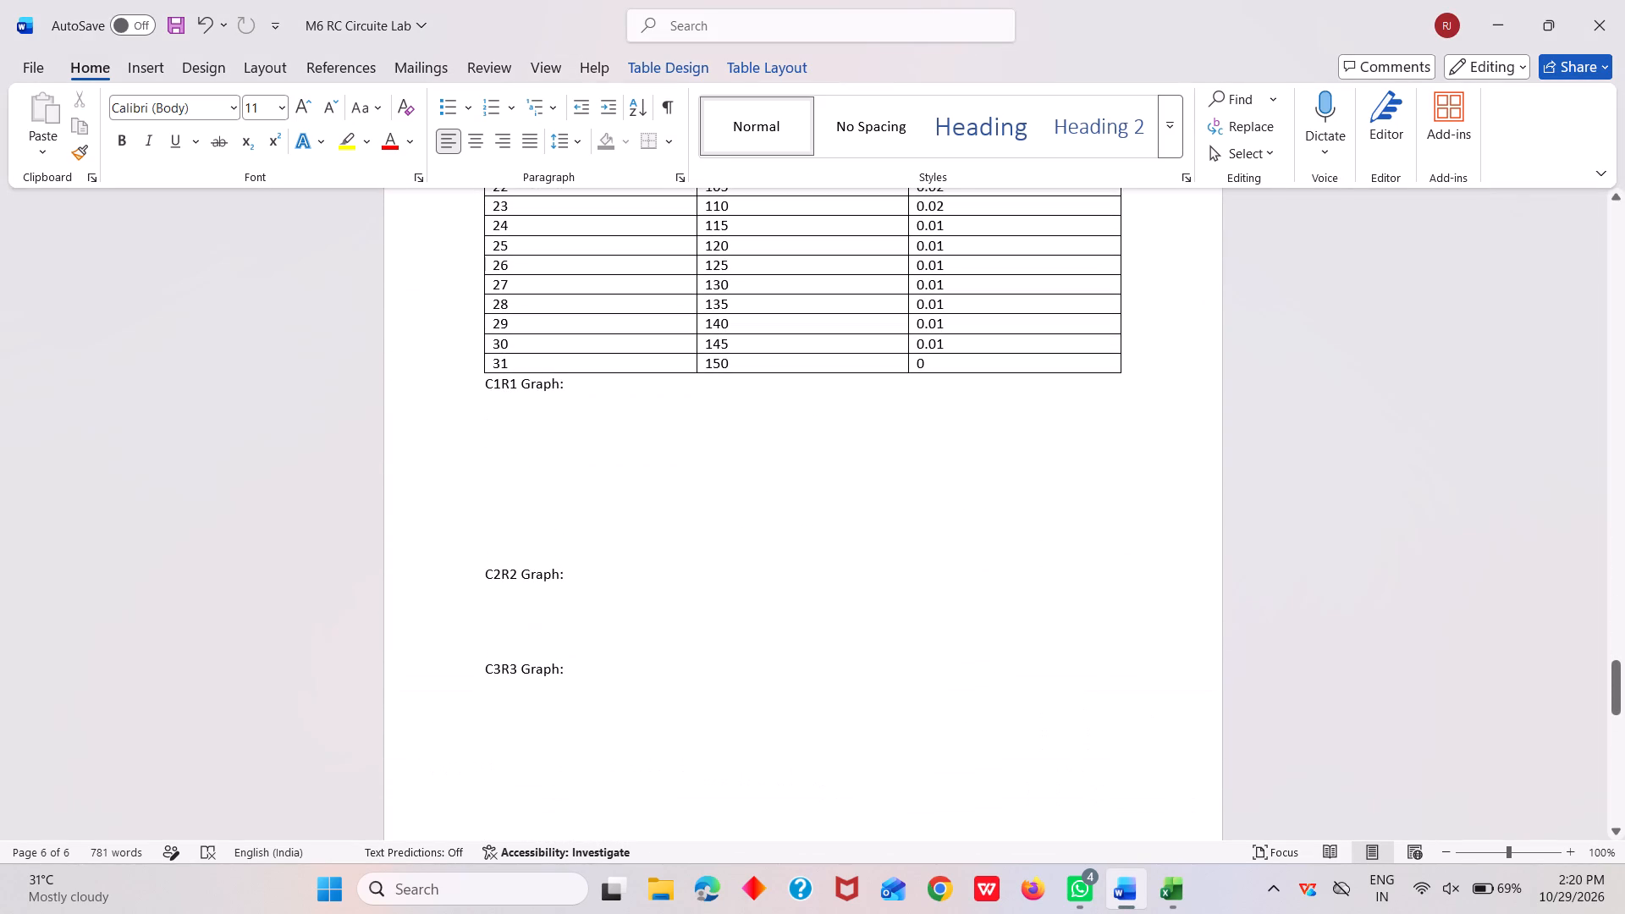
pyautogui.click(519, 435)
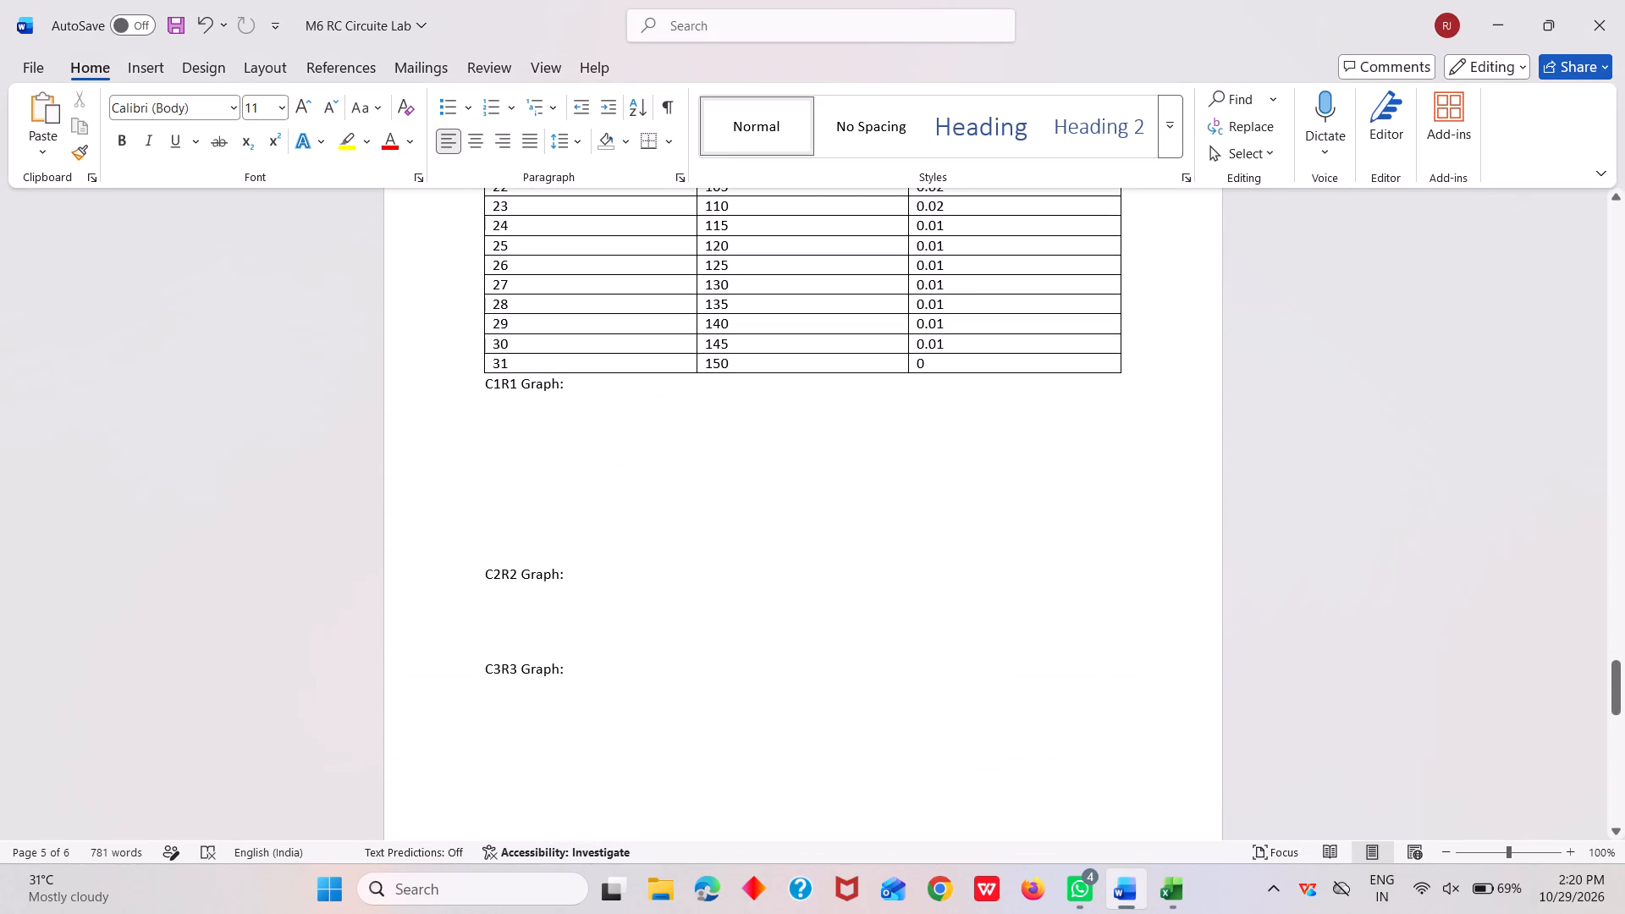
pyautogui.hotkey('ctrl', 'v')
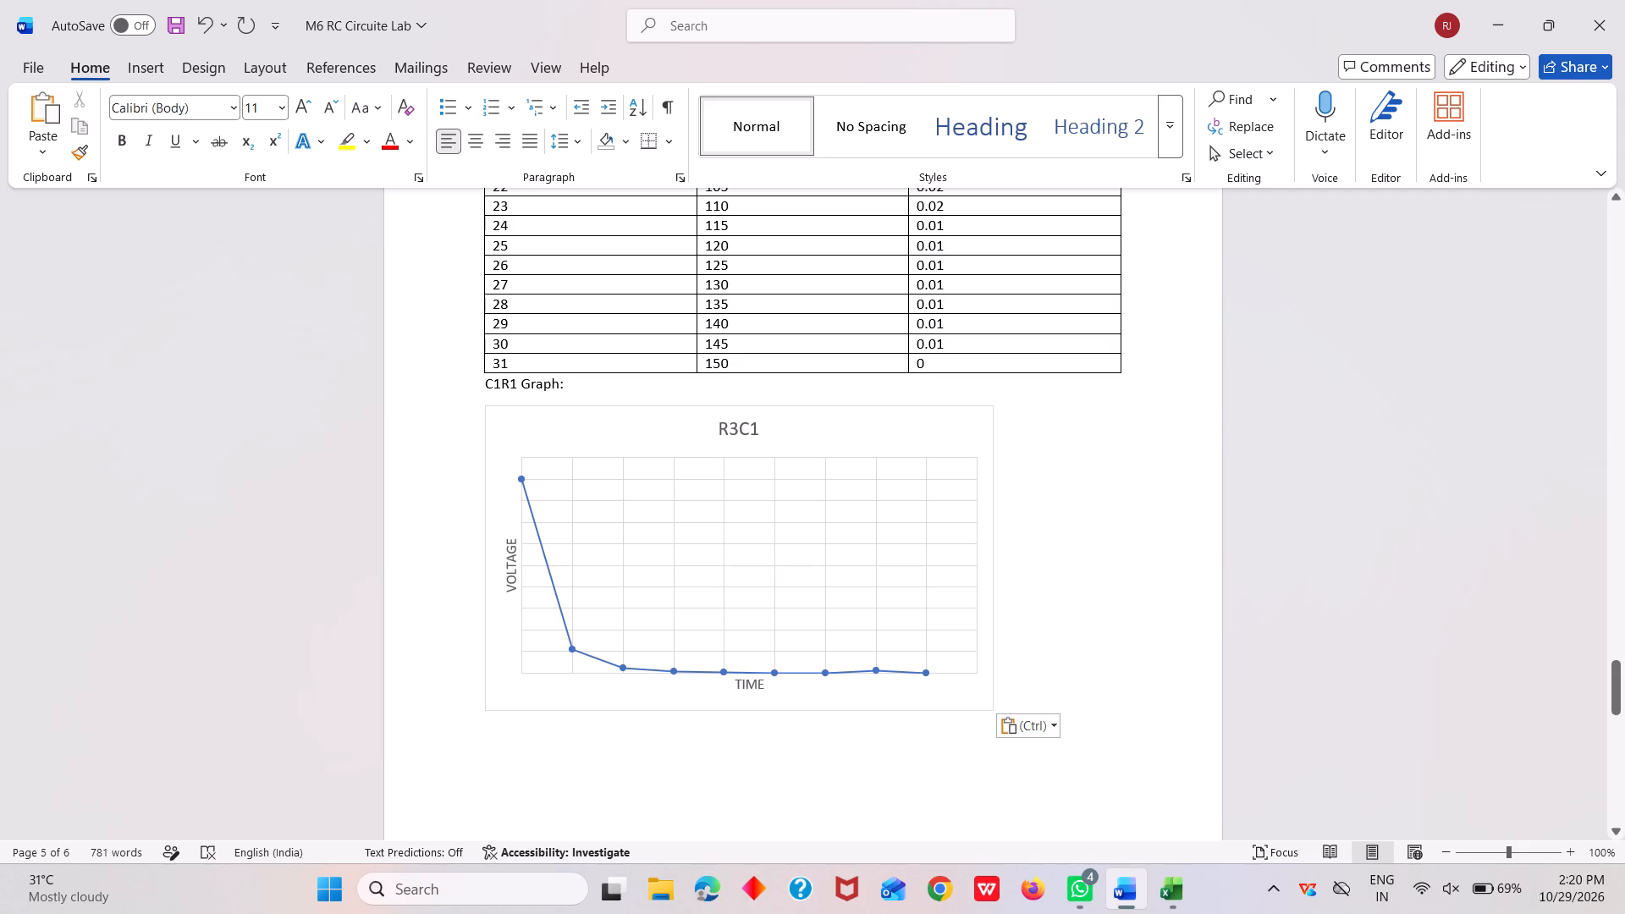
# Insert two blank lines between the C3R3 table and the C1R1 Graph heading.
pyautogui.click(481, 386)
pyautogui.press('Return')
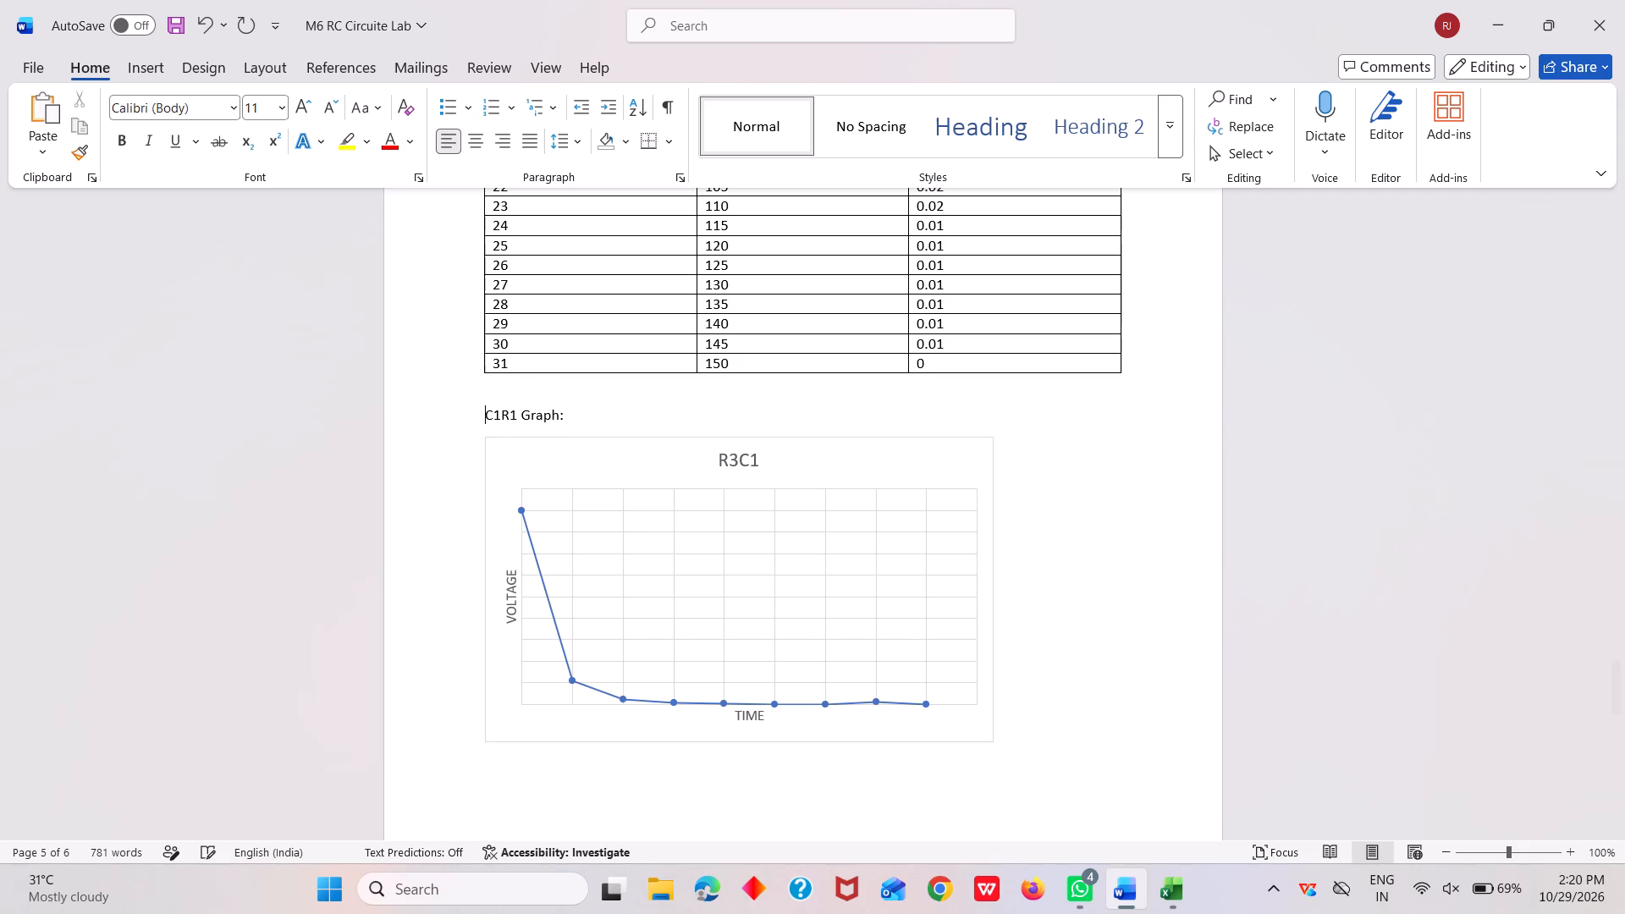
pyautogui.press('Return')
# Copy all 14 rows of C2R2 time and voltage values and paste them into the Excel sheet starting at cell A12.
pyautogui.scroll(4, 481, 386)
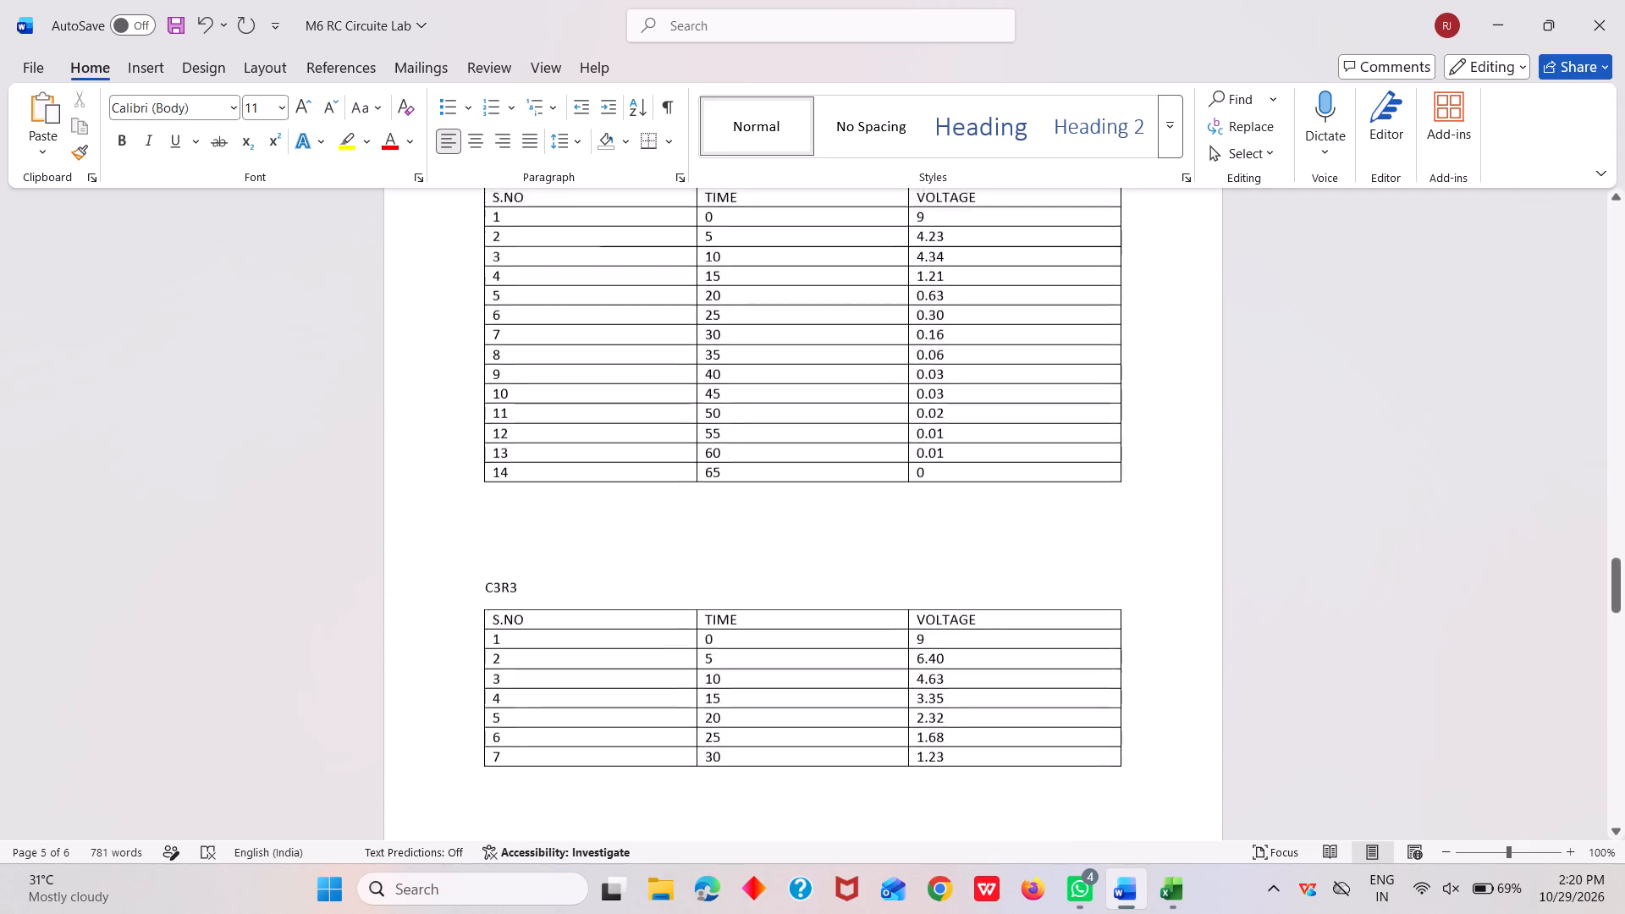
pyautogui.scroll(3, 481, 386)
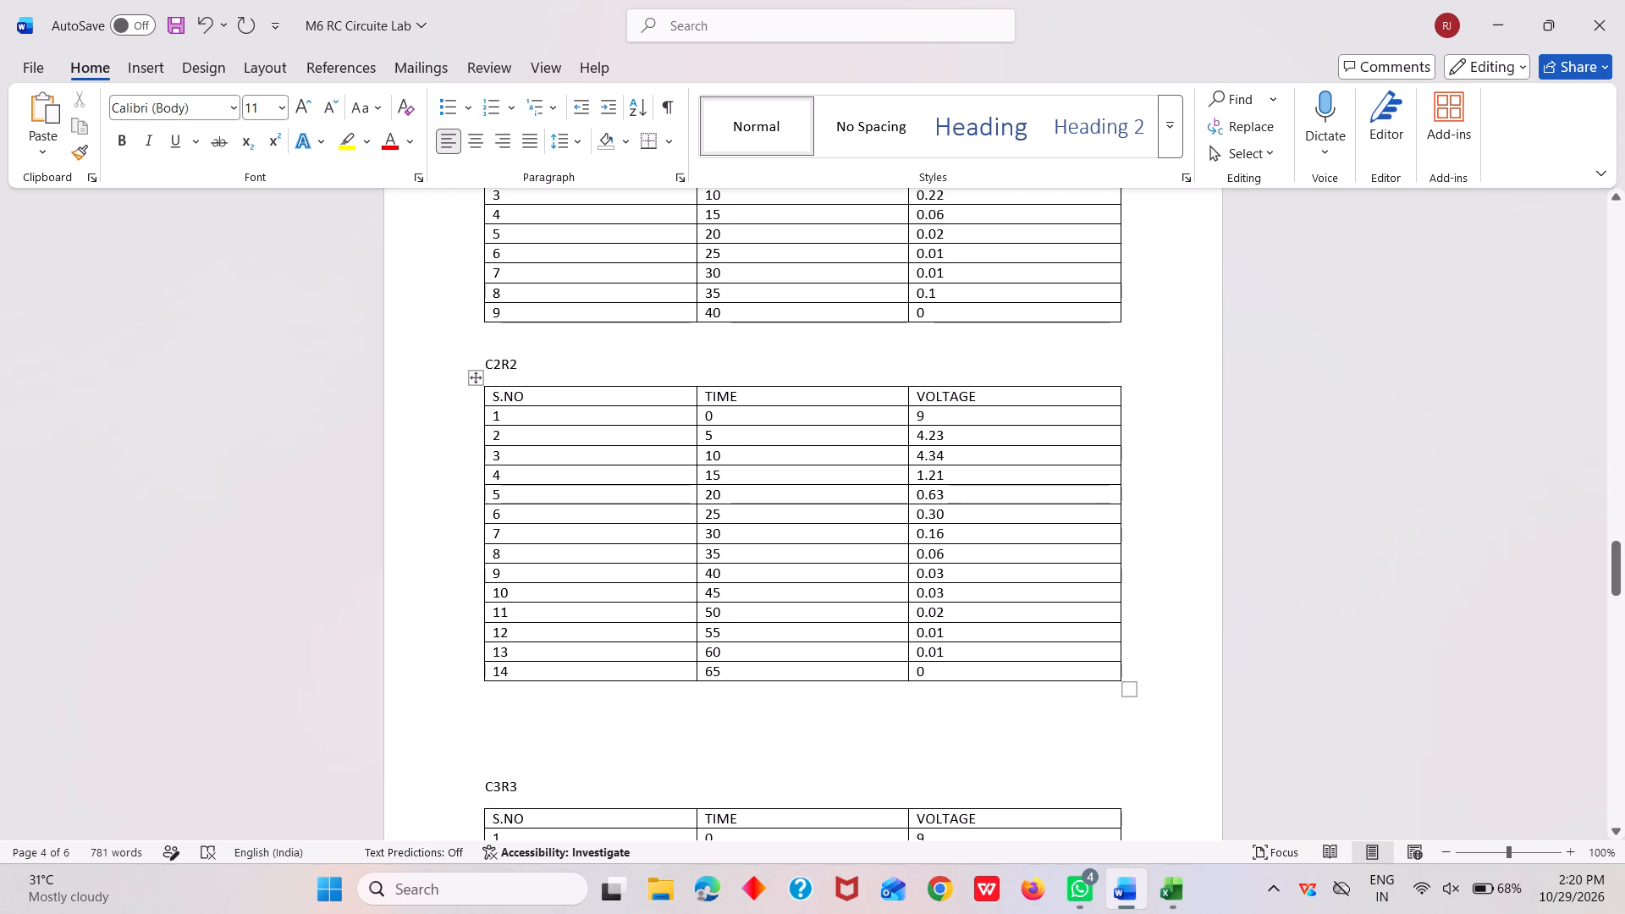
pyautogui.moveTo(705, 416); pyautogui.dragTo(988, 661)
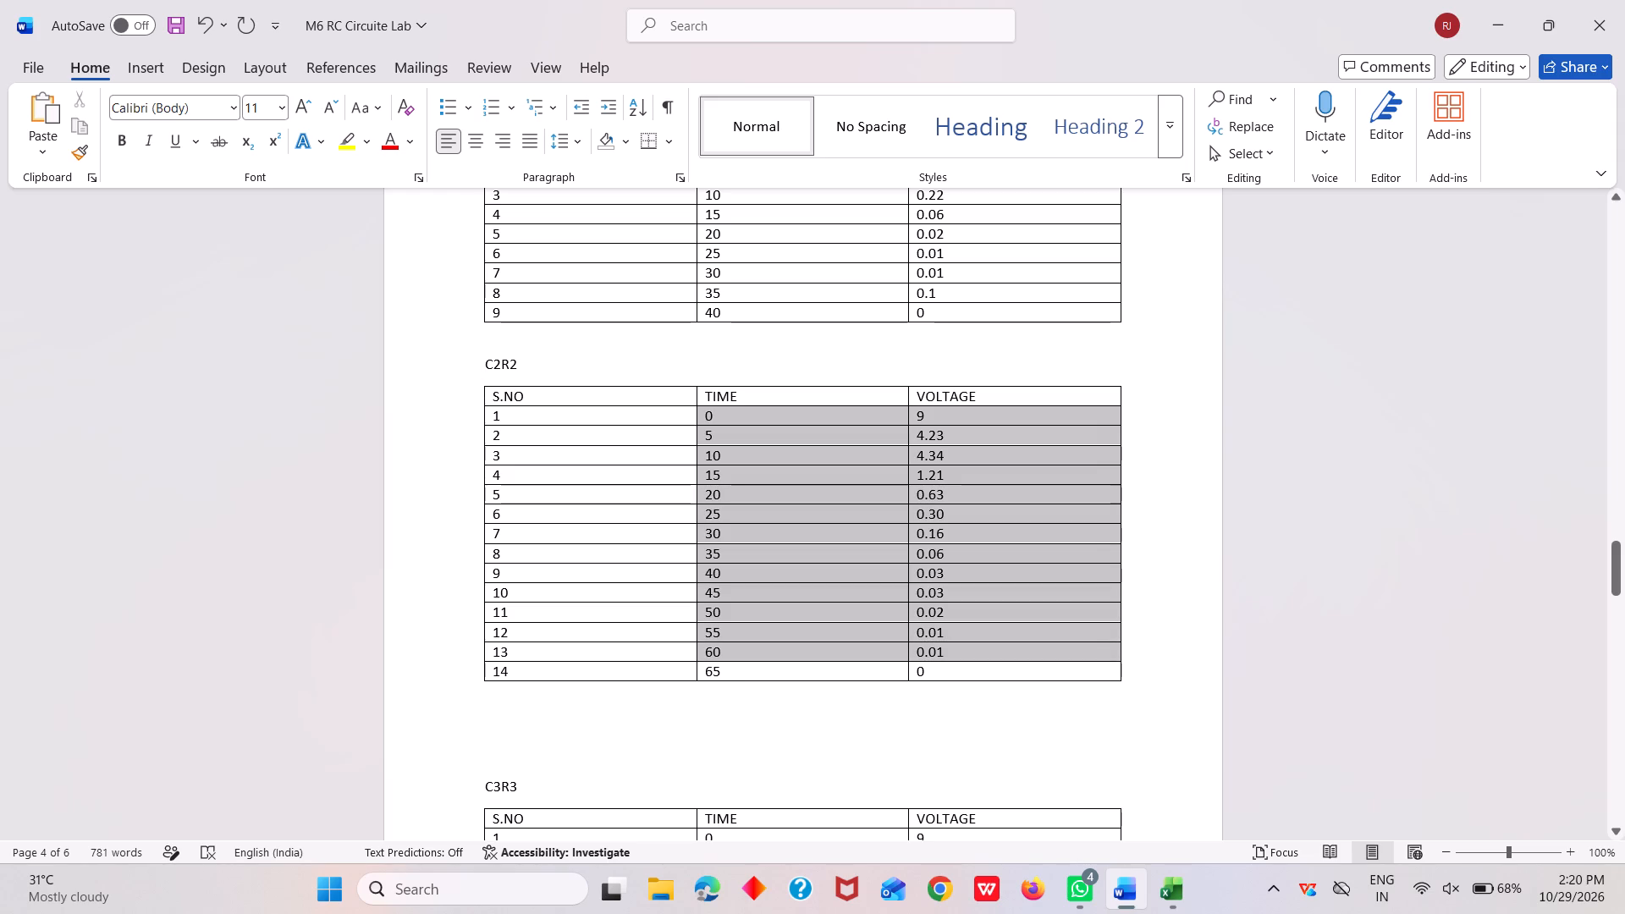
pyautogui.moveTo(988, 661); pyautogui.dragTo(991, 665)
pyautogui.hotkey('ctrl', 'c')
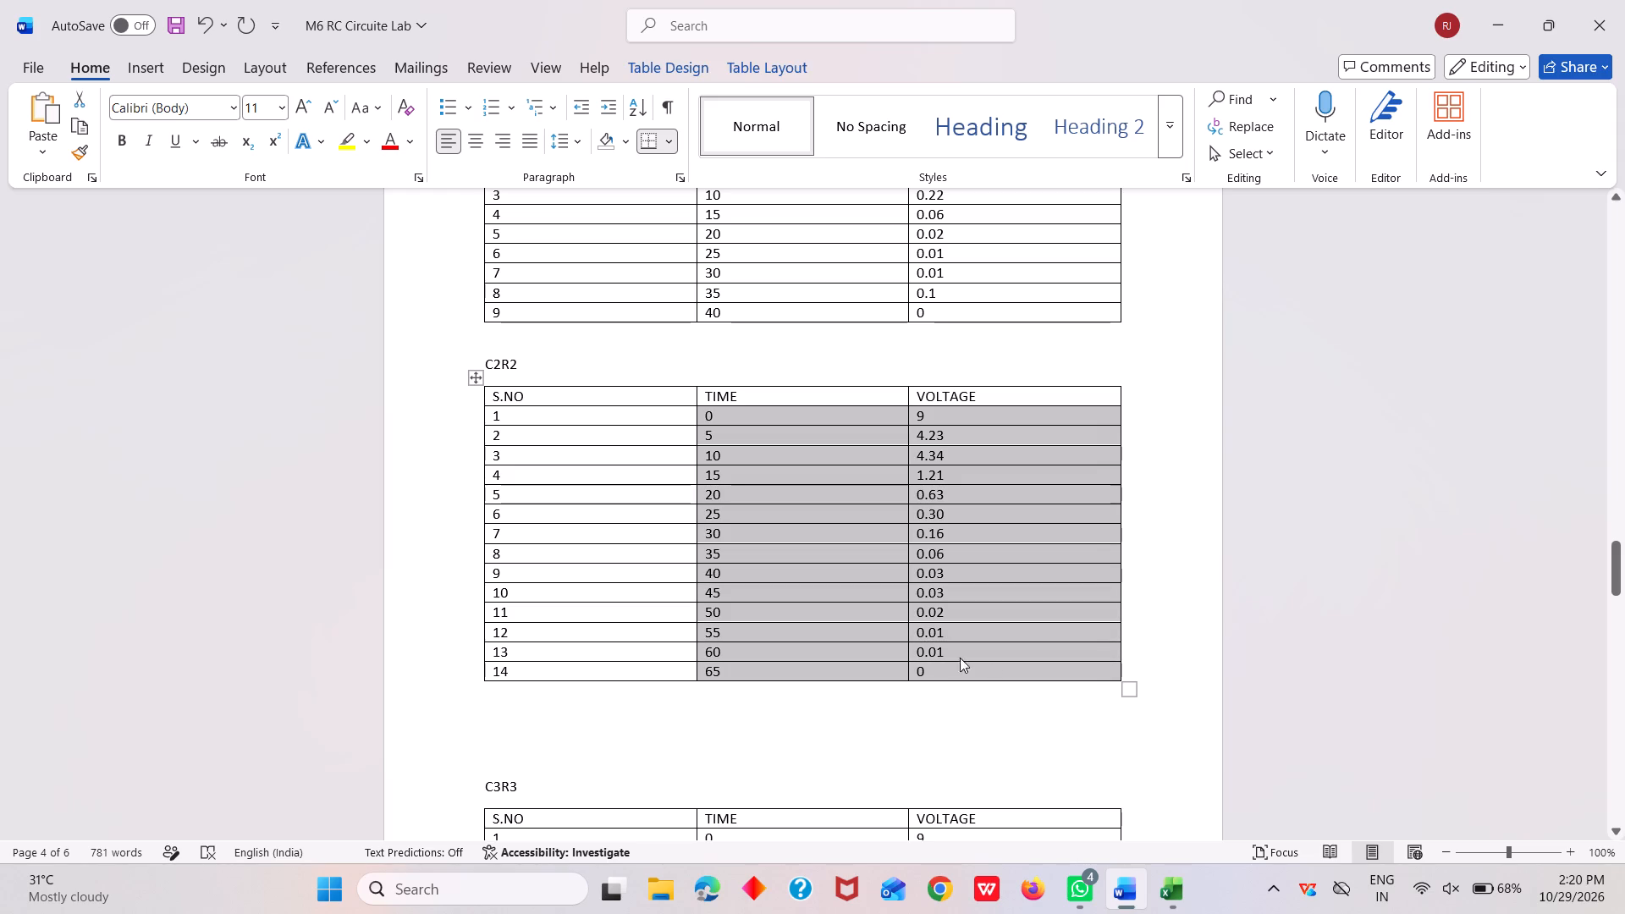
pyautogui.click(1162, 894)
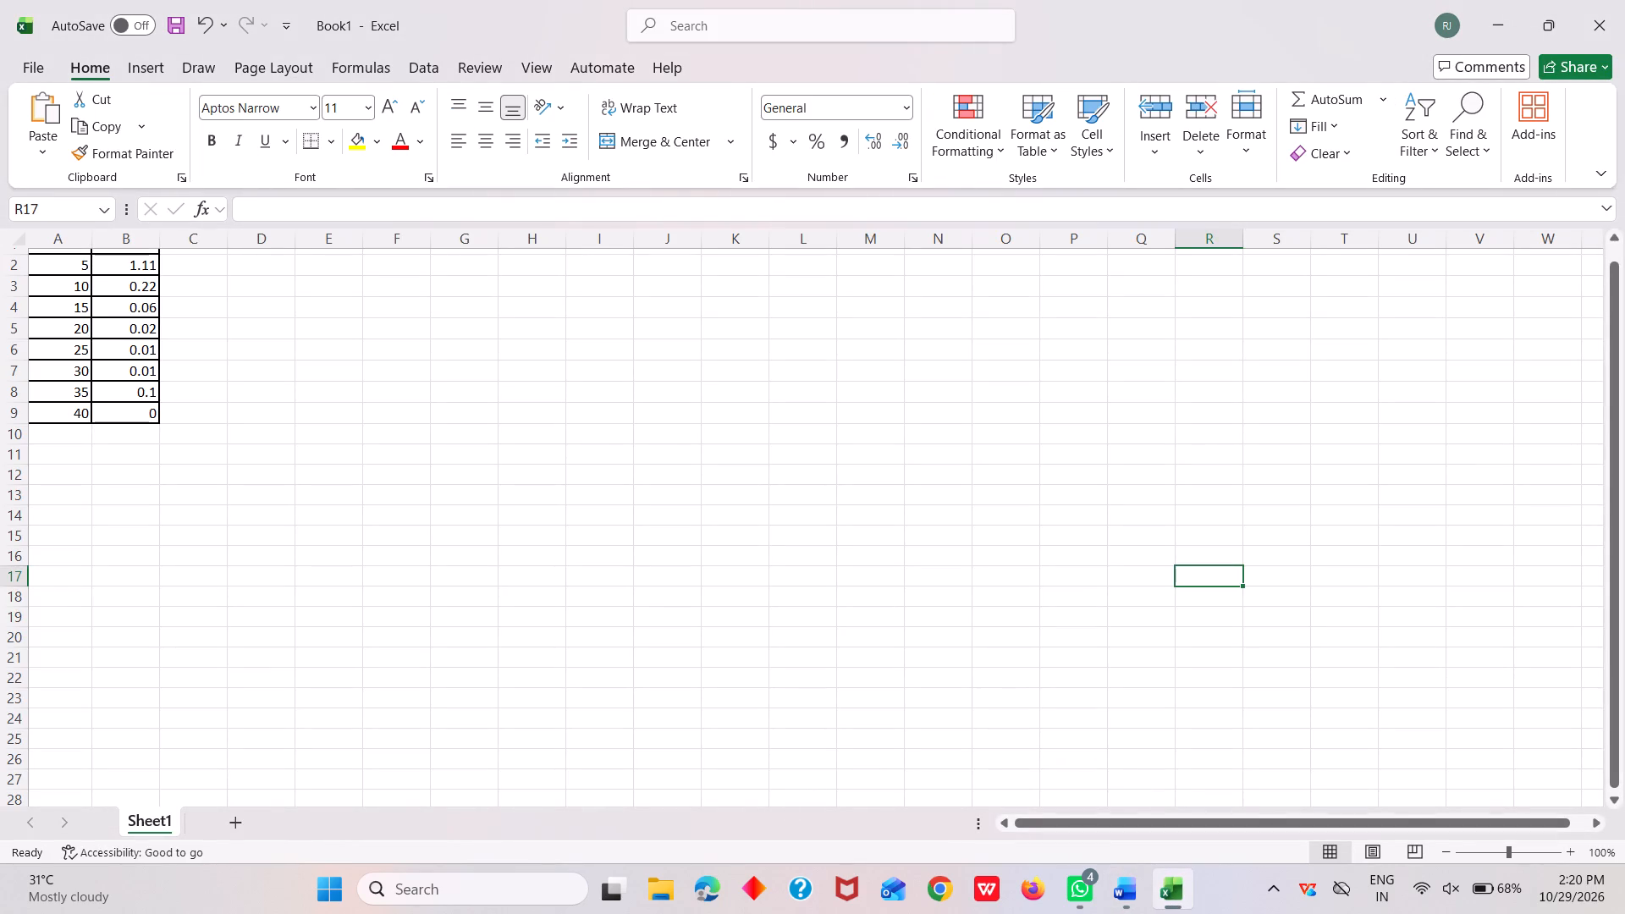
pyautogui.click(53, 480)
pyautogui.hotkey('ctrl', 'v')
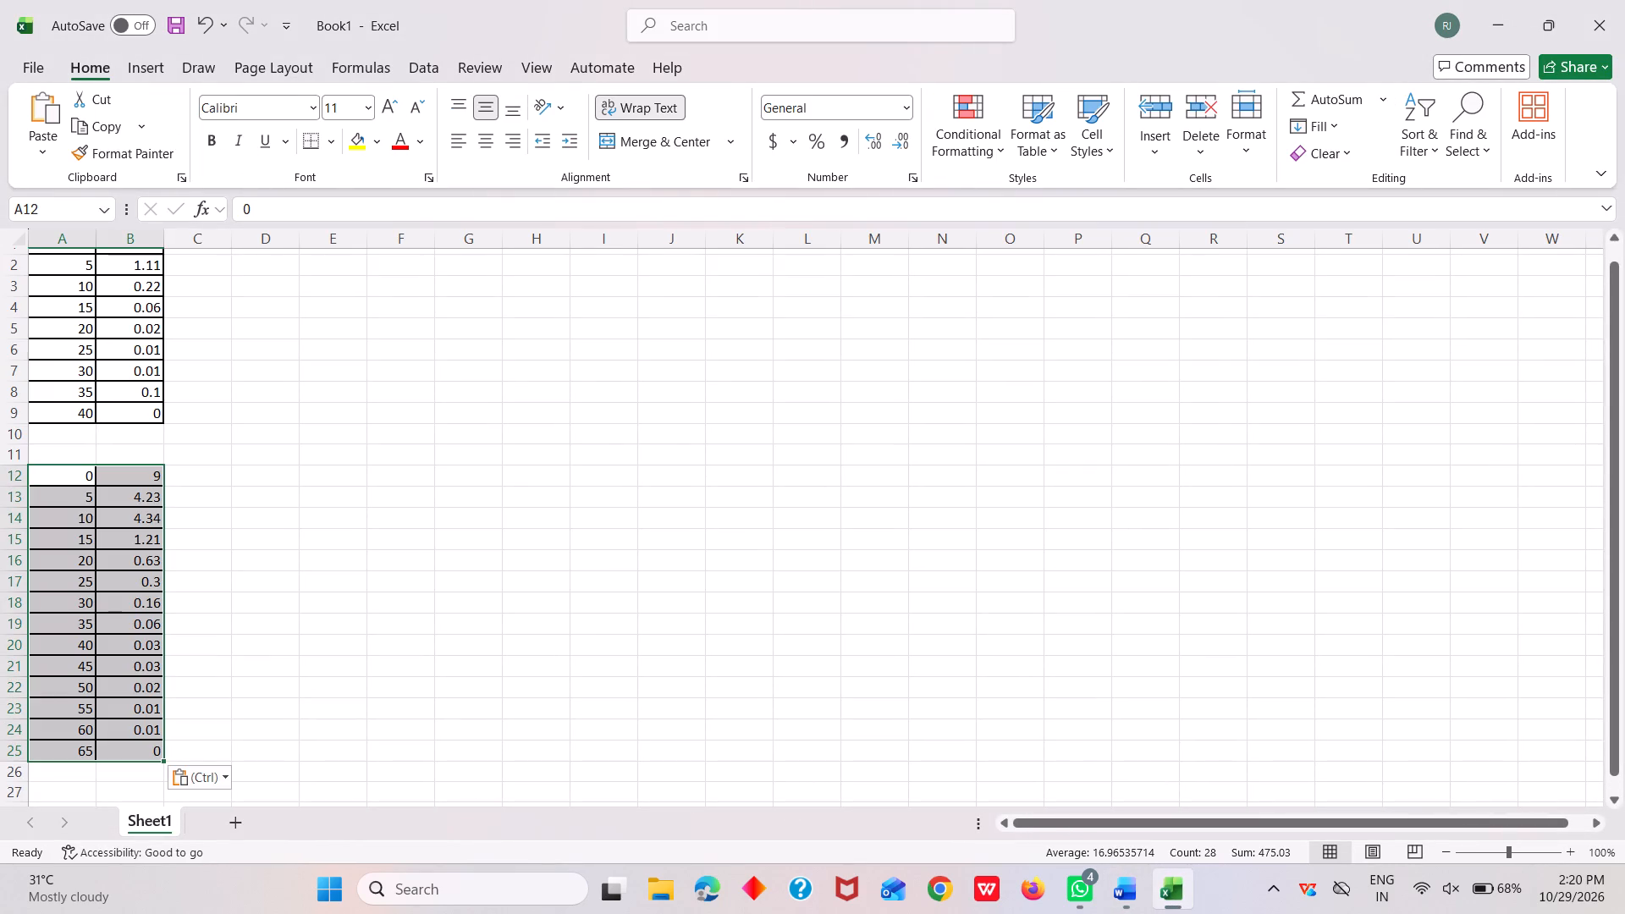
# Insert a scatter chart with straight lines and markers from the pasted C2R2 data.
pyautogui.click(152, 64)
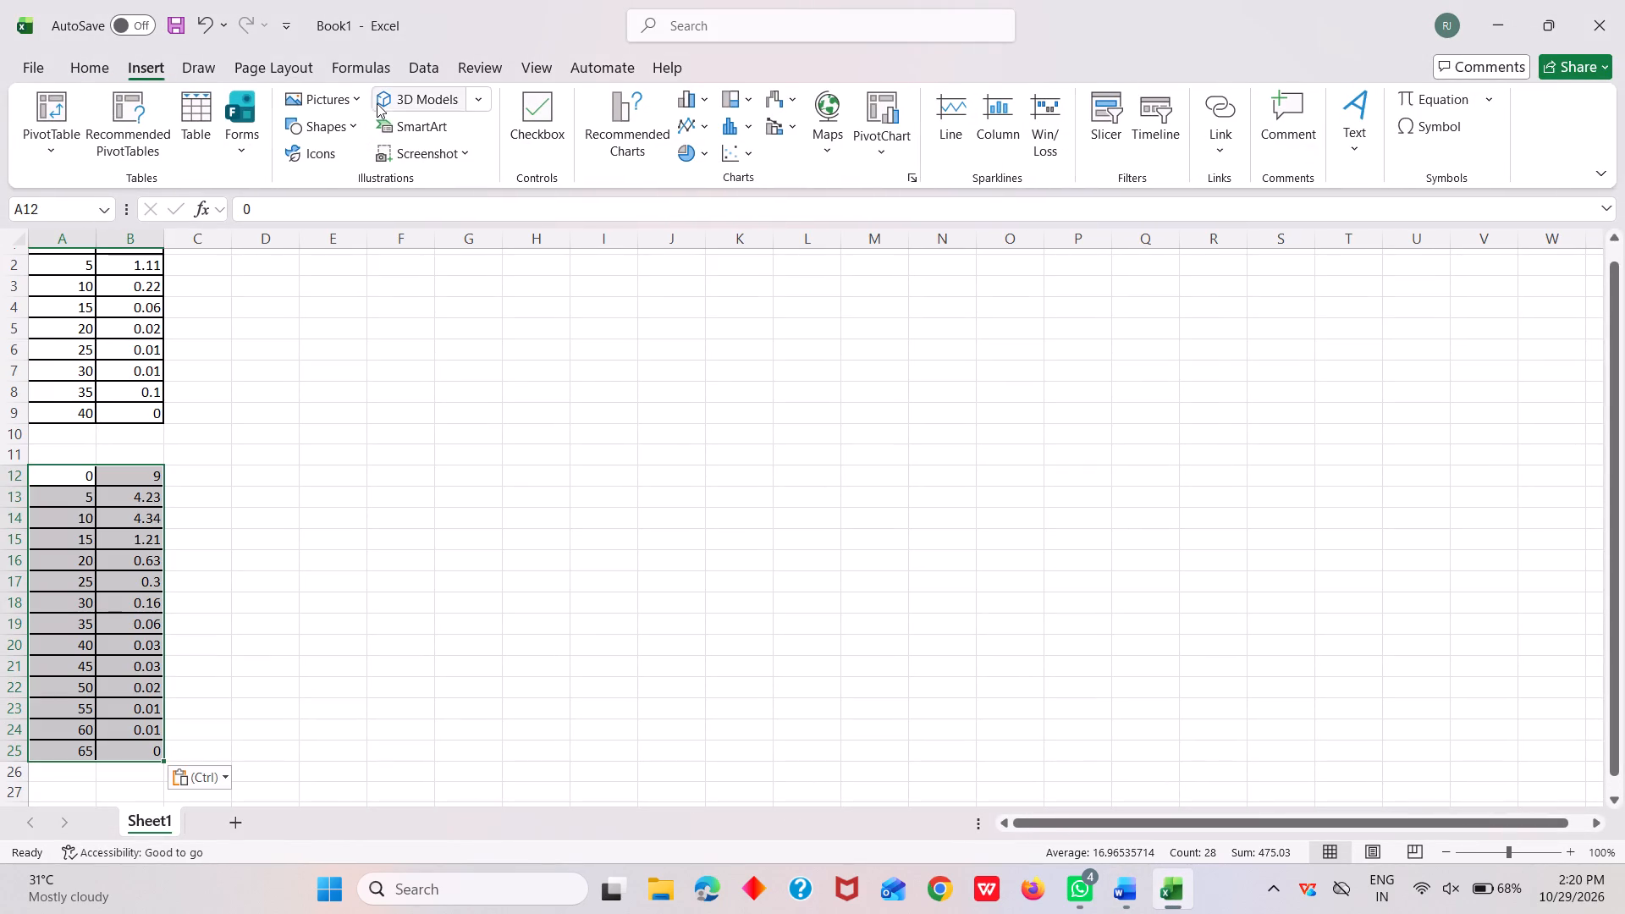
pyautogui.click(741, 154)
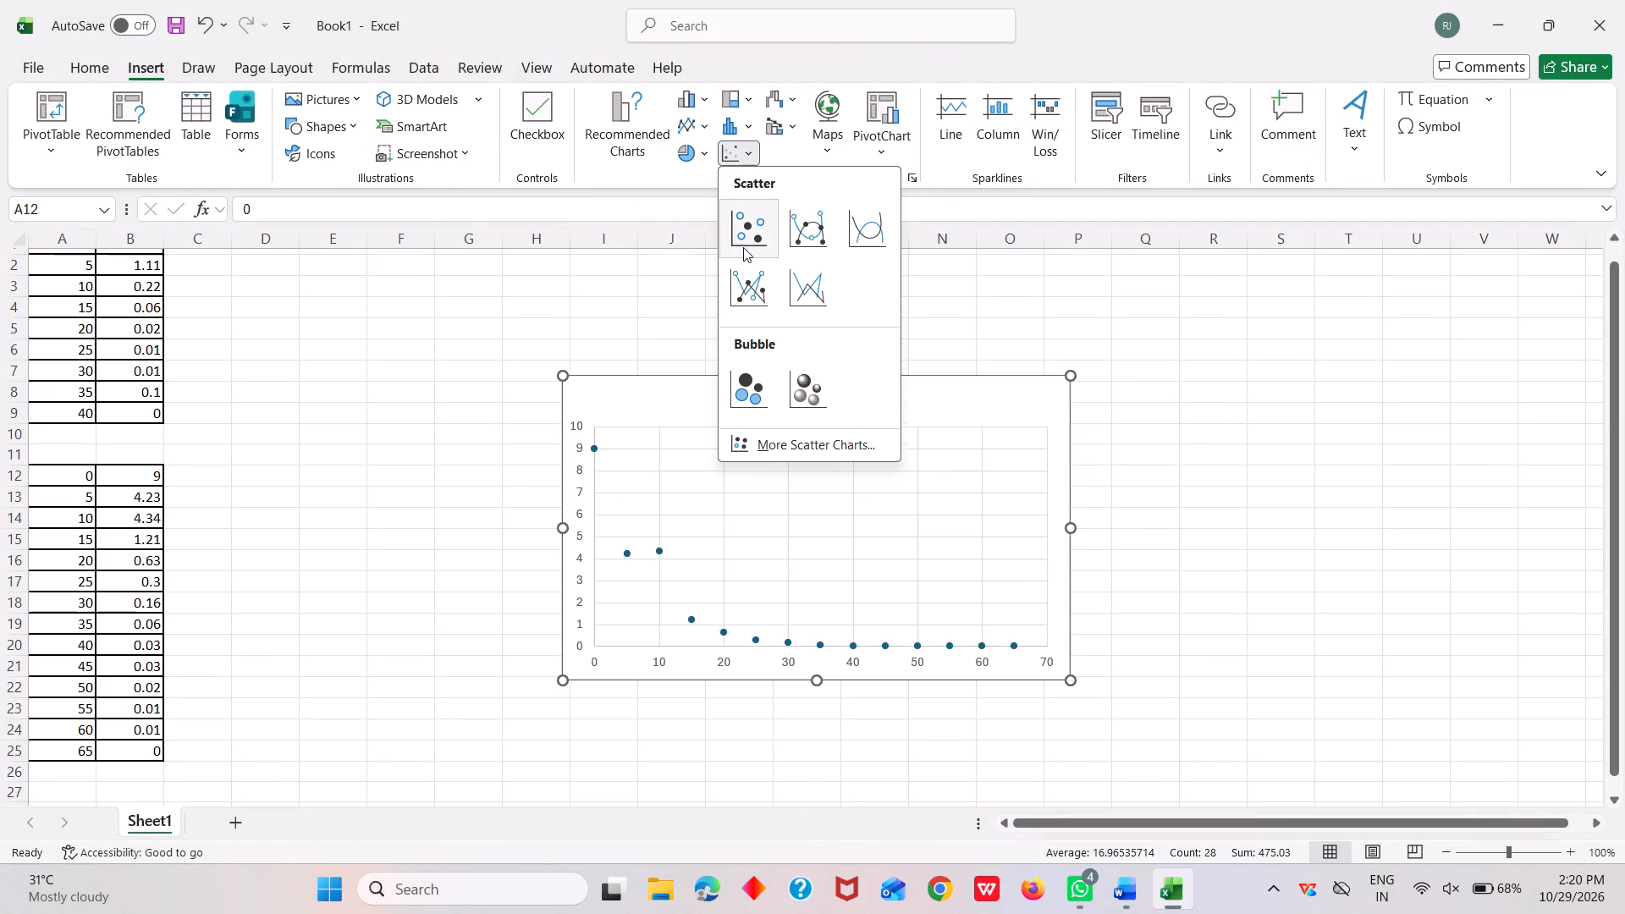
pyautogui.click(752, 308)
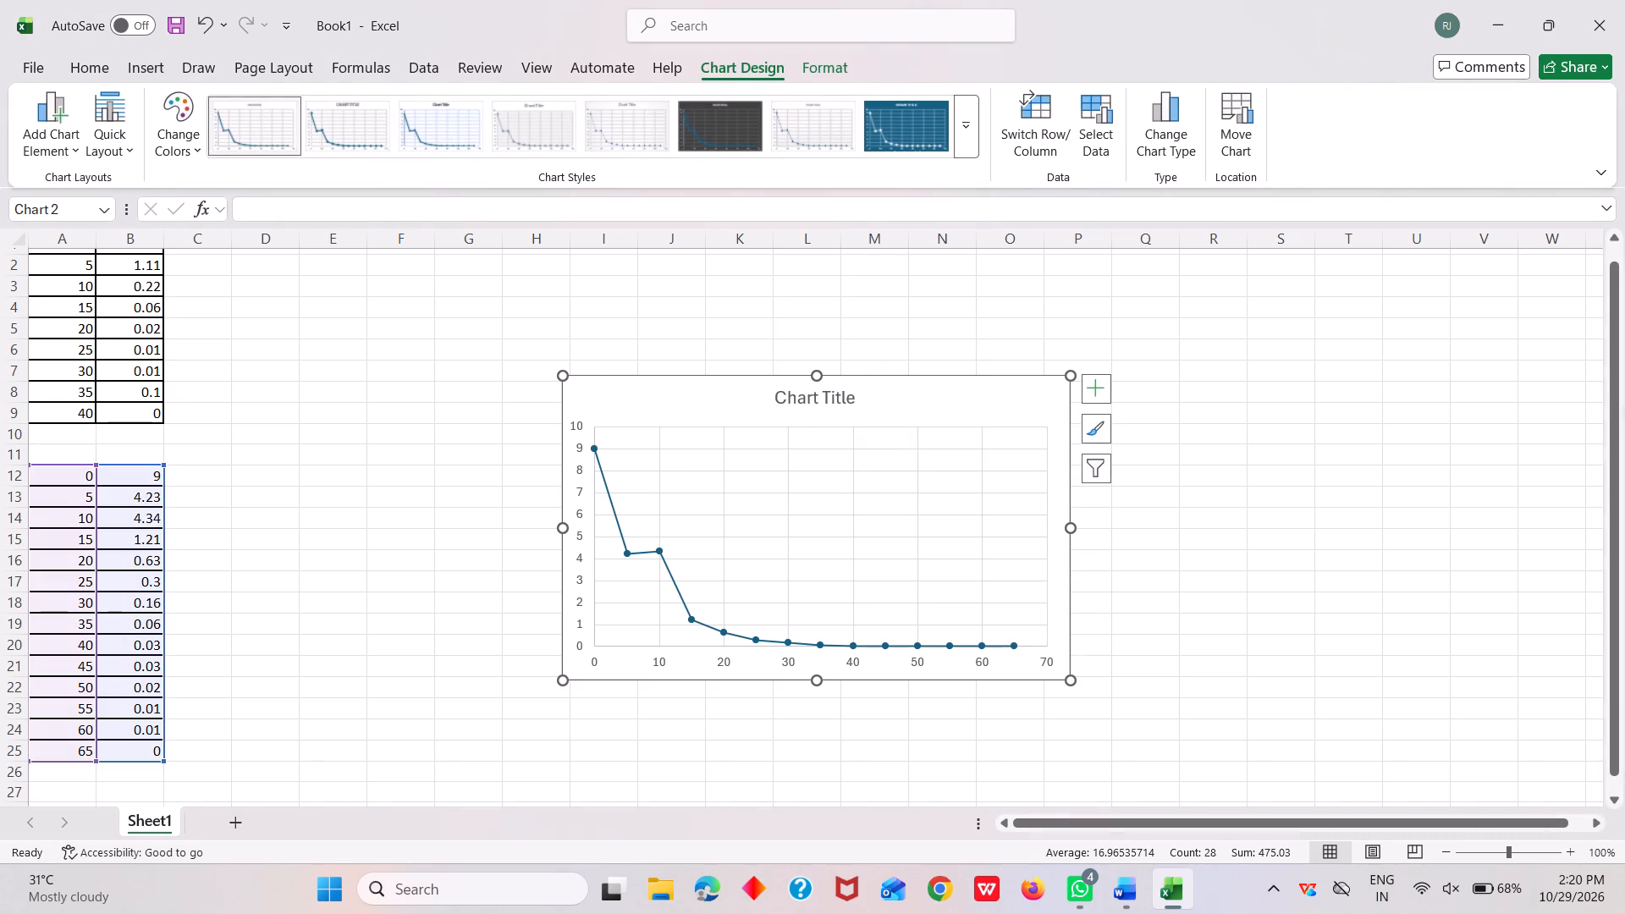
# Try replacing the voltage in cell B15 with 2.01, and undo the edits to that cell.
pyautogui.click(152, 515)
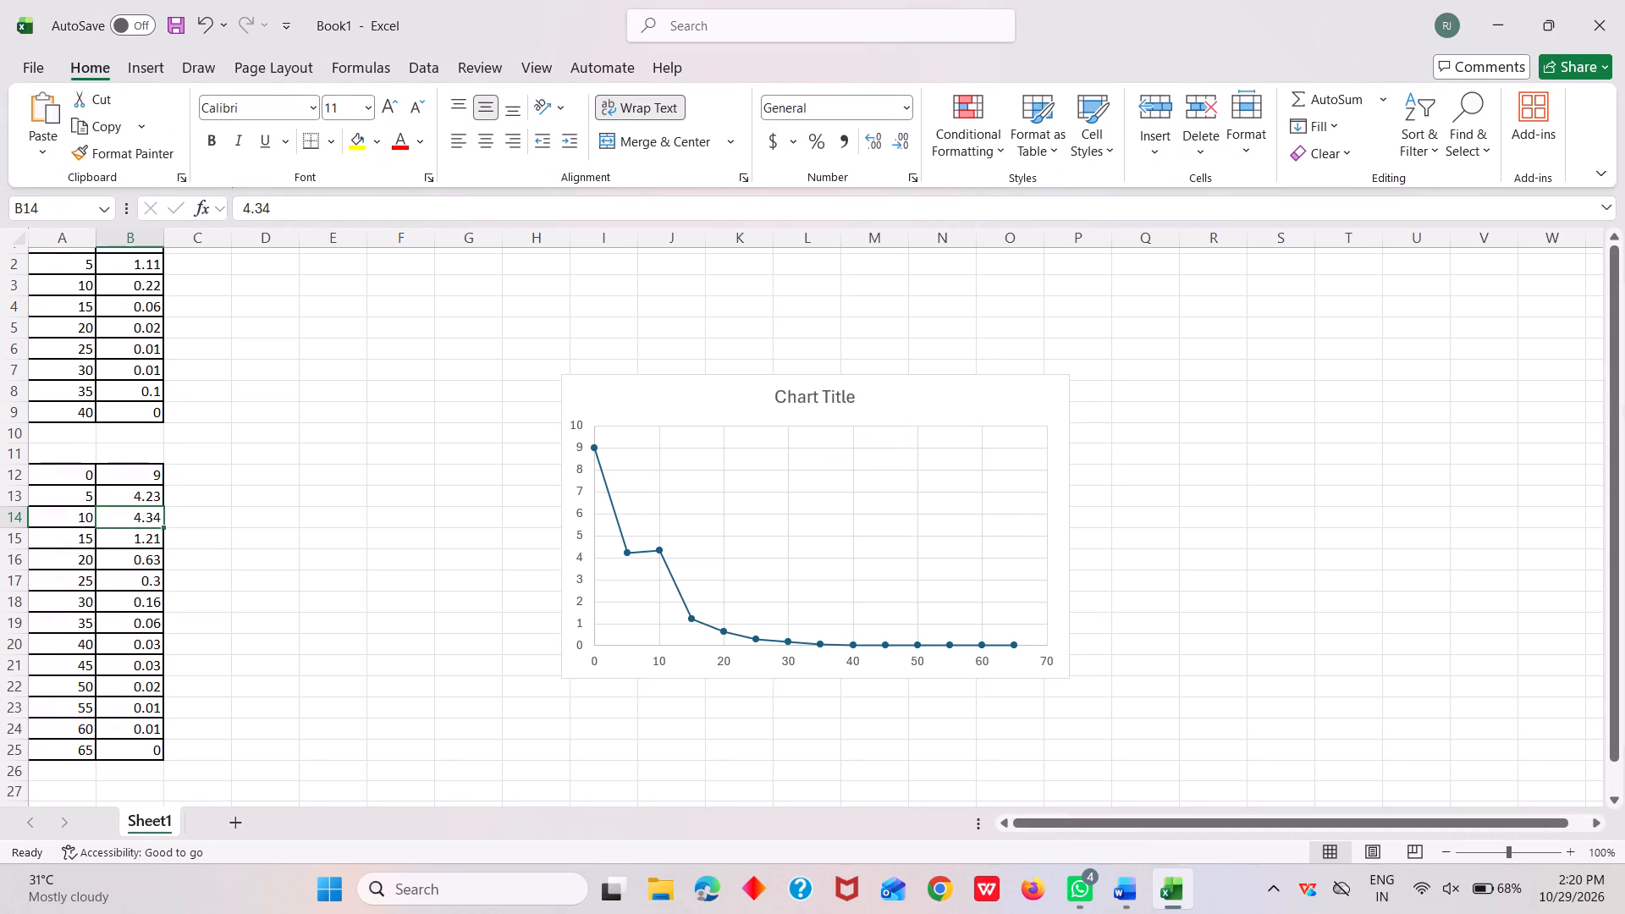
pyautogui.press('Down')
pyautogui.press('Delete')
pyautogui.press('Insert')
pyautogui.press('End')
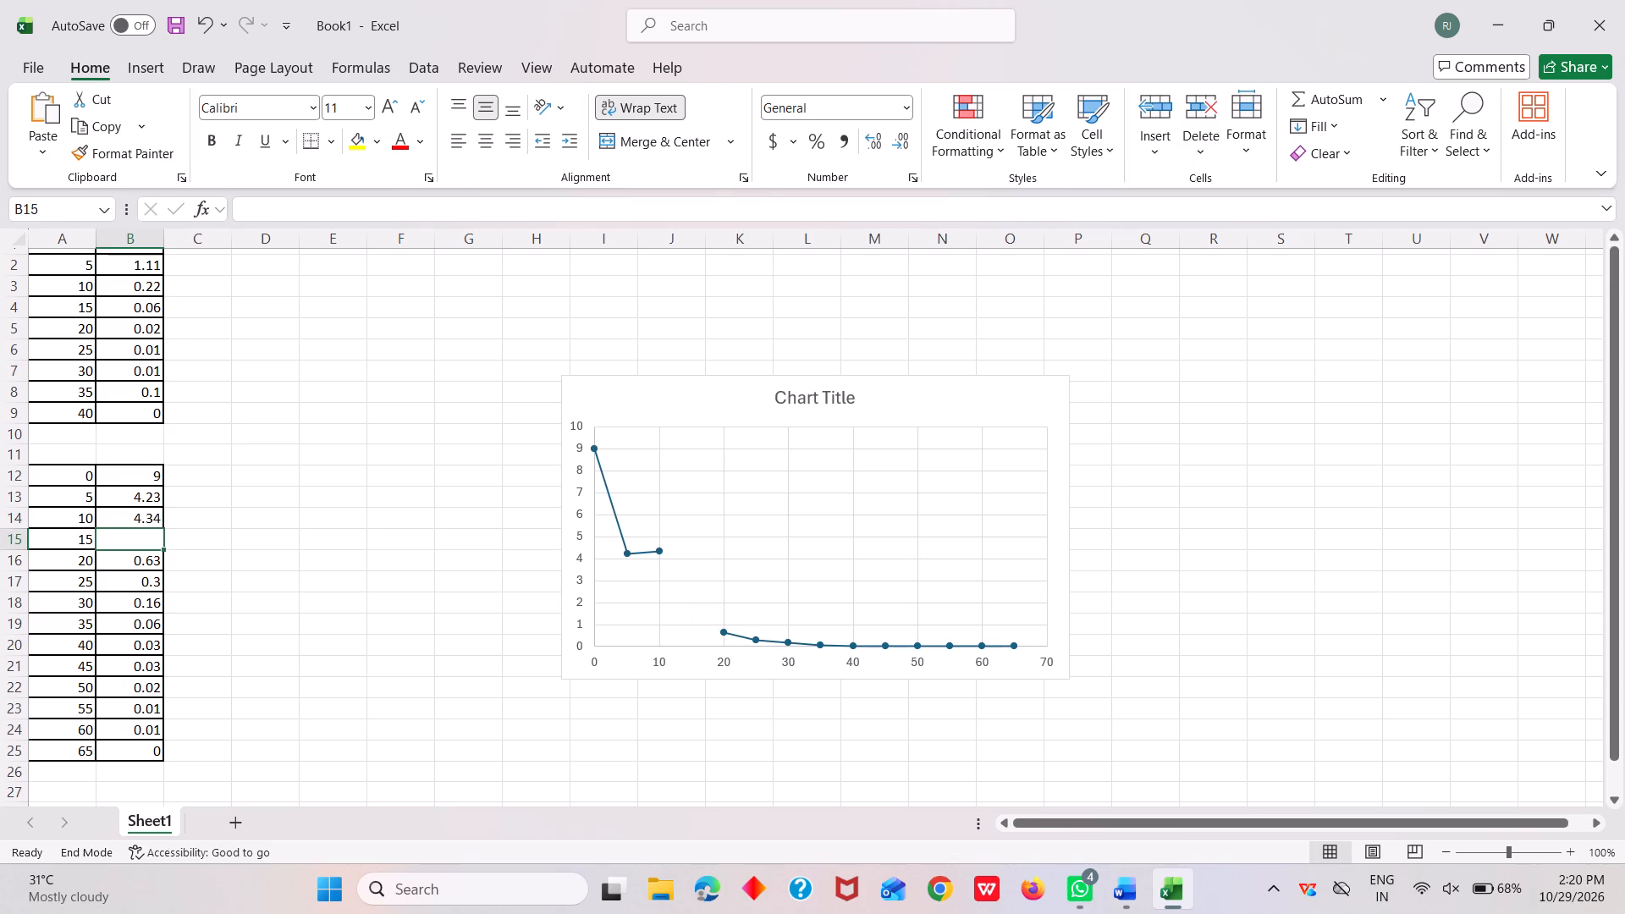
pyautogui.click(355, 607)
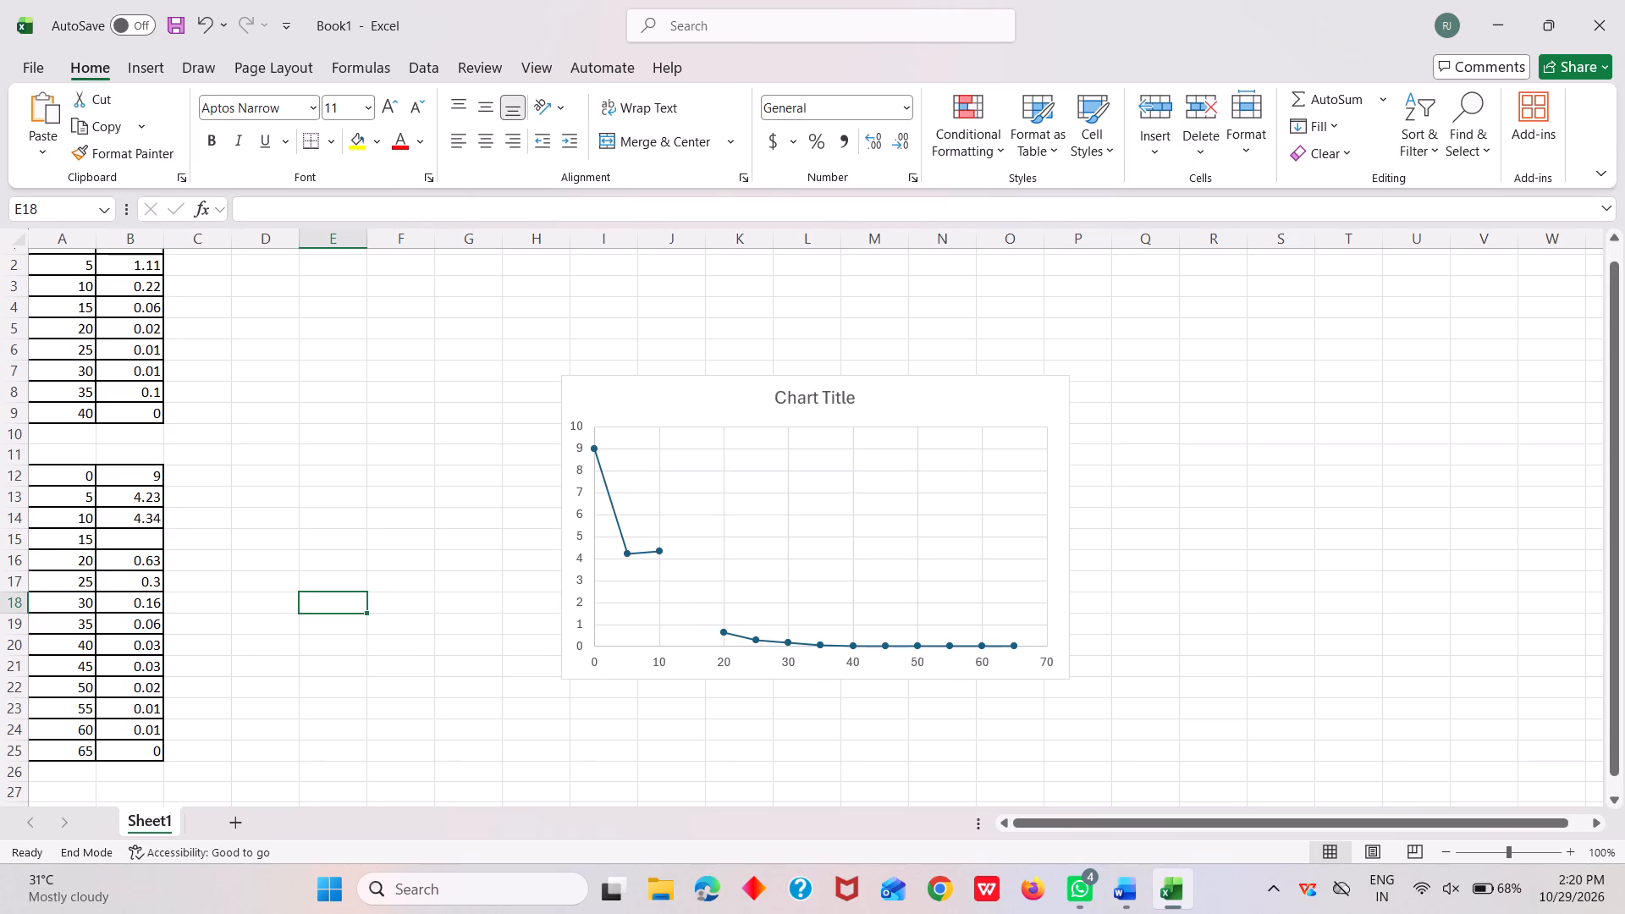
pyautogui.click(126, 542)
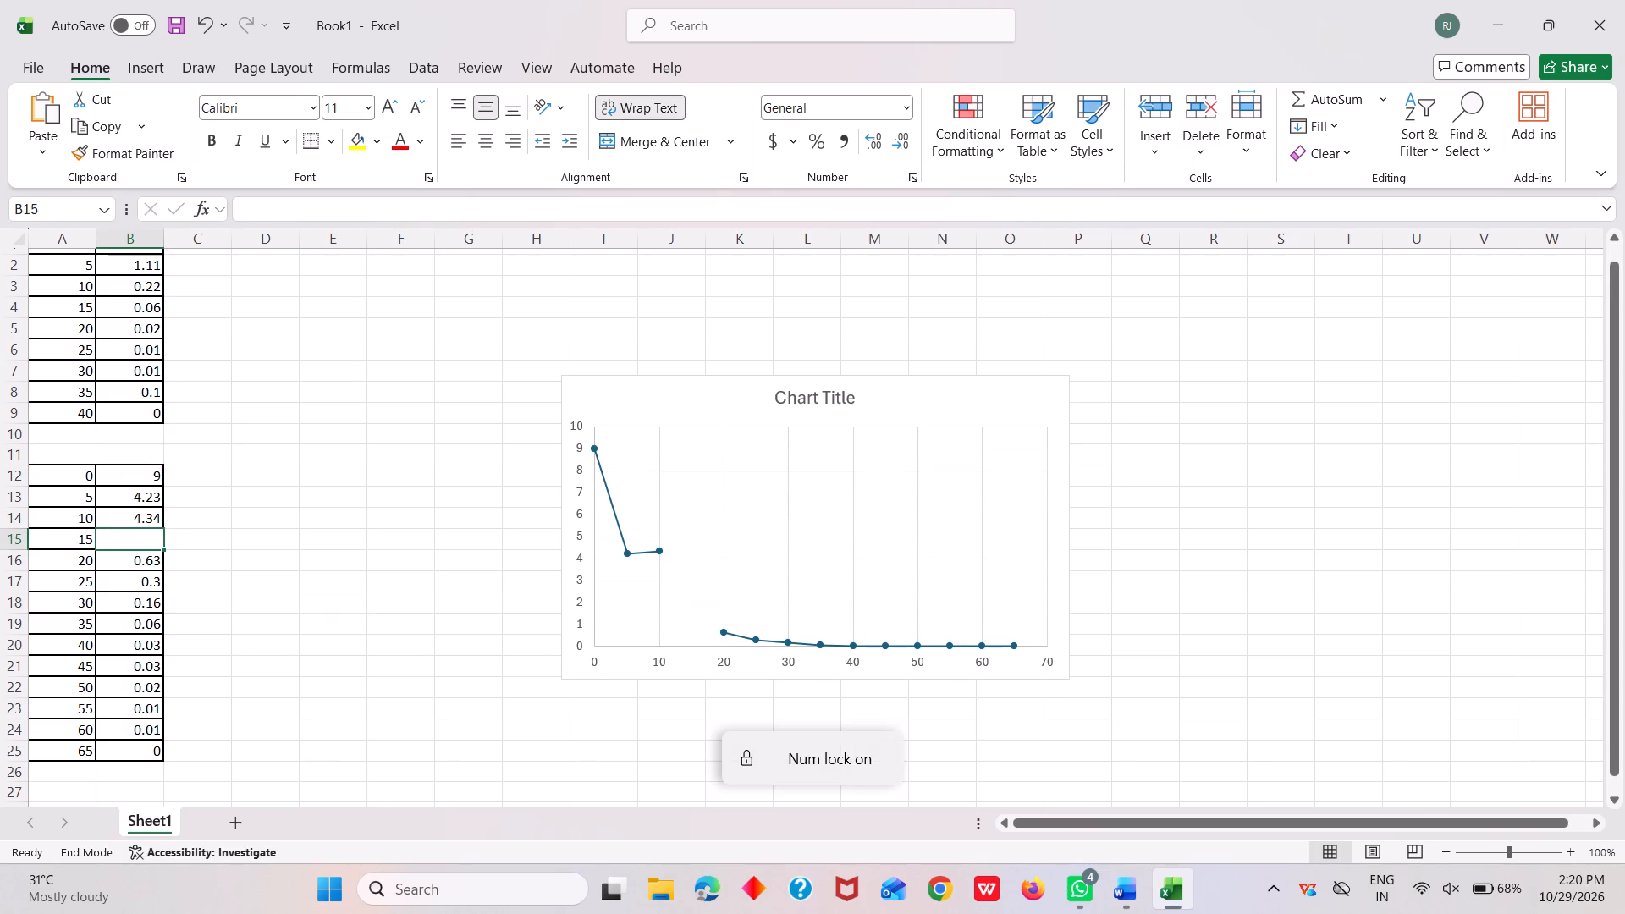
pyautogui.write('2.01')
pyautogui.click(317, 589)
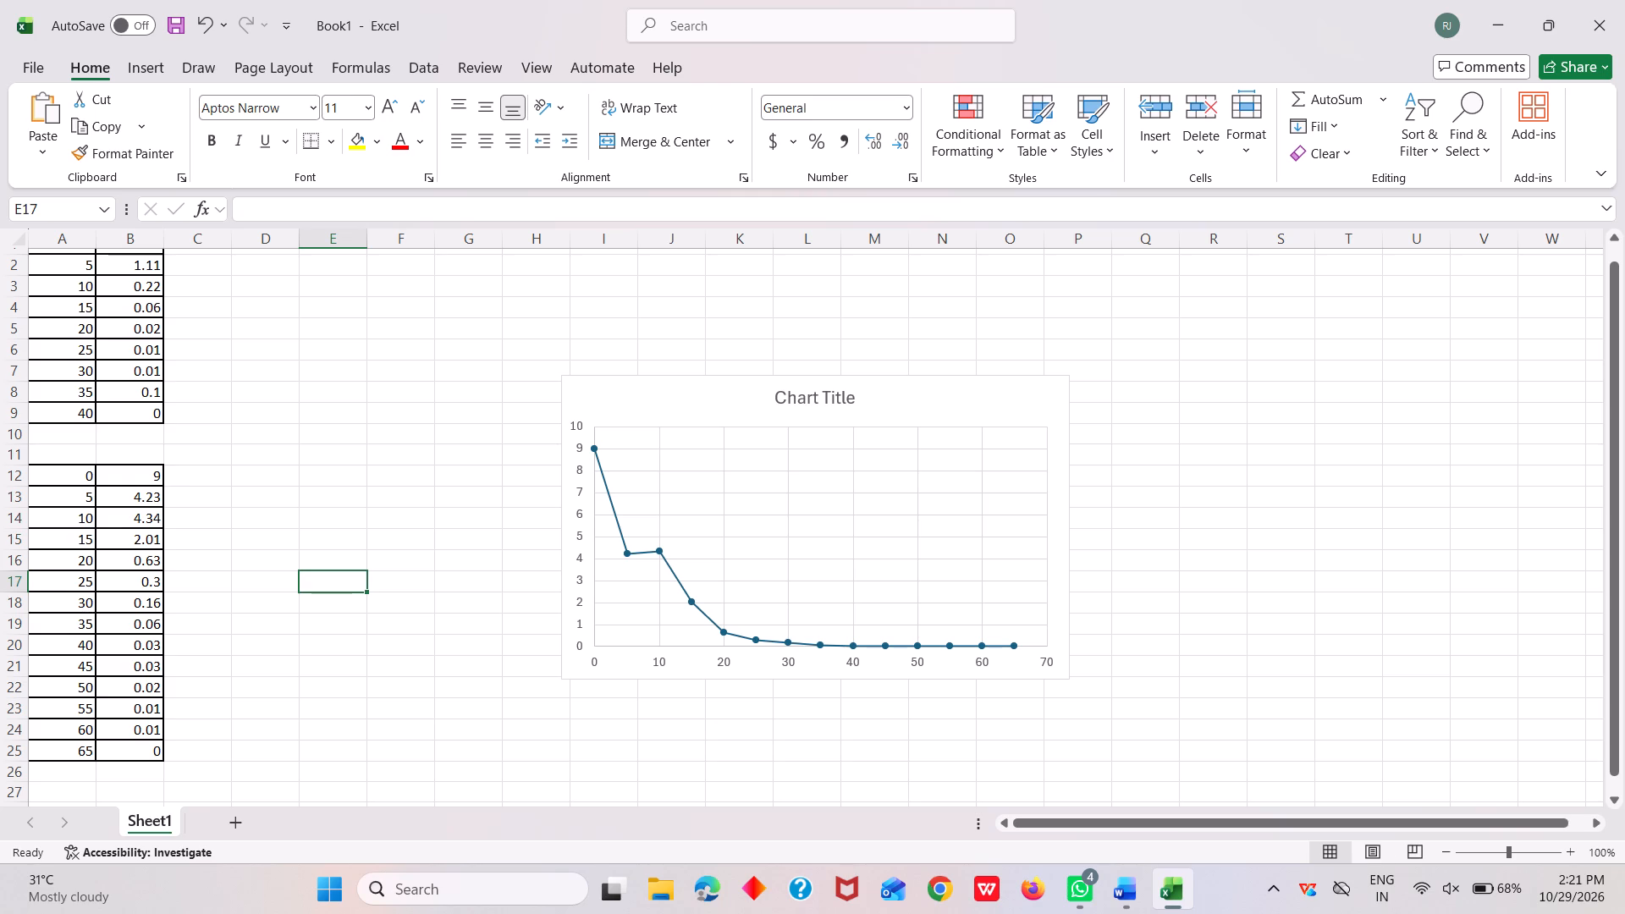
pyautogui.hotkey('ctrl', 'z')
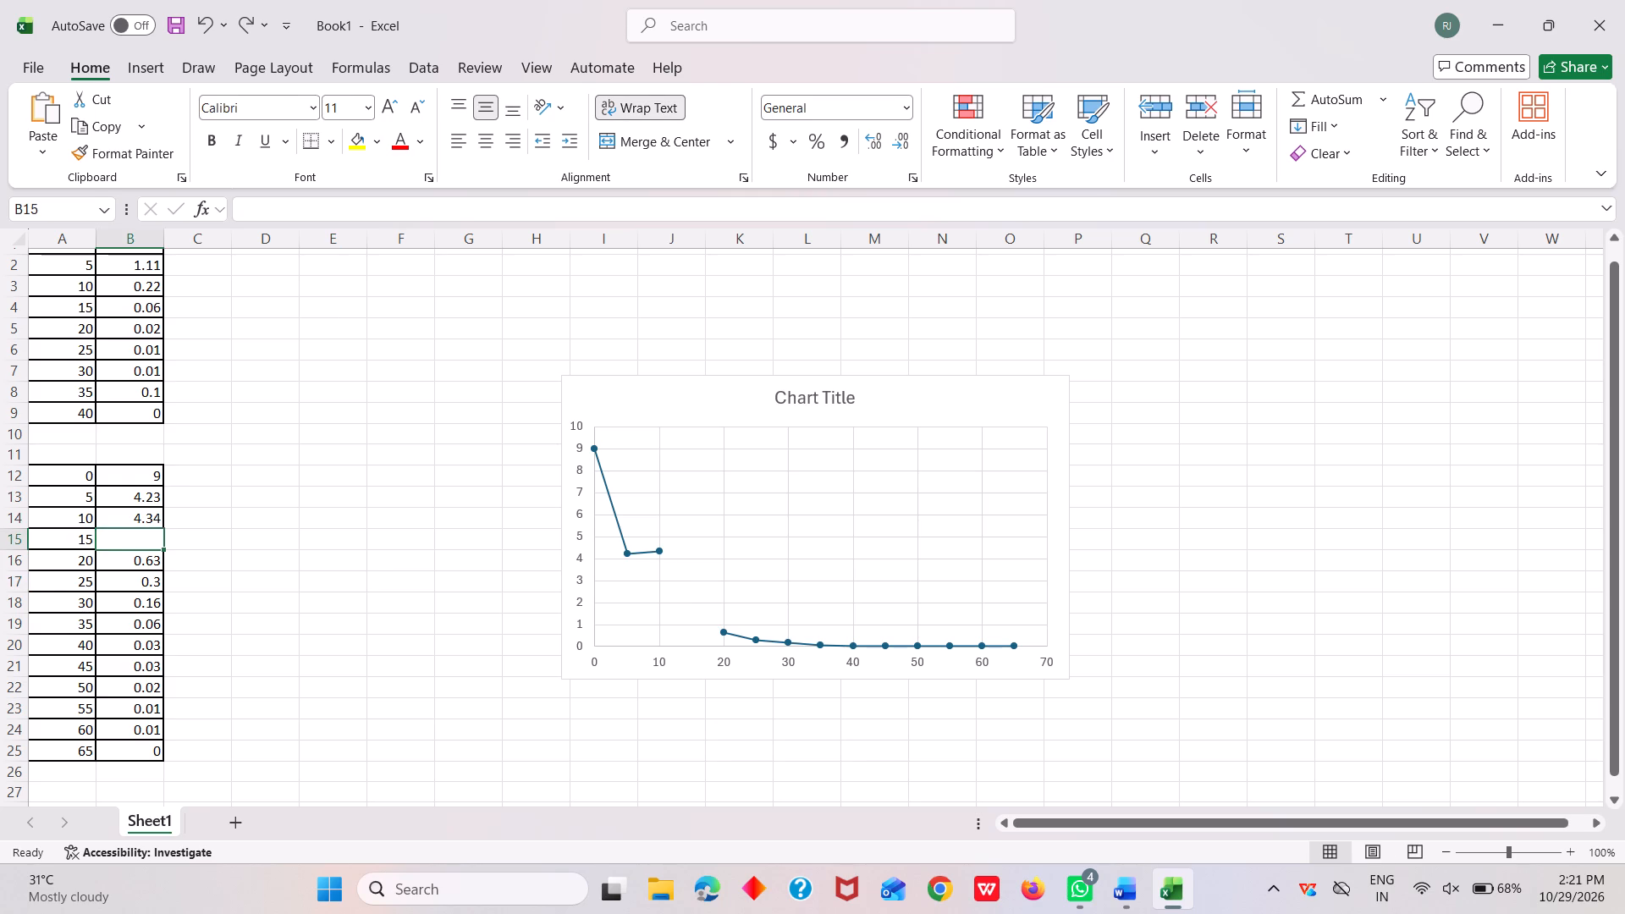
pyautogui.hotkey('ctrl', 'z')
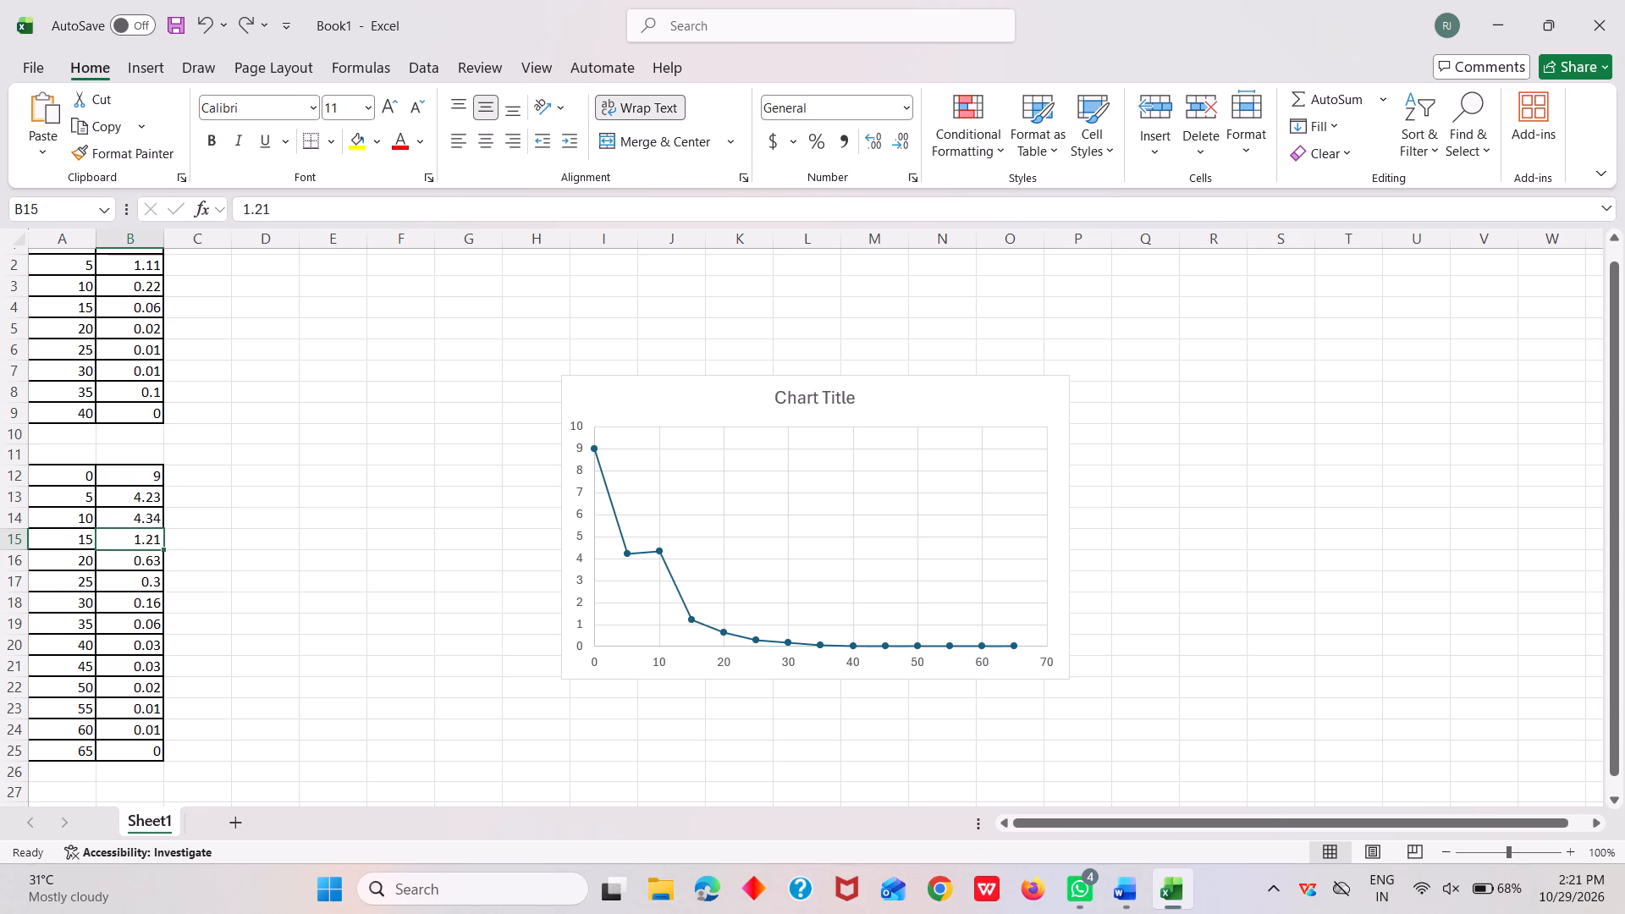
# Set the voltage in cell B14, for time 10, to 2.01.
pyautogui.click(149, 519)
pyautogui.write('2.01')
pyautogui.click(315, 619)
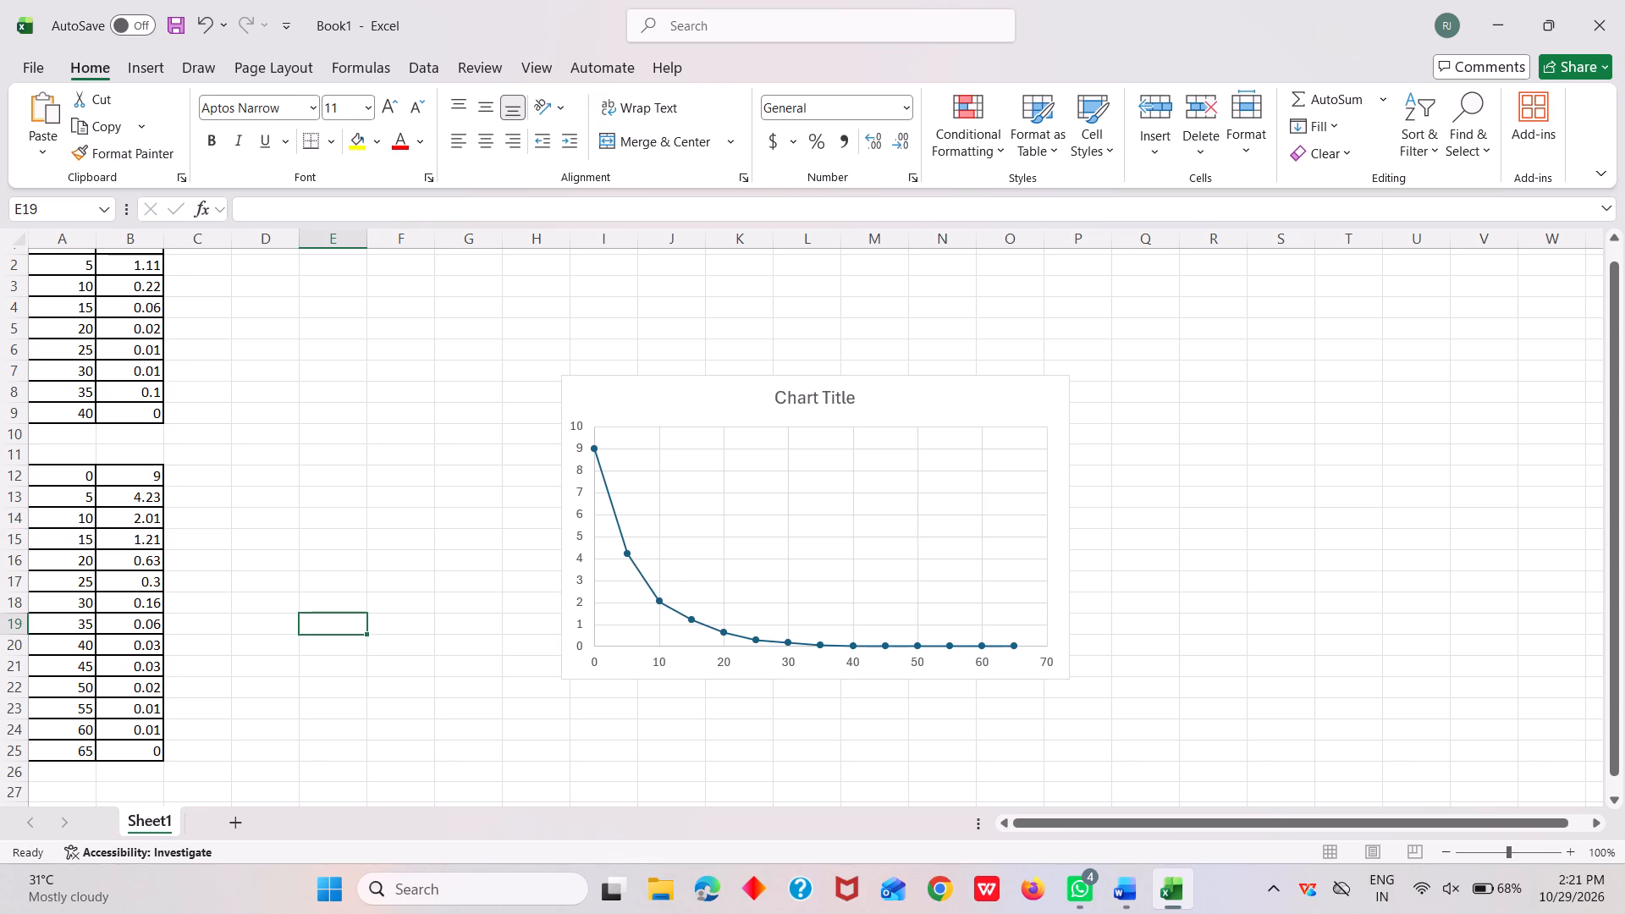
pyautogui.click(410, 669)
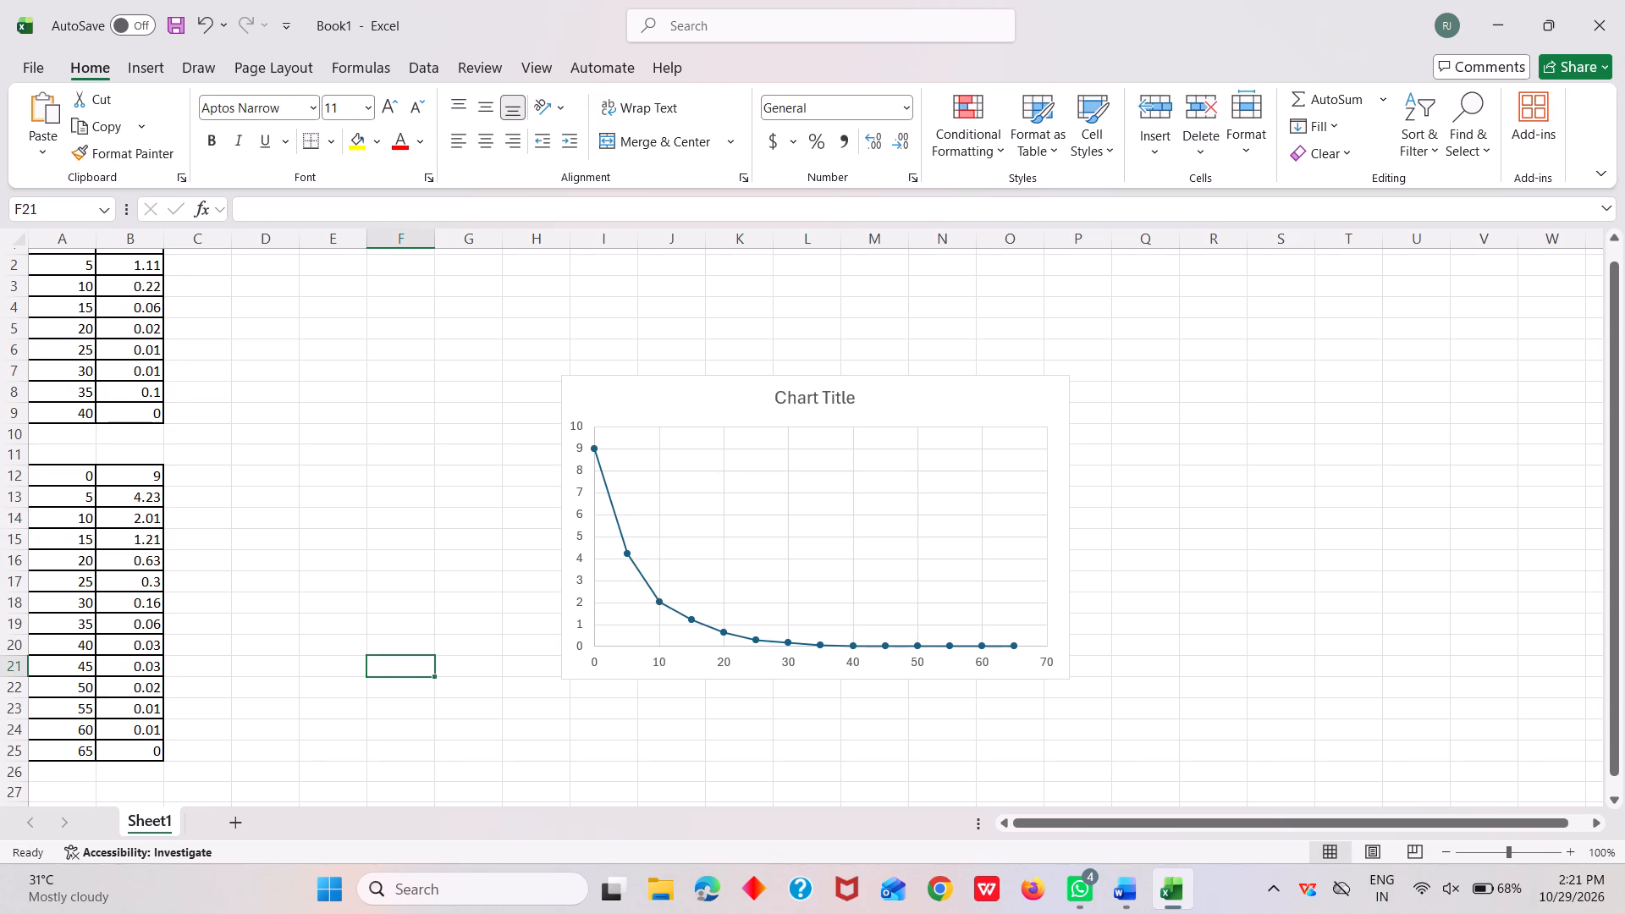
# Replace the new chart's placeholder title with R3C2.
pyautogui.click(825, 402)
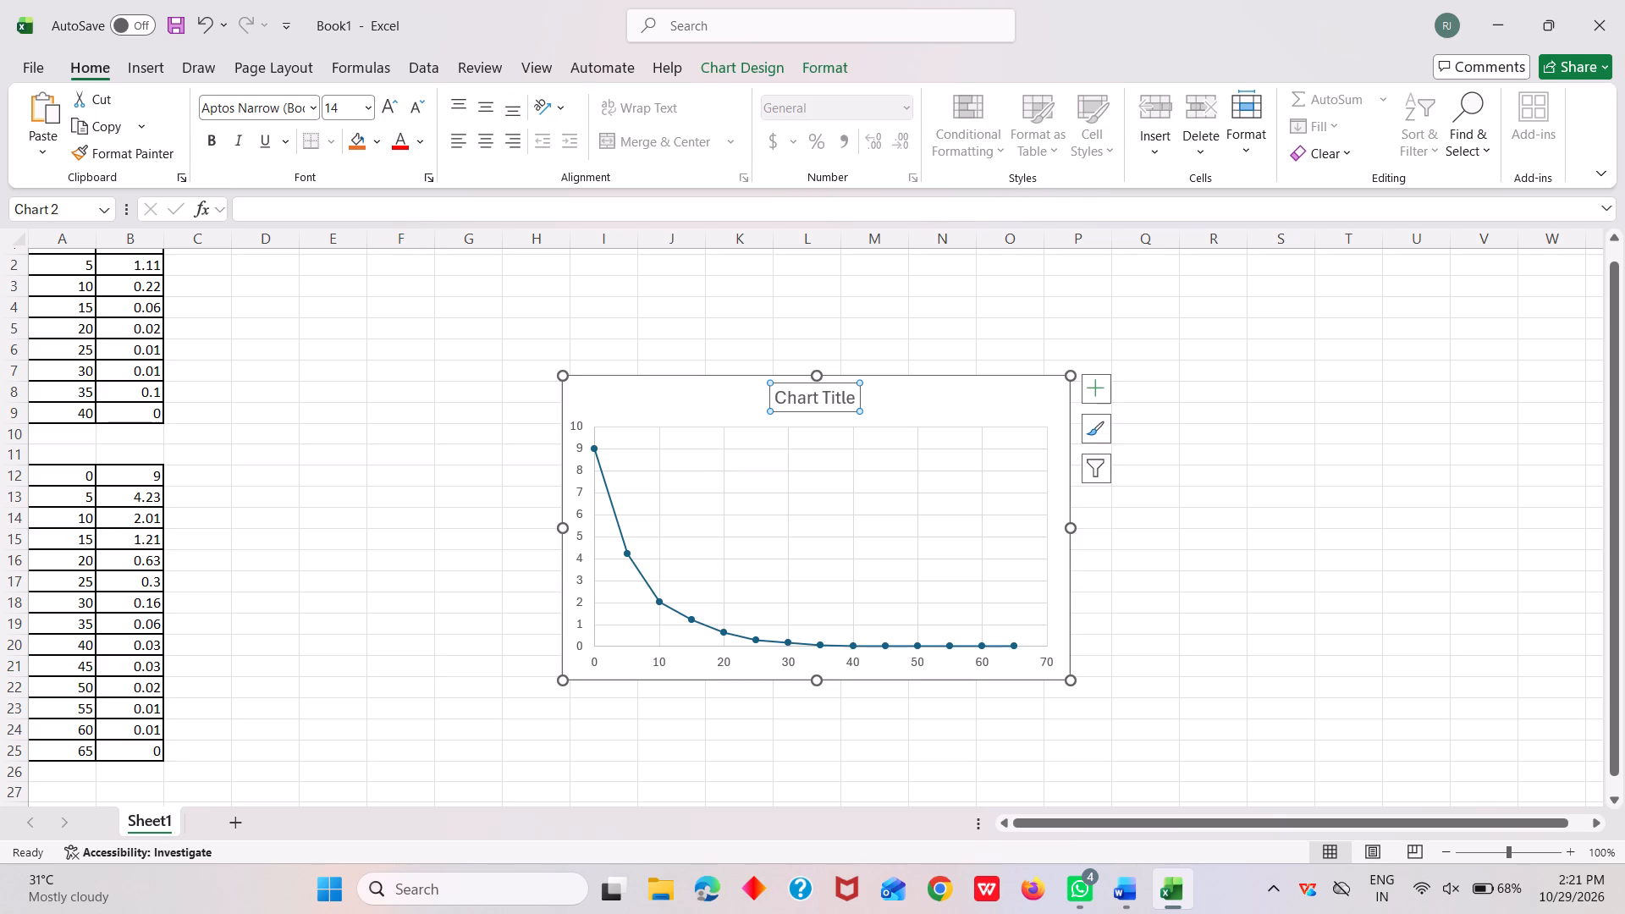
pyautogui.click(854, 397)
pyautogui.press('BackSpace')
pyautogui.press('BackSpace')
pyautogui.press('BackSpace')
pyautogui.press('BackSpace')
pyautogui.press('BackSpace')
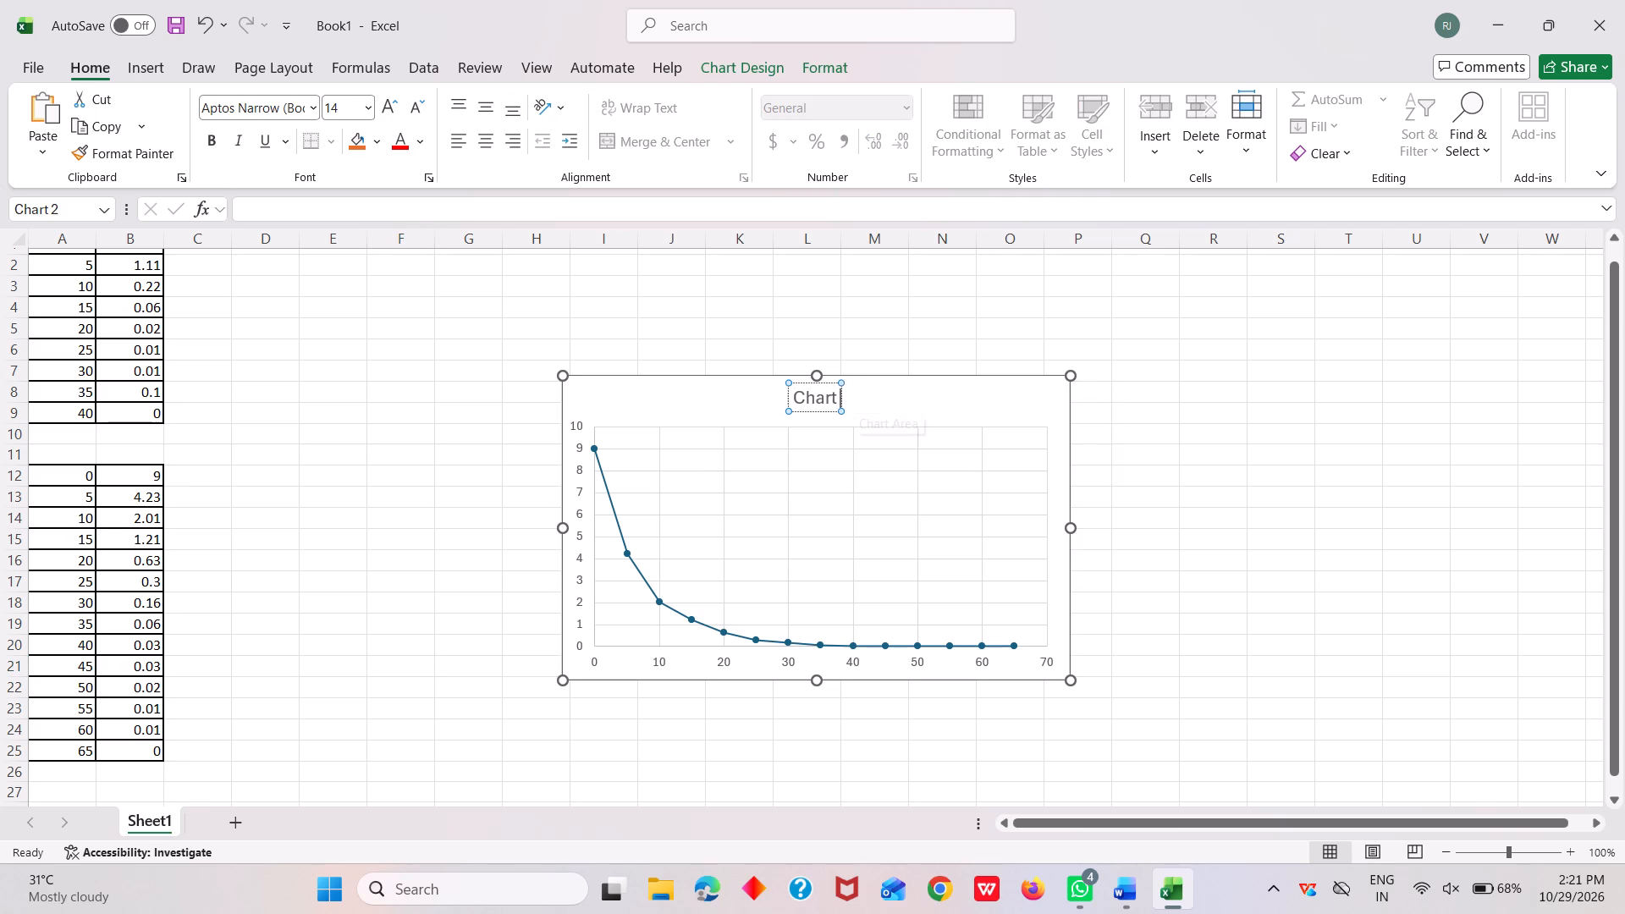
pyautogui.press('BackSpace')
pyautogui.press('BackSpace')
pyautogui.press('BackSpace')
pyautogui.press('BackSpace')
pyautogui.press('BackSpace')
pyautogui.press('BackSpace')
pyautogui.write('R3C2')
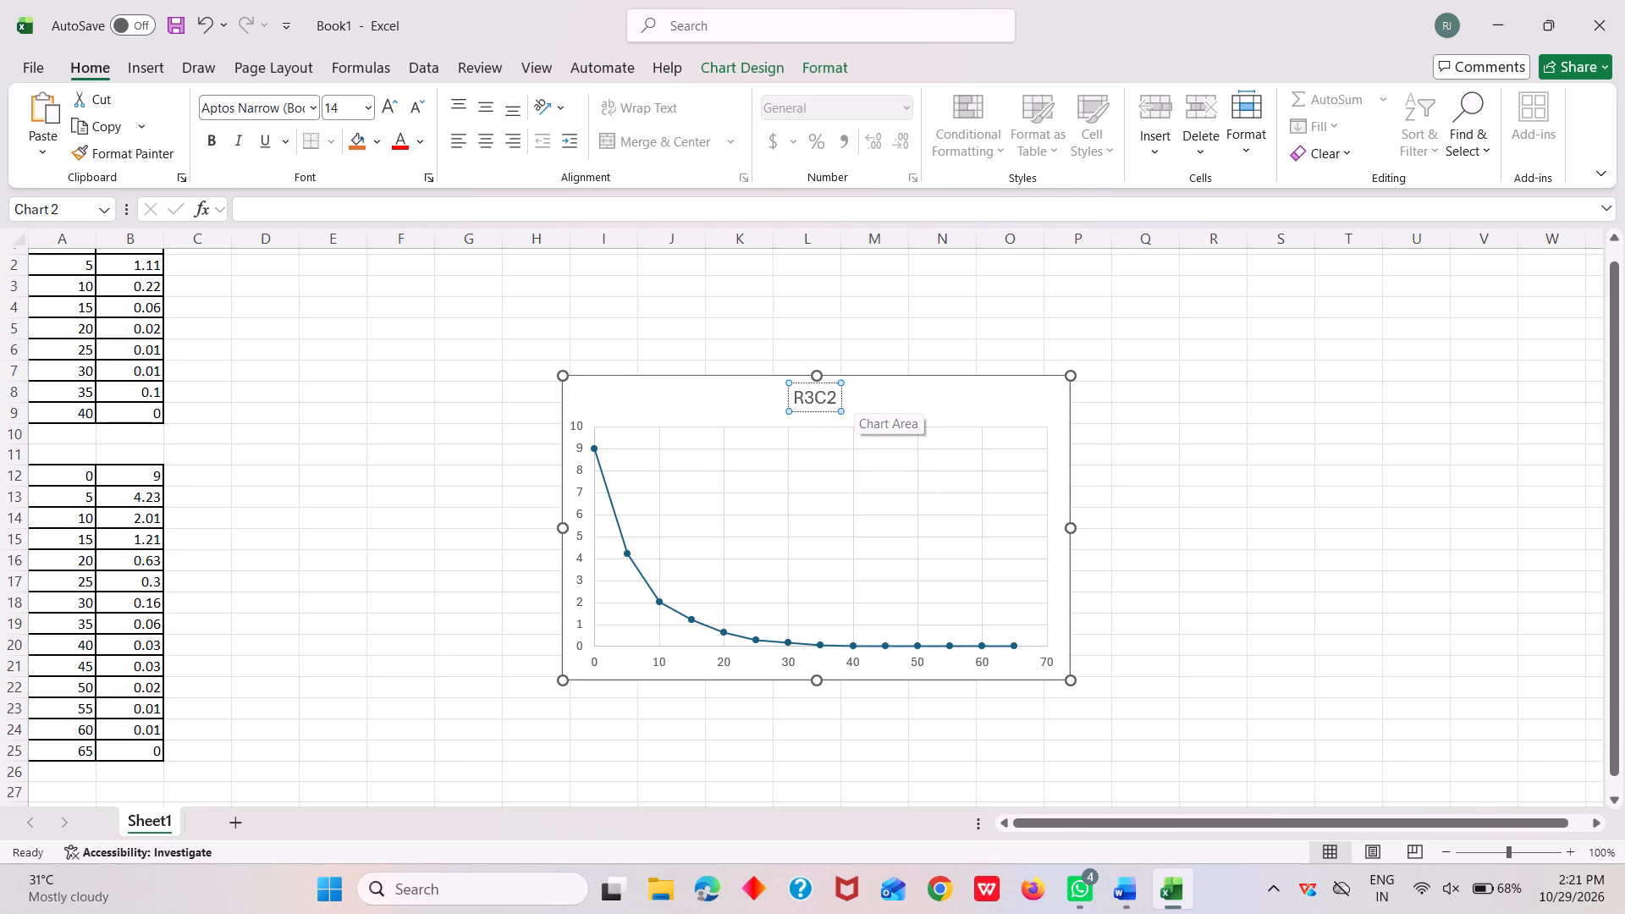
# Add axis titles to the R3C2 chart.
pyautogui.click(917, 492)
pyautogui.click(1090, 399)
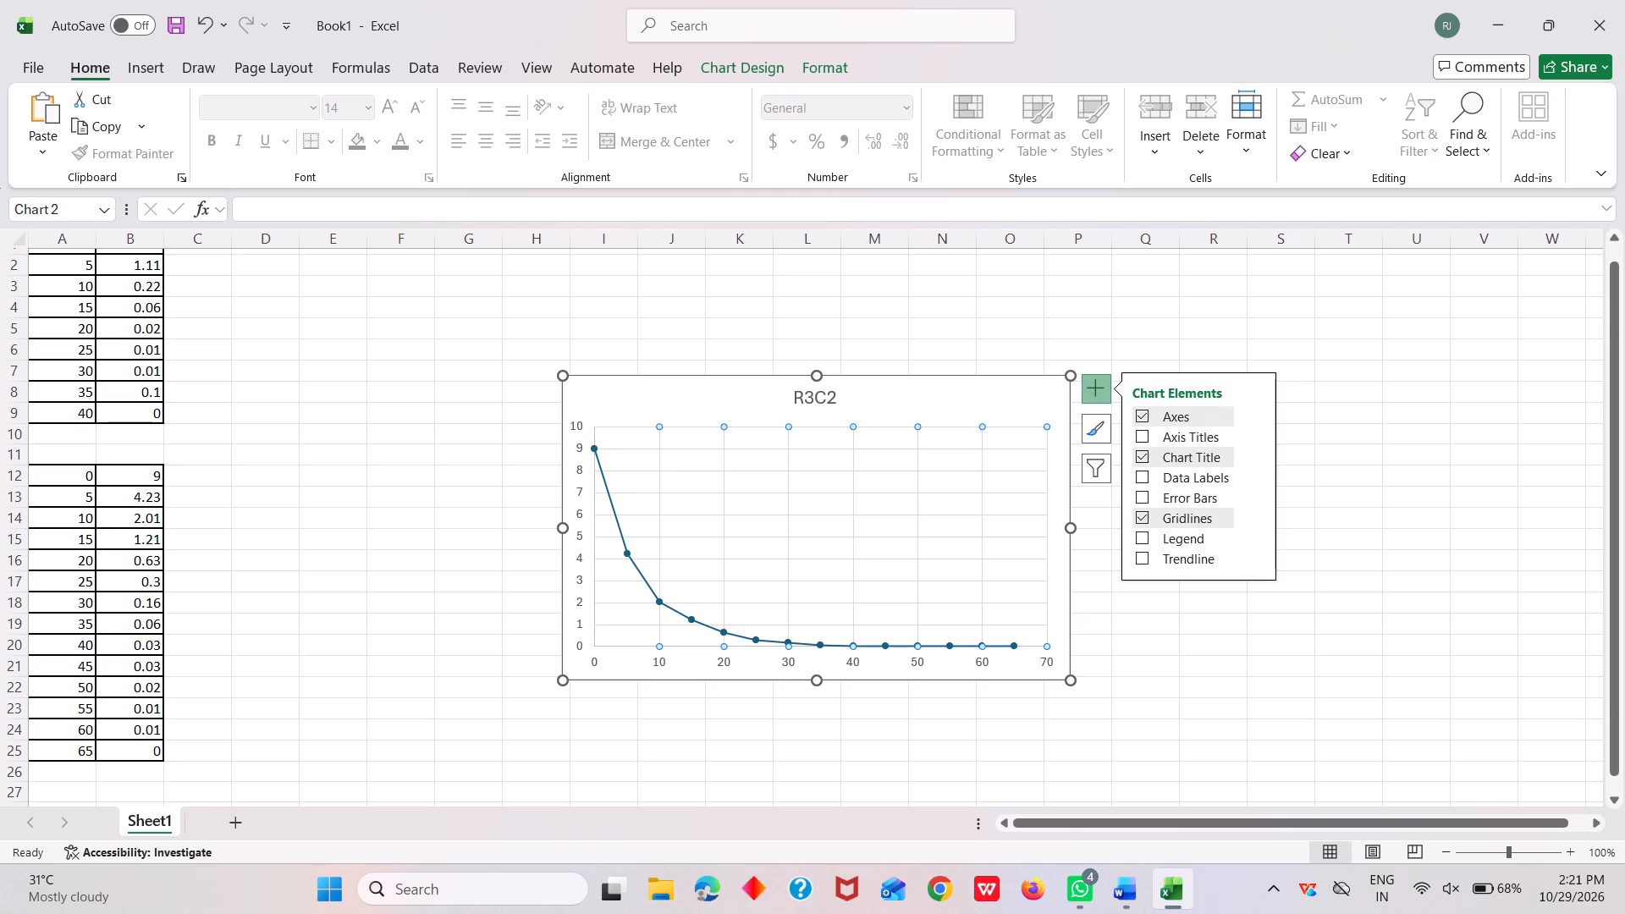
pyautogui.click(1143, 437)
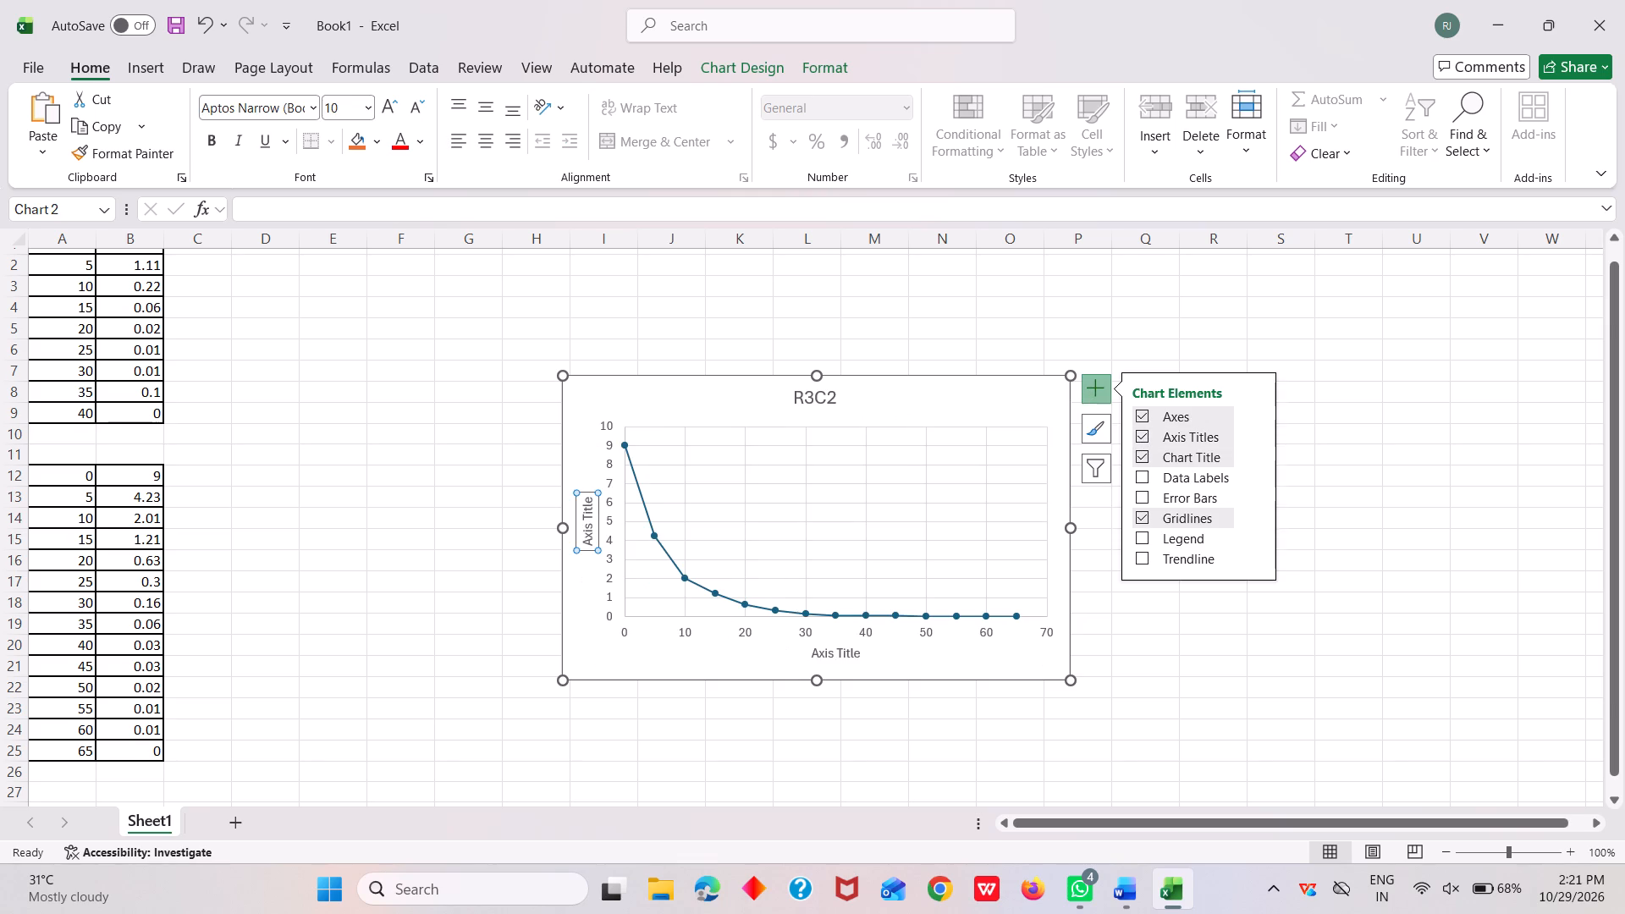
# Cut the R3C2 chart from the worksheet and paste it under the C2R2 Graph heading in the Word report.
pyautogui.click(586, 655)
pyautogui.rightClick(586, 655)
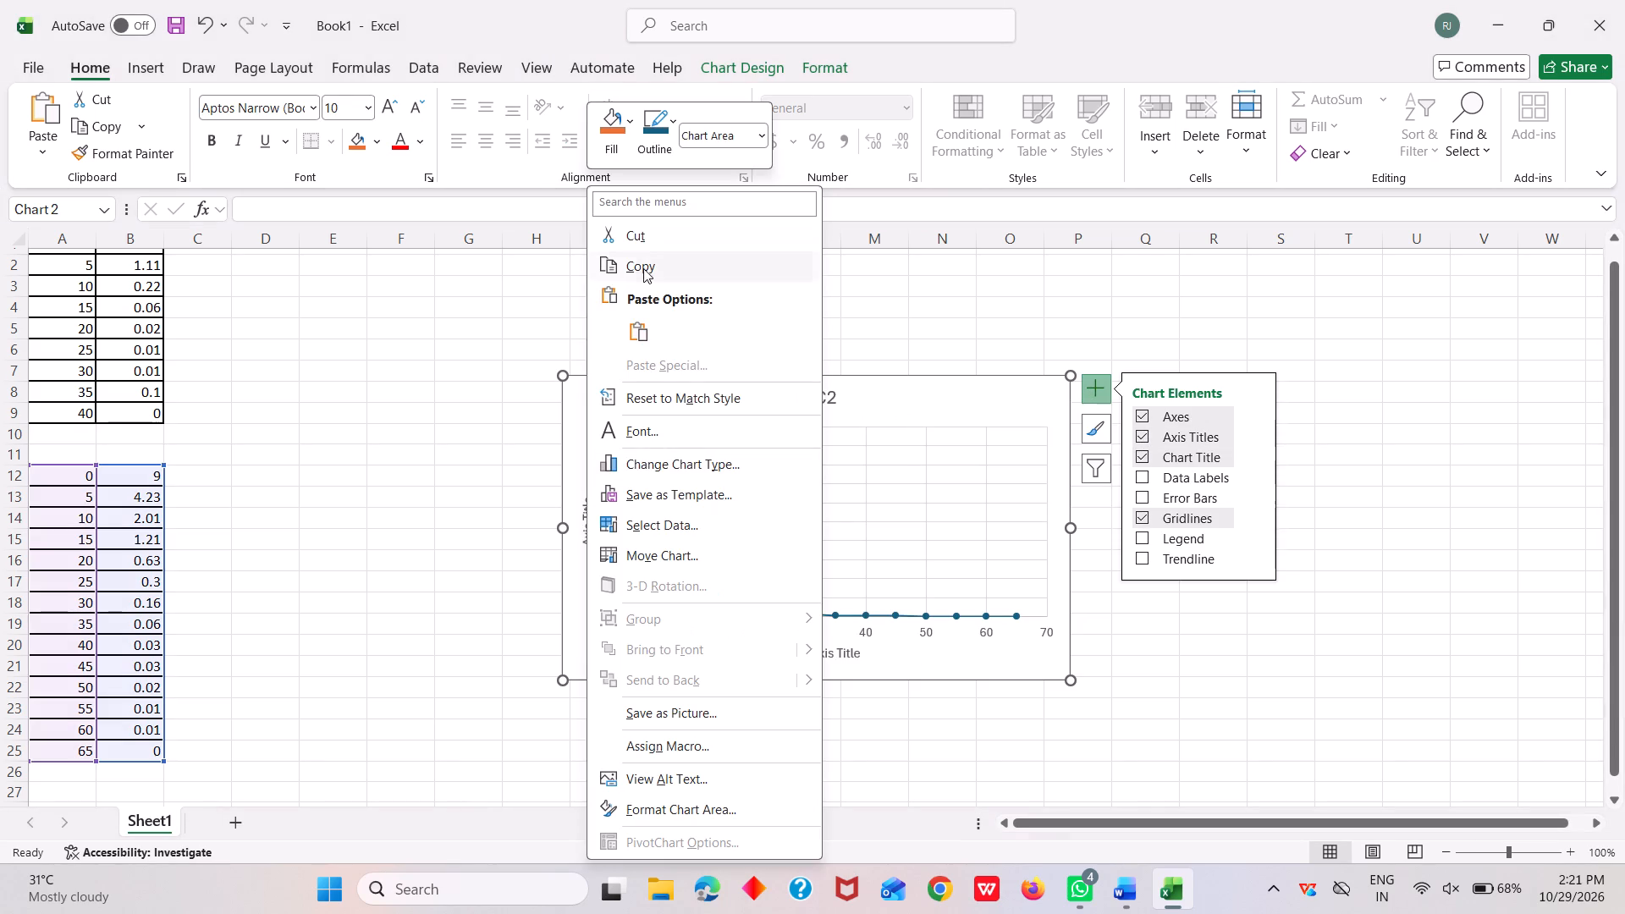
pyautogui.click(645, 233)
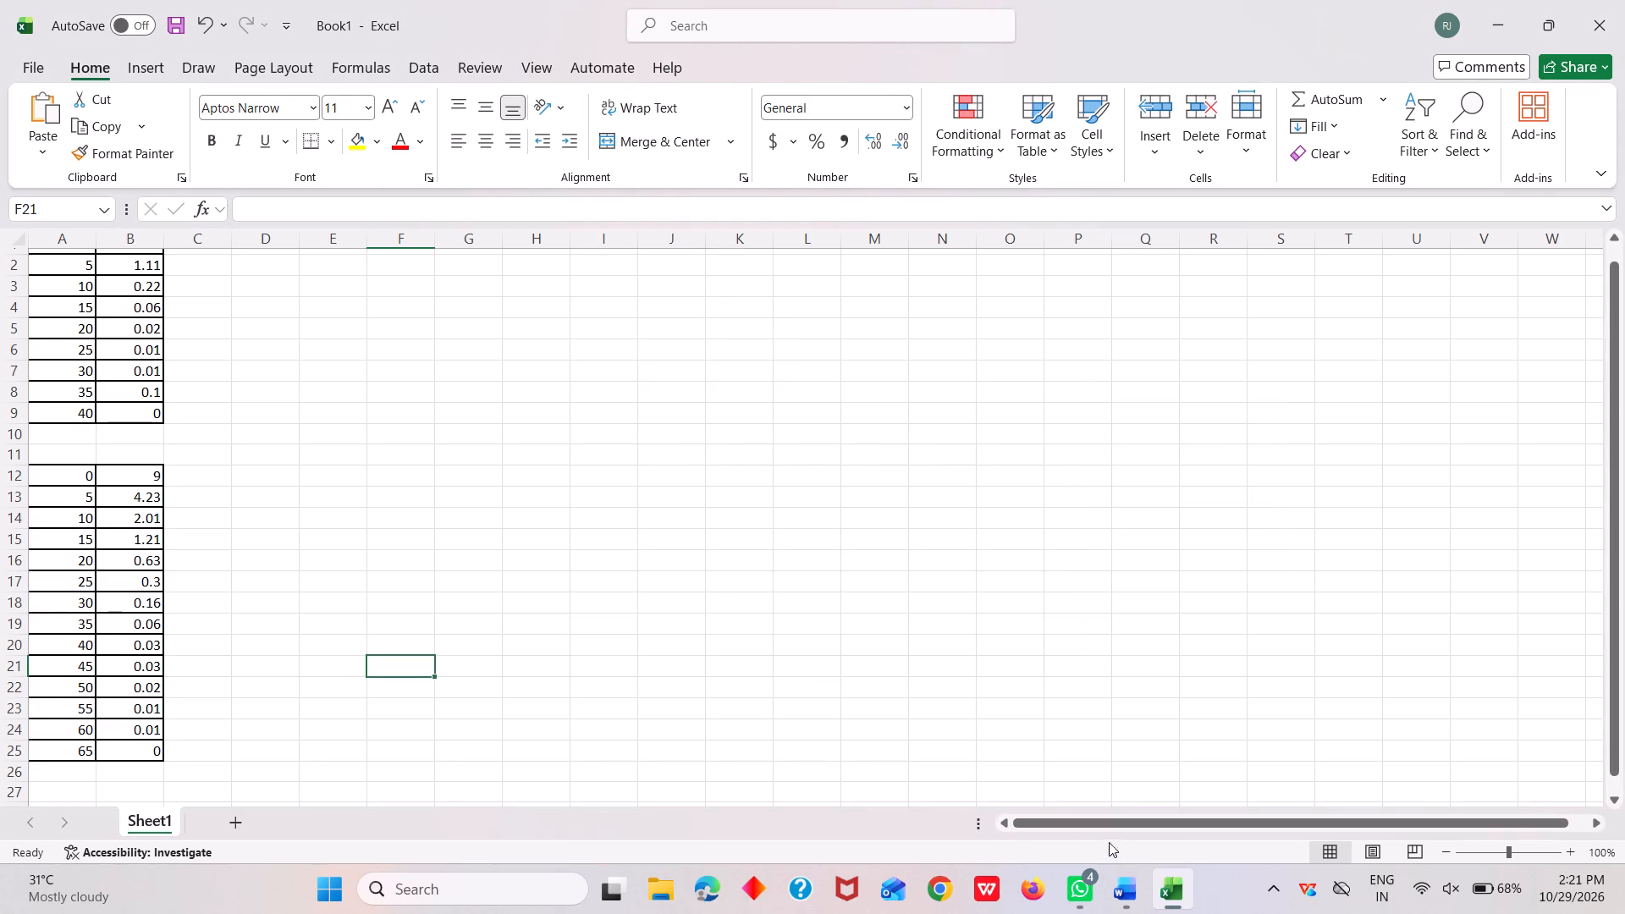
pyautogui.click(1122, 886)
pyautogui.click(961, 792)
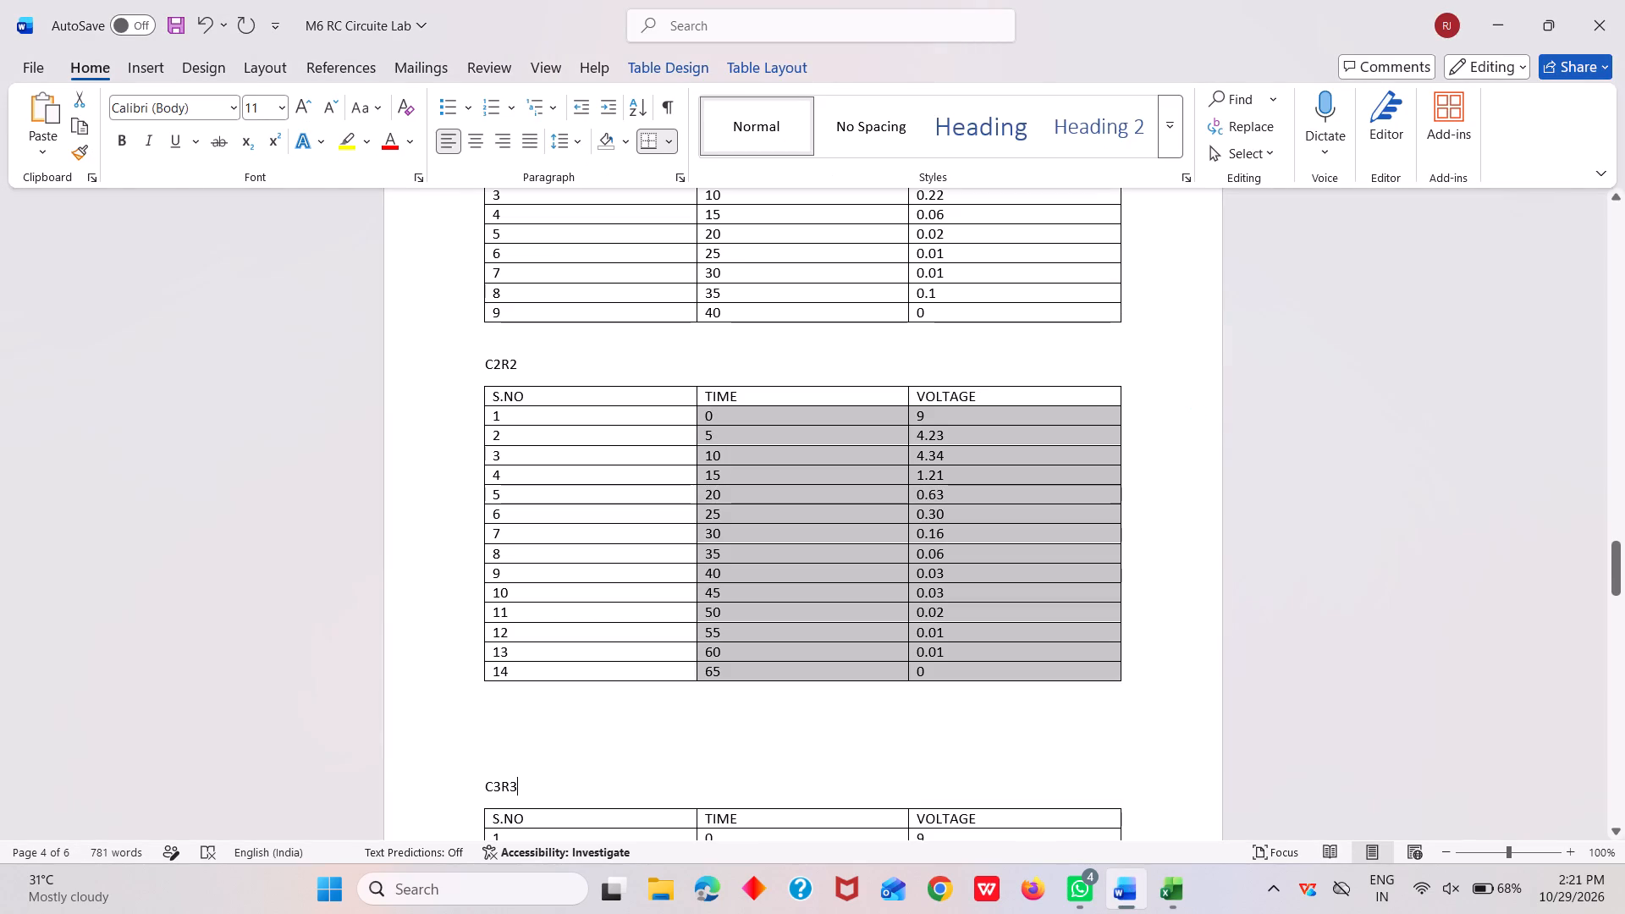
pyautogui.scroll(-5, 961, 792)
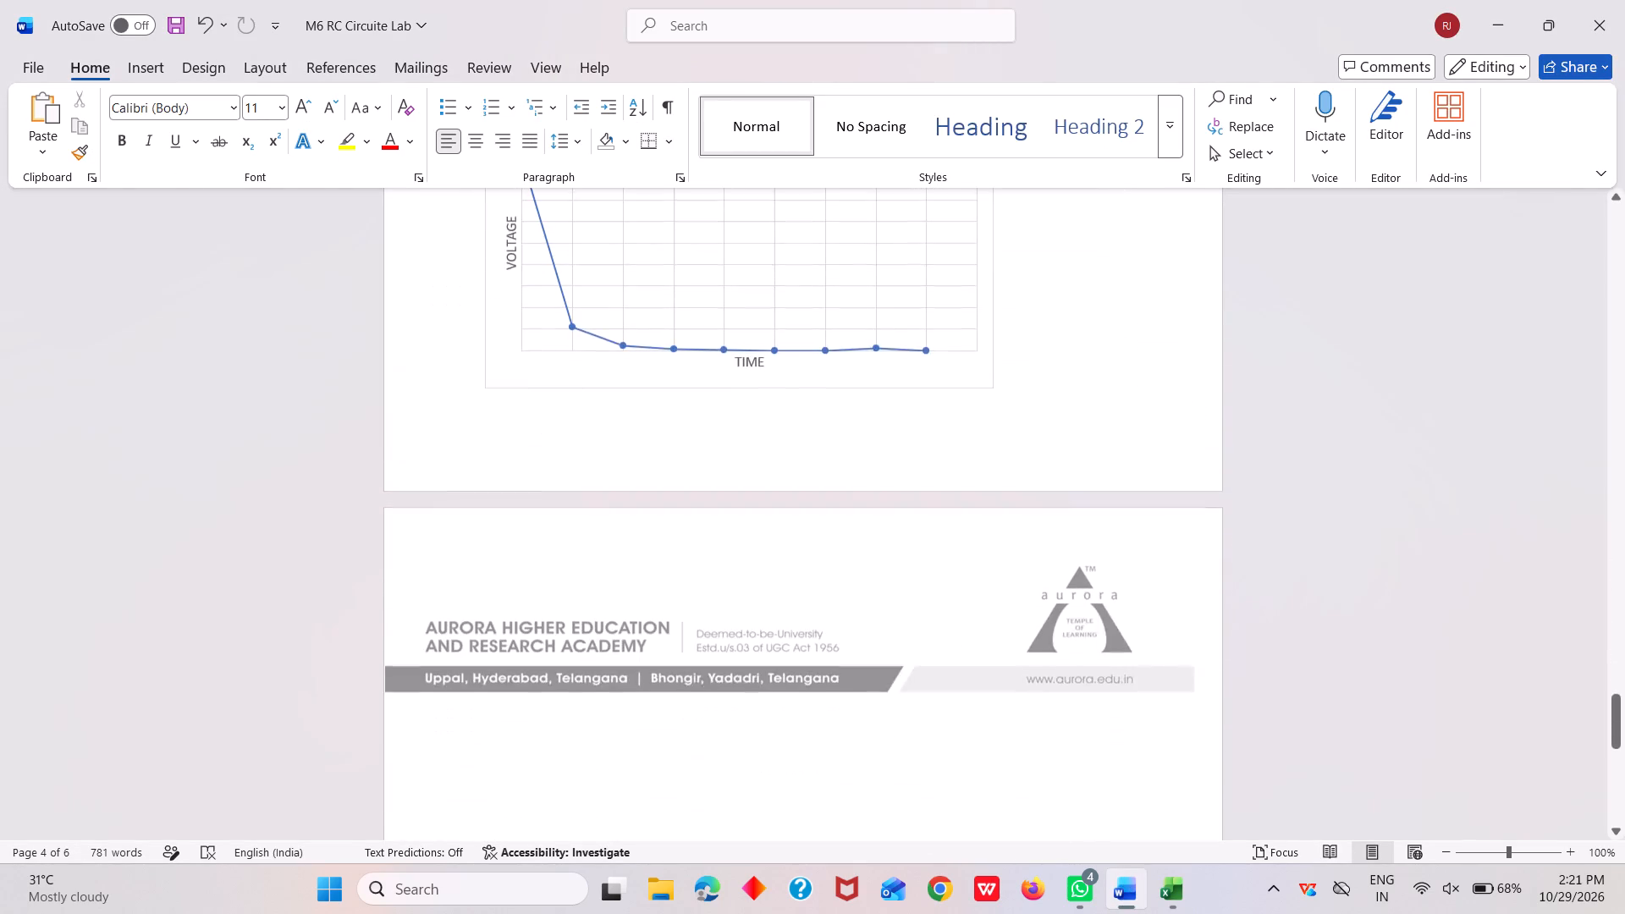
pyautogui.scroll(-1, 961, 792)
pyautogui.click(504, 616)
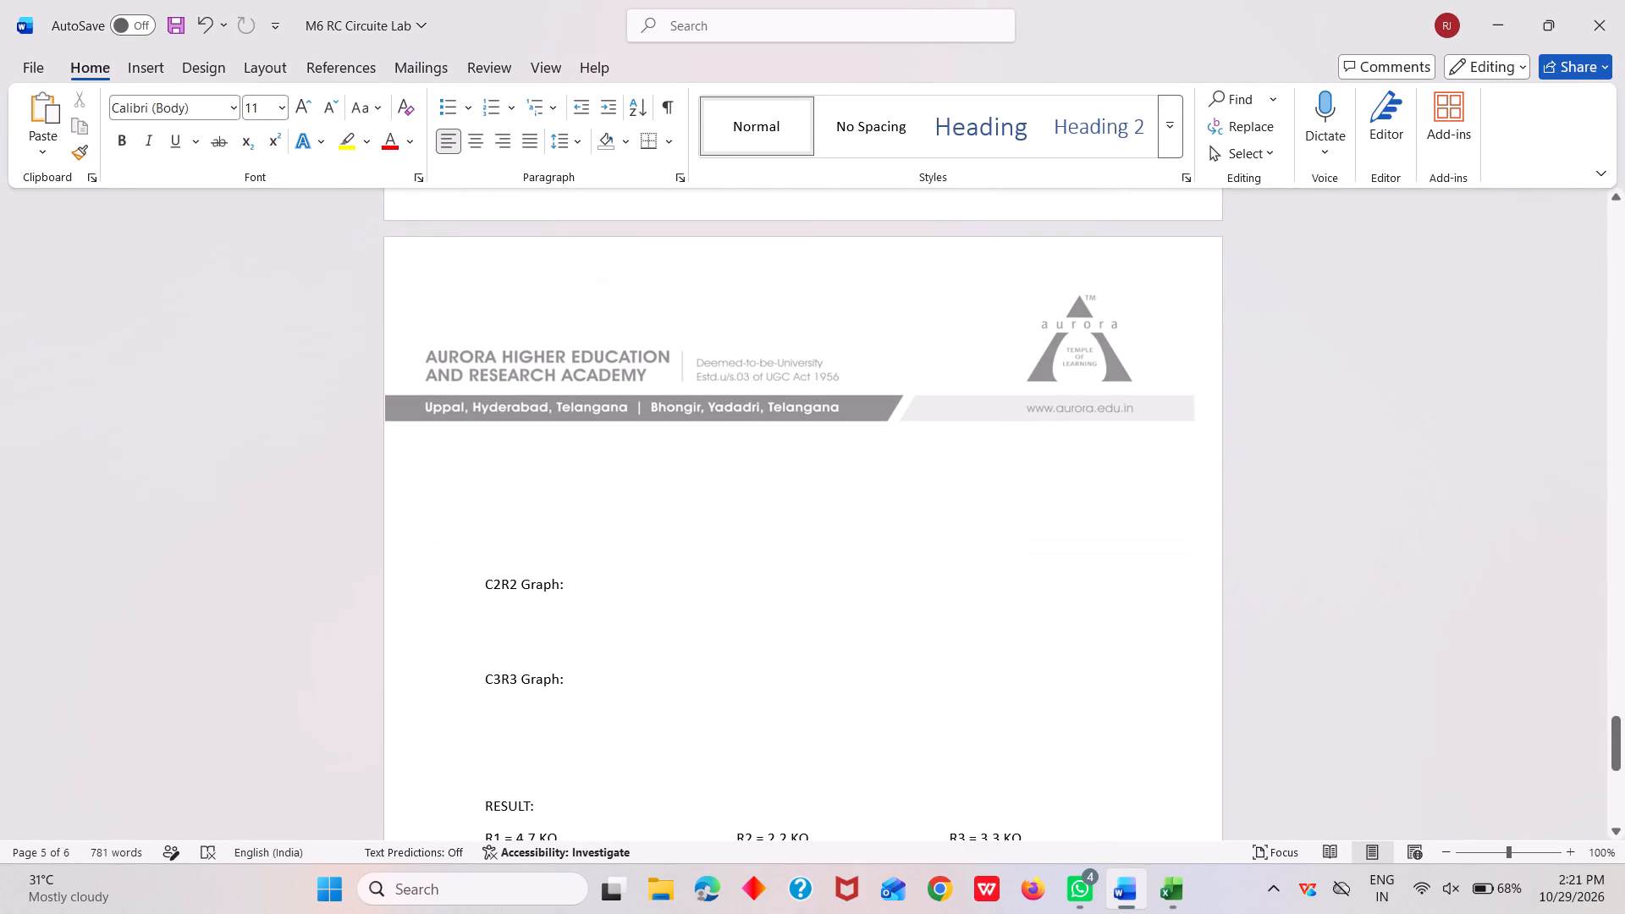
pyautogui.hotkey('ctrl', 'v')
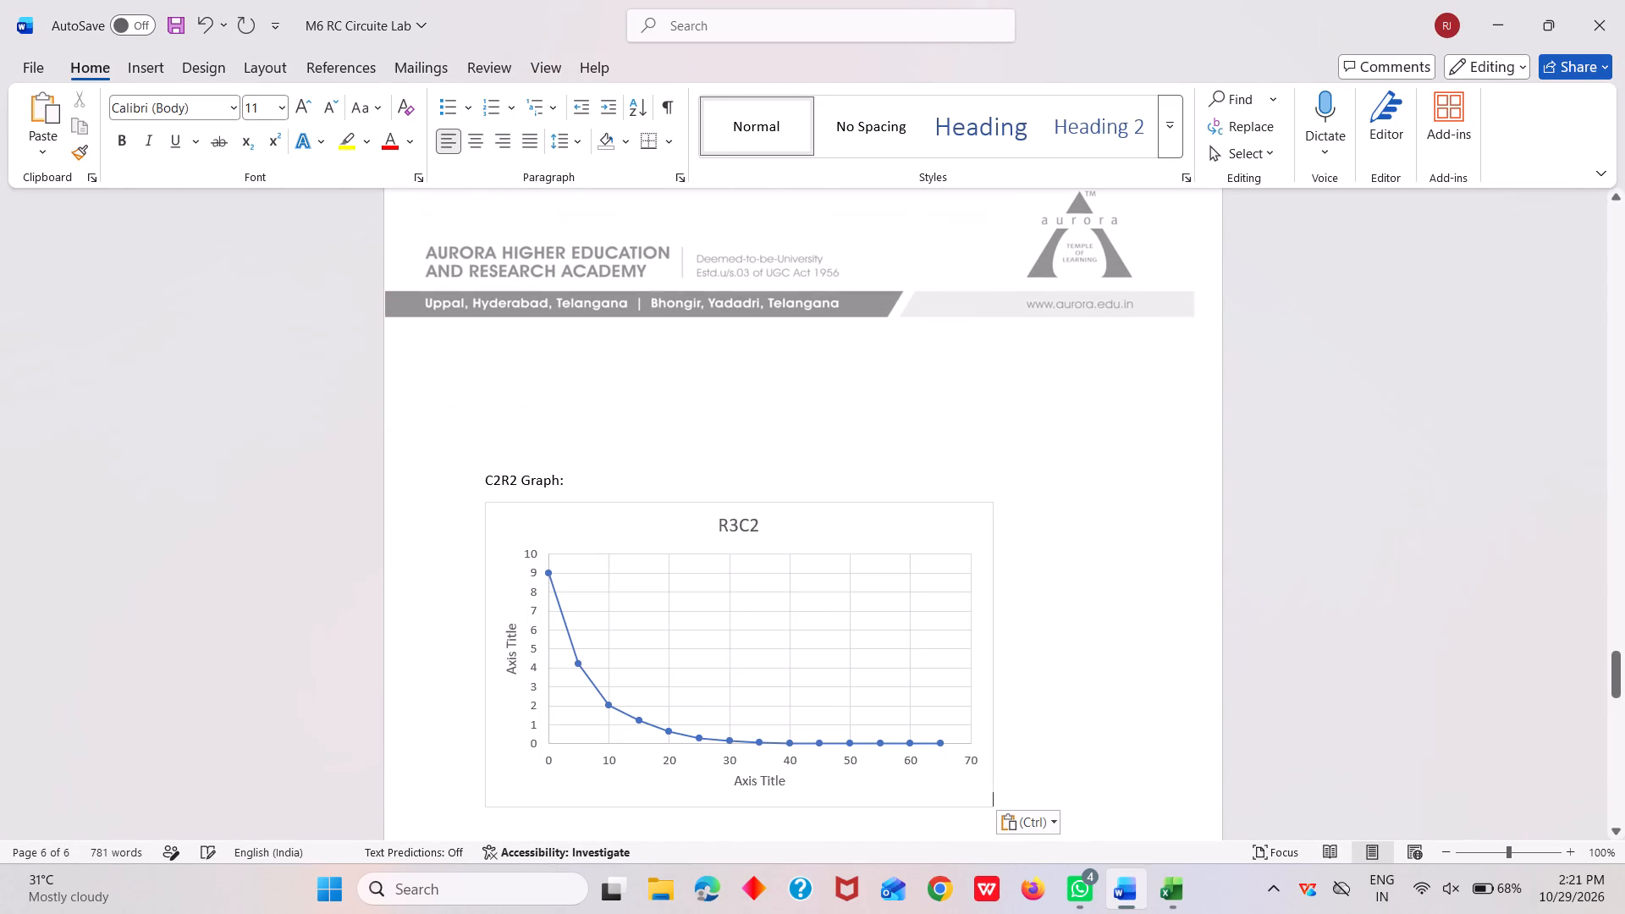
# Delete blank lines above the C2R2 Graph heading.
pyautogui.click(532, 436)
pyautogui.press('BackSpace')
pyautogui.press('BackSpace')
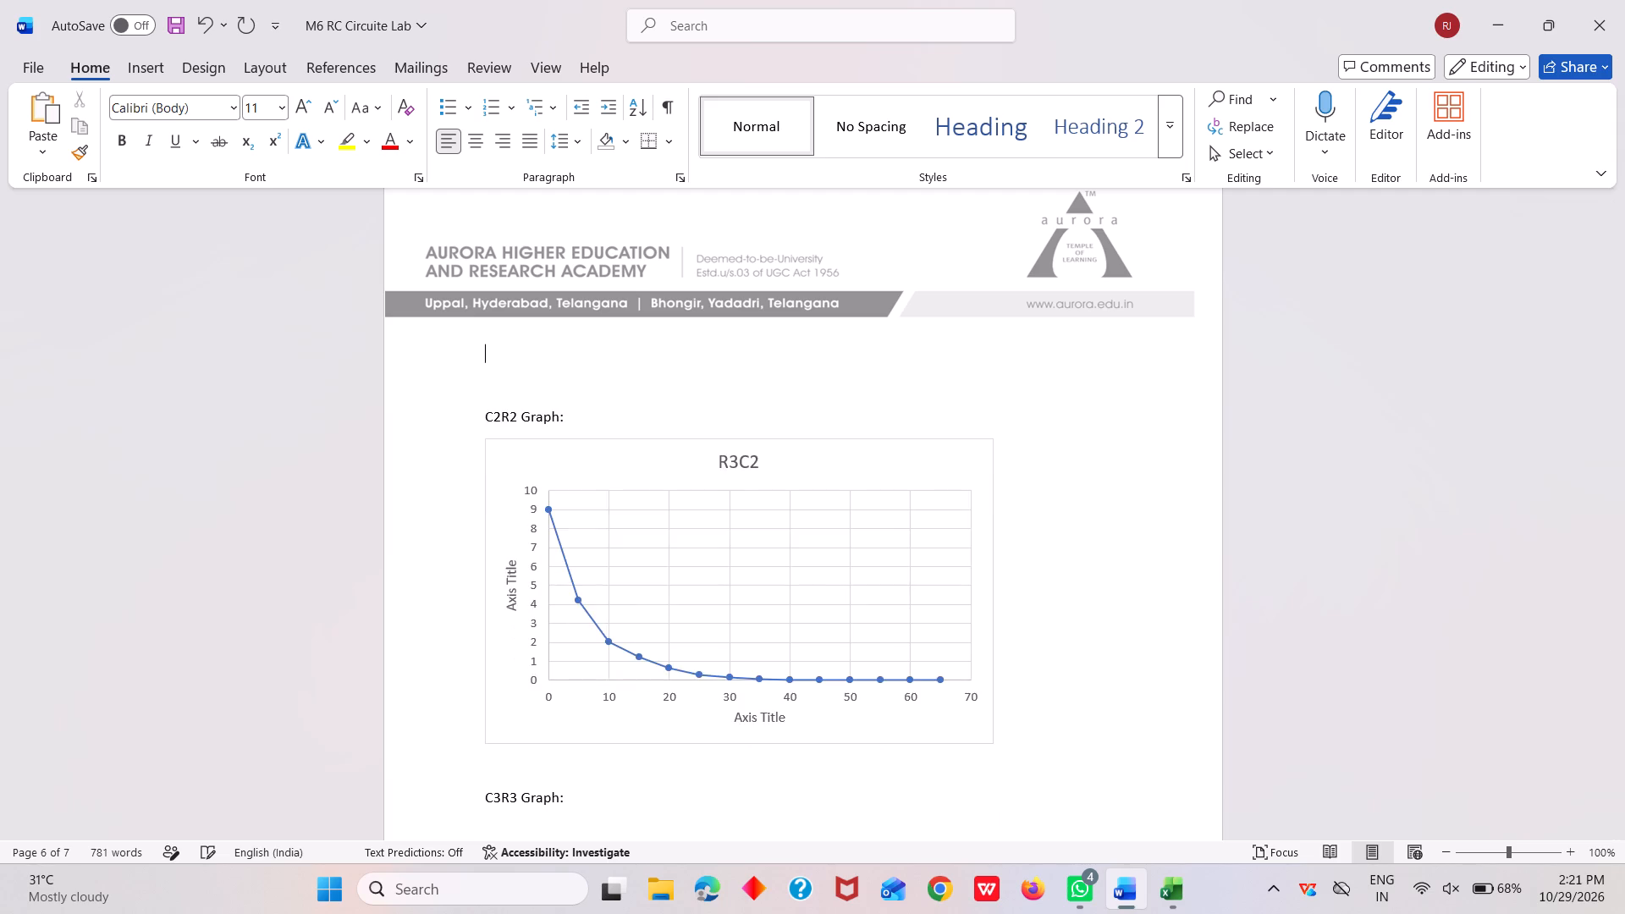
pyautogui.press('BackSpace')
# Set the voltage at time 10 in the report's C2R2 table to 2.01.
pyautogui.scroll(2, 532, 436)
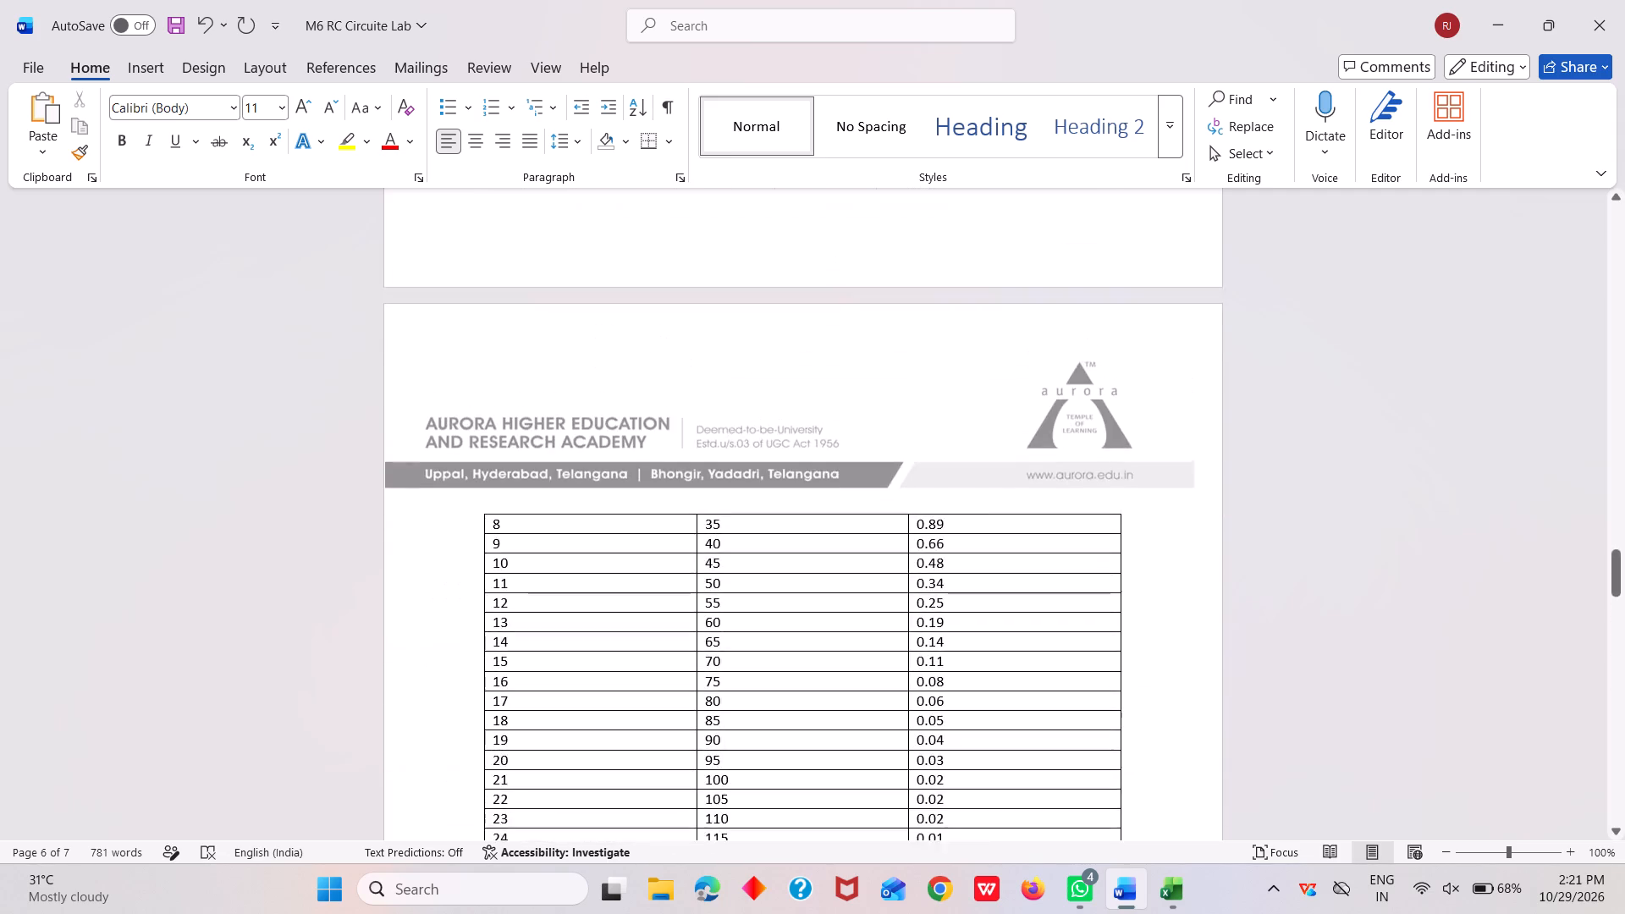
pyautogui.scroll(3, 532, 436)
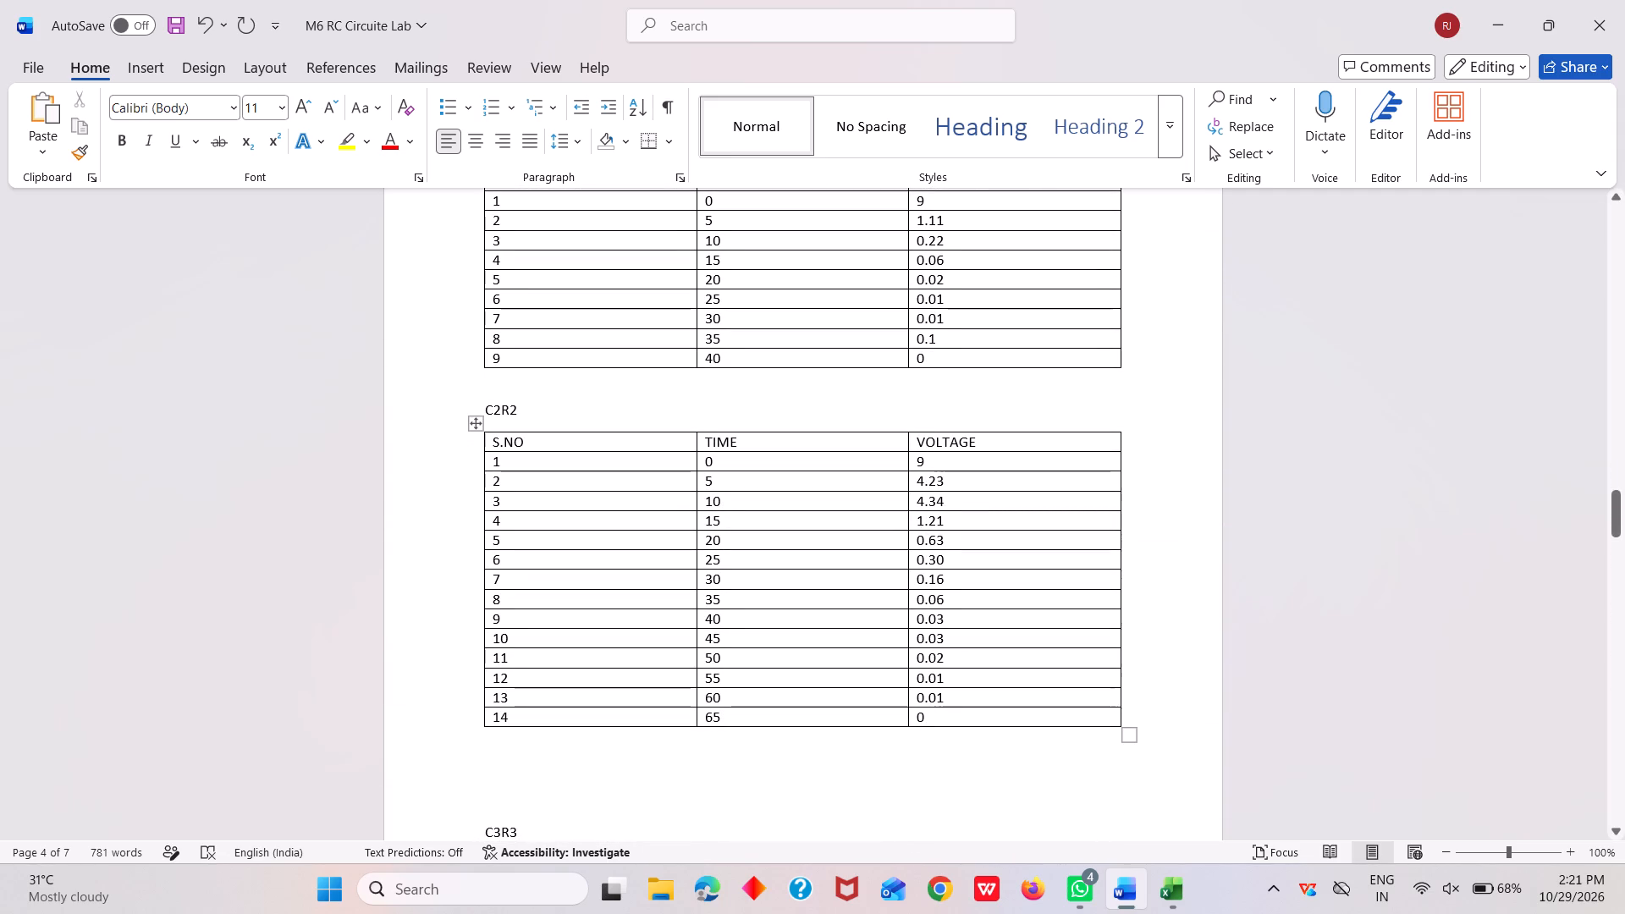
pyautogui.click(944, 498)
pyautogui.press('BackSpace')
pyautogui.press('BackSpace')
pyautogui.press('BackSpace')
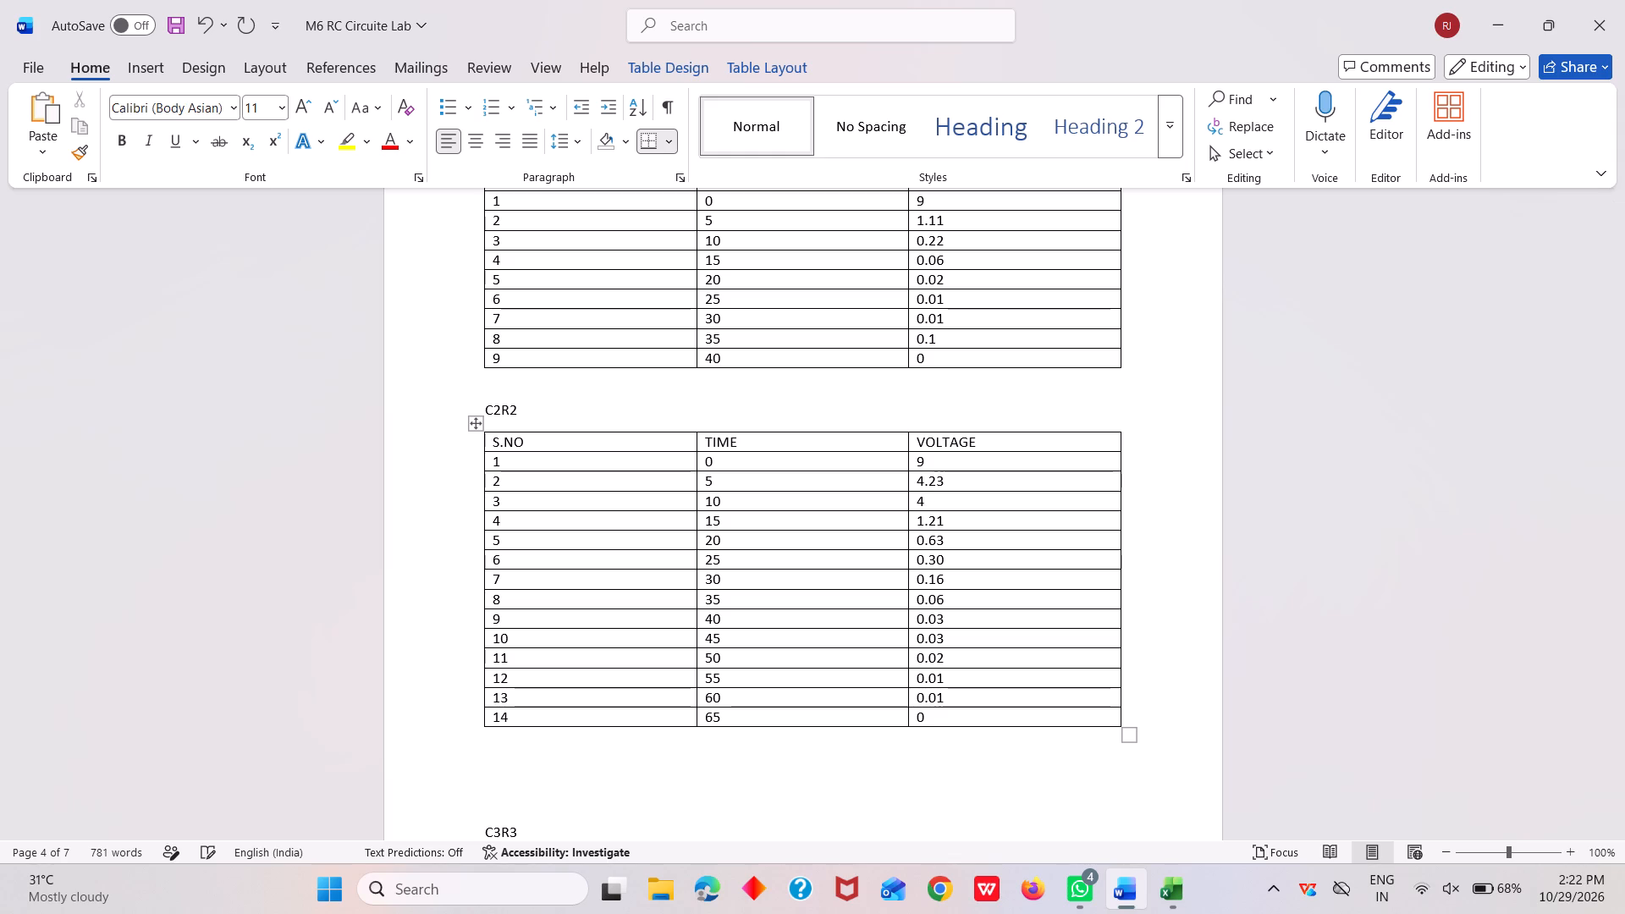
pyautogui.press('BackSpace')
pyautogui.write('2.01')
pyautogui.click(1176, 541)
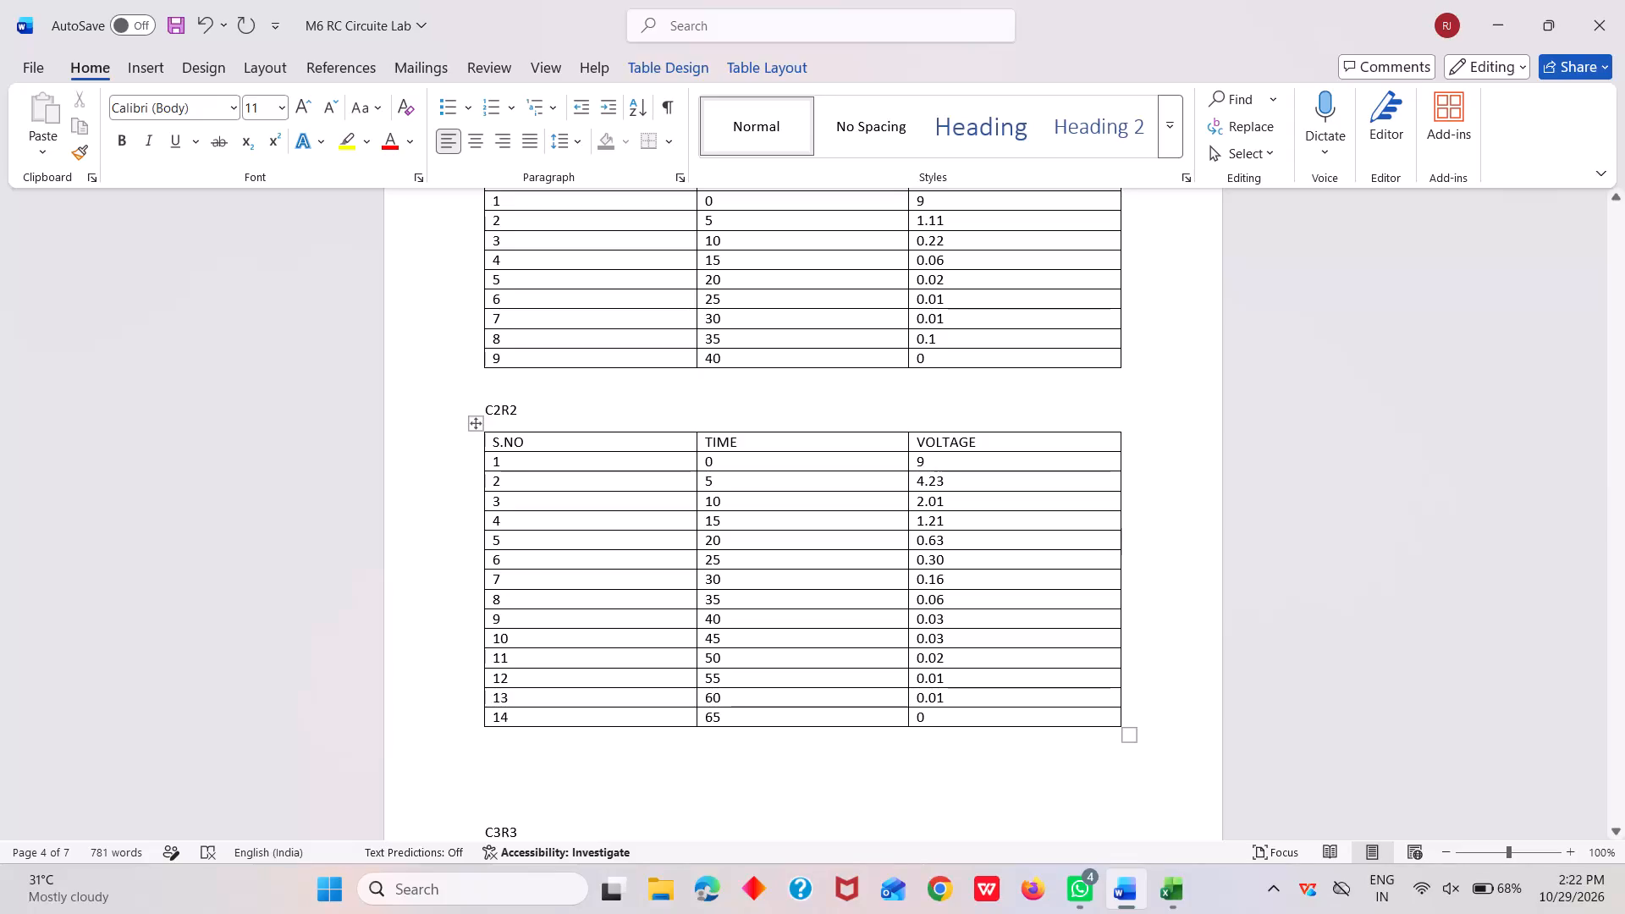
# Copy all time and voltage values of the C3R3 table, without headers, into the Excel sheet starting at cell D3.
pyautogui.scroll(-1, 1182, 359)
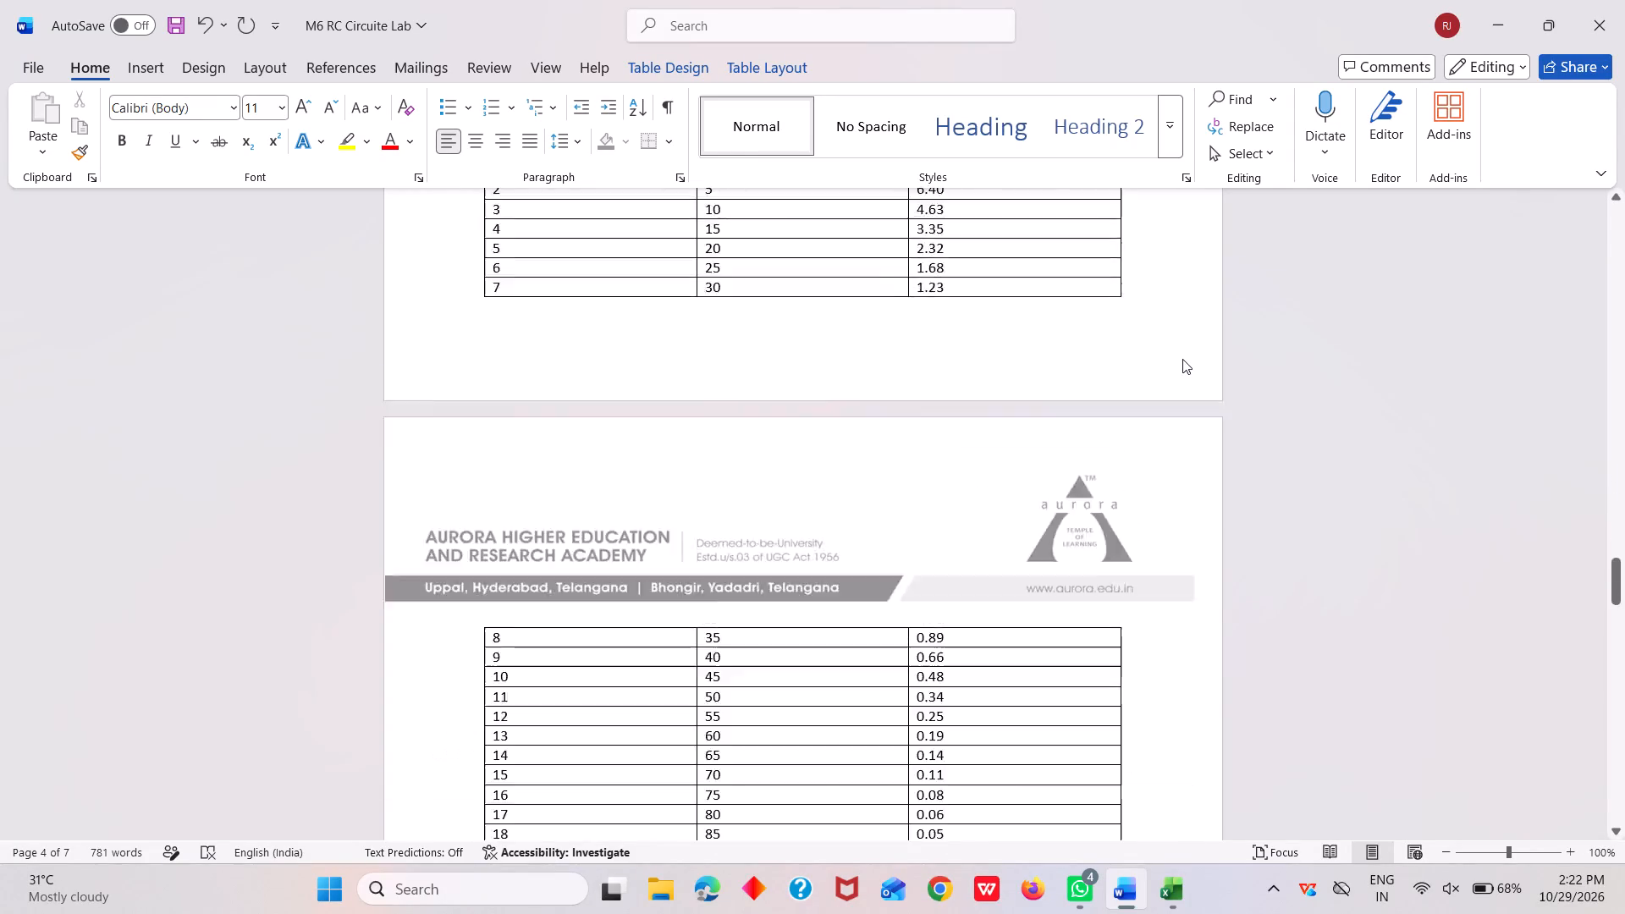
pyautogui.scroll(-1, 1182, 359)
pyautogui.scroll(3, 1182, 359)
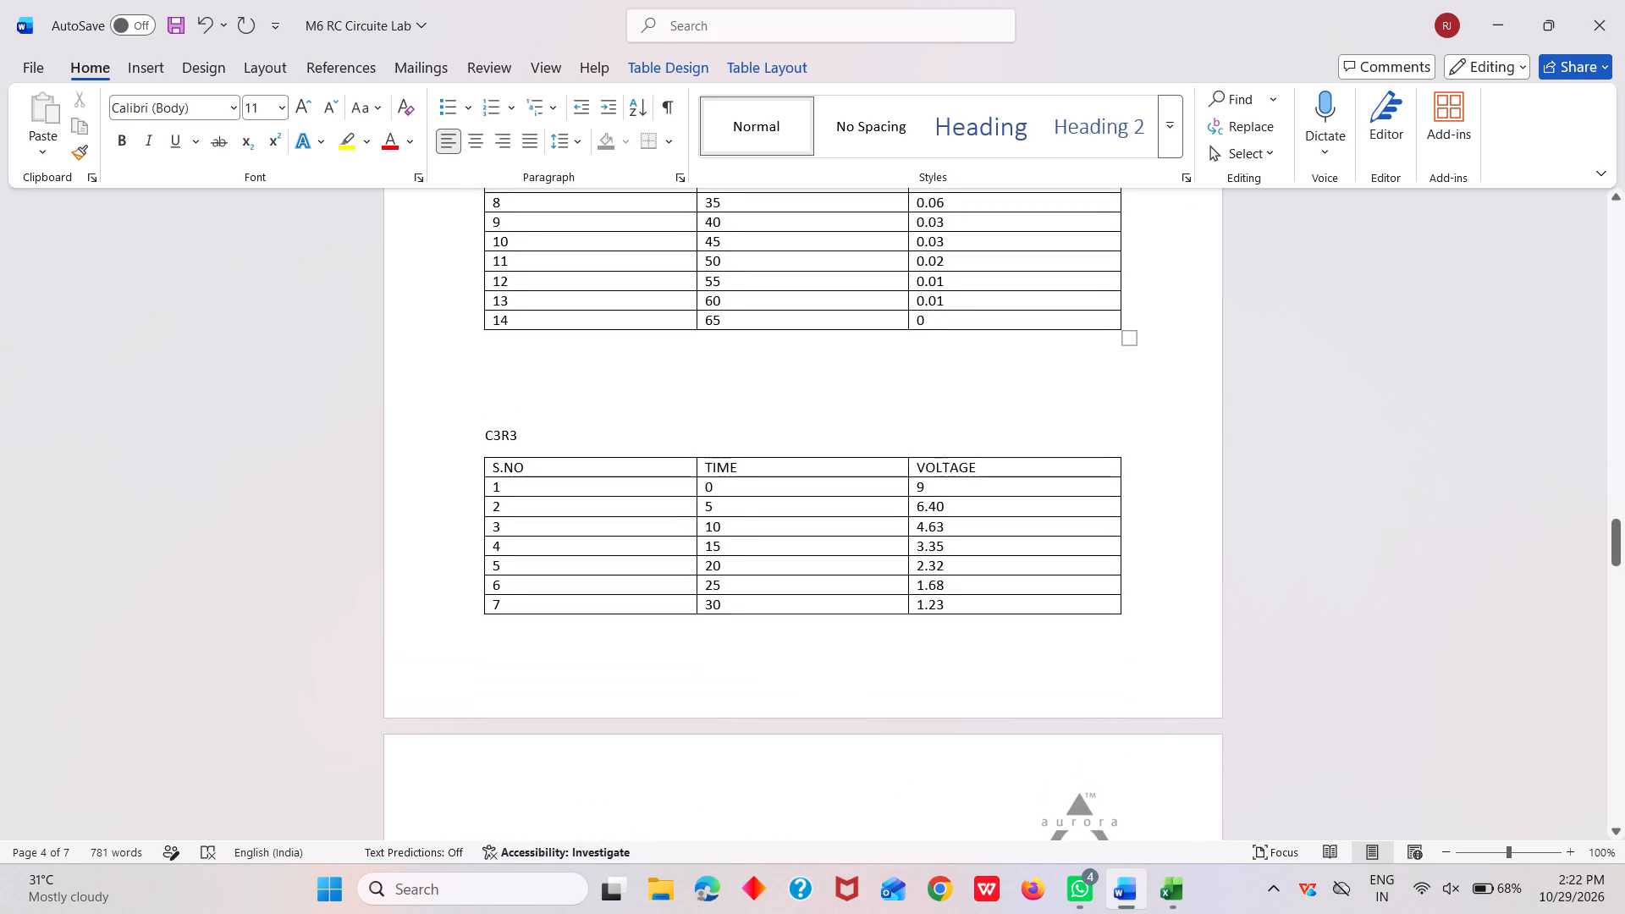
pyautogui.moveTo(708, 483); pyautogui.dragTo(1011, 619)
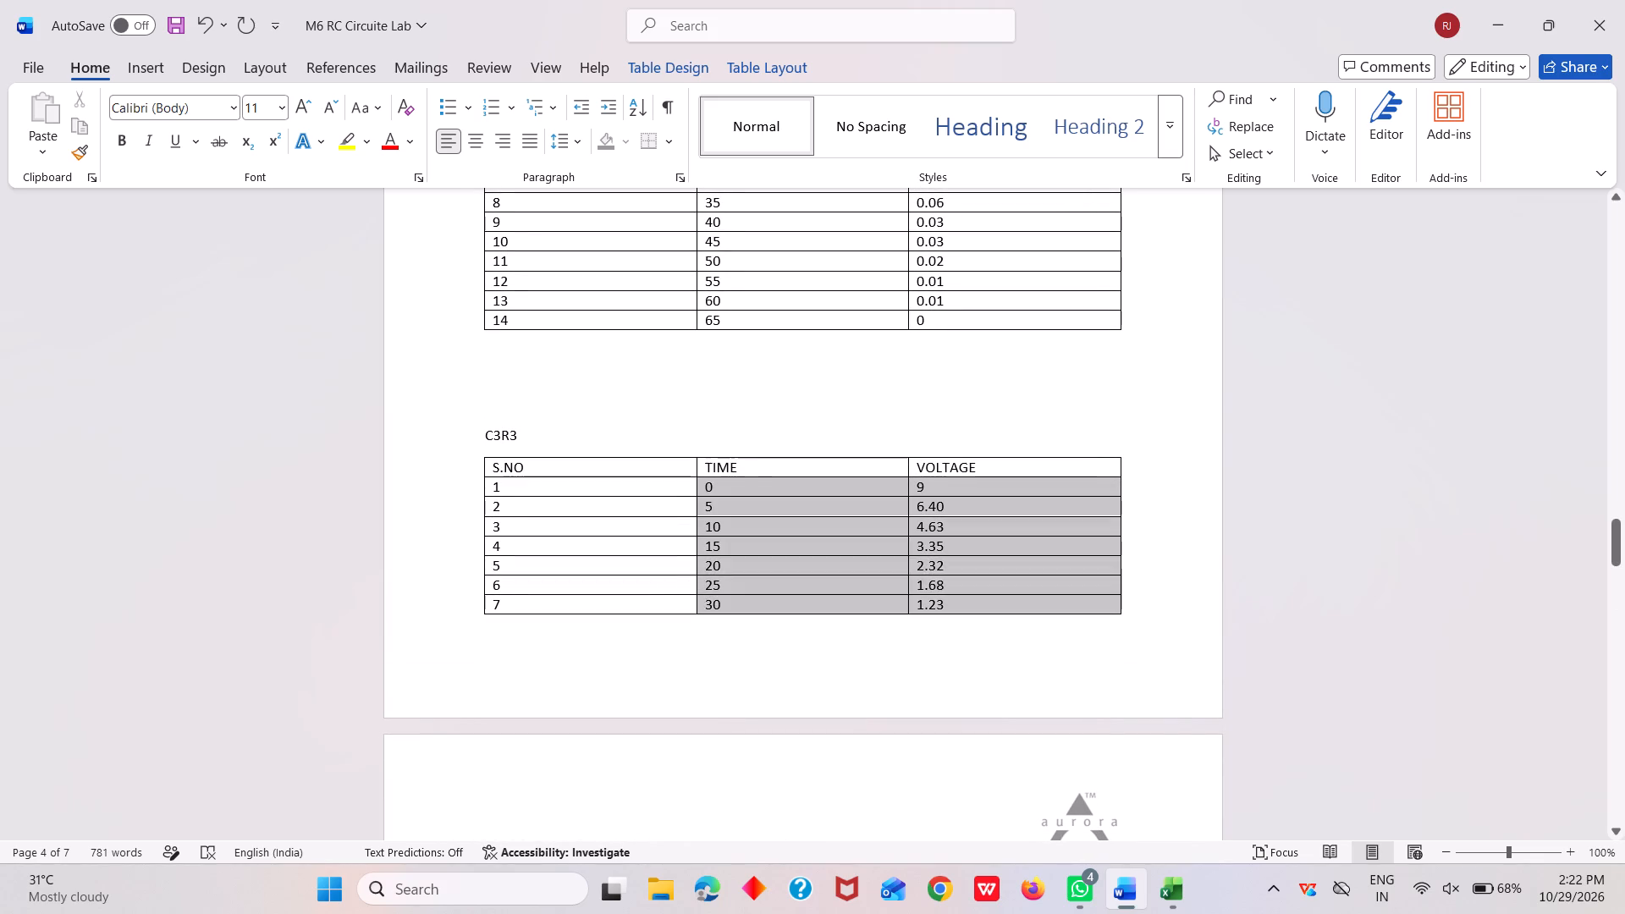
pyautogui.moveTo(1011, 619); pyautogui.dragTo(1059, 304)
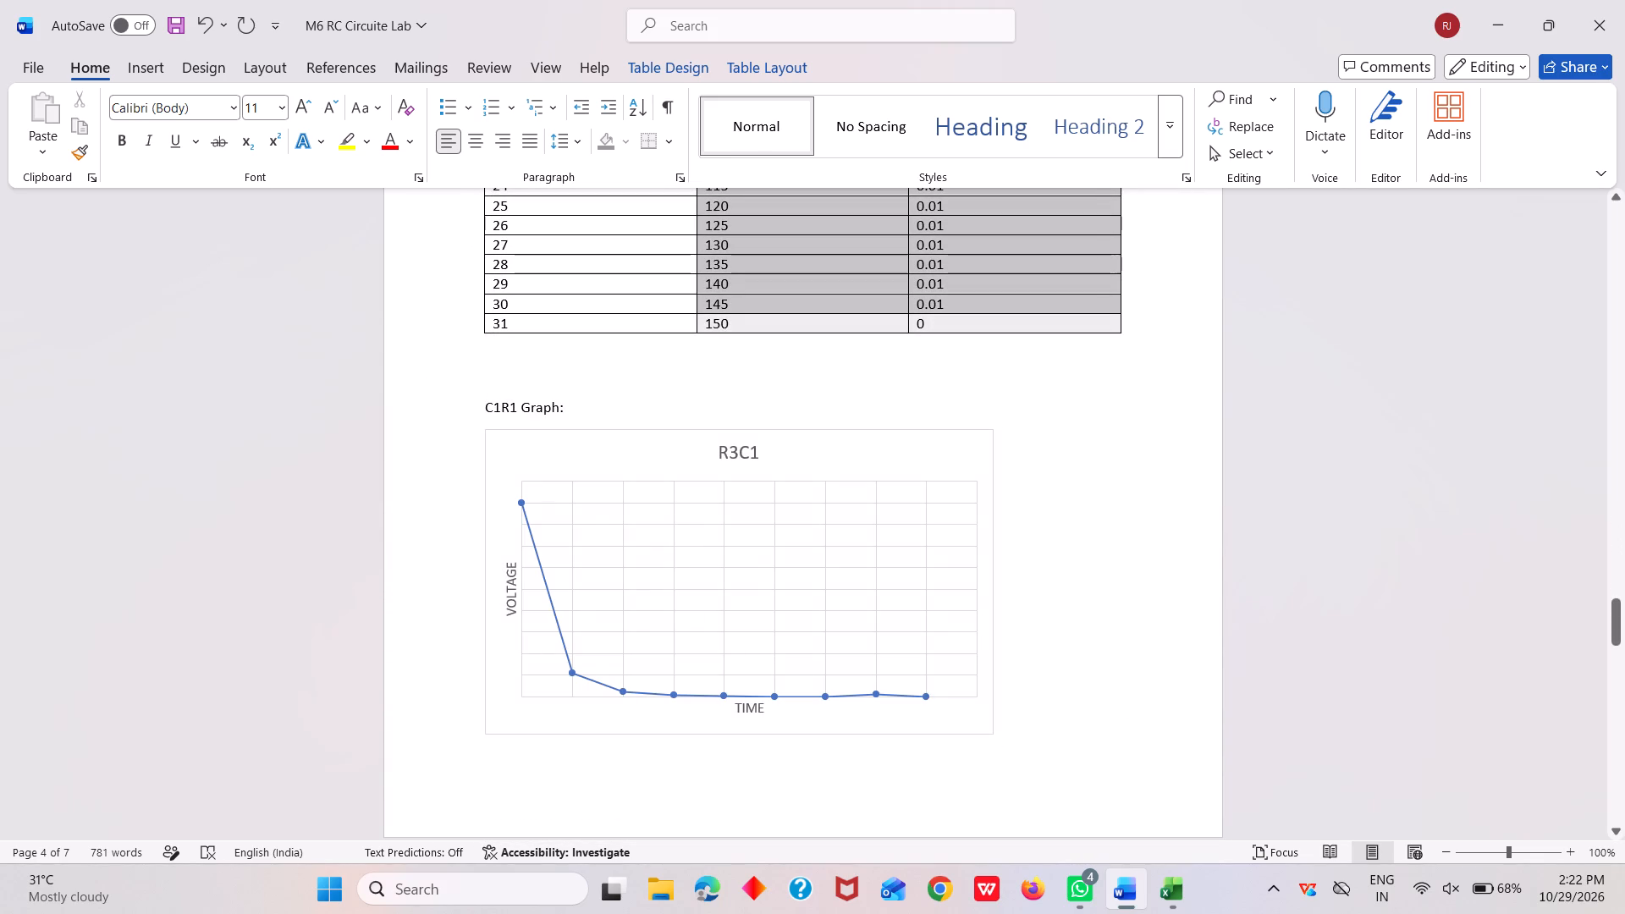
pyautogui.moveTo(1059, 304); pyautogui.dragTo(1050, 331)
pyautogui.hotkey('ctrl', 'c')
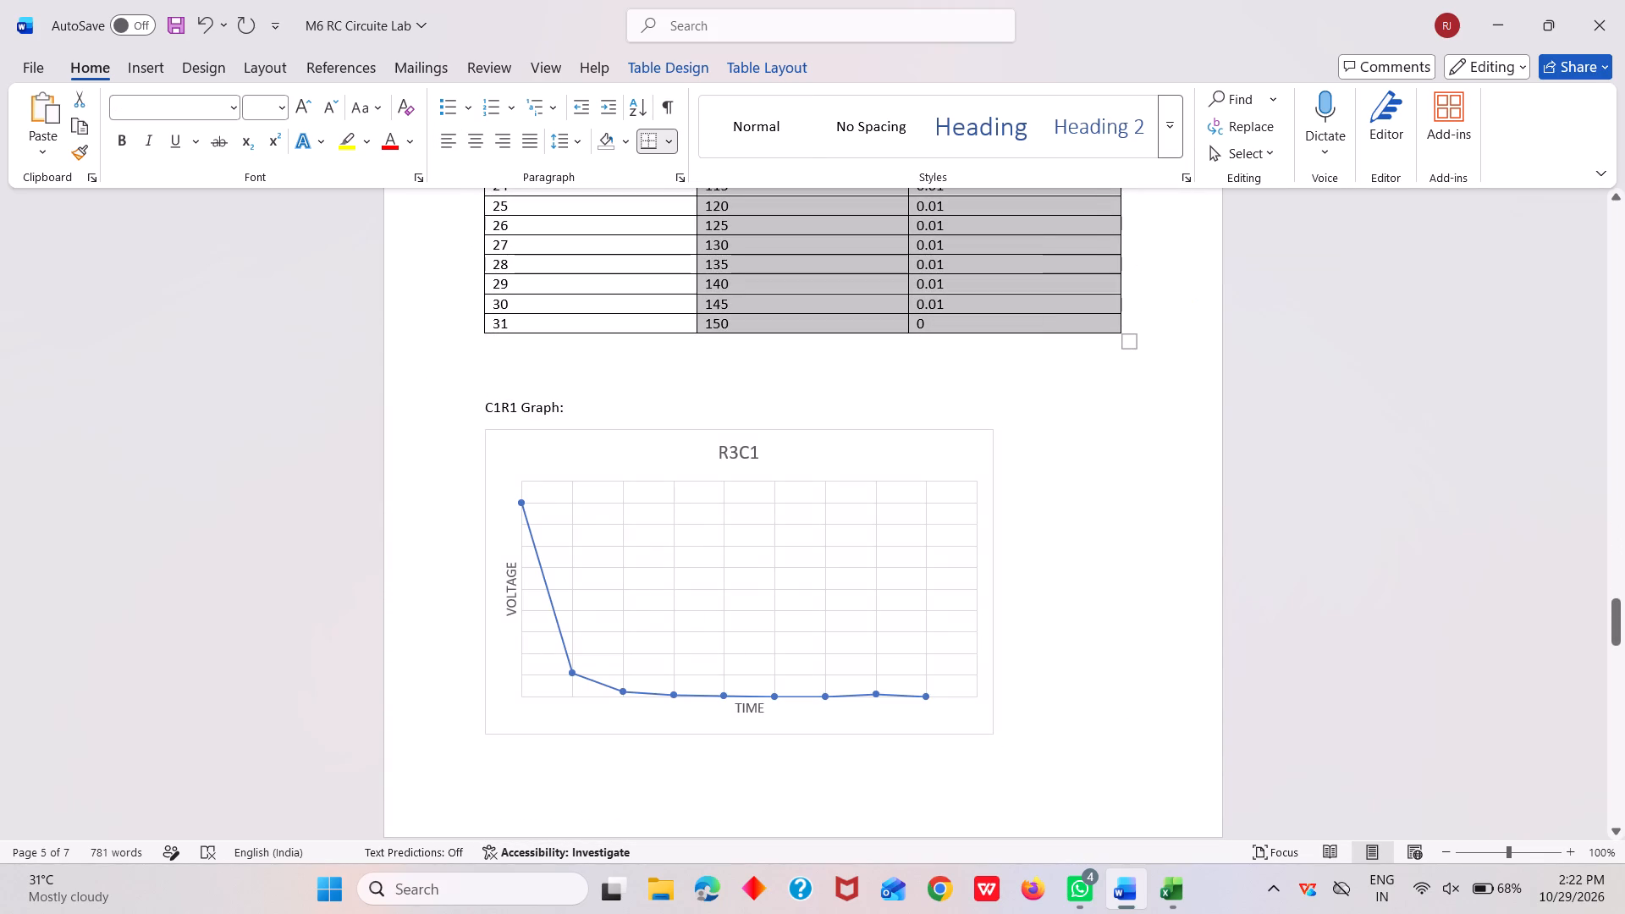
pyautogui.click(1178, 910)
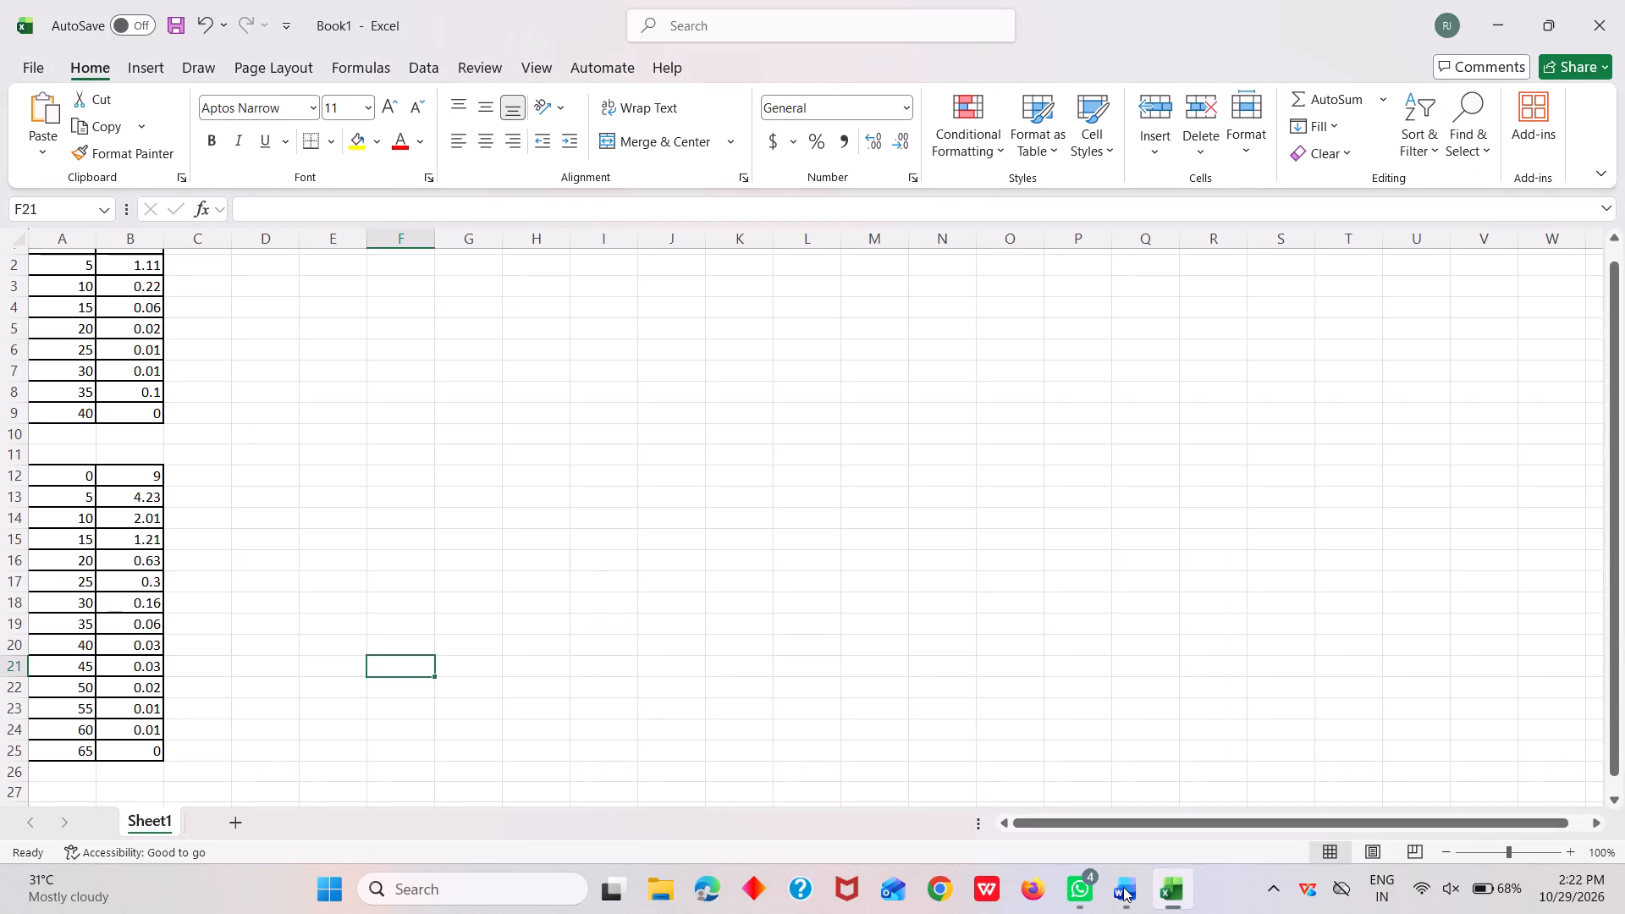
pyautogui.click(262, 281)
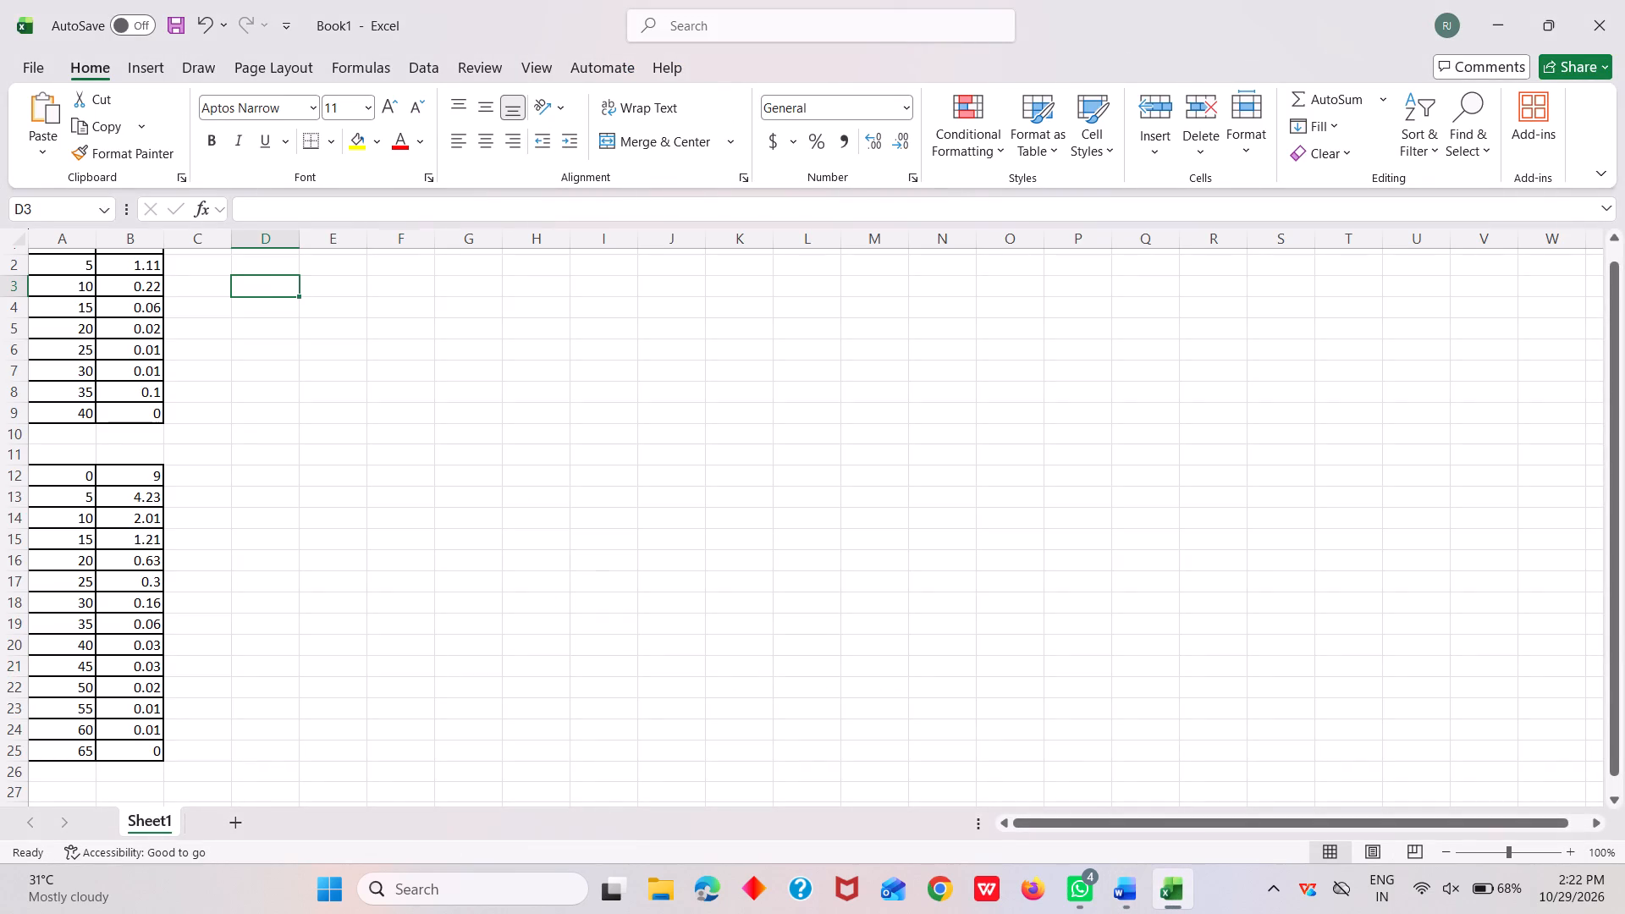
pyautogui.hotkey('ctrl', 'v')
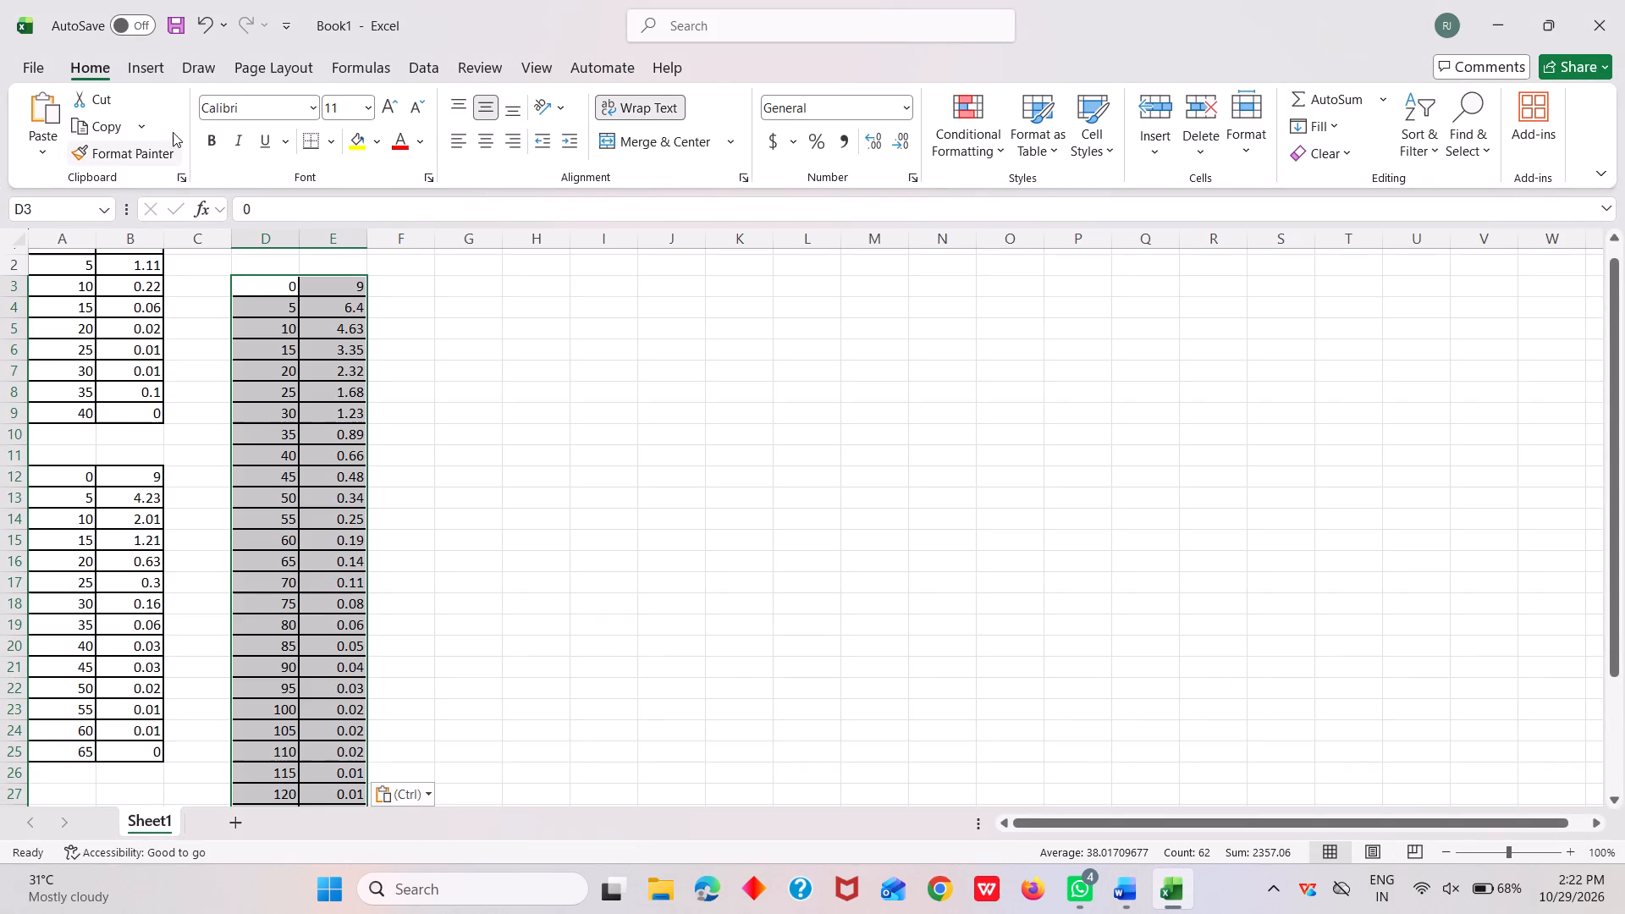
# Insert a scatter chart with straight lines and markers from the pasted C3R3 data.
pyautogui.click(152, 66)
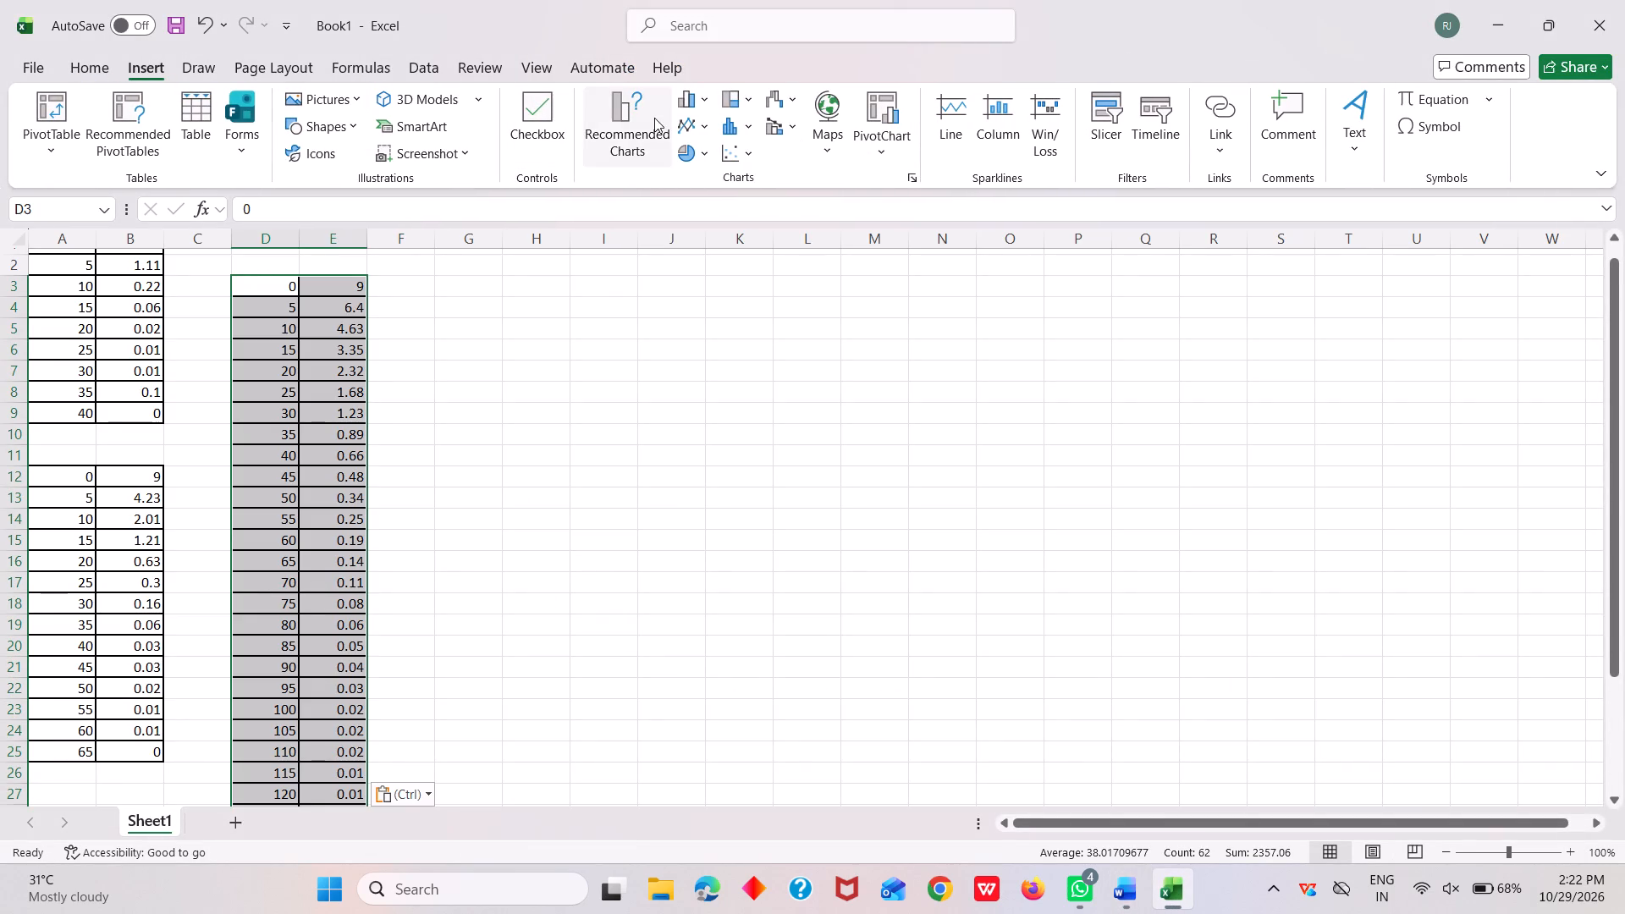
pyautogui.click(746, 163)
pyautogui.click(753, 287)
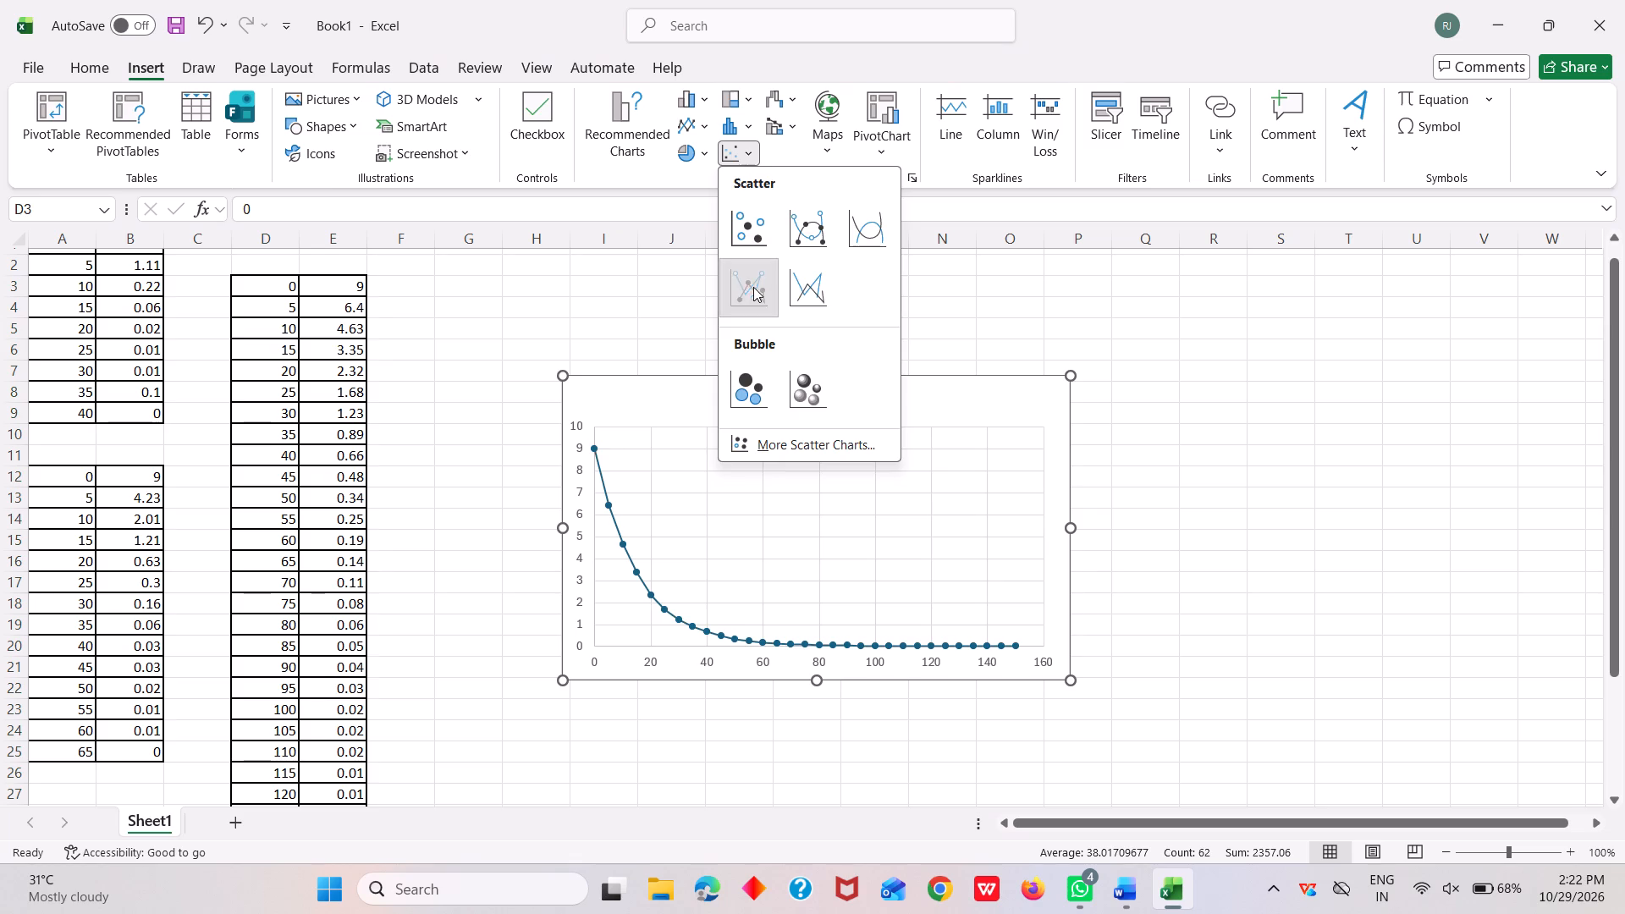
pyautogui.click(834, 411)
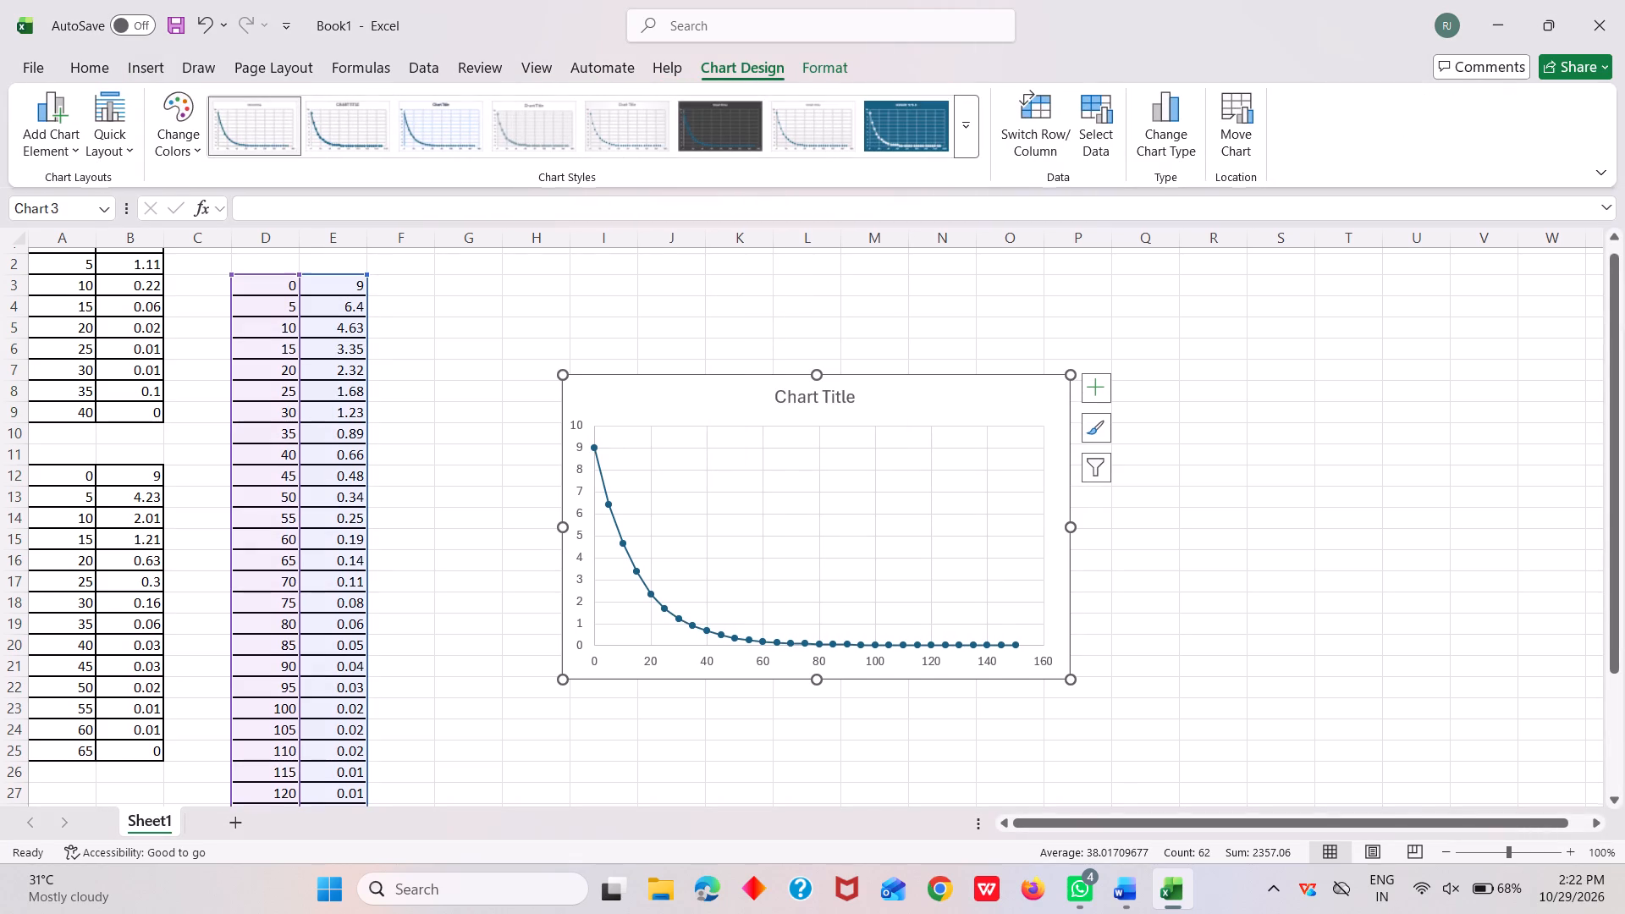
# Replace the new chart's placeholder title with R3C3.
pyautogui.click(824, 394)
pyautogui.click(855, 395)
pyautogui.press('BackSpace')
pyautogui.press('BackSpace')
pyautogui.press('BackSpace')
pyautogui.press('BackSpace')
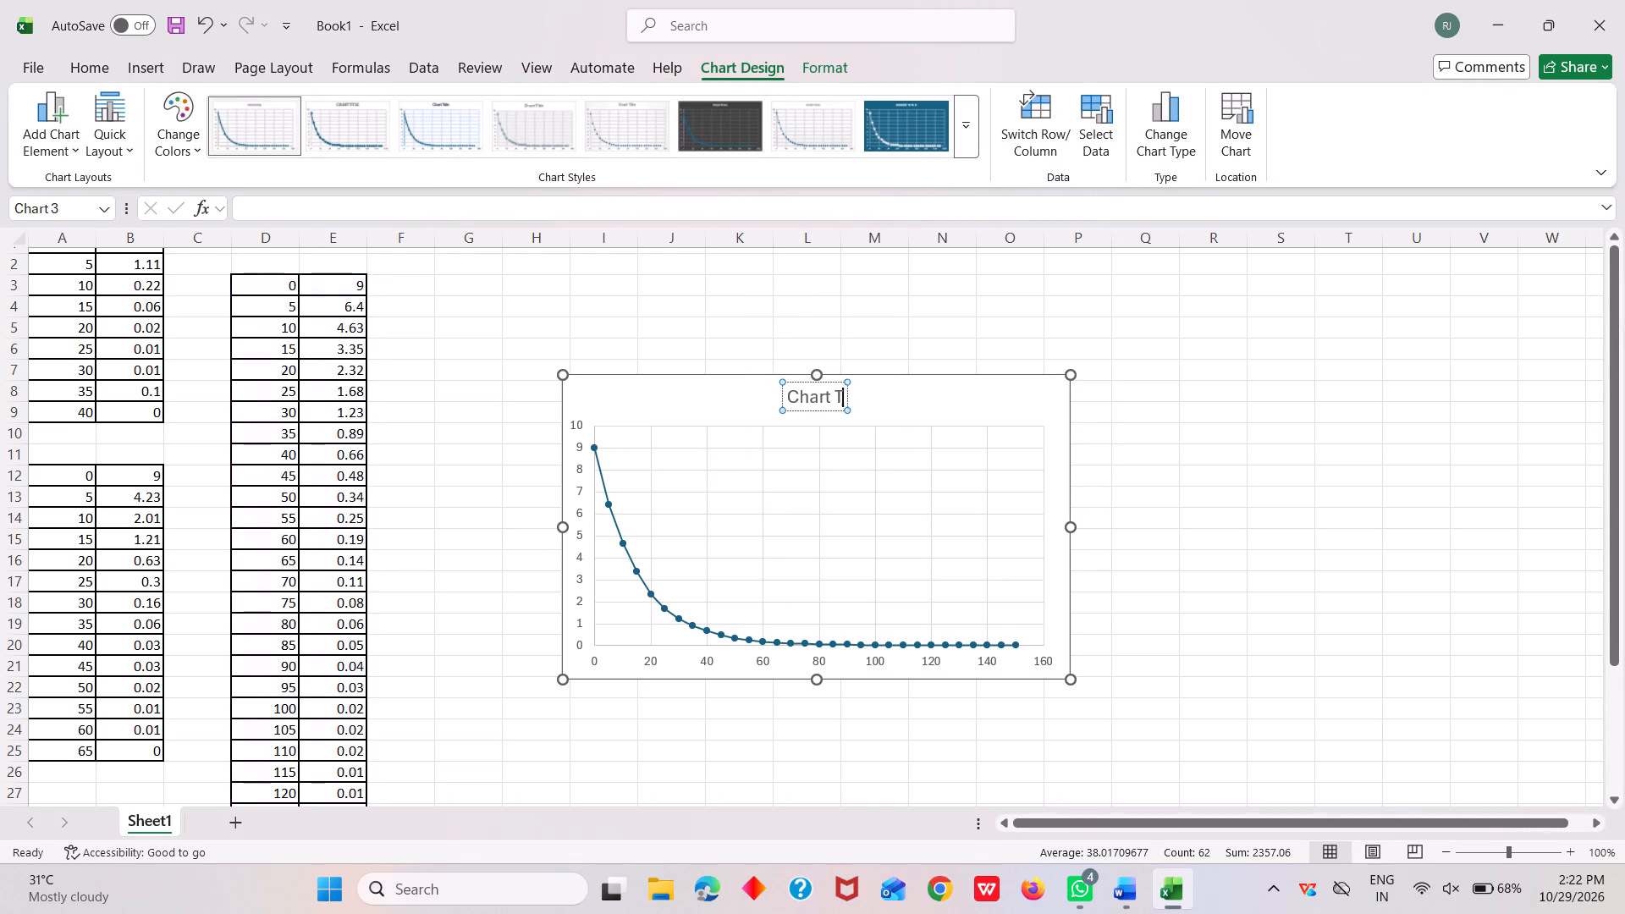
pyautogui.press('BackSpace')
pyautogui.press('BackSpace')
pyautogui.press('BackSpace')
pyautogui.press('BackSpace')
pyautogui.press('BackSpace')
pyautogui.press('BackSpace')
pyautogui.press('BackSpace')
pyautogui.write('R3')
pyautogui.press('c')
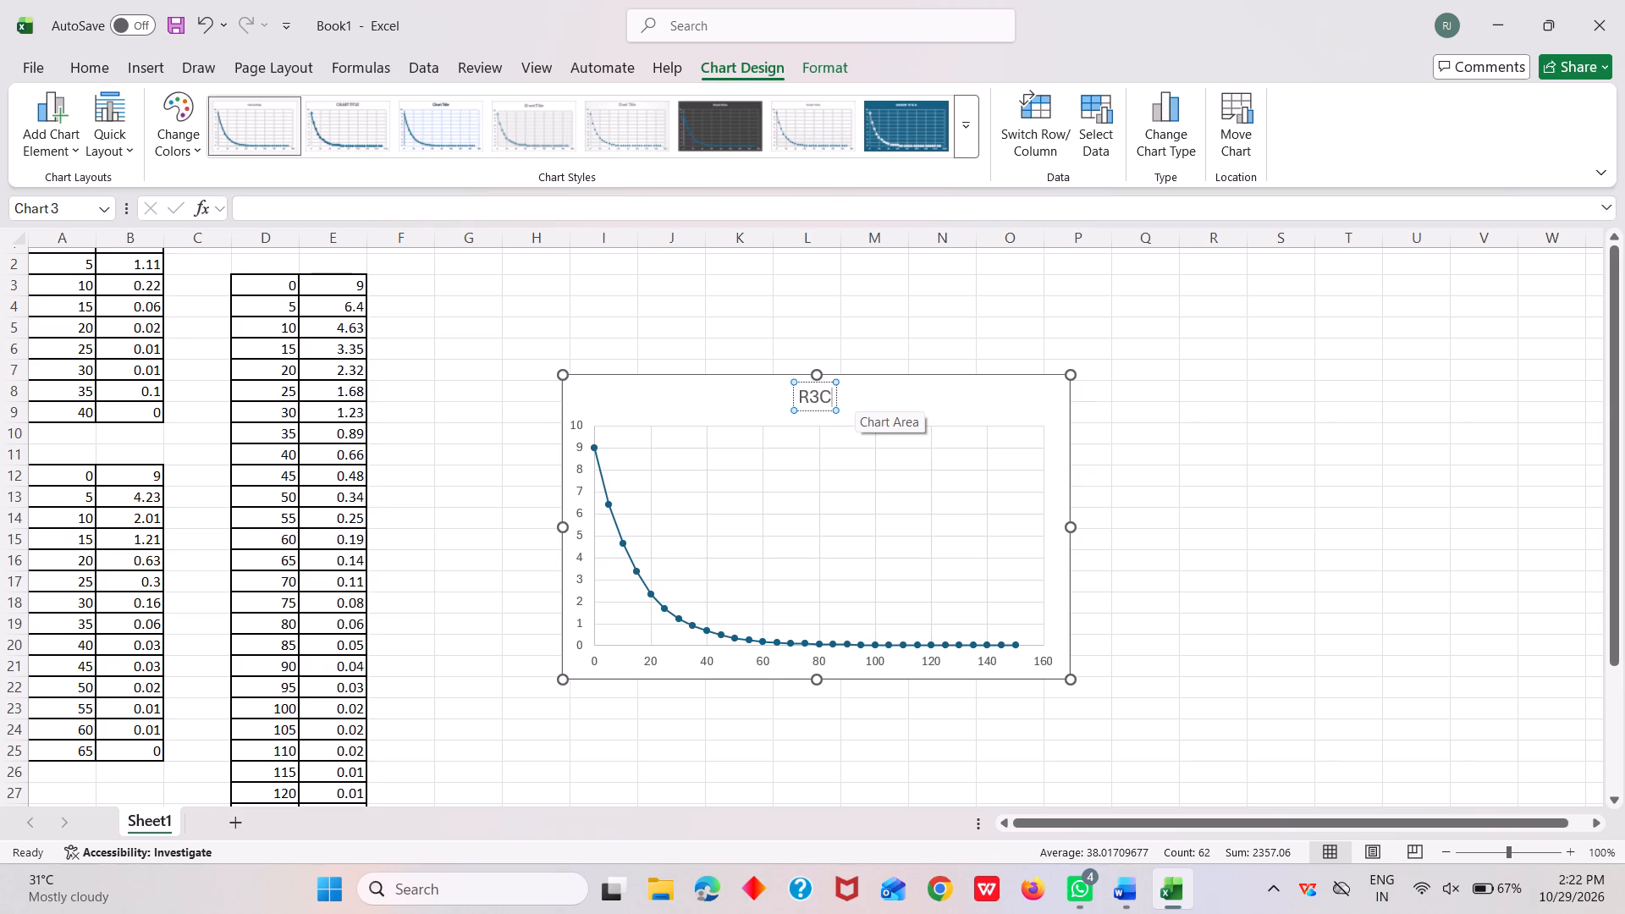
pyautogui.press('3')
pyautogui.click(999, 435)
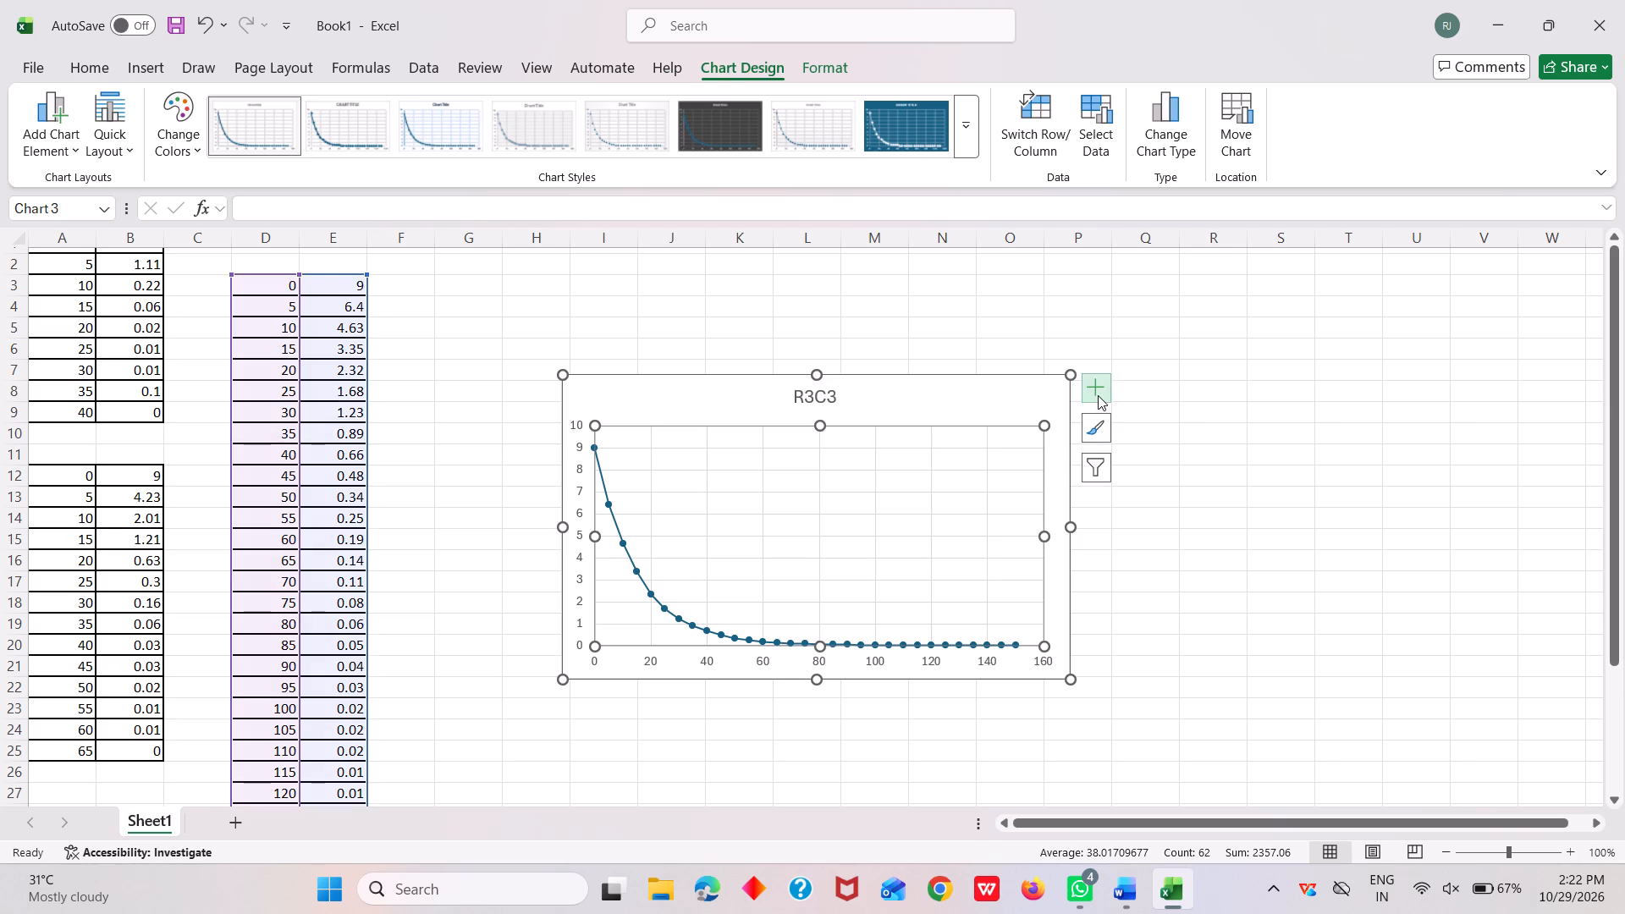
# Add axis titles to the R3C3 chart.
pyautogui.click(1098, 395)
pyautogui.click(1138, 436)
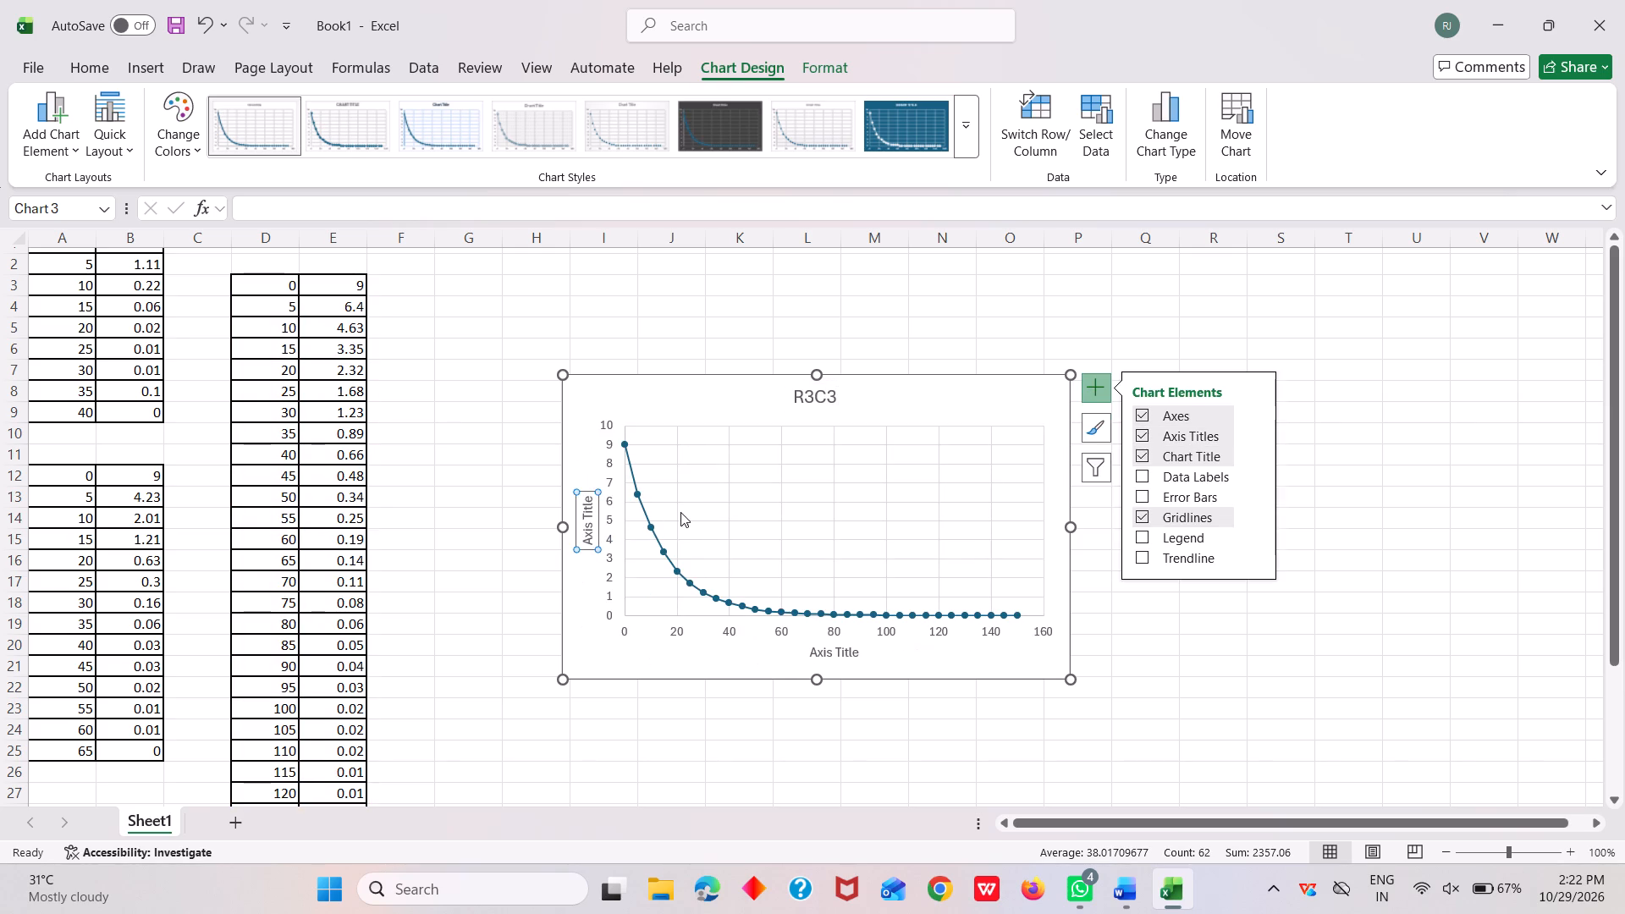
# Cut the R3C3 chart from the worksheet and paste it under the C3R3 Graph heading in the Word report.
pyautogui.click(600, 633)
pyautogui.rightClick(600, 633)
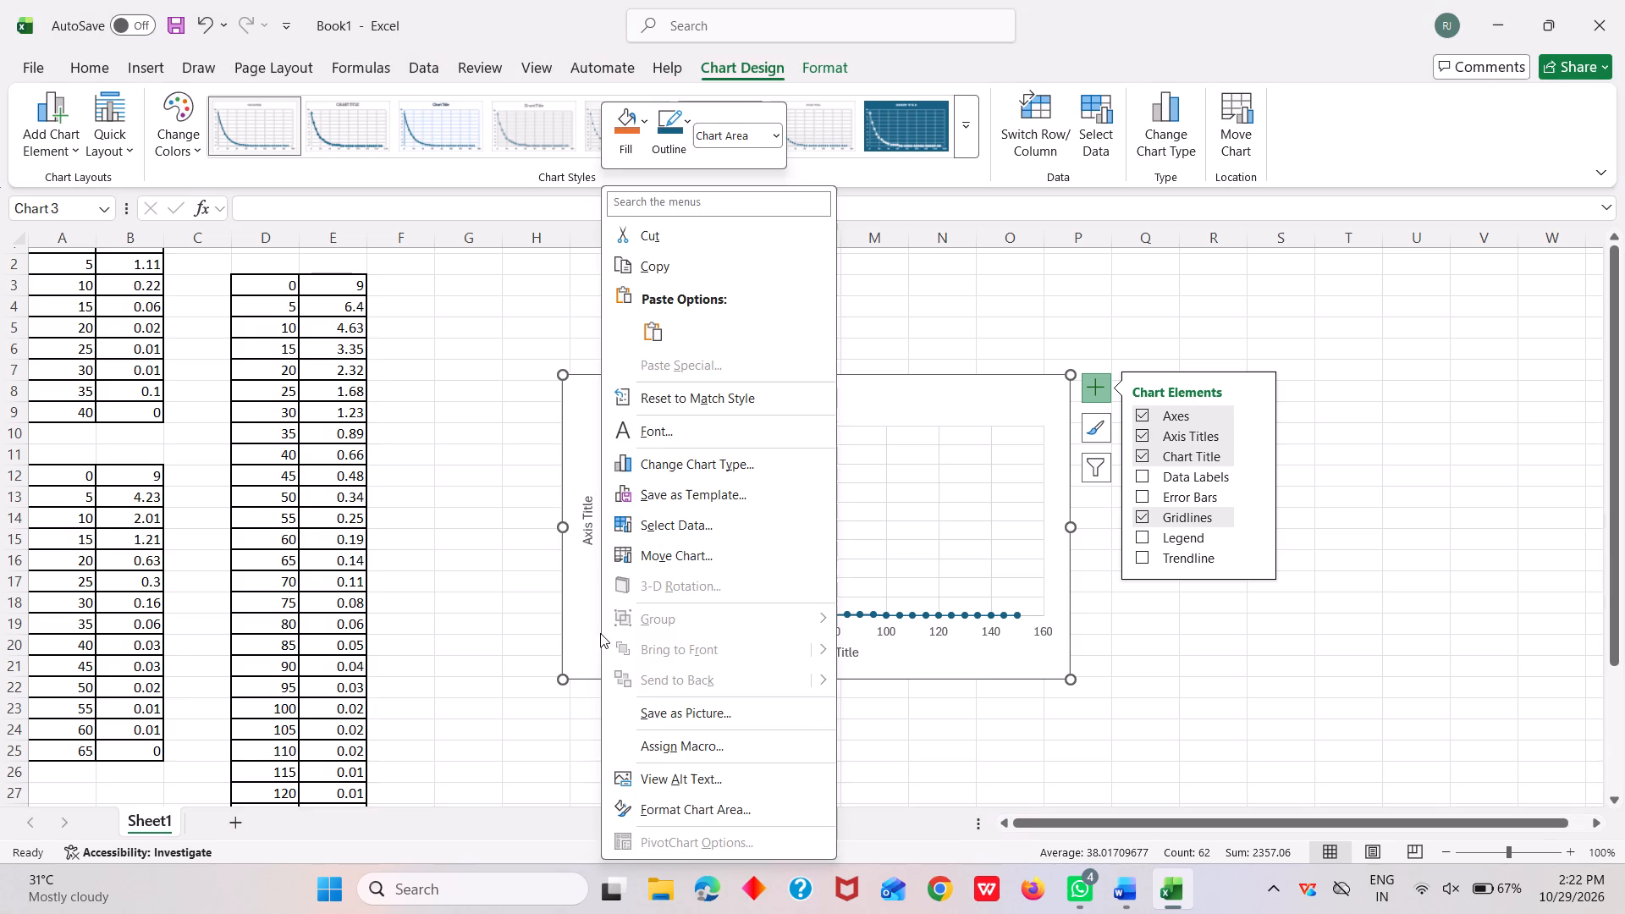
pyautogui.click(675, 224)
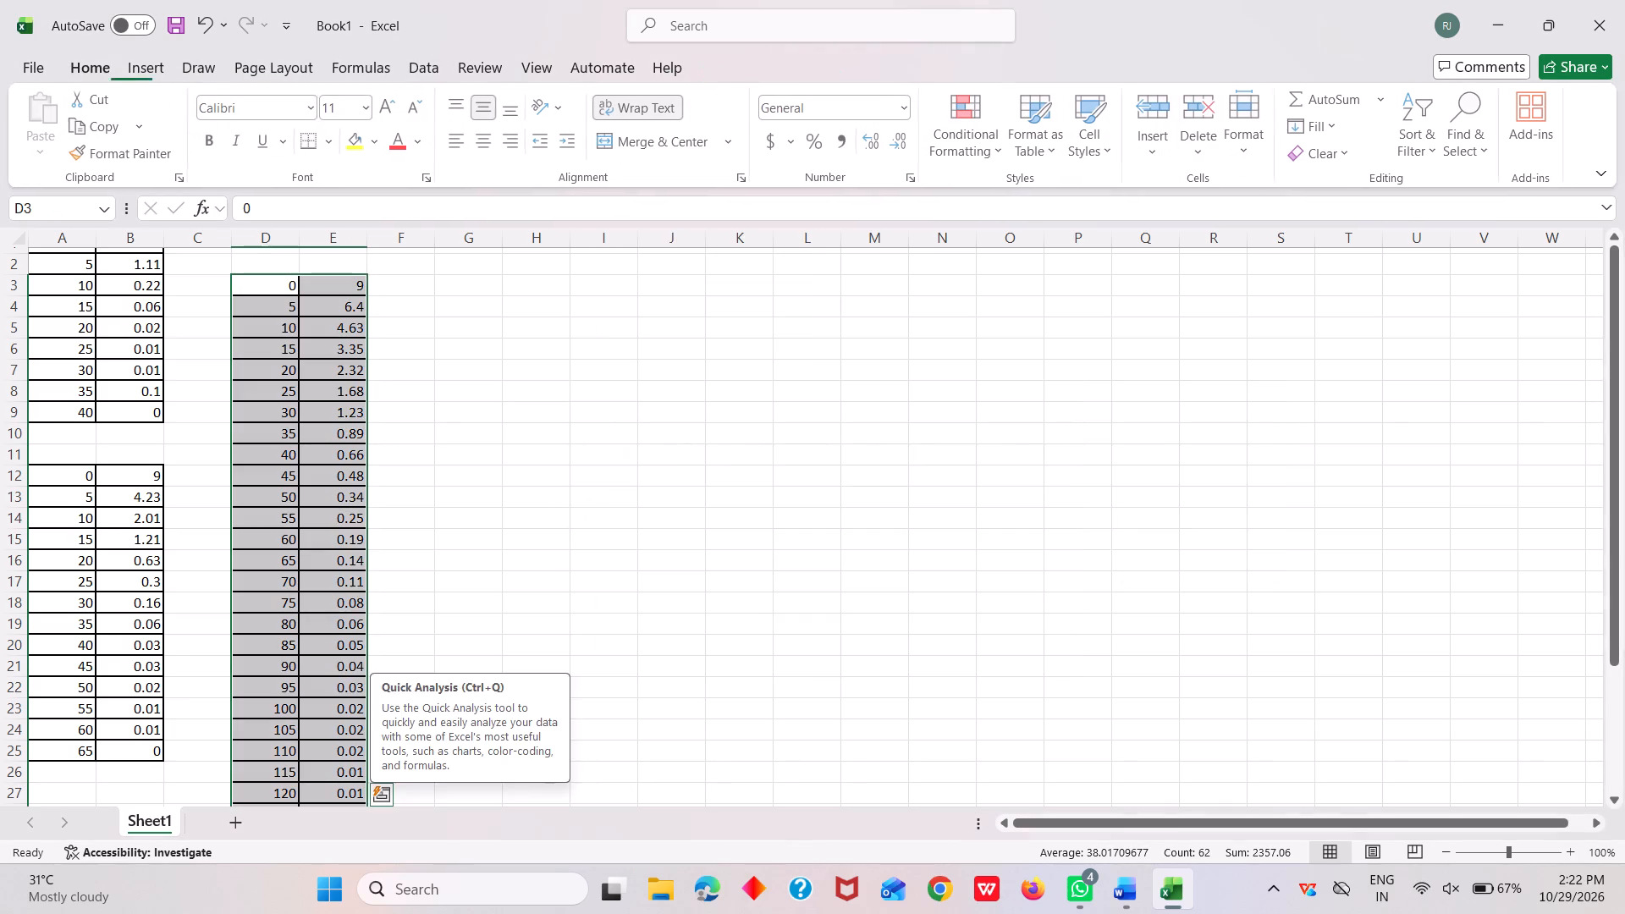
pyautogui.click(1127, 874)
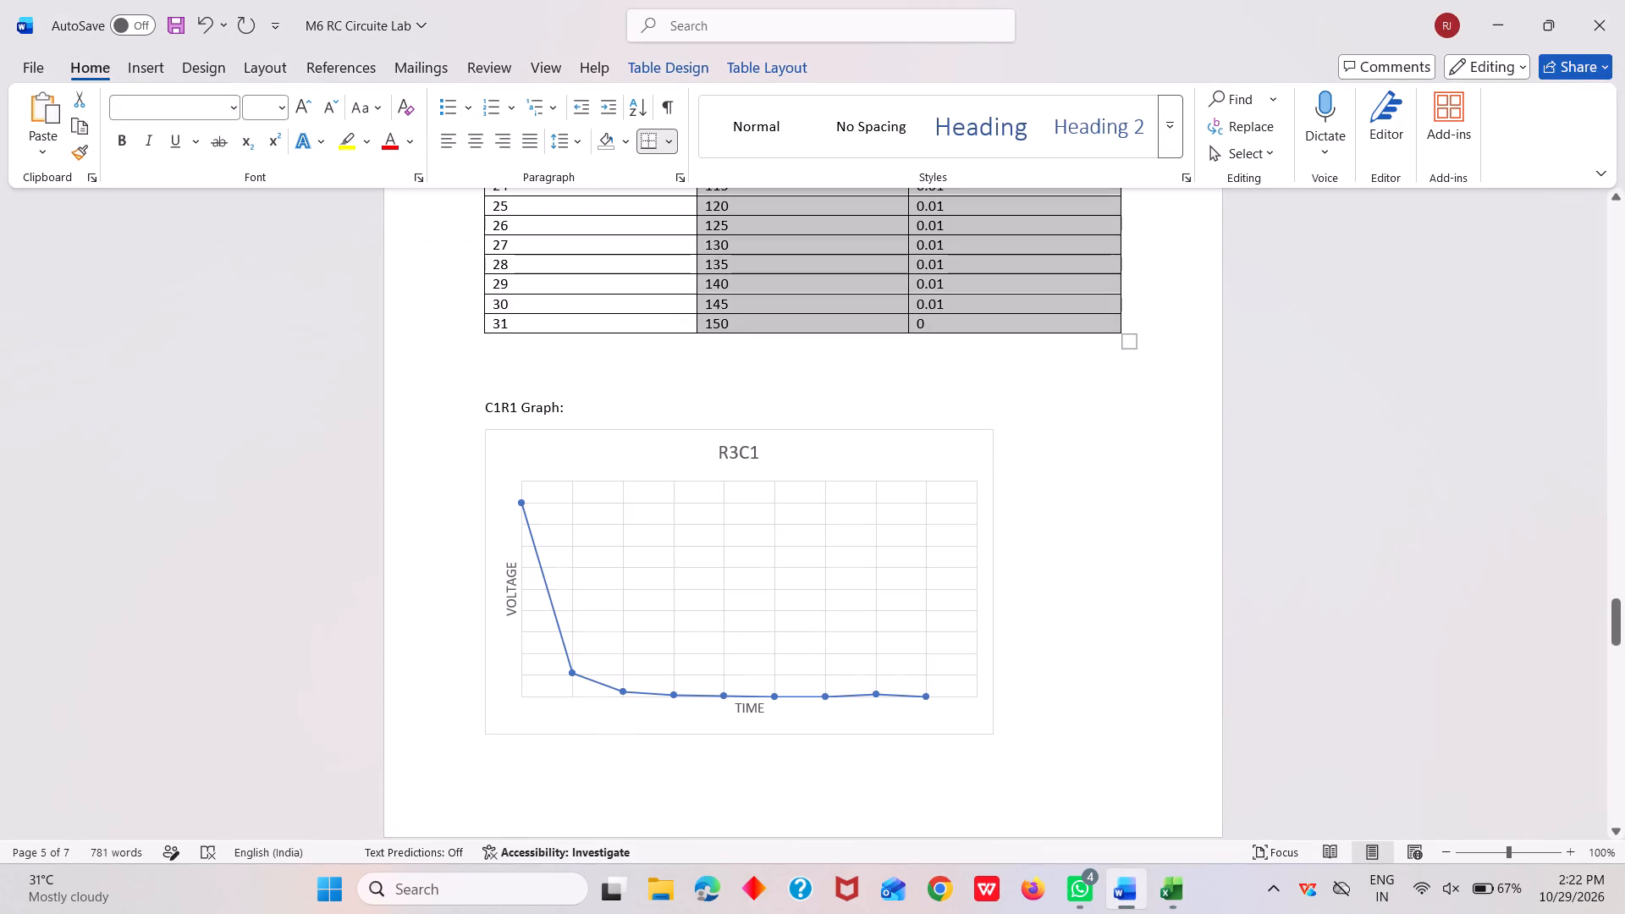
pyautogui.click(1082, 597)
pyautogui.scroll(-4, 1082, 597)
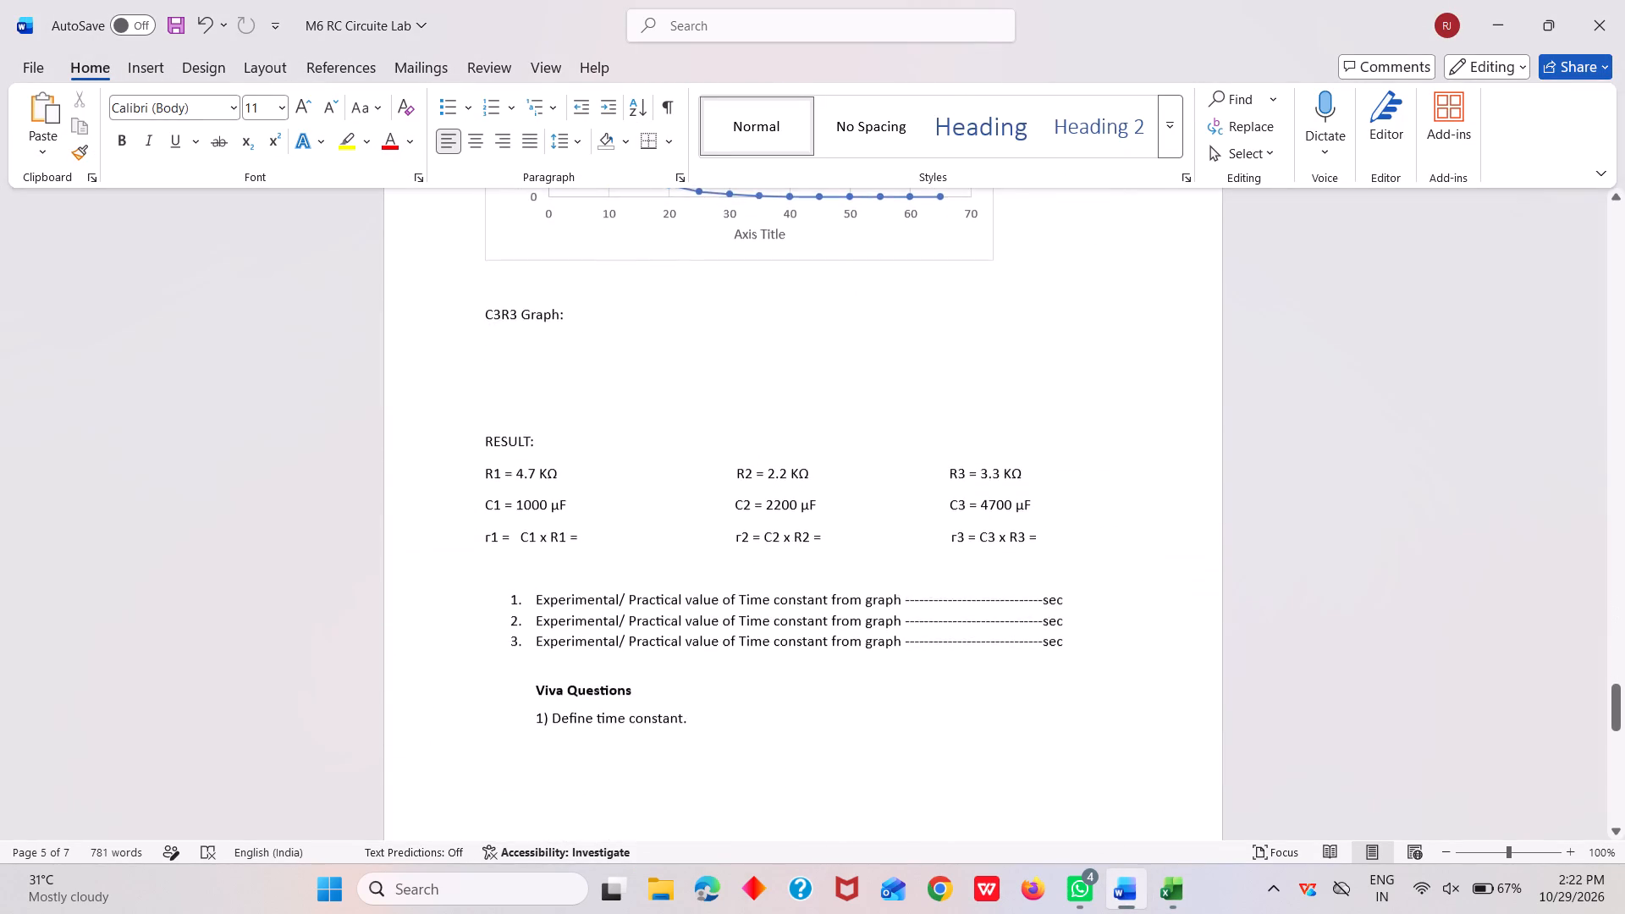
pyautogui.scroll(1, 1082, 597)
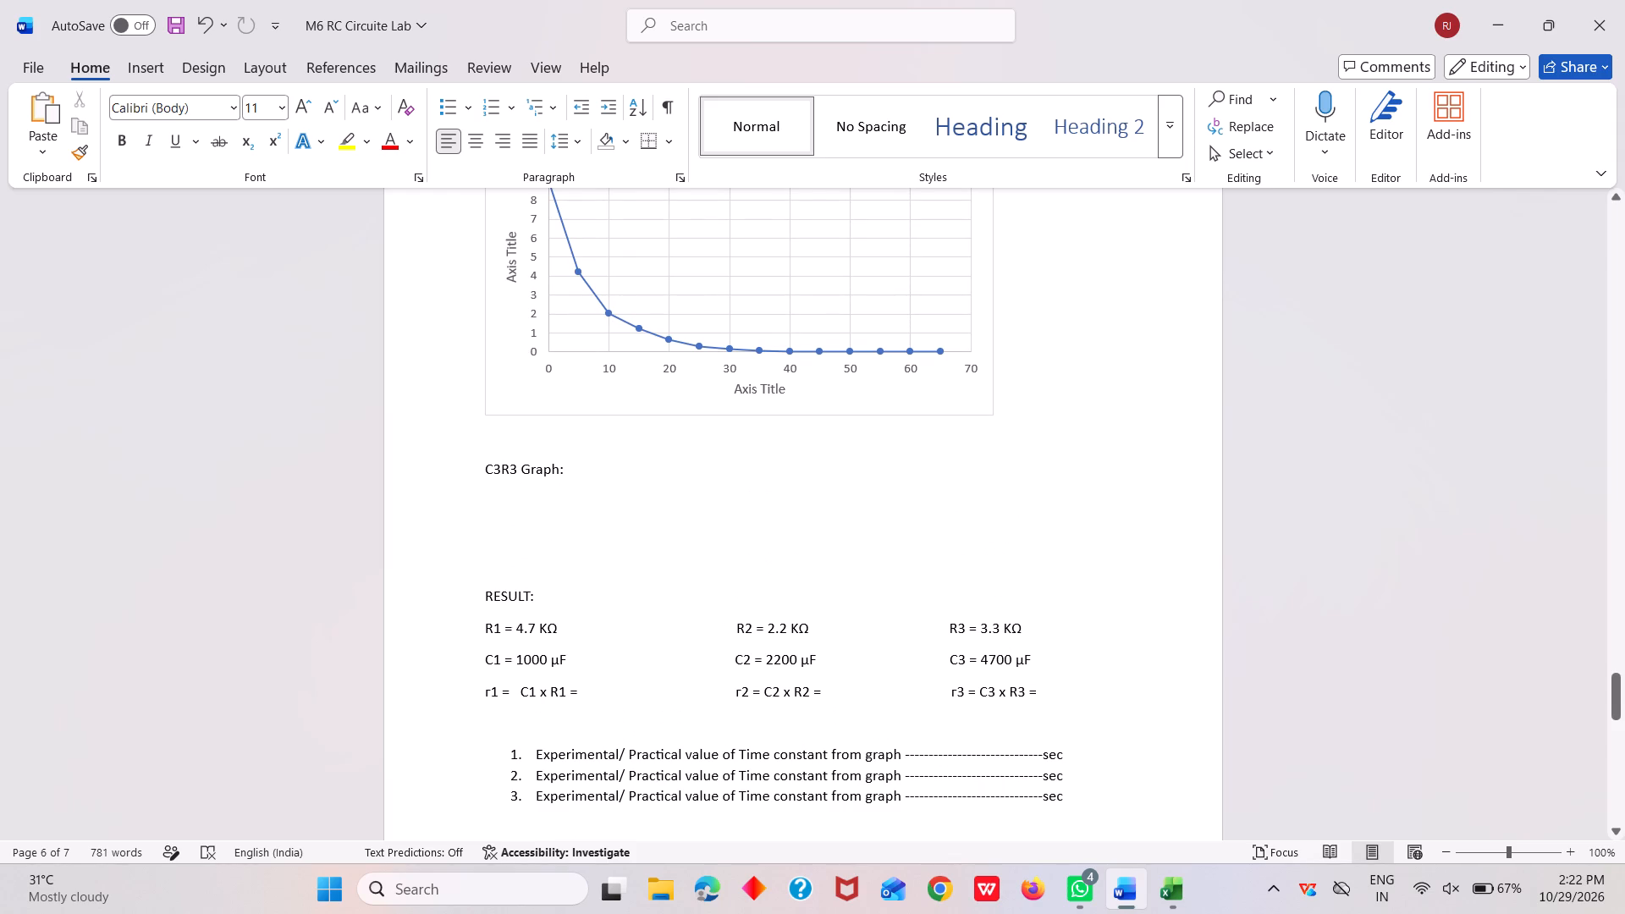
pyautogui.click(510, 507)
pyautogui.hotkey('ctrl', 'v')
pyautogui.click(972, 490)
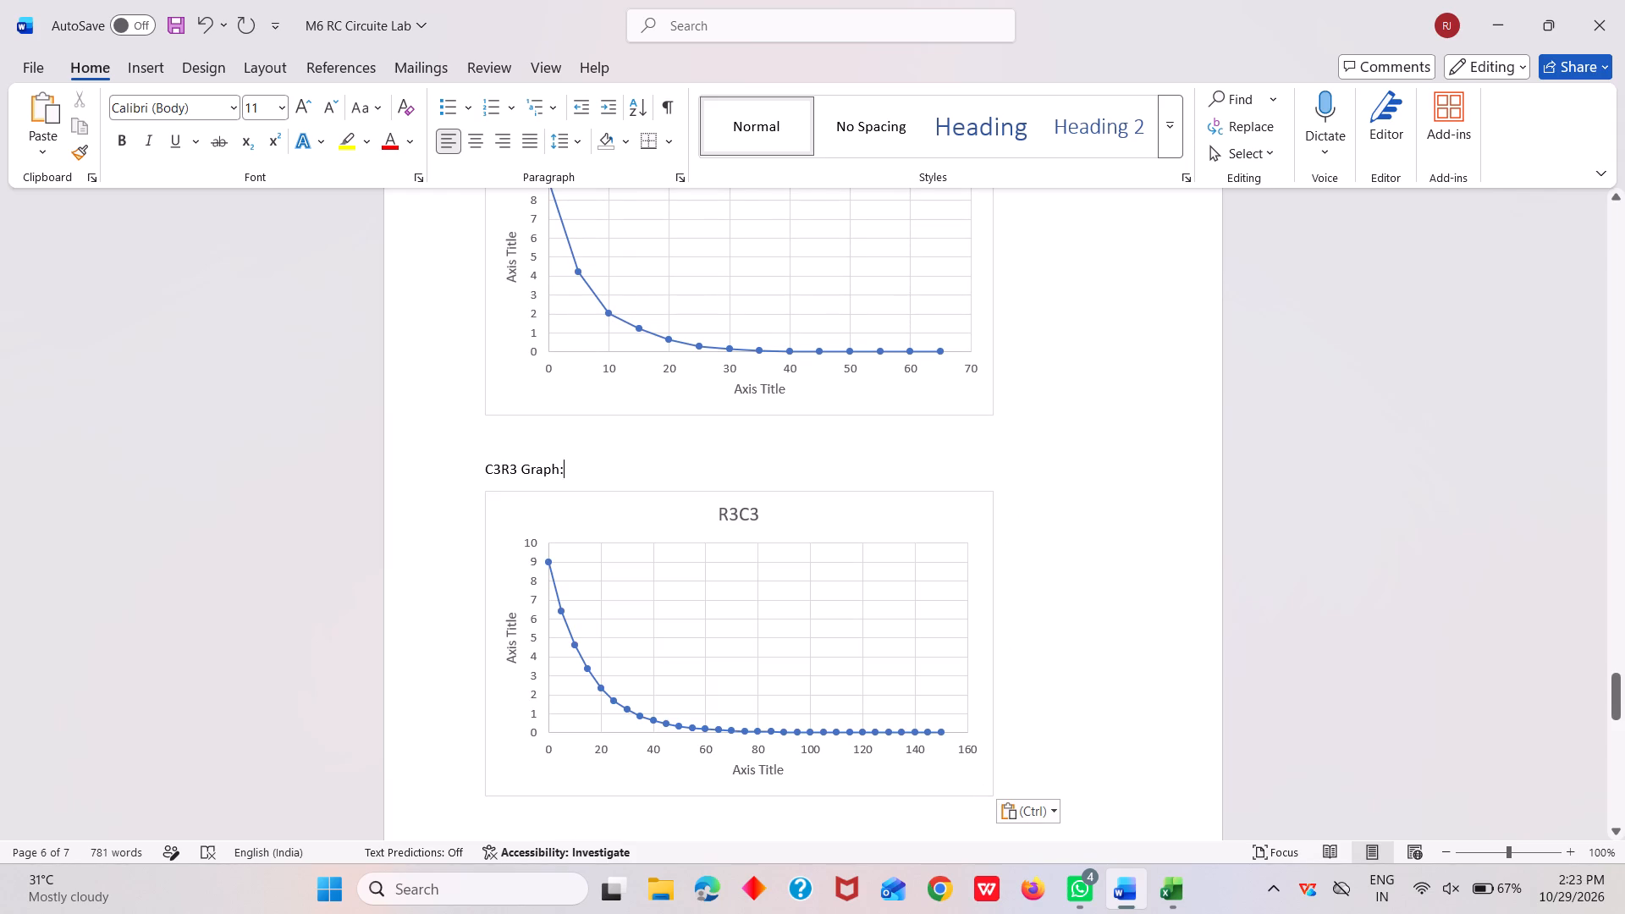
# Switch to the Excel workbook and change the C1R1 voltage for time 35 to 0.01.
pyautogui.click(1064, 570)
pyautogui.scroll(-1, 1064, 570)
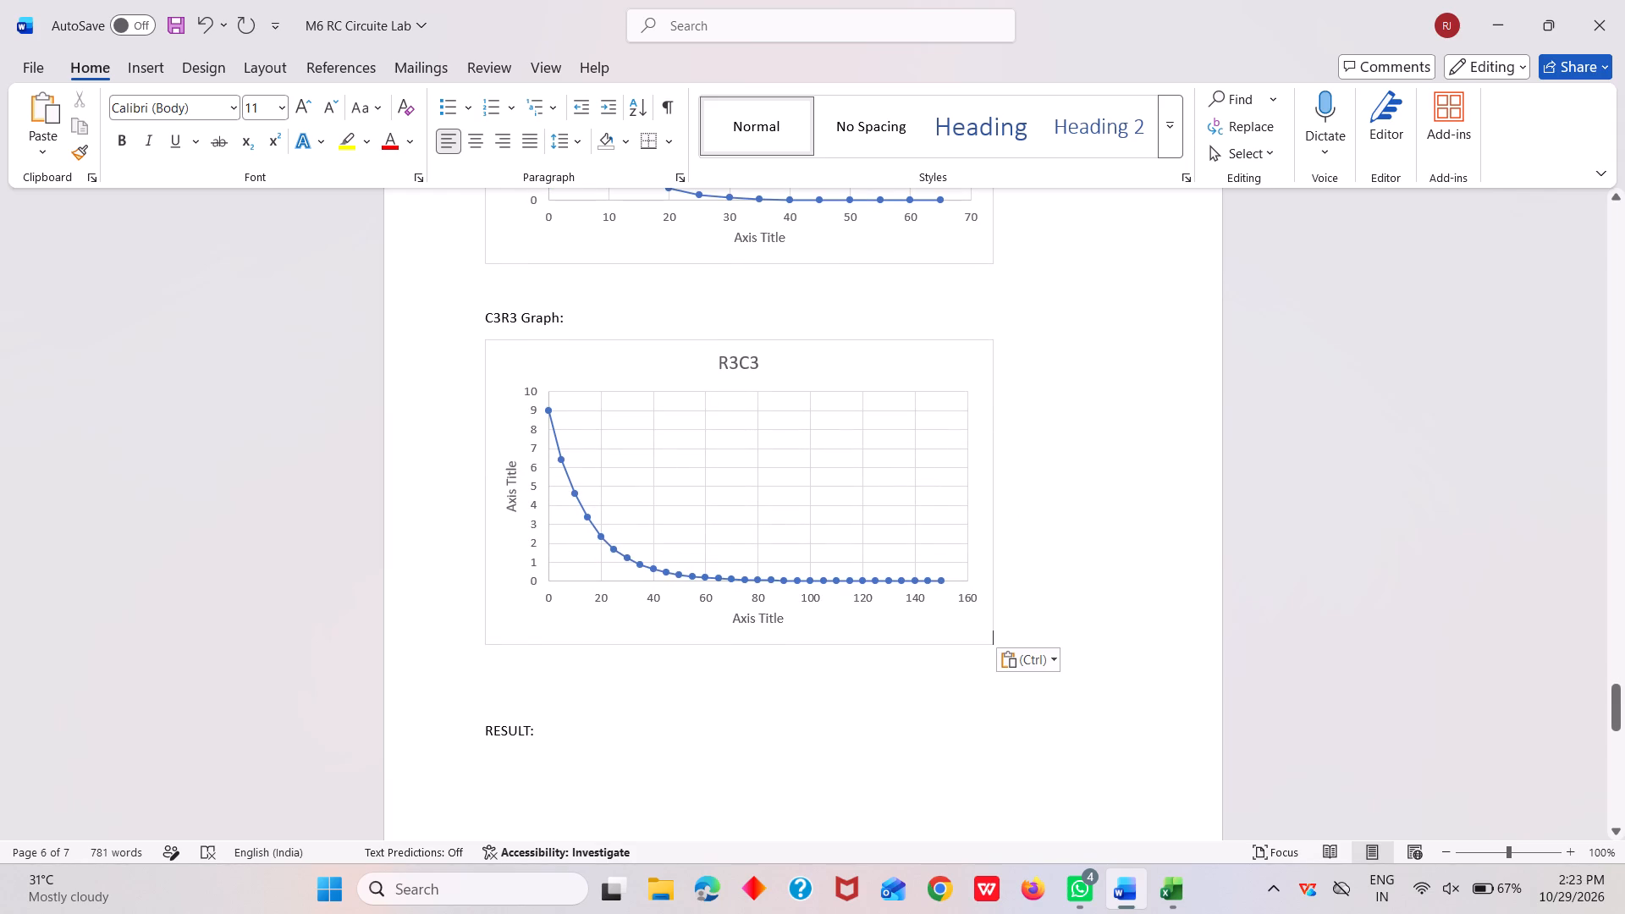
pyautogui.scroll(2, 1064, 570)
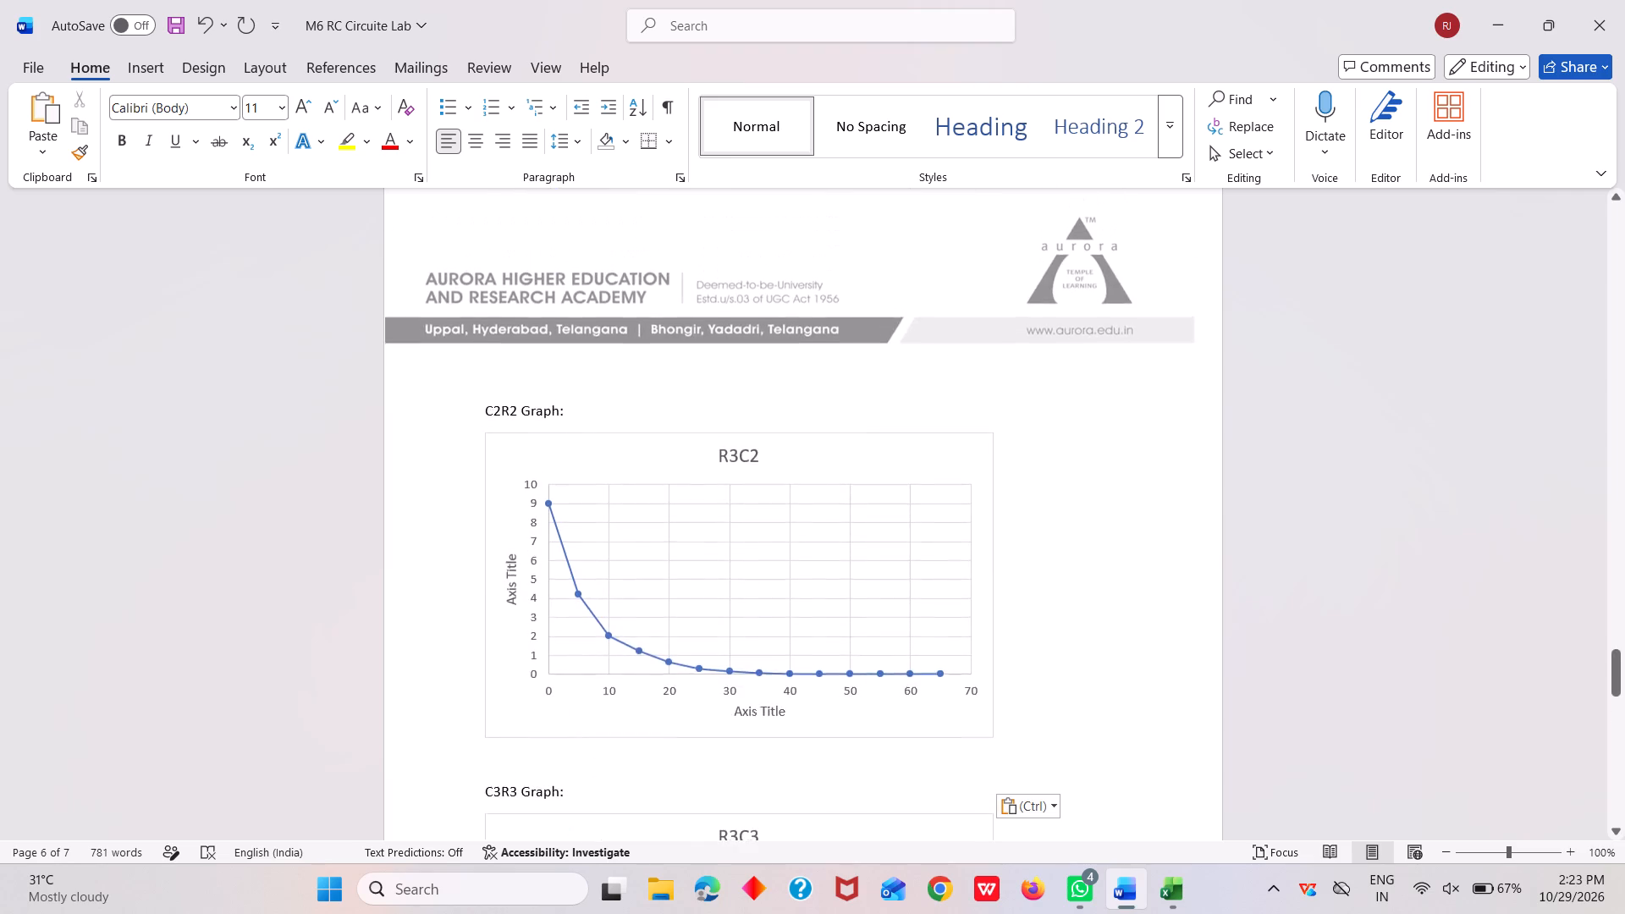
pyautogui.scroll(2, 1064, 570)
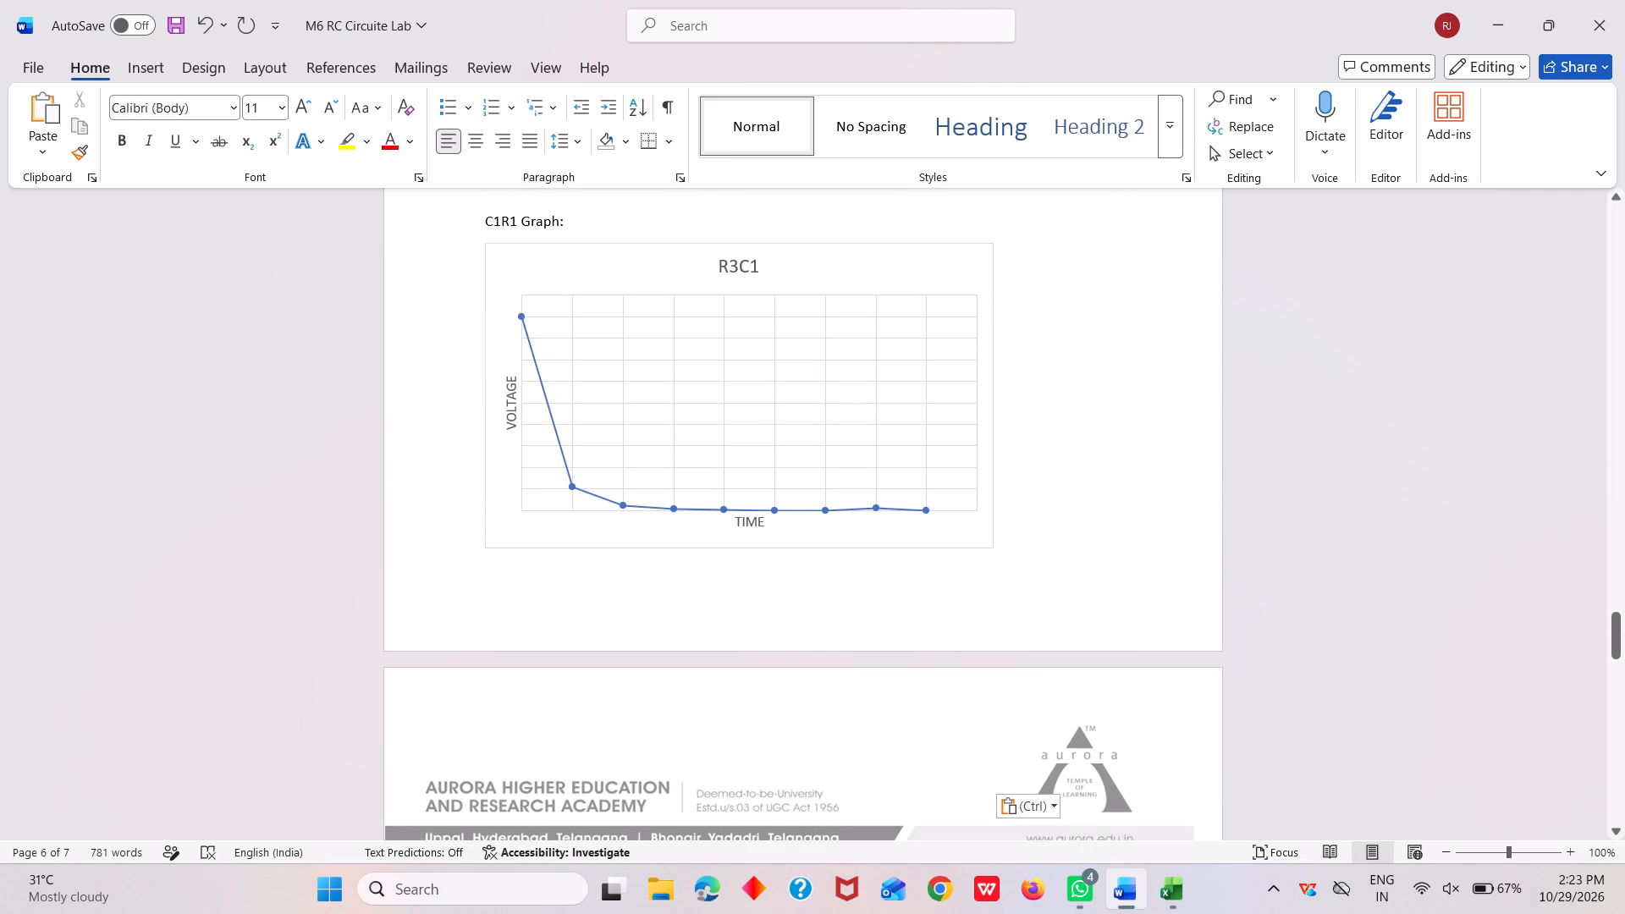
pyautogui.click(878, 510)
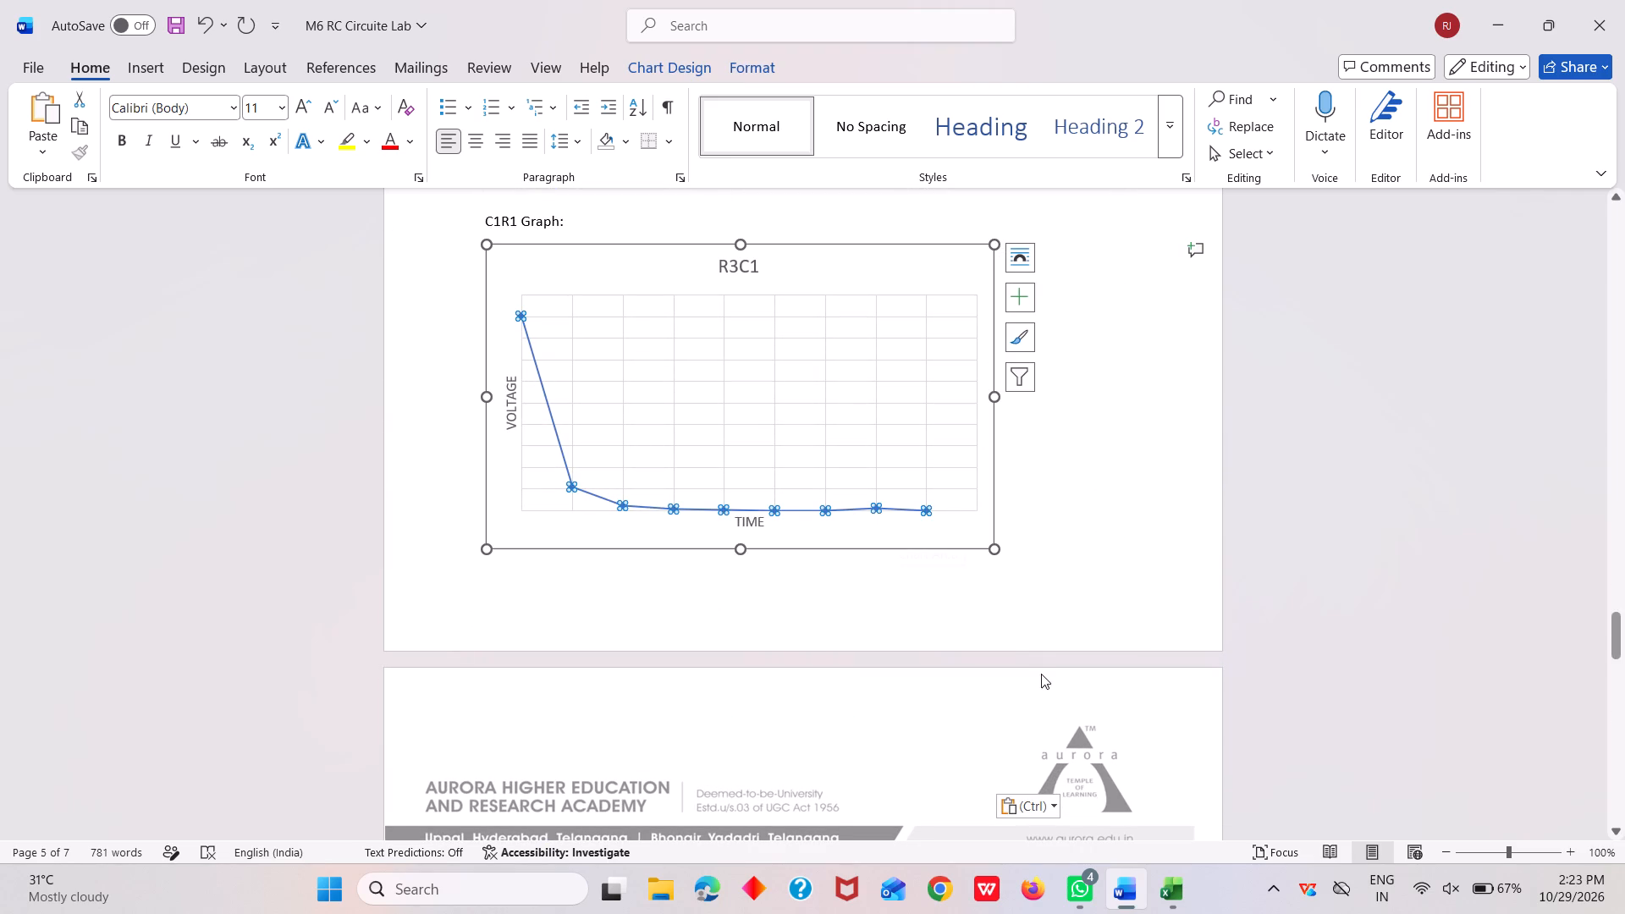
pyautogui.click(1192, 886)
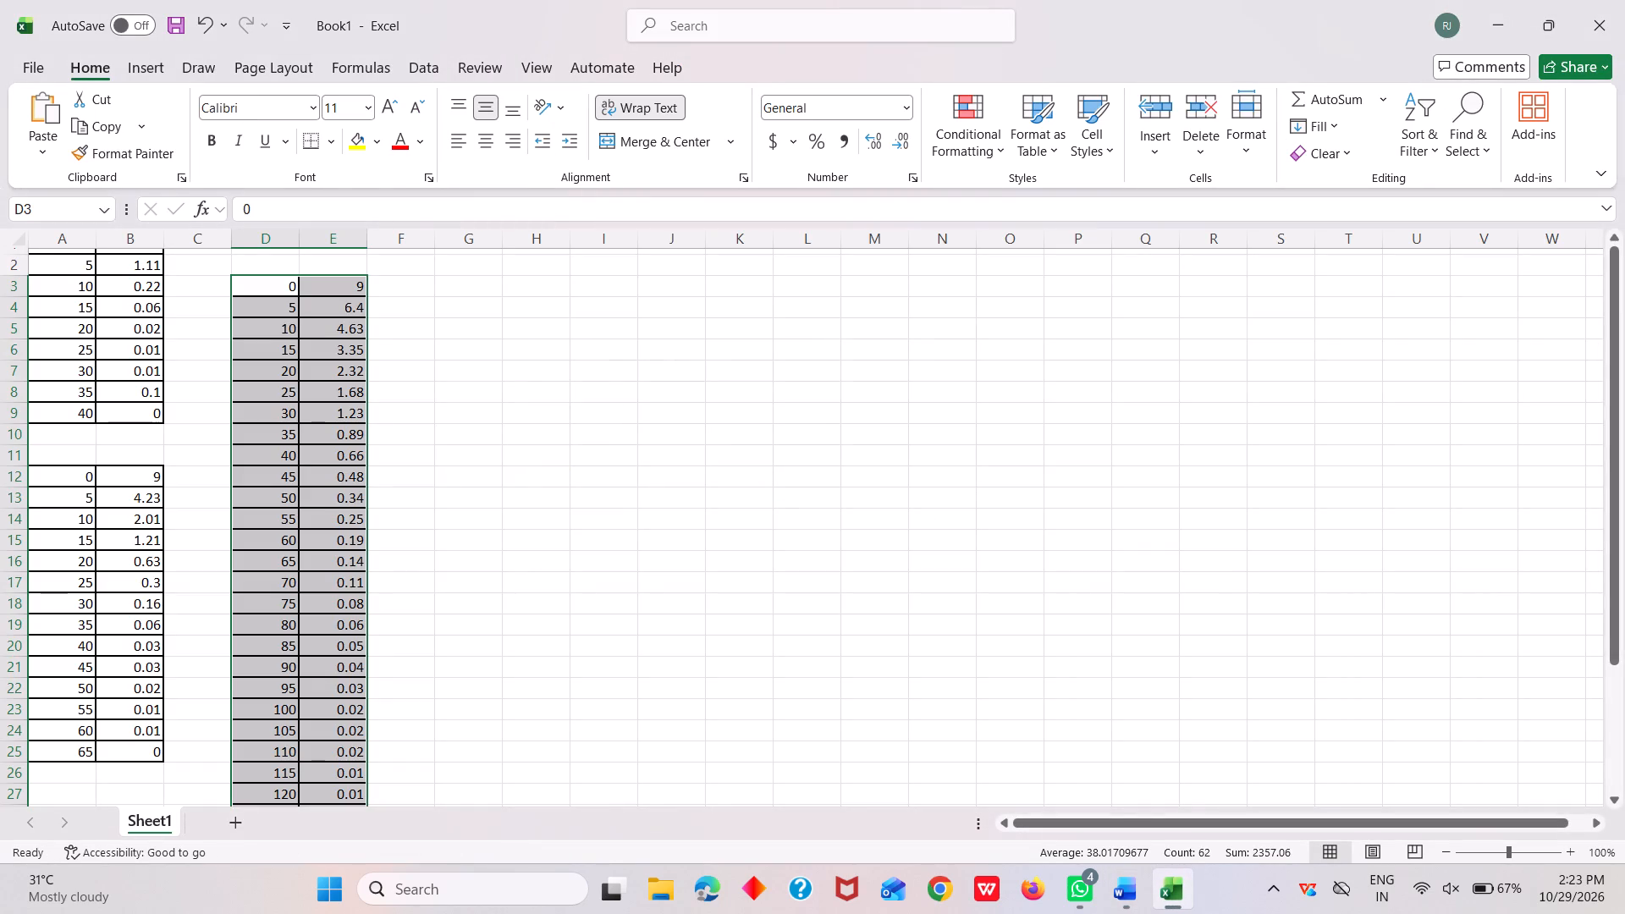
pyautogui.click(151, 391)
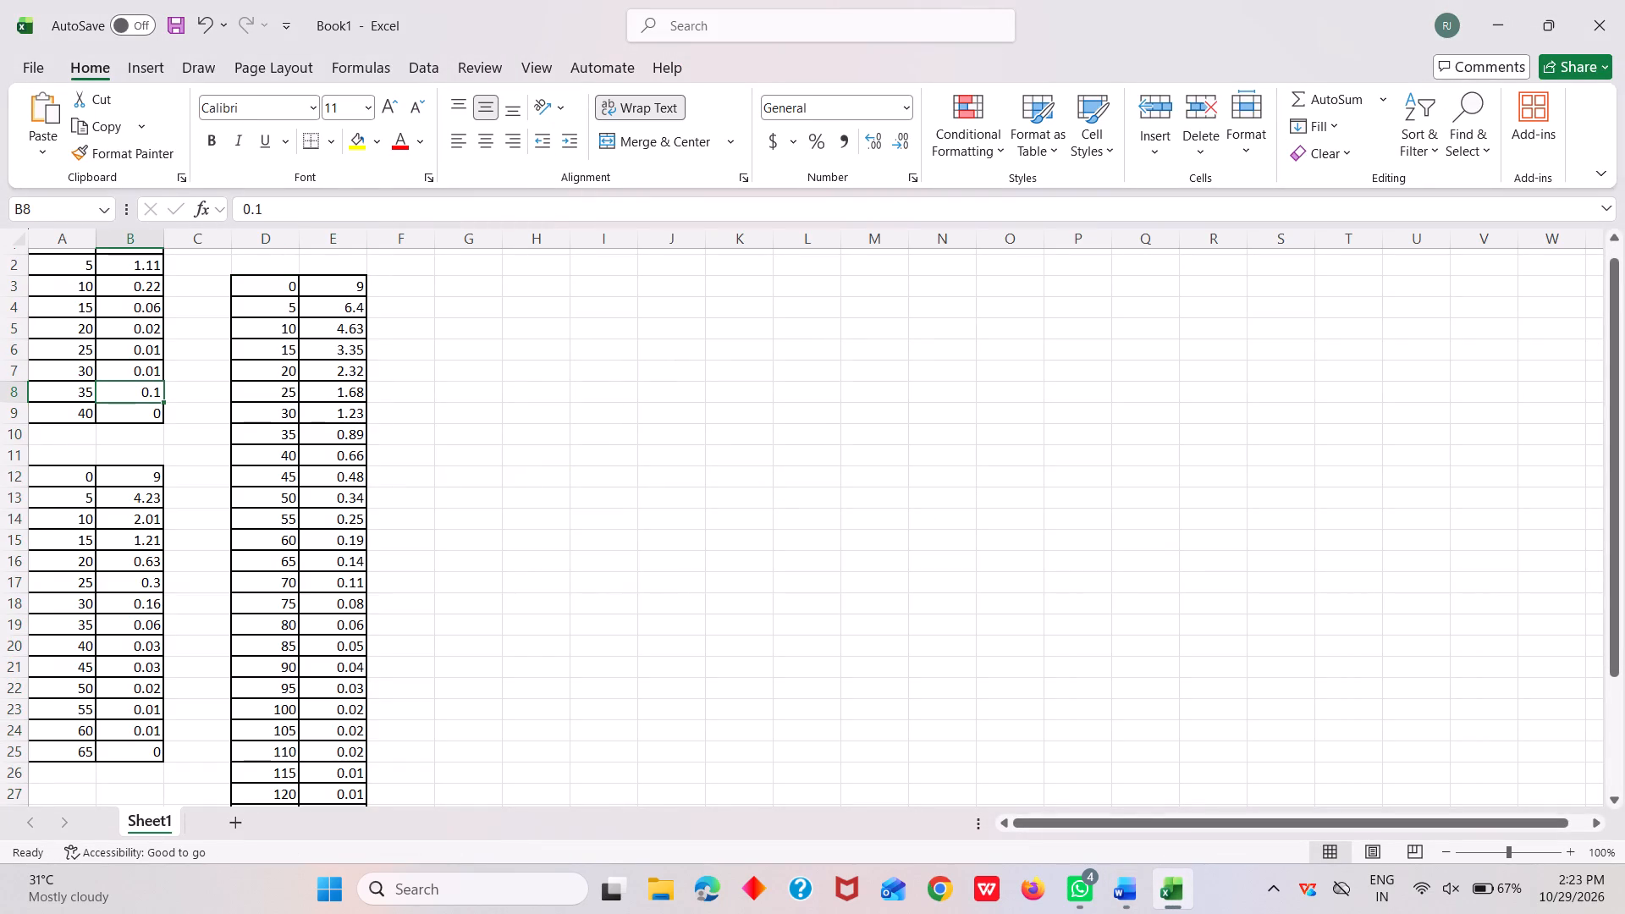
pyautogui.click(157, 390)
pyautogui.click(149, 391)
pyautogui.write('0.01')
pyautogui.click(491, 446)
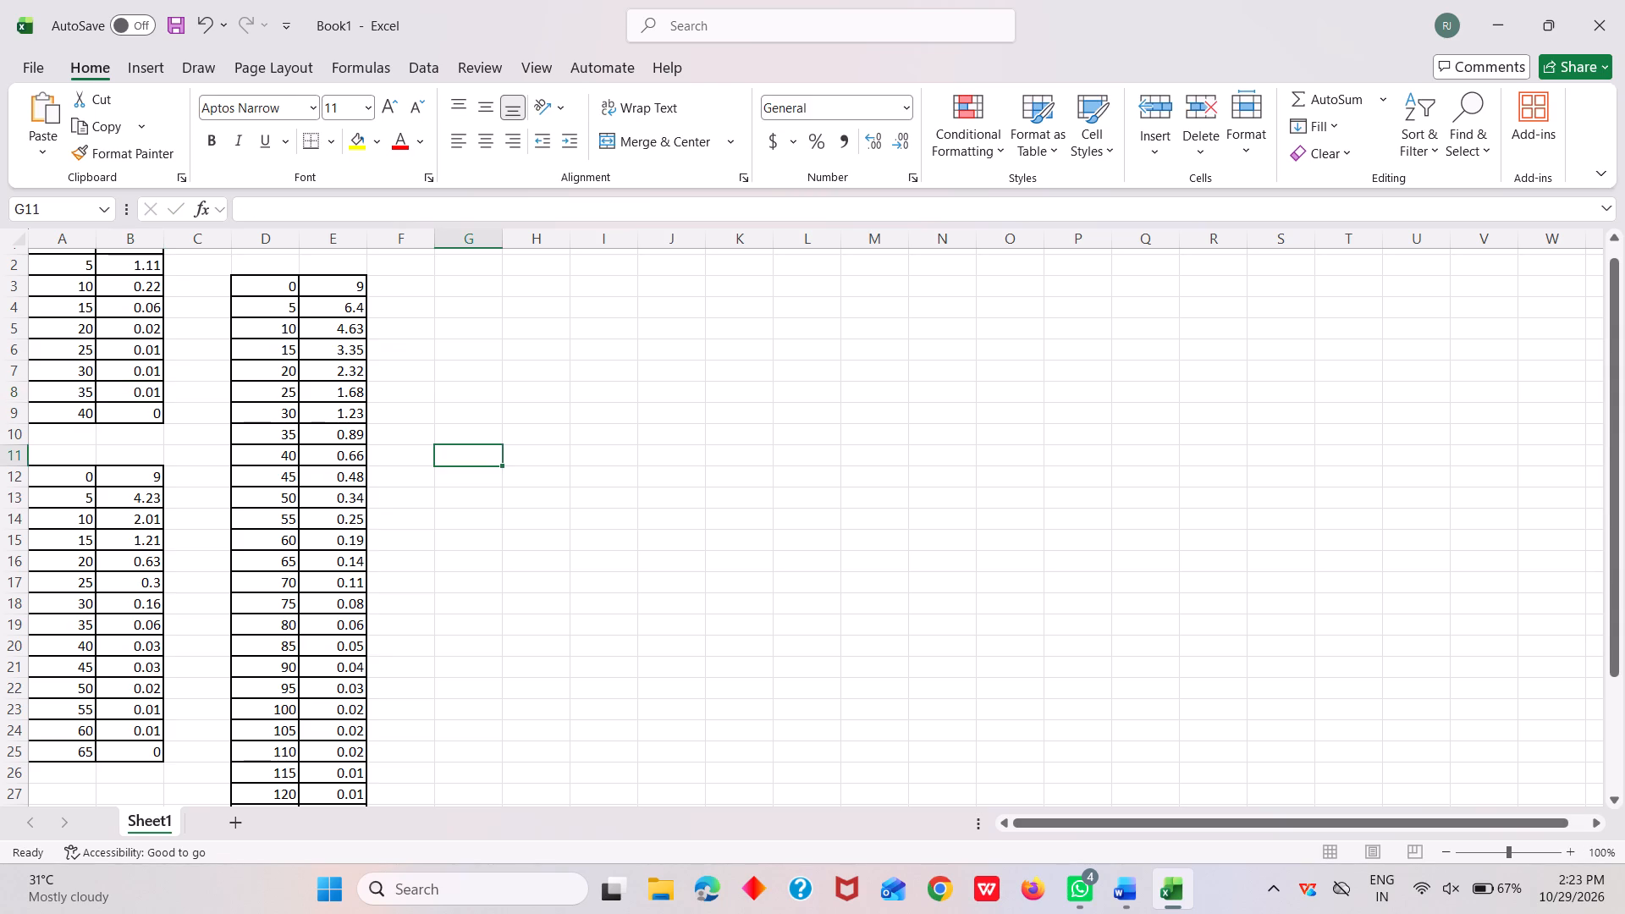
# Return to the Word report and set the voltage at time 35 in the C1R1 table to 0.01.
pyautogui.click(1123, 884)
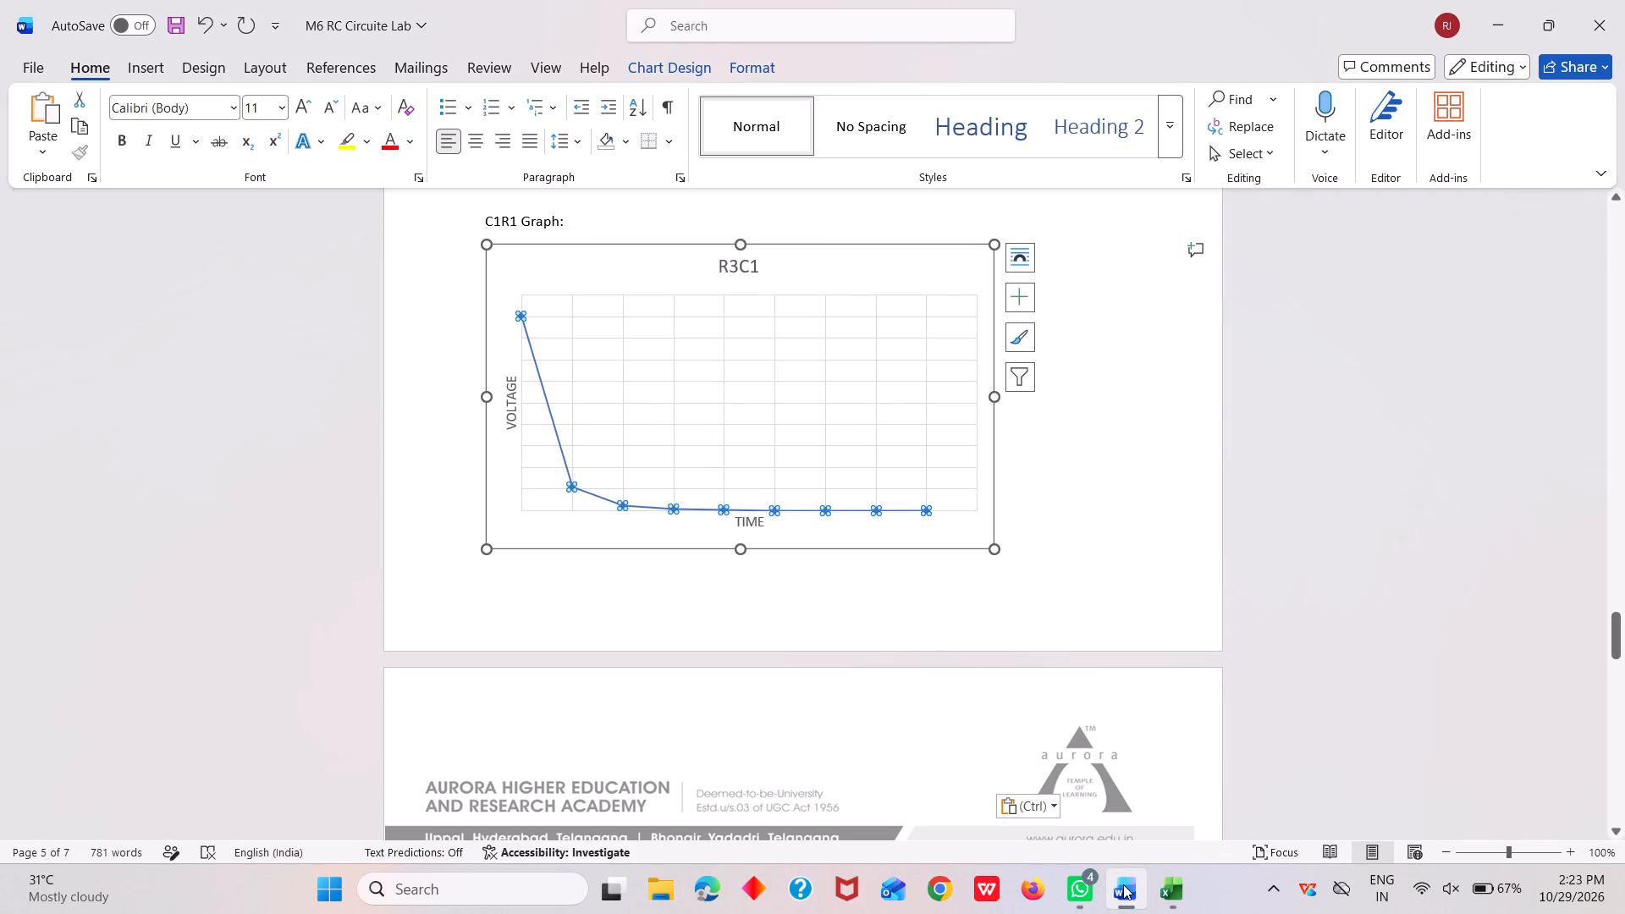
pyautogui.click(1157, 772)
pyautogui.click(1151, 674)
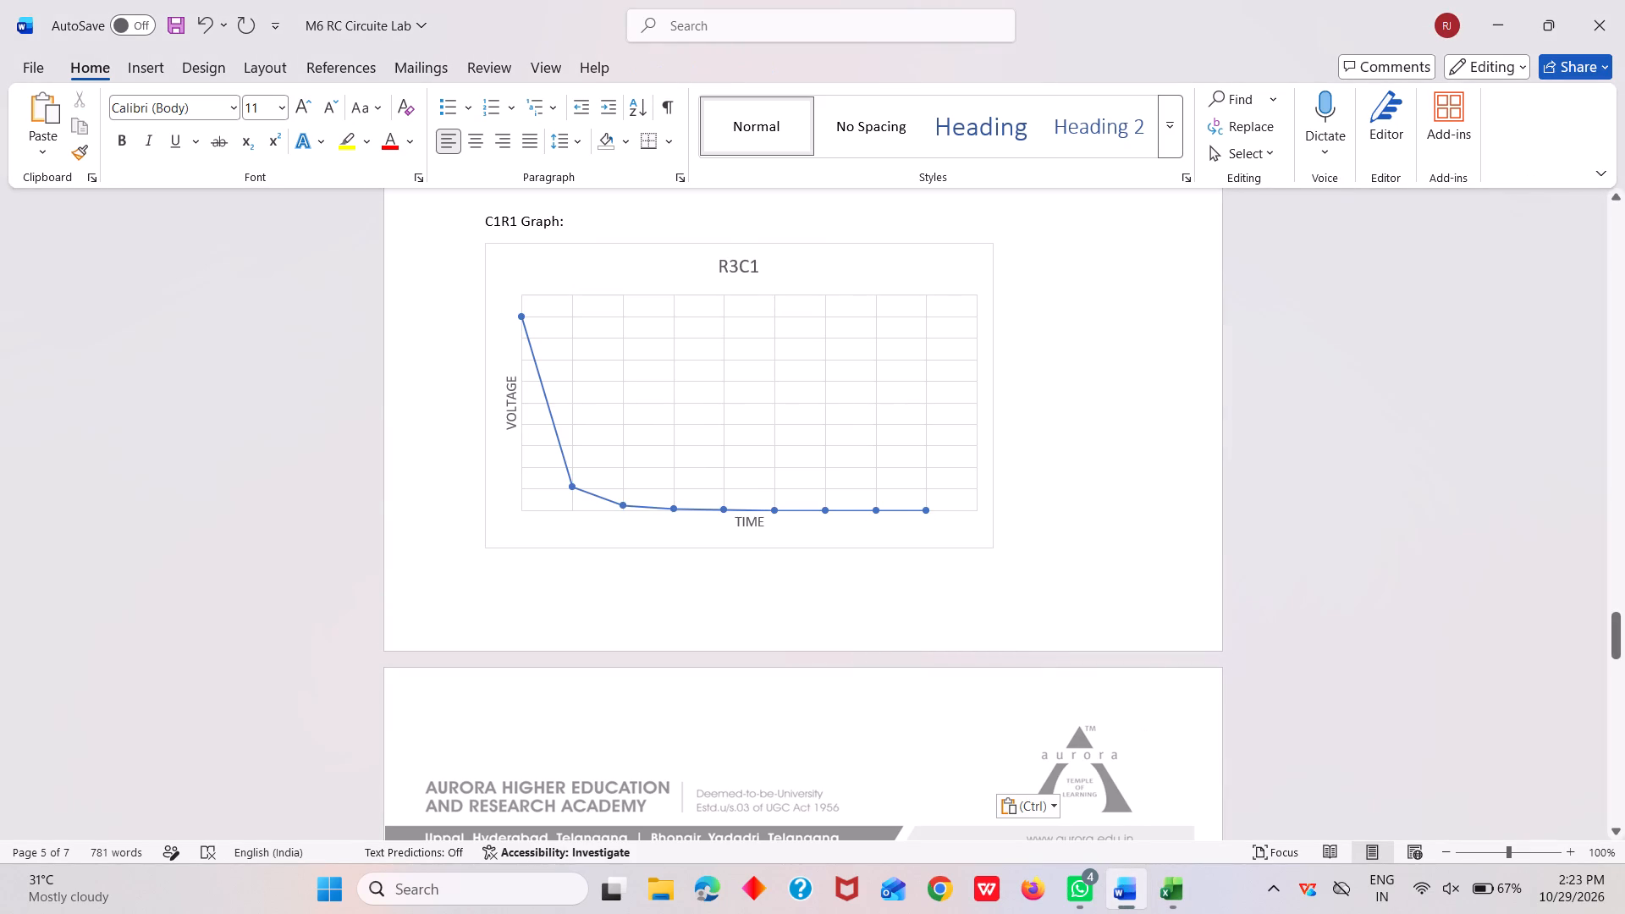
pyautogui.click(1141, 614)
pyautogui.scroll(3, 940, 591)
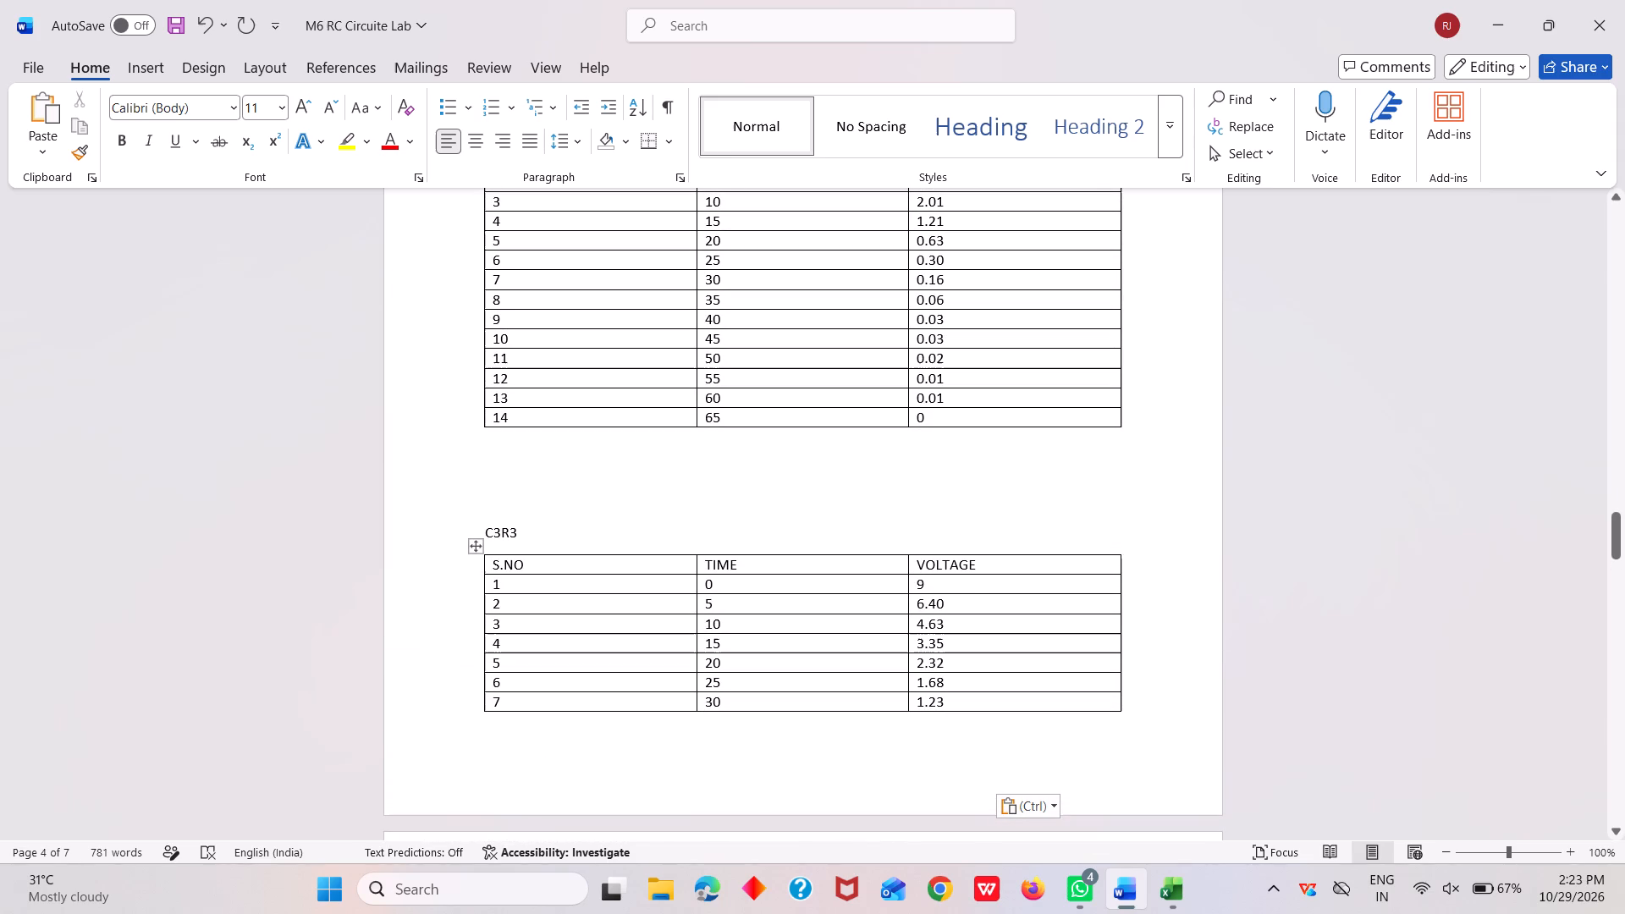
pyautogui.scroll(2, 963, 392)
pyautogui.click(948, 364)
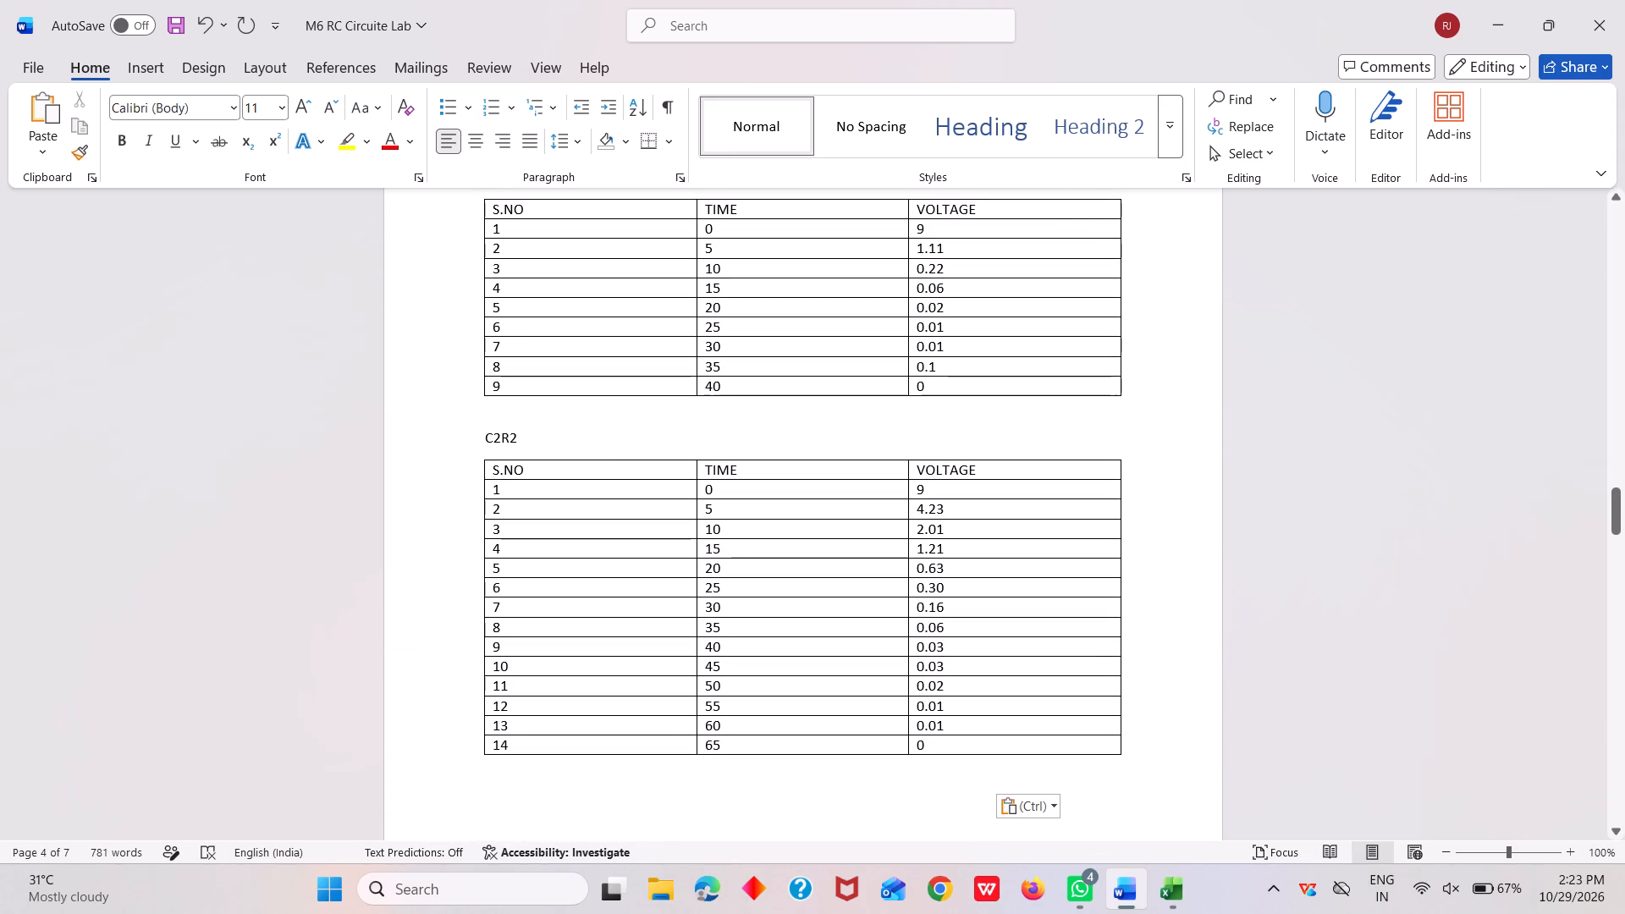
pyautogui.press('BackSpace')
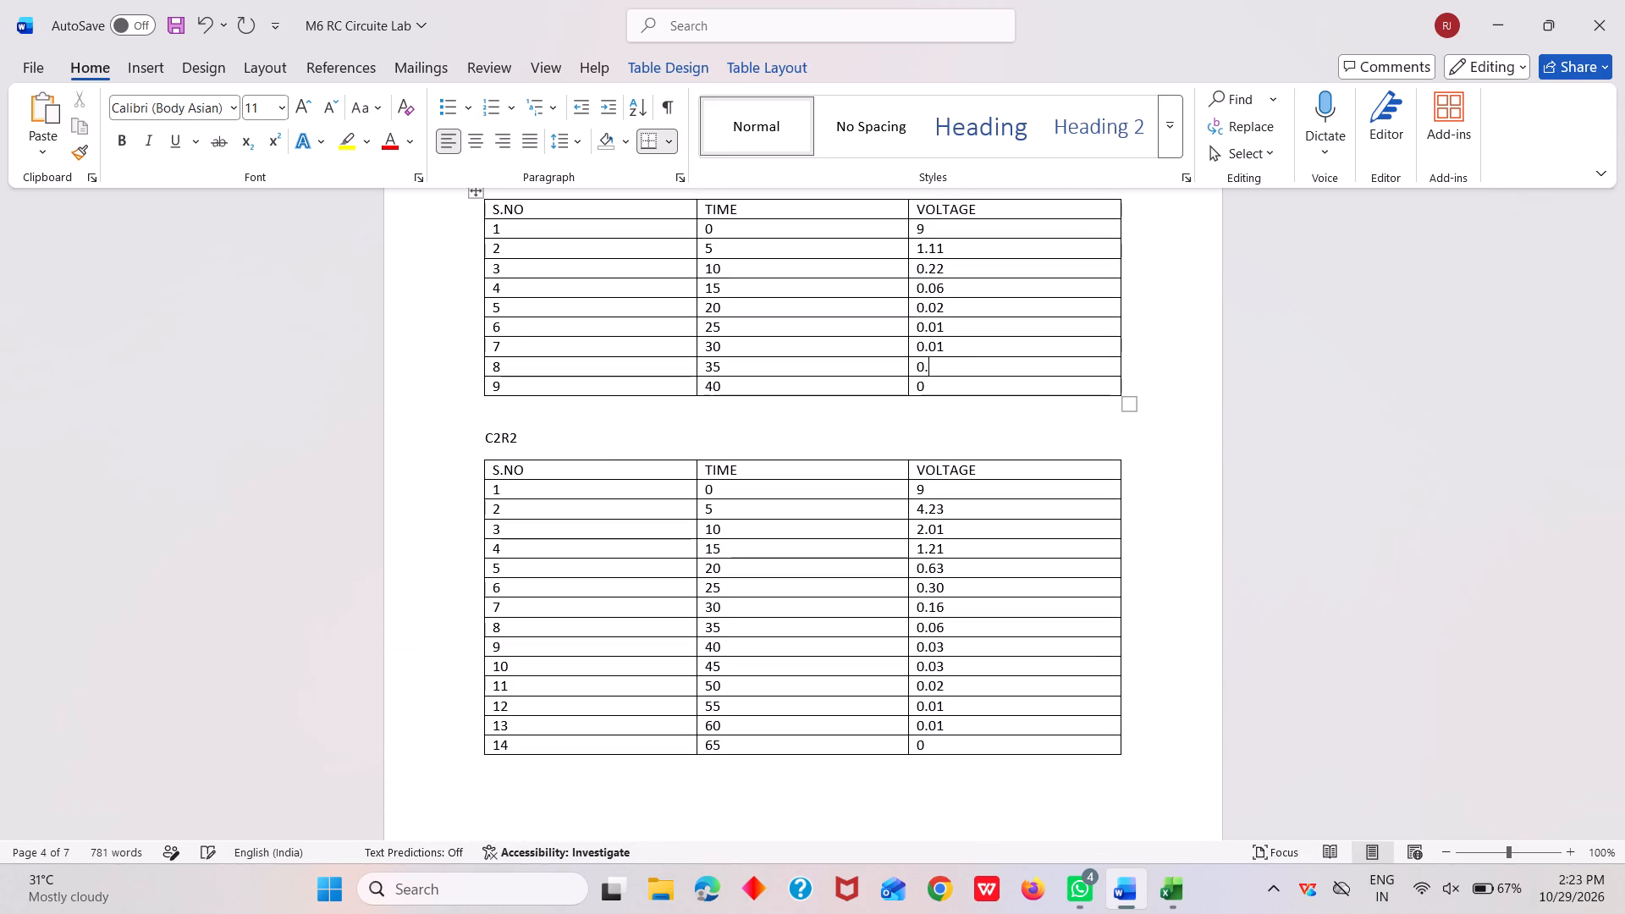
pyautogui.press('0')
pyautogui.press('1')
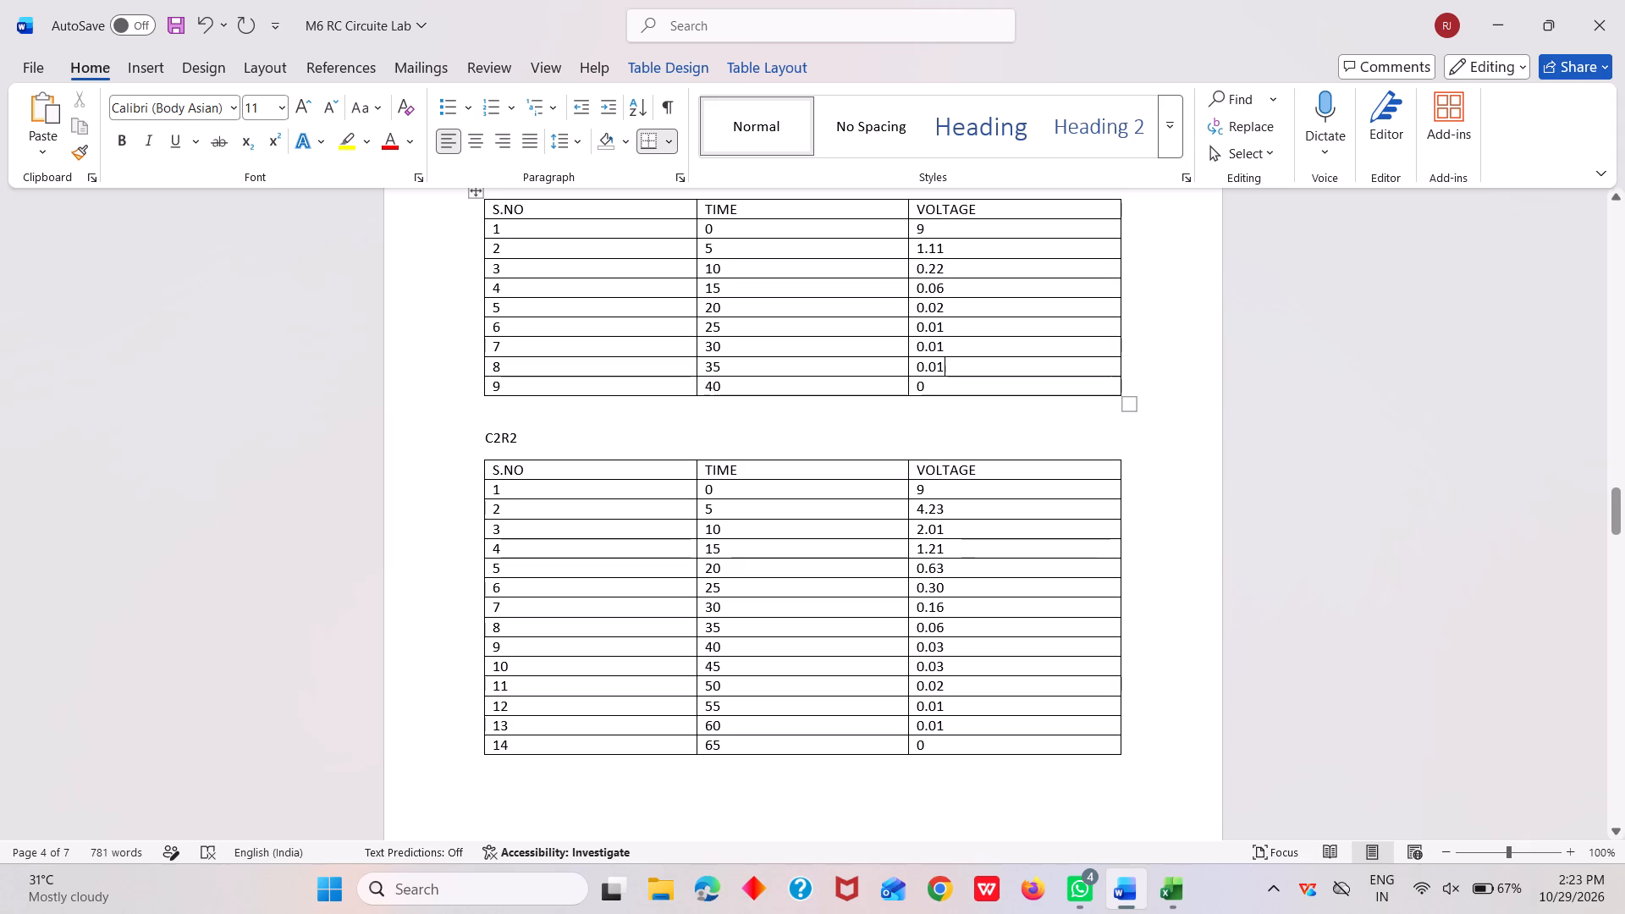
pyautogui.click(1101, 421)
# Insert a blank line before the RESULT heading to push it onto the page with its values.
pyautogui.scroll(-4, 1101, 421)
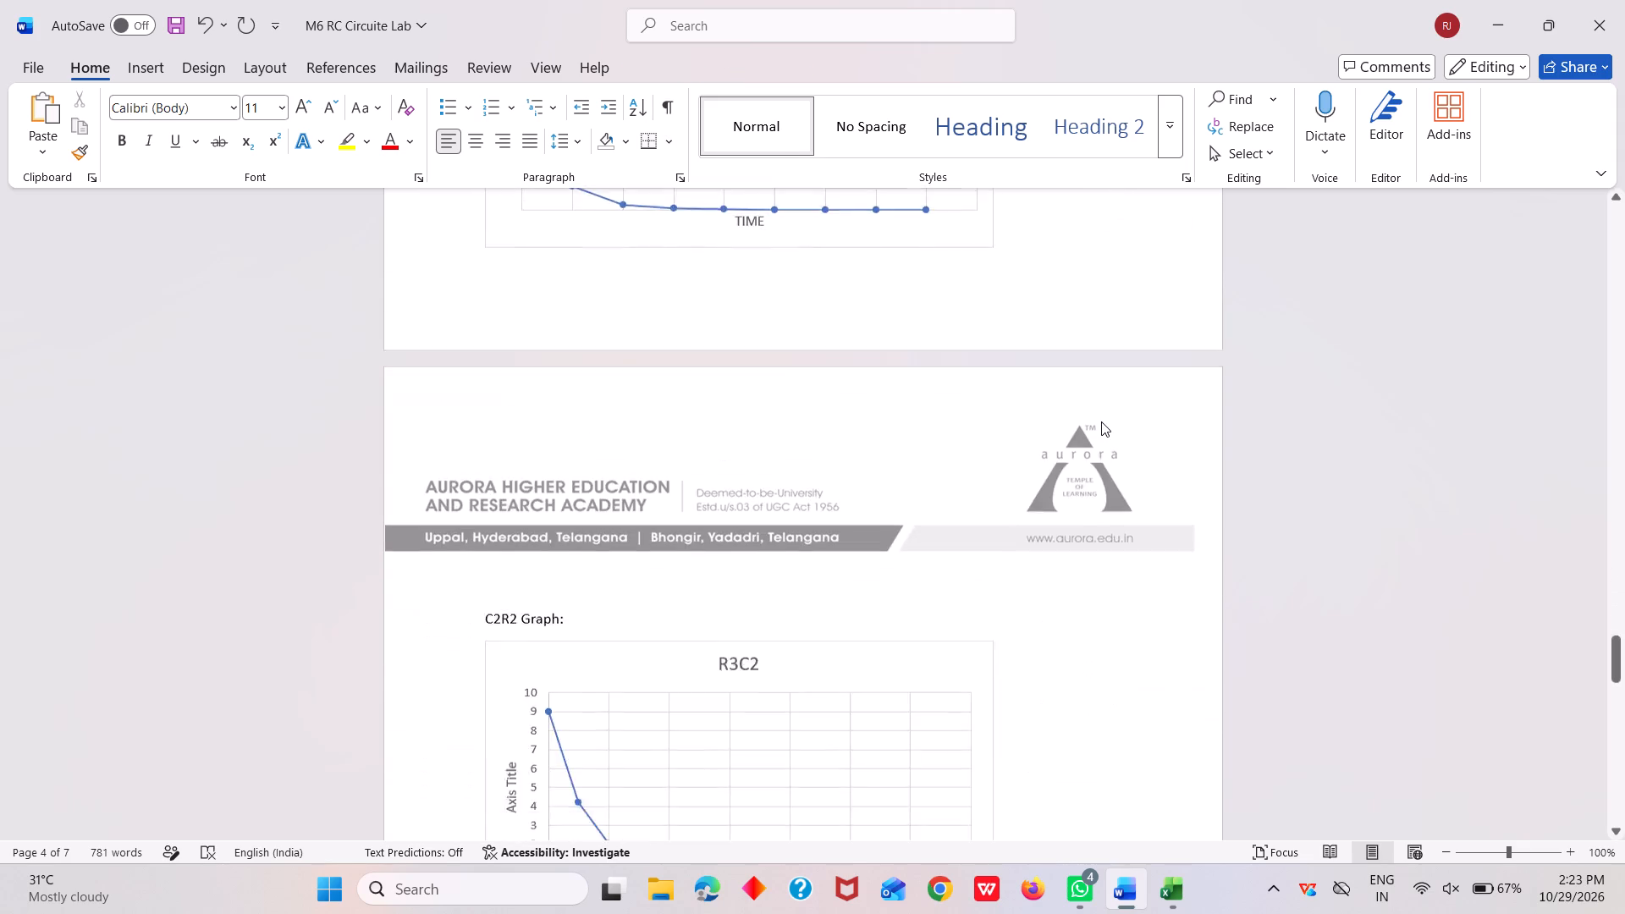
pyautogui.scroll(-2, 1101, 421)
pyautogui.scroll(-1, 1026, 454)
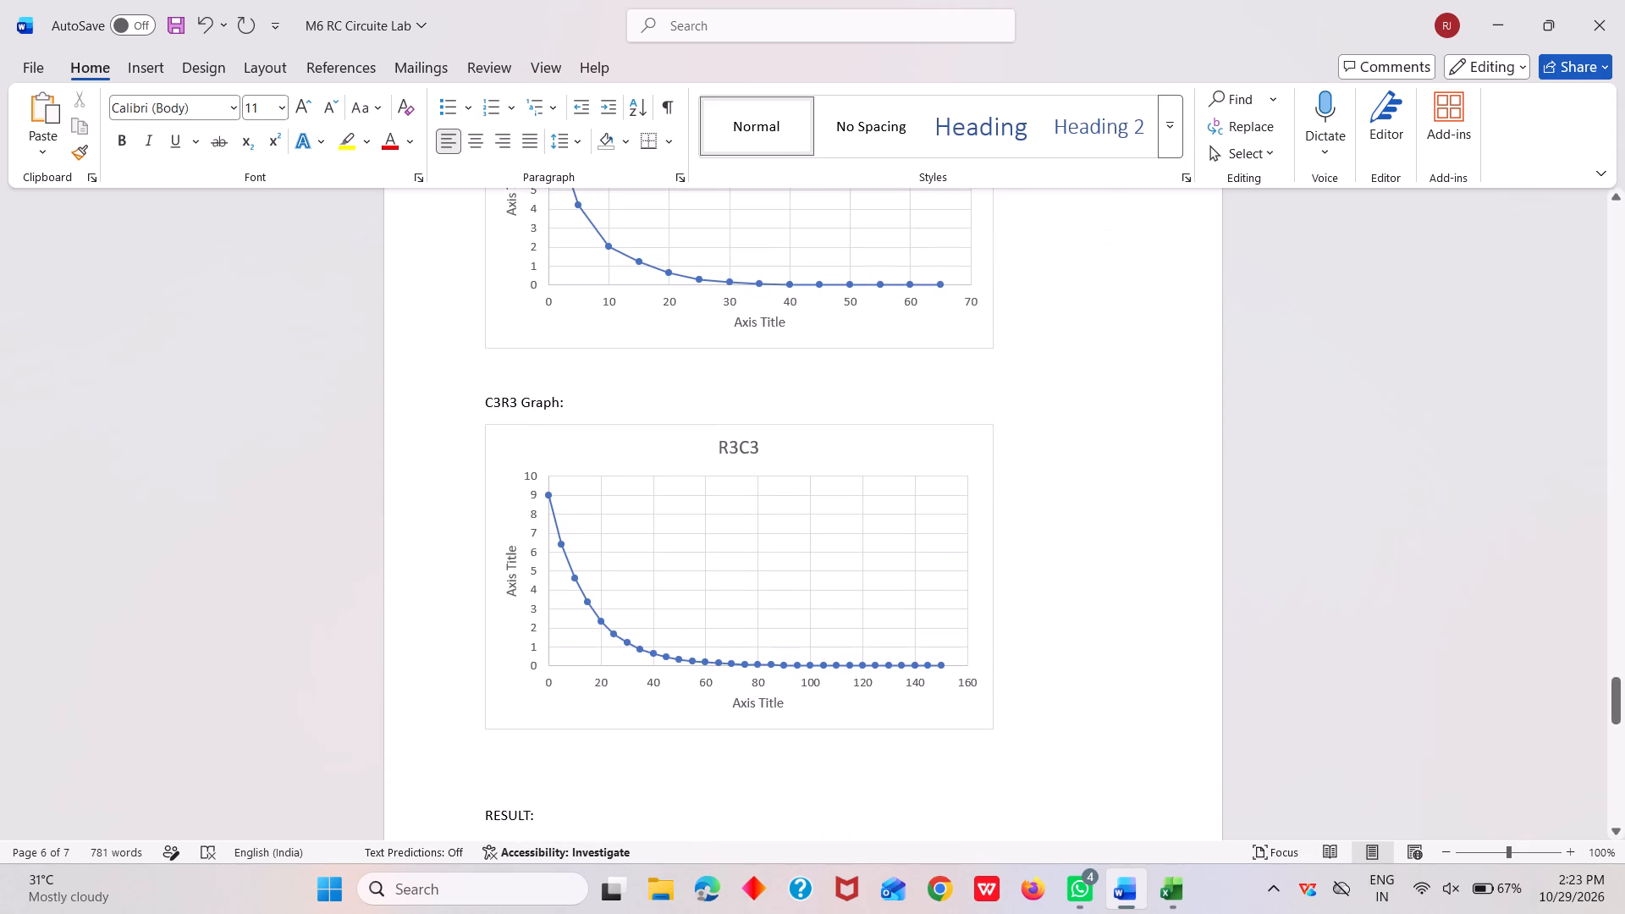
pyautogui.scroll(-1, 1026, 454)
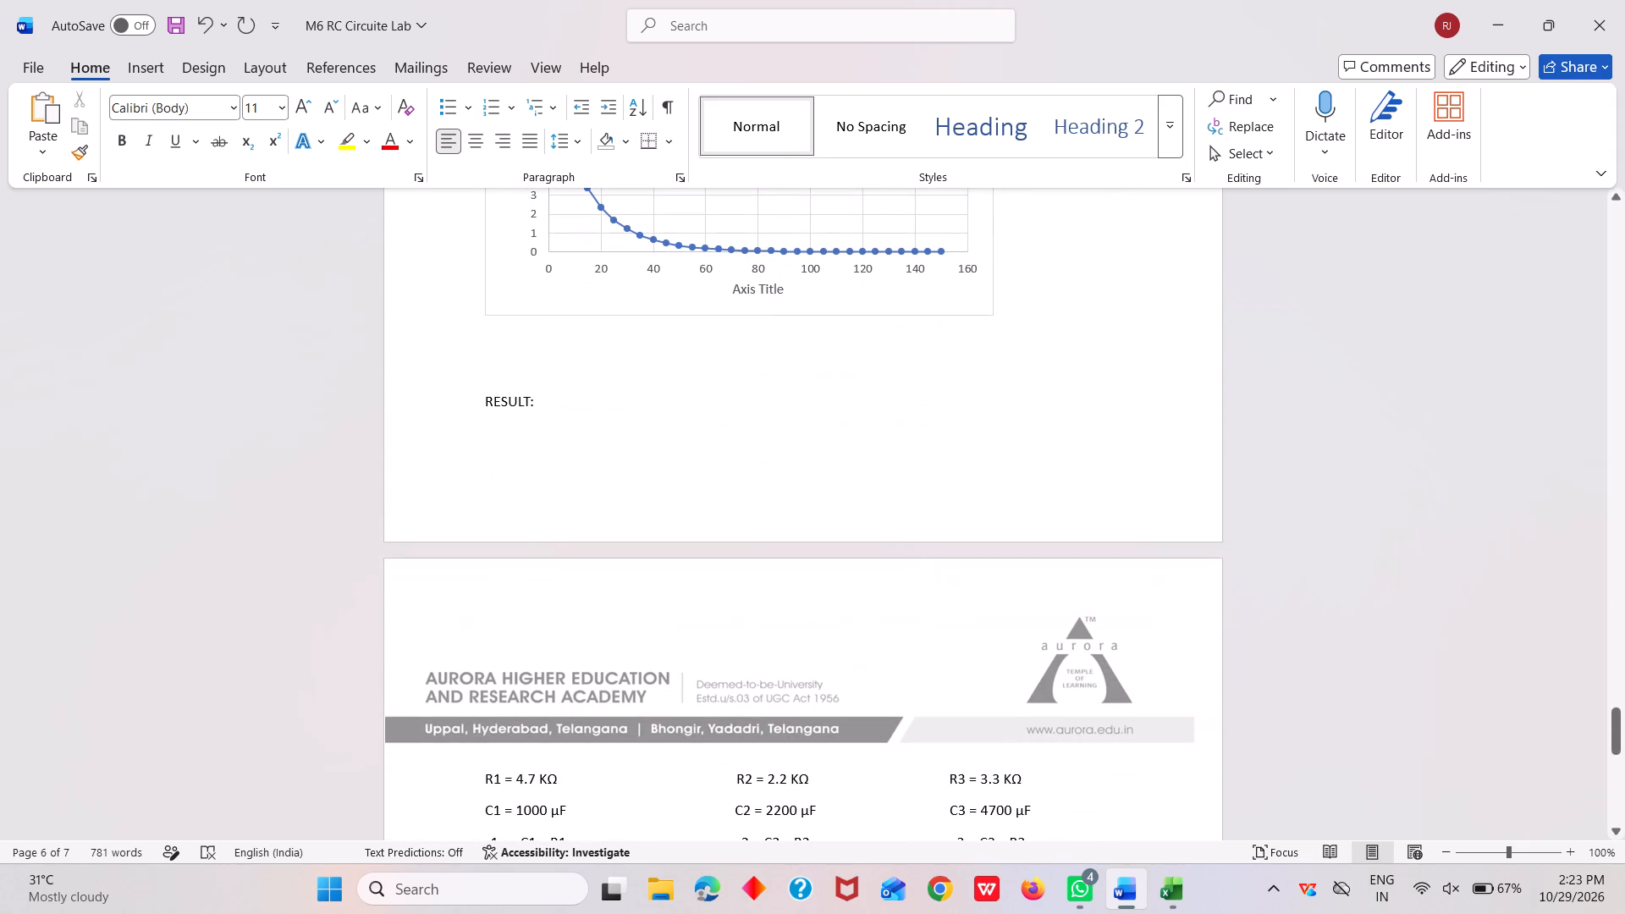
pyautogui.click(474, 405)
pyautogui.press('Return')
pyautogui.scroll(-1, 474, 405)
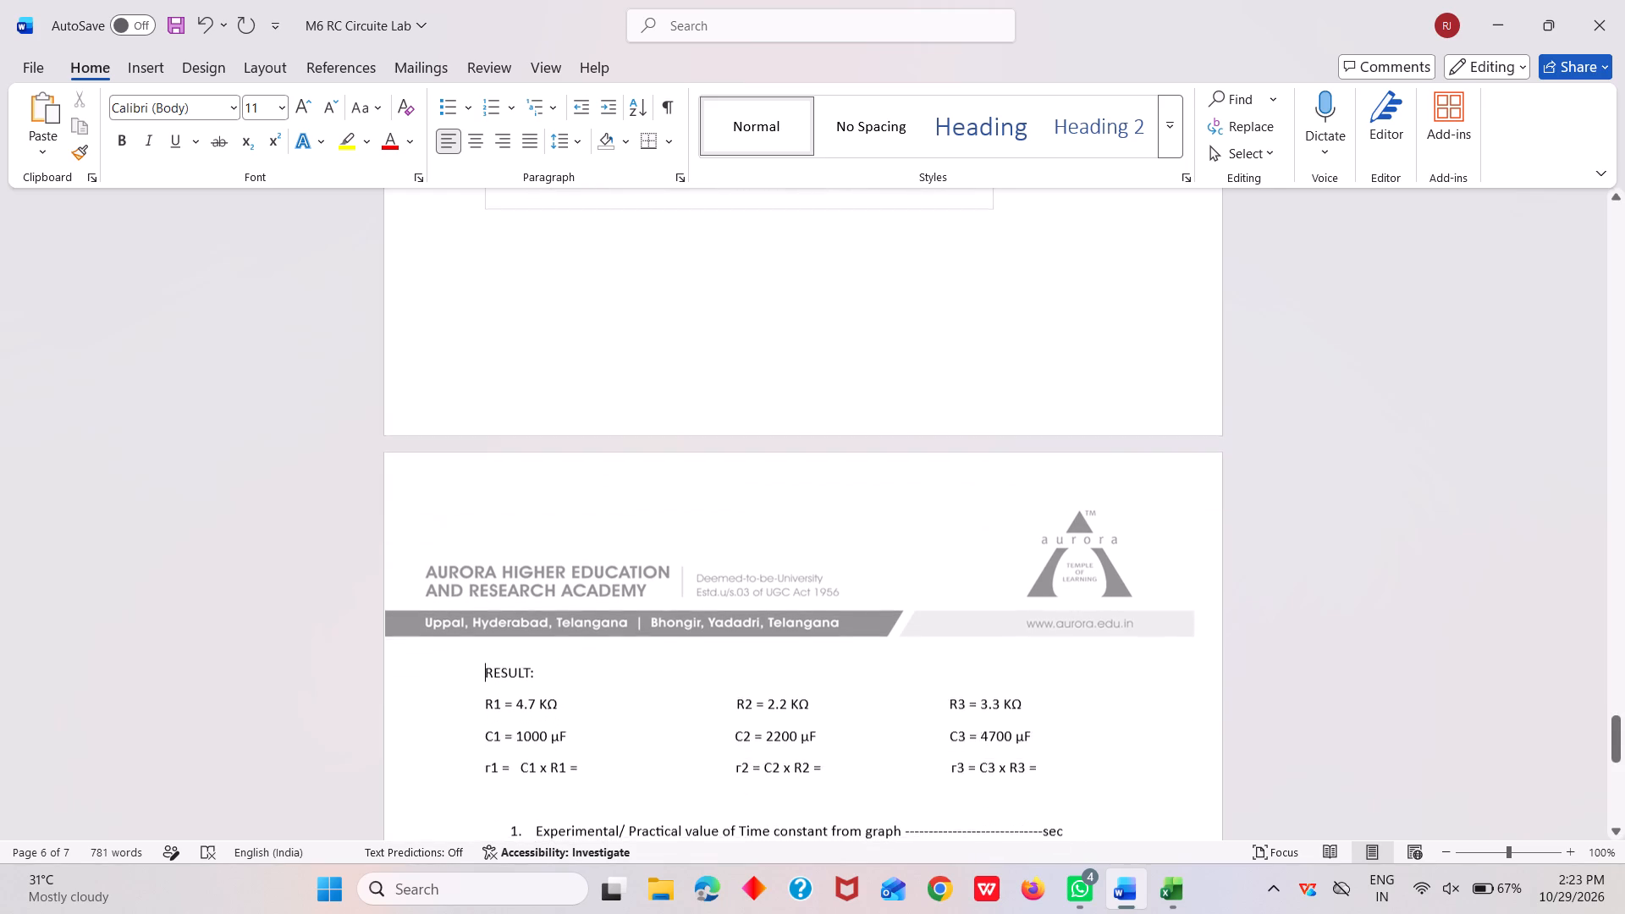
pyautogui.scroll(-1, 474, 405)
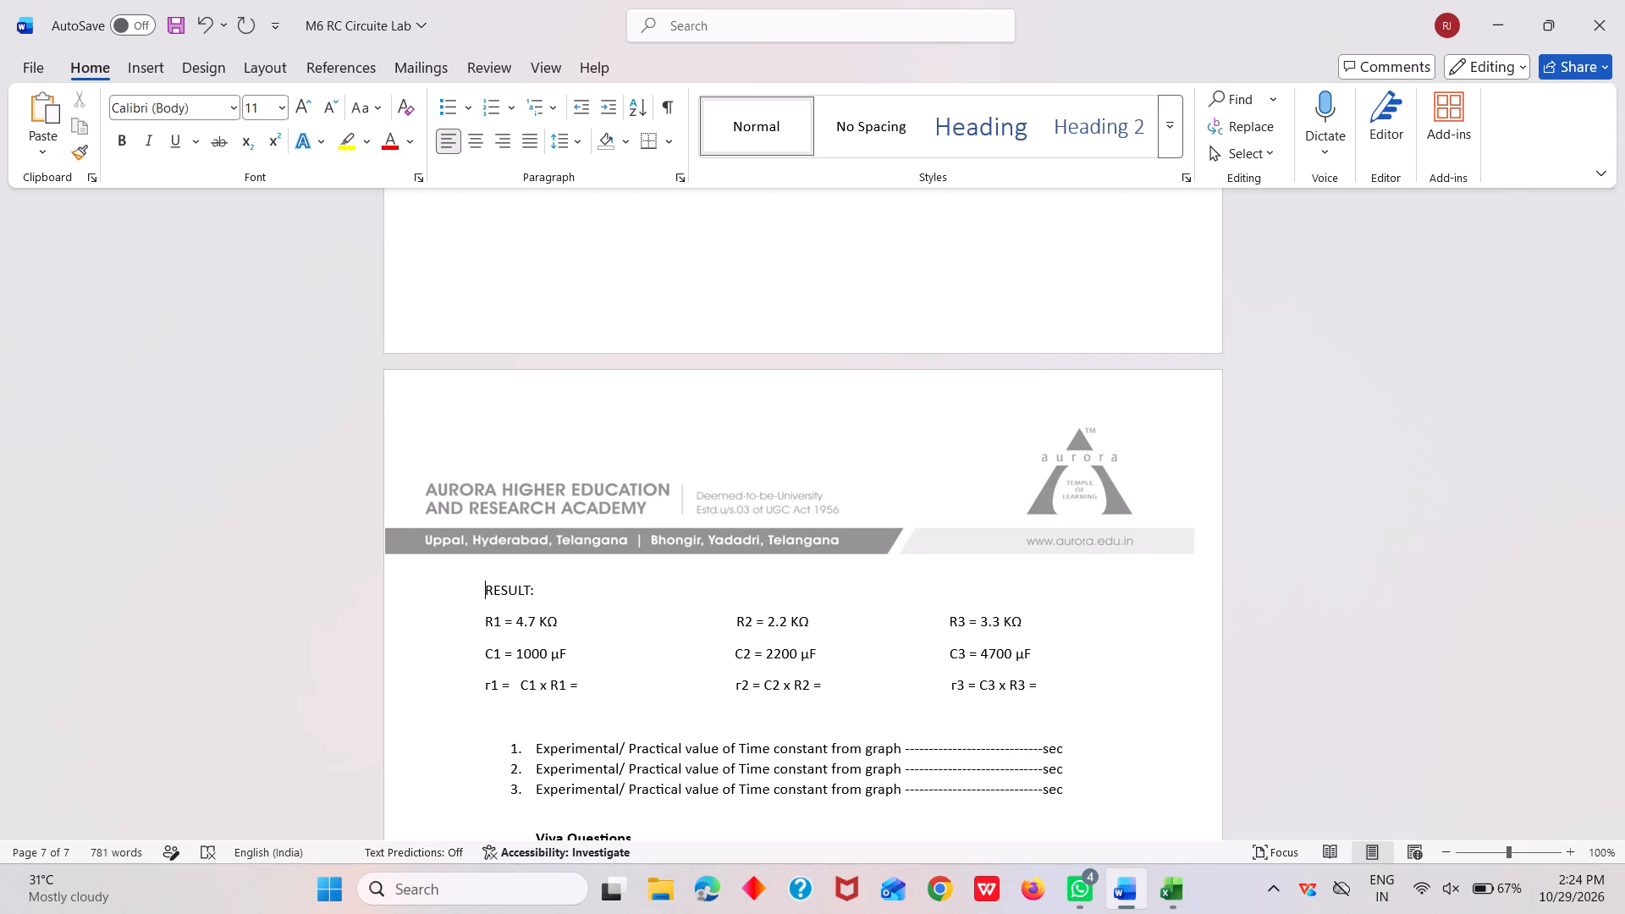
pyautogui.scroll(-1, 474, 405)
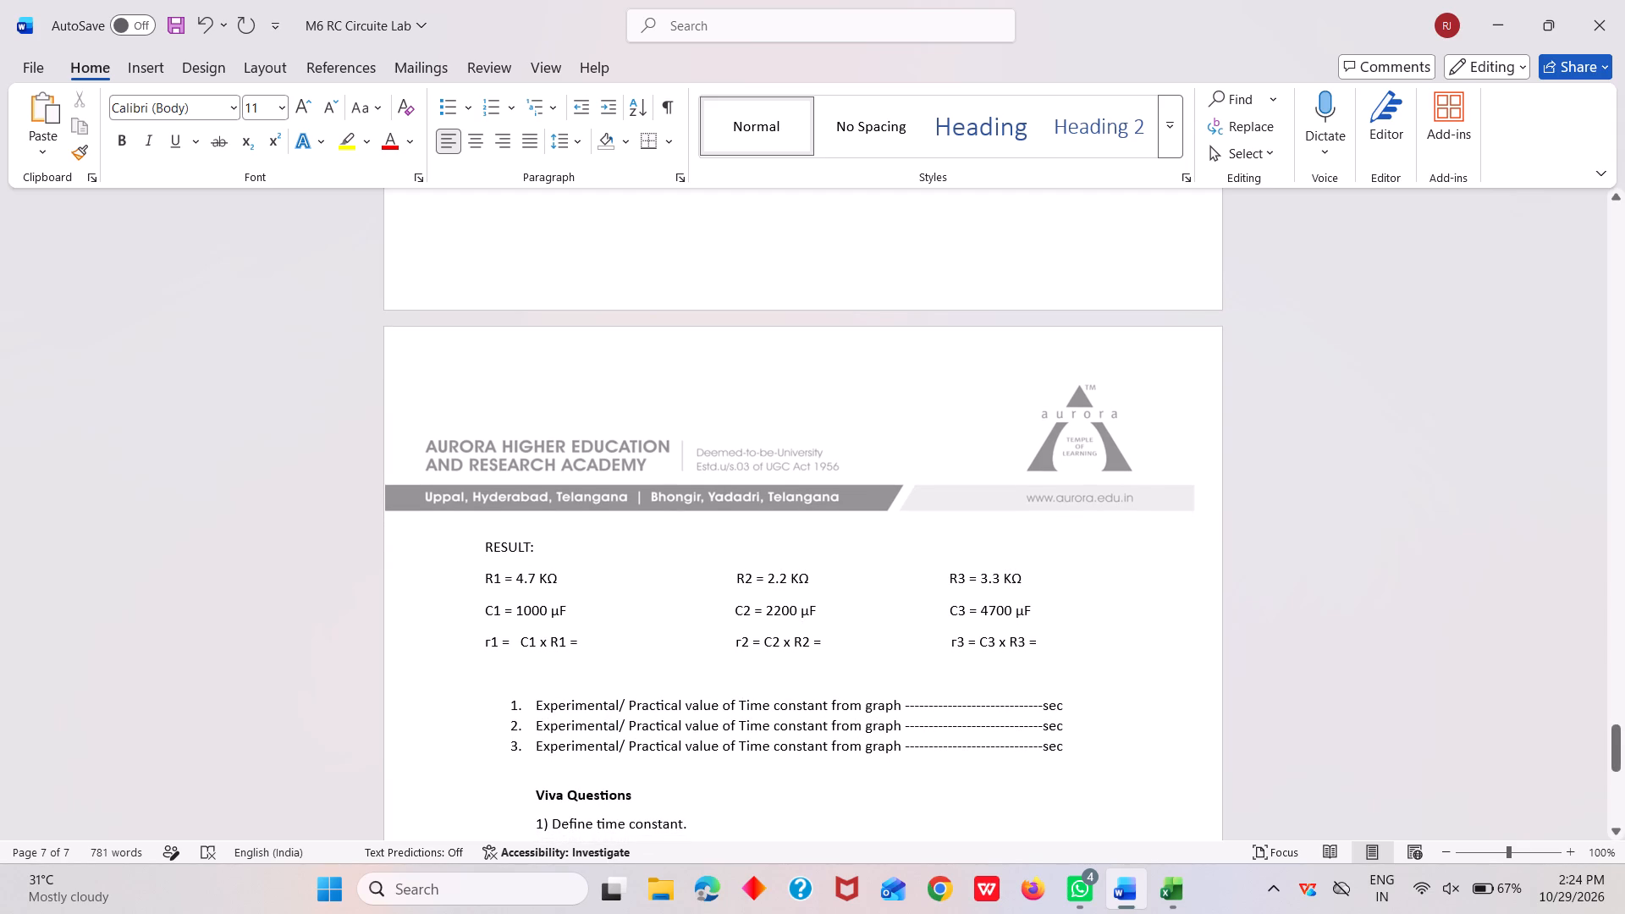
pyautogui.scroll(2, 474, 405)
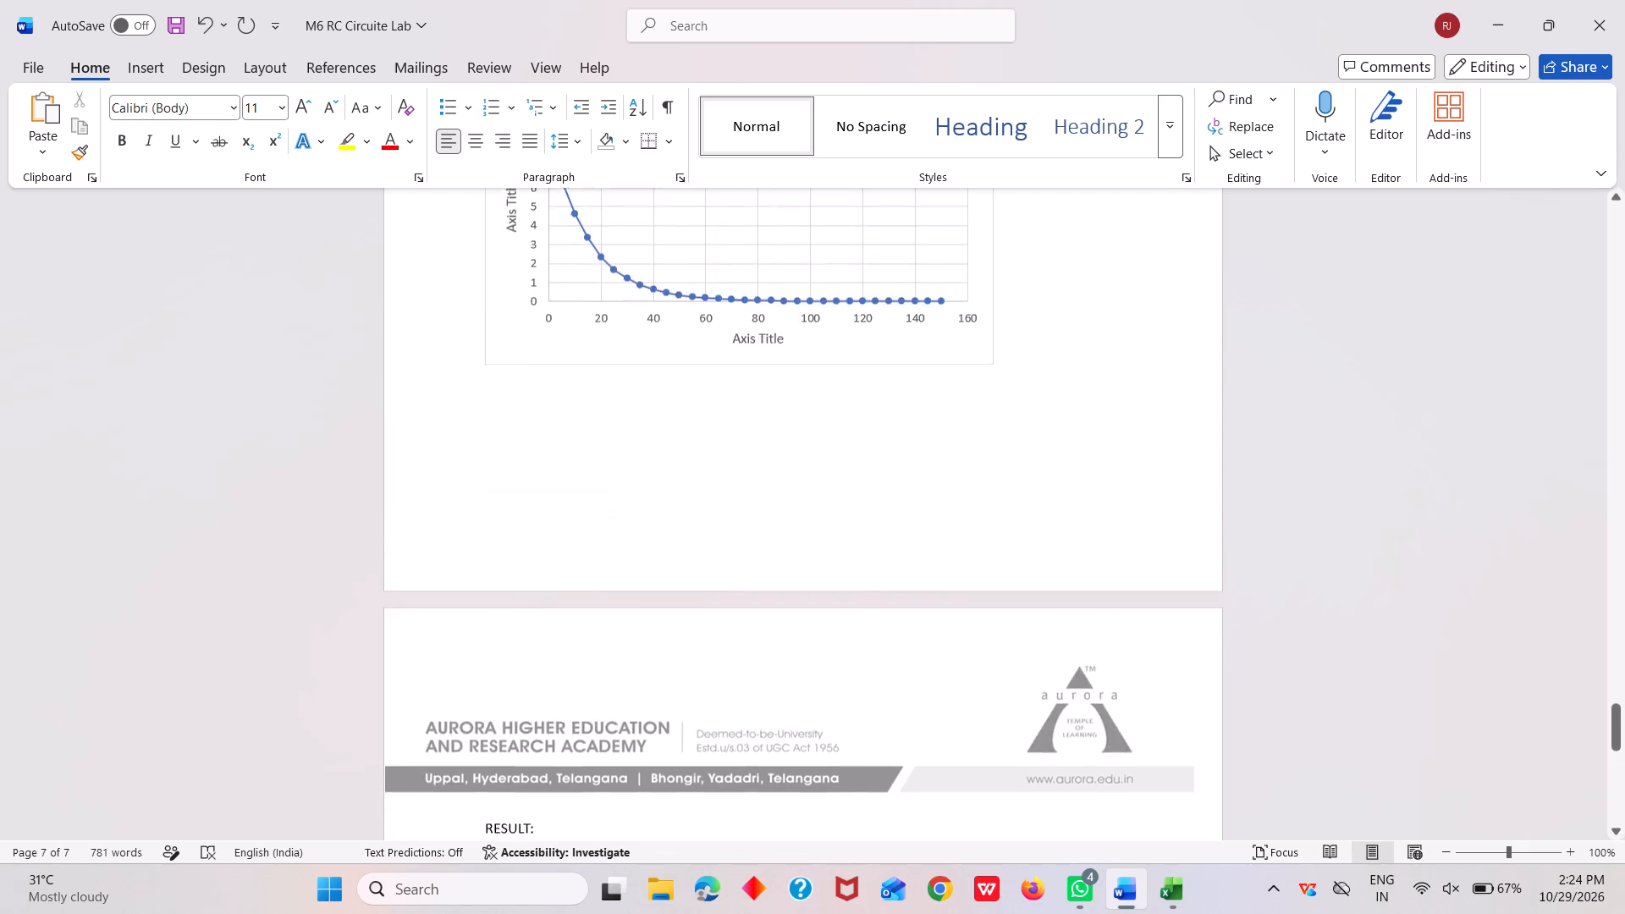
pyautogui.scroll(-2, 474, 405)
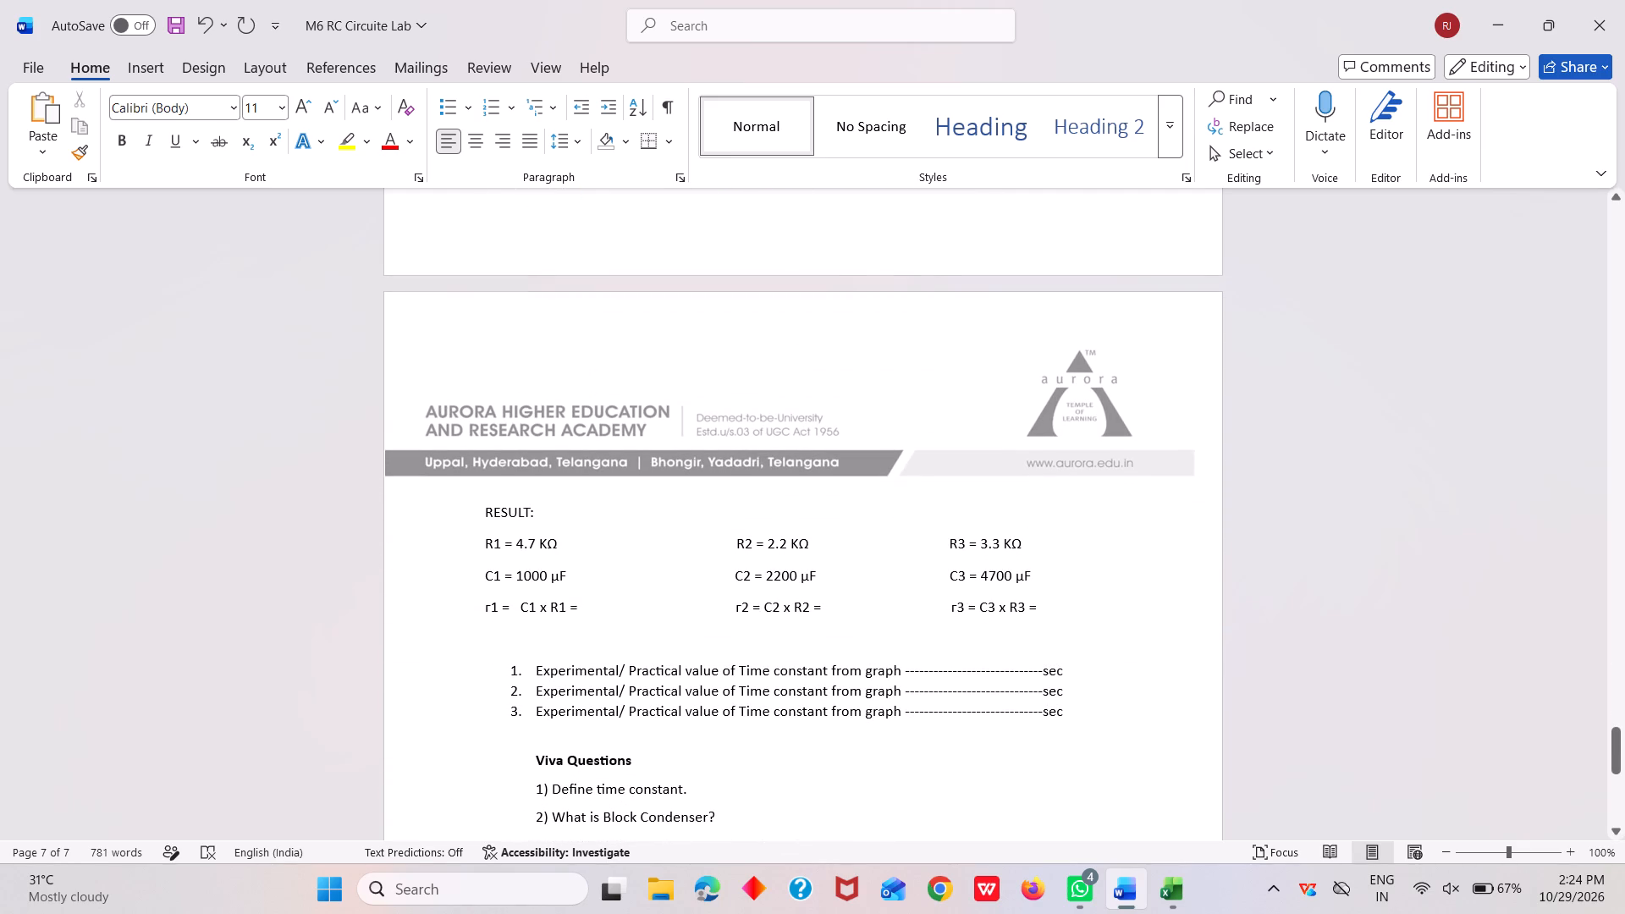
pyautogui.scroll(-1, 1020, 732)
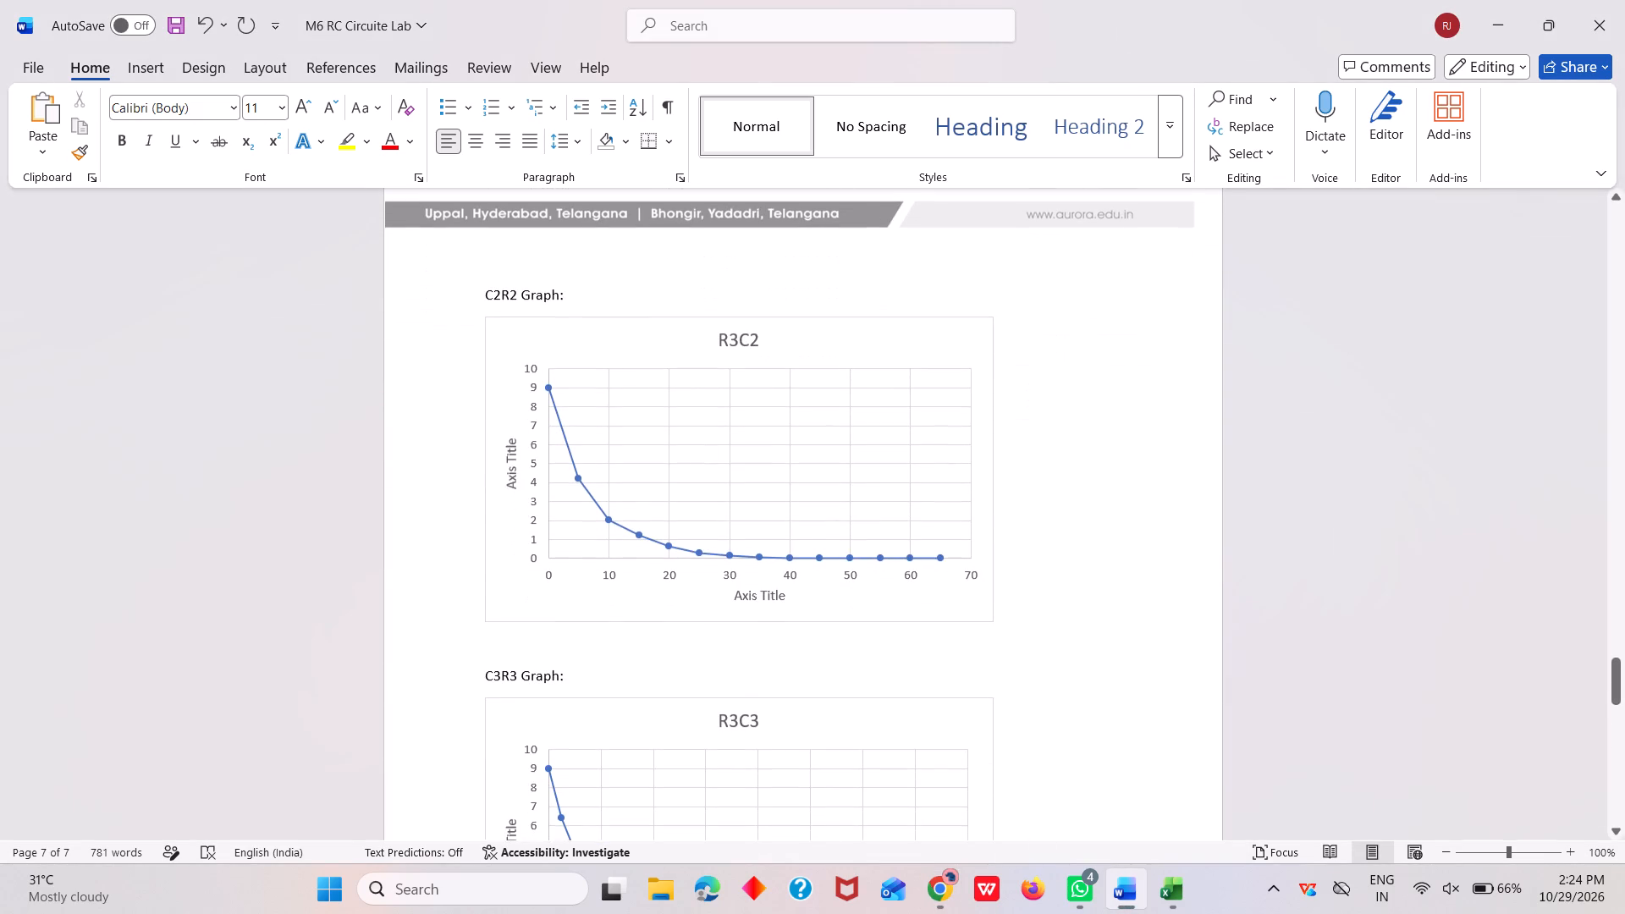
pyautogui.click(515, 449)
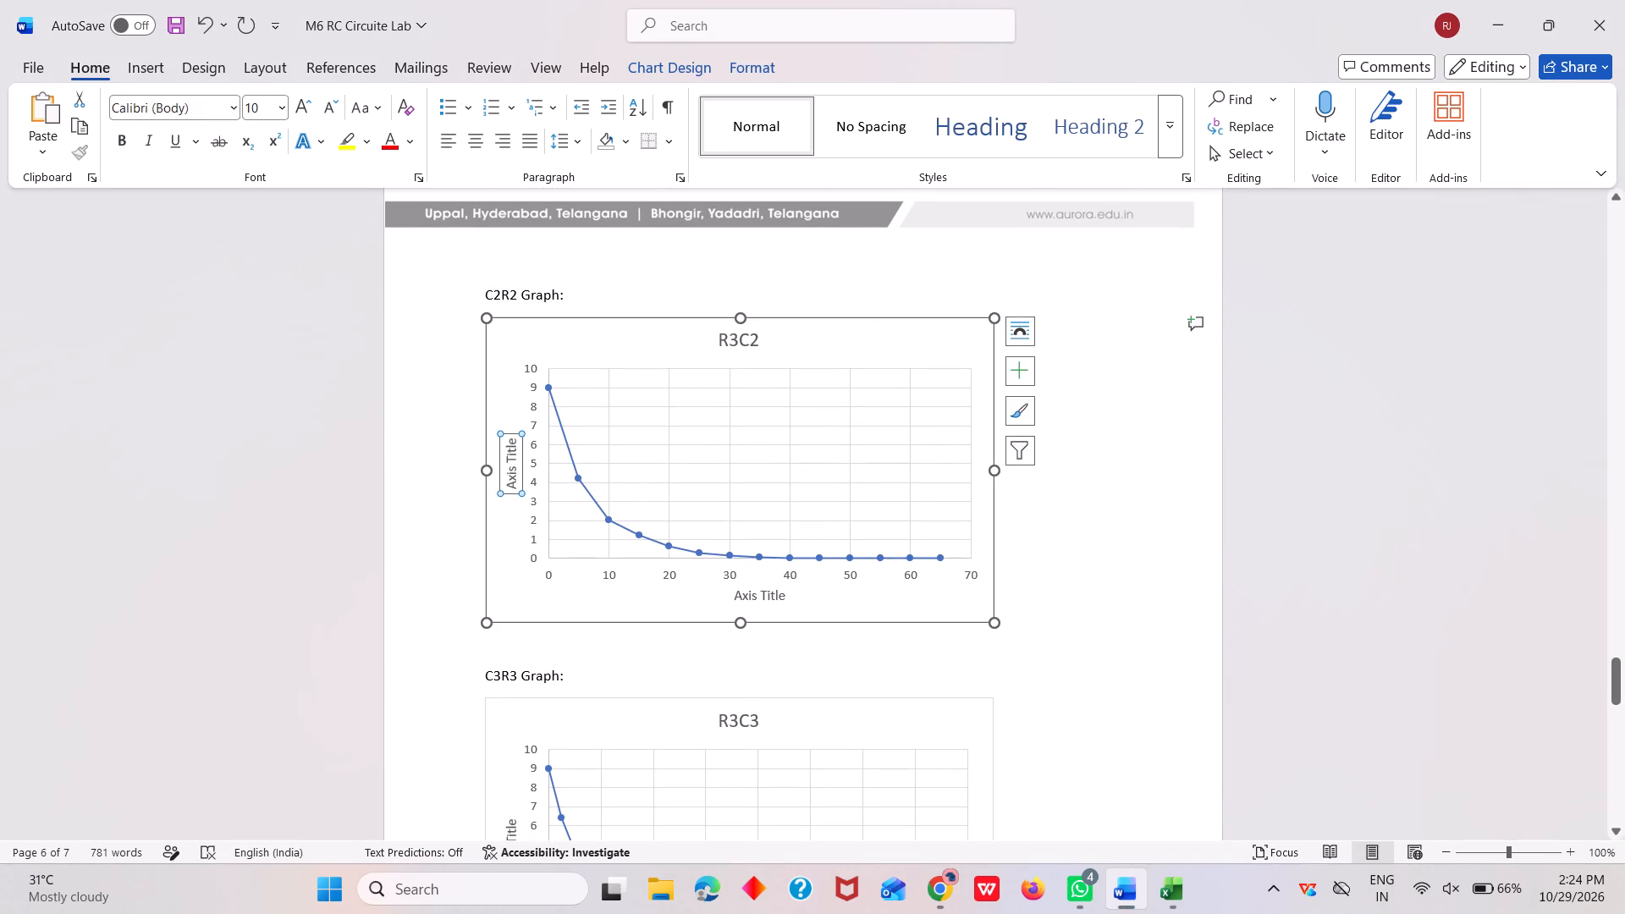
pyautogui.moveTo(512, 449); pyautogui.dragTo(510, 486)
pyautogui.moveTo(510, 486); pyautogui.dragTo(510, 485)
pyautogui.press('BackSpace')
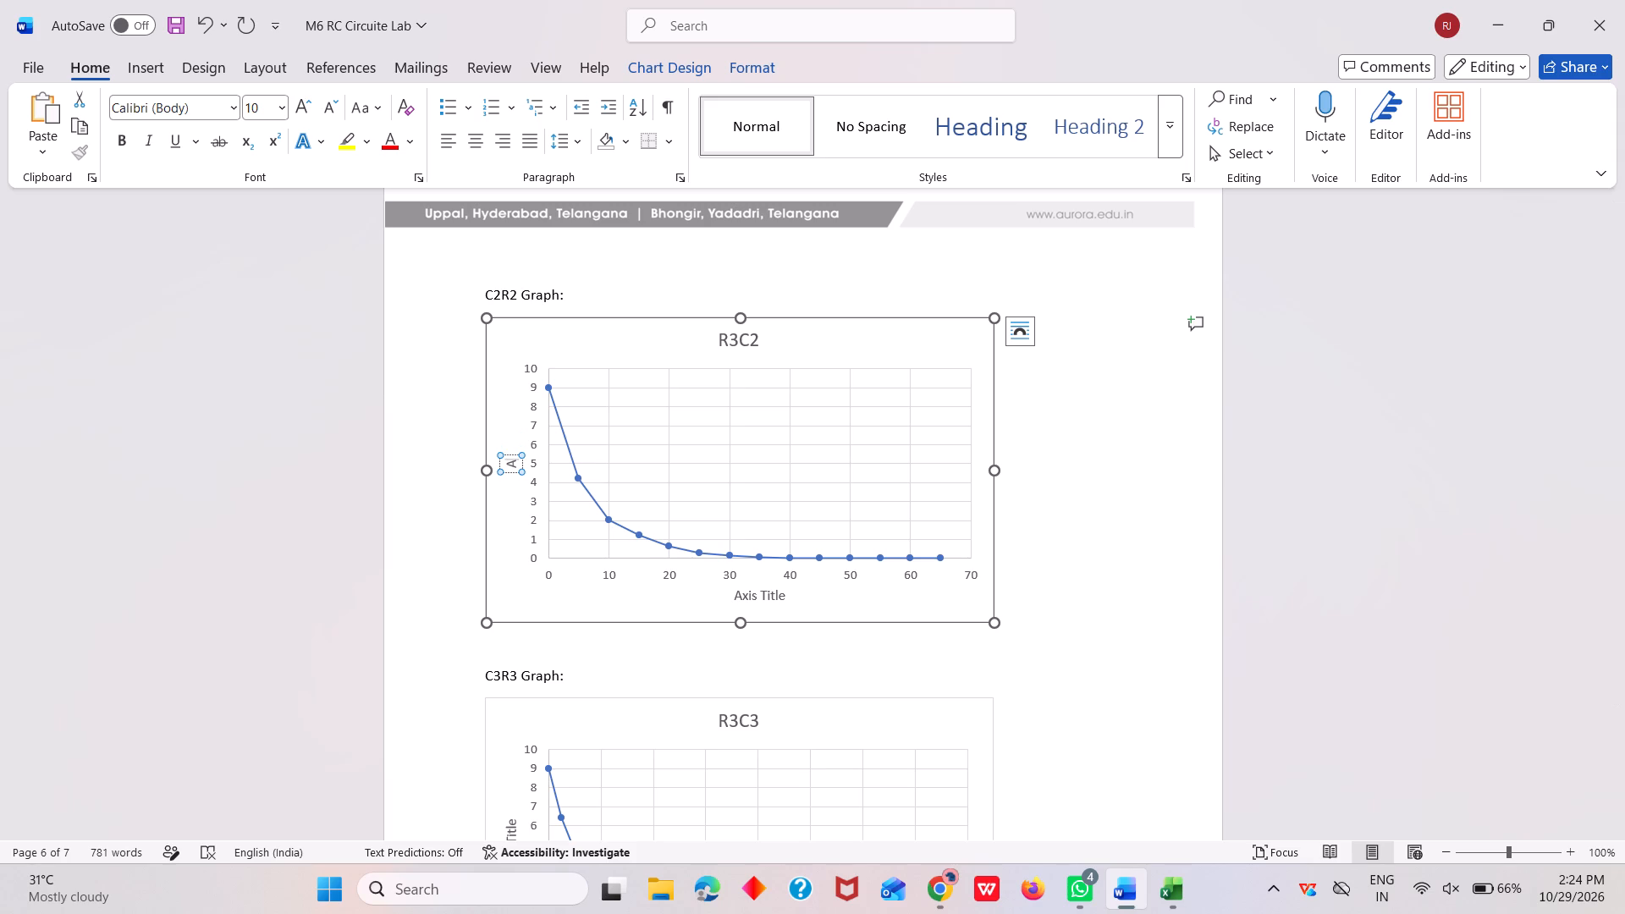
# Enter VOLTAGE as the vertical axis title of the R3C2 chart.
pyautogui.press('BackSpace')
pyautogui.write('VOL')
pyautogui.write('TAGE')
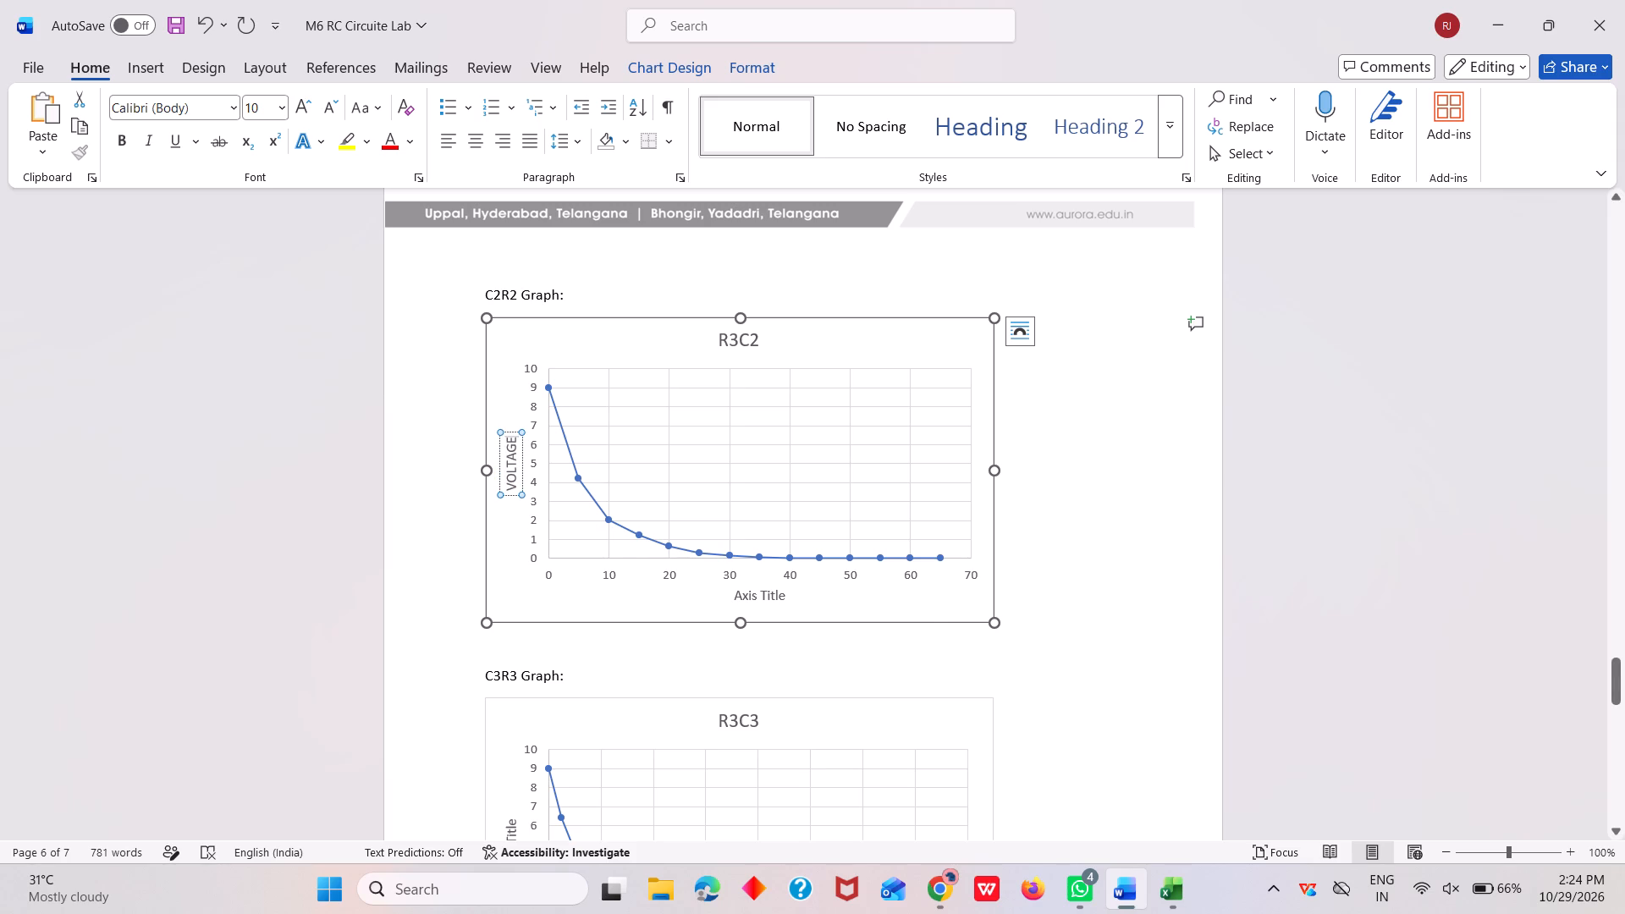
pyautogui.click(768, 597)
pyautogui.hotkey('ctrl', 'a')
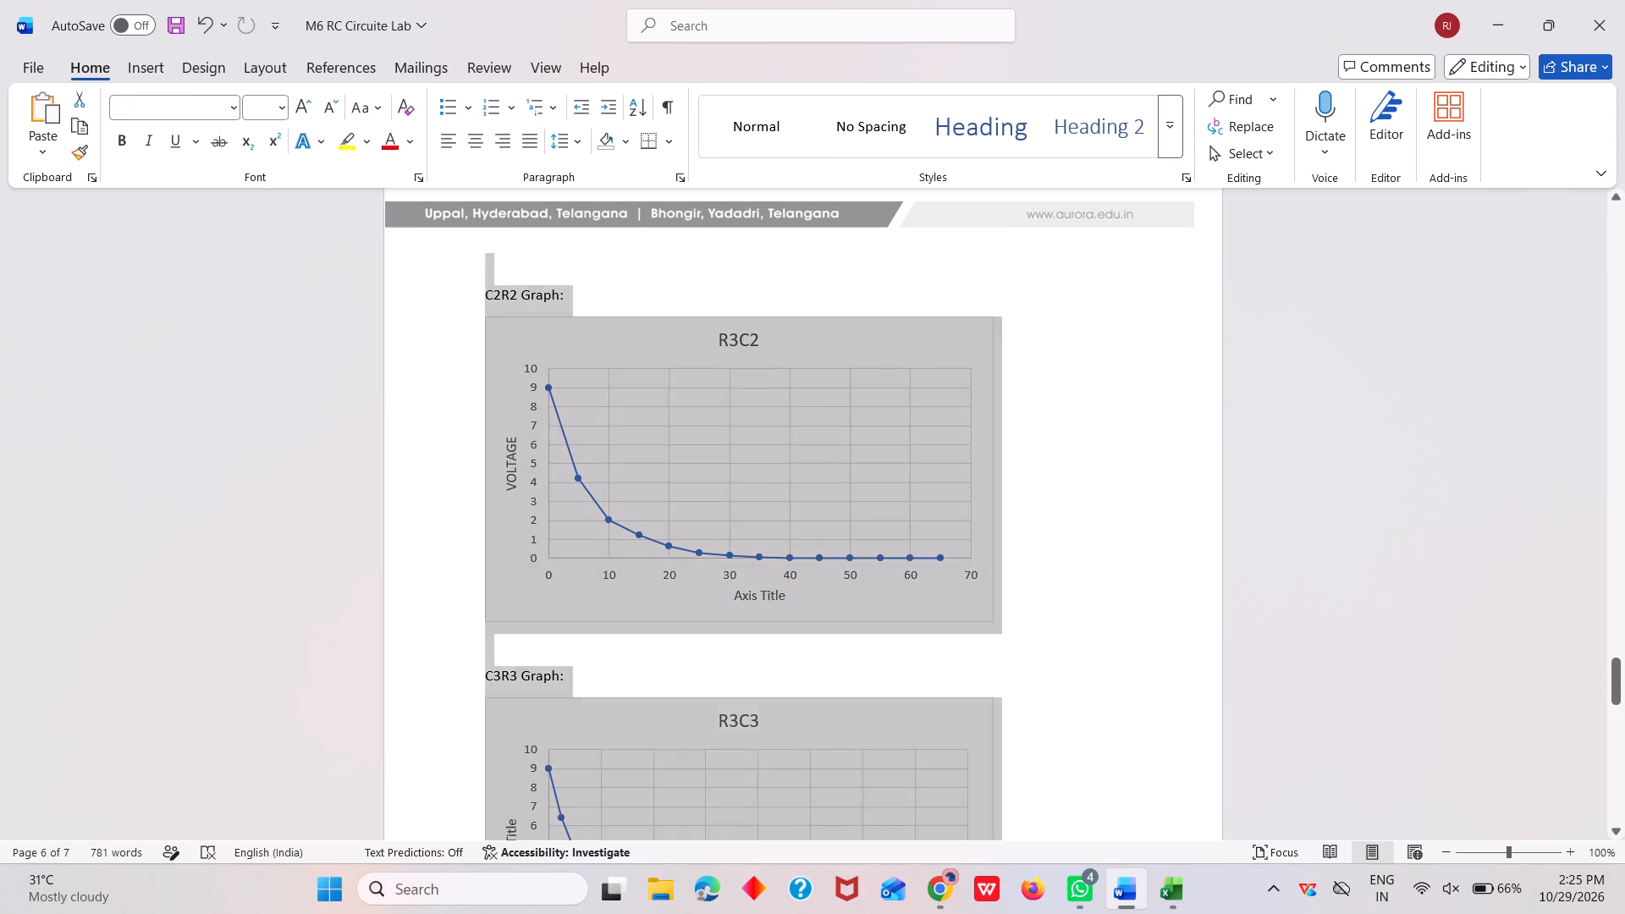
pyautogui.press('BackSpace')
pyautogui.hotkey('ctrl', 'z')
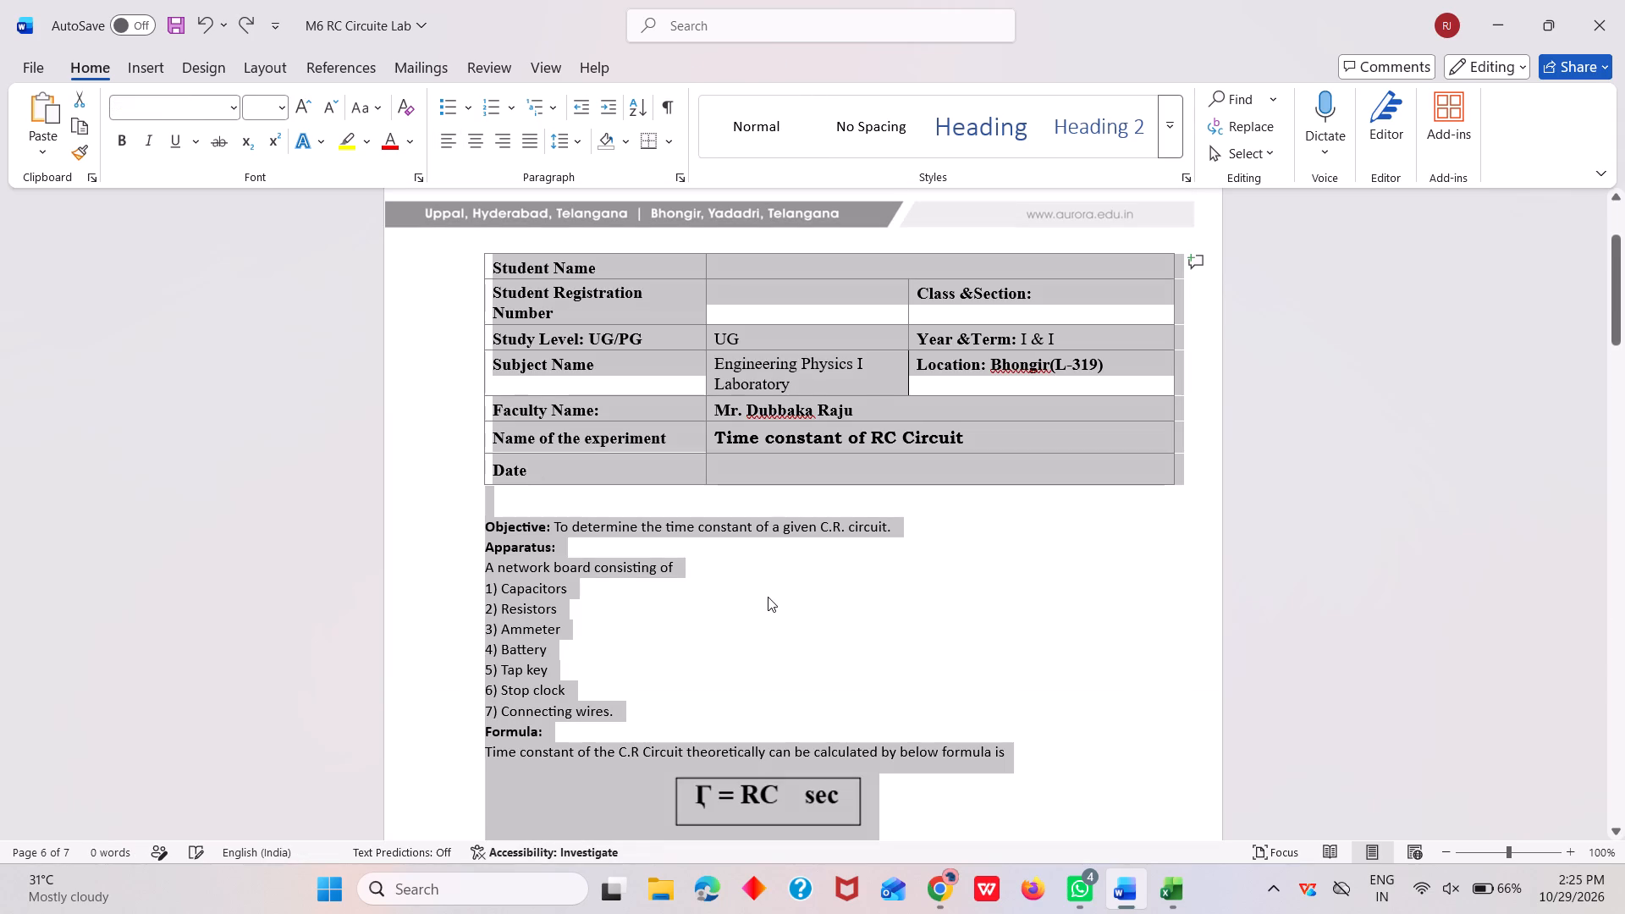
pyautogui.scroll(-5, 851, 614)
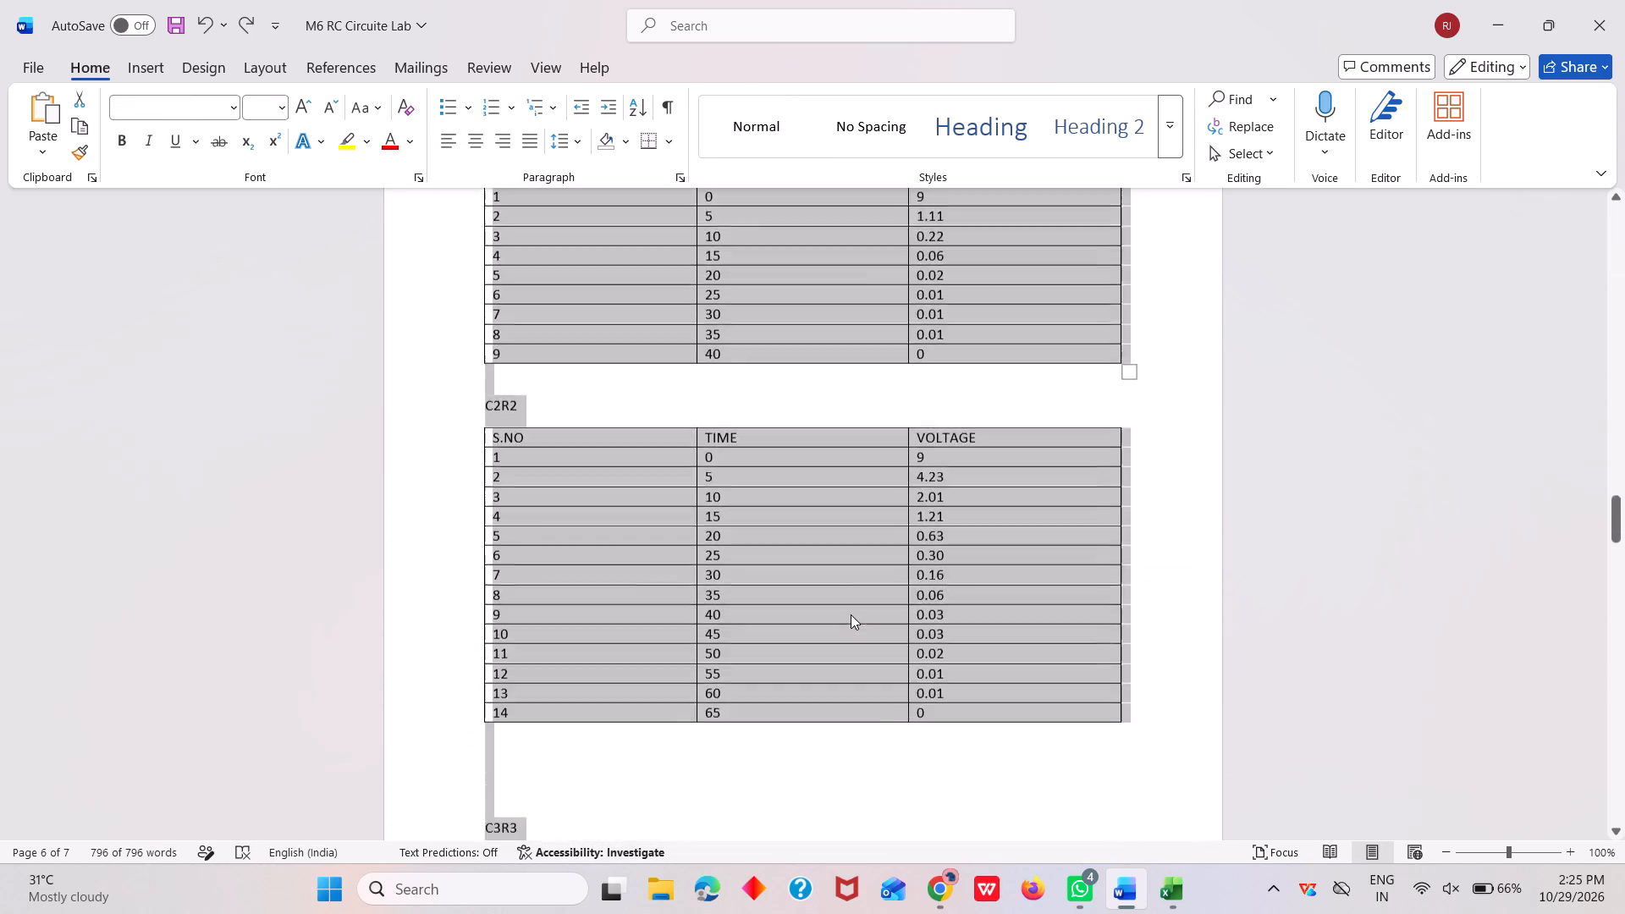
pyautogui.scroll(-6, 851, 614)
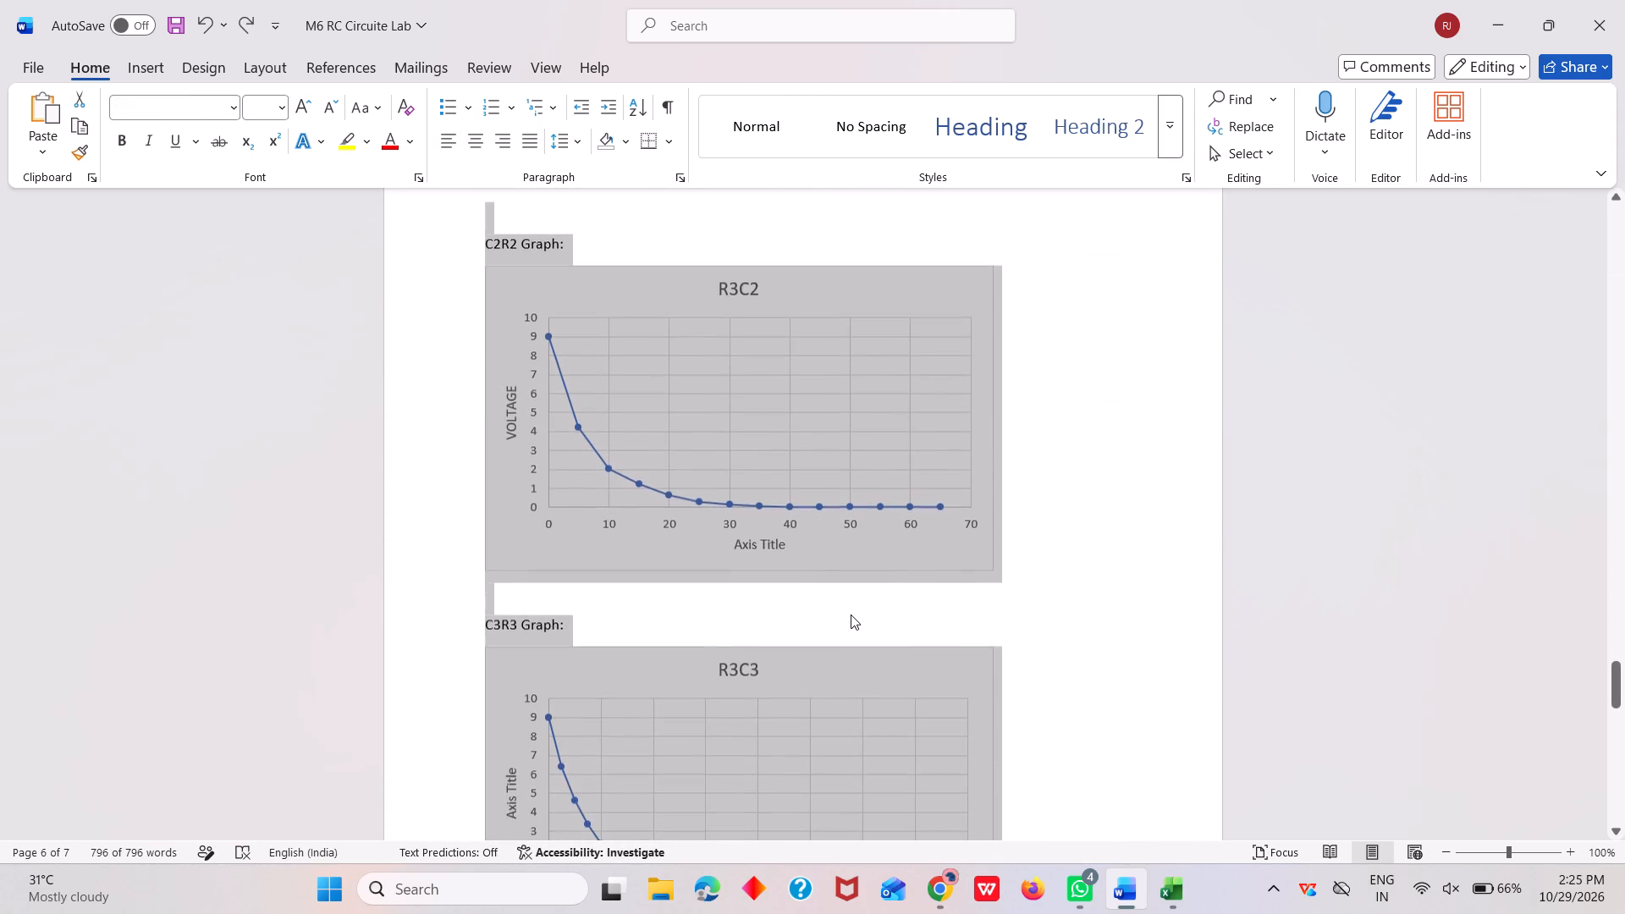
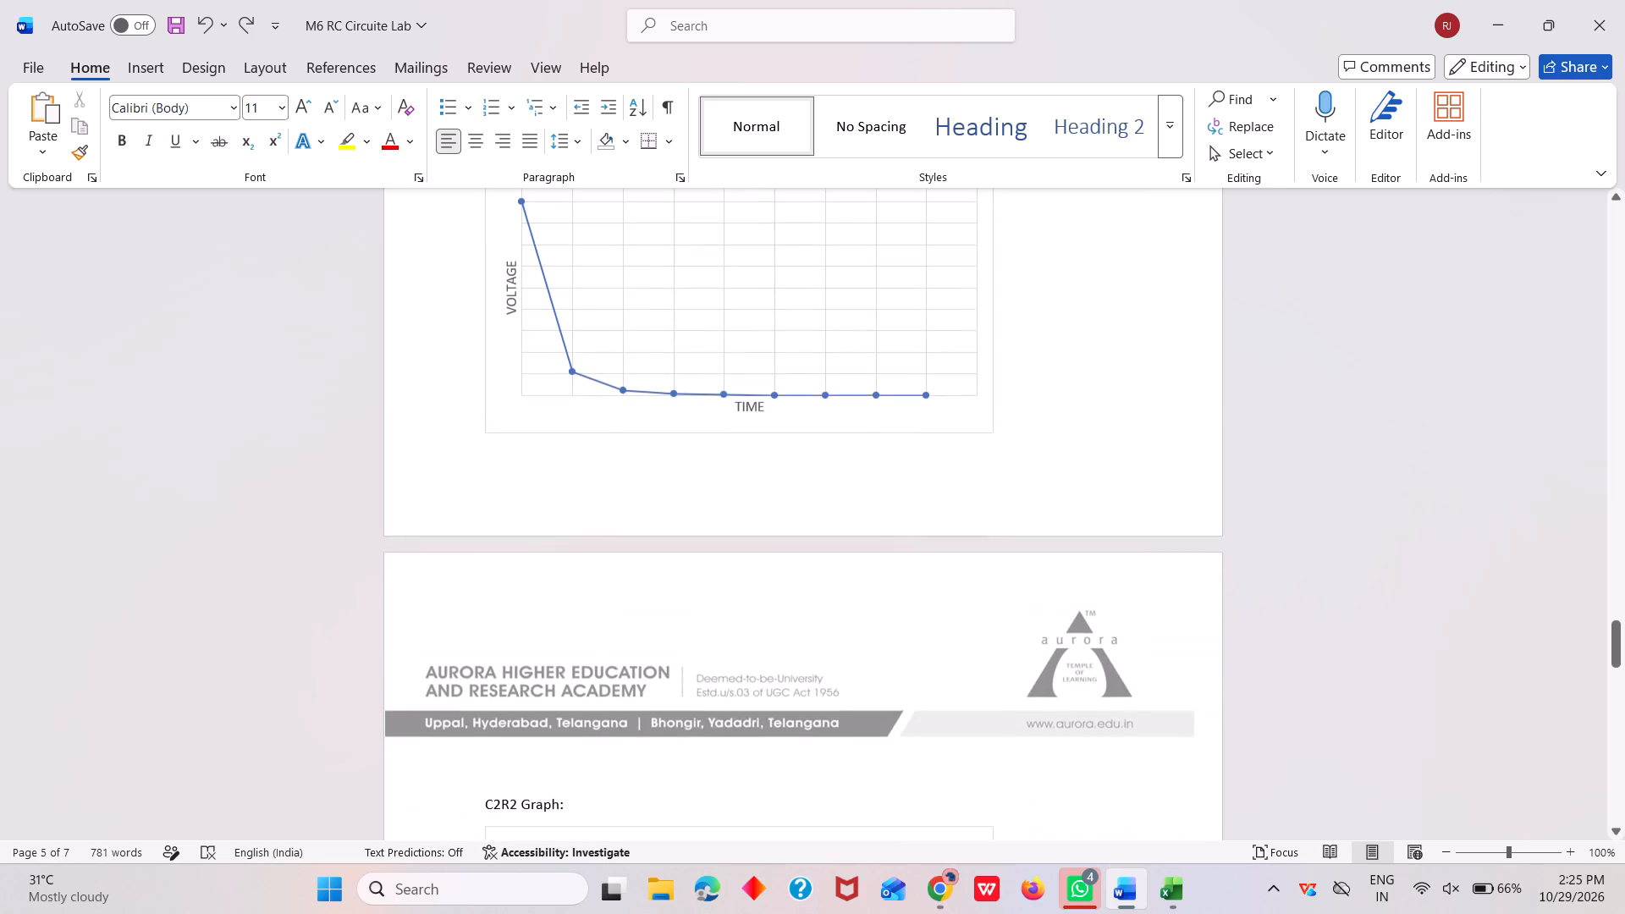
# Change the label in the "C1R1 Graph:" caption above the R3C1 chart to R3C1.
pyautogui.scroll(1, 656, 403)
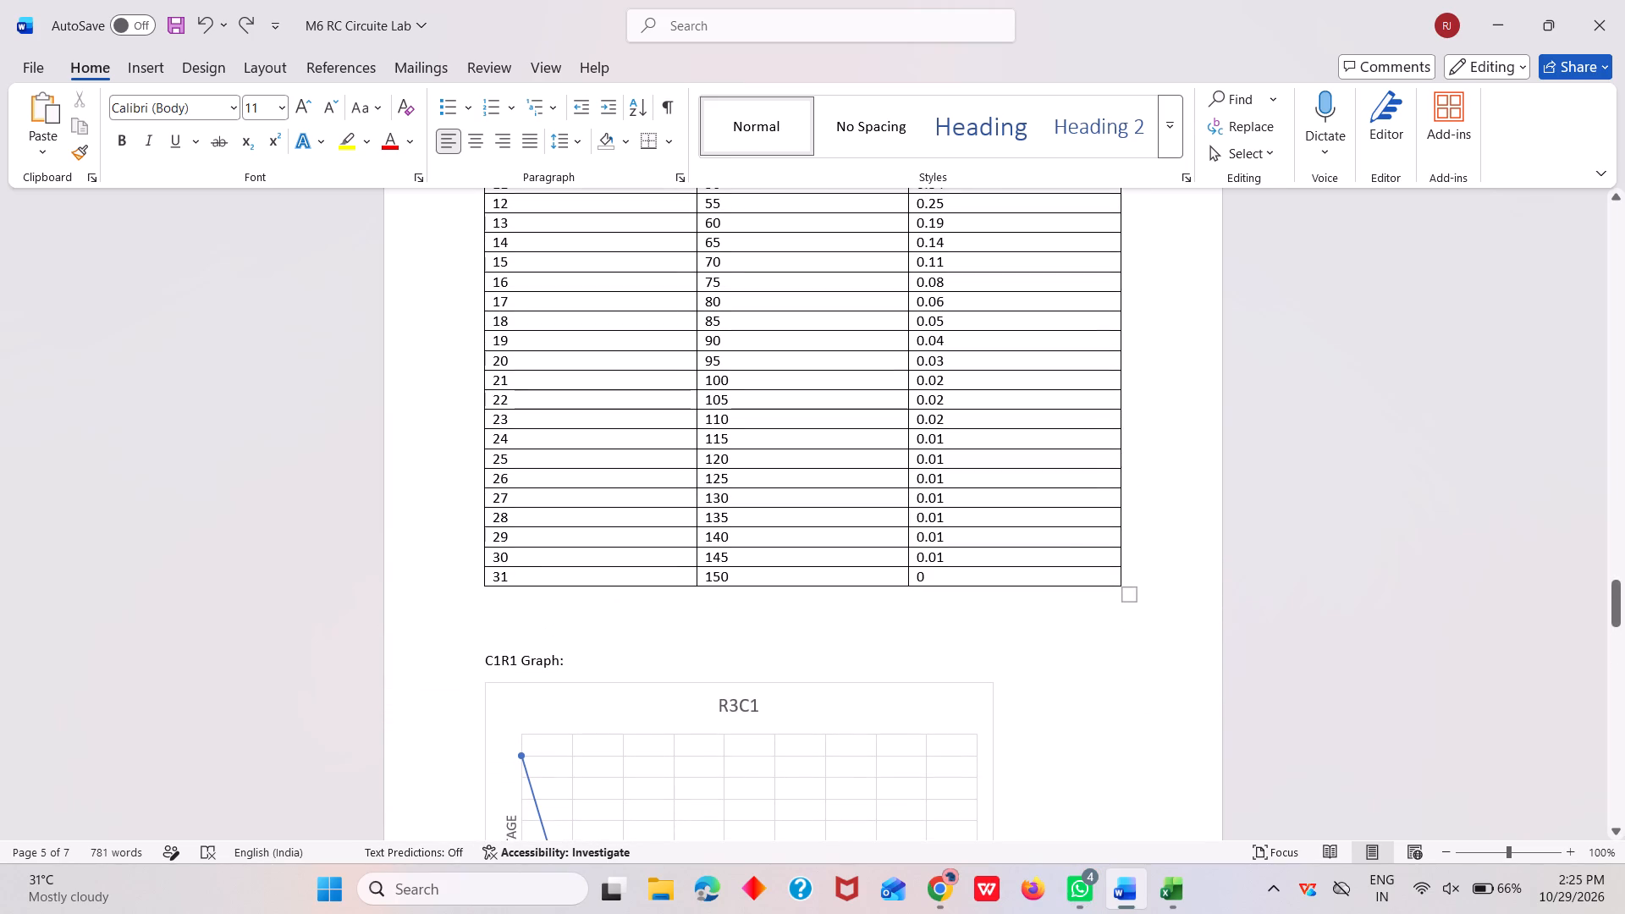
pyautogui.click(519, 662)
pyautogui.press('BackSpace')
pyautogui.press('BackSpace')
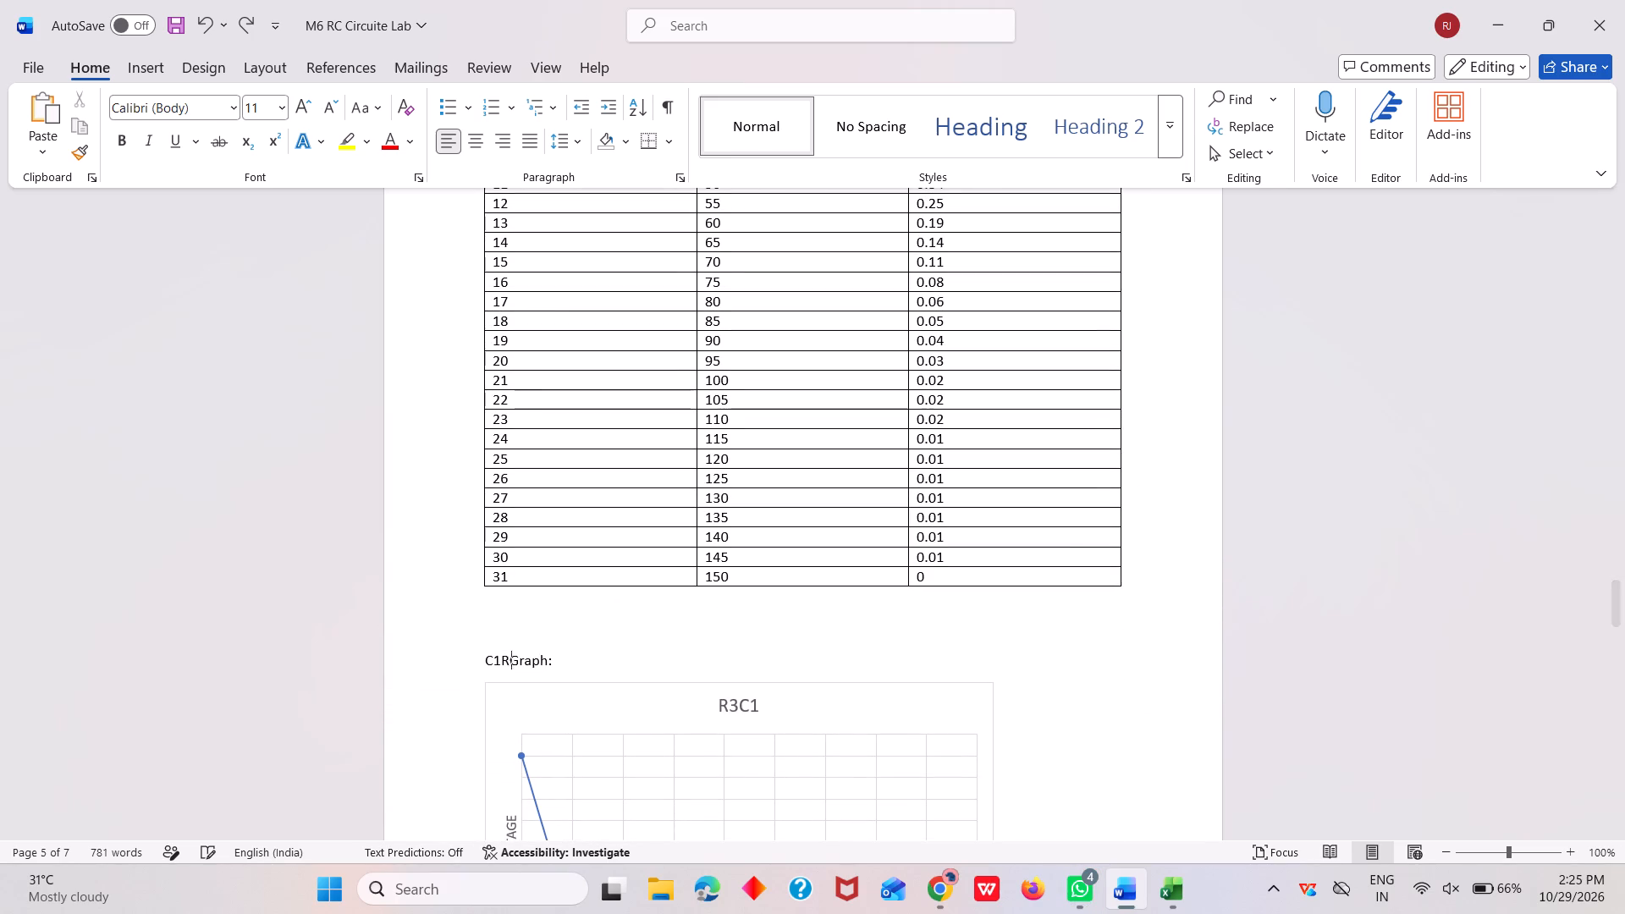
pyautogui.press('BackSpace')
pyautogui.press('BackSpace')
pyautogui.press('BackSpace')
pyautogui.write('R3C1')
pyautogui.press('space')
# Place the text cursor in the label of the "C2R2 Graph:" caption above the R3C2 chart for editing.
pyautogui.scroll(-3, 614, 723)
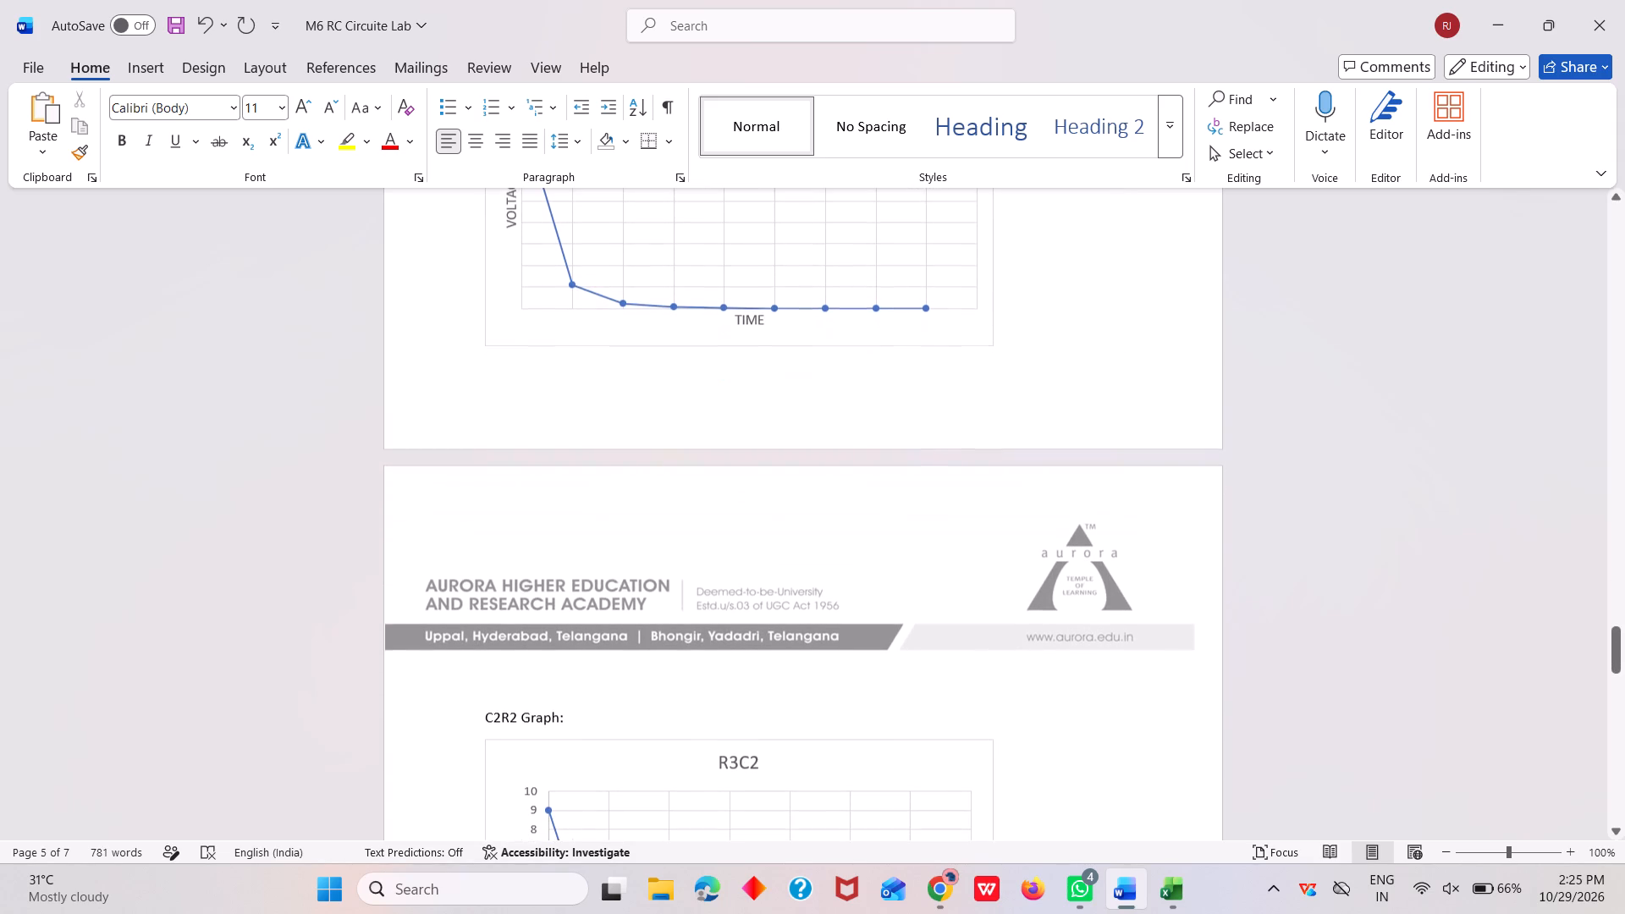
pyautogui.click(515, 718)
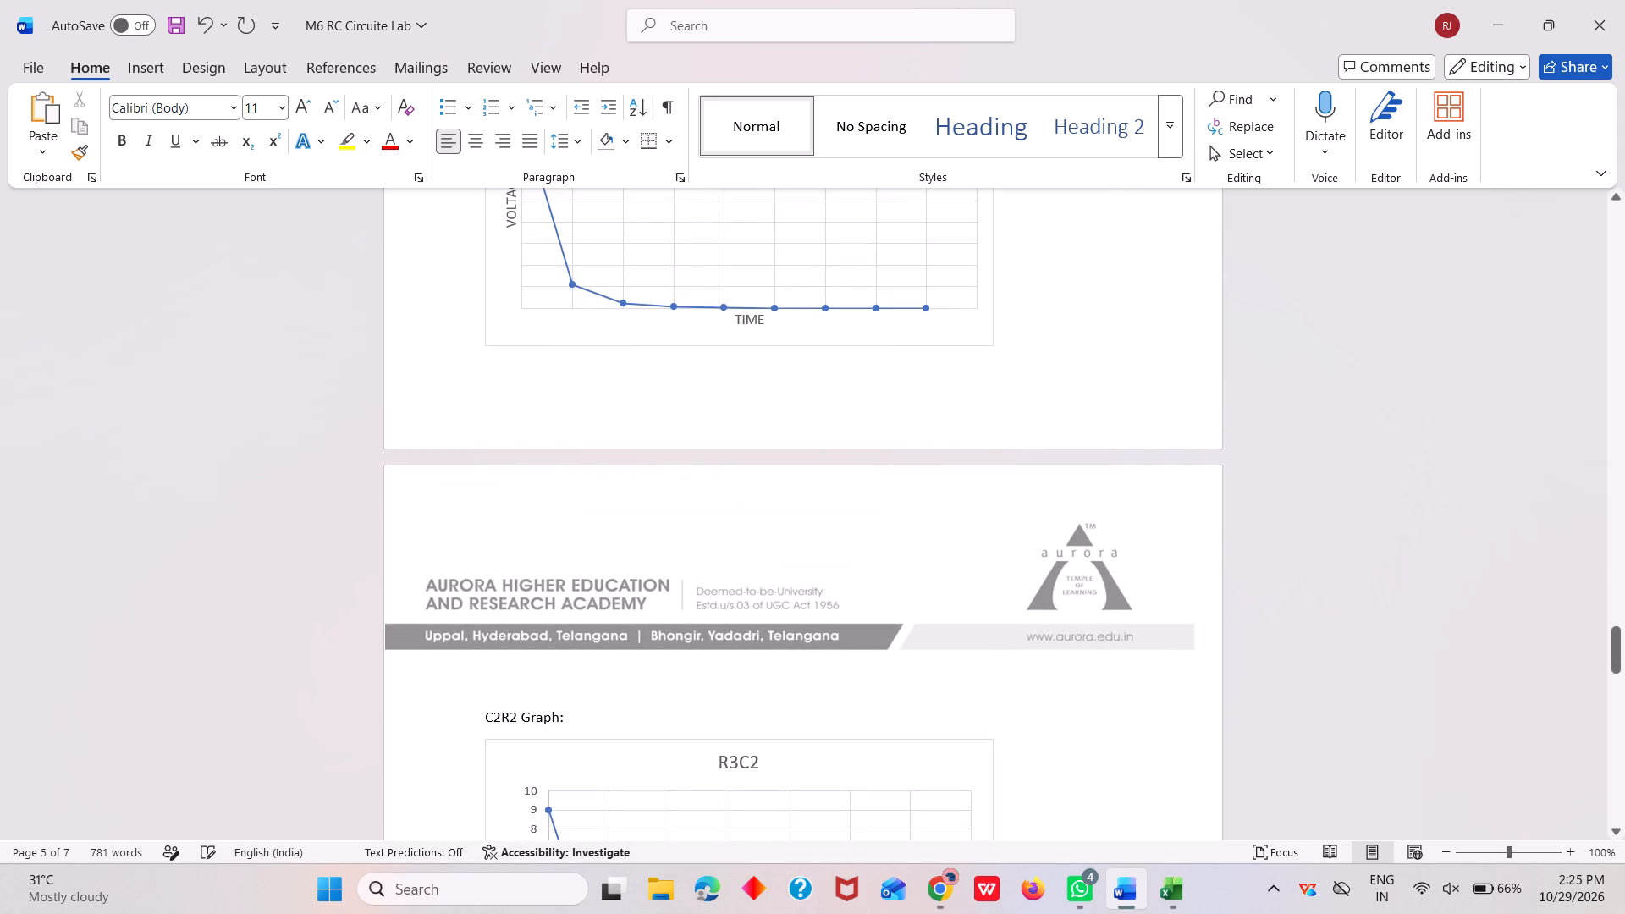
# Delete the C2R2 label from the graph heading above the R3C2 chart, leaving only the word Graph.
pyautogui.press('BackSpace')
pyautogui.press('BackSpace')
pyautogui.press('BackSpace')
pyautogui.press('BackSpace')
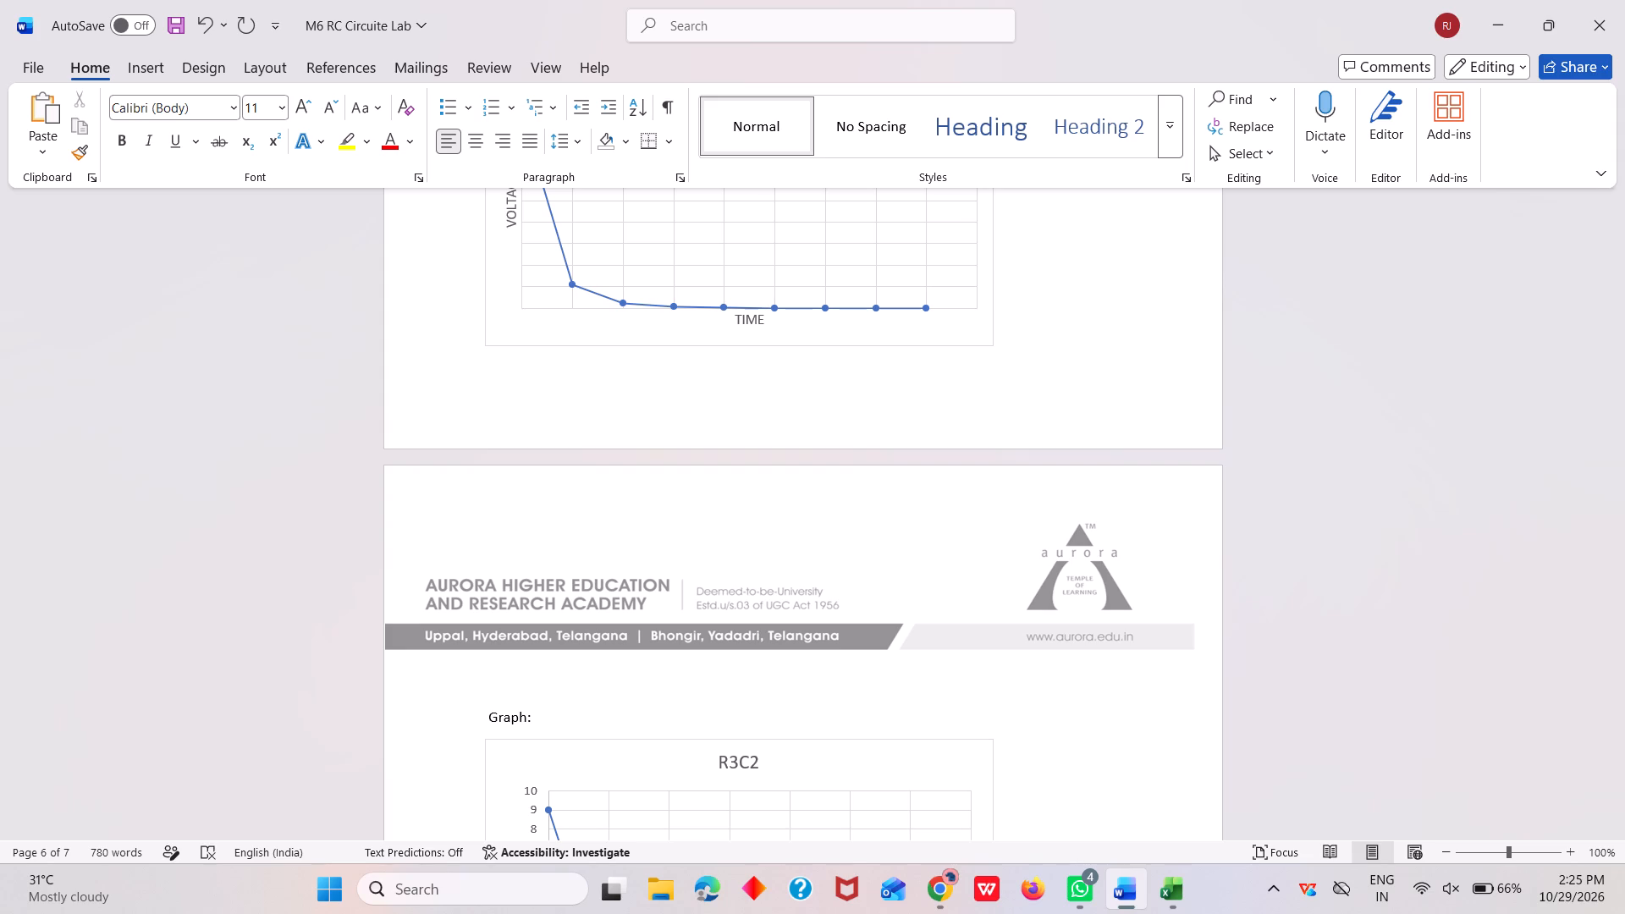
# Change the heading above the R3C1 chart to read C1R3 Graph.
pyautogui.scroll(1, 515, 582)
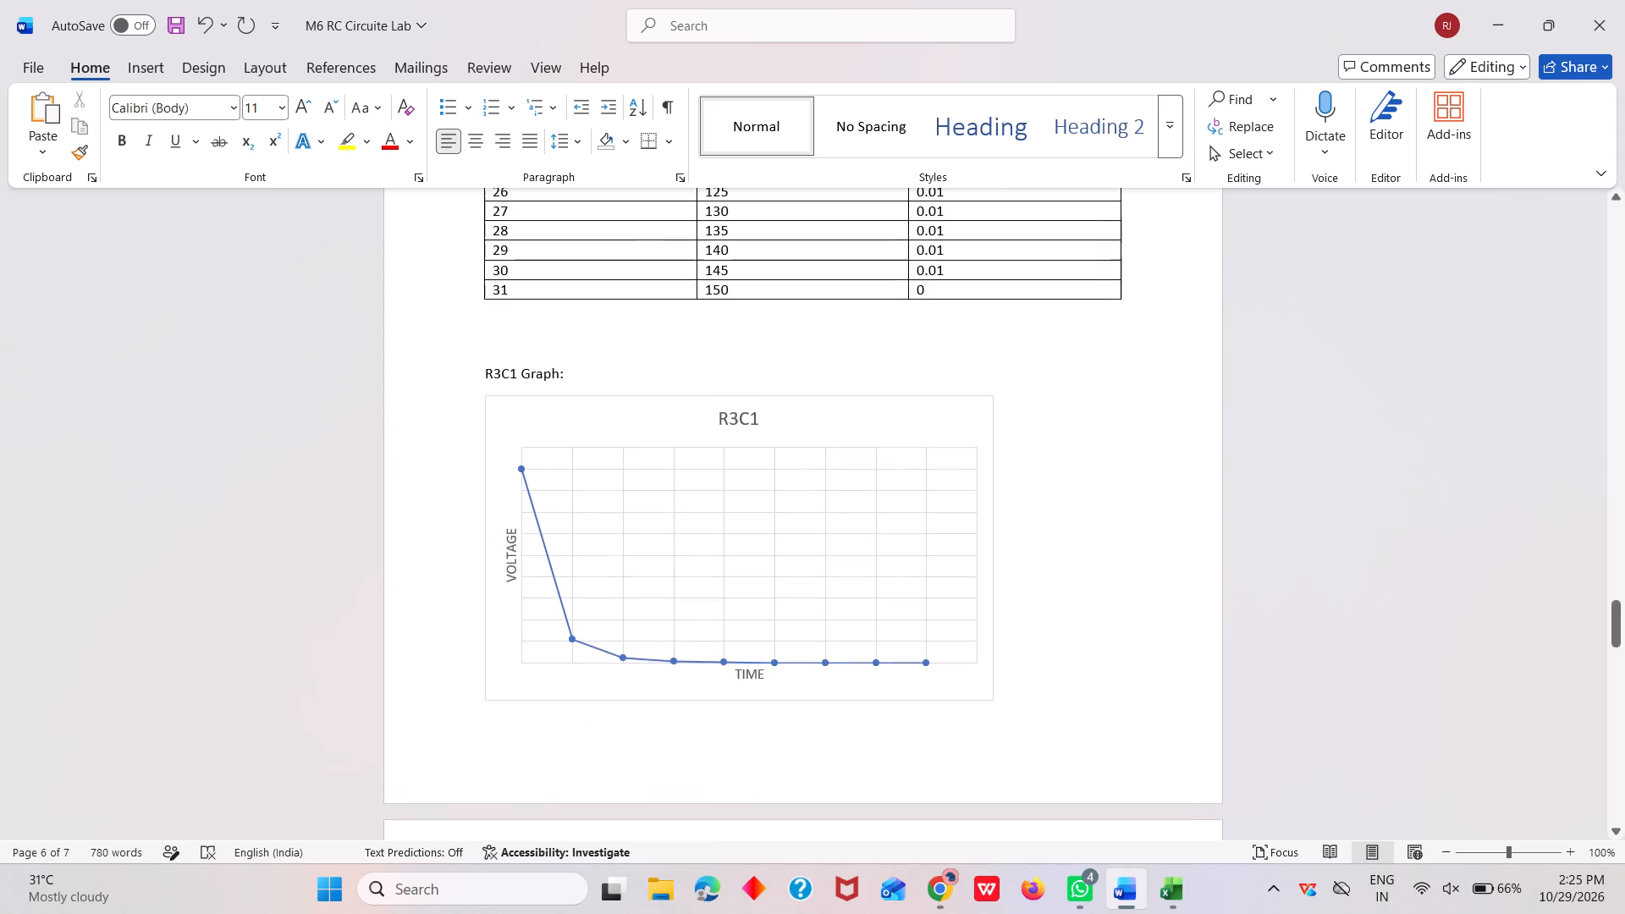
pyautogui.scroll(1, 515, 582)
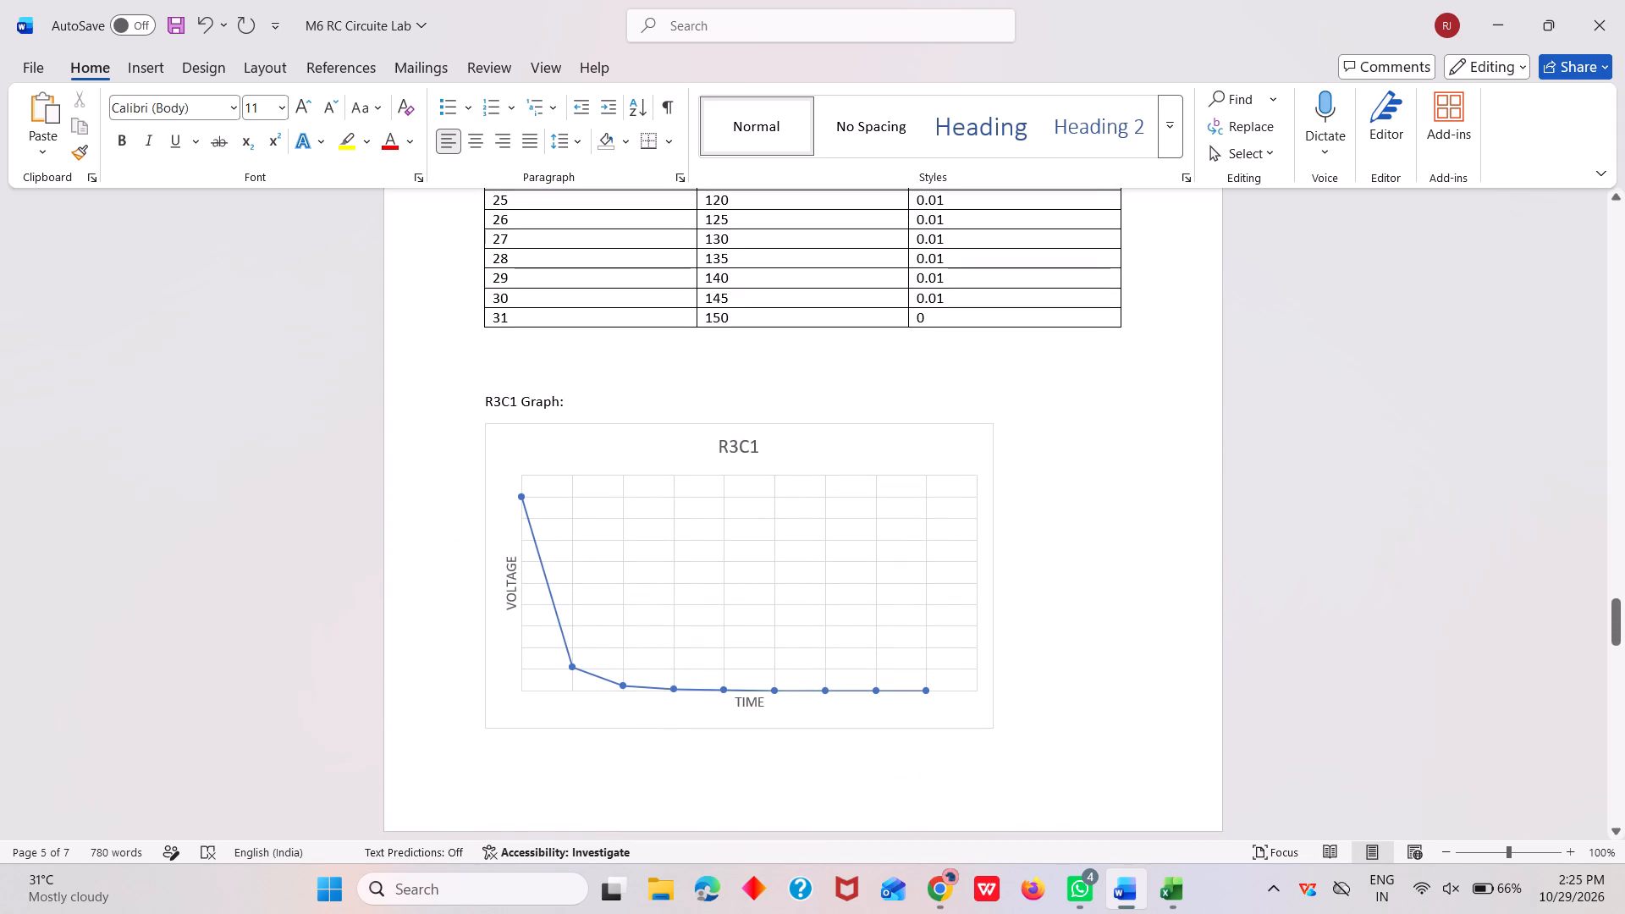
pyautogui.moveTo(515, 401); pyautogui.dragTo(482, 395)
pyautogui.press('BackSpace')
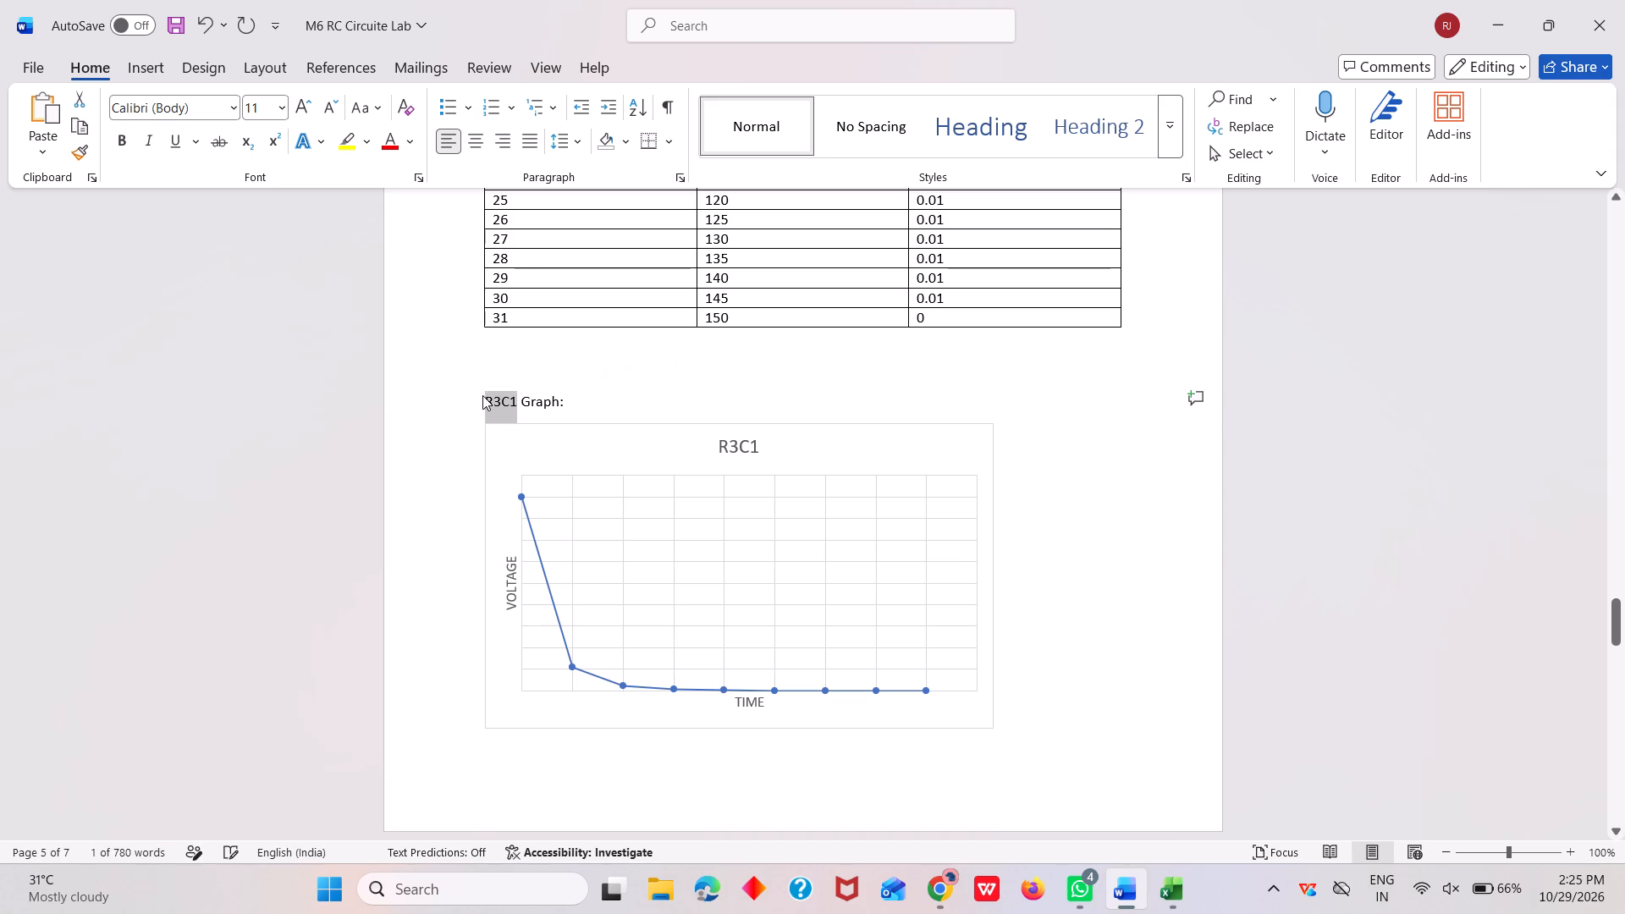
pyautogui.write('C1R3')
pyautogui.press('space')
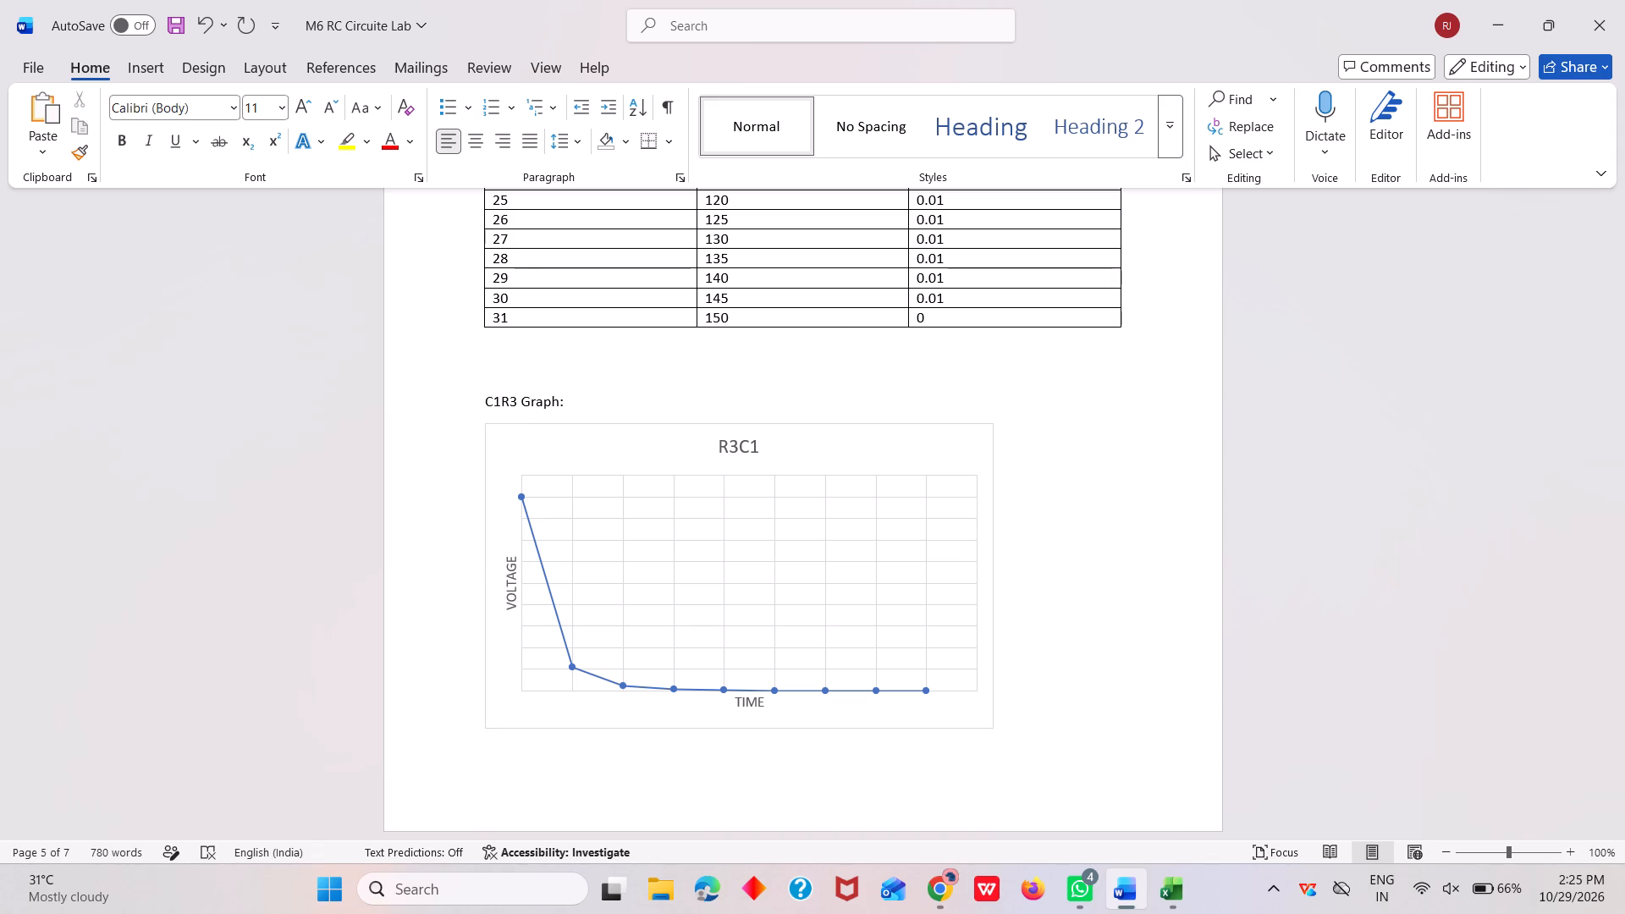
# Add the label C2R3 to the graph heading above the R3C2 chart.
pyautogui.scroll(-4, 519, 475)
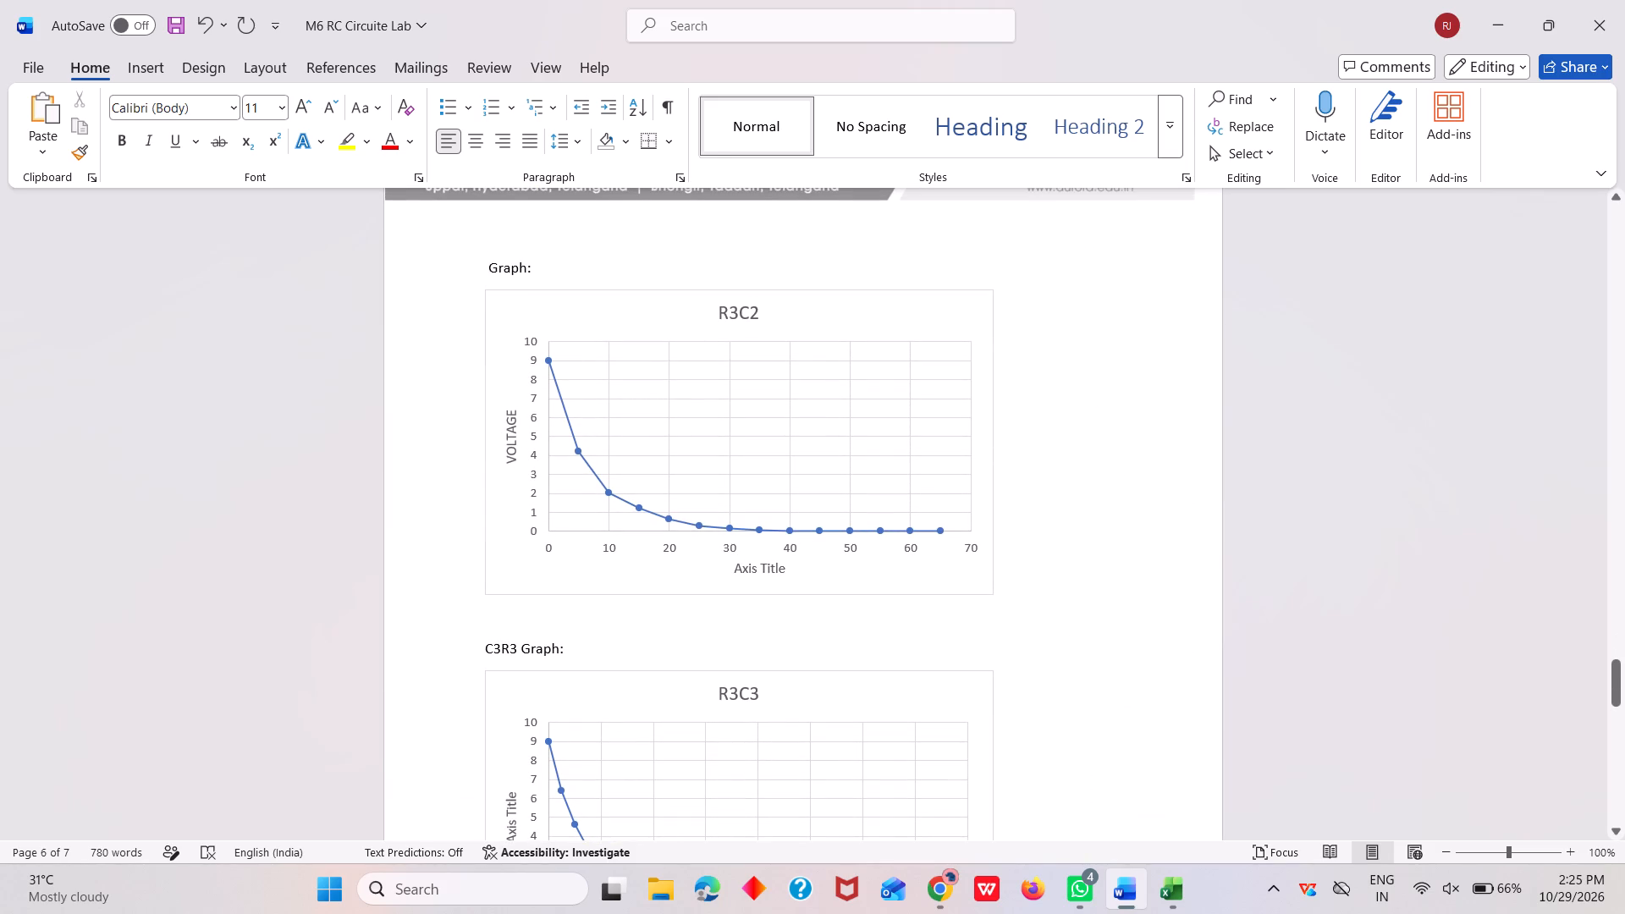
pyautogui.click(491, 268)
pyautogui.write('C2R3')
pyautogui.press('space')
# Change the C1R3 heading above the R3C1 chart to R3C1 so it matches the chart title.
pyautogui.scroll(1, 629, 609)
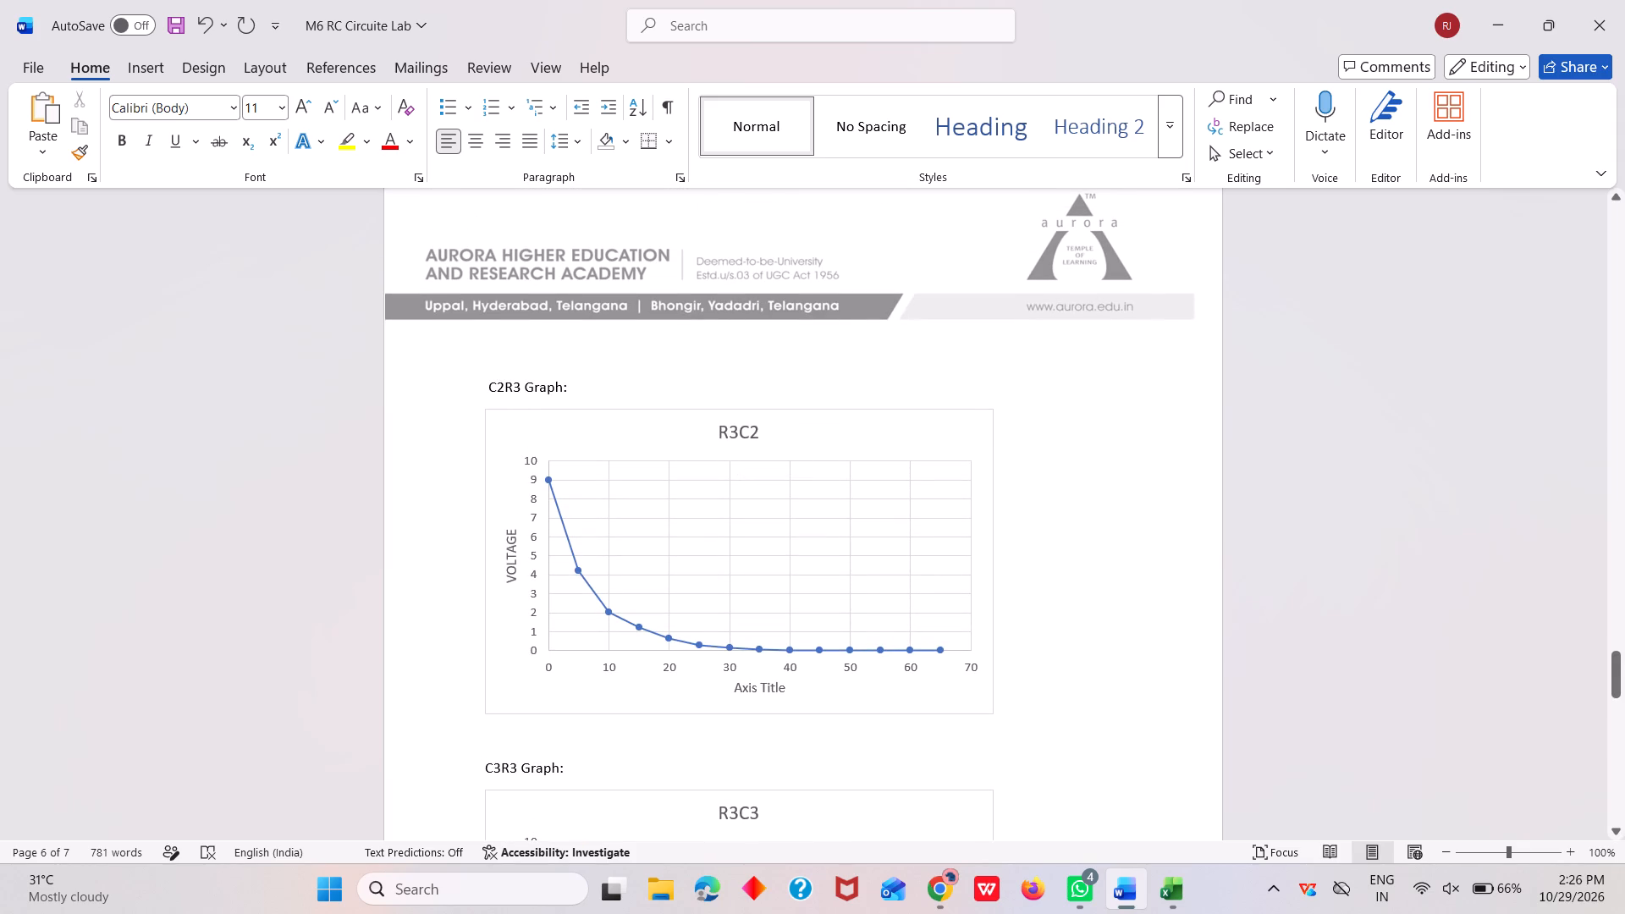
pyautogui.scroll(1, 724, 465)
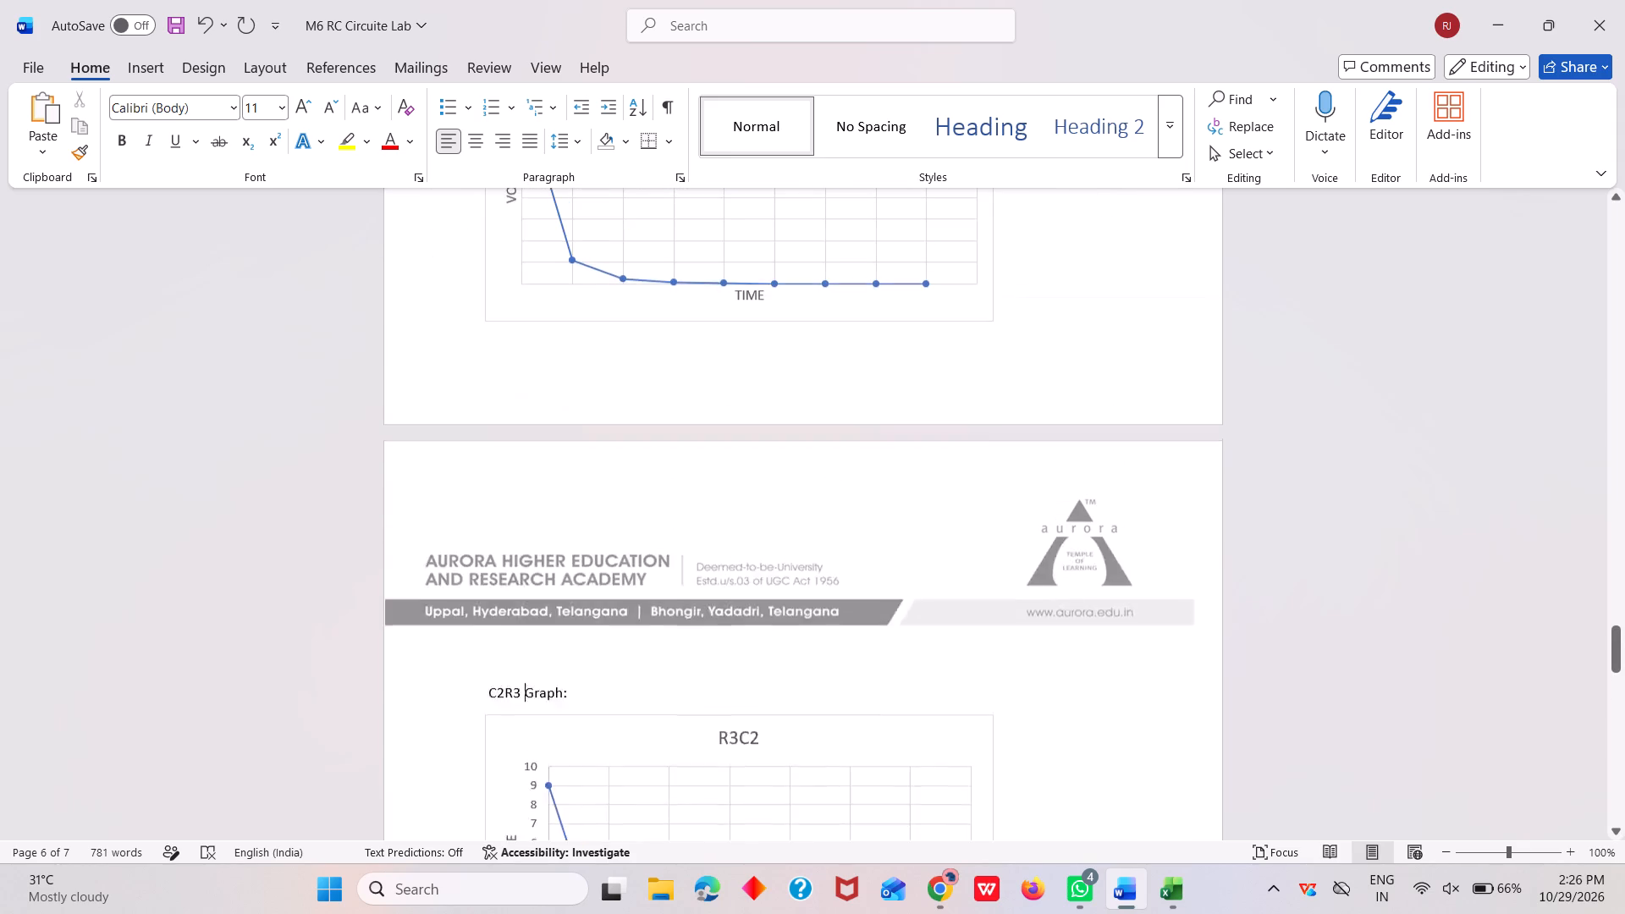
pyautogui.scroll(2, 724, 465)
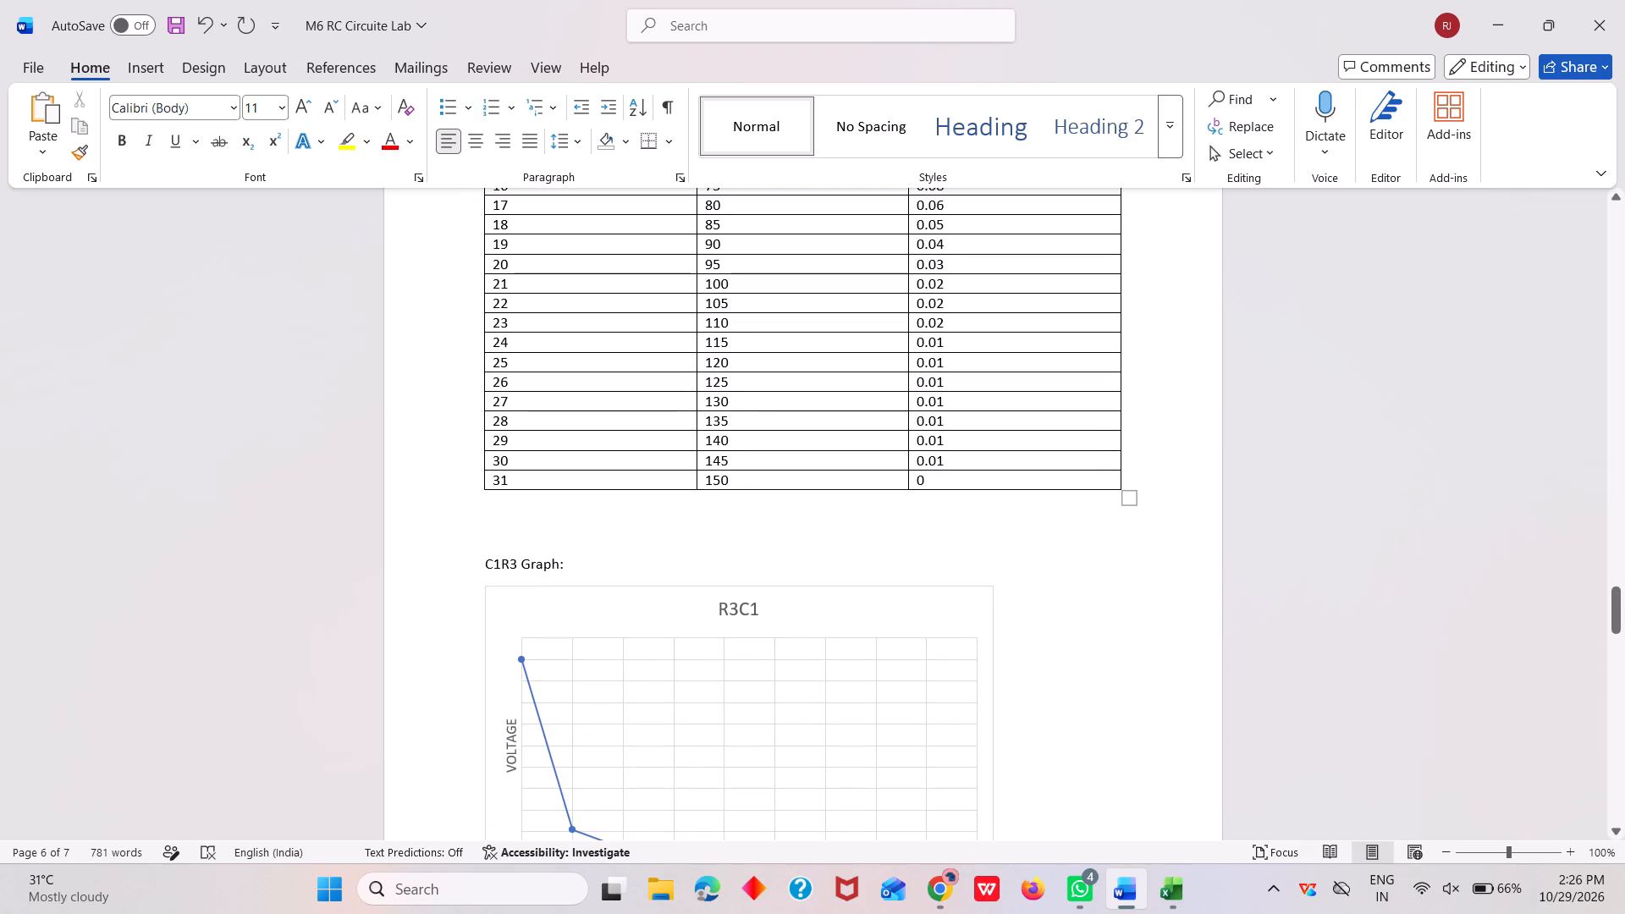
pyautogui.click(515, 562)
pyautogui.press('BackSpace')
pyautogui.press('BackSpace')
pyautogui.press('BackSpace')
pyautogui.press('BackSpace')
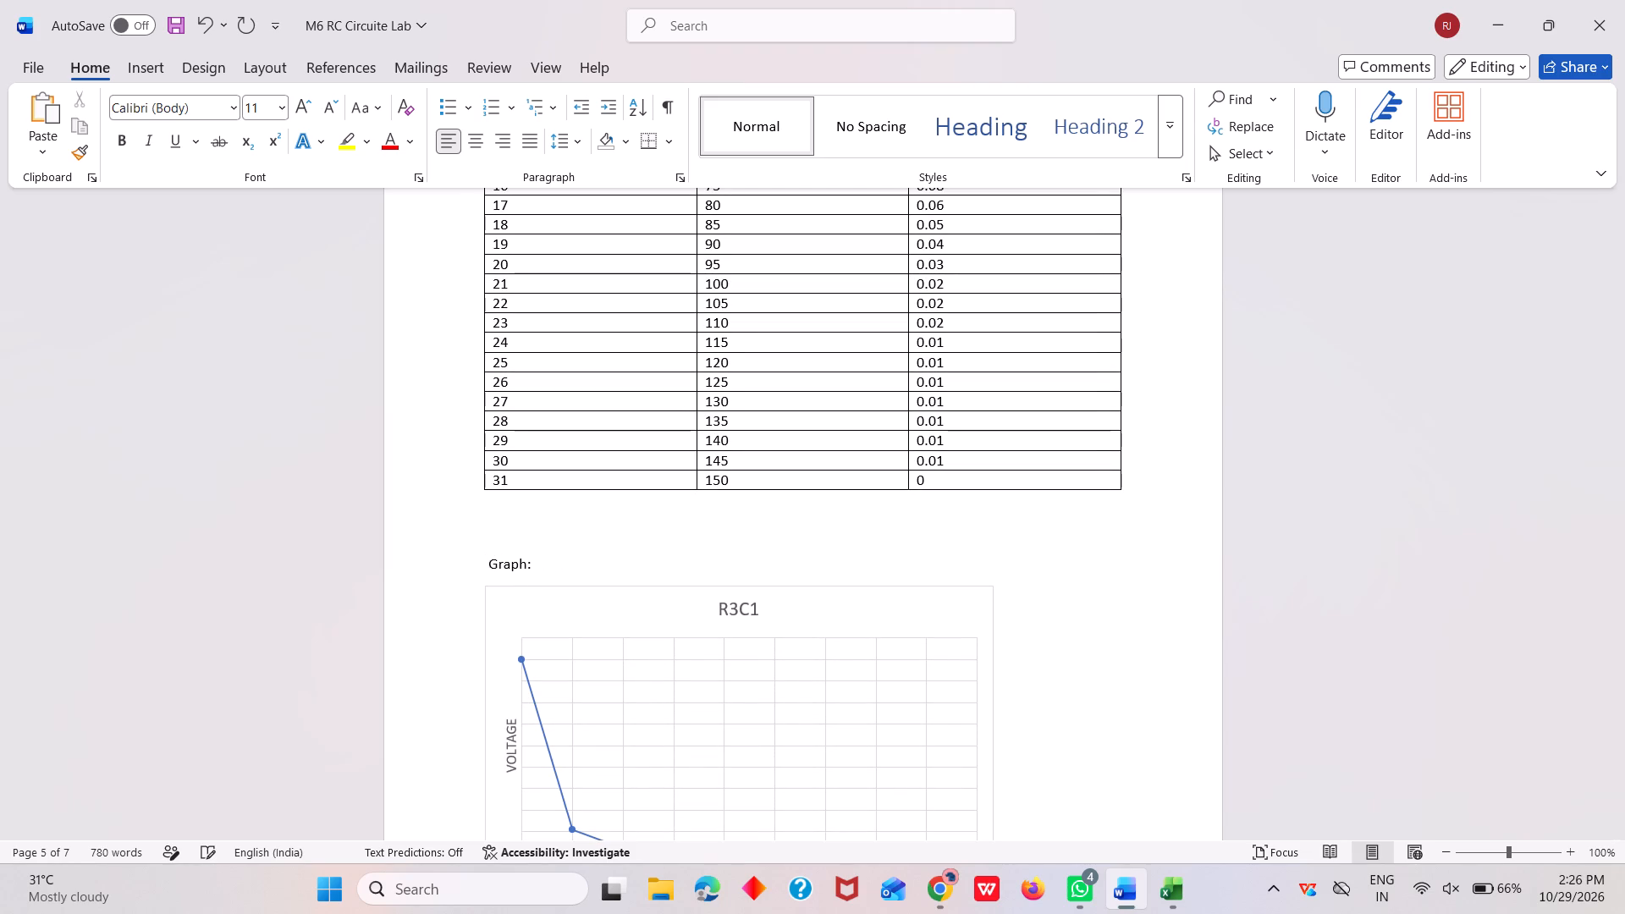
pyautogui.write('R3C1')
# Replace the C2R3 label in the heading above the R3C2 chart with R3C2.
pyautogui.scroll(-2, 515, 570)
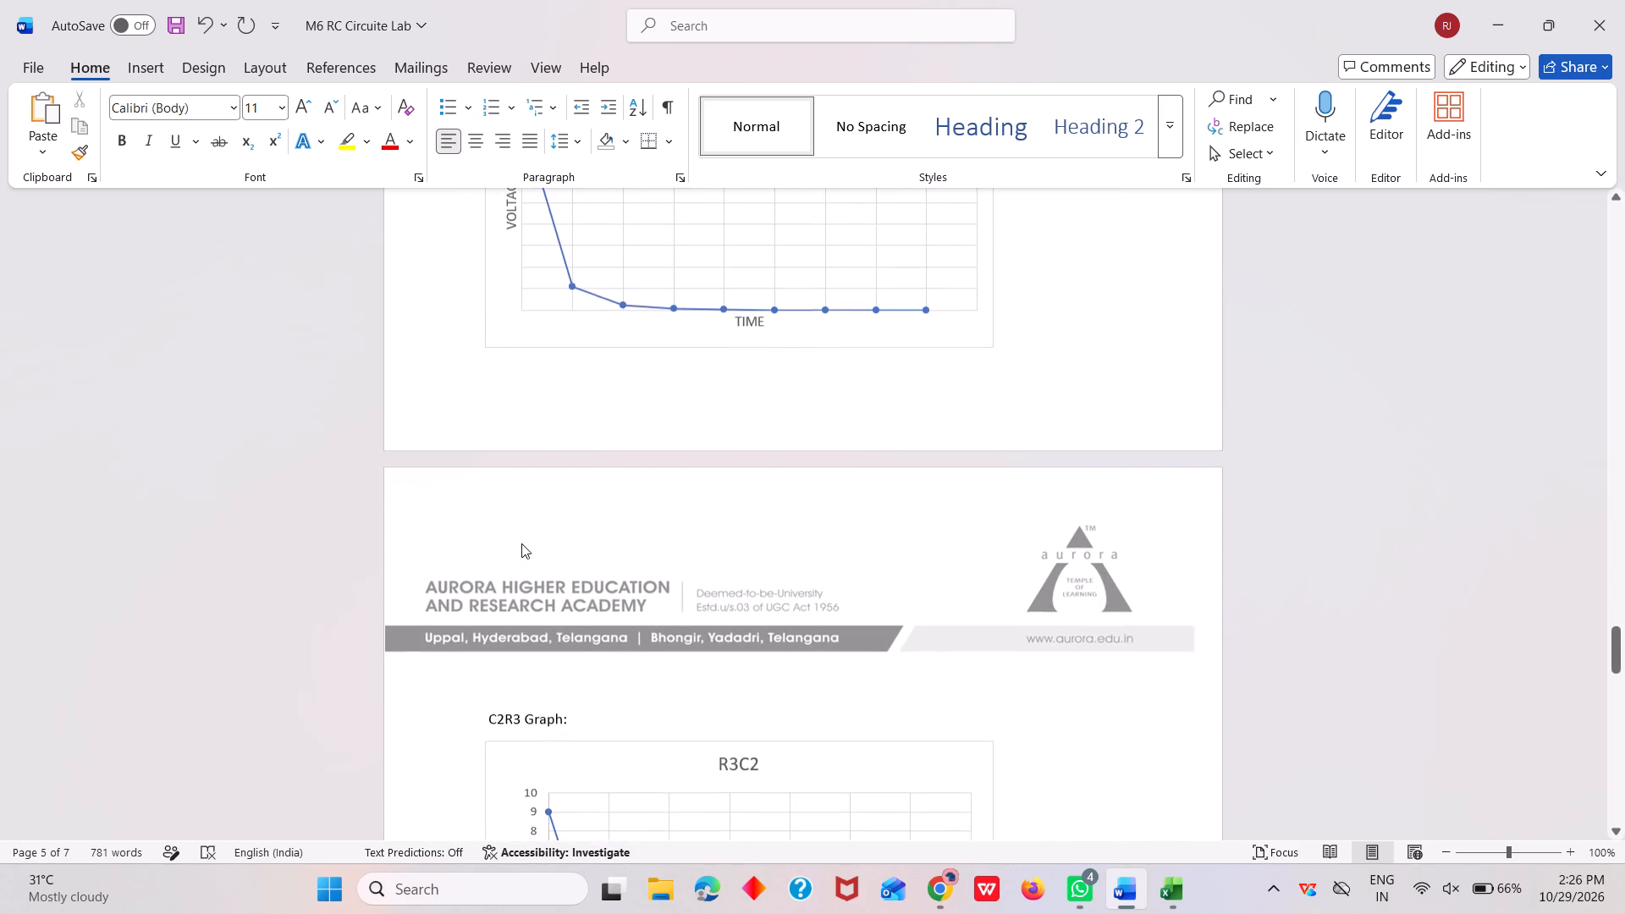
pyautogui.click(518, 720)
pyautogui.press('BackSpace')
pyautogui.press('BackSpace')
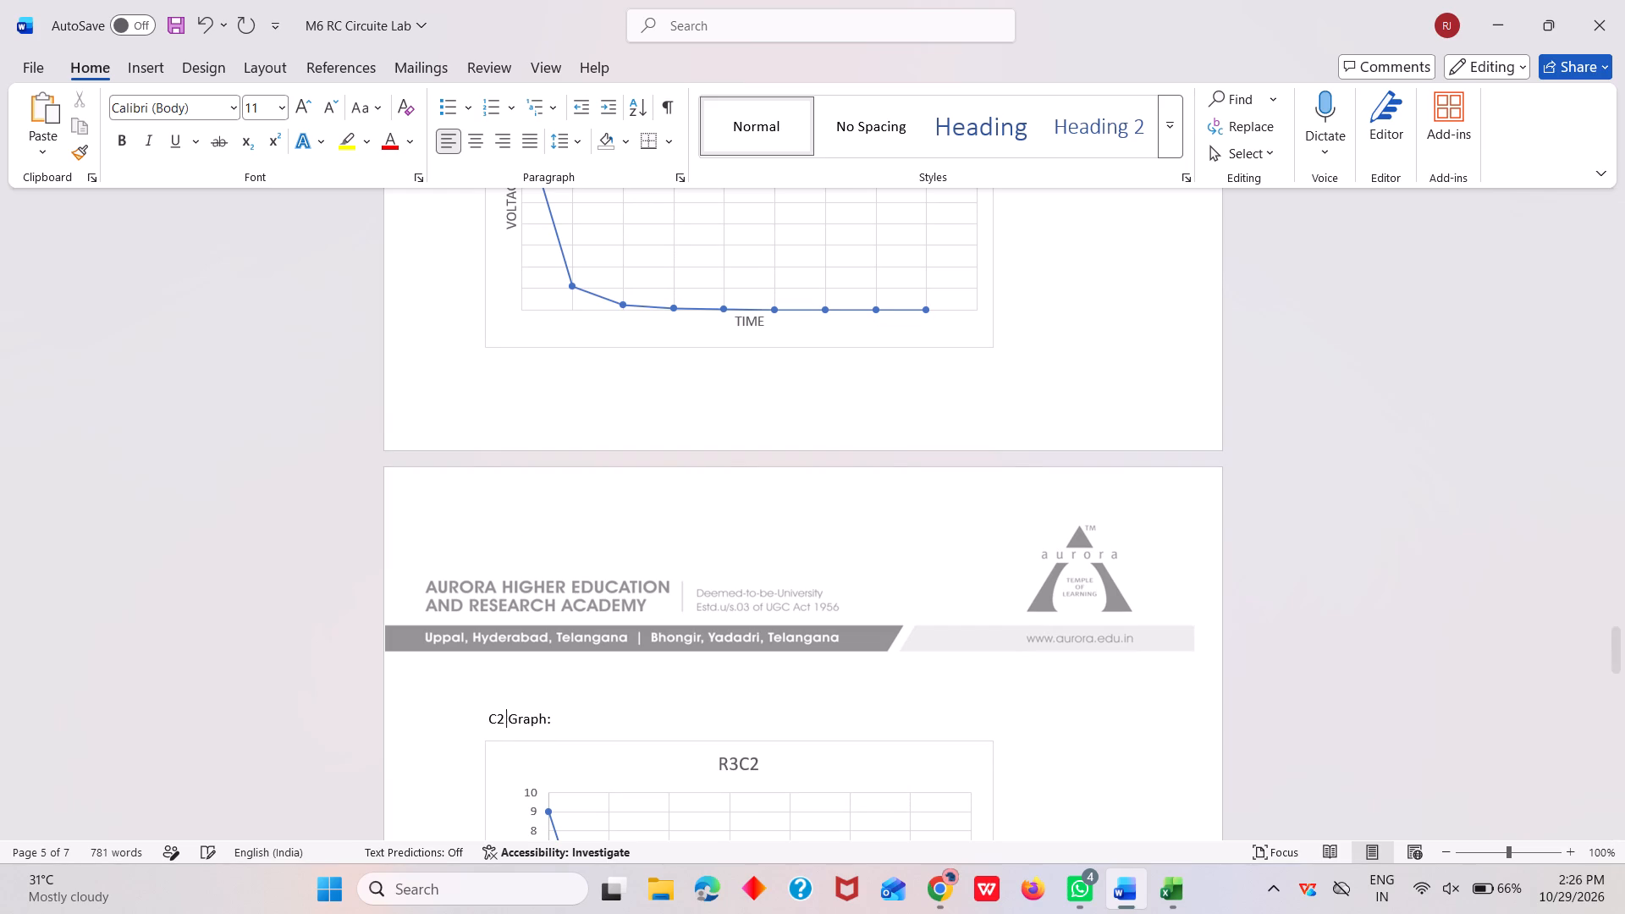
pyautogui.press('BackSpace')
pyautogui.press('BackSpace')
pyautogui.write('R3C2')
# Replace the C3R3 label in the heading above the R3C3 chart with R3C3.
pyautogui.scroll(-2, 518, 721)
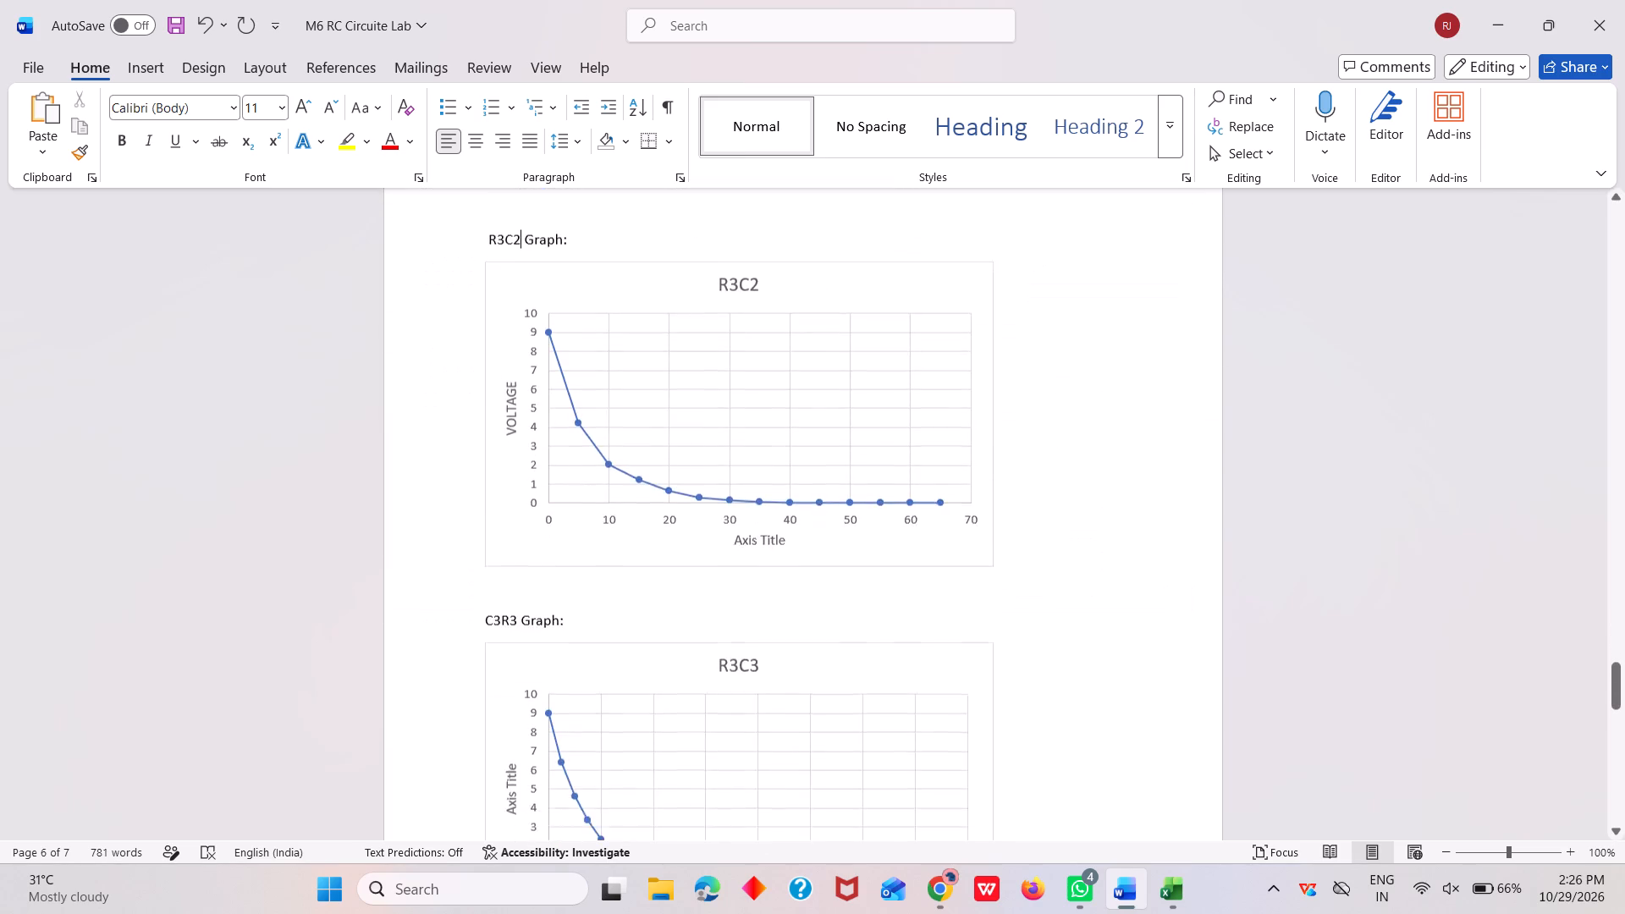
pyautogui.scroll(-1, 518, 721)
pyautogui.moveTo(514, 566); pyautogui.dragTo(470, 566)
pyautogui.press('BackSpace')
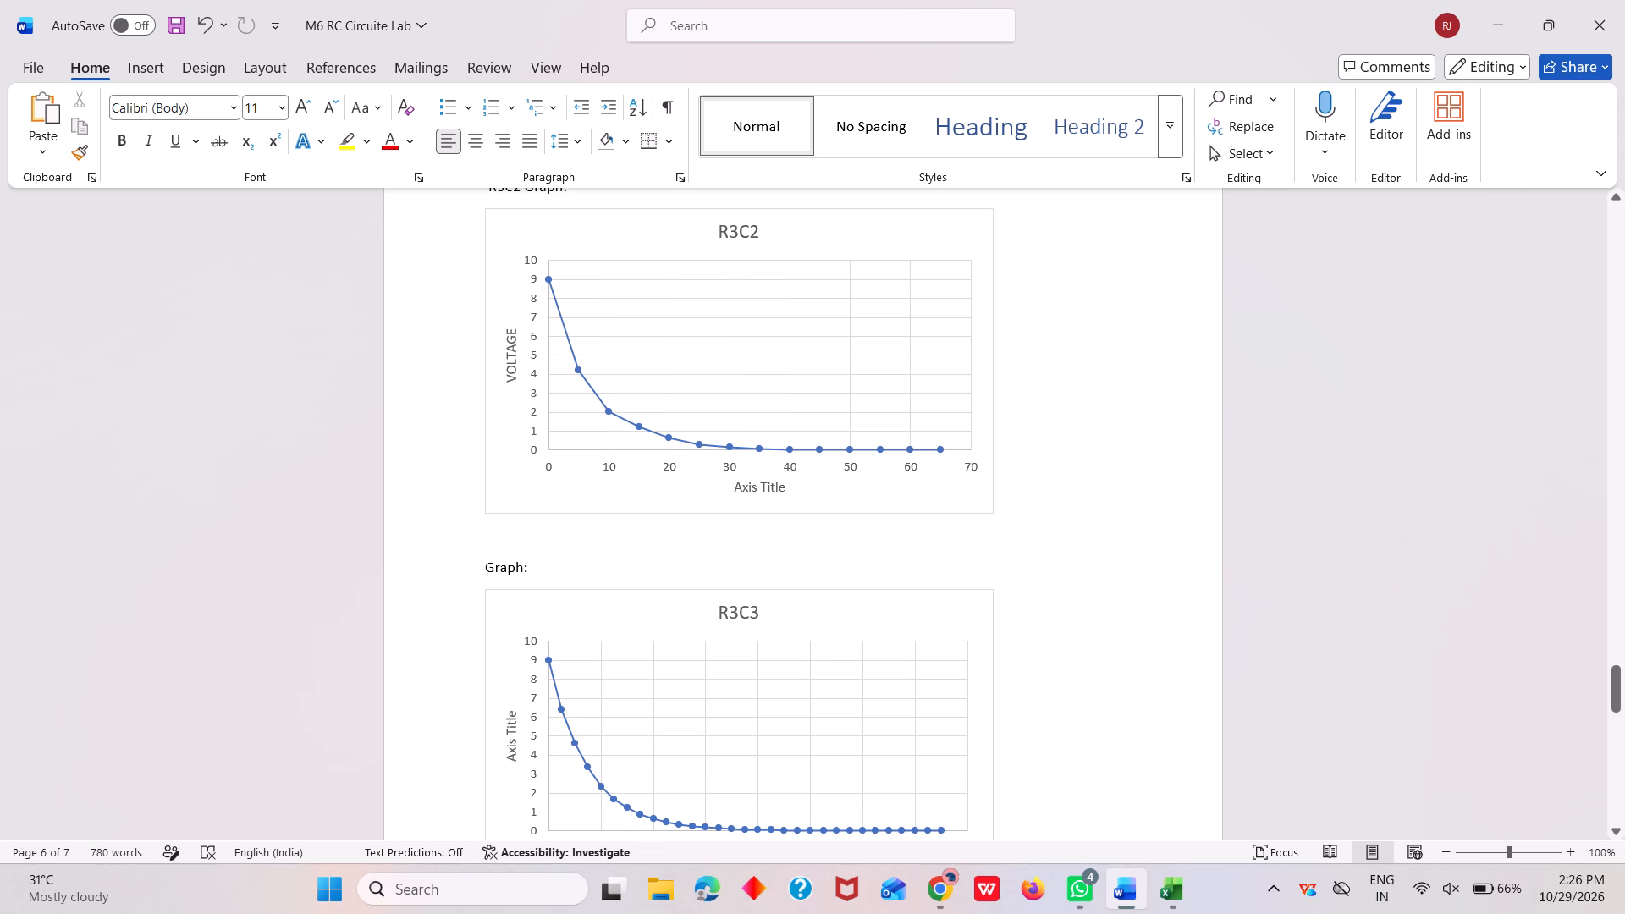
pyautogui.write('R3C3')
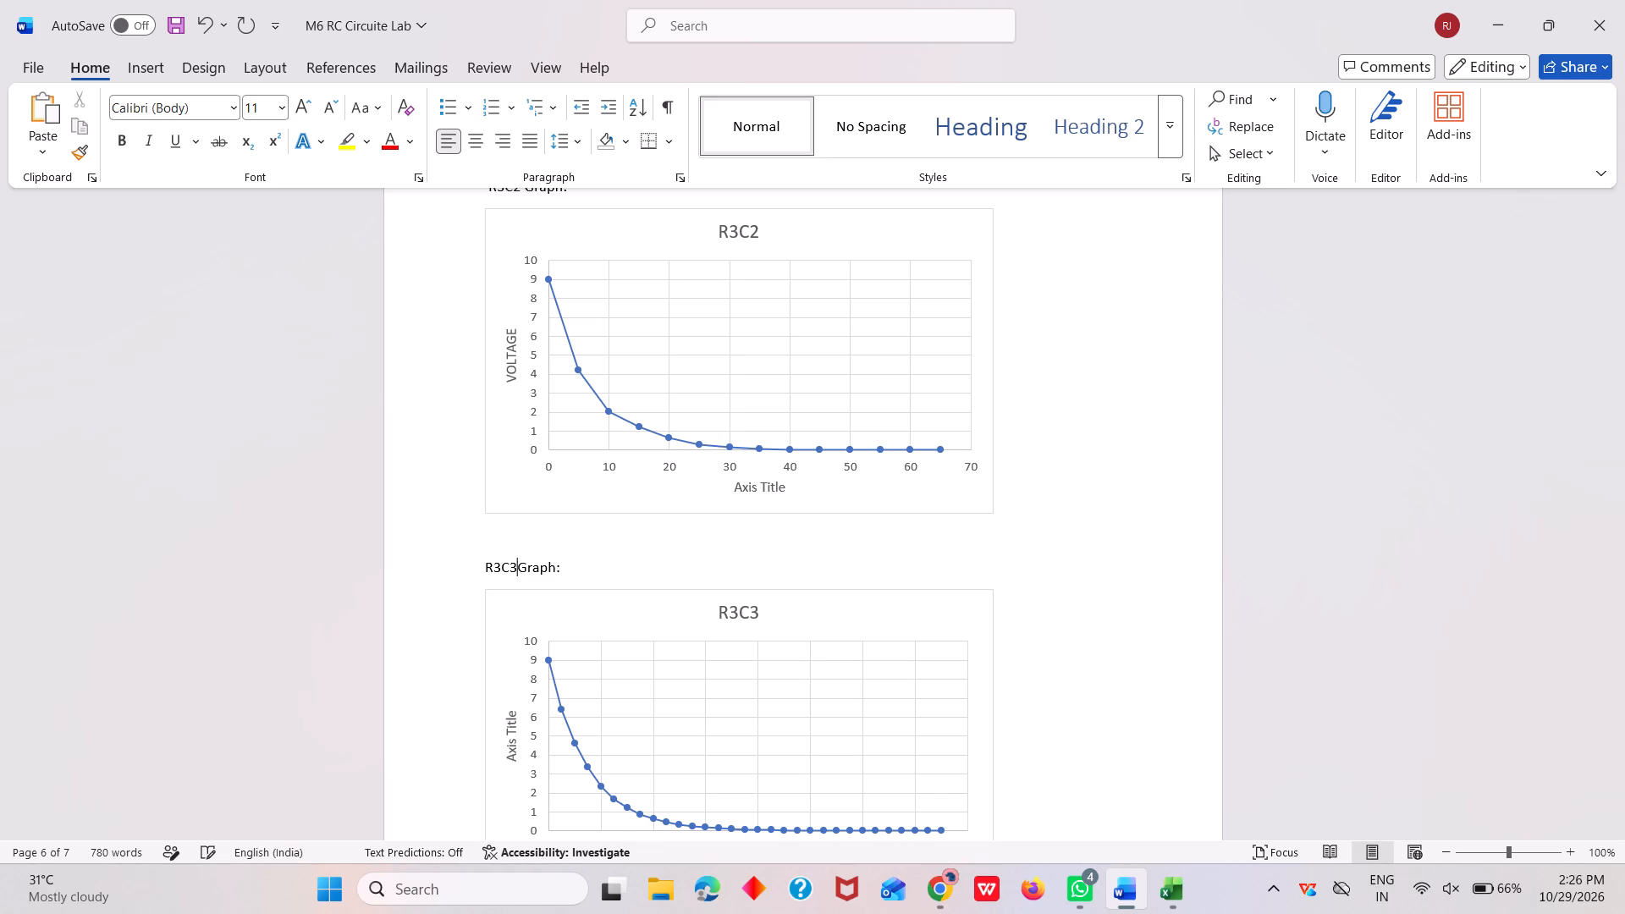
pyautogui.press('space')
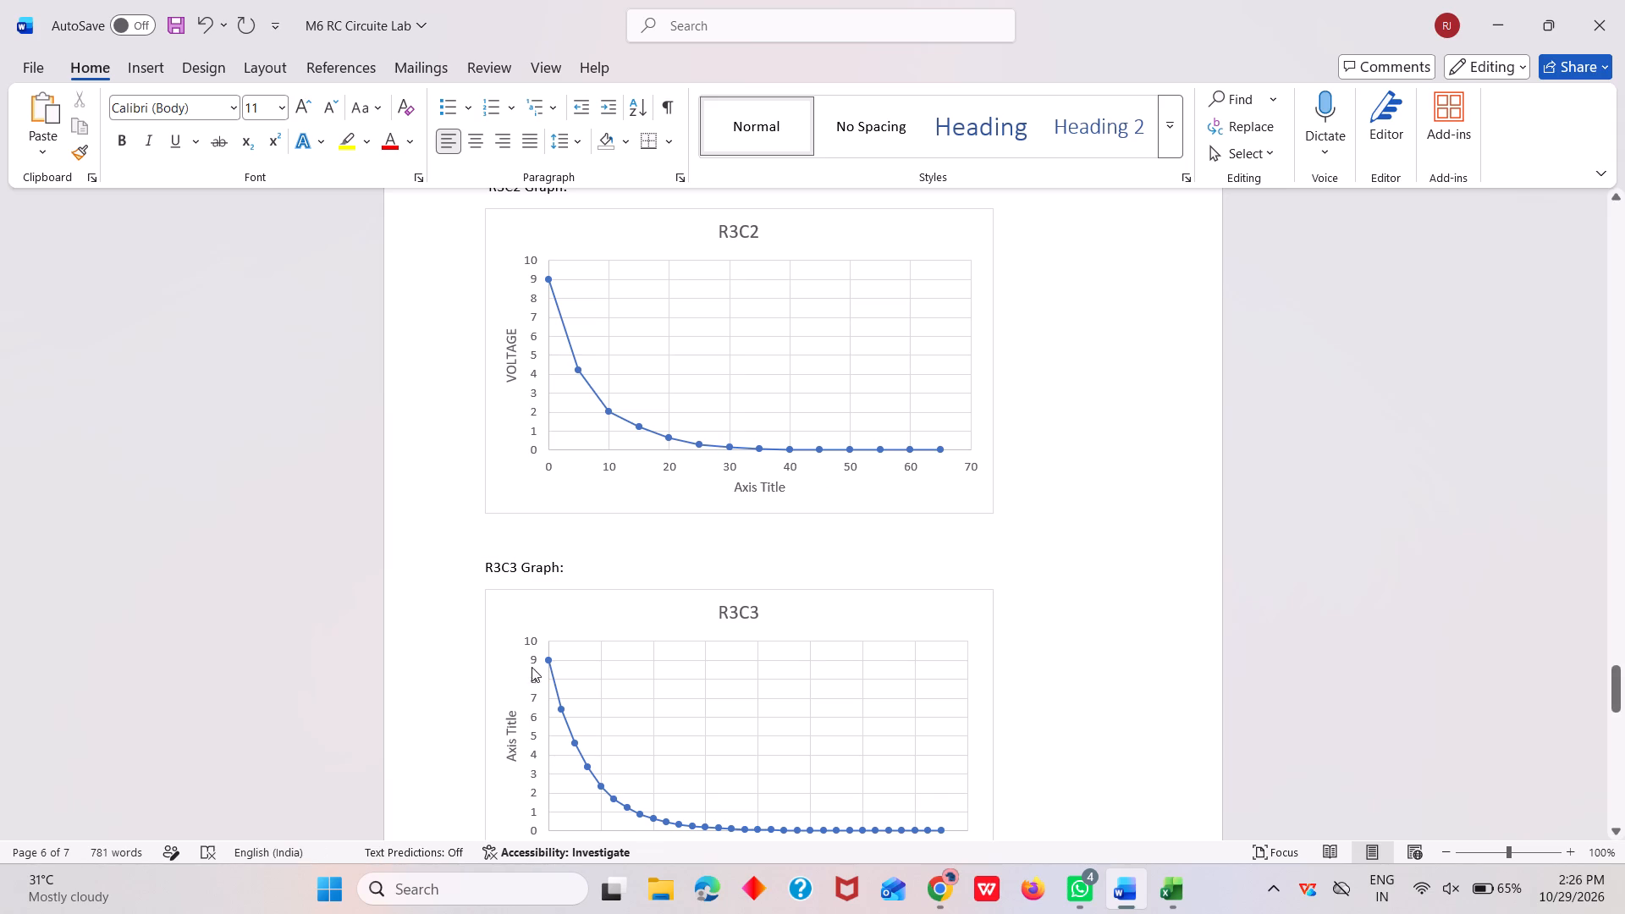
# Replace the placeholder horizontal axis title on the R3C2 chart with TIME.
pyautogui.click(511, 722)
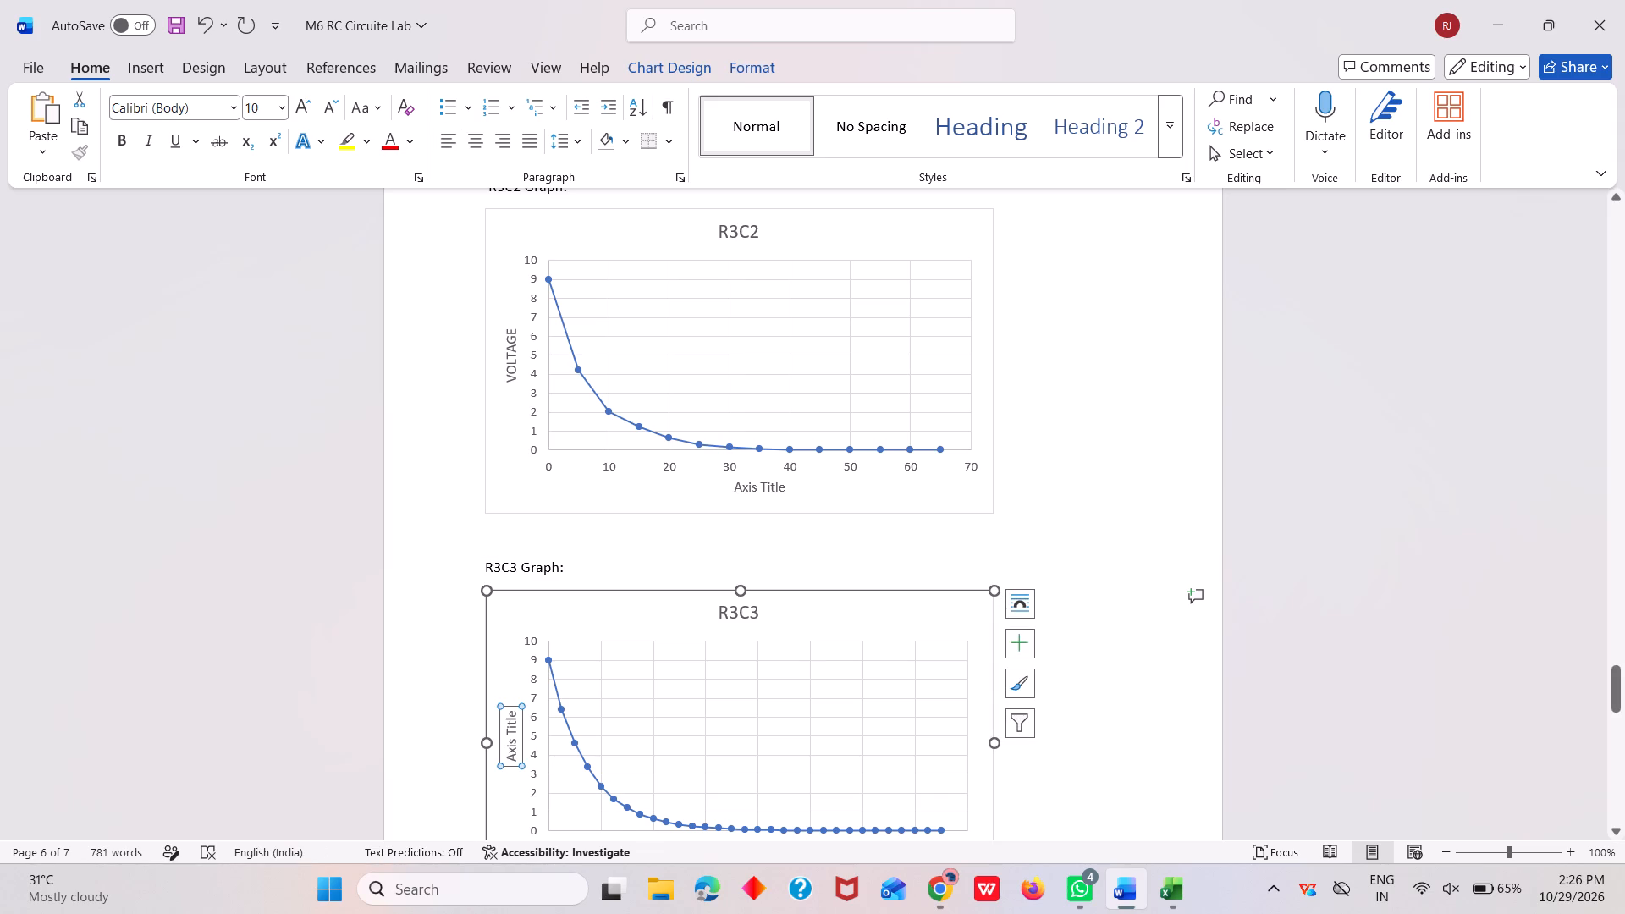
pyautogui.click(760, 485)
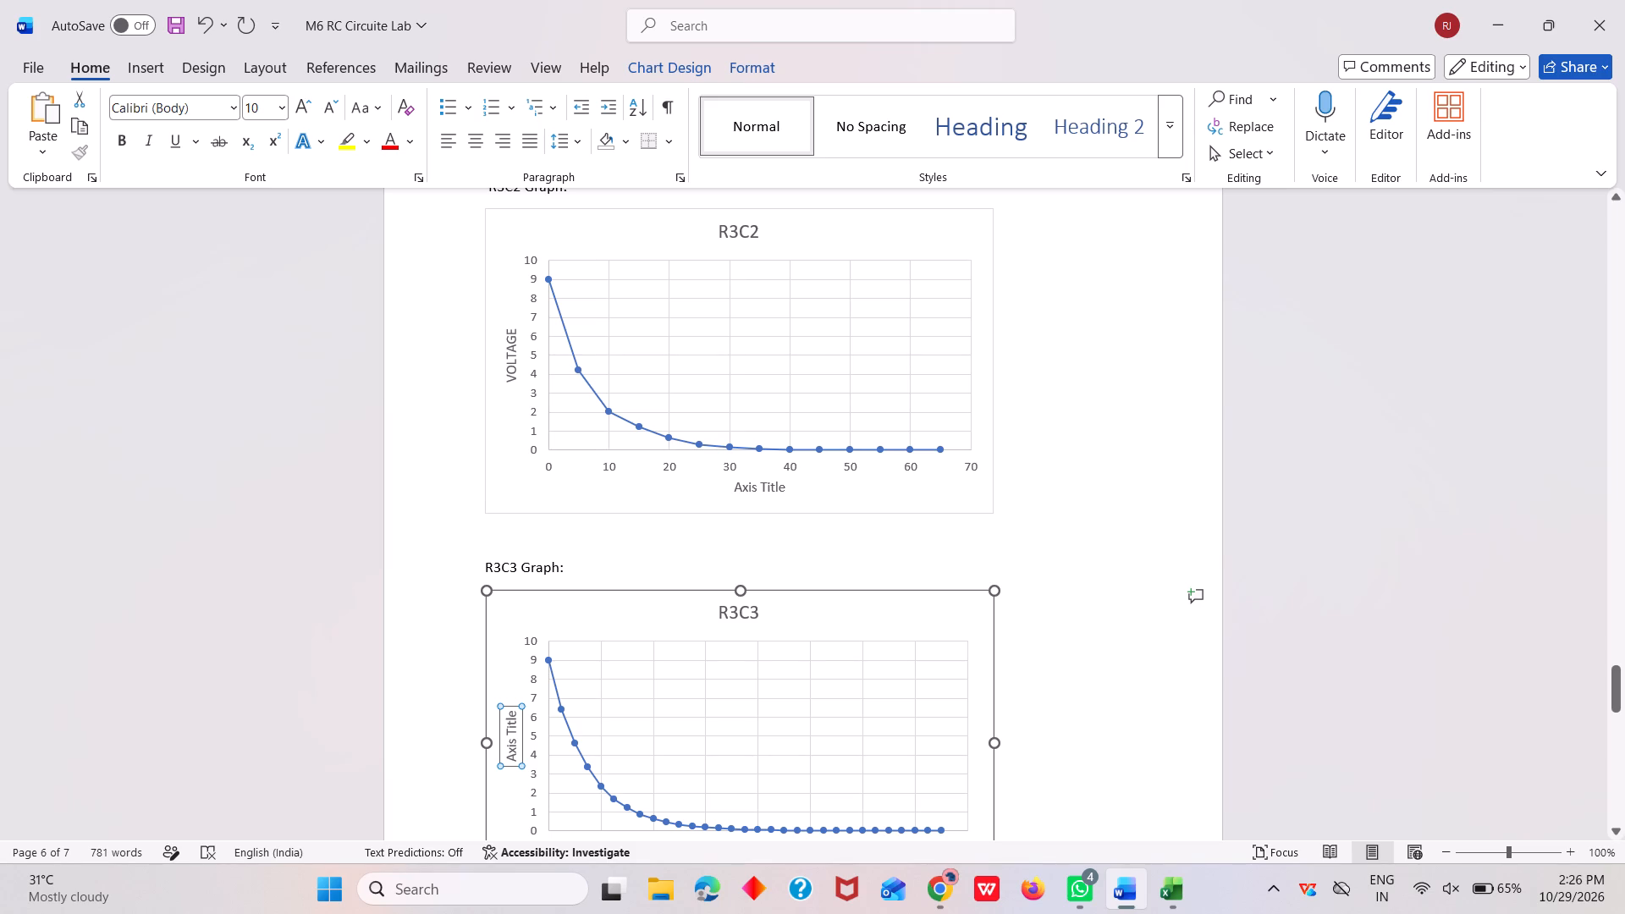
pyautogui.moveTo(780, 485); pyautogui.dragTo(735, 482)
pyautogui.press('BackSpace')
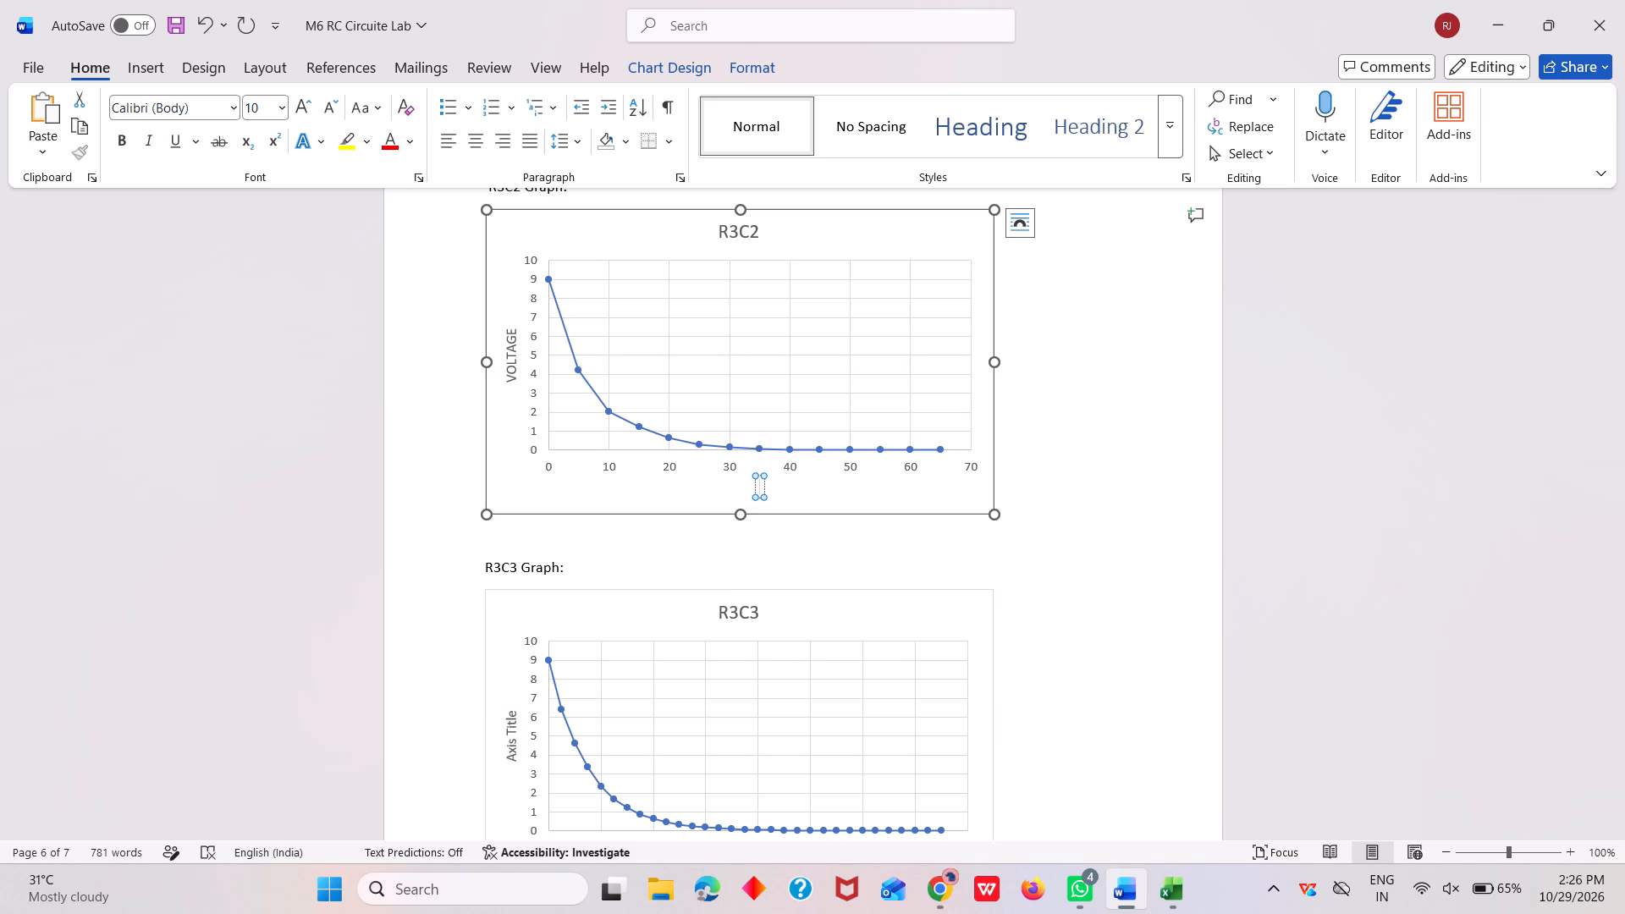
pyautogui.write('TIME')
# Replace the R3C3 chart's placeholder axis titles with VOLTAGE on the vertical axis and TIME on the horizontal axis.
pyautogui.click(516, 721)
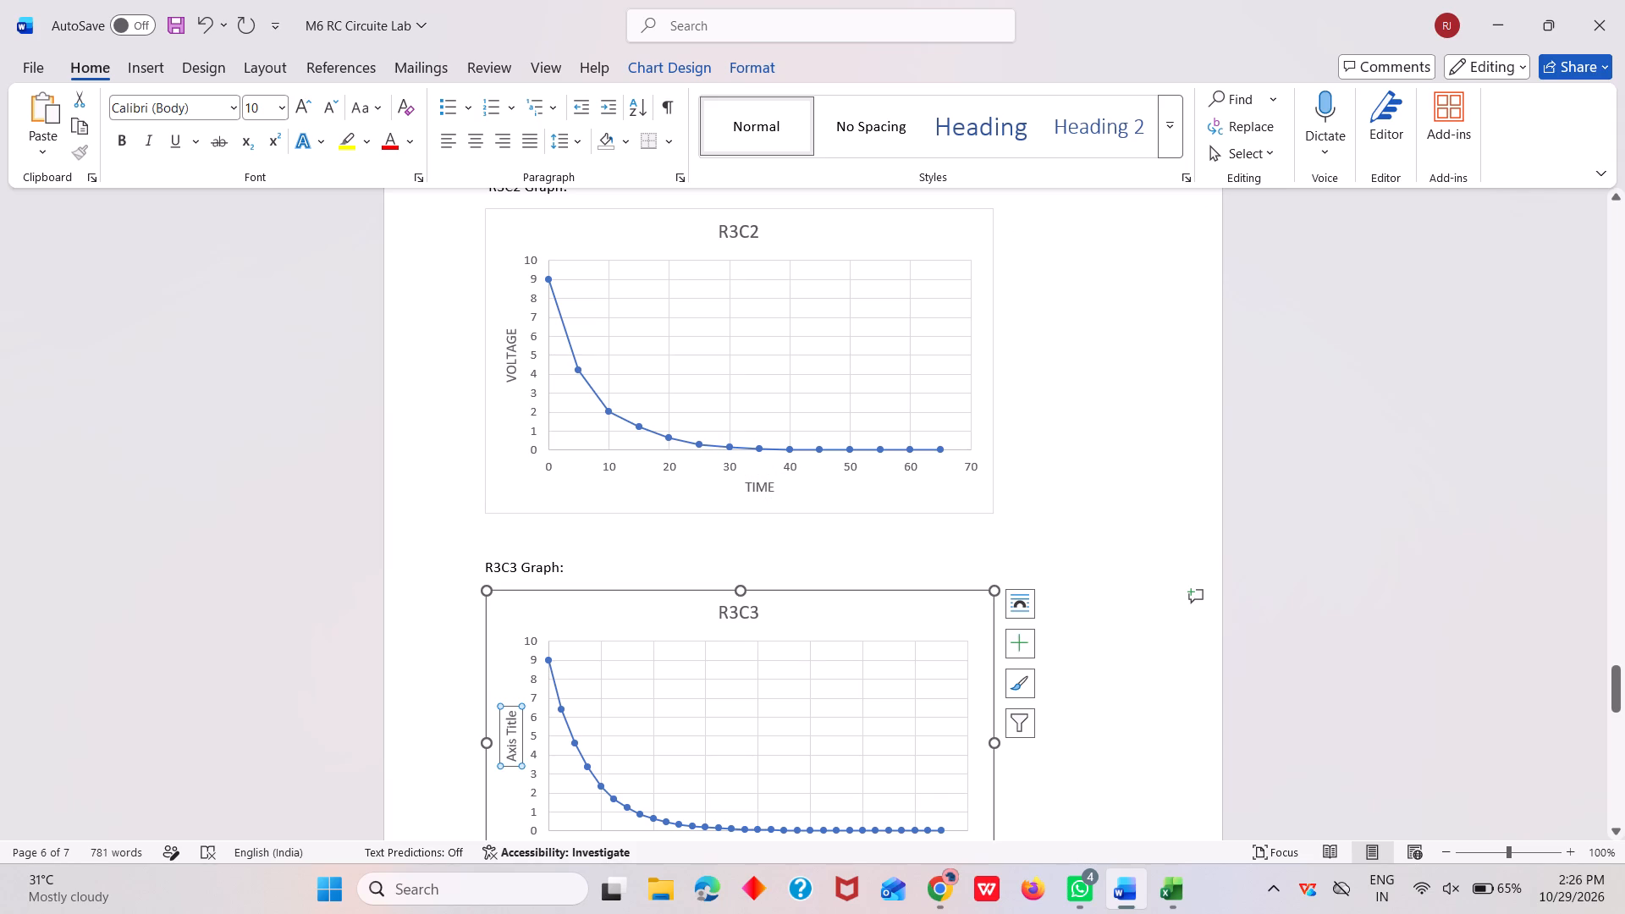
pyautogui.moveTo(511, 758); pyautogui.dragTo(511, 703)
pyautogui.press('BackSpace')
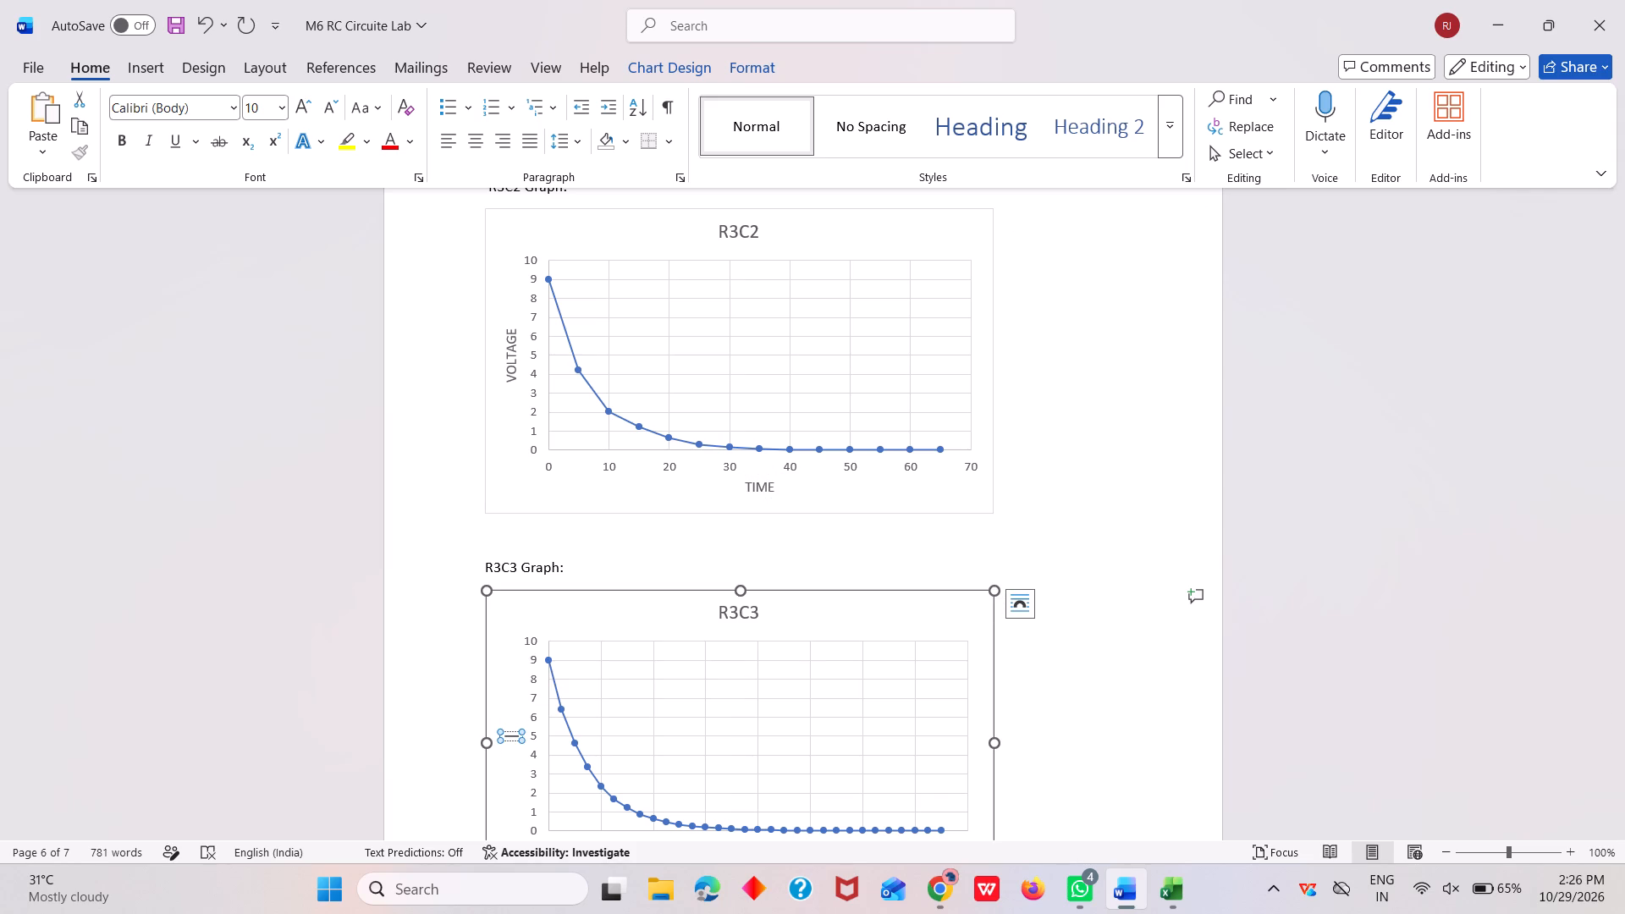
pyautogui.write('VOLTAGE')
pyautogui.scroll(-1, 537, 715)
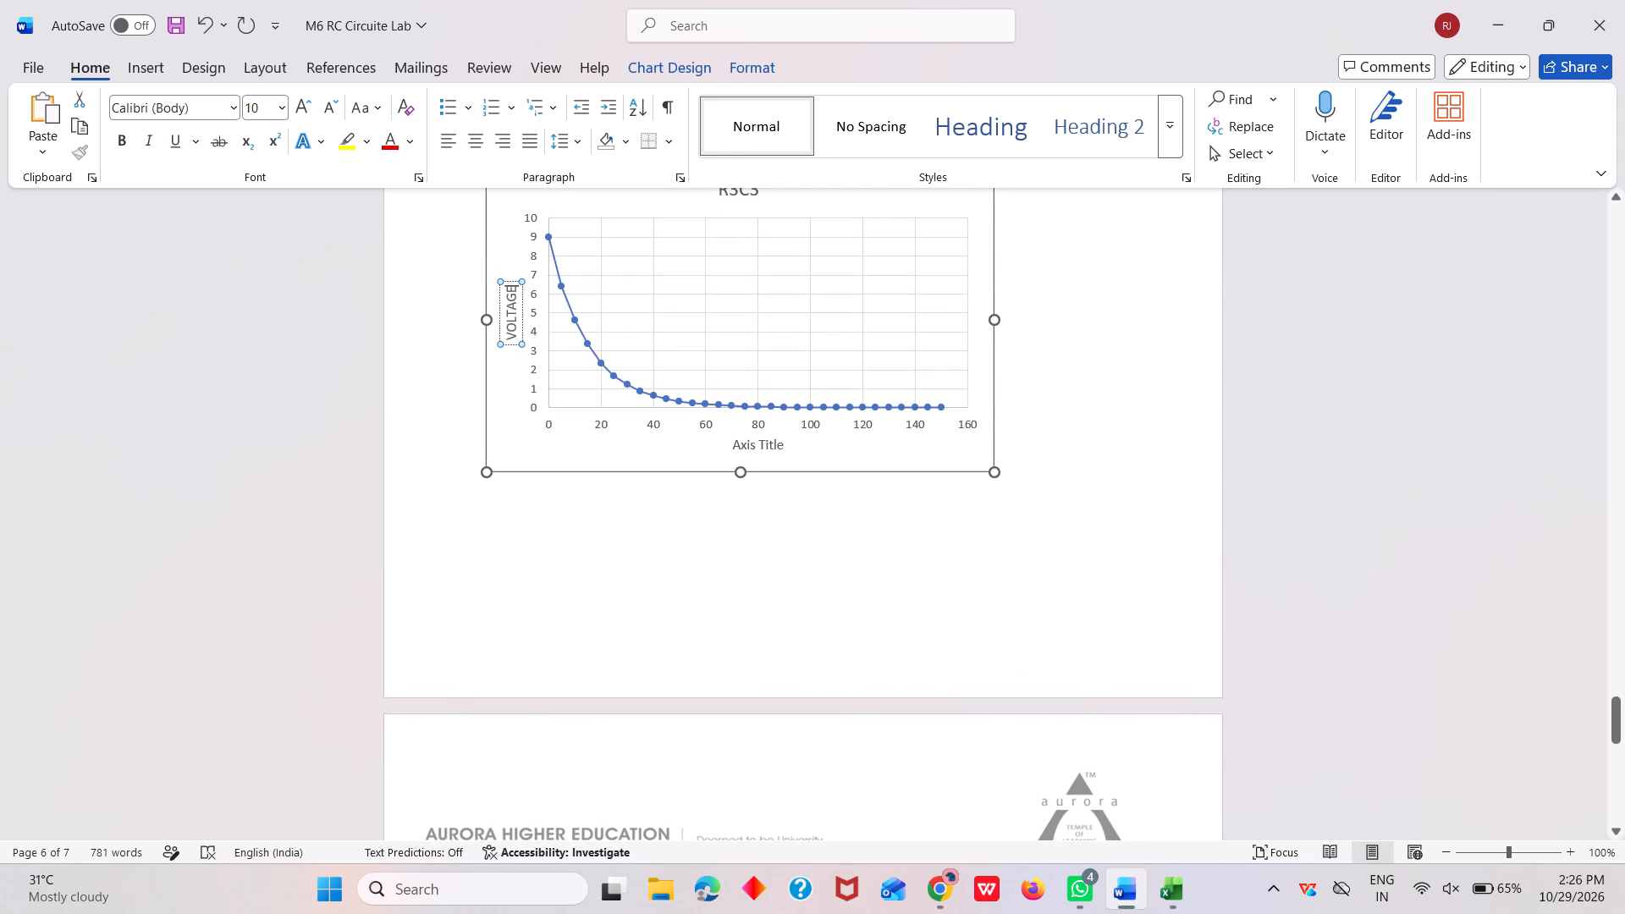
pyautogui.click(767, 447)
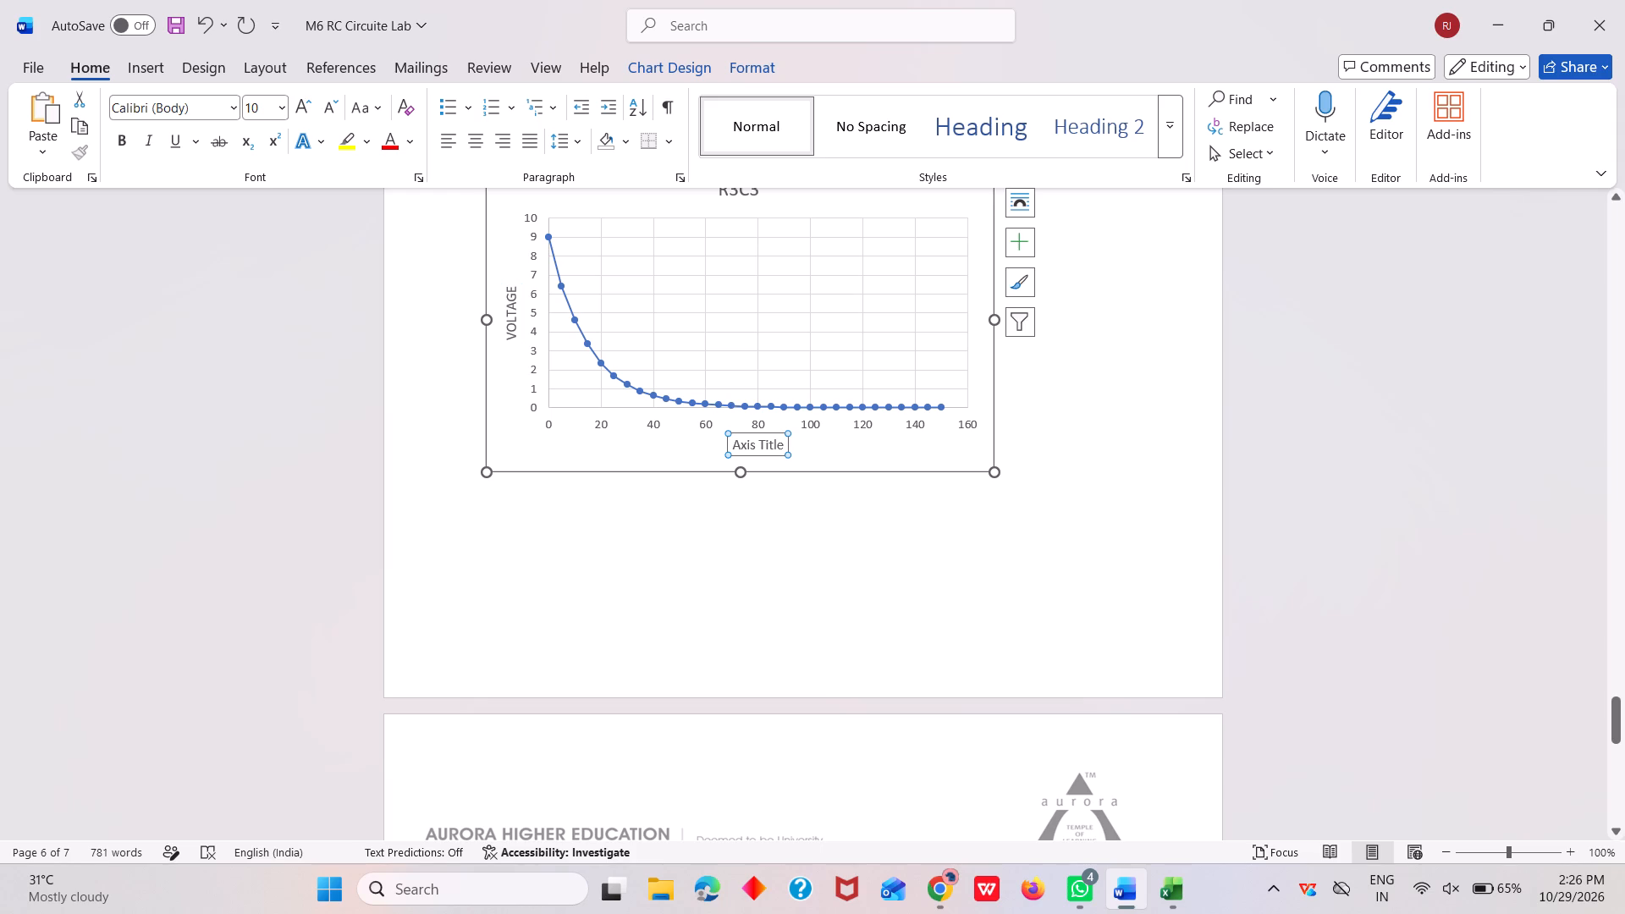
pyautogui.moveTo(735, 443); pyautogui.dragTo(796, 448)
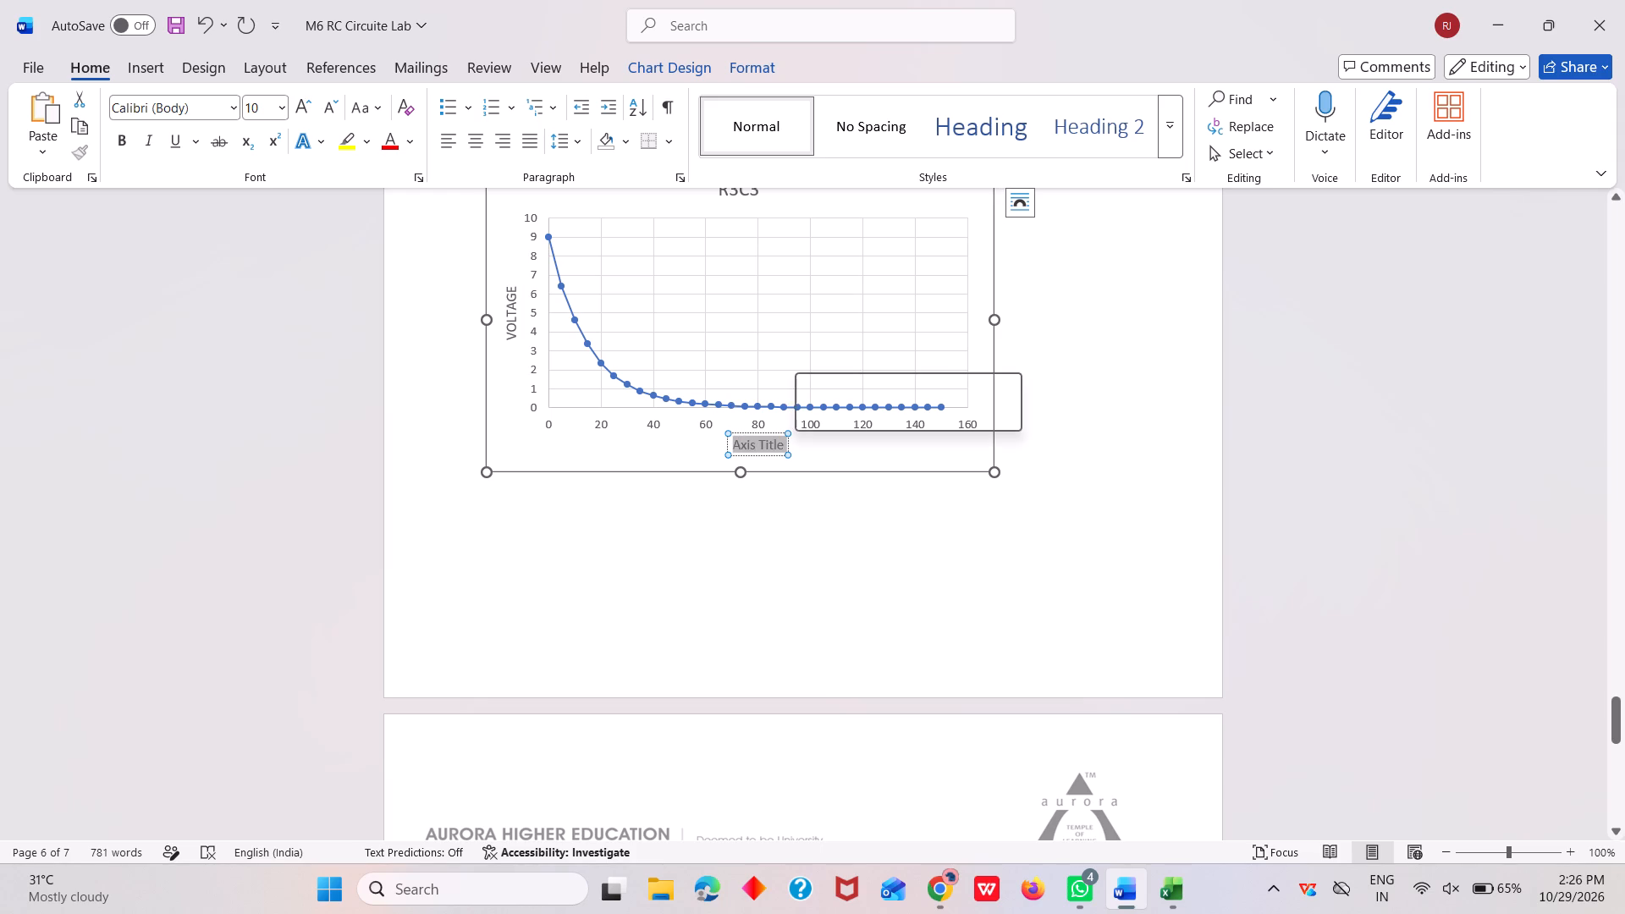
pyautogui.press('BackSpace')
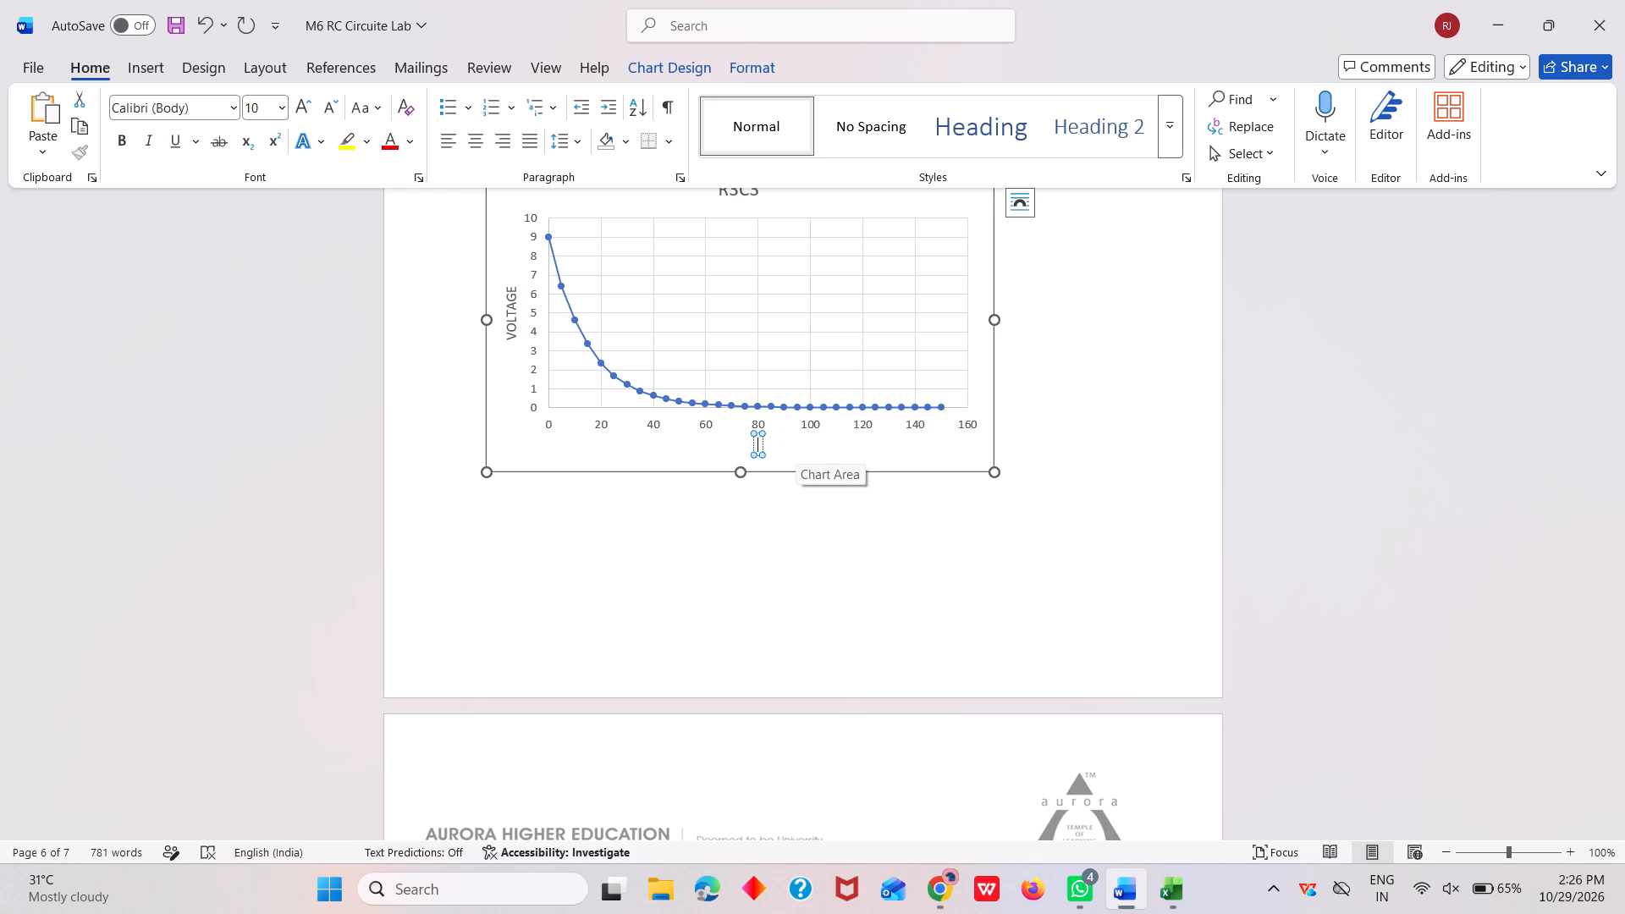
pyautogui.write('TIME')
pyautogui.click(788, 528)
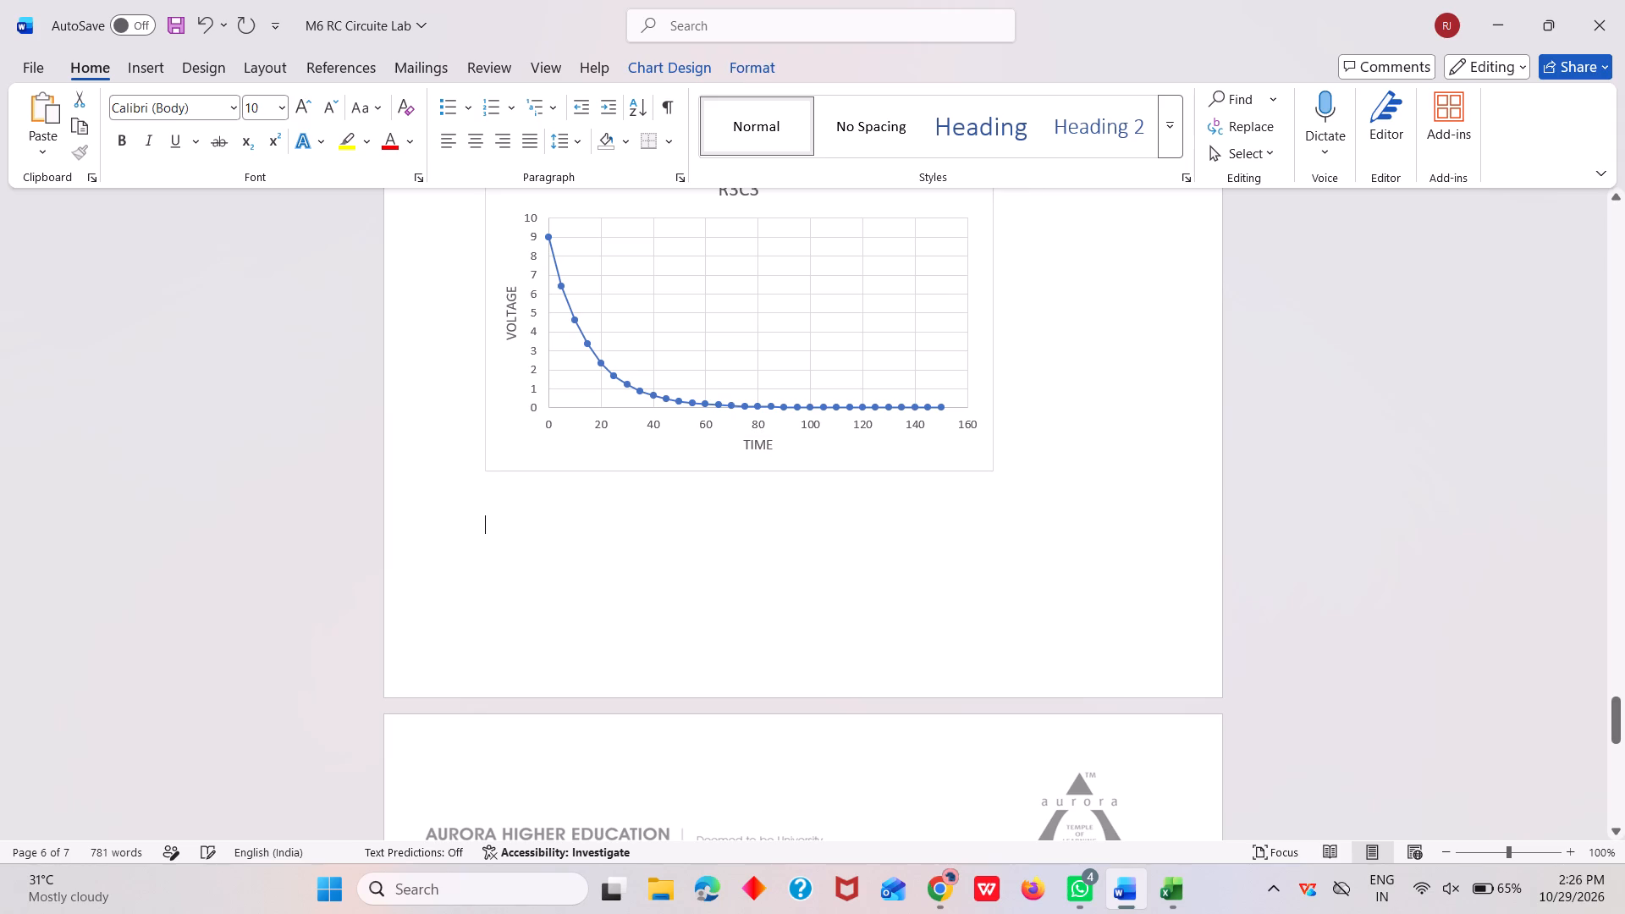
pyautogui.scroll(-2, 776, 531)
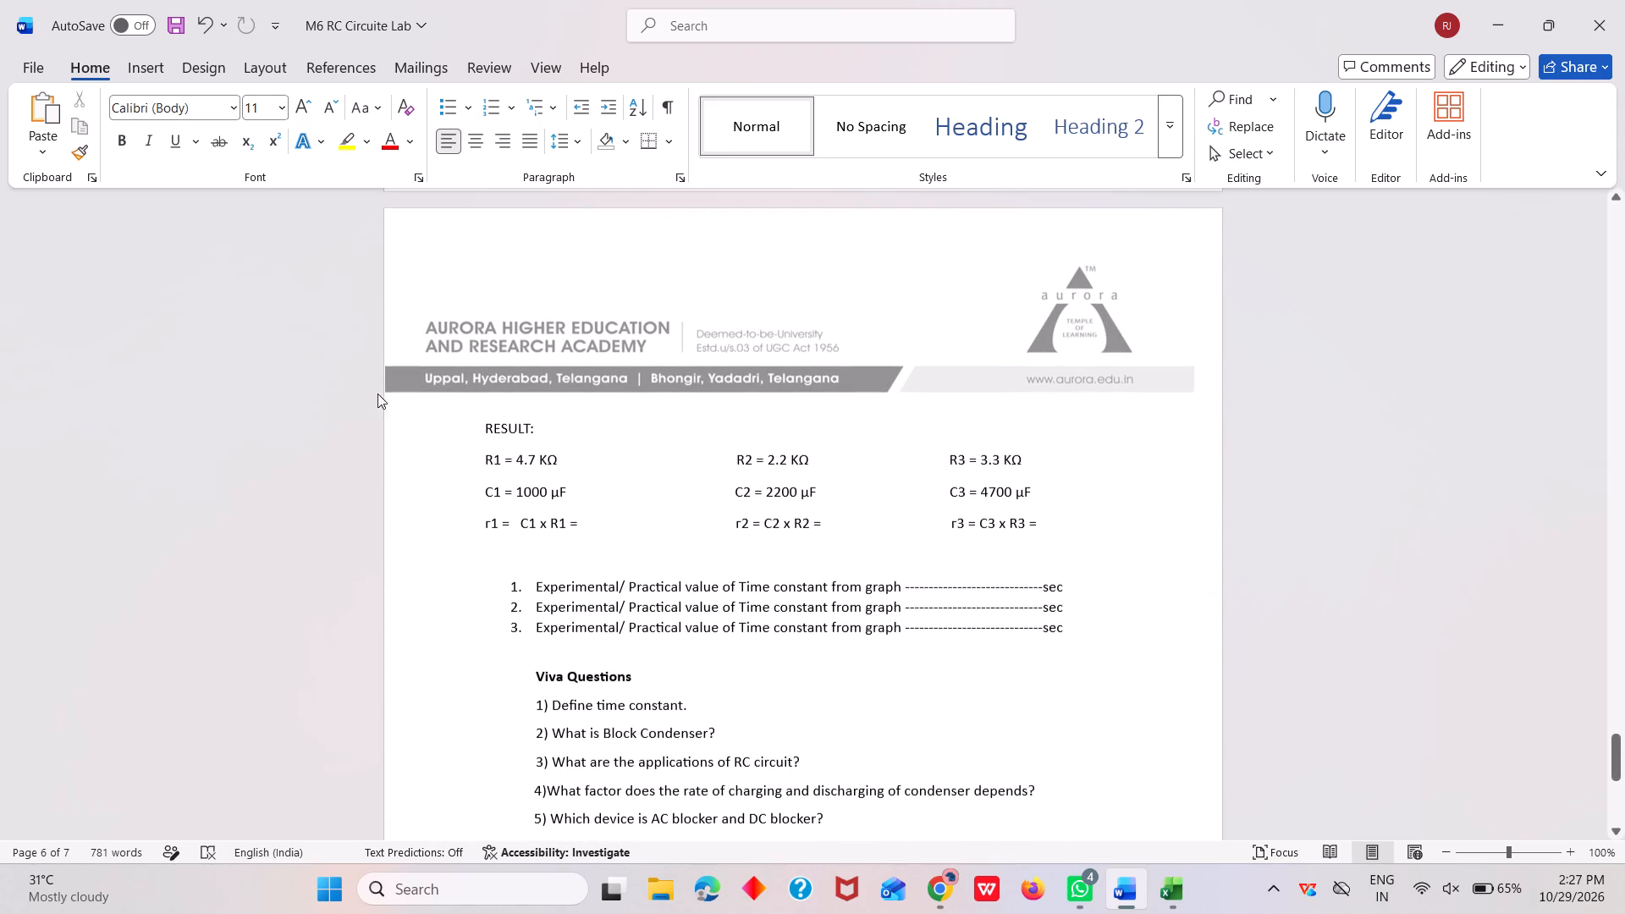
pyautogui.moveTo(477, 430); pyautogui.dragTo(726, 526)
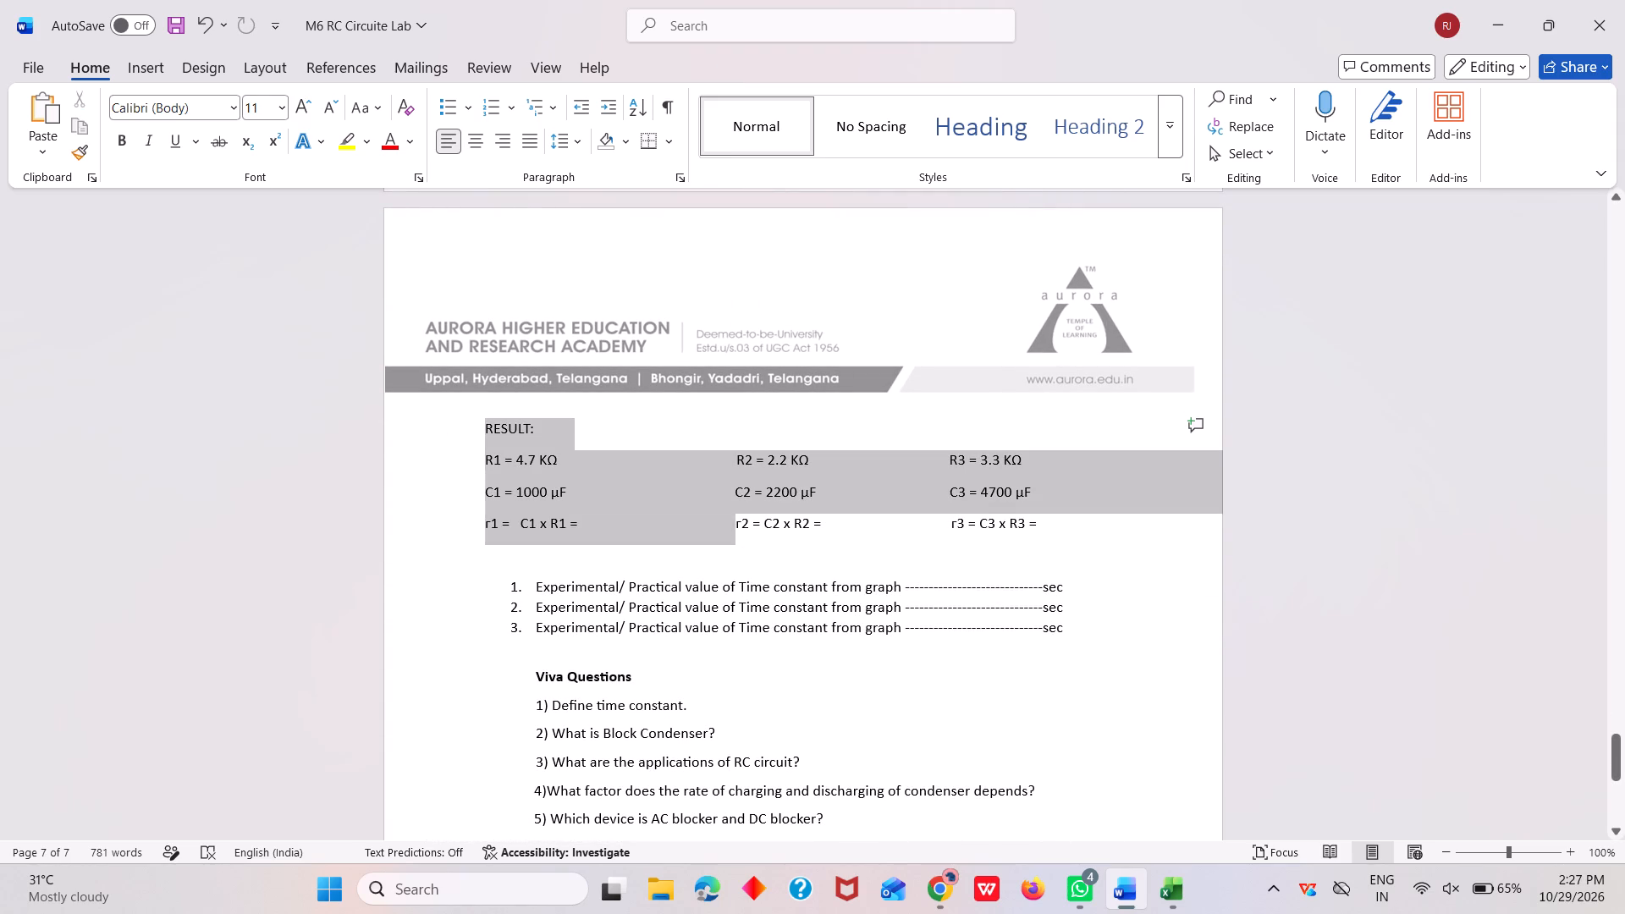
pyautogui.moveTo(726, 526); pyautogui.dragTo(1126, 550)
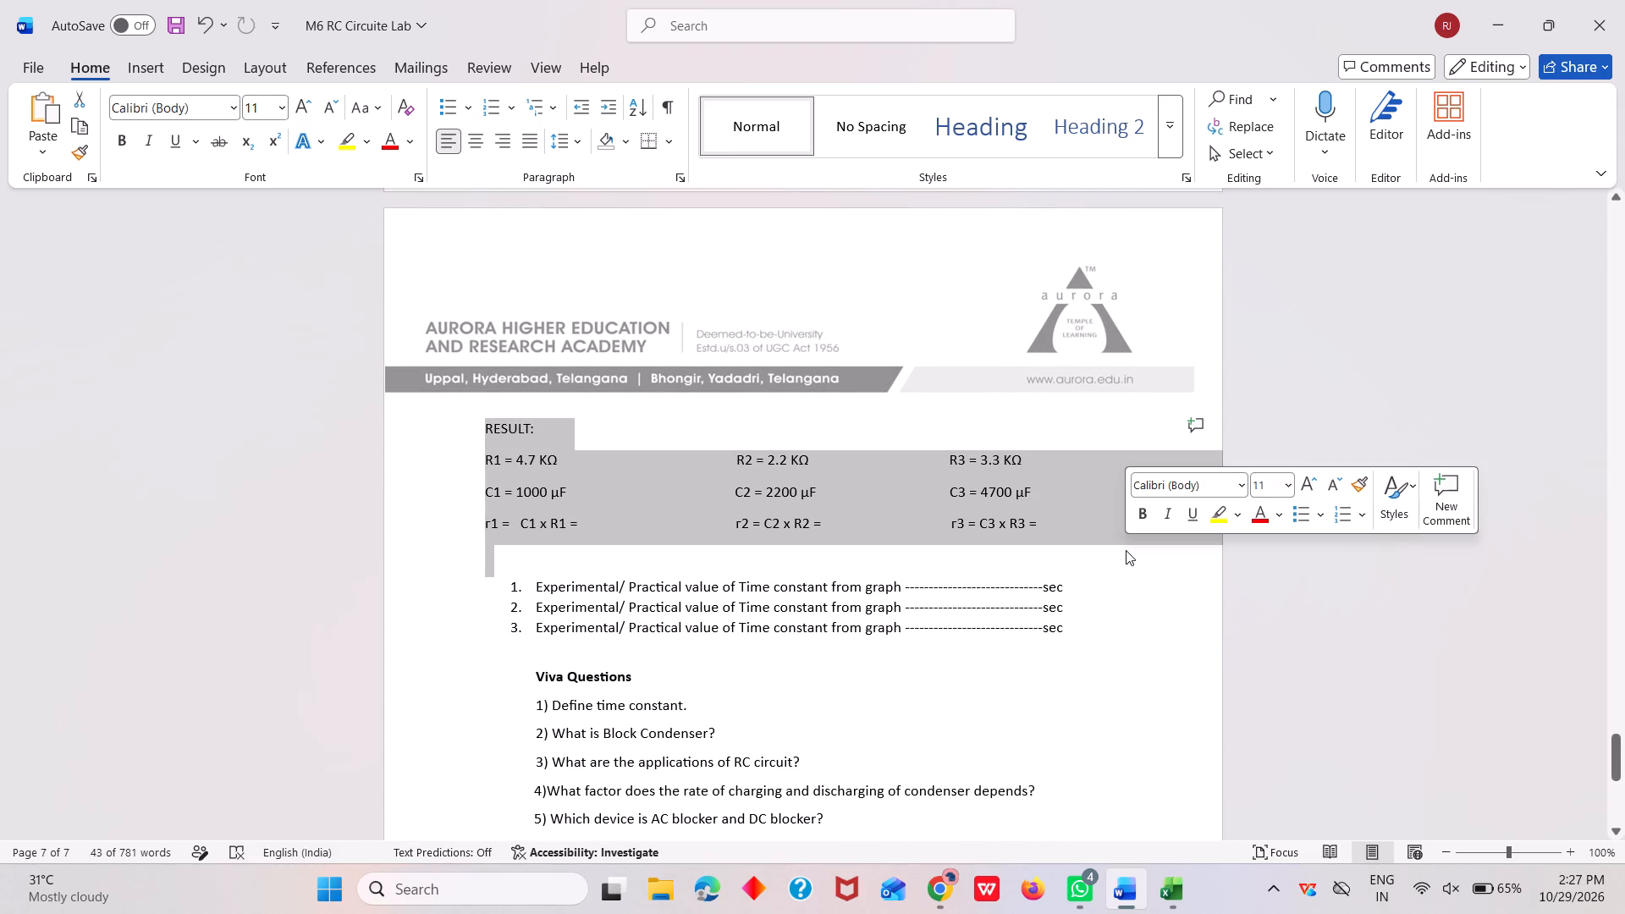
pyautogui.hotkey('ctrl', 'c')
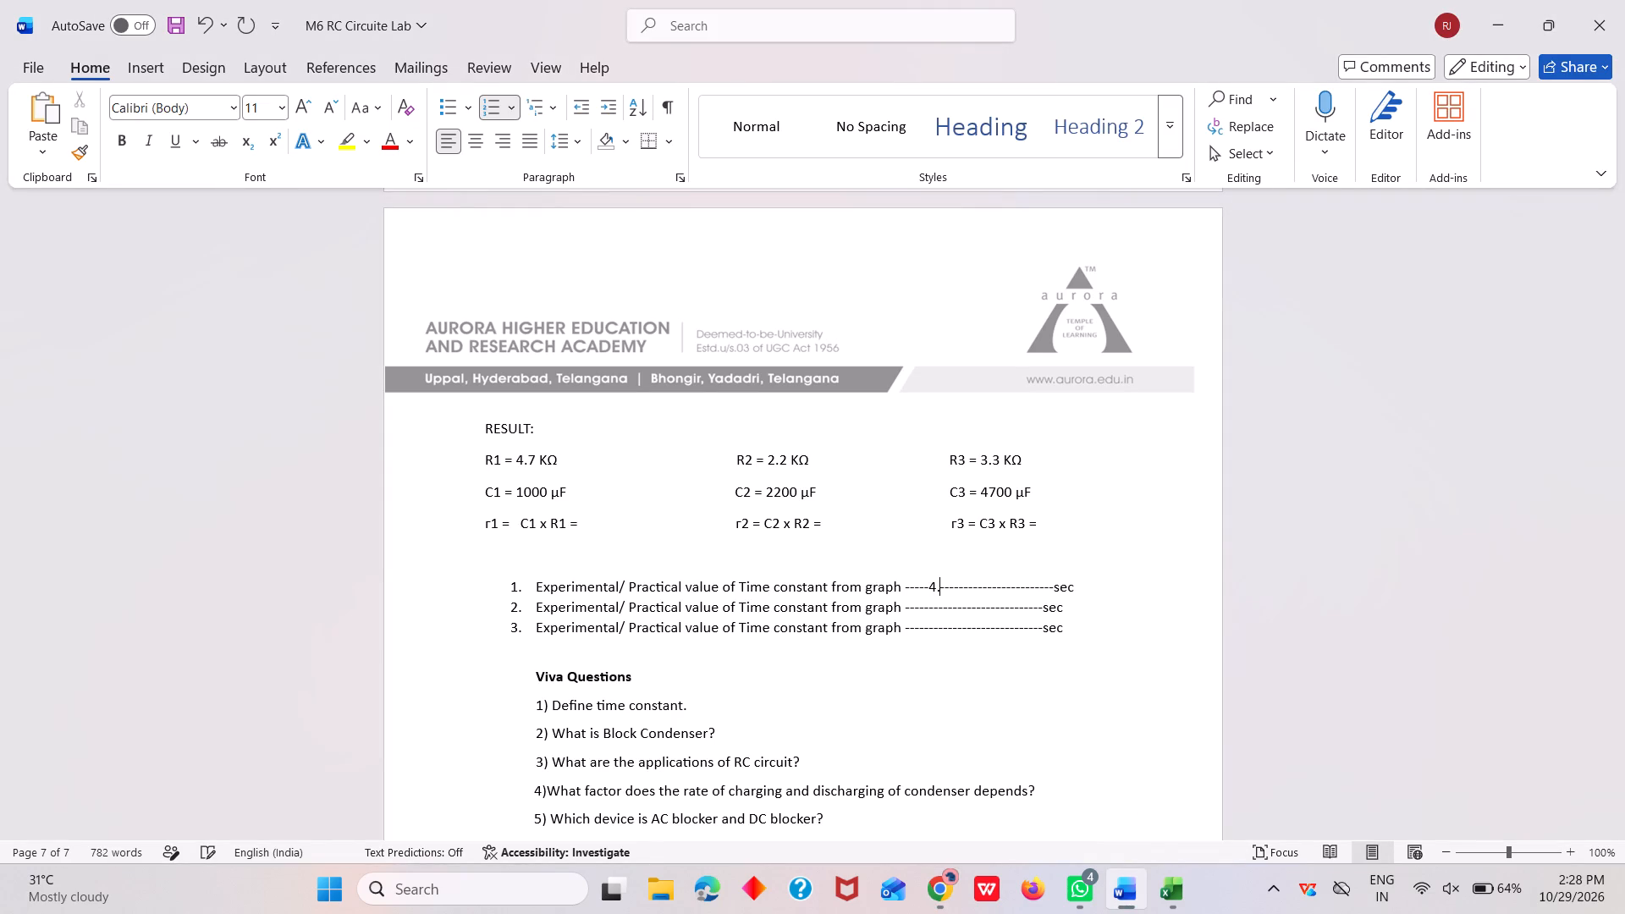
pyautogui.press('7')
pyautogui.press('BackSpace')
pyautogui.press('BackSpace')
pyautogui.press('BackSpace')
# Replace the dashed blank in the first experimental time constant line with 4.7, keeping the sec unit.
pyautogui.click(920, 568)
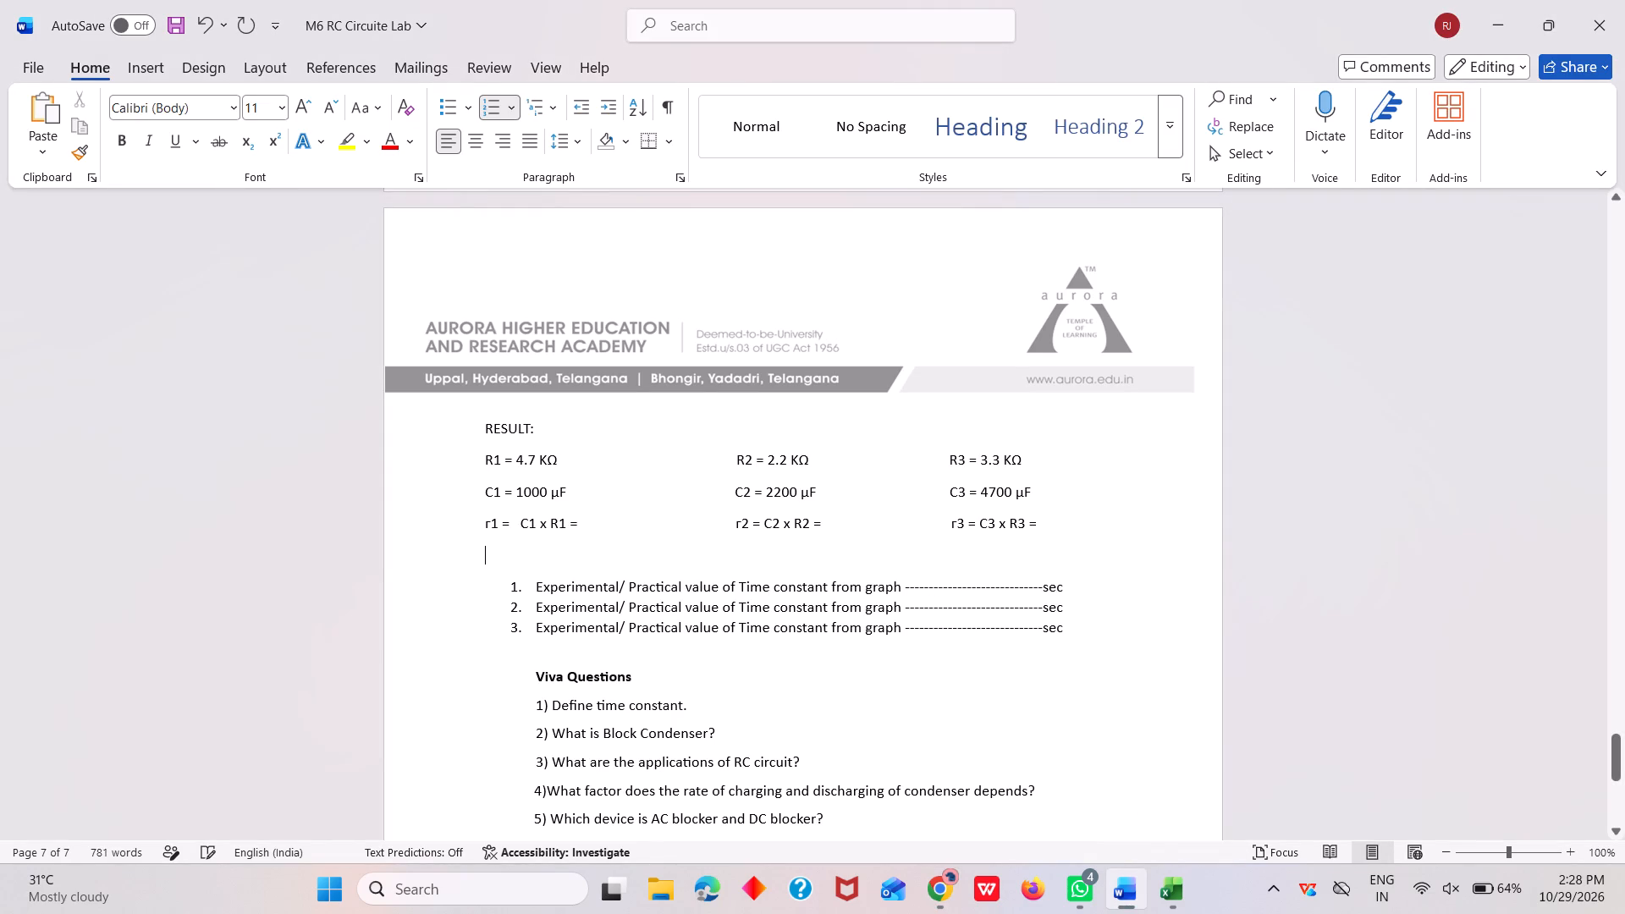
pyautogui.click(909, 578)
pyautogui.click(1041, 589)
pyautogui.press('BackSpace')
pyautogui.press('BackSpace')
pyautogui.press('BackSpace')
pyautogui.press('BackSpace')
pyautogui.press('BackSpace')
pyautogui.press('BackSpace')
pyautogui.press('BackSpace')
pyautogui.press('BackSpace')
pyautogui.press('BackSpace')
pyautogui.press('BackSpace')
pyautogui.press('BackSpace')
pyautogui.press('BackSpace')
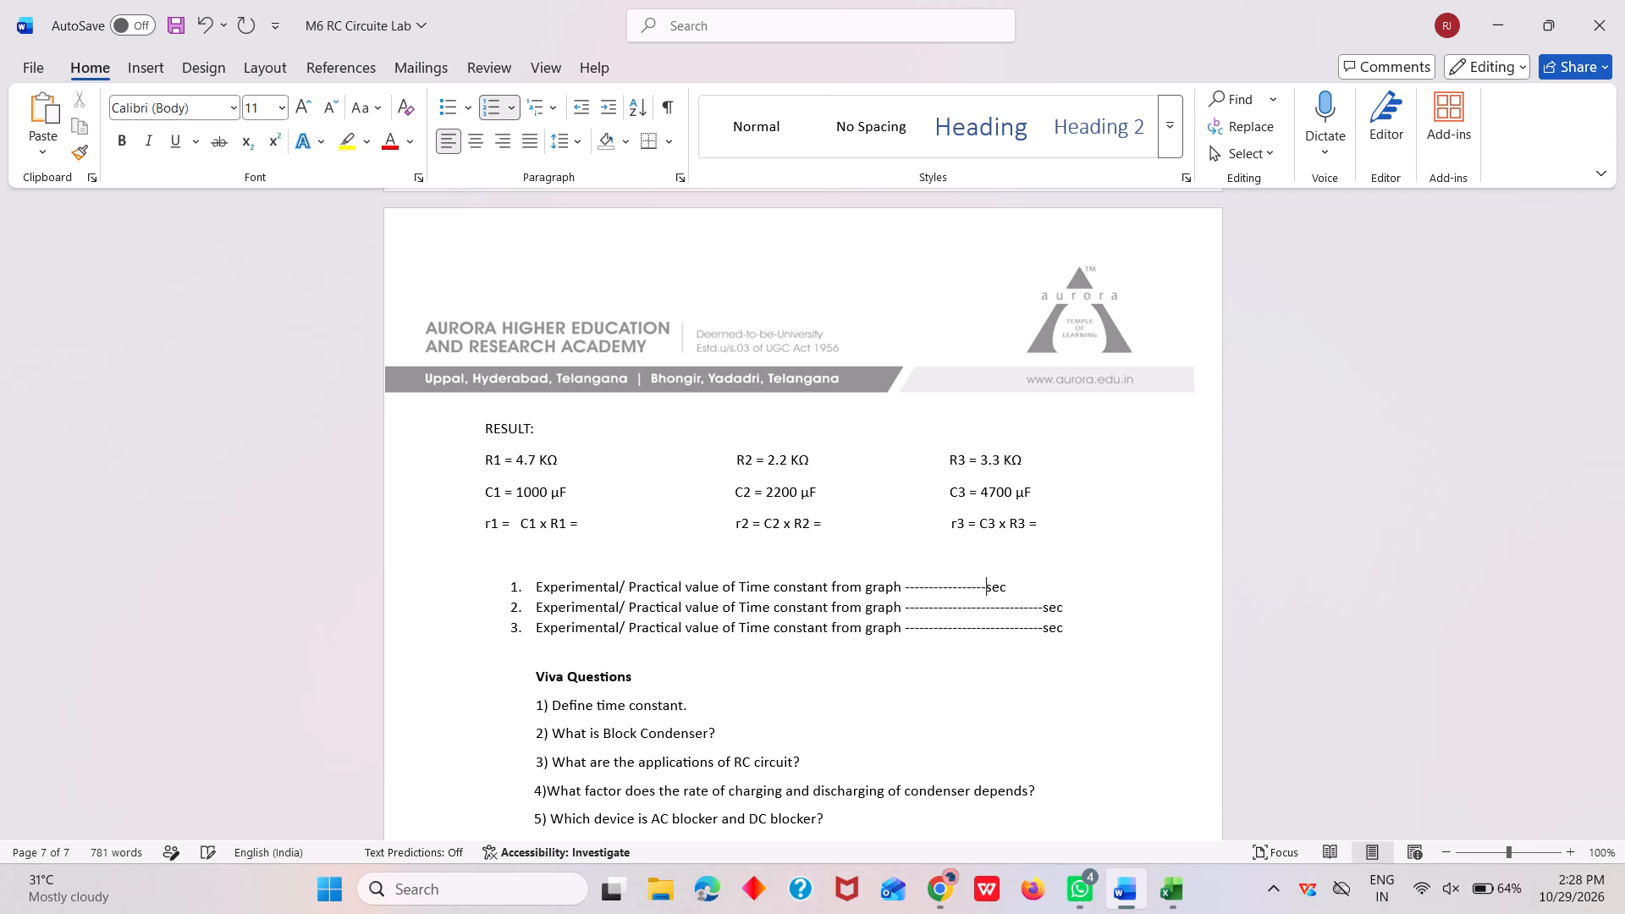
pyautogui.press('BackSpace')
pyautogui.press('BackSpace')
pyautogui.press('BackSpace')
pyautogui.press('BackSpace')
pyautogui.press('BackSpace')
pyautogui.press('BackSpace')
pyautogui.press('BackSpace')
pyautogui.press('BackSpace')
pyautogui.press('BackSpace')
pyautogui.press('BackSpace')
pyautogui.press('BackSpace')
pyautogui.press('BackSpace')
pyautogui.press('BackSpace')
pyautogui.press('BackSpace')
pyautogui.press('BackSpace')
pyautogui.press('BackSpace')
pyautogui.press('BackSpace')
pyautogui.write('4.7')
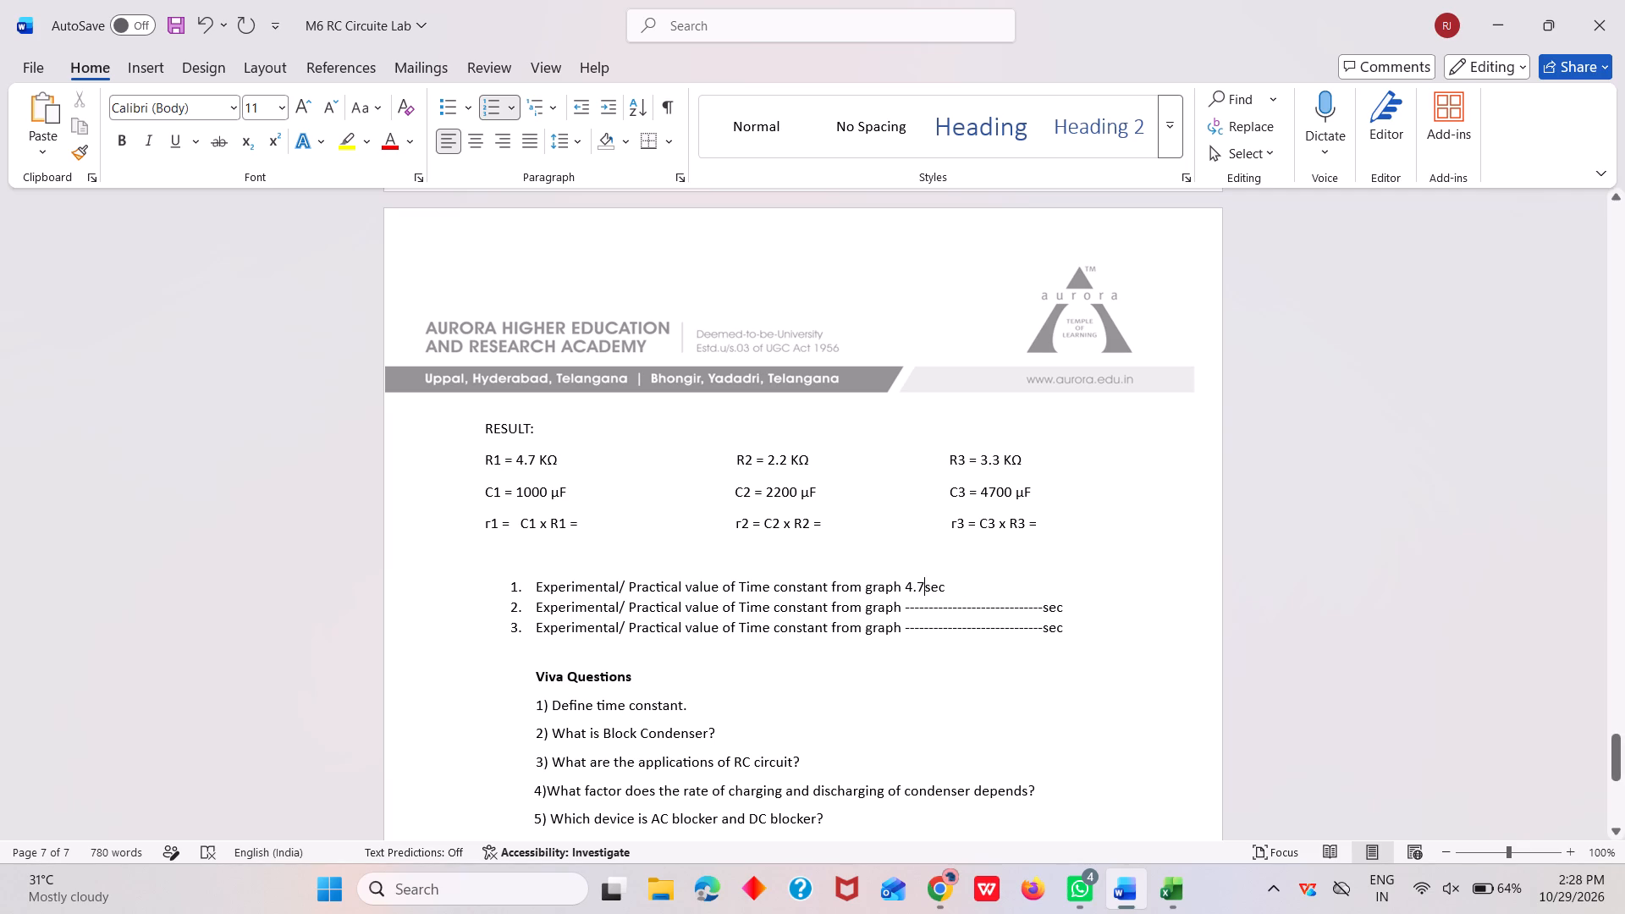
# Replace the dashed blank in the second experimental time constant line with 4.84, keeping the sec unit.
pyautogui.click(1044, 606)
pyautogui.press('BackSpace')
pyautogui.press('BackSpace')
pyautogui.press('BackSpace')
pyautogui.press('BackSpace')
pyautogui.press('BackSpace')
pyautogui.press('BackSpace')
pyautogui.press('BackSpace')
pyautogui.press('BackSpace')
pyautogui.press('BackSpace')
pyautogui.press('BackSpace')
pyautogui.press('BackSpace')
pyautogui.press('BackSpace')
pyautogui.press('BackSpace')
pyautogui.press('BackSpace')
pyautogui.press('BackSpace')
pyautogui.press('BackSpace')
pyautogui.press('BackSpace')
pyautogui.press('BackSpace')
pyautogui.press('BackSpace')
pyautogui.press('BackSpace')
pyautogui.press('BackSpace')
pyautogui.press('BackSpace')
pyautogui.press('BackSpace')
pyautogui.press('BackSpace')
pyautogui.press('BackSpace')
pyautogui.press('BackSpace')
pyautogui.press('BackSpace')
pyautogui.press('BackSpace')
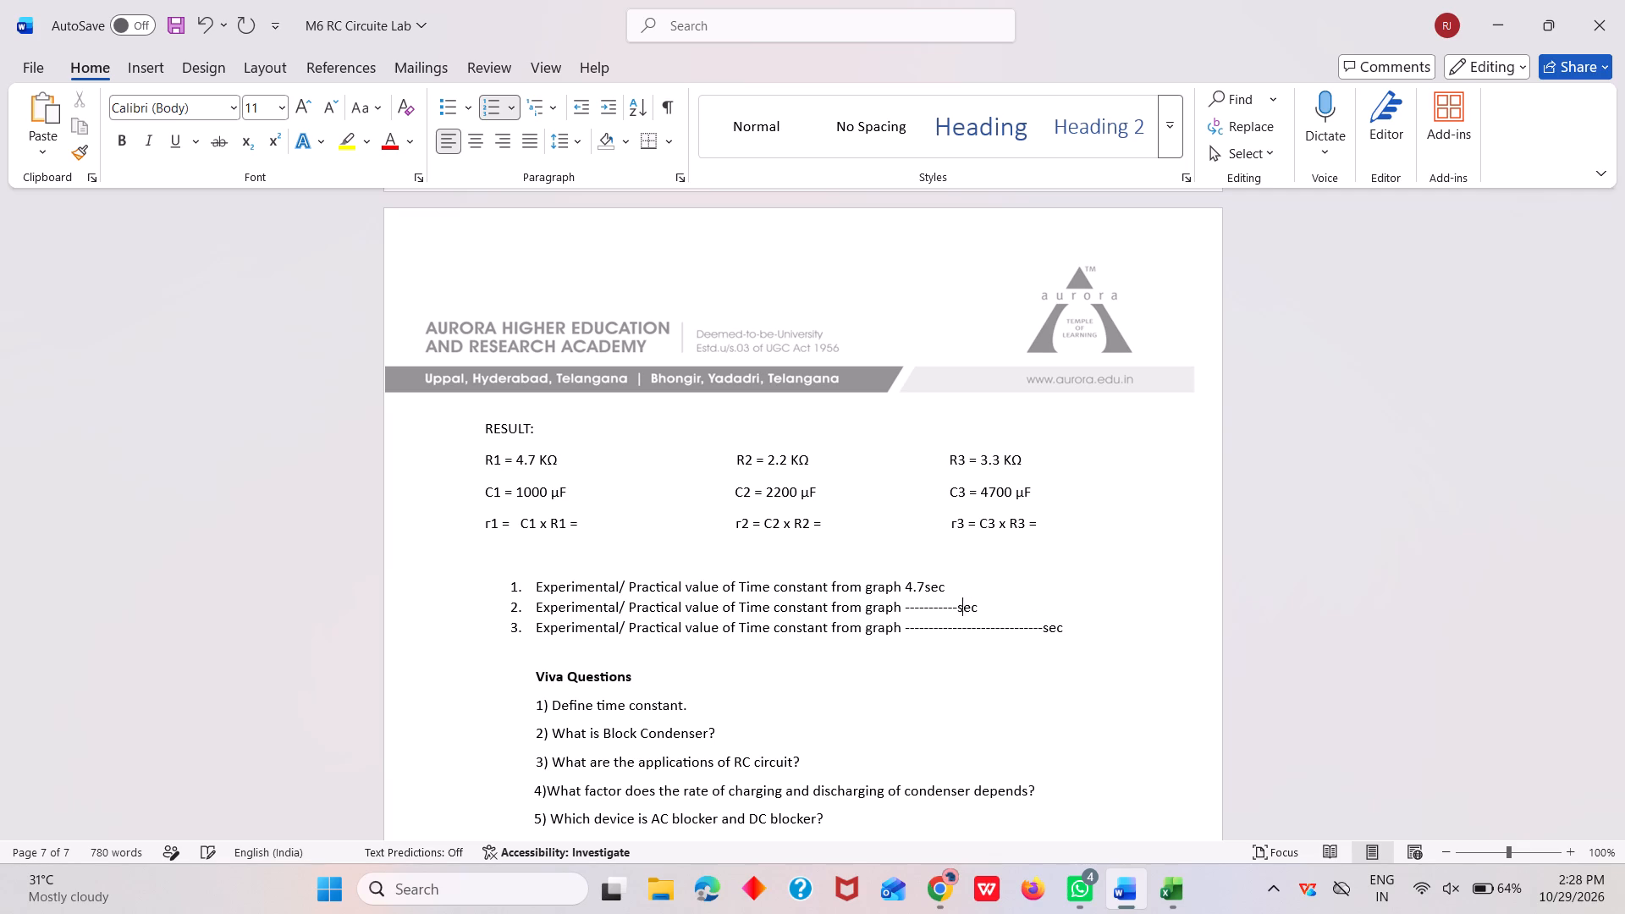
pyautogui.press('BackSpace')
pyautogui.write('4.')
pyautogui.write('84')
# Replace the dashed blank in the third experimental time constant line with 15.51, keeping the sec unit.
pyautogui.click(1041, 631)
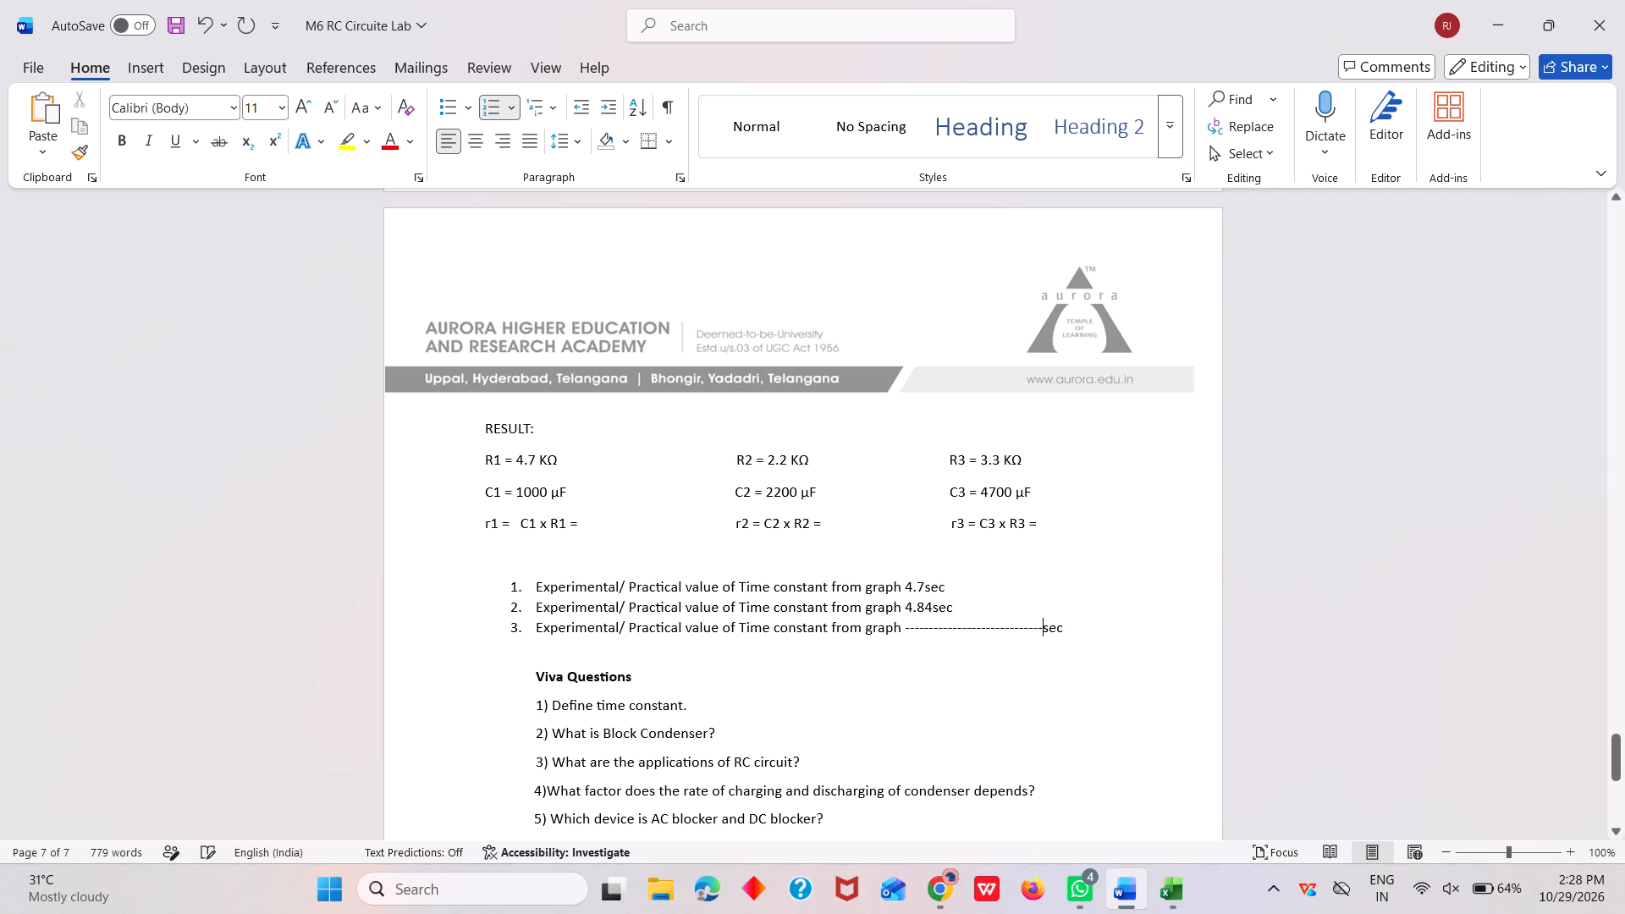
pyautogui.press('BackSpace')
pyautogui.press('BackSpace')
pyautogui.press('BackSpace')
pyautogui.press('BackSpace')
pyautogui.press('BackSpace')
pyautogui.press('BackSpace')
pyautogui.press('BackSpace')
pyautogui.press('BackSpace')
pyautogui.press('BackSpace')
pyautogui.press('BackSpace')
pyautogui.press('BackSpace')
pyautogui.press('BackSpace')
pyautogui.press('BackSpace')
pyautogui.press('BackSpace')
pyautogui.press('BackSpace')
pyautogui.press('BackSpace')
pyautogui.press('BackSpace')
pyautogui.press('BackSpace')
pyautogui.press('BackSpace')
pyautogui.press('BackSpace')
pyautogui.press('BackSpace')
pyautogui.press('BackSpace')
pyautogui.press('BackSpace')
pyautogui.write('15.51')
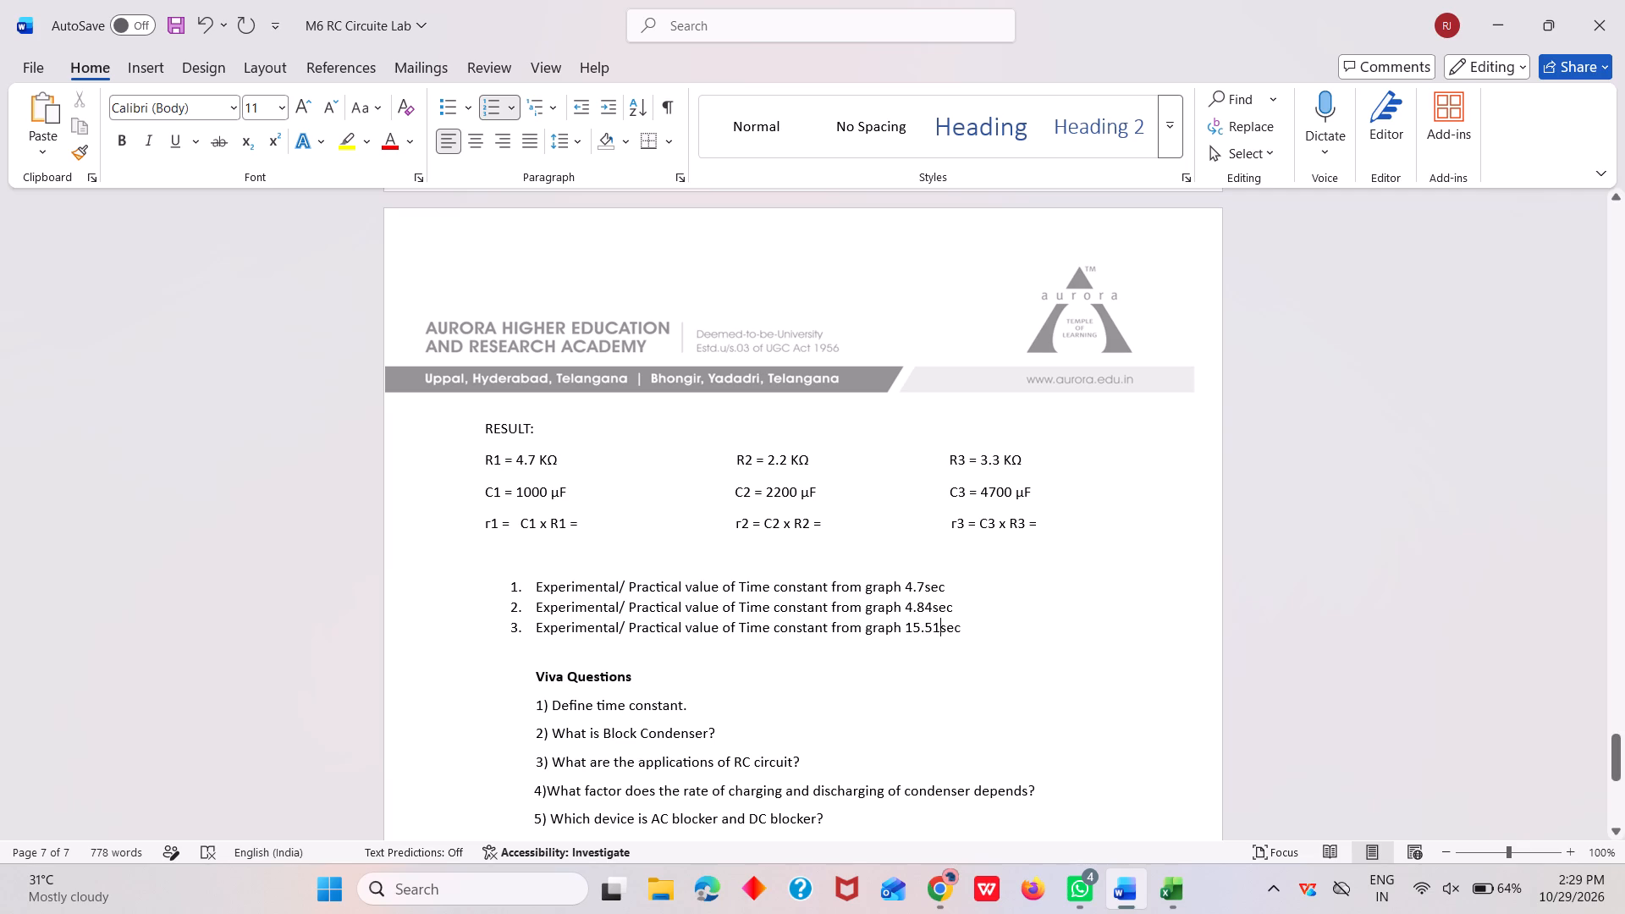
# Move 4.7sec from the first experimental line to the end of the r1 = C1 x R1 = expression.
pyautogui.moveTo(900, 585); pyautogui.dragTo(942, 589)
pyautogui.moveTo(942, 589); pyautogui.dragTo(958, 586)
pyautogui.click(971, 591)
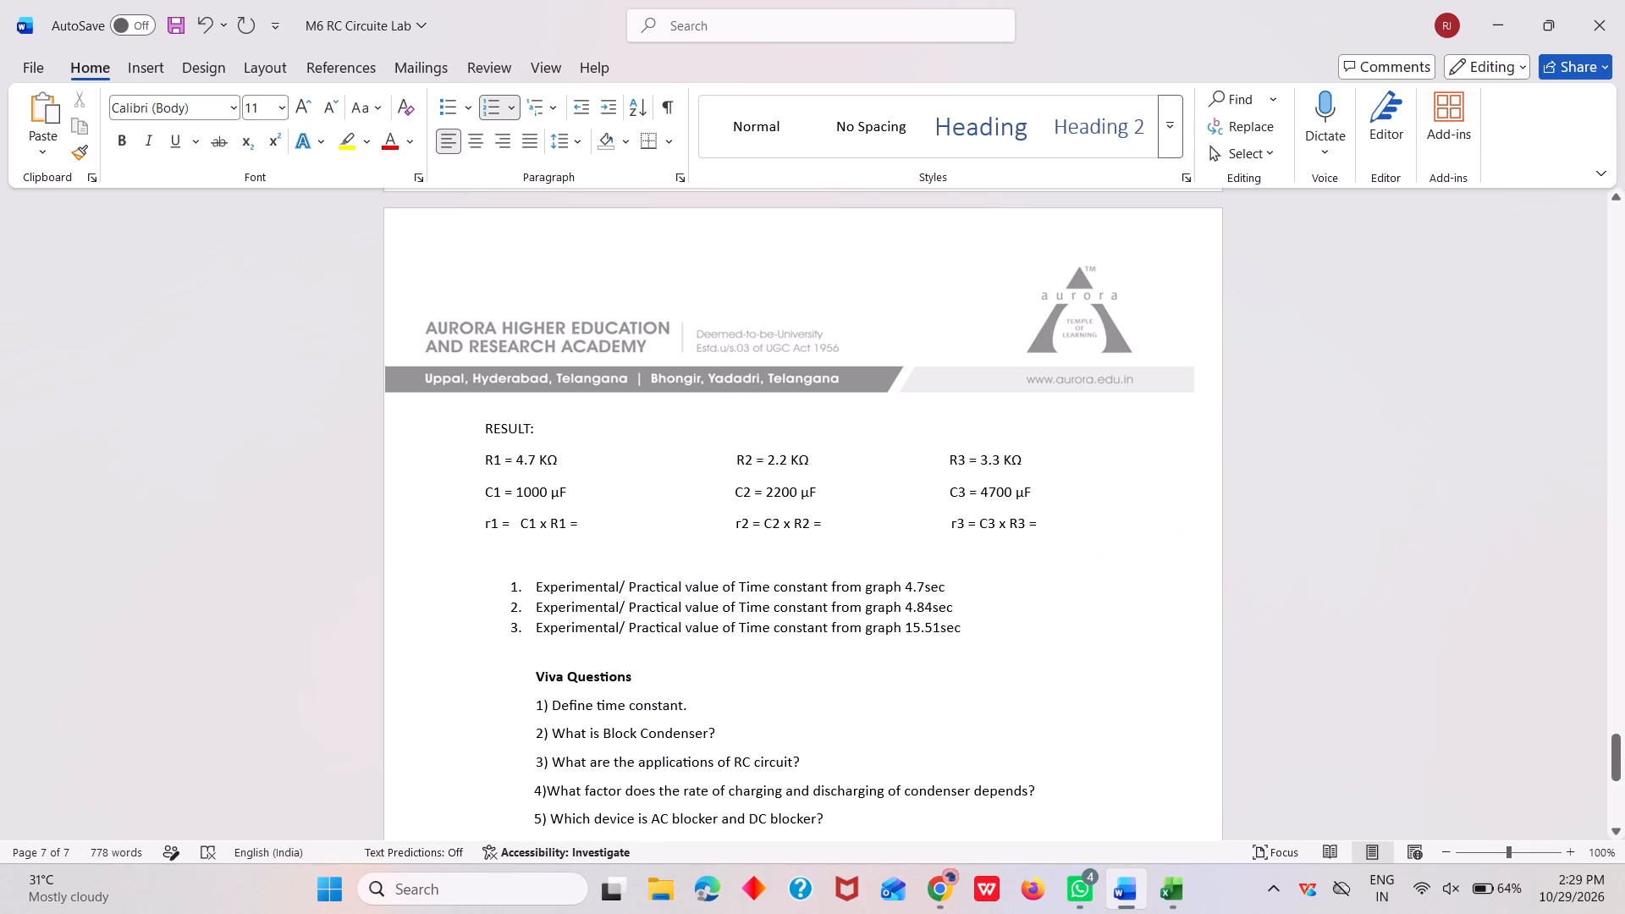
pyautogui.click(905, 583)
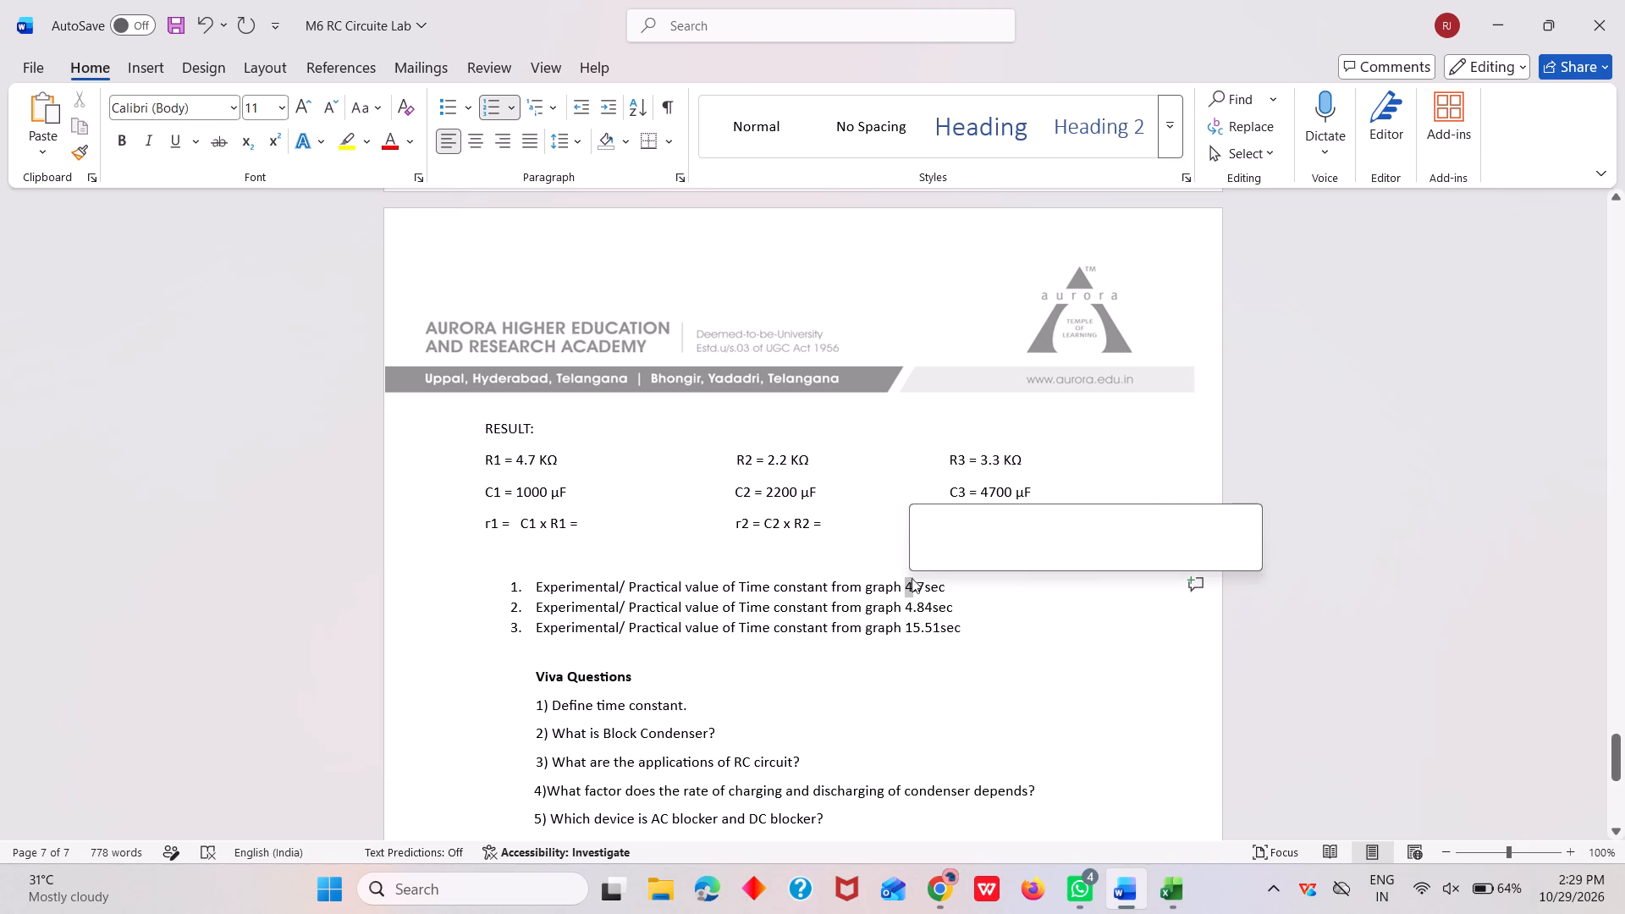
pyautogui.click(578, 526)
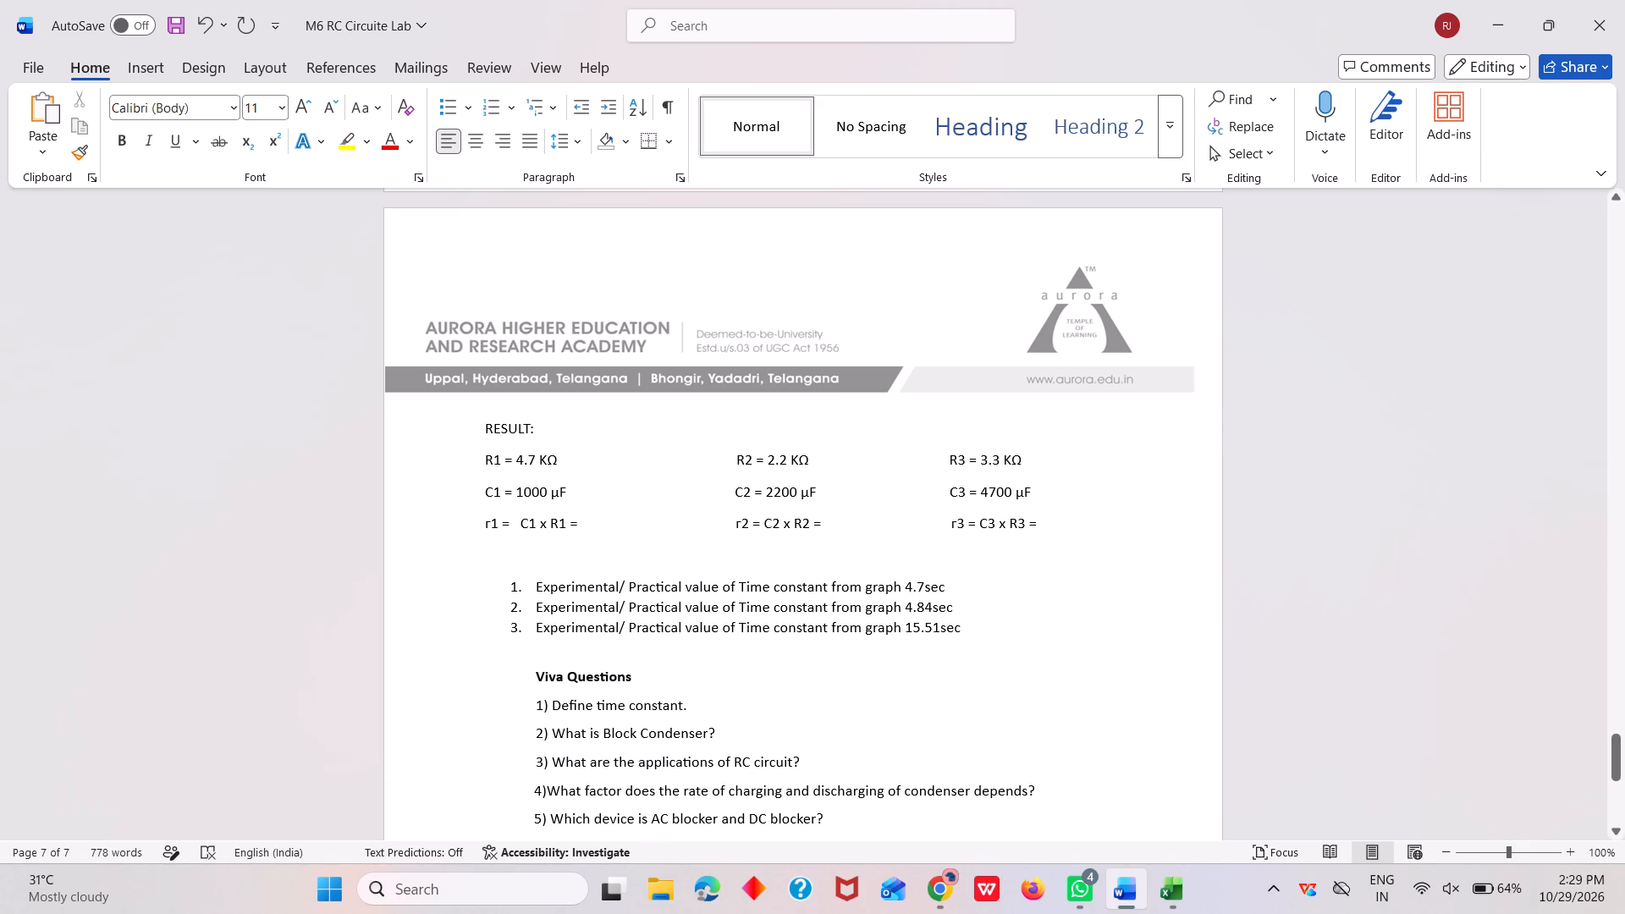
pyautogui.moveTo(904, 587); pyautogui.dragTo(939, 587)
pyautogui.moveTo(939, 587); pyautogui.dragTo(948, 590)
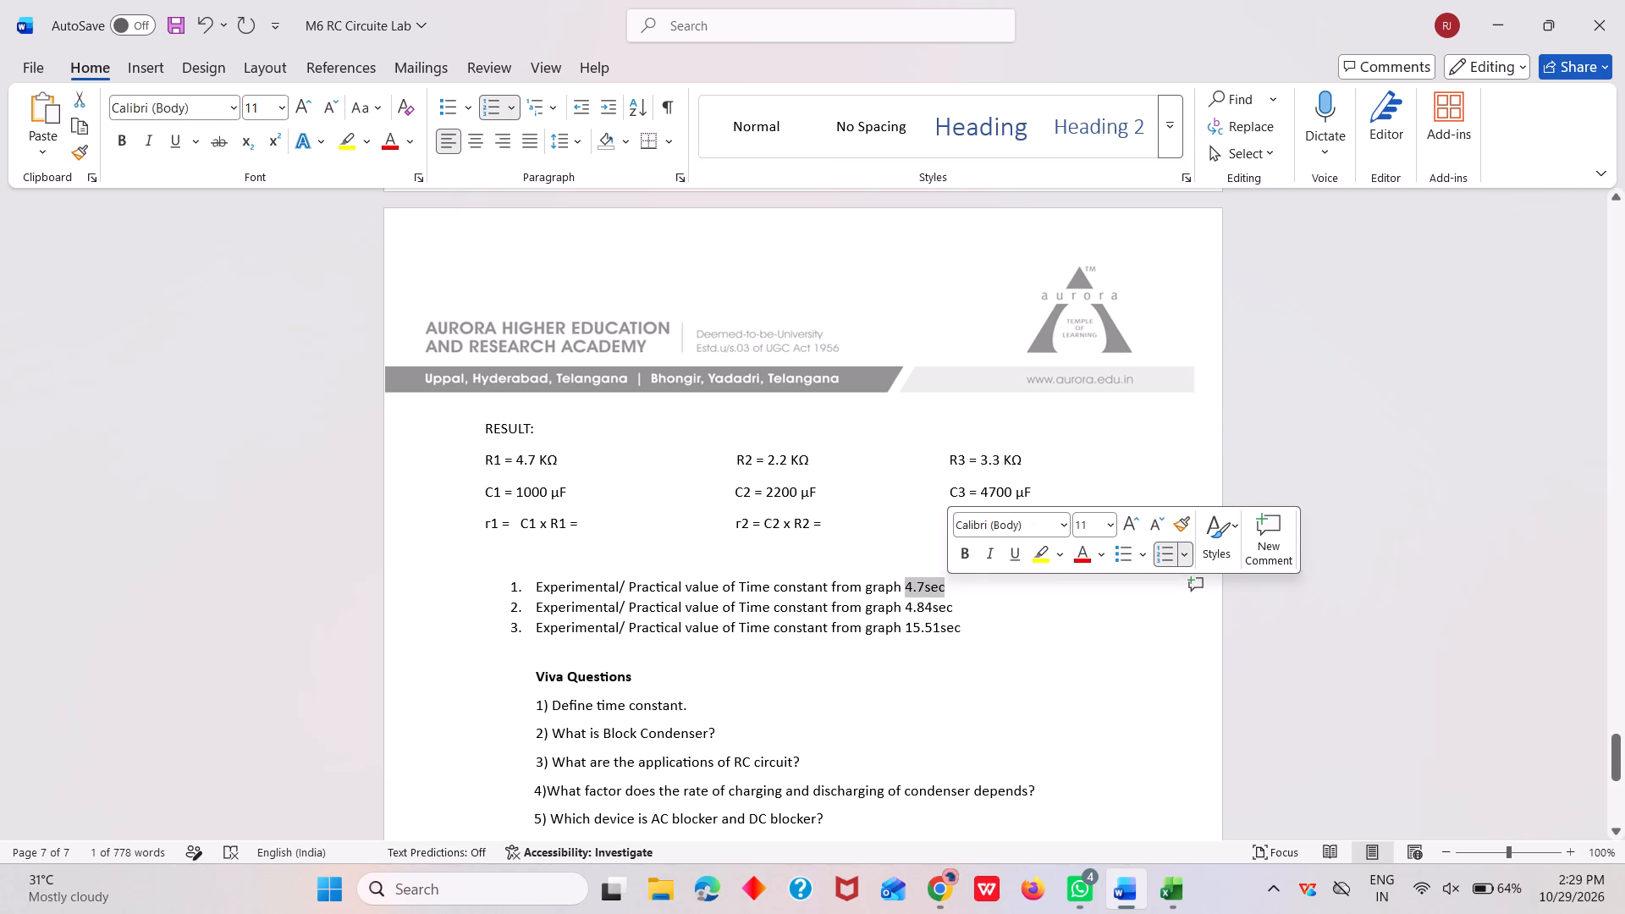
pyautogui.hotkey('ctrl', 'x')
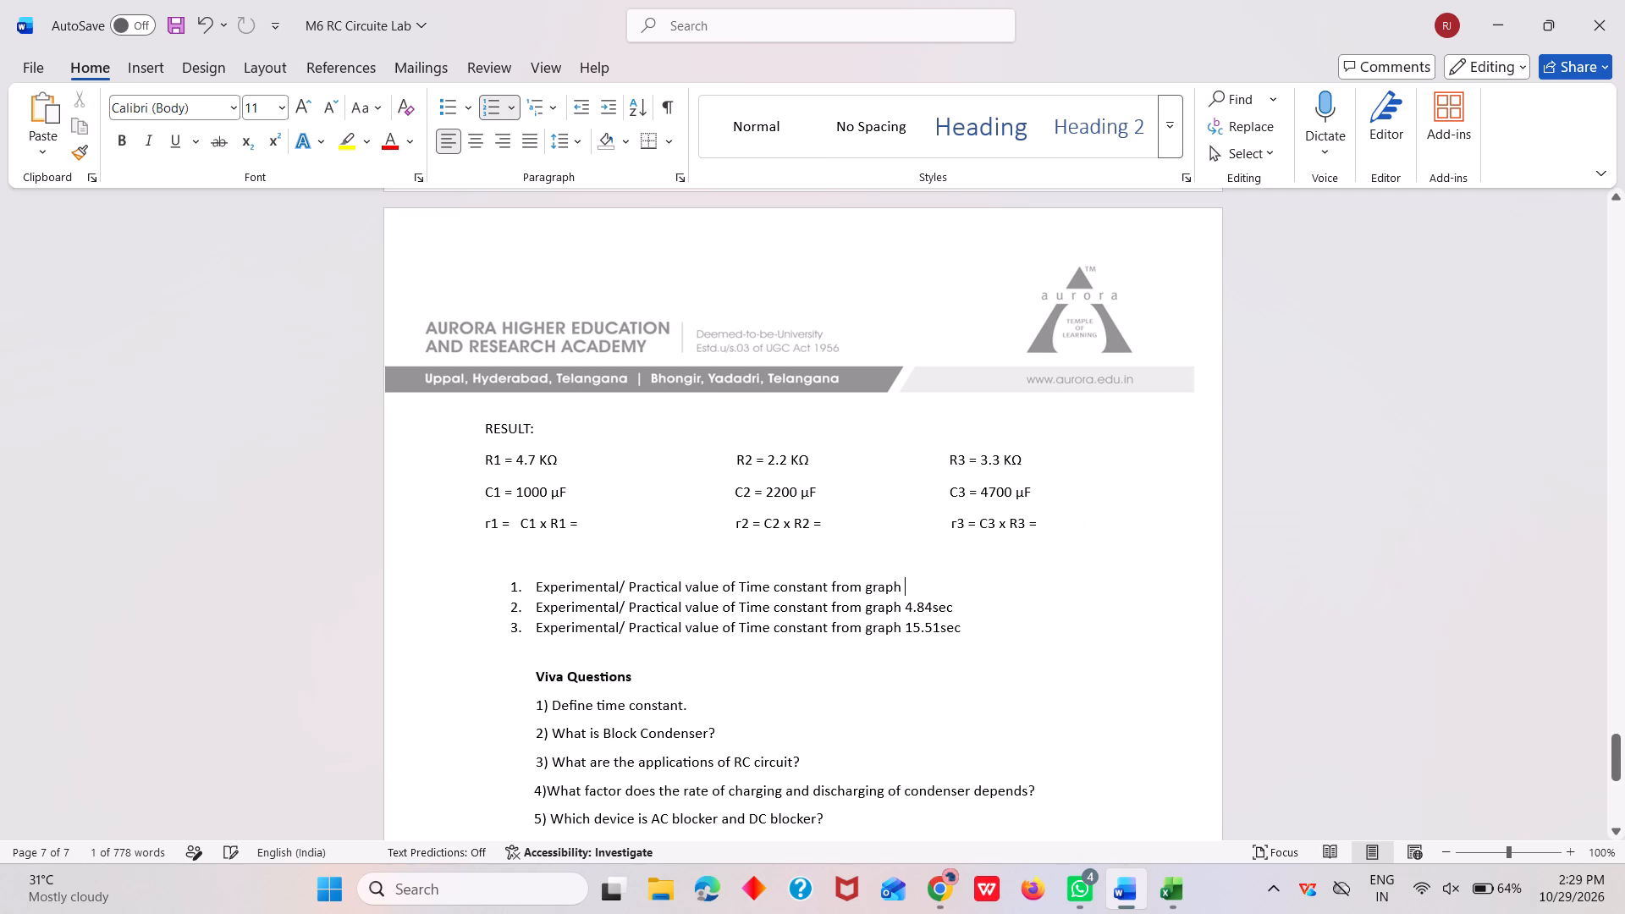
pyautogui.click(585, 517)
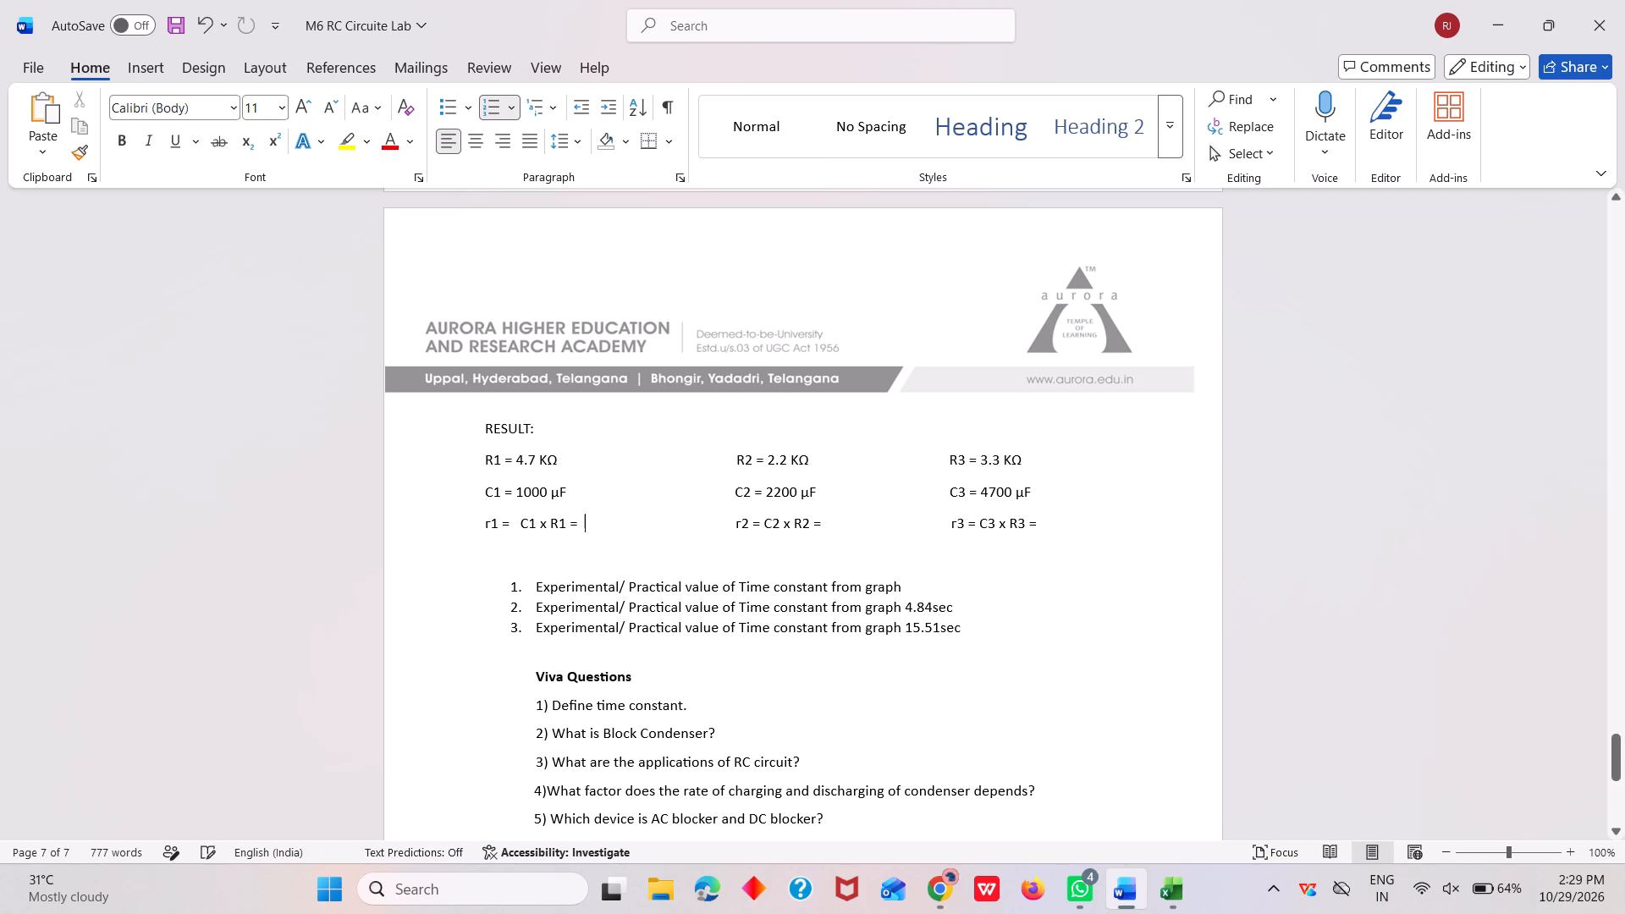
pyautogui.hotkey('ctrl', 'v')
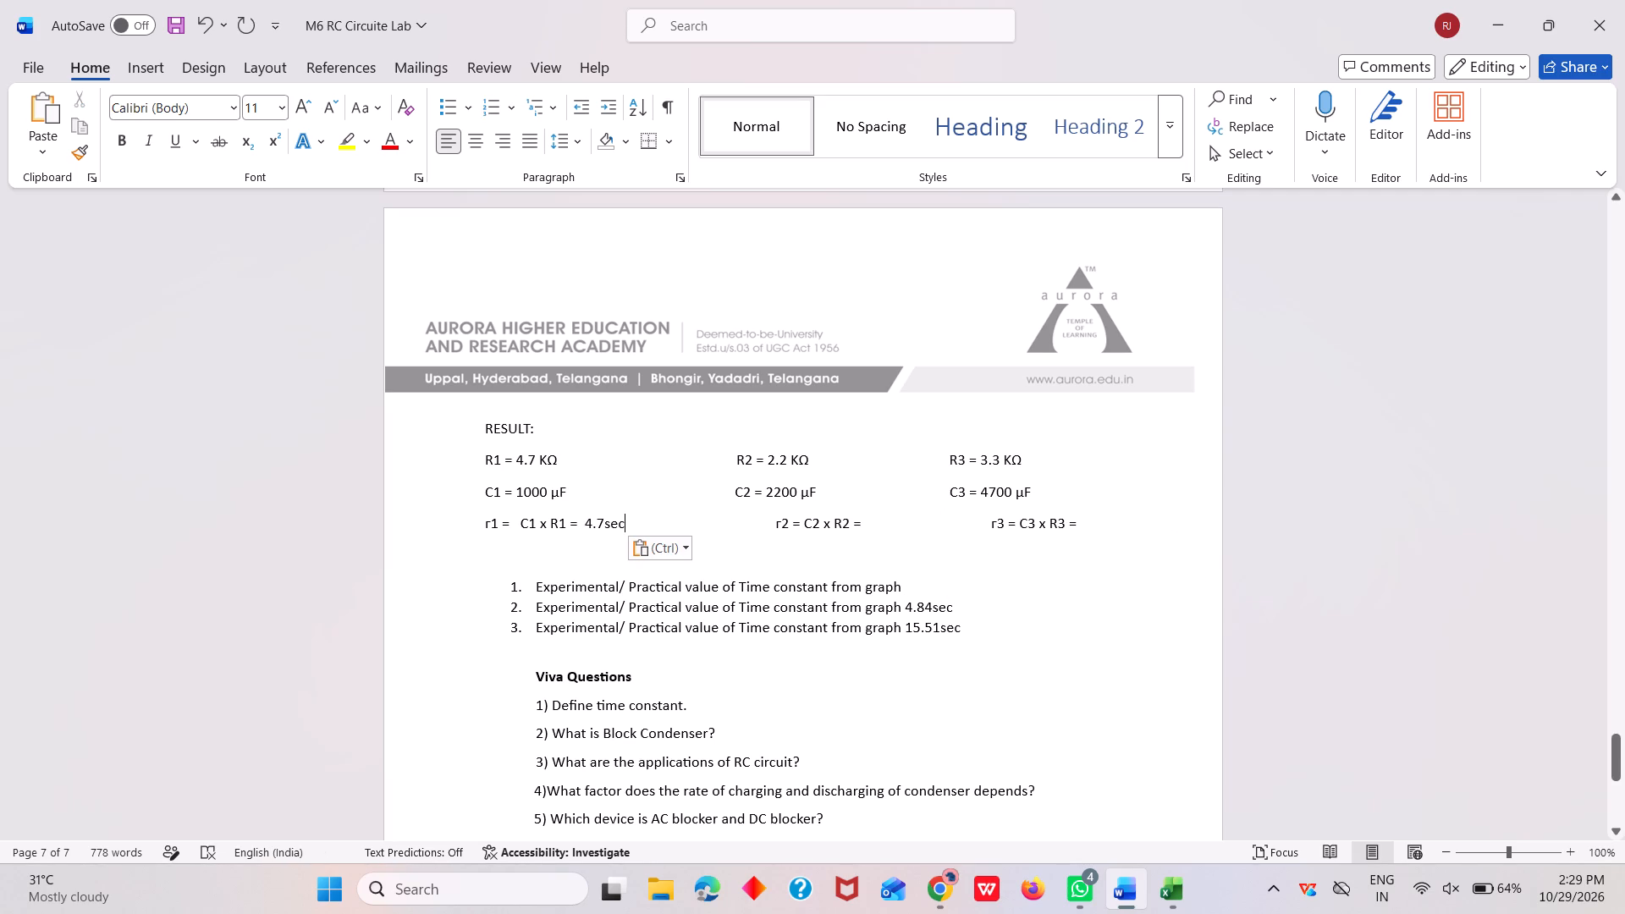
# Move 4.84sec from the second experimental line to the end of the r2 = C2 x R2 = expression.
pyautogui.moveTo(905, 604); pyautogui.dragTo(952, 611)
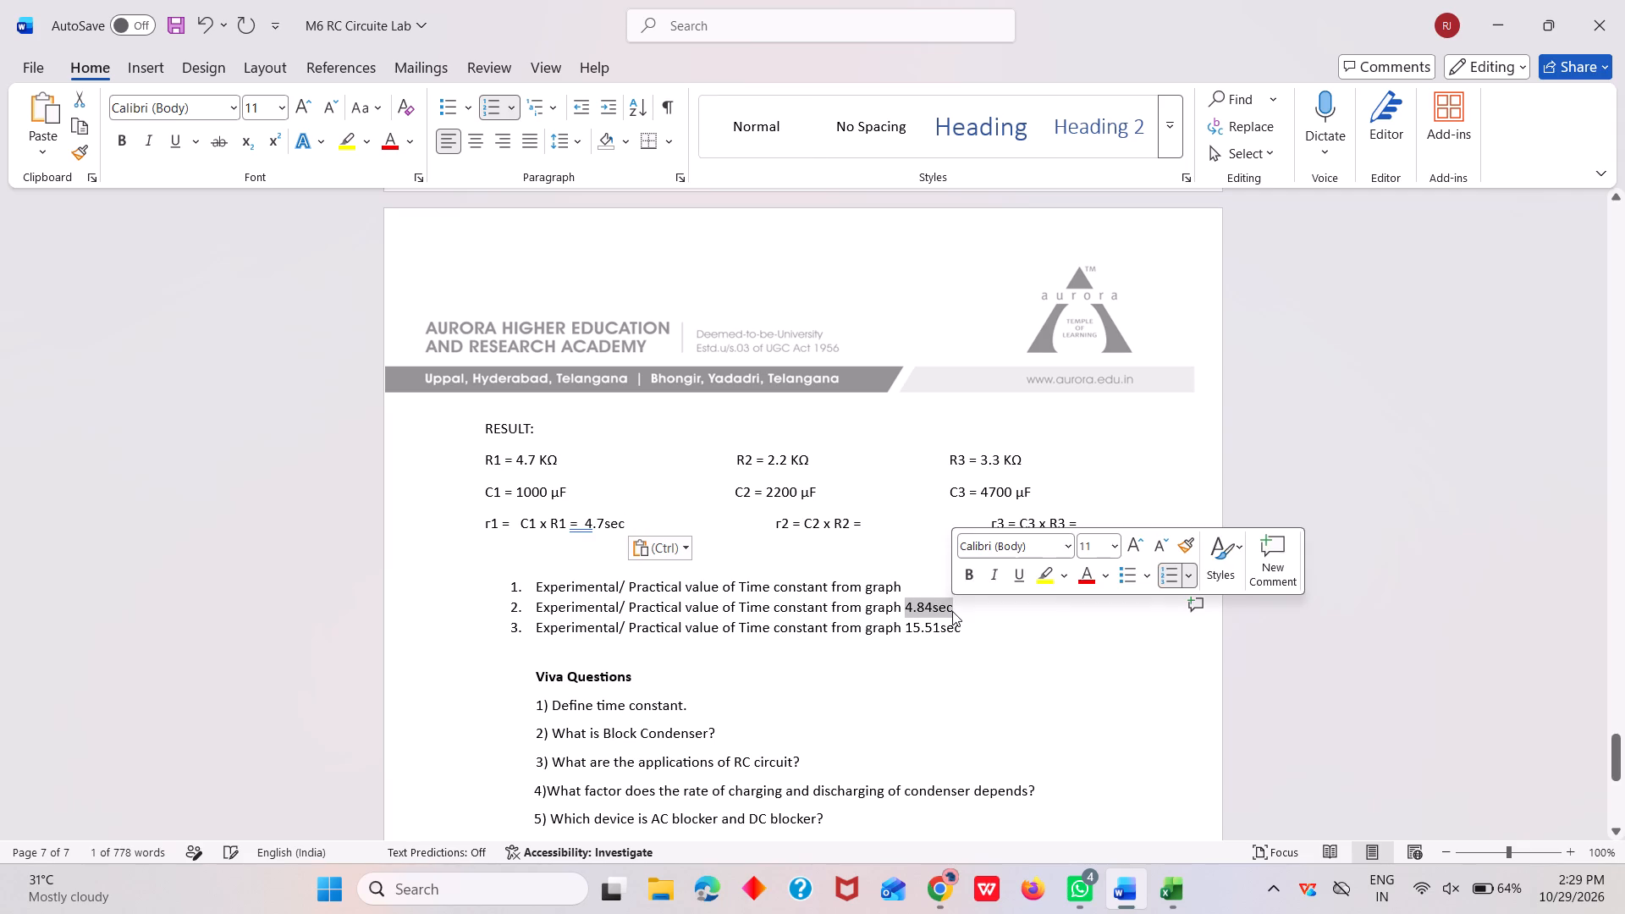
pyautogui.hotkey('ctrl', 'x')
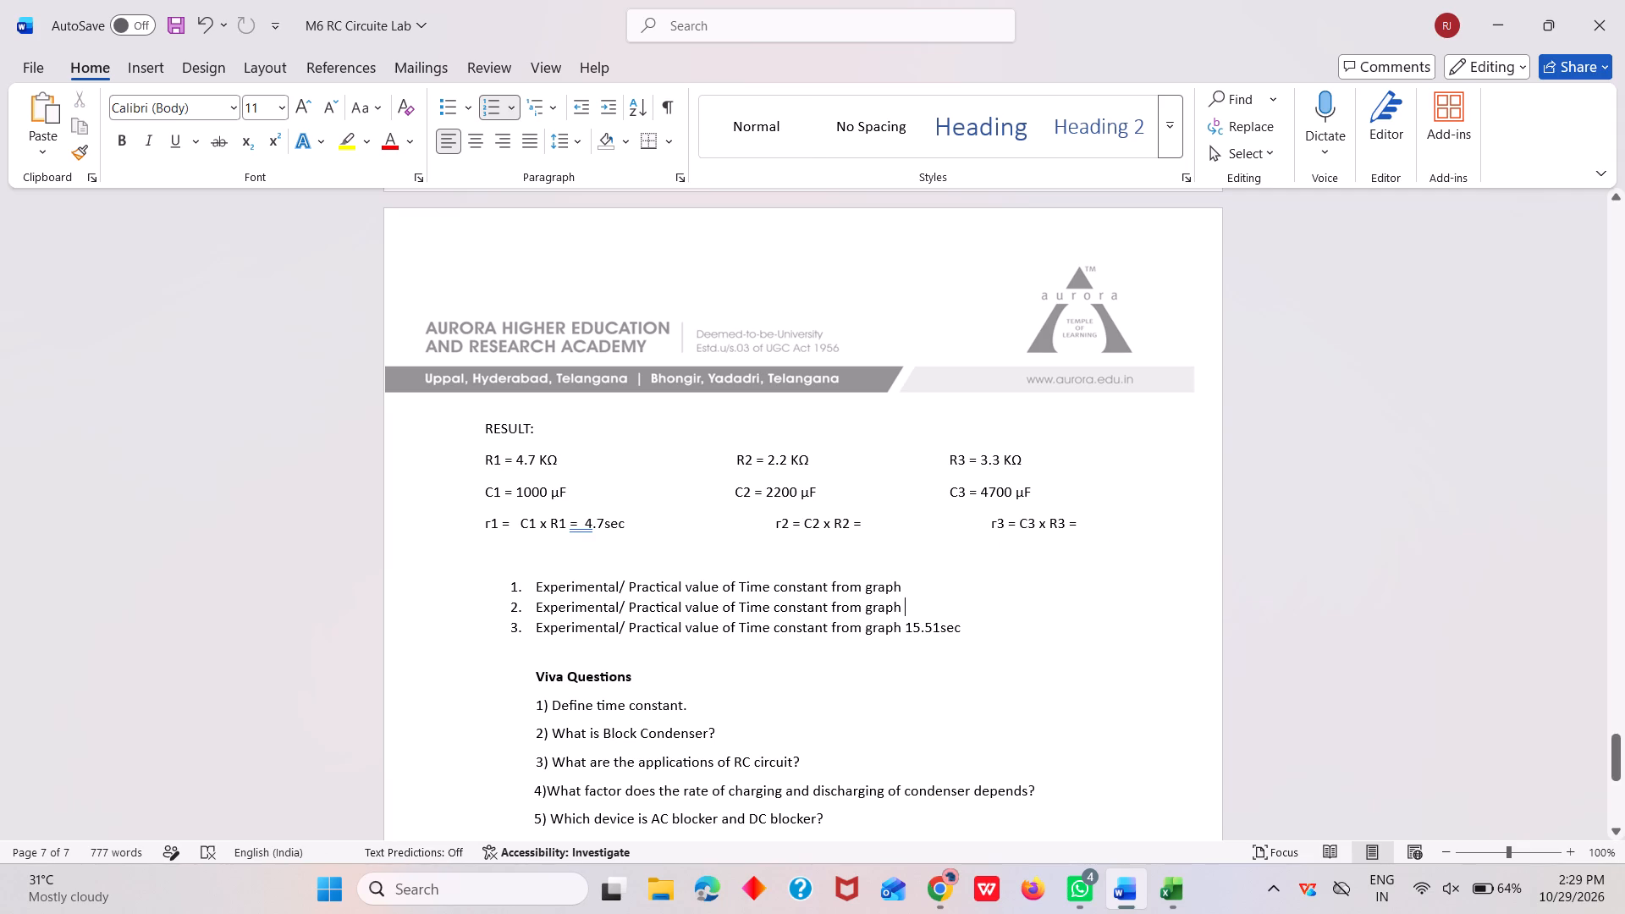
pyautogui.click(874, 523)
pyautogui.hotkey('ctrl', 'v')
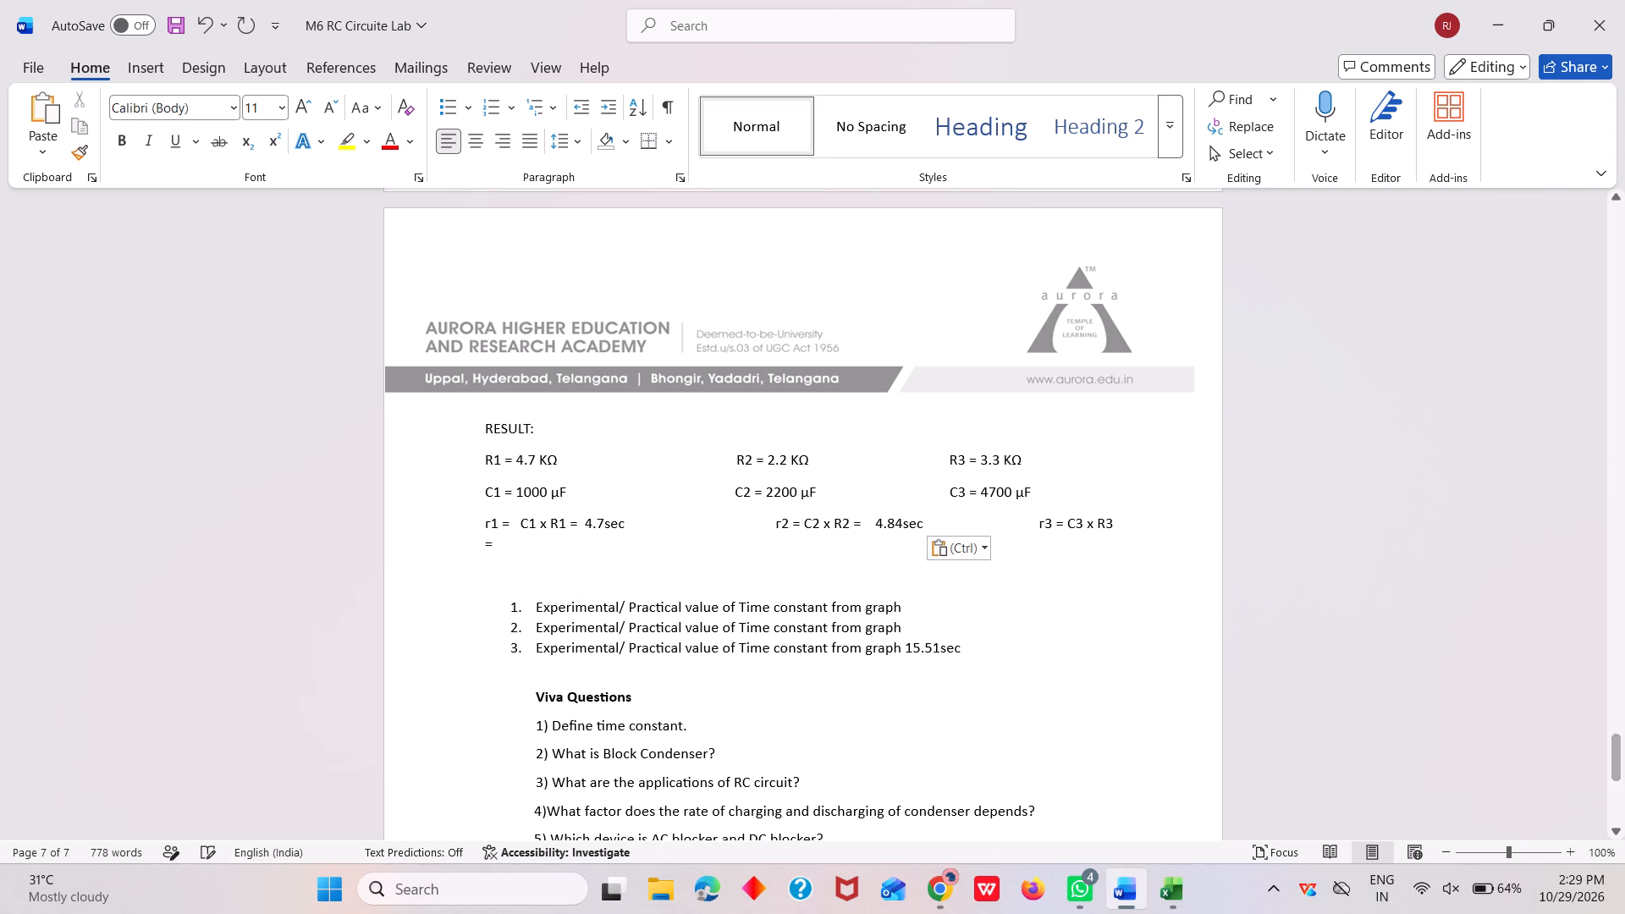
# Delete the wrapped equals sign after C3 x R3 and the extra spaces before 4.84sec and 4.7sec in the results line.
pyautogui.click(495, 548)
pyautogui.press('BackSpace')
pyautogui.press('BackSpace')
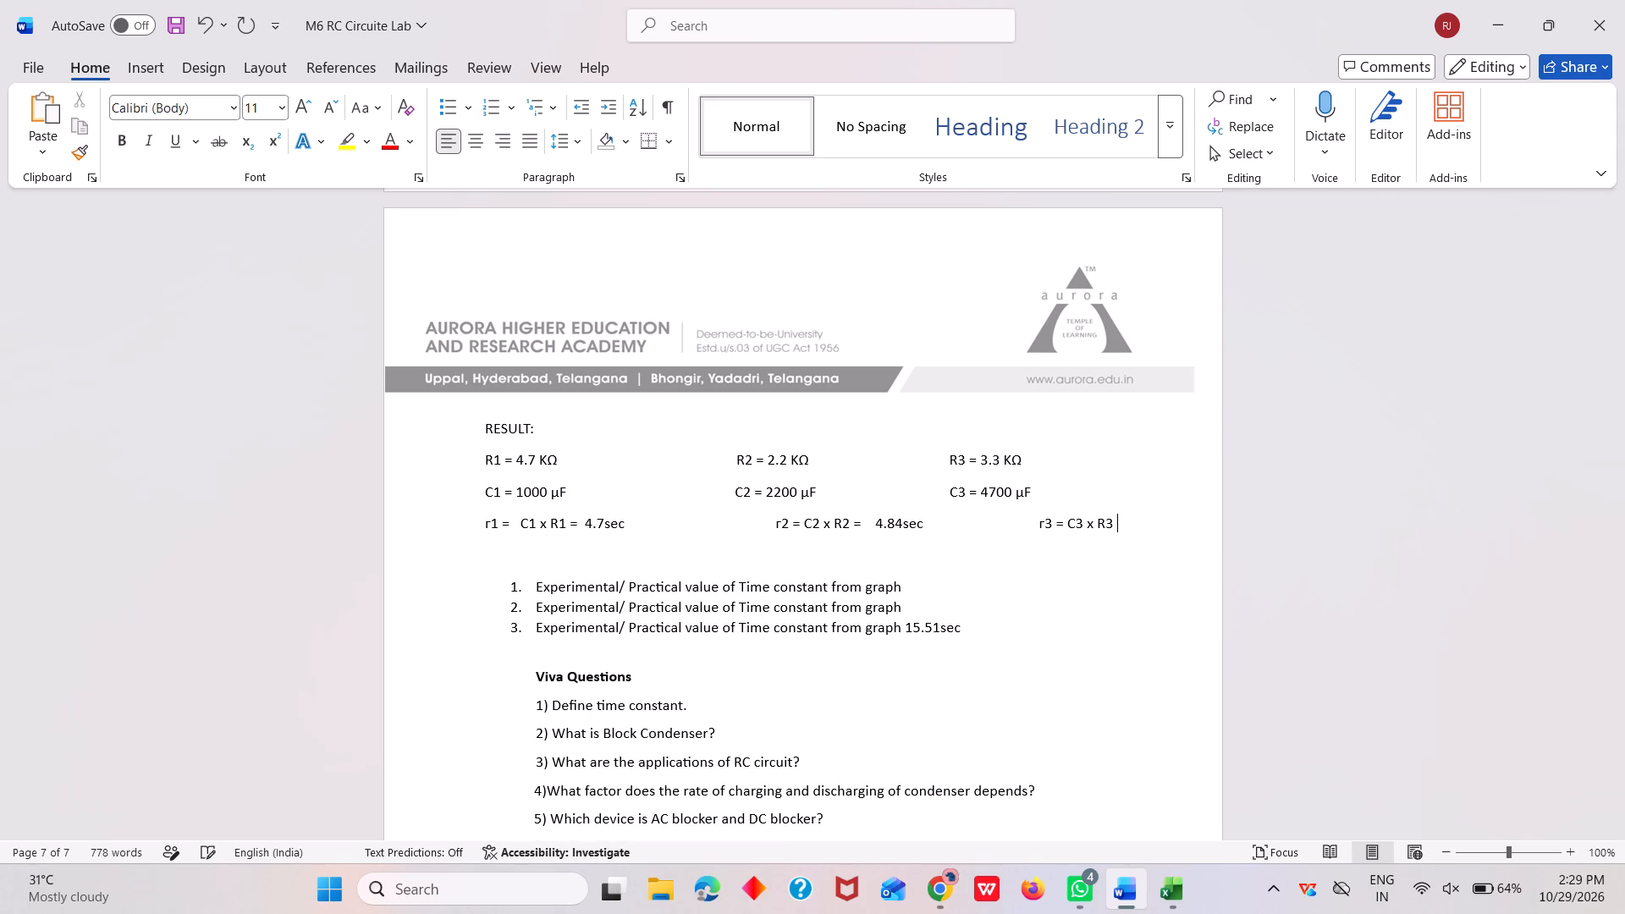
pyautogui.click(874, 524)
pyautogui.press('BackSpace')
pyautogui.press('BackSpace')
pyautogui.press('BackSpace')
pyautogui.press('BackSpace')
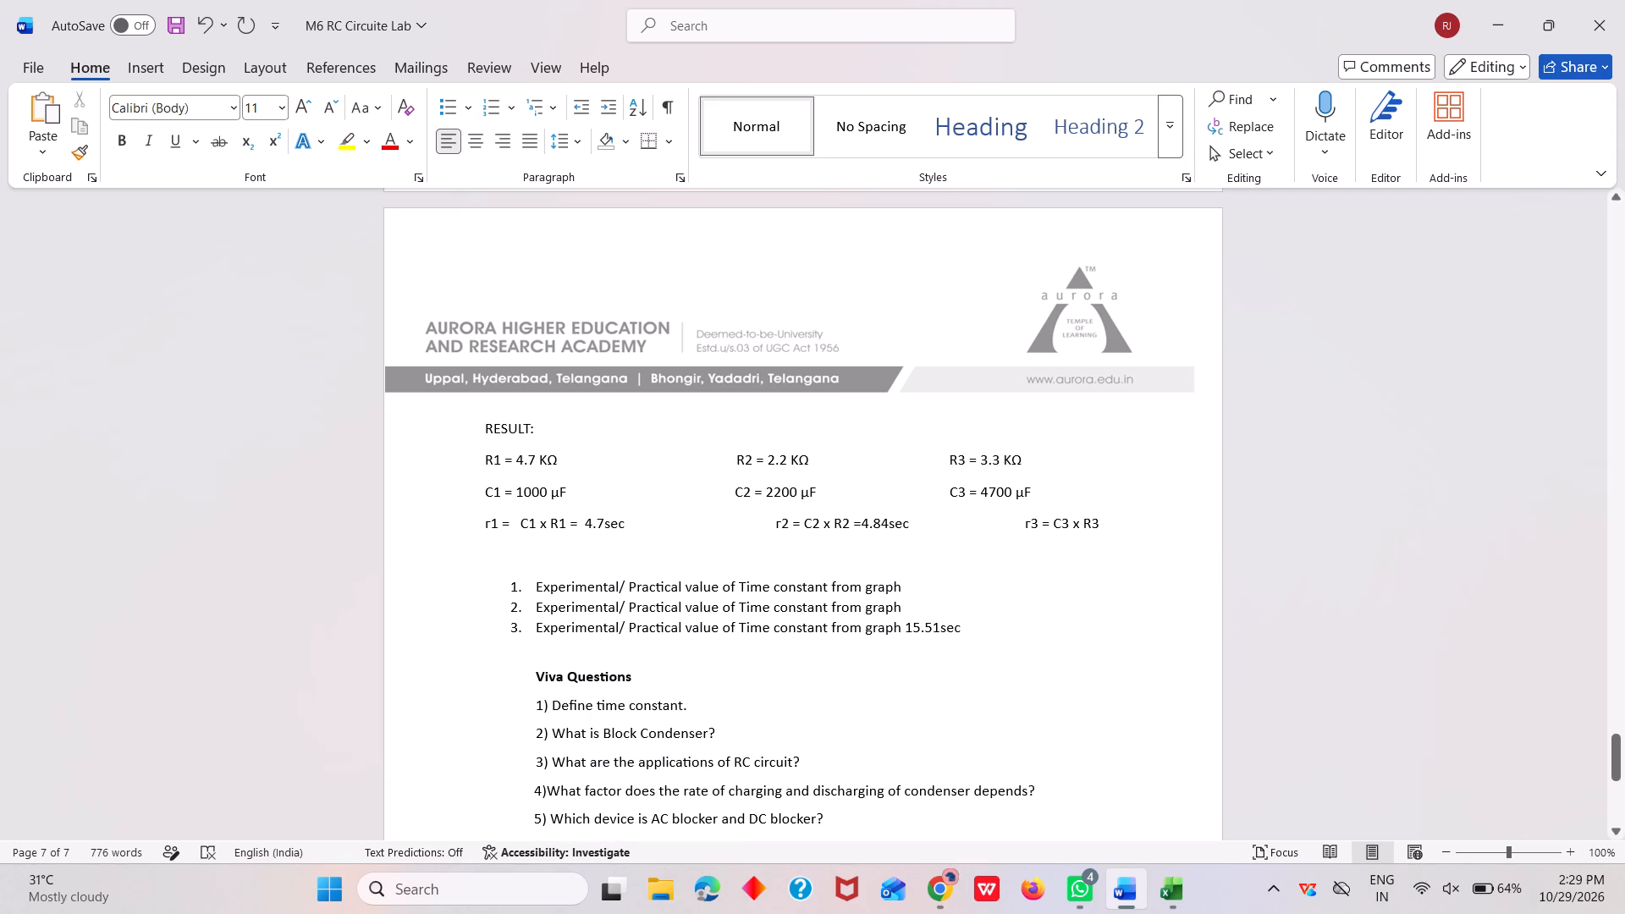
pyautogui.click(581, 526)
pyautogui.press('BackSpace')
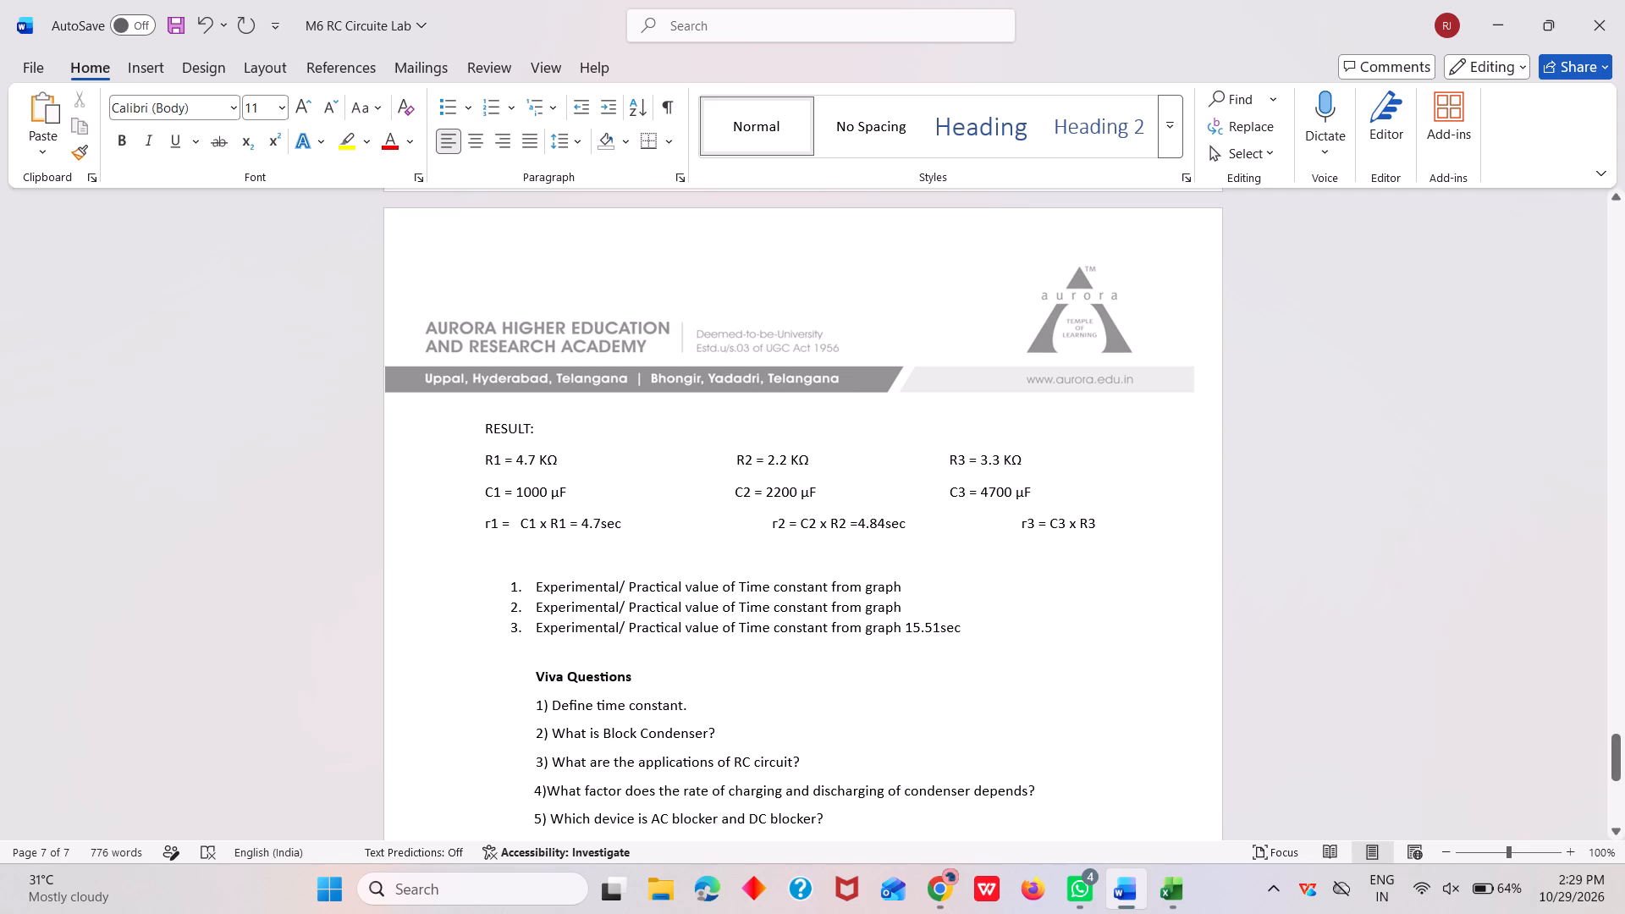
# Add an equals sign after r3 = C3 x R3 and move 15.51sec there from the third experimental line.
pyautogui.click(1095, 519)
pyautogui.press('=')
pyautogui.moveTo(906, 630); pyautogui.dragTo(970, 625)
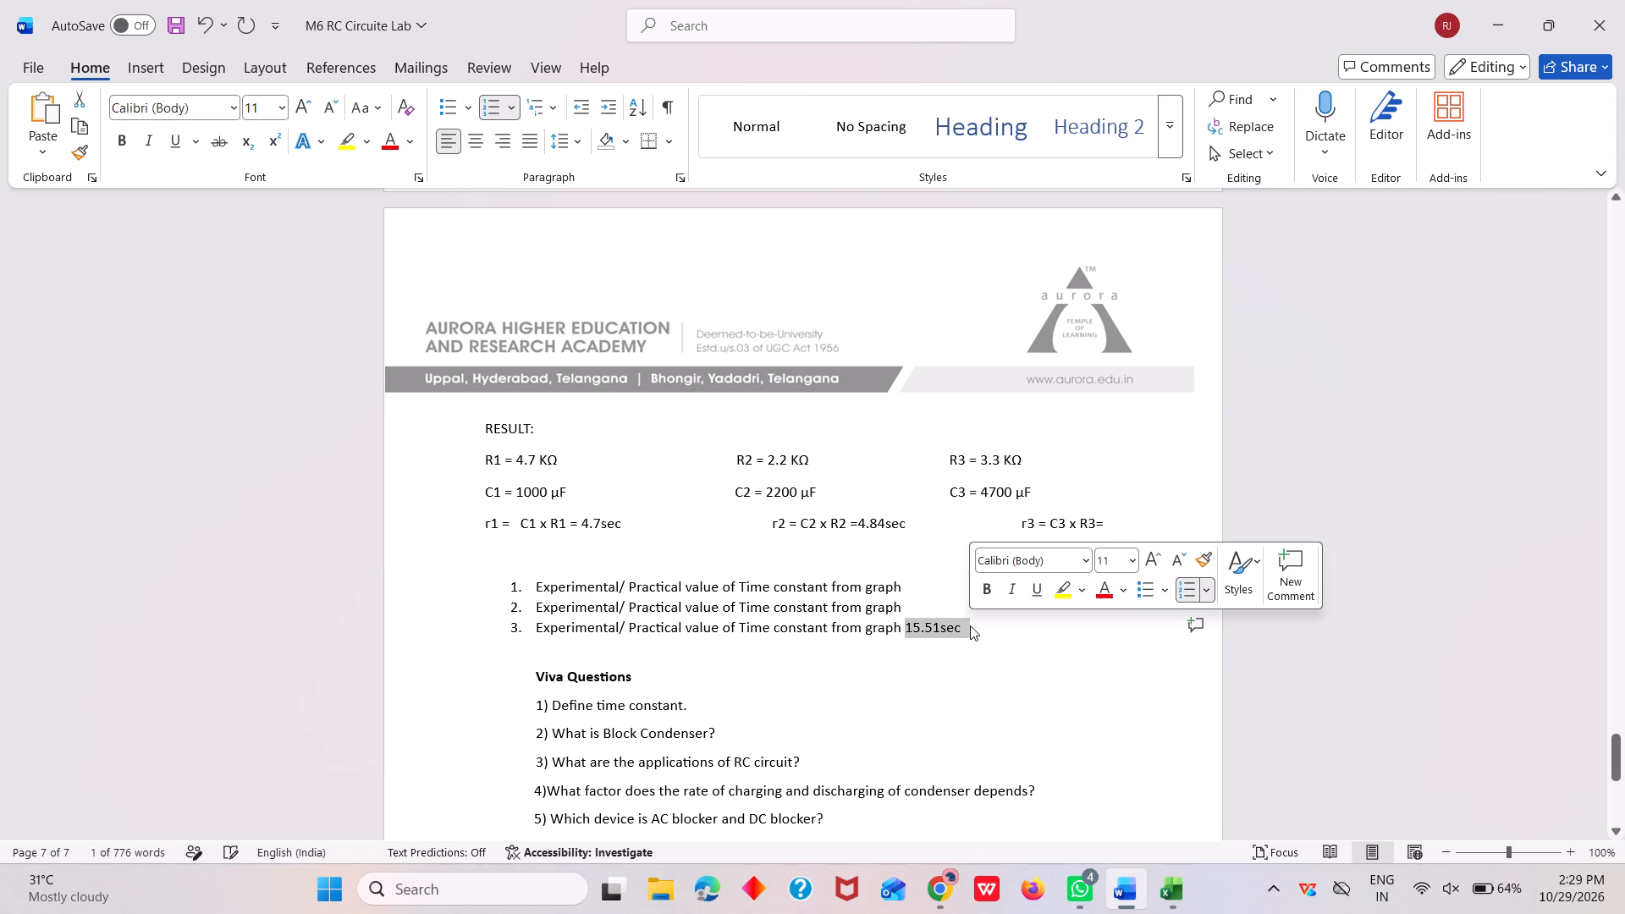
pyautogui.hotkey('ctrl', 'x')
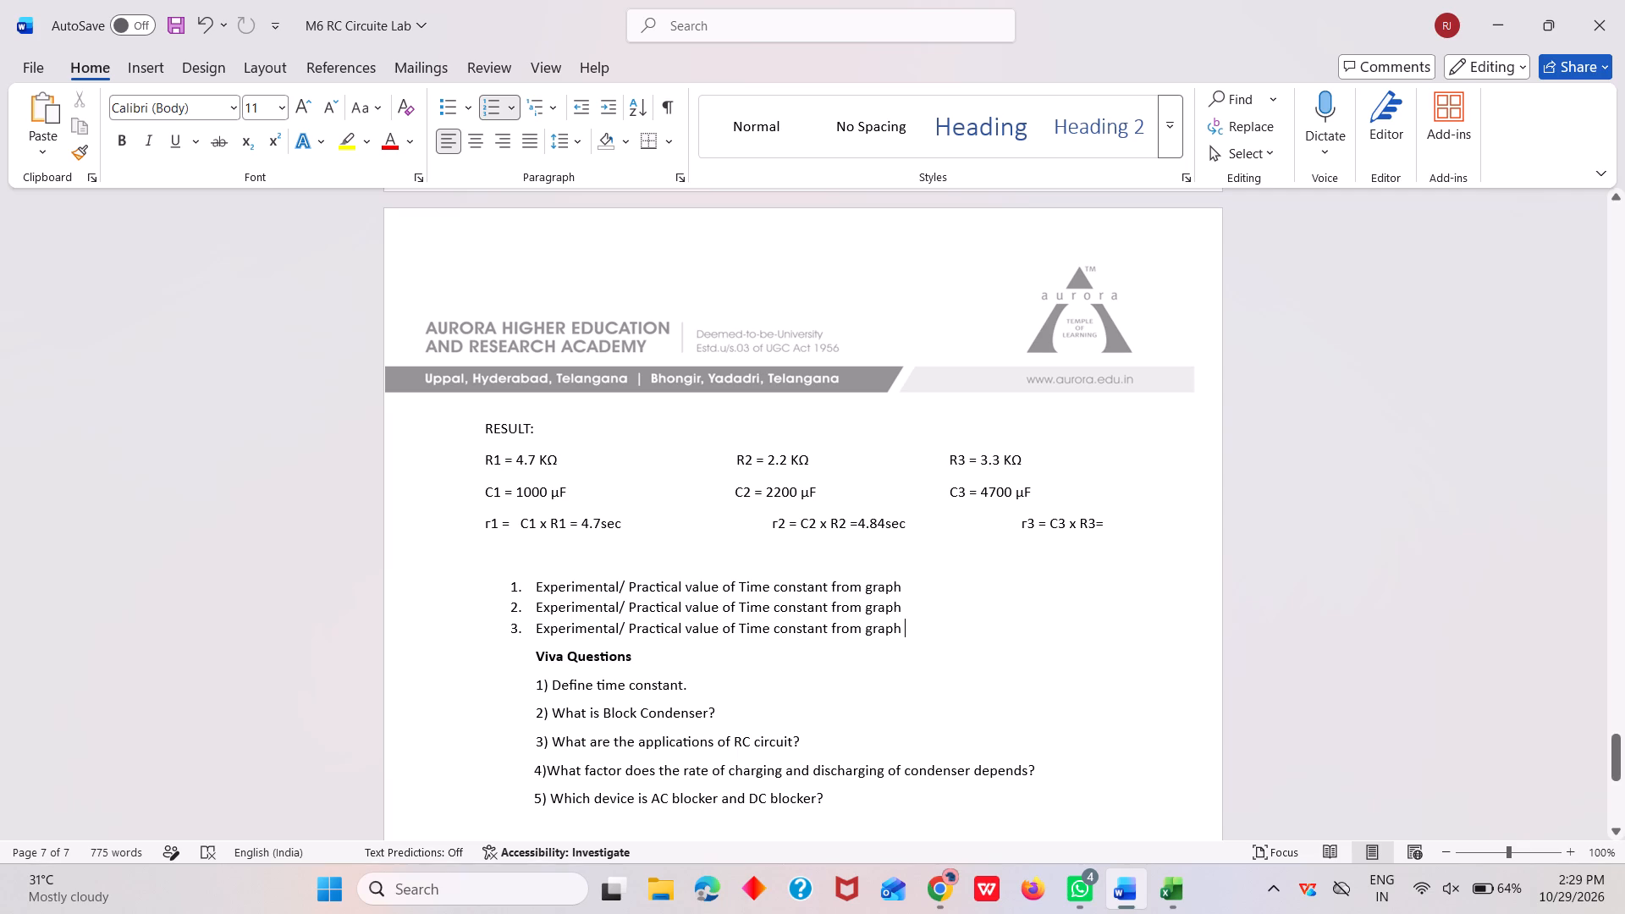
pyautogui.click(1107, 531)
pyautogui.hotkey('ctrl', 'v')
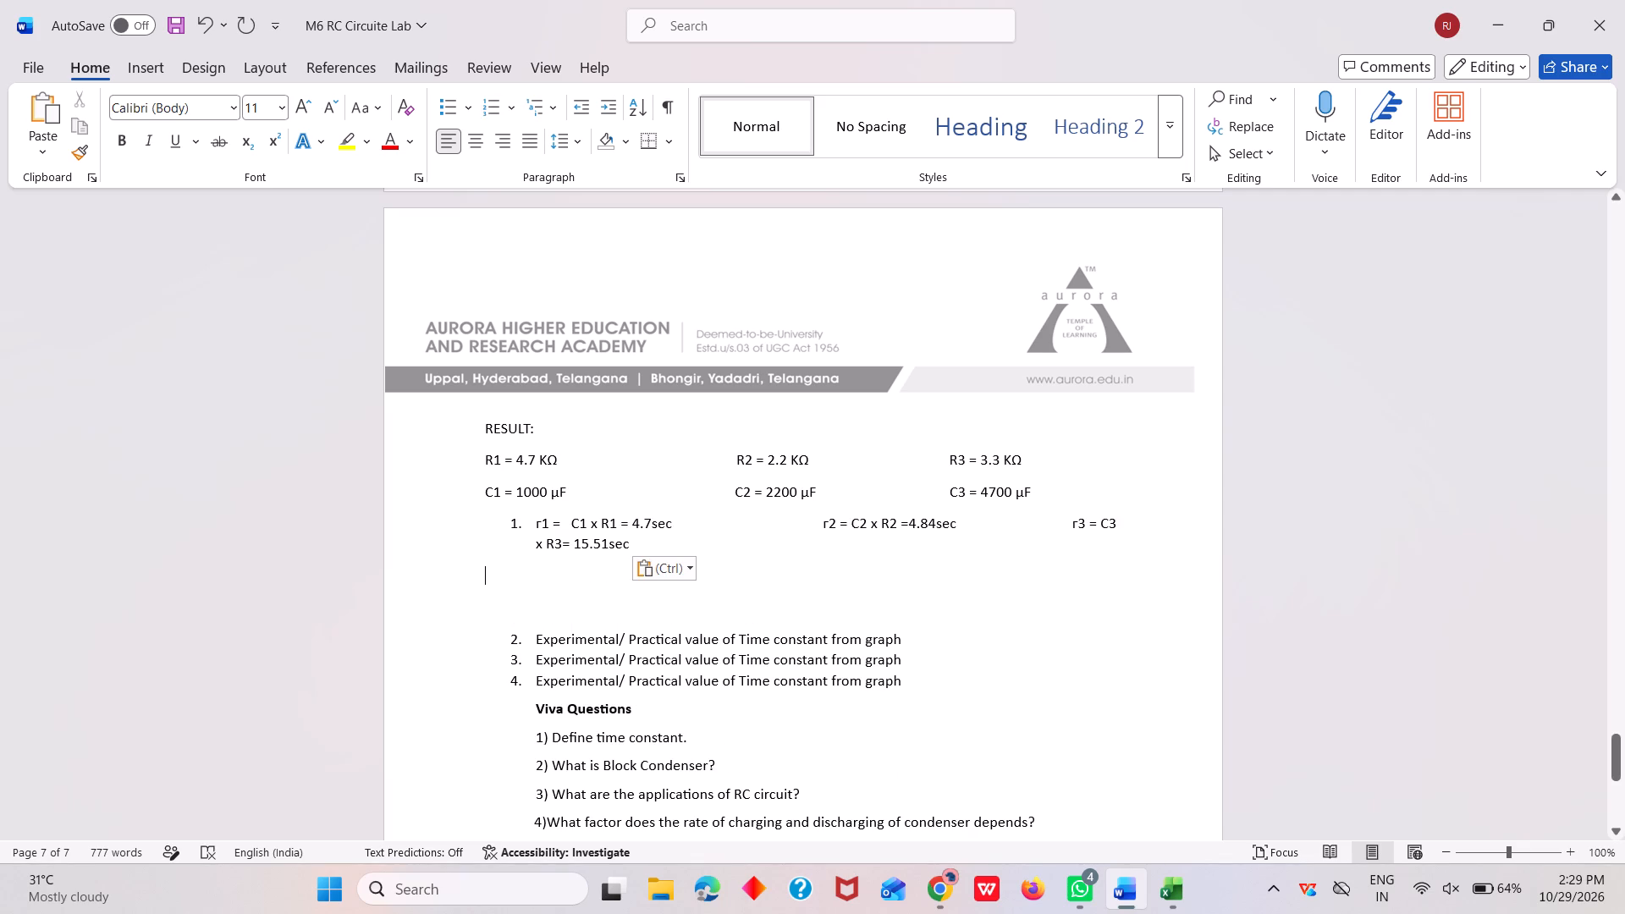
# Delete the space between C3 and x in the r3 expression.
pyautogui.click(533, 543)
pyautogui.press('BackSpace')
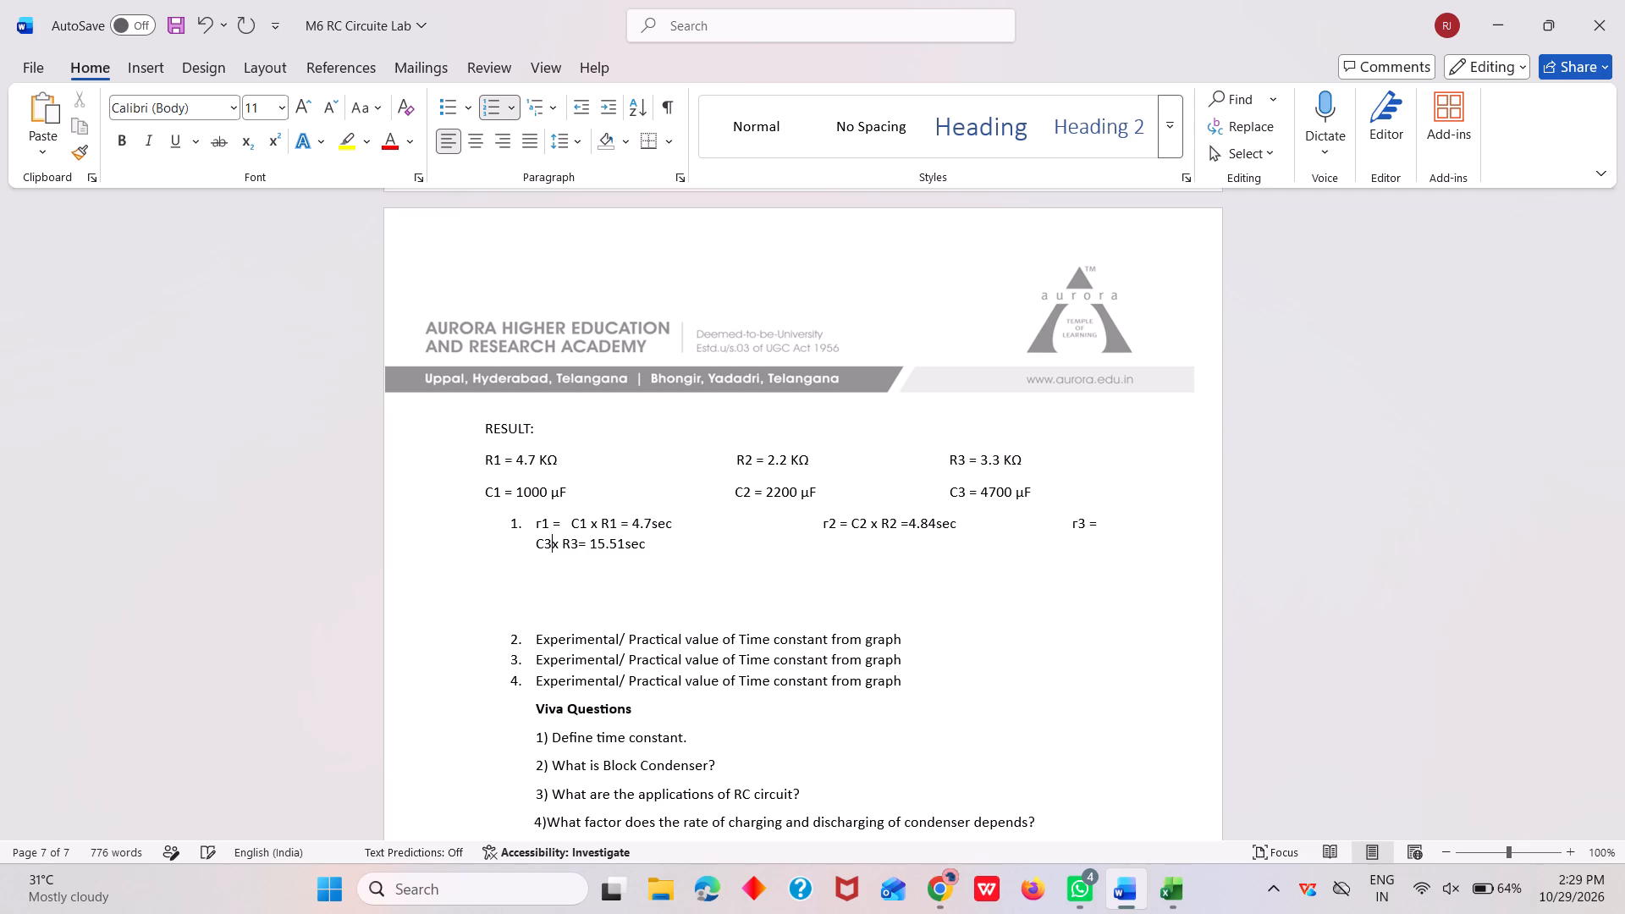
# Delete the extra spaces before r2 so the r1, r2 and r3 expressions fit on one line.
pyautogui.click(821, 520)
pyautogui.press('BackSpace')
pyautogui.press('BackSpace')
pyautogui.press('BackSpace')
pyautogui.press('BackSpace')
pyautogui.press('BackSpace')
pyautogui.press('BackSpace')
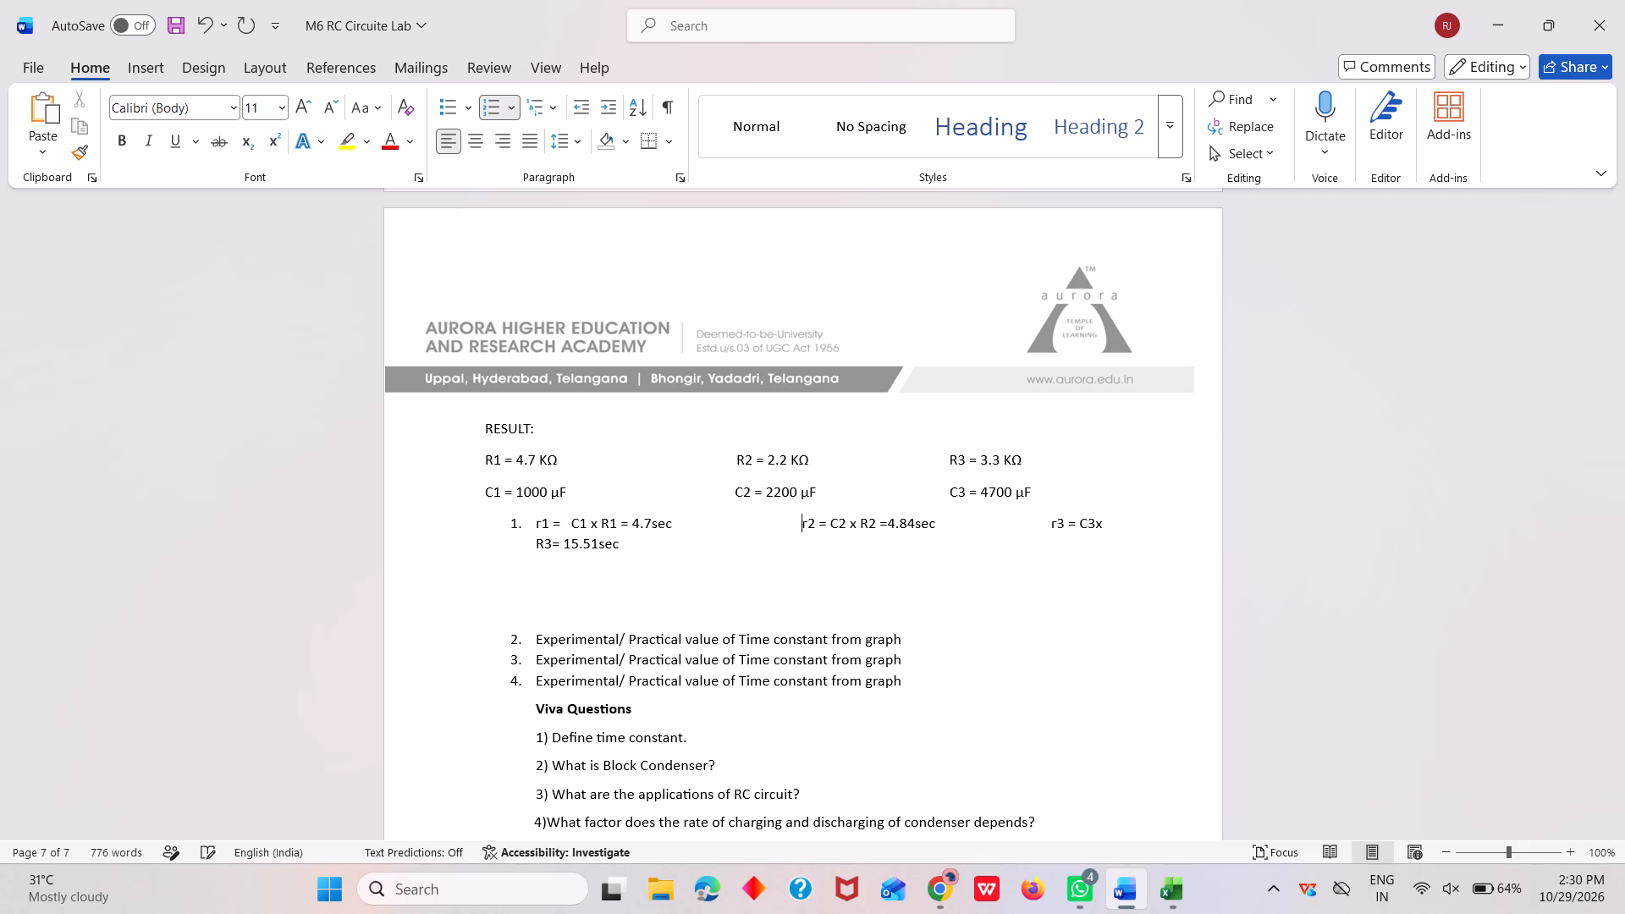
pyautogui.press('BackSpace')
pyautogui.press('BackSpace')
pyautogui.press('BackSpace')
pyautogui.press('BackSpace')
pyautogui.press('BackSpace')
pyautogui.press('BackSpace')
pyautogui.press('BackSpace')
pyautogui.press('BackSpace')
pyautogui.press('BackSpace')
pyautogui.press('BackSpace')
pyautogui.press('BackSpace')
pyautogui.press('BackSpace')
pyautogui.press('BackSpace')
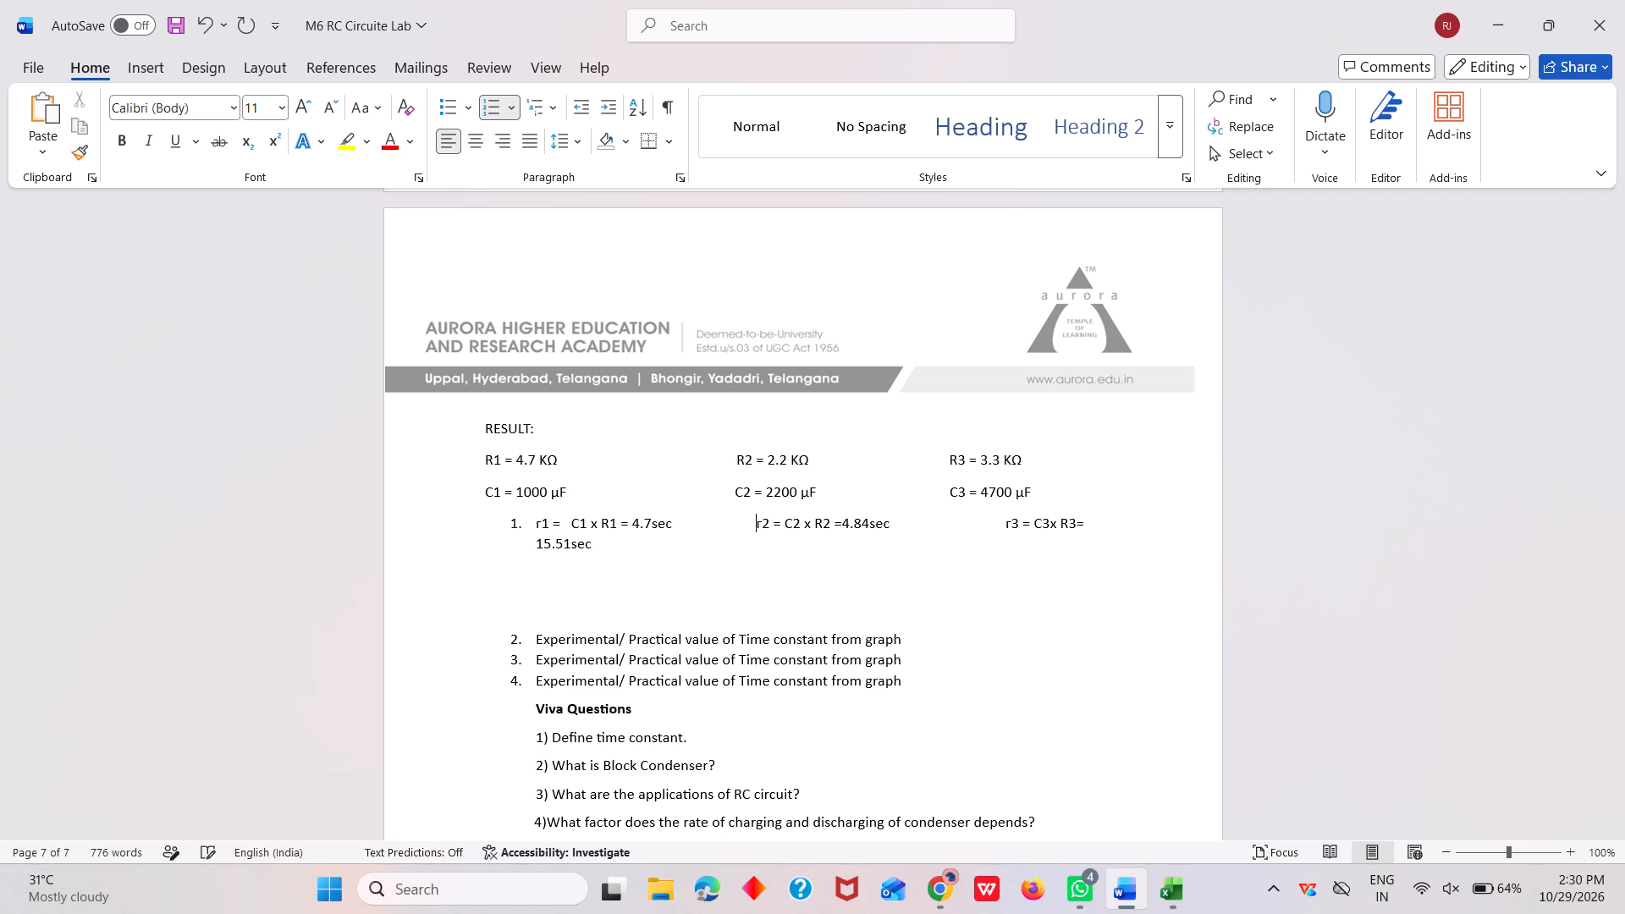
pyautogui.press('BackSpace')
pyautogui.press('BackSpace')
pyautogui.press('BackSpace')
pyautogui.press('BackSpace')
pyautogui.press('BackSpace')
pyautogui.press('BackSpace')
pyautogui.press('BackSpace')
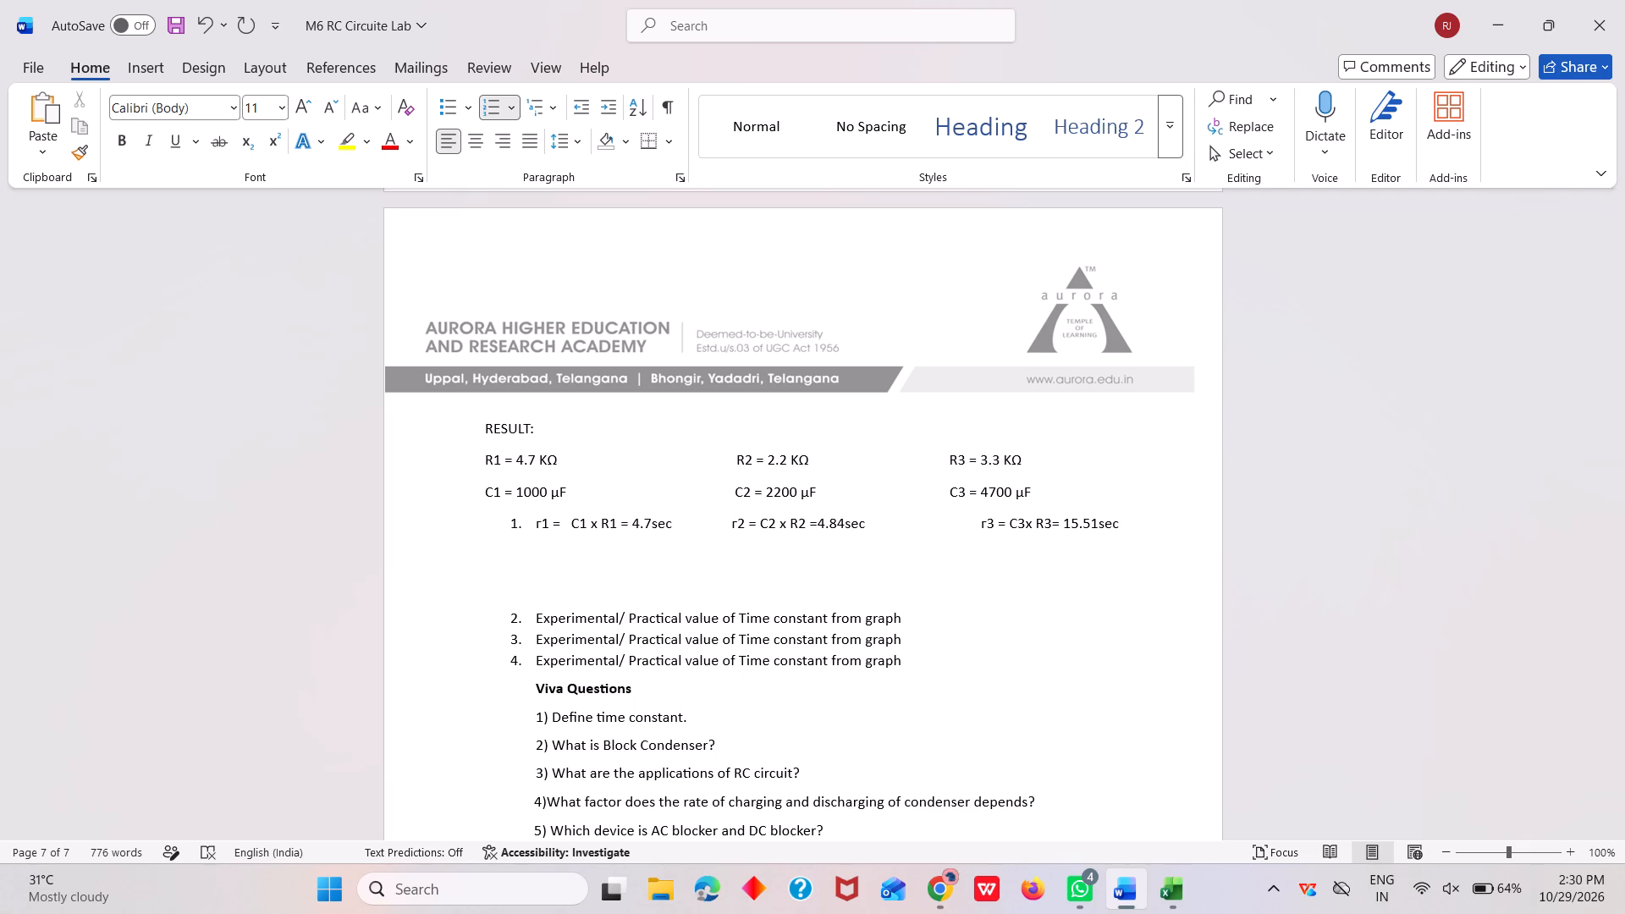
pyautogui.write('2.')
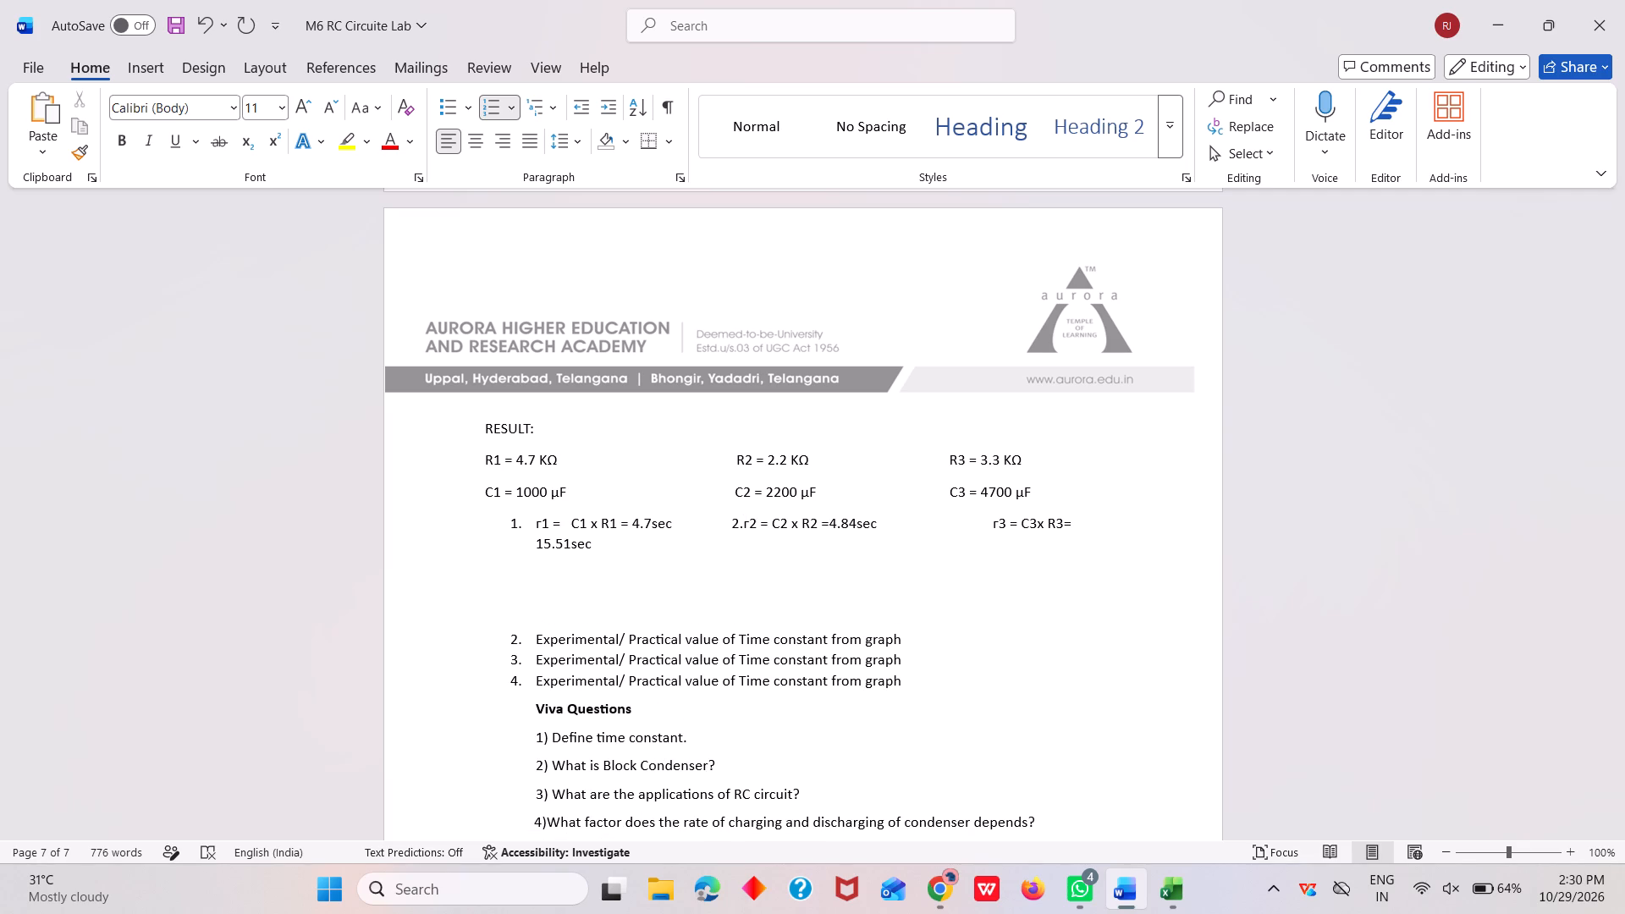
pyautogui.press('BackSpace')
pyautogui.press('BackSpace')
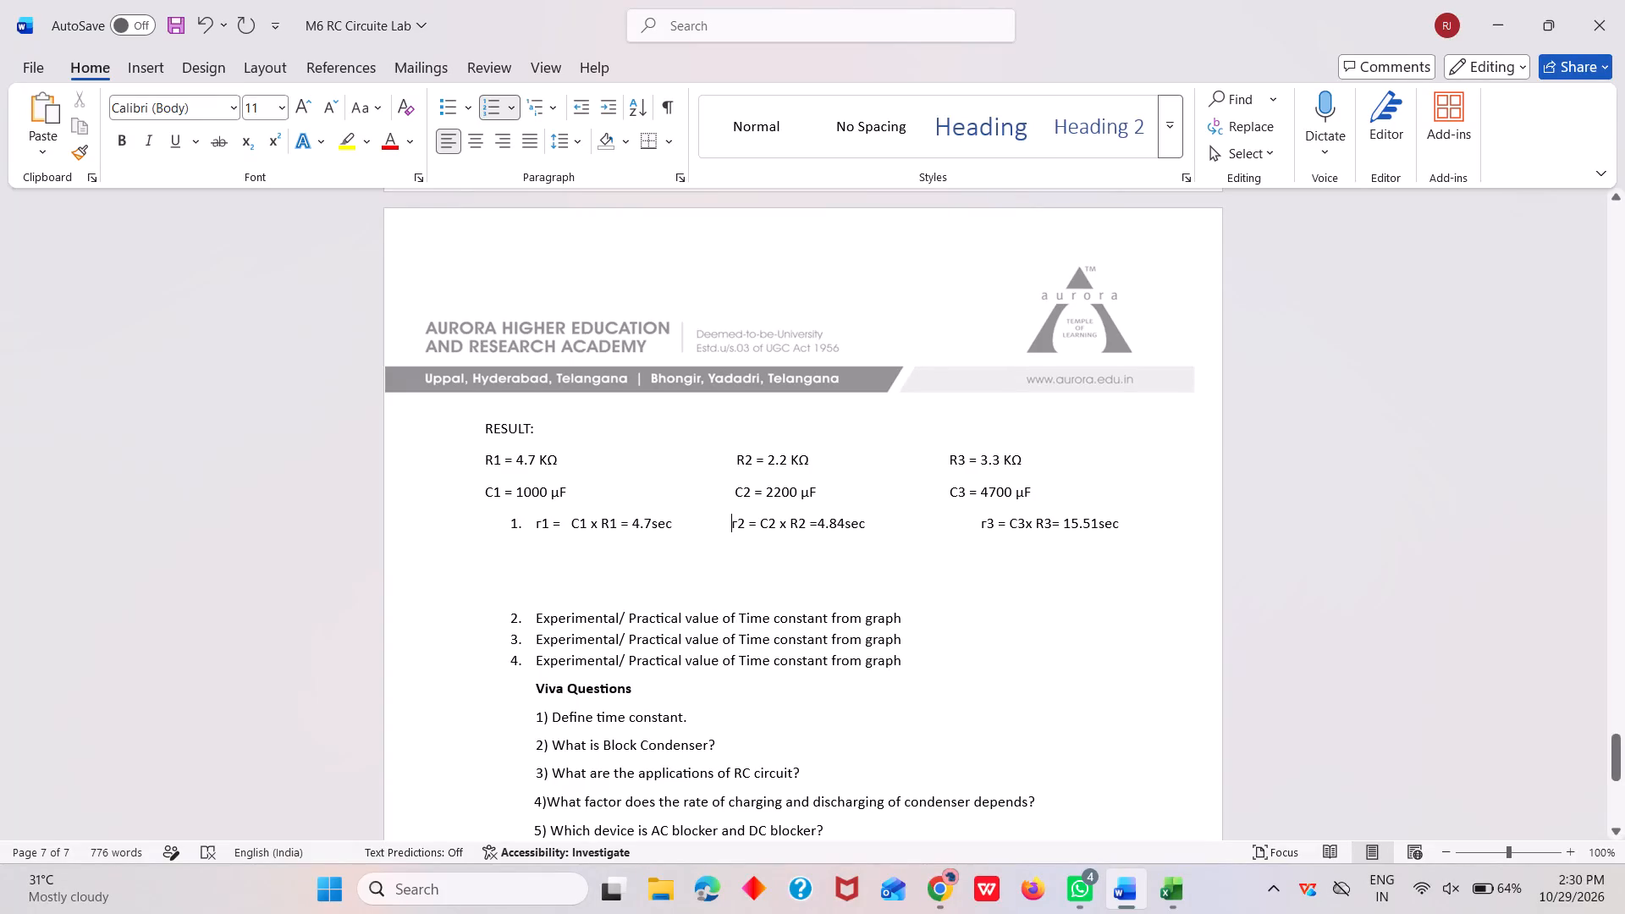
# Remove the list number and indent from the r1 line and close the gap below the C1 line.
pyautogui.click(526, 526)
pyautogui.press('BackSpace')
pyautogui.press('BackSpace')
pyautogui.press('BackSpace')
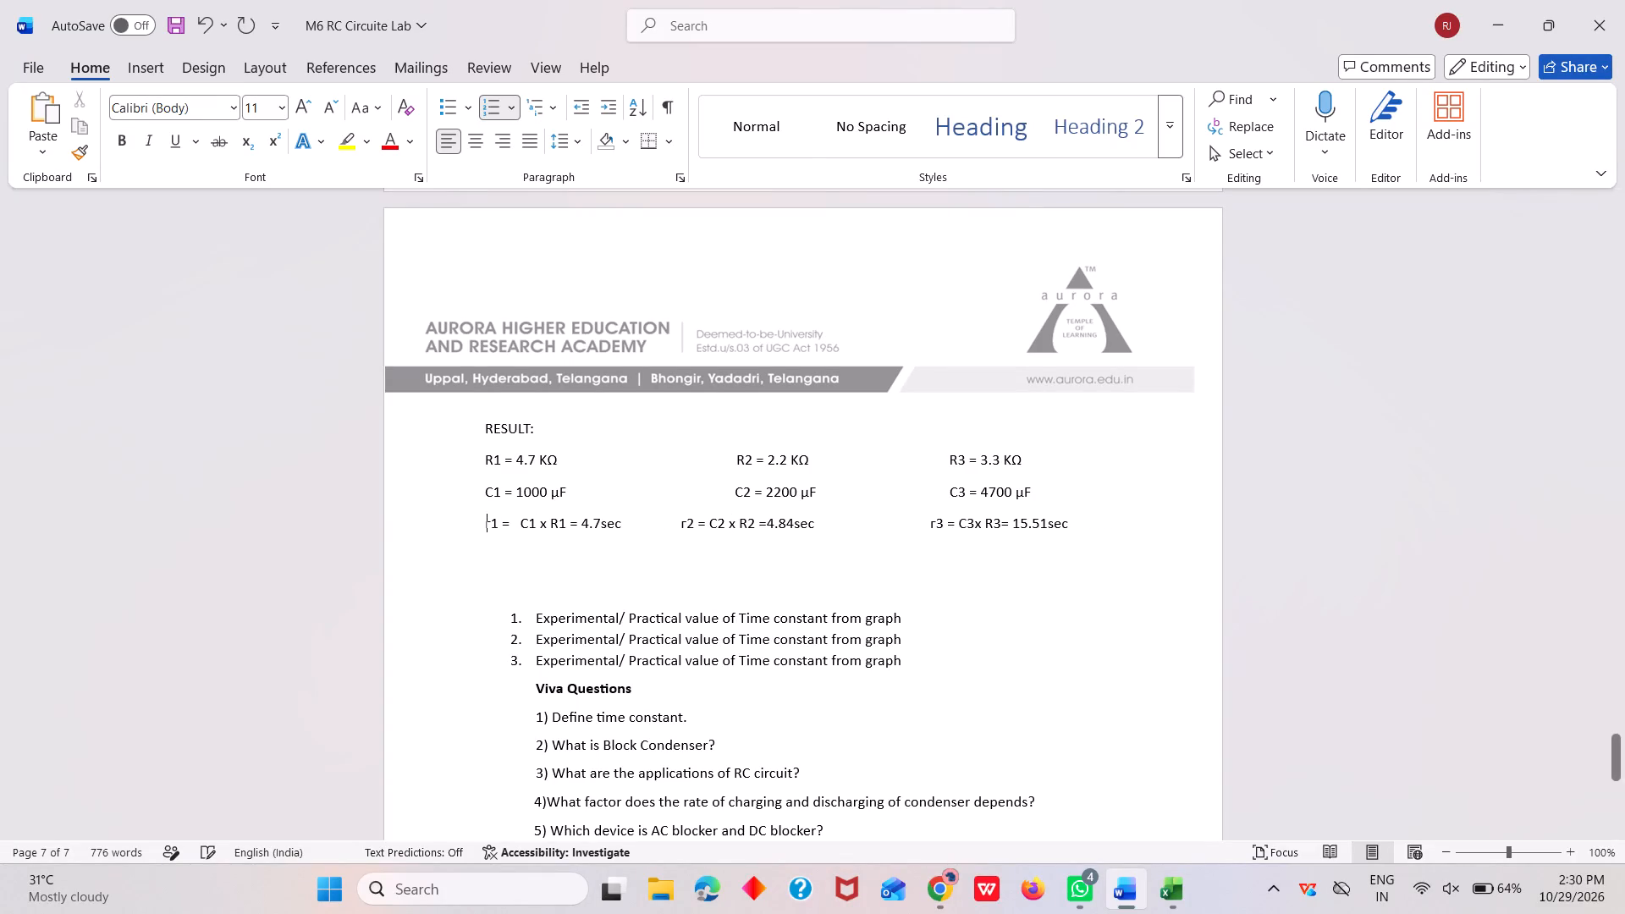
pyautogui.press('BackSpace')
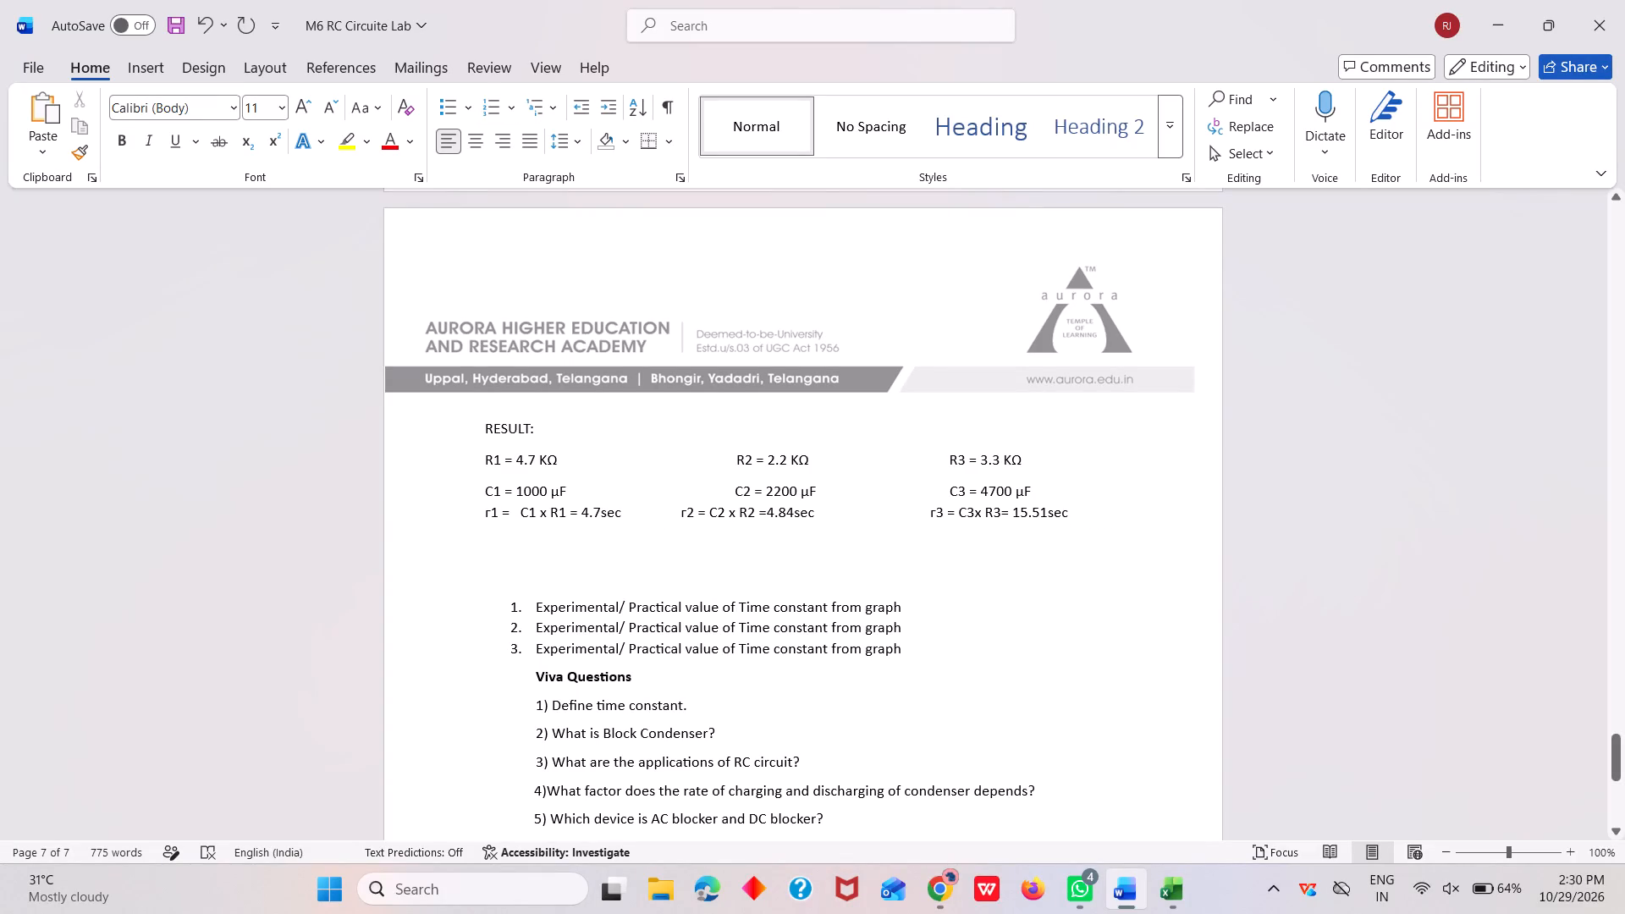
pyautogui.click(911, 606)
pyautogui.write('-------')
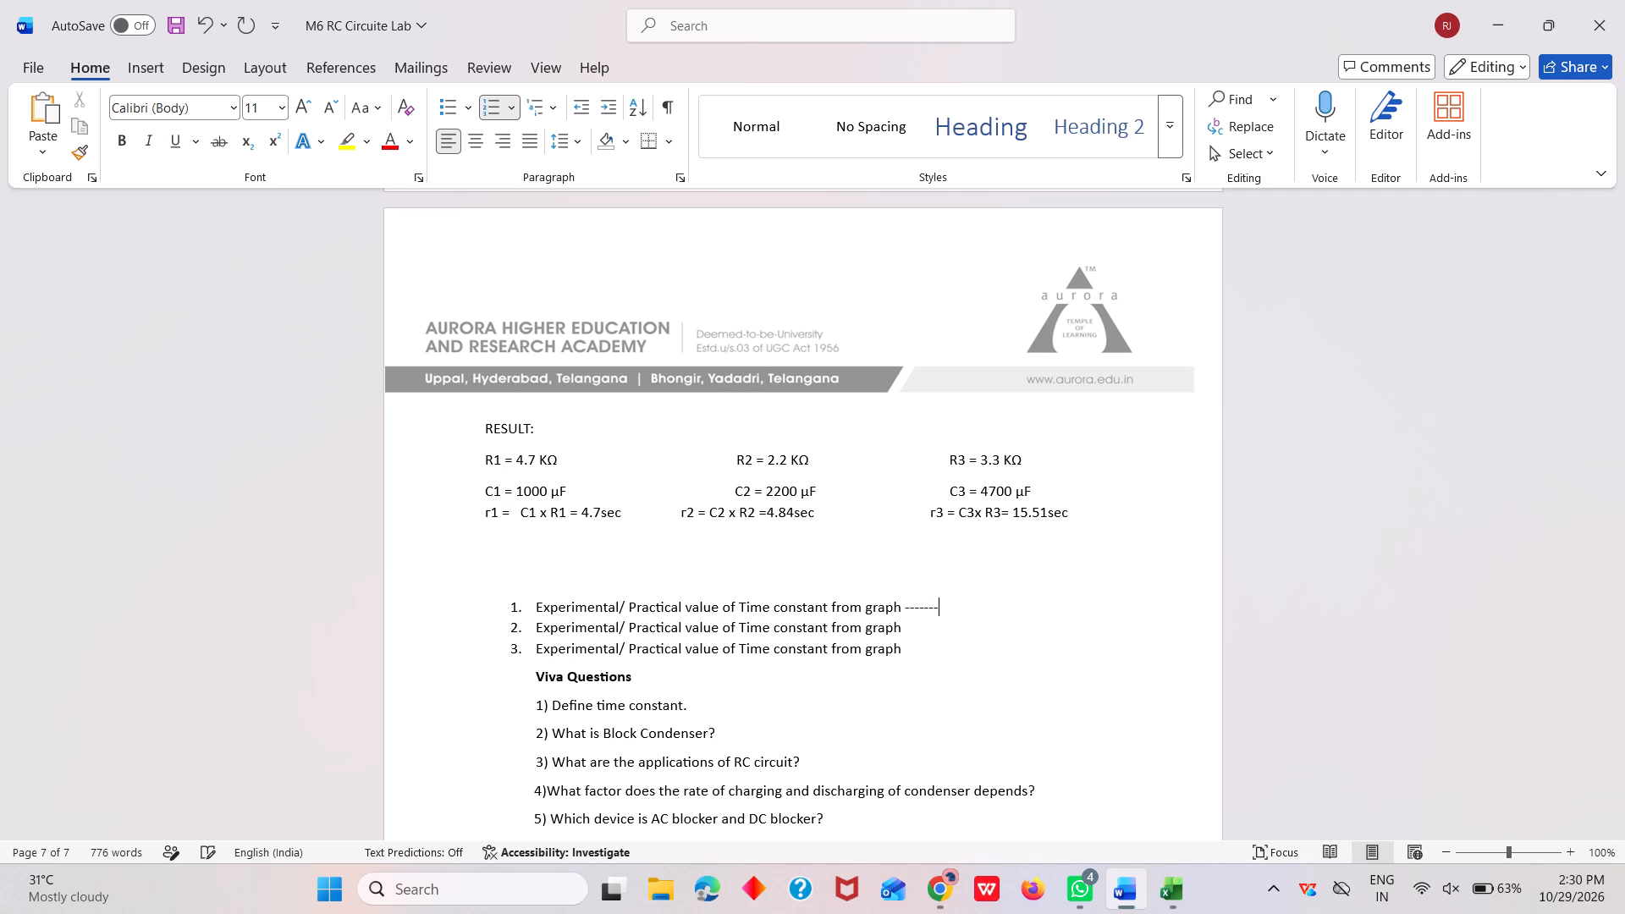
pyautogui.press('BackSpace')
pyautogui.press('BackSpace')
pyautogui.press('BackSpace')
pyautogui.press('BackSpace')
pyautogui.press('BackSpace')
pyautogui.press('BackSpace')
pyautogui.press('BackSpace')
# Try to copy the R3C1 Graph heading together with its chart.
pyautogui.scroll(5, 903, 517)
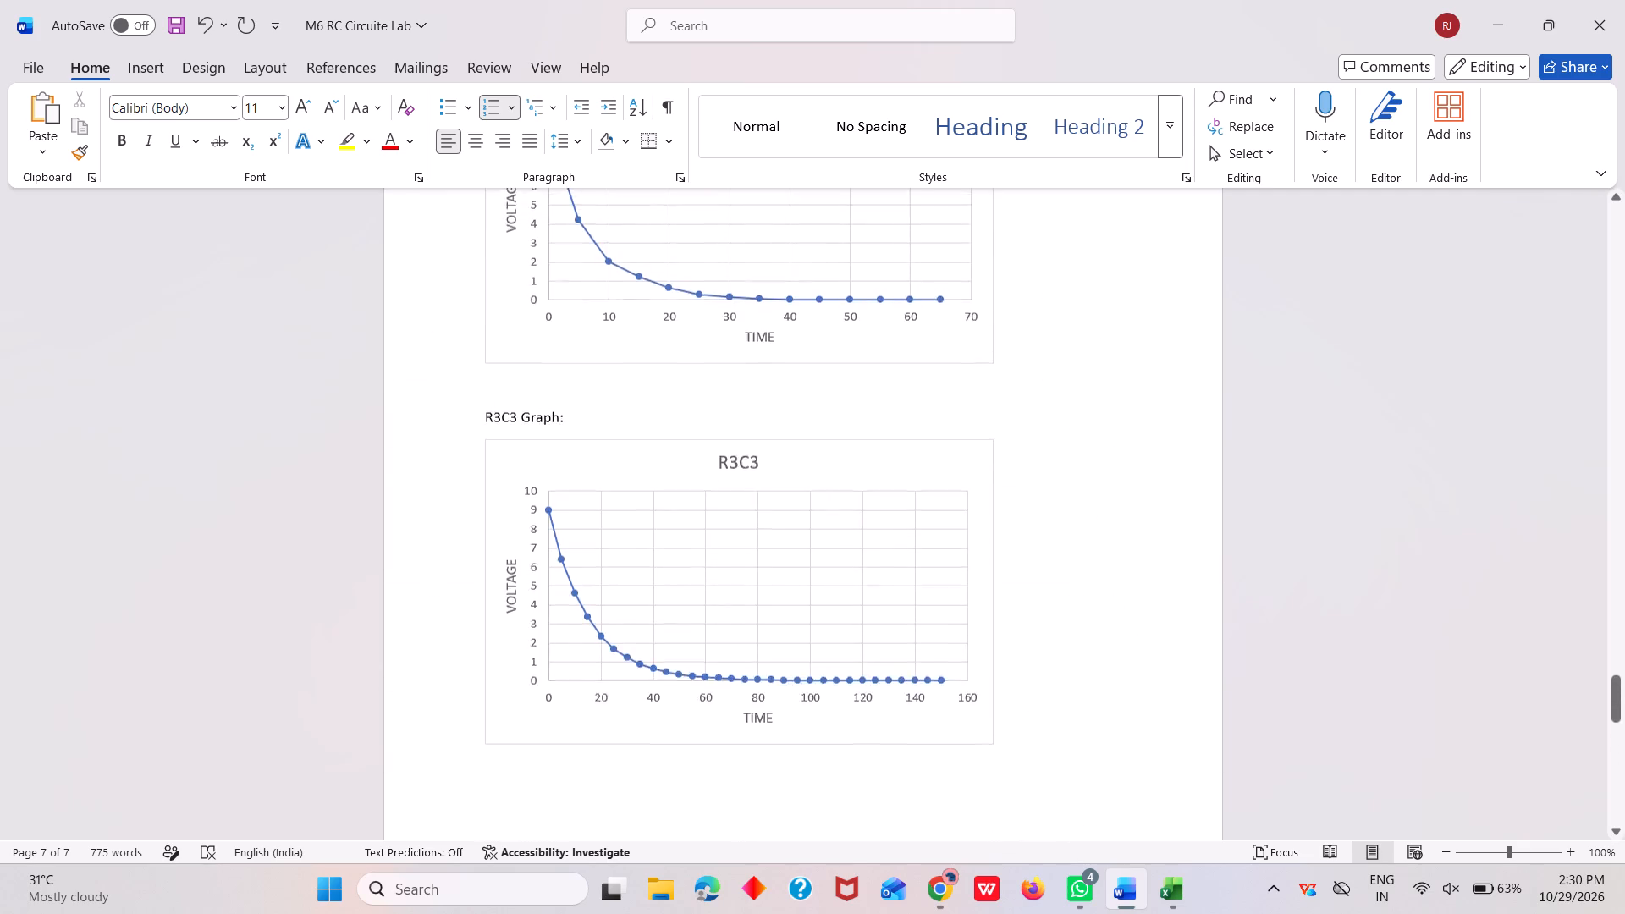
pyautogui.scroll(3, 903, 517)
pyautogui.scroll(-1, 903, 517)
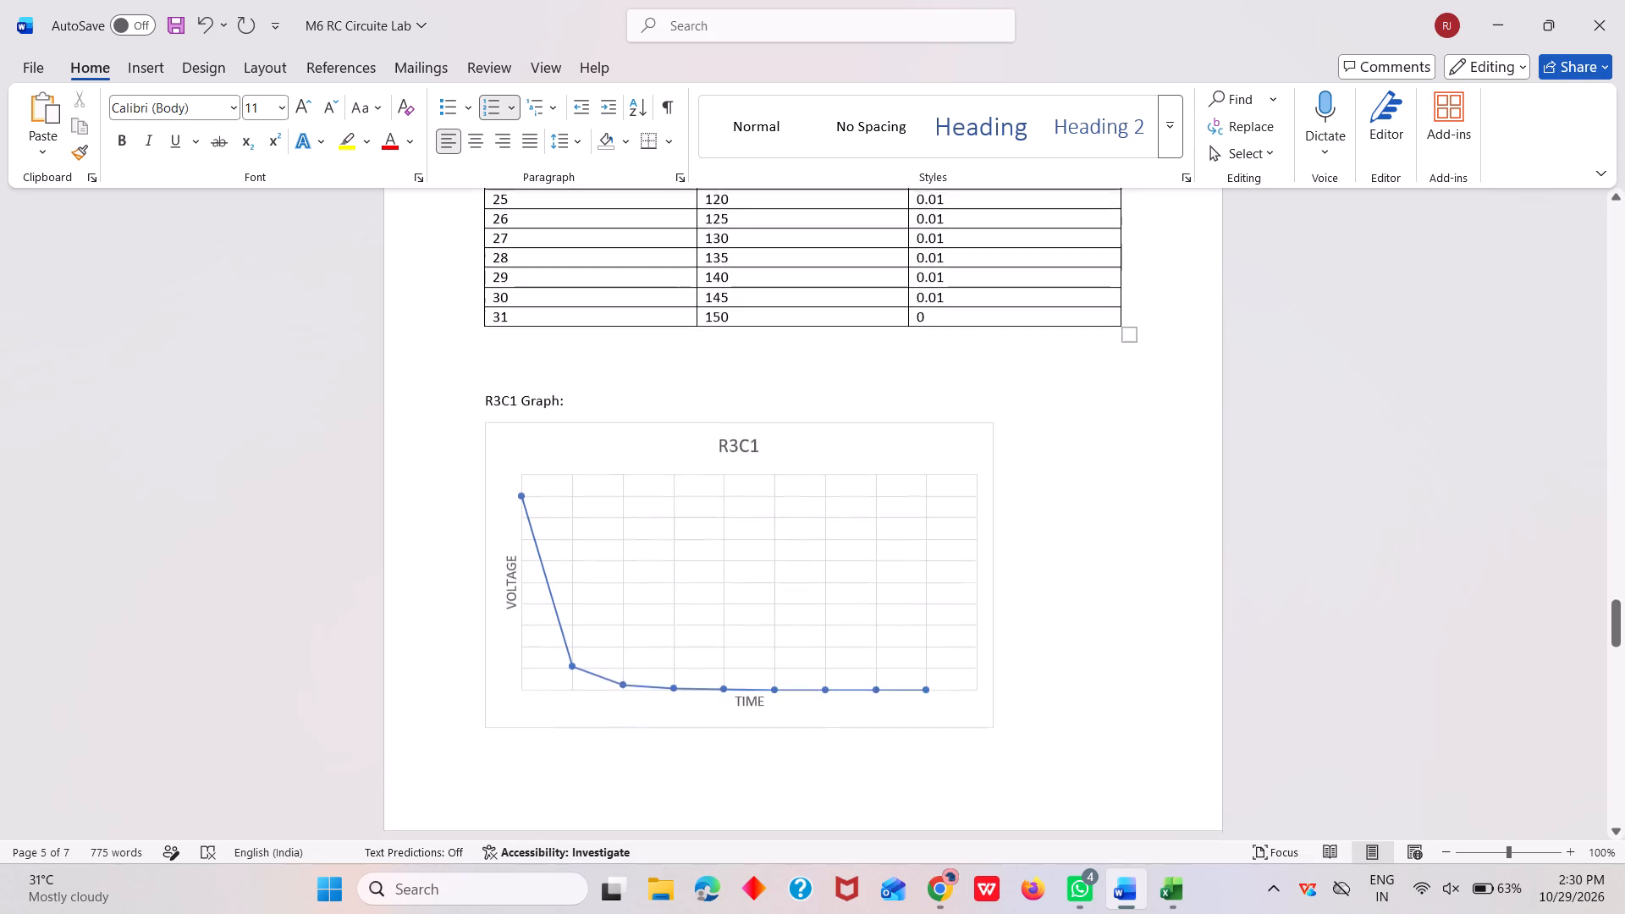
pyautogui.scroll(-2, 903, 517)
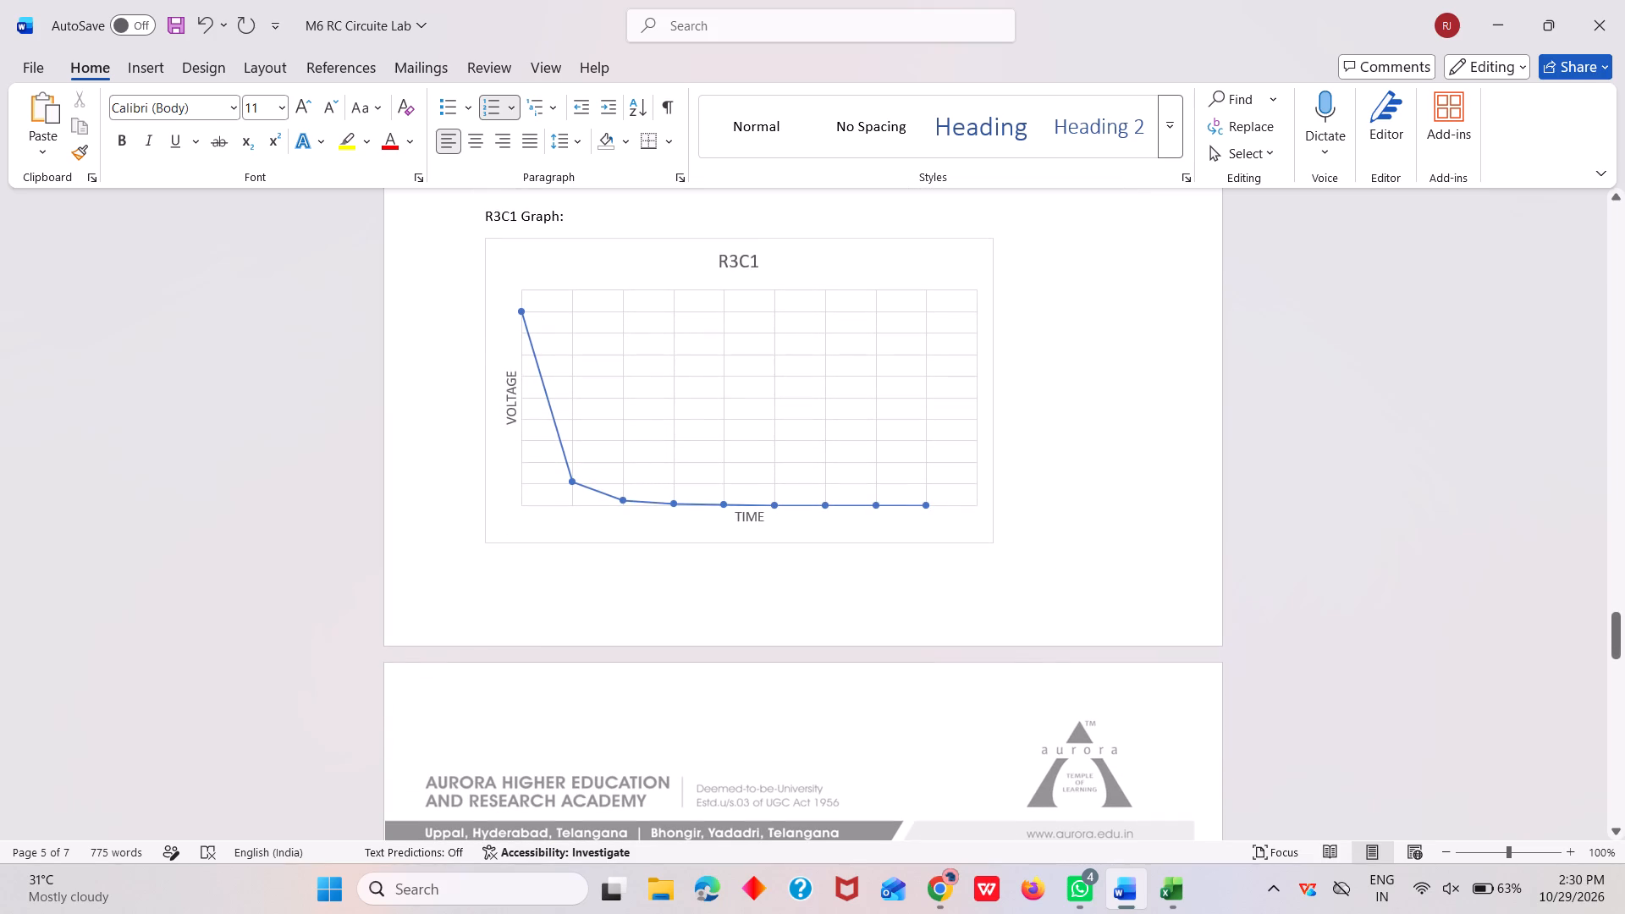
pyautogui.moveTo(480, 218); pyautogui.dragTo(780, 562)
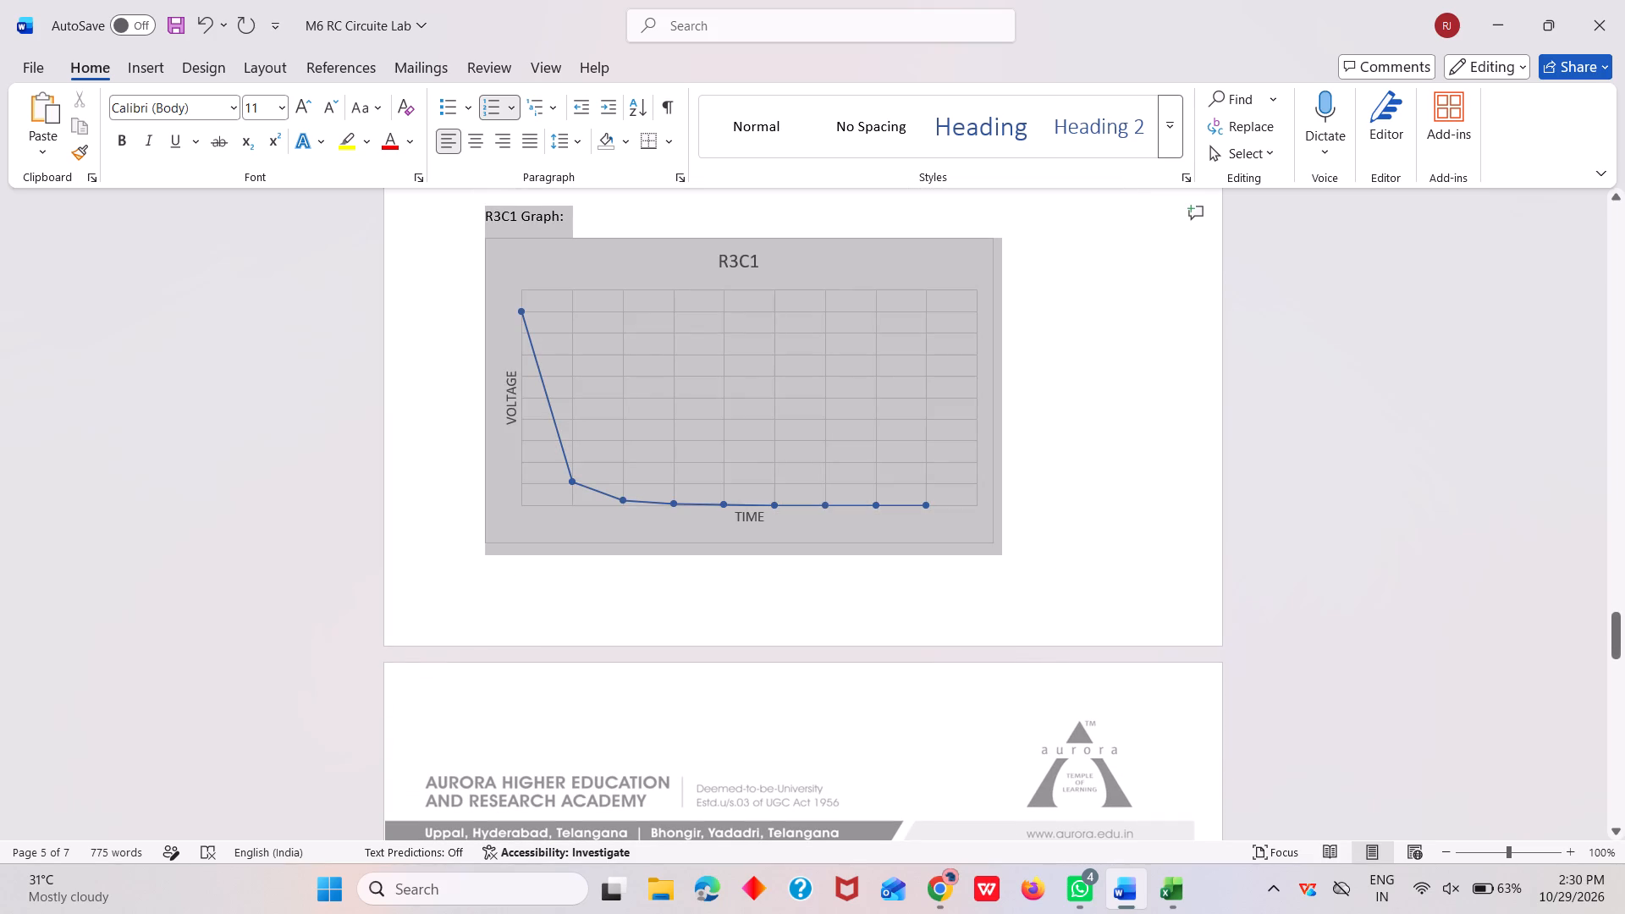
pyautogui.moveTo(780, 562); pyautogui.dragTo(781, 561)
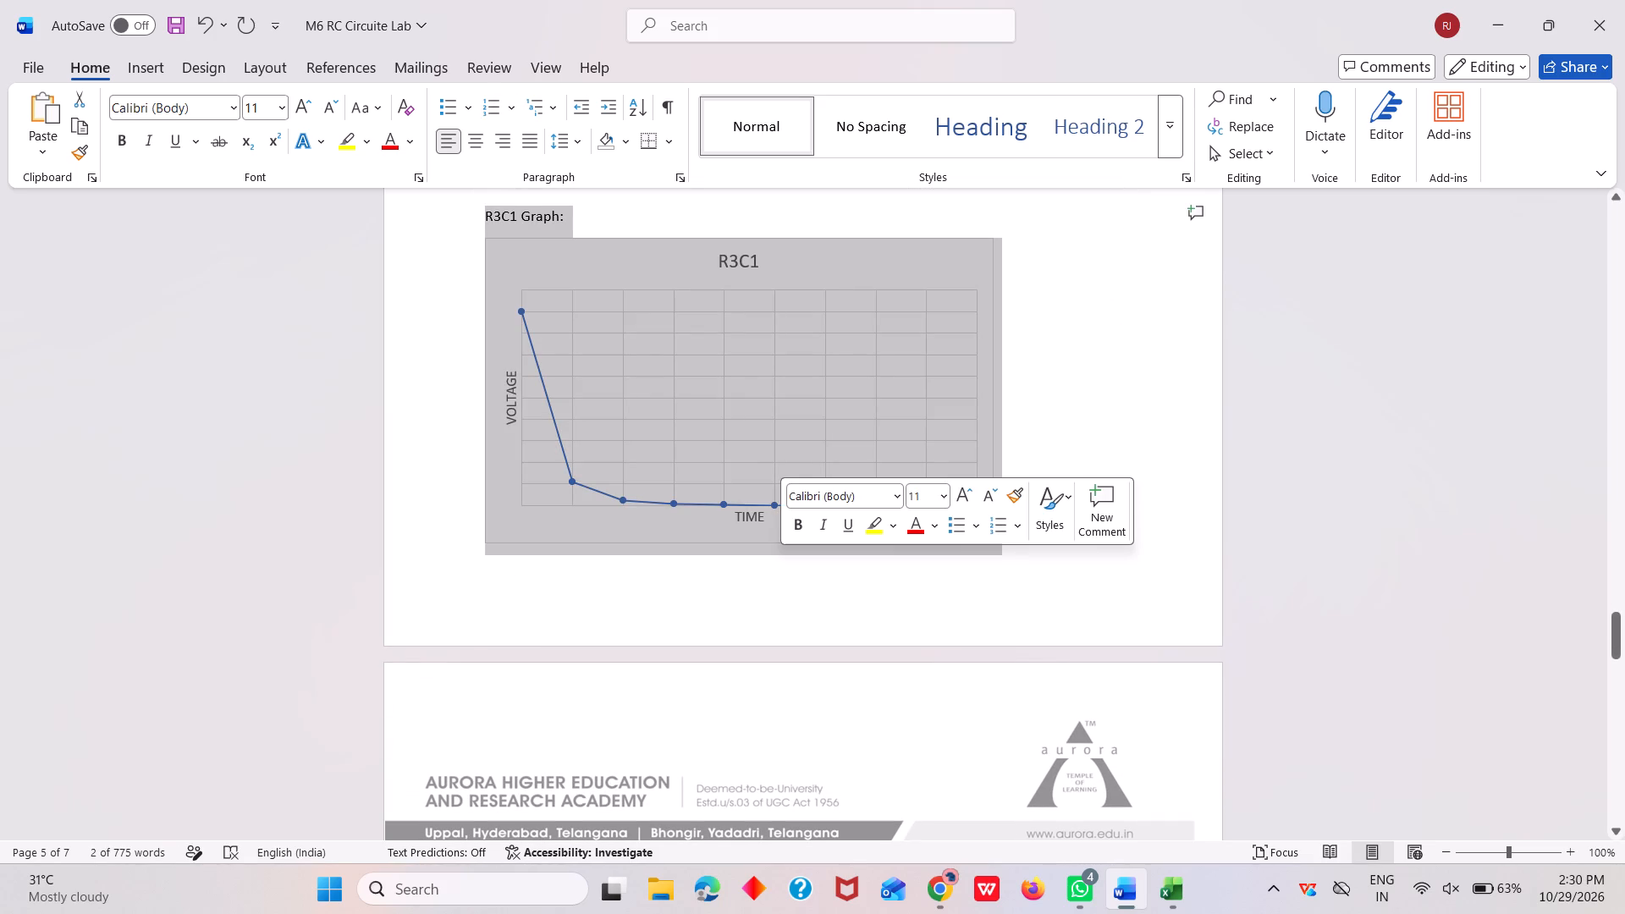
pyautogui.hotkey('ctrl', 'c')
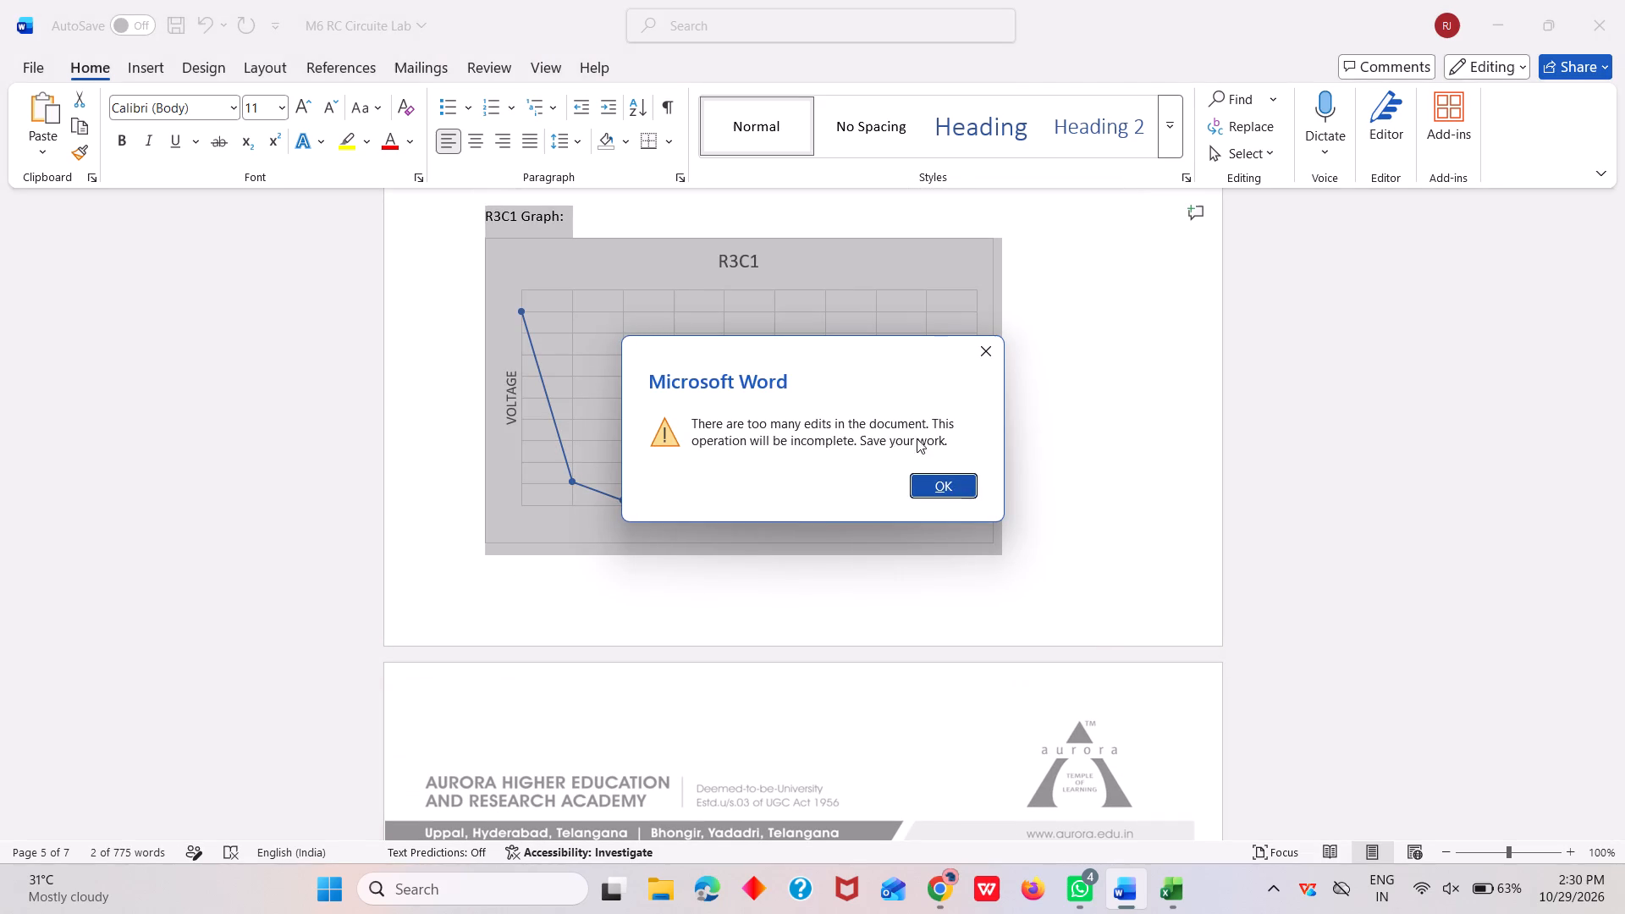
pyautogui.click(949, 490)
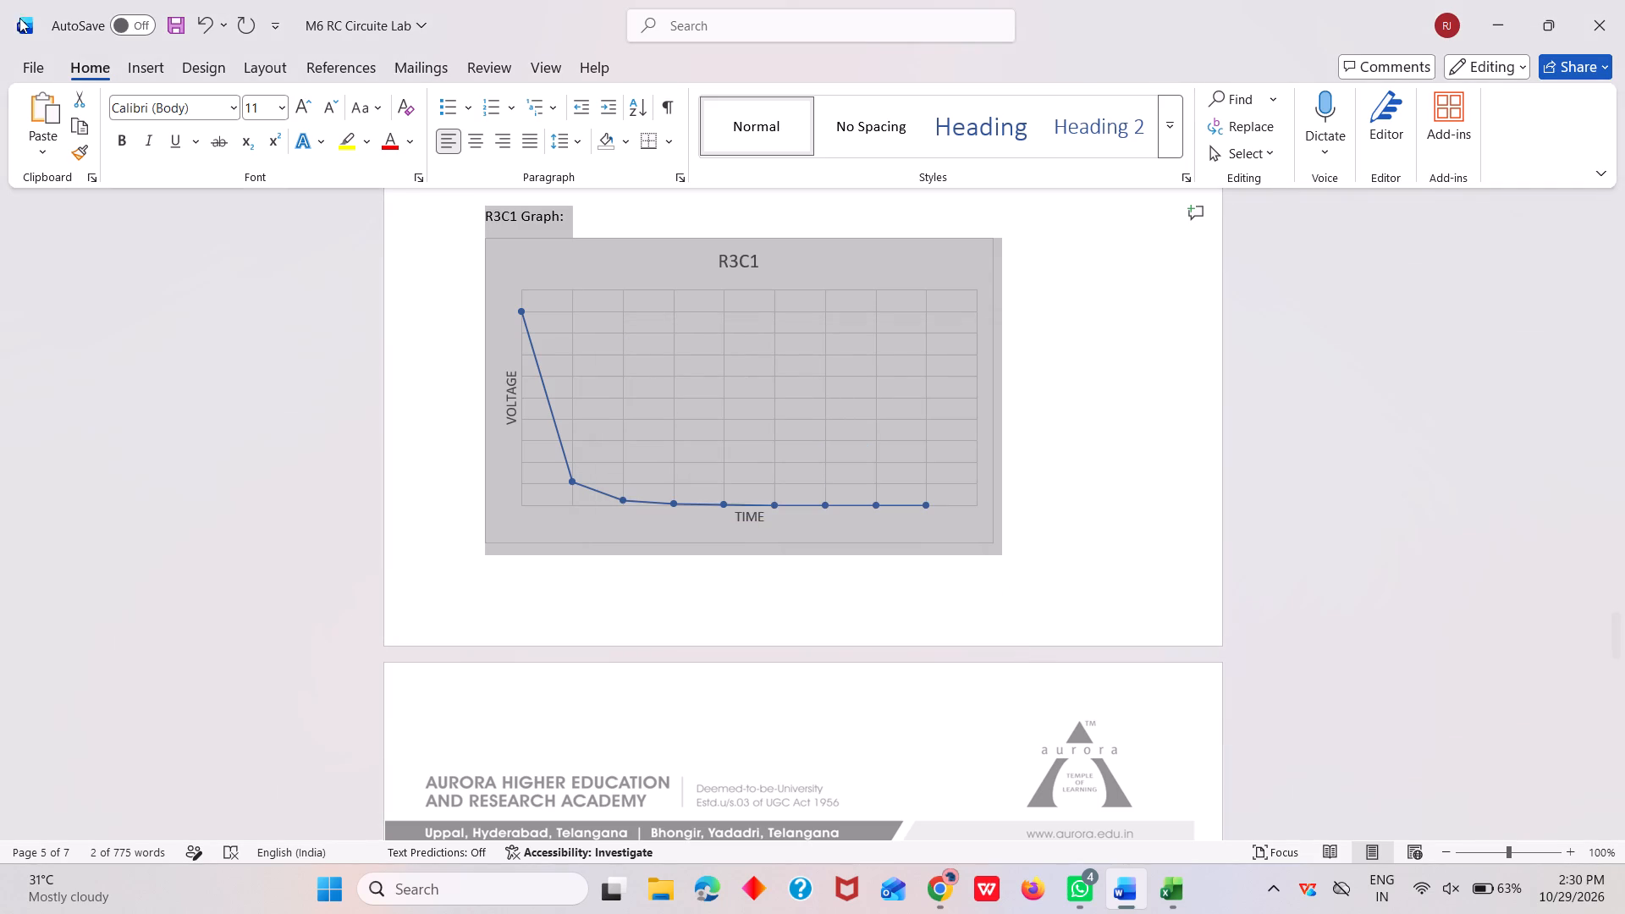
# Save the lab report document.
pyautogui.click(31, 59)
pyautogui.click(81, 358)
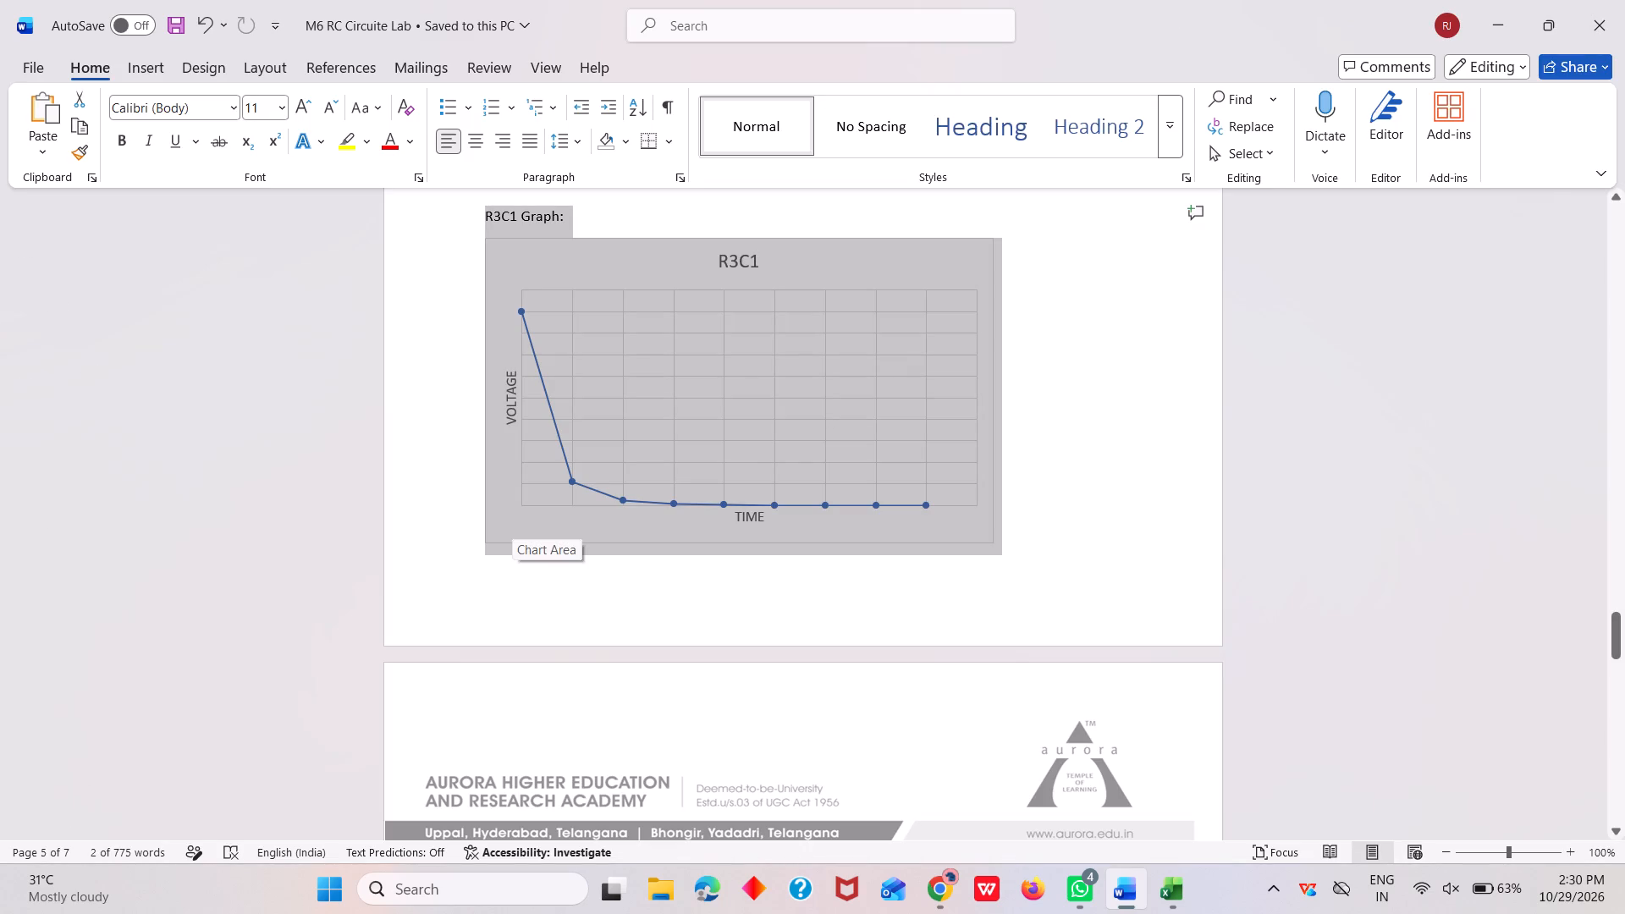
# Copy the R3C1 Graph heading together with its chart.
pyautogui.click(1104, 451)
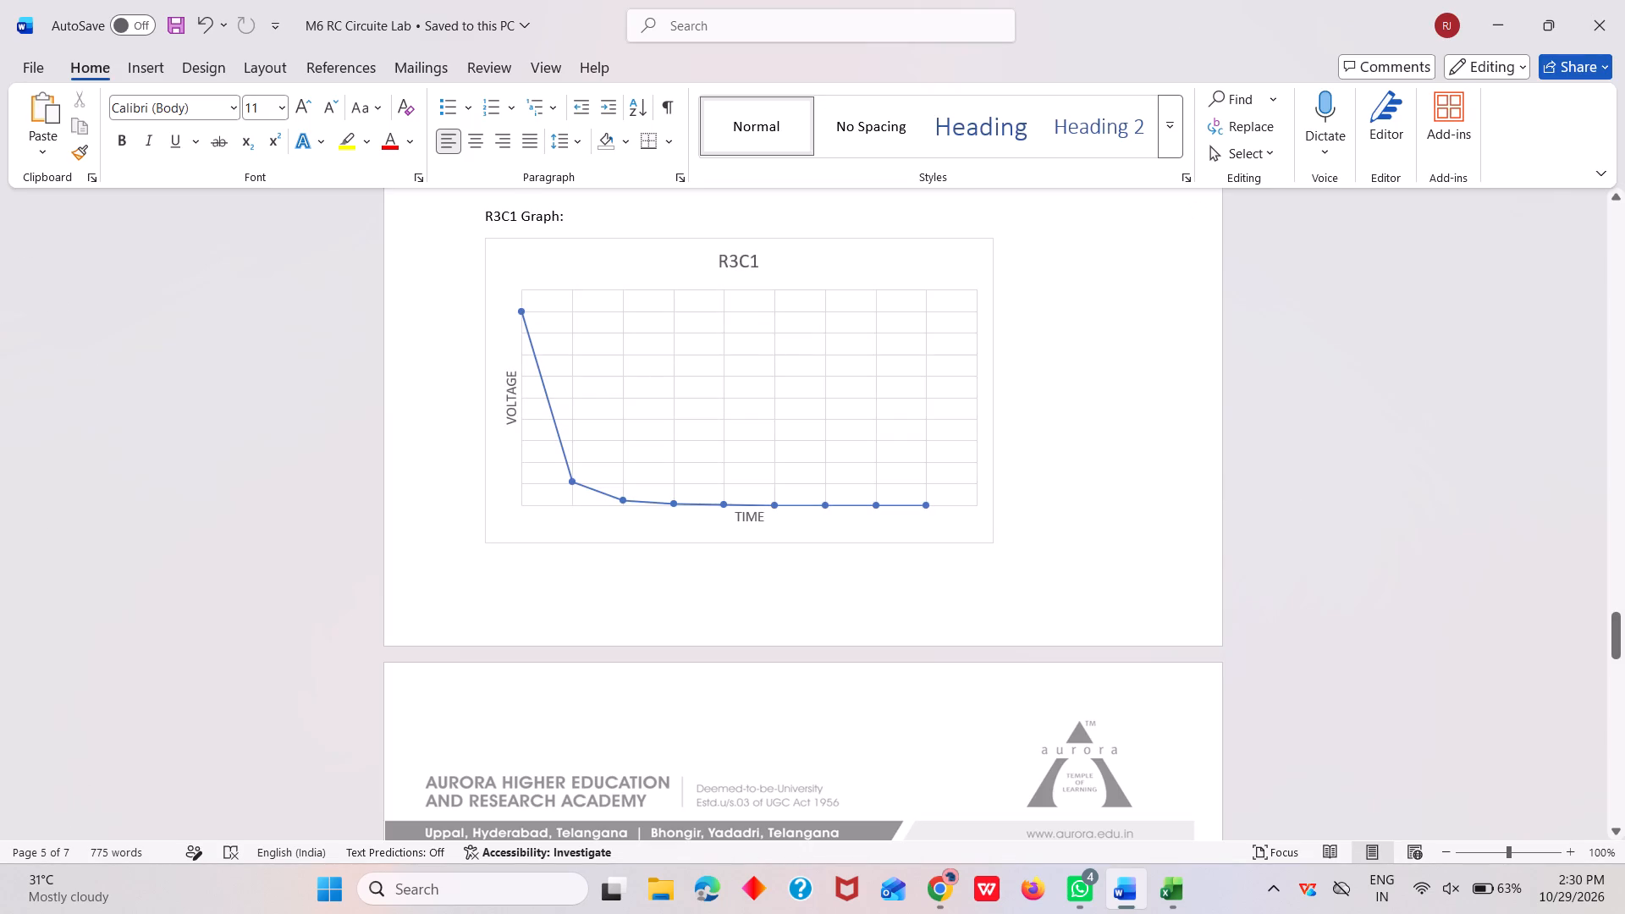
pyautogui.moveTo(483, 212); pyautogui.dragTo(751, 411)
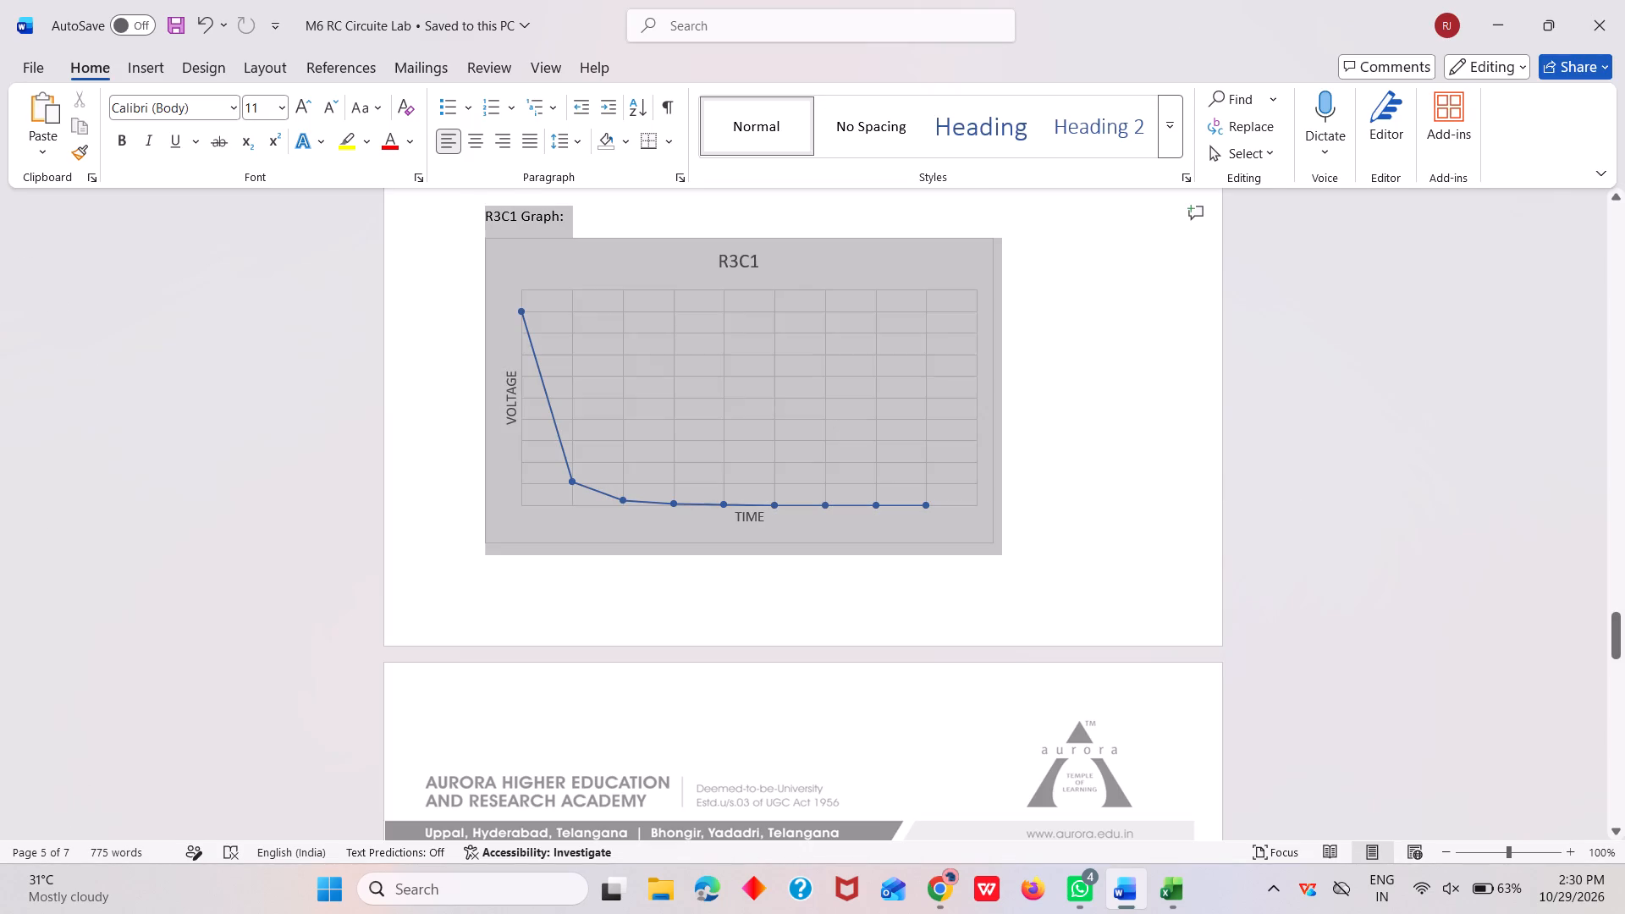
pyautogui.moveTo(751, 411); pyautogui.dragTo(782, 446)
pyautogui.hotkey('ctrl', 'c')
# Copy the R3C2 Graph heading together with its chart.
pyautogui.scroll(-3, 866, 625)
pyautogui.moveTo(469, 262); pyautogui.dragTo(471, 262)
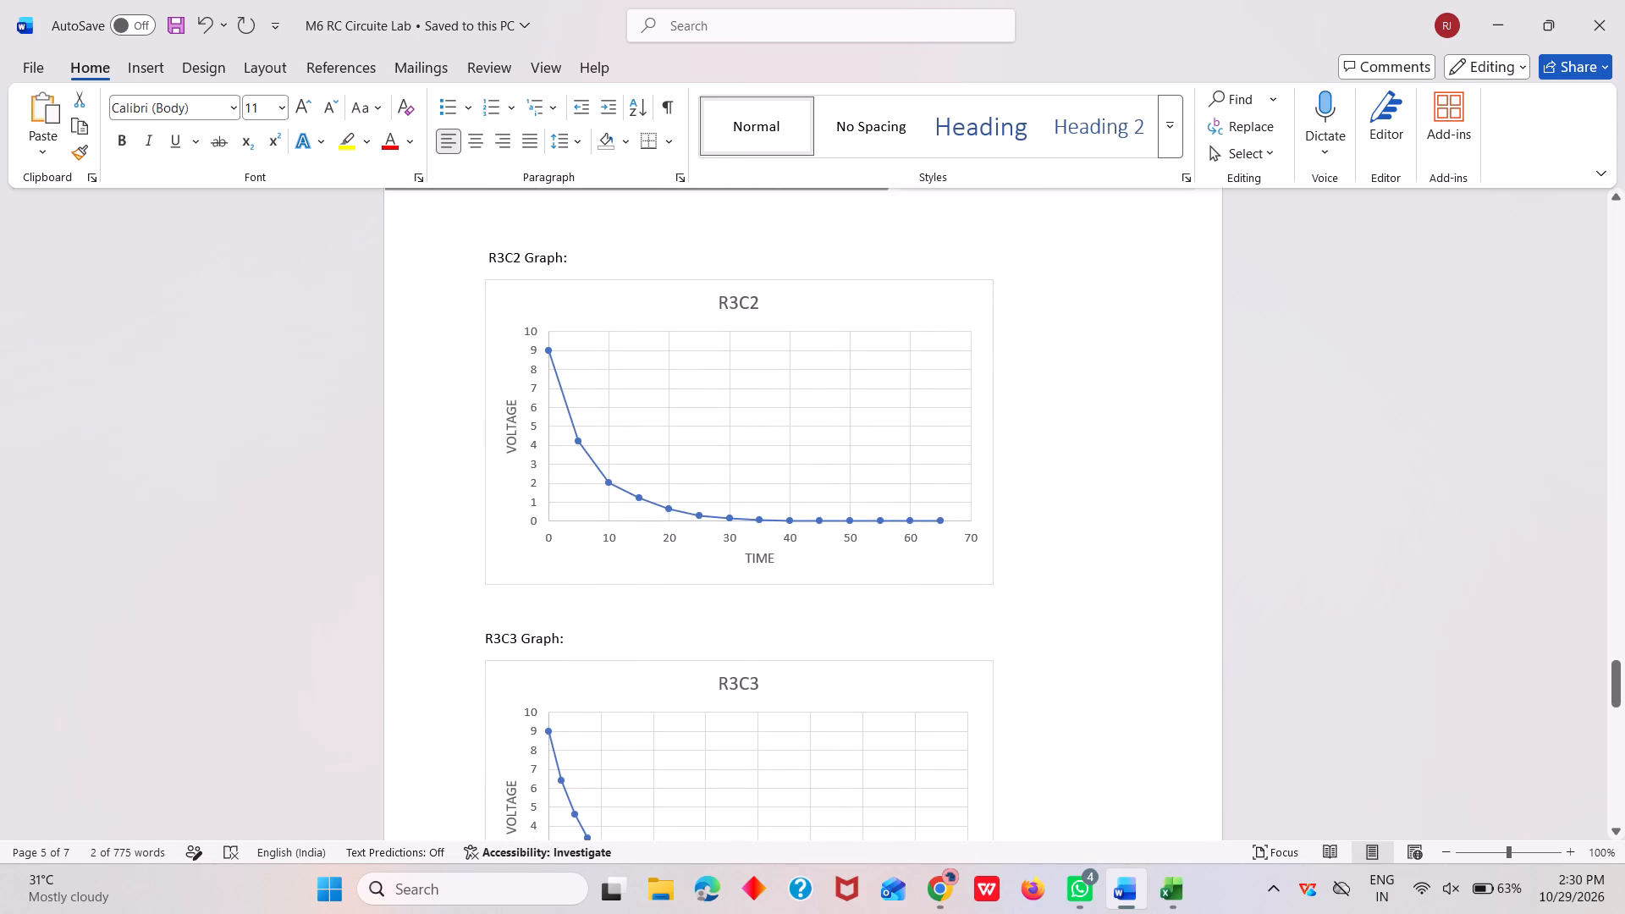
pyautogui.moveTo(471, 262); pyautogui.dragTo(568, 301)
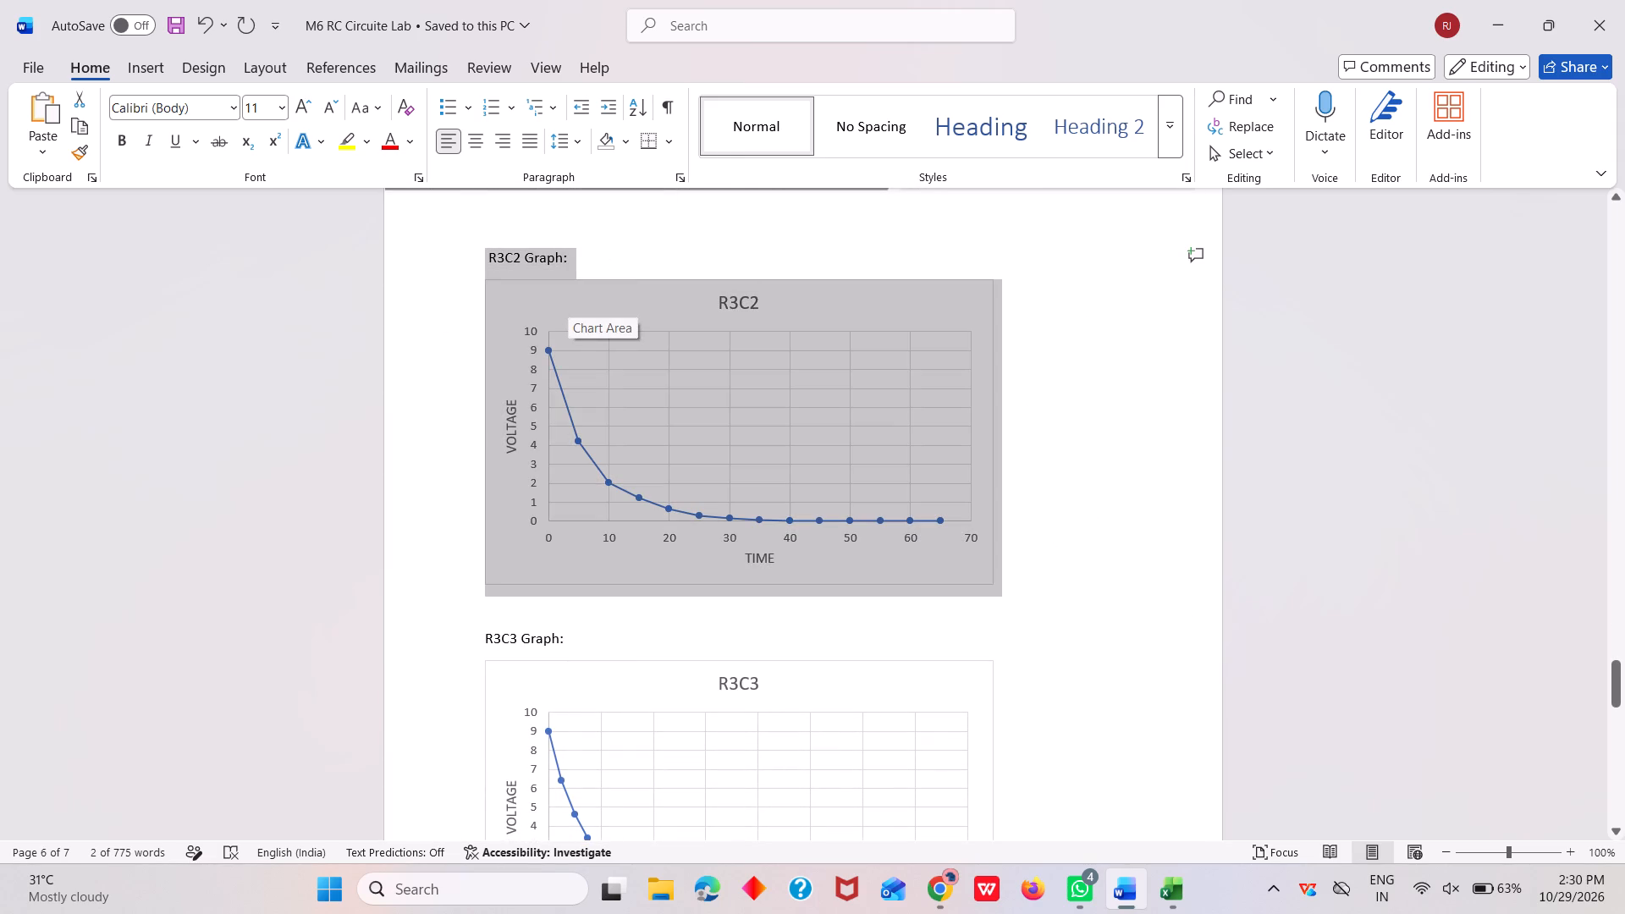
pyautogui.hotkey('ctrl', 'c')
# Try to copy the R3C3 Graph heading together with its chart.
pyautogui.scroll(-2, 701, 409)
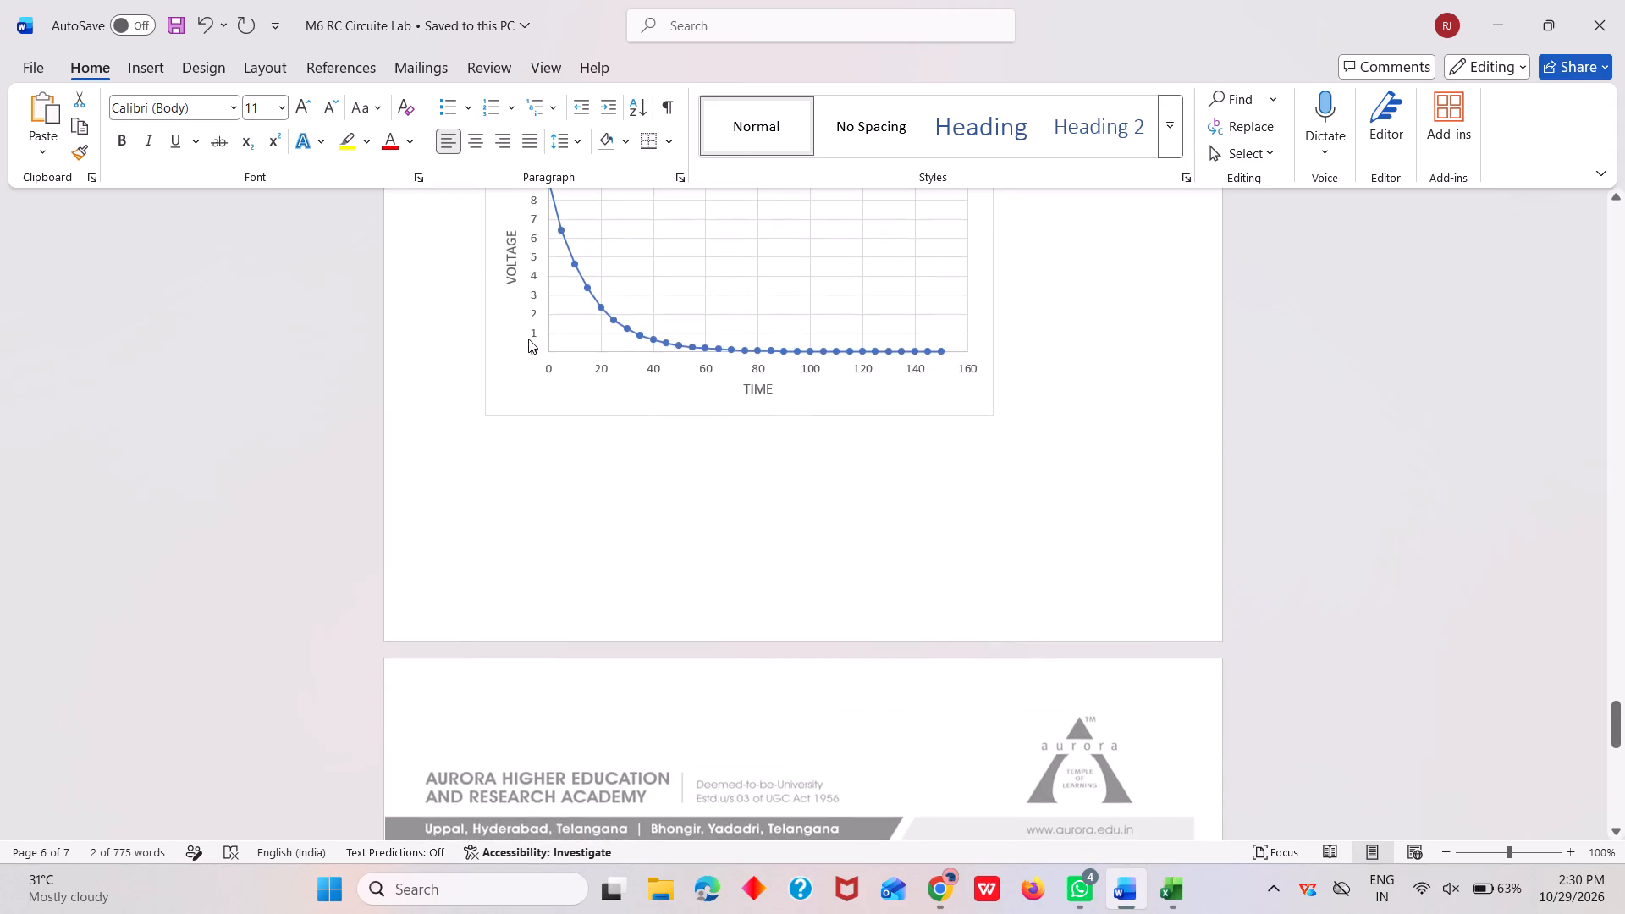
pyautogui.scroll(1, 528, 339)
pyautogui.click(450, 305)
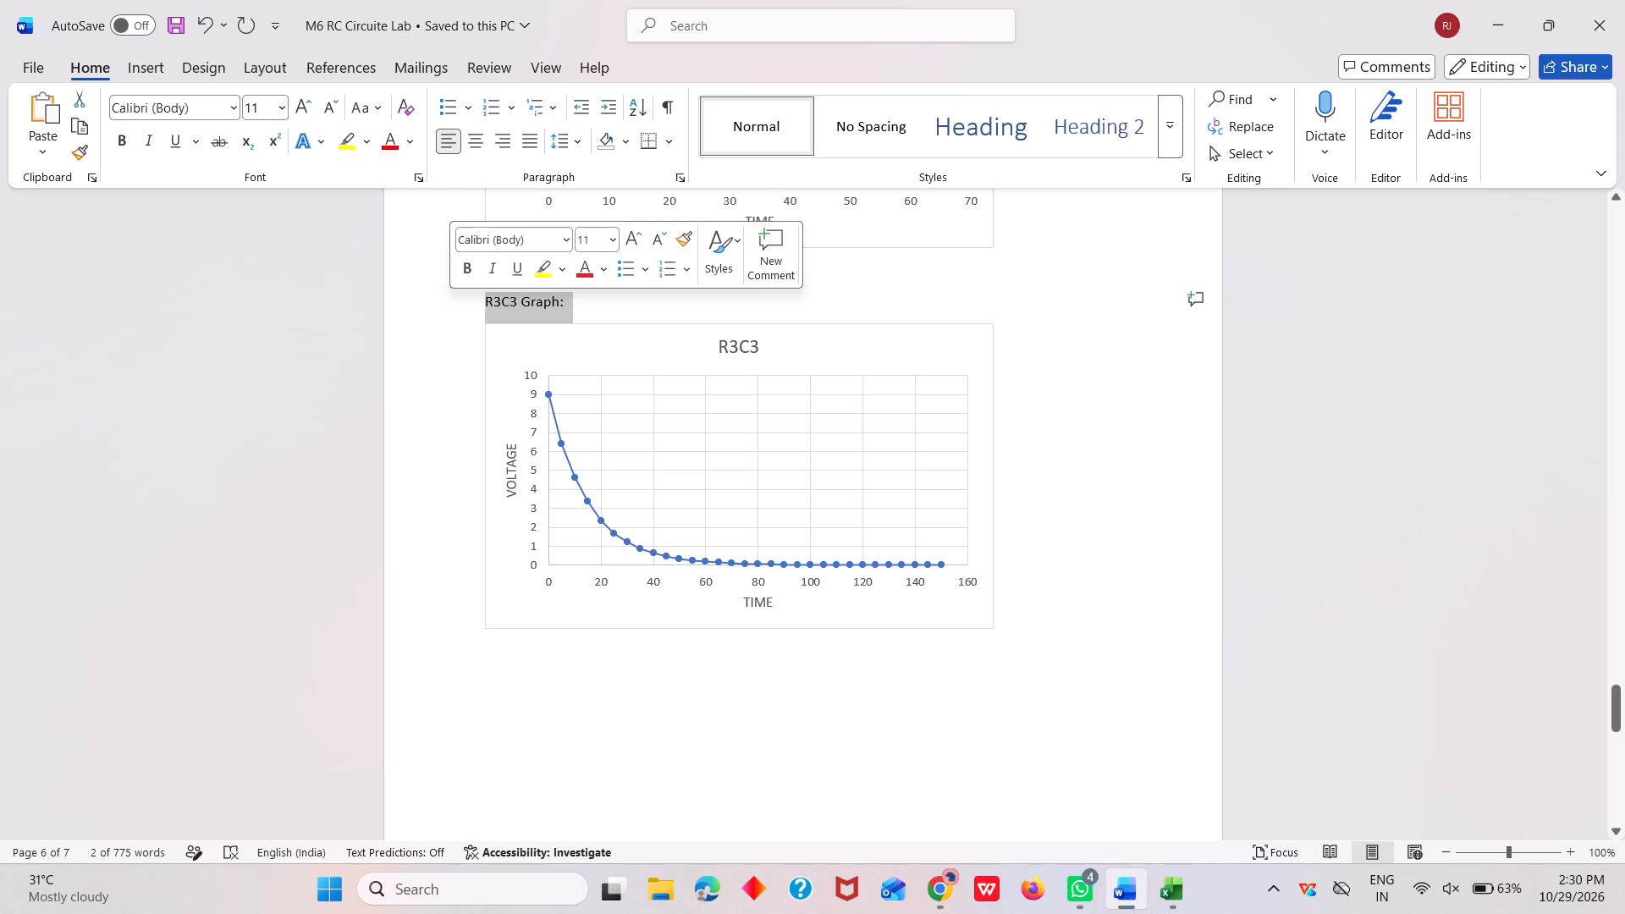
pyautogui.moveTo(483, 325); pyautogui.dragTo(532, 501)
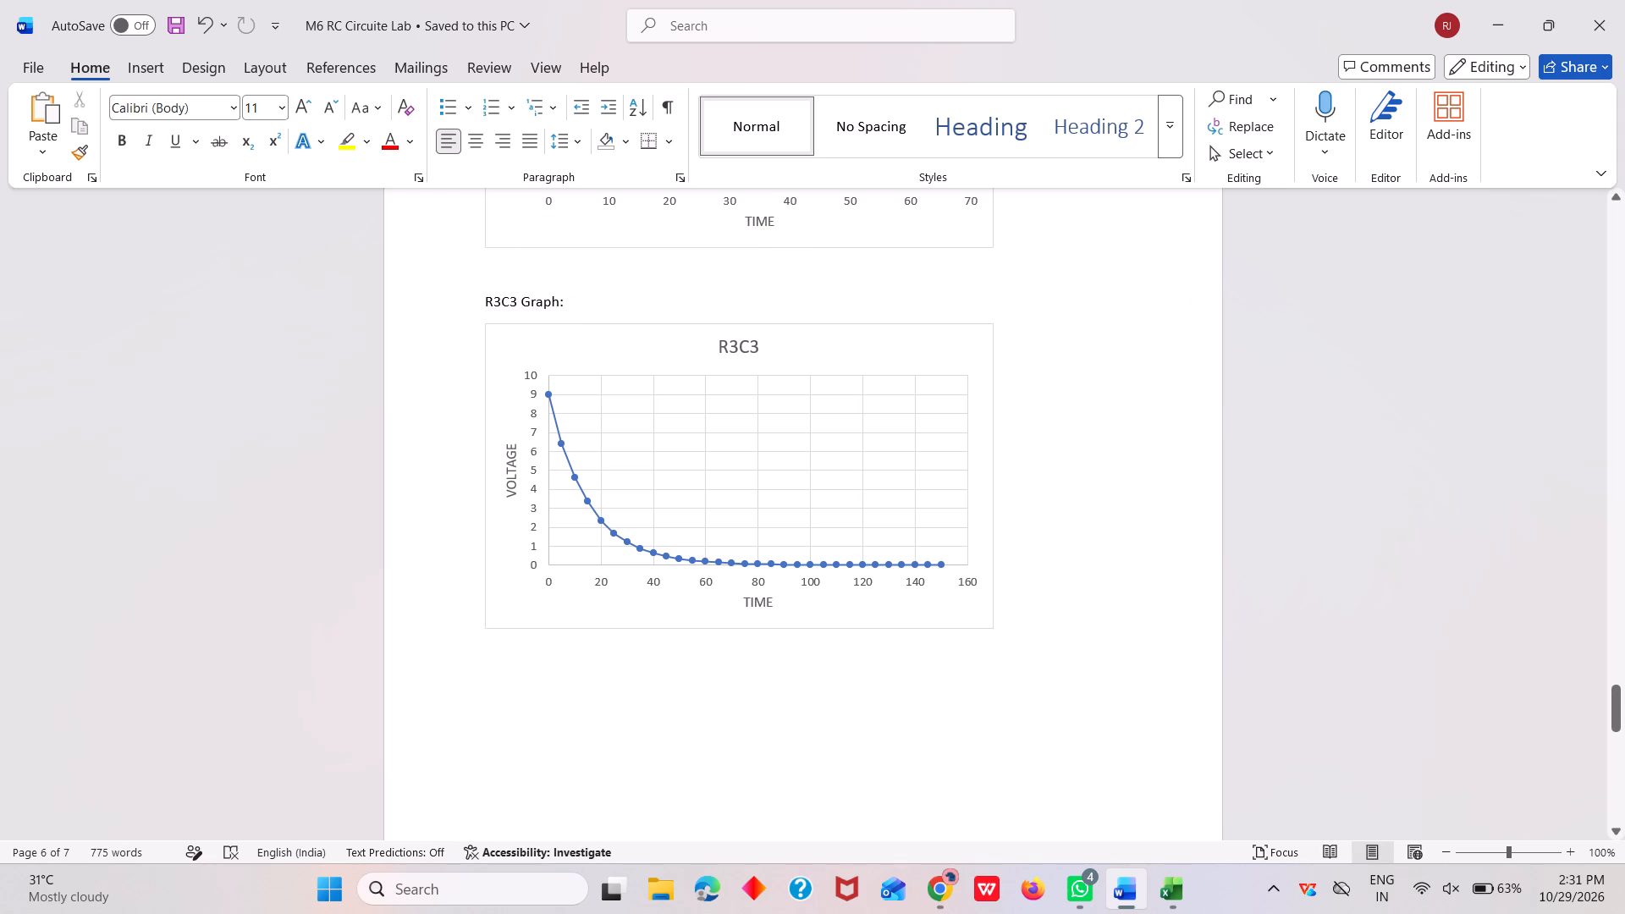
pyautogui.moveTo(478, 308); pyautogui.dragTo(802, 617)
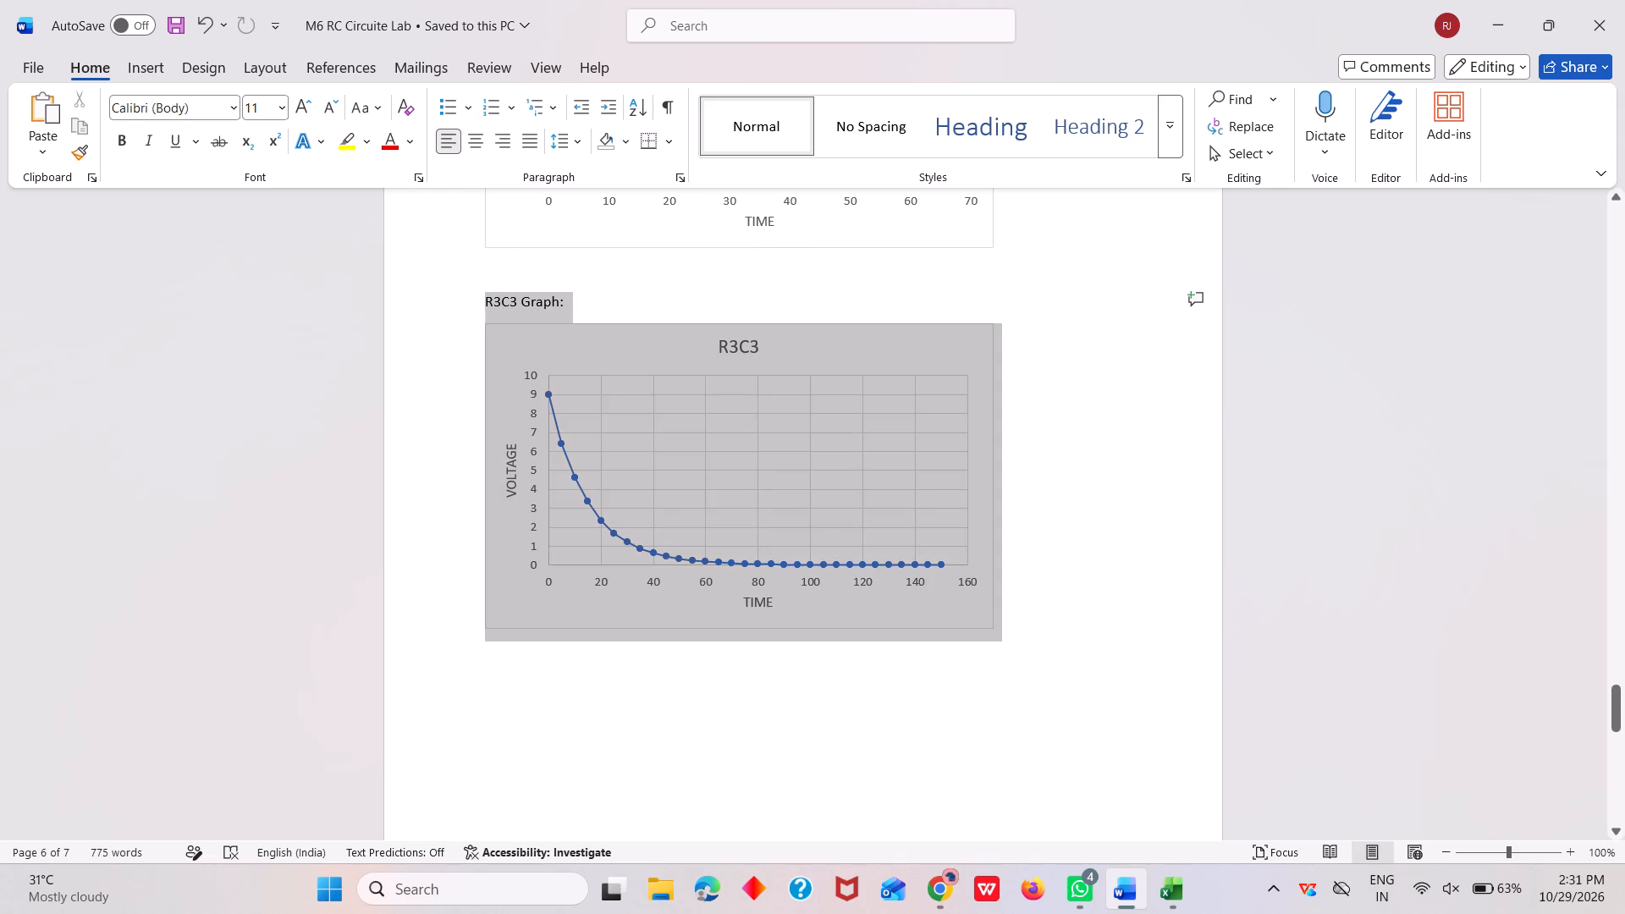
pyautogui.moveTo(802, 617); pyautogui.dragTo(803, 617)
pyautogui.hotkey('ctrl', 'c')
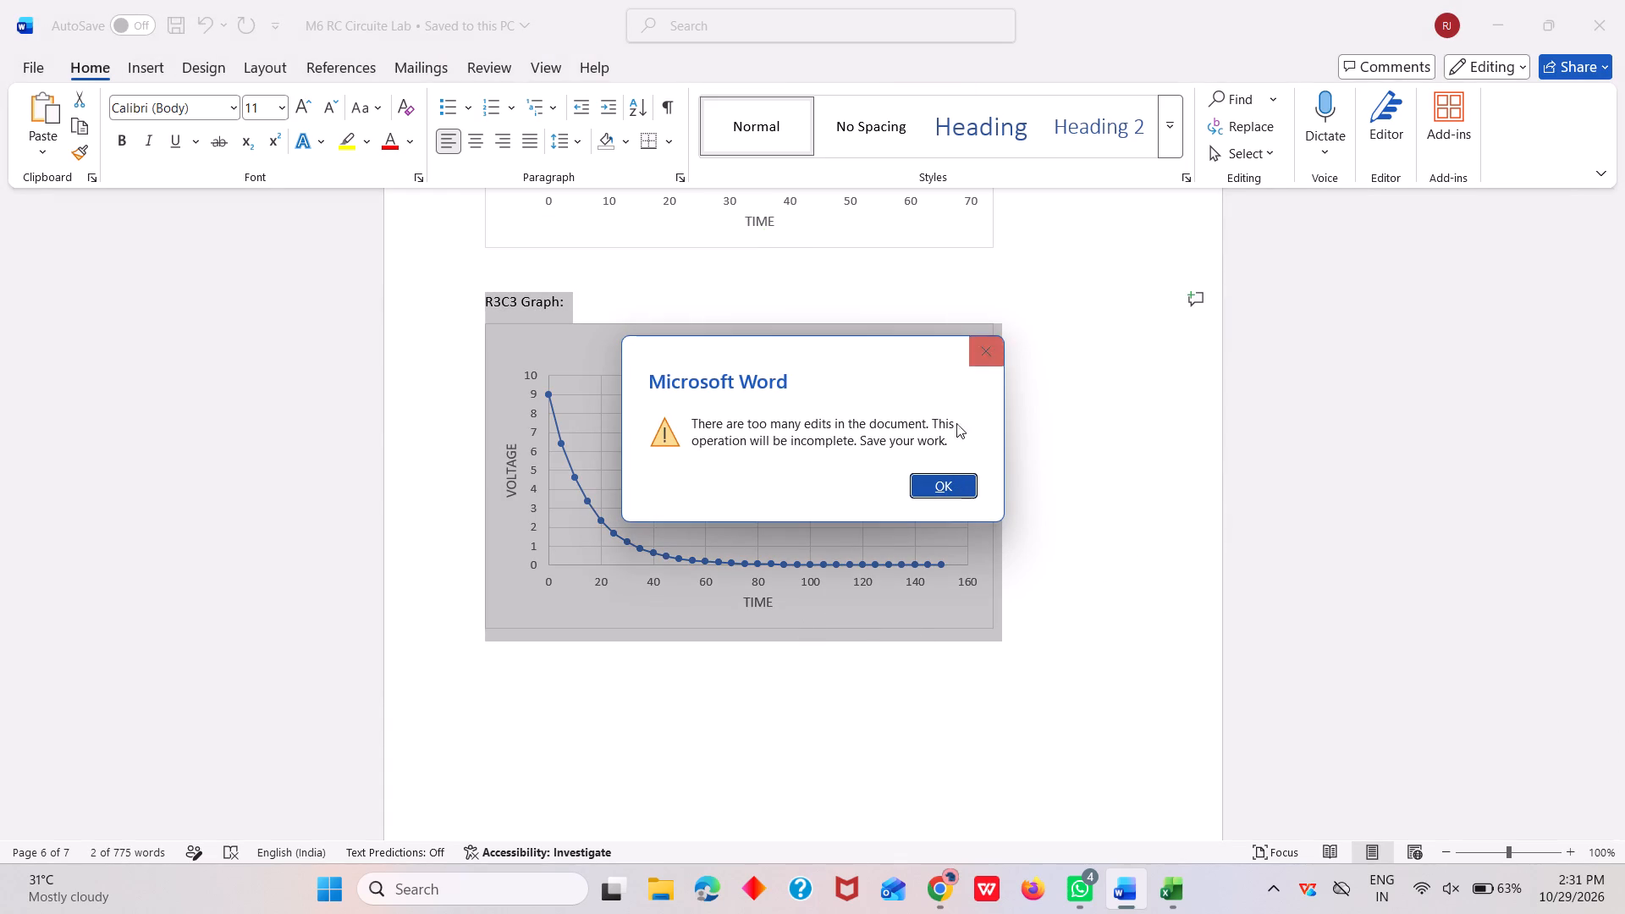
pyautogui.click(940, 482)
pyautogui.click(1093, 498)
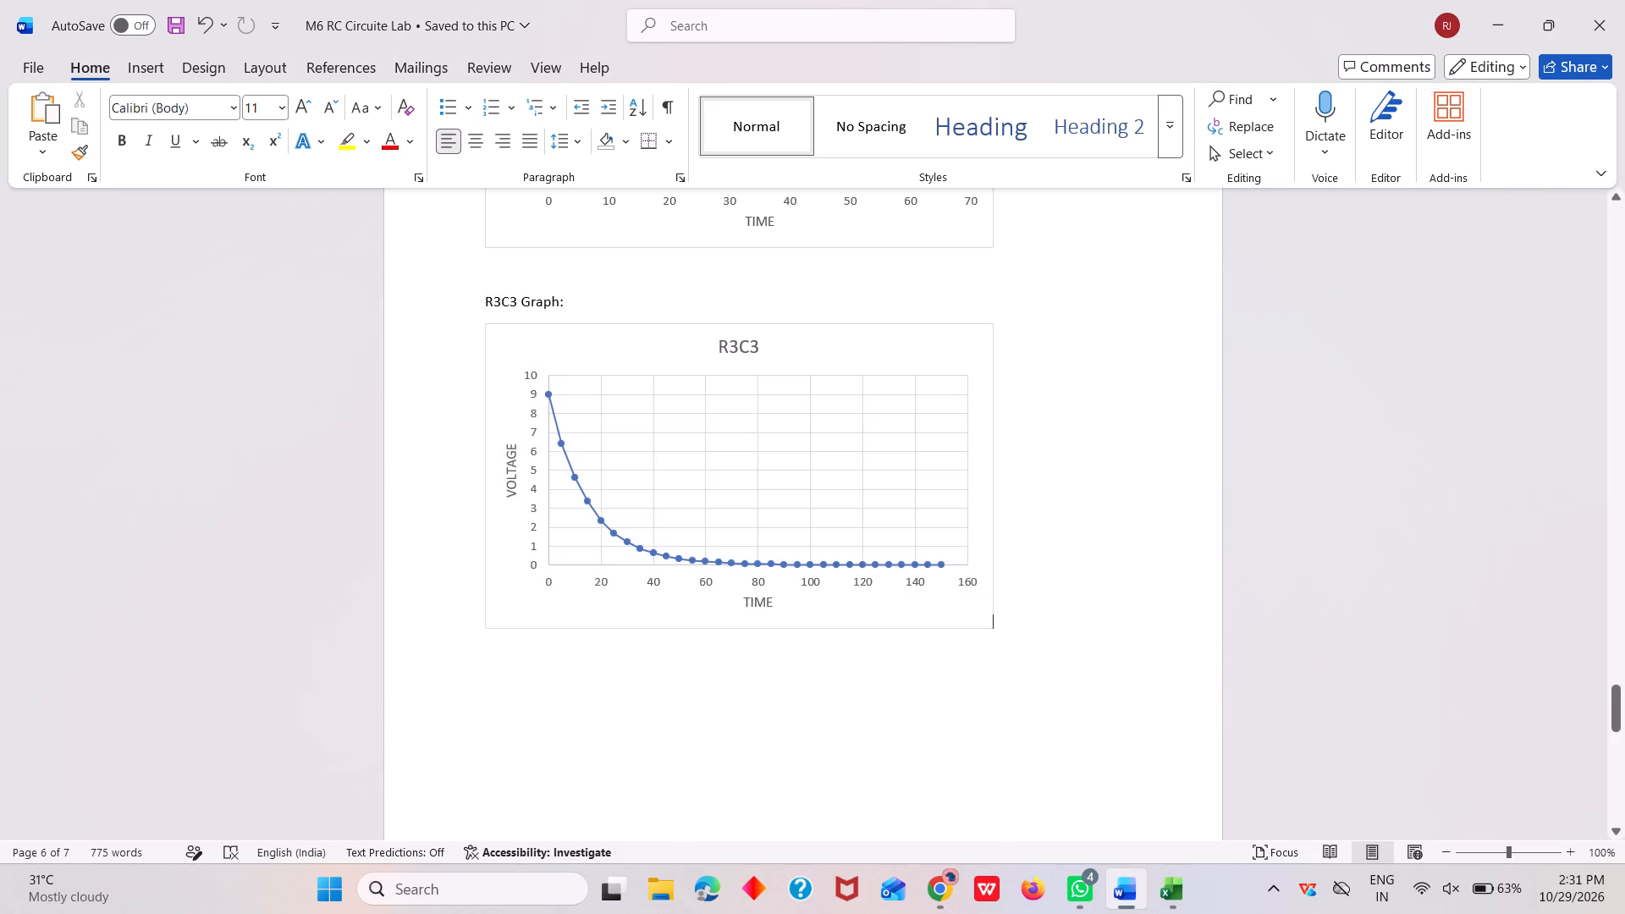
# Copy the three numbered Experimental/ Practical value of Time constant from graph lines in the RESULT section.
pyautogui.scroll(-5, 967, 616)
pyautogui.scroll(3, 967, 616)
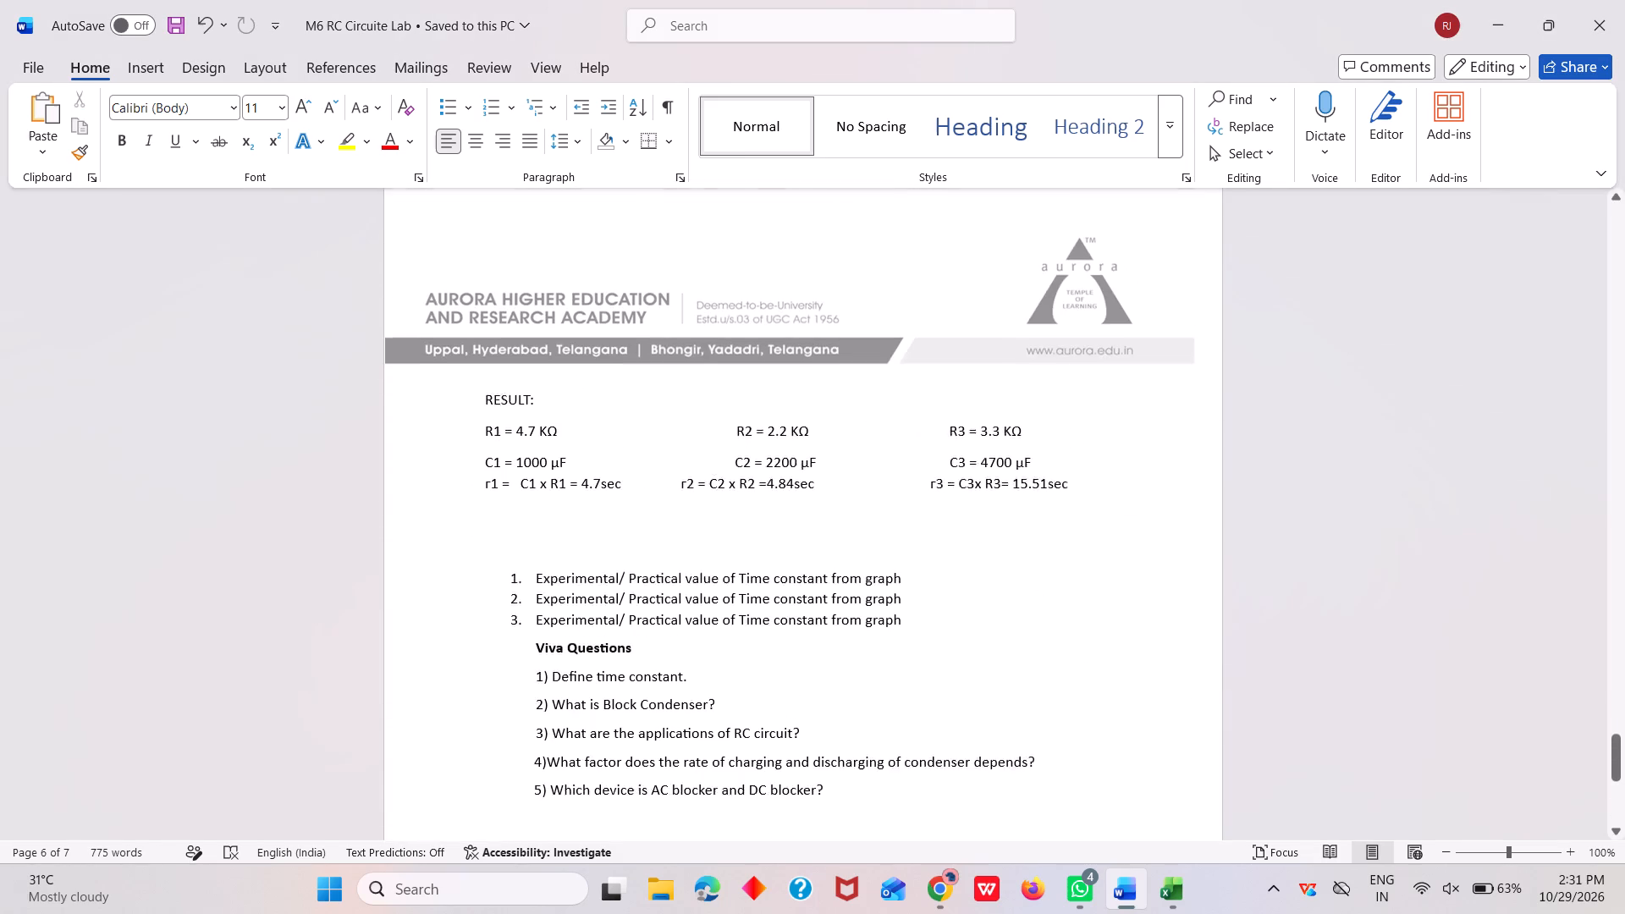
pyautogui.scroll(1, 967, 616)
pyautogui.moveTo(503, 601); pyautogui.dragTo(724, 658)
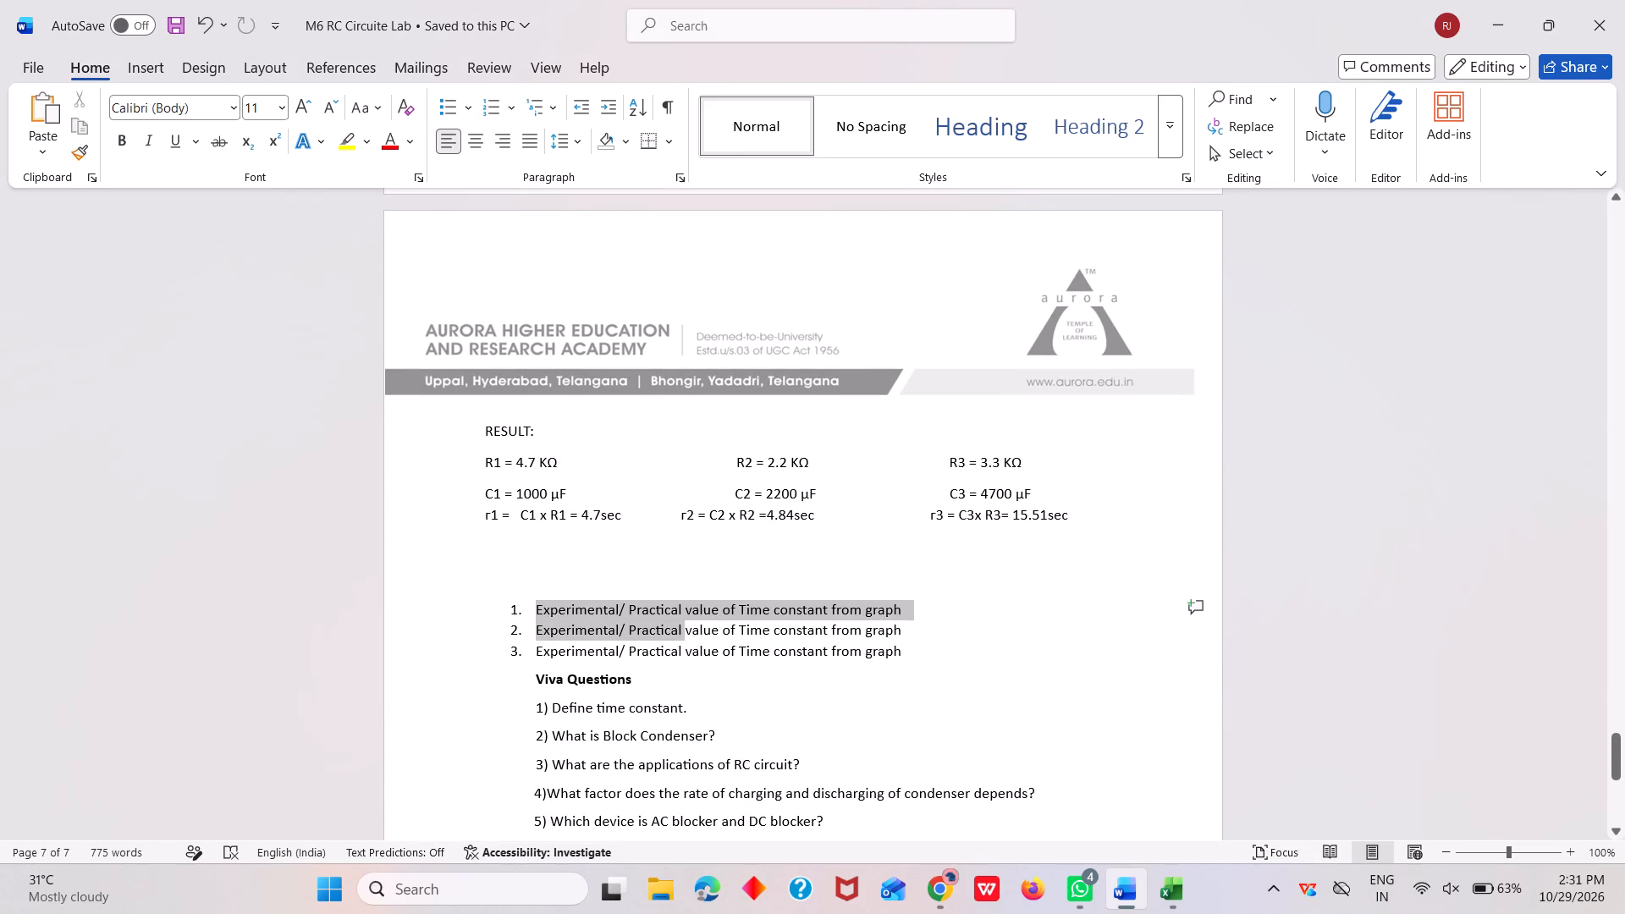
pyautogui.moveTo(724, 658); pyautogui.dragTo(884, 664)
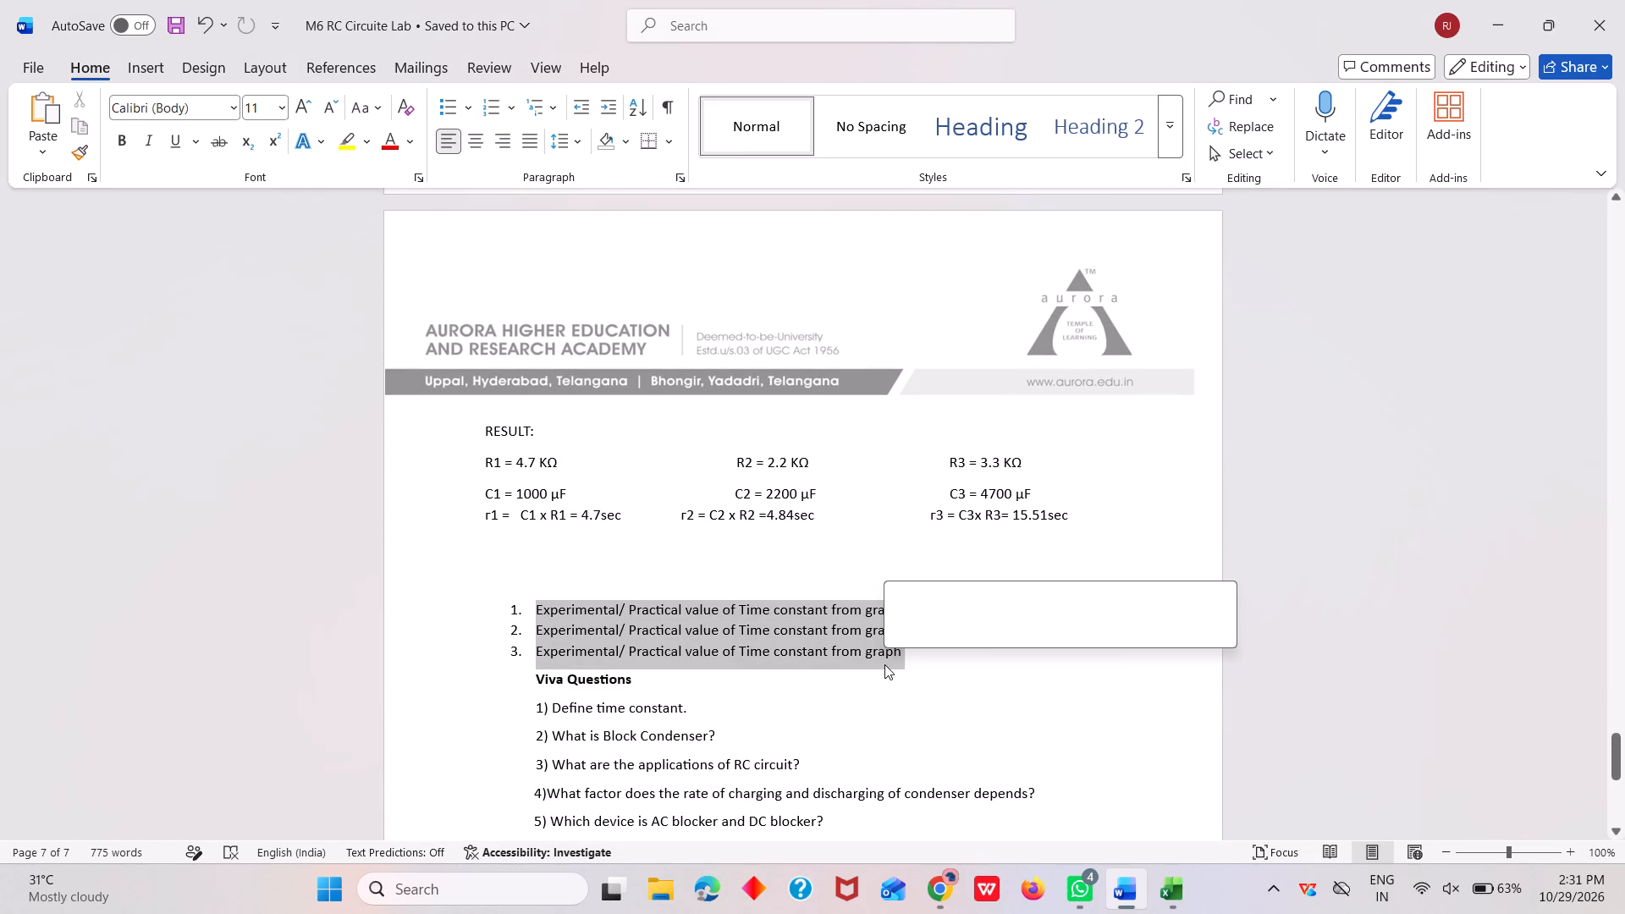
pyautogui.hotkey('ctrl', 'c')
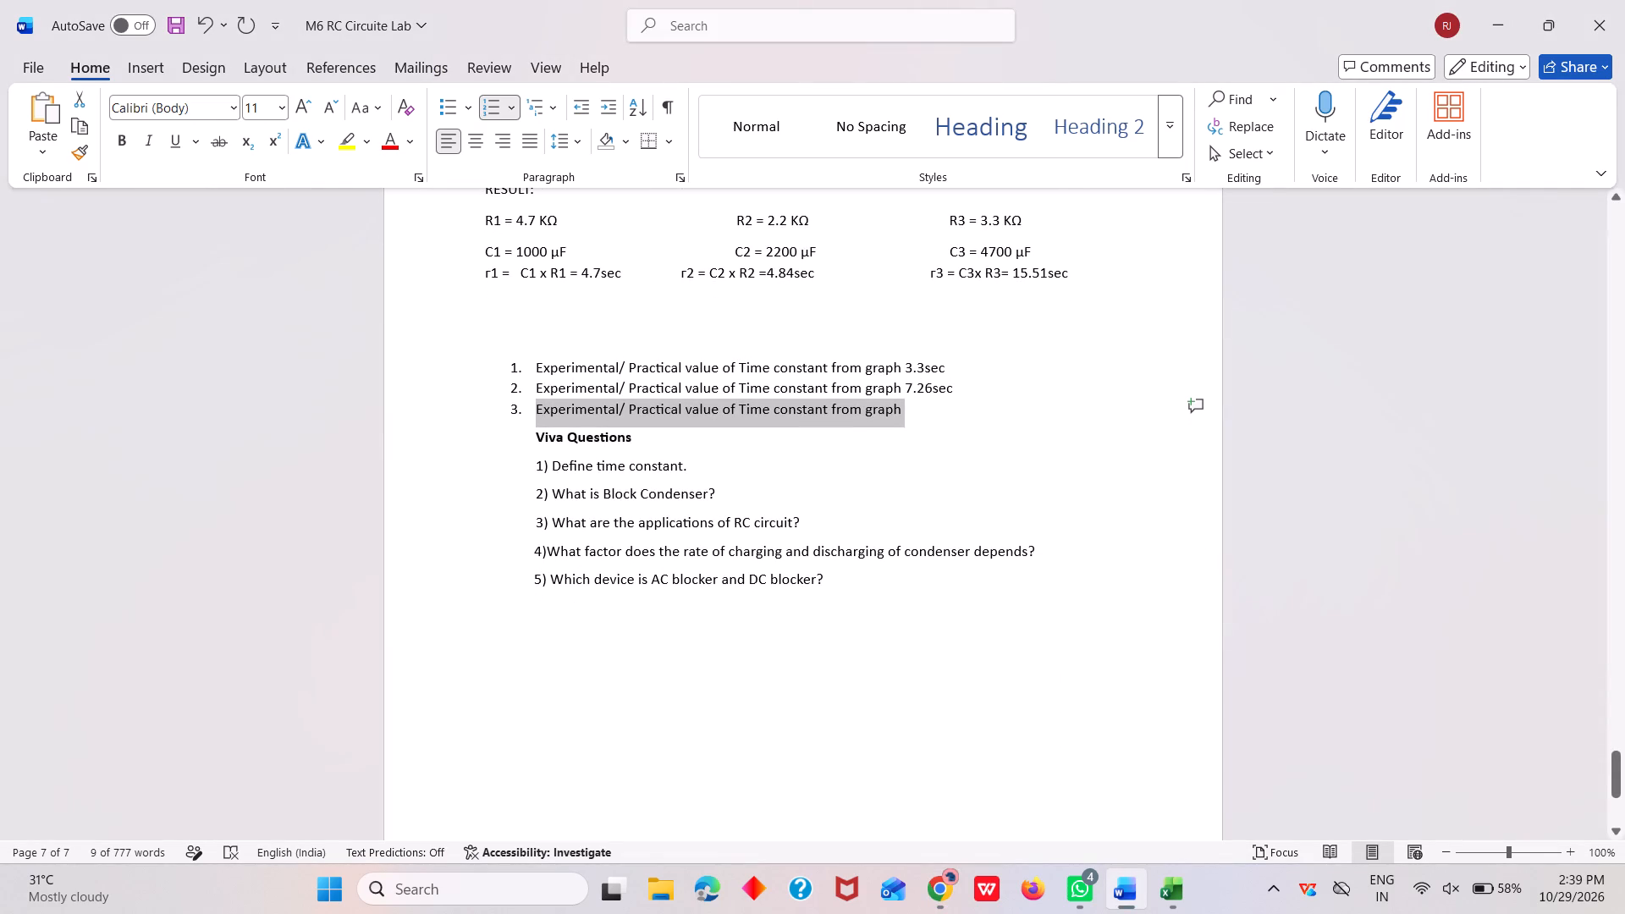
pyautogui.click(919, 415)
pyautogui.press('space')
pyautogui.write('15sec')
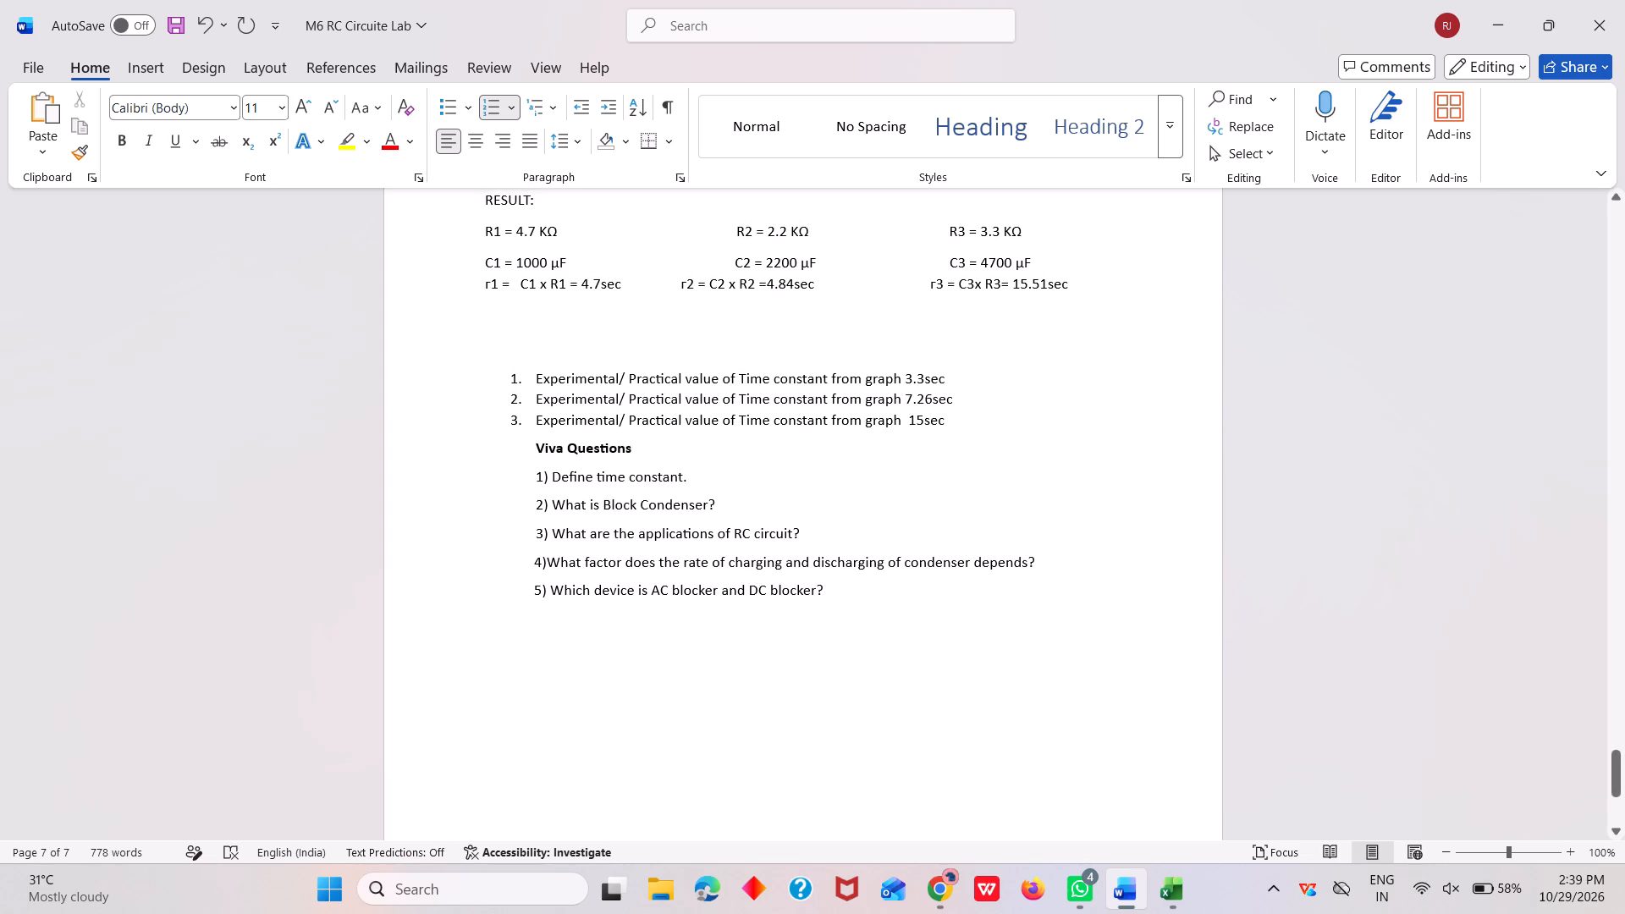
# Underline the values 3.3sec, 7.26sec and 15sec in the three experimental time constant result lines.
pyautogui.moveTo(902, 379); pyautogui.dragTo(943, 373)
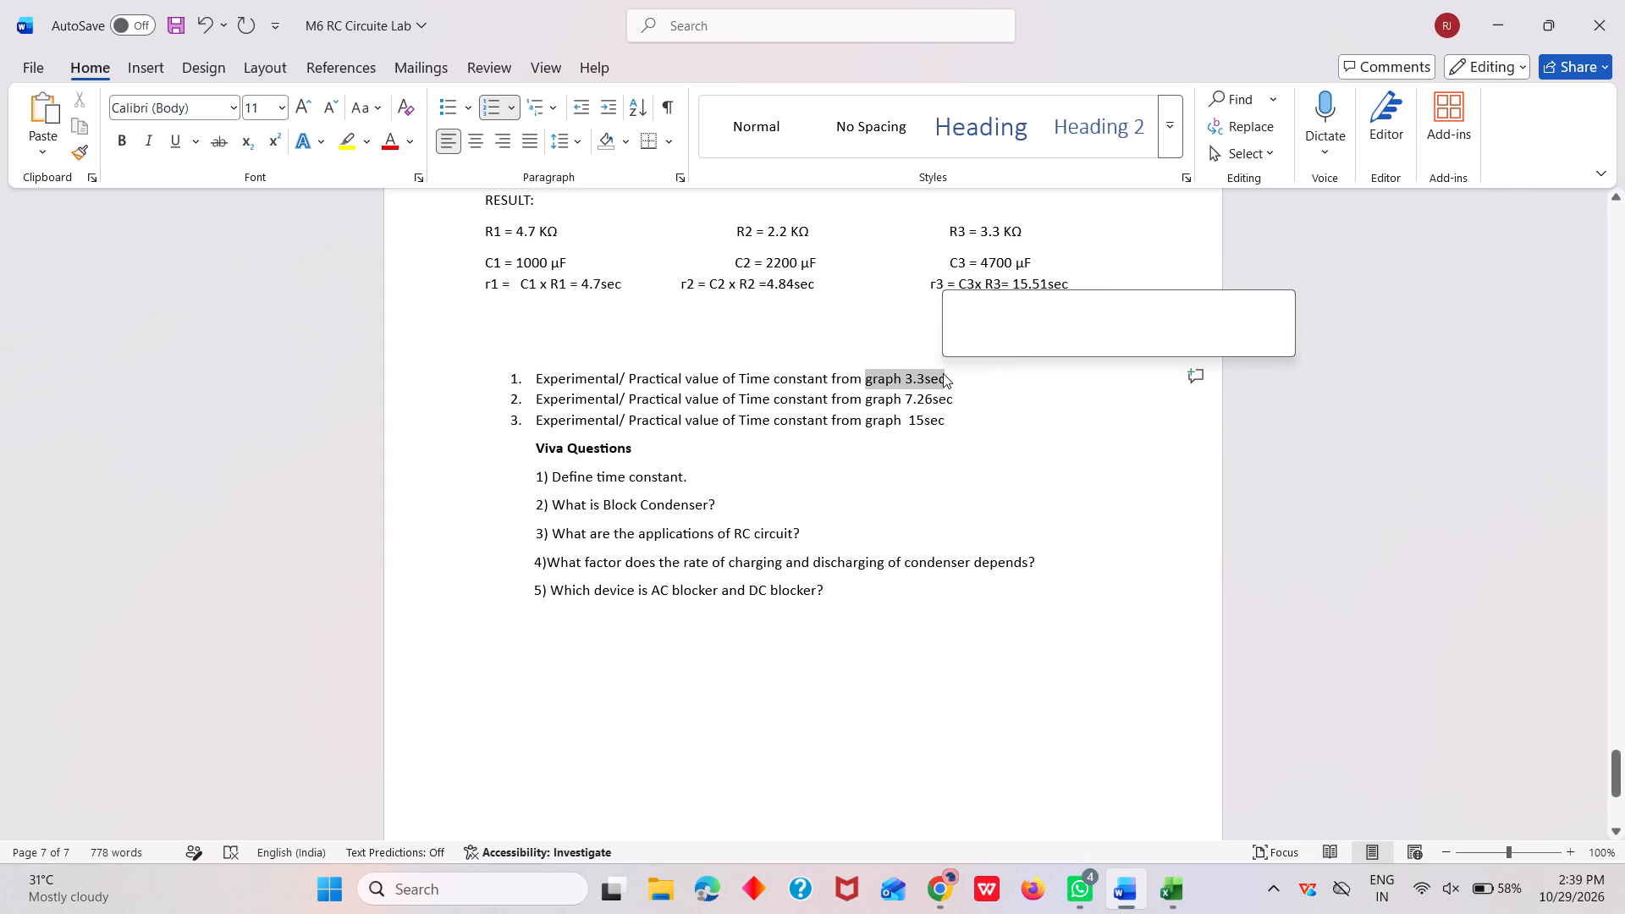
pyautogui.click(1004, 397)
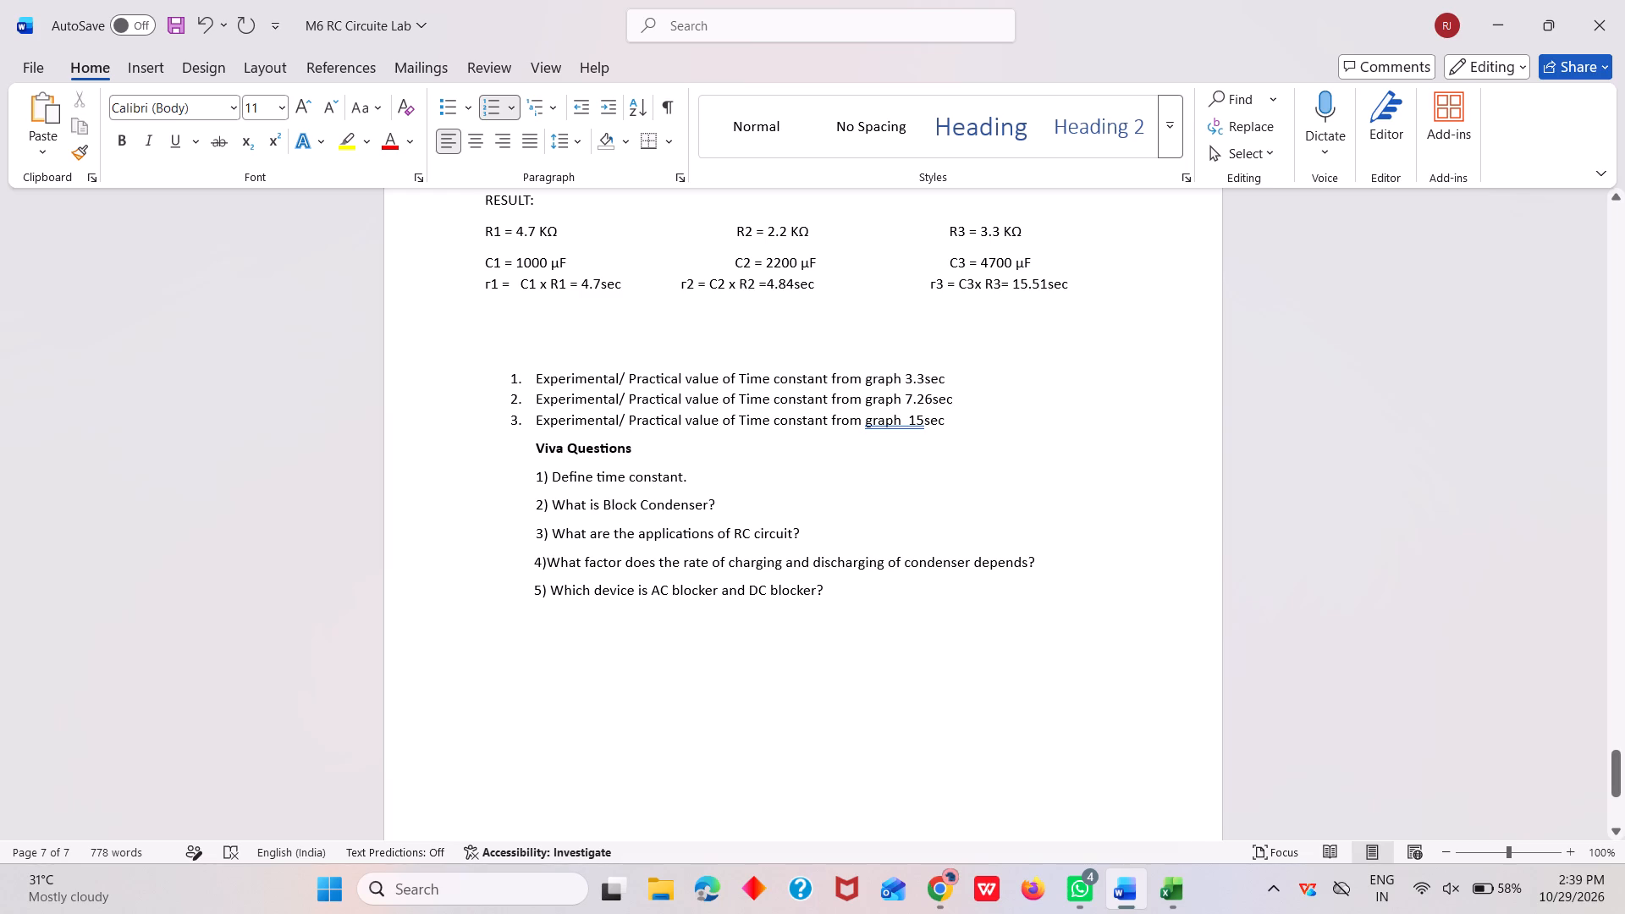
pyautogui.moveTo(903, 377); pyautogui.dragTo(941, 377)
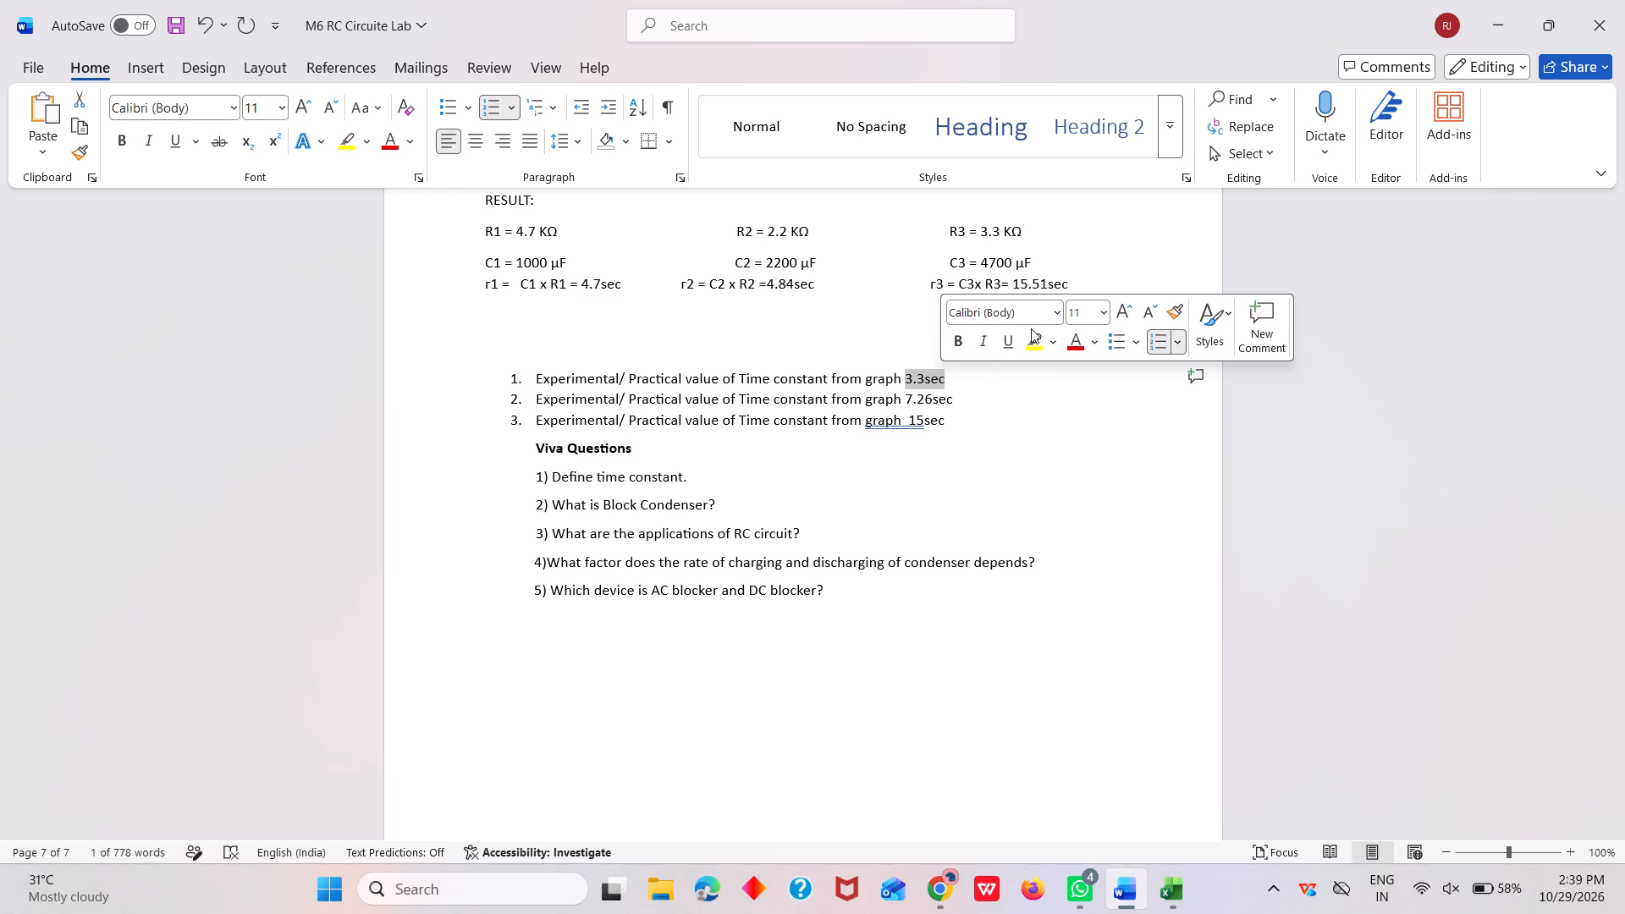
pyautogui.click(1007, 338)
pyautogui.moveTo(905, 399); pyautogui.dragTo(958, 399)
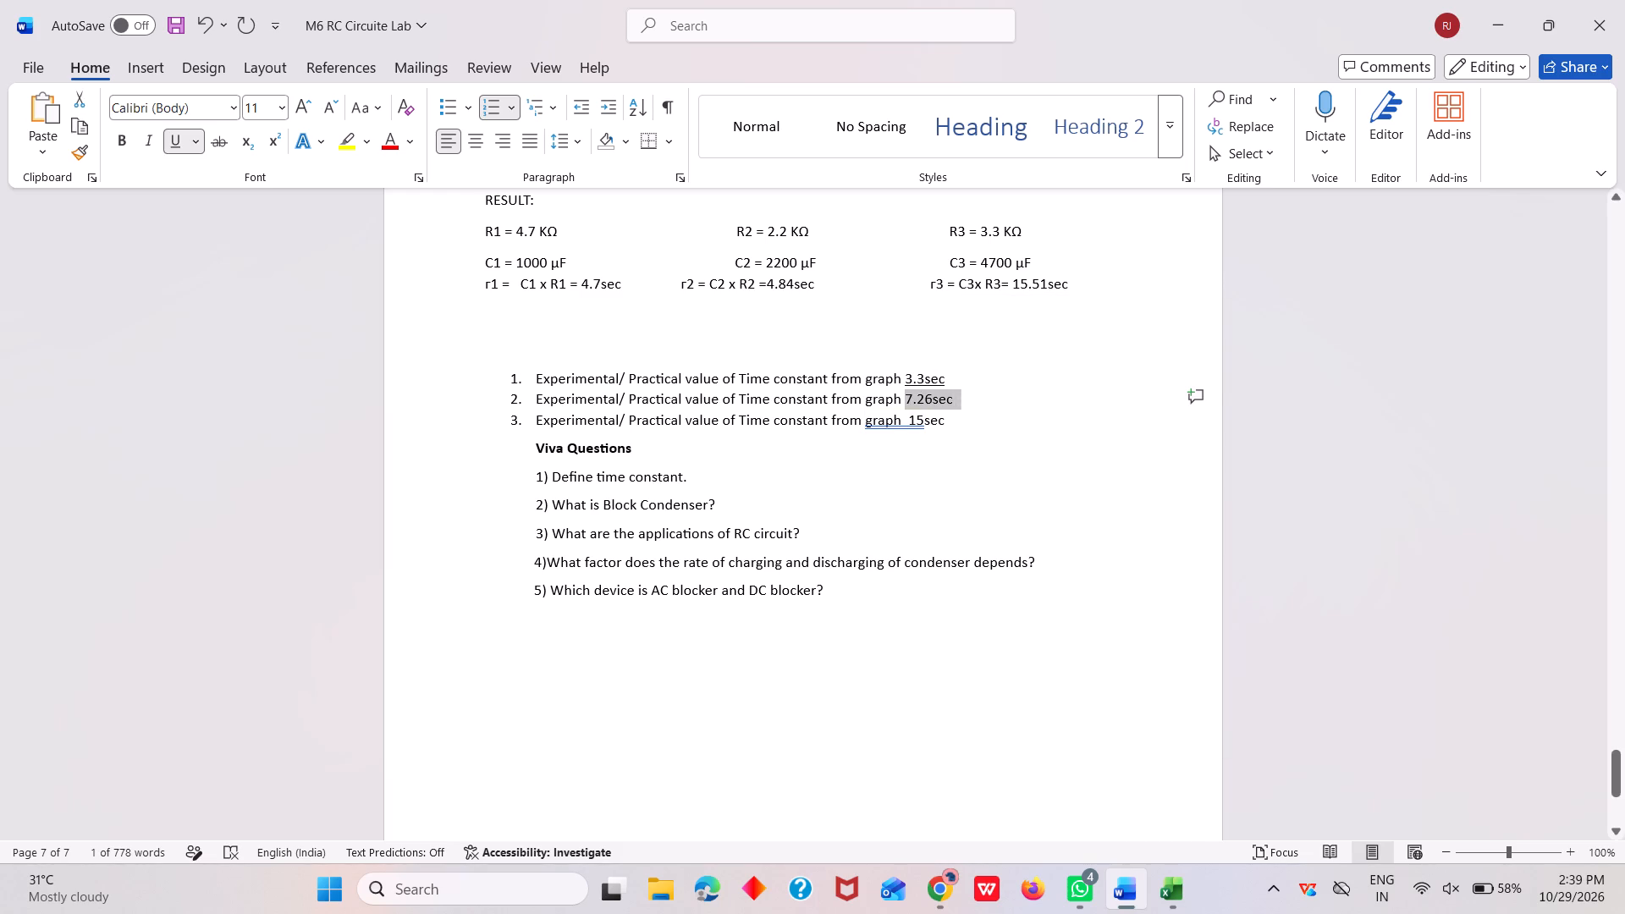
pyautogui.moveTo(958, 399); pyautogui.dragTo(958, 399)
pyautogui.click(1023, 365)
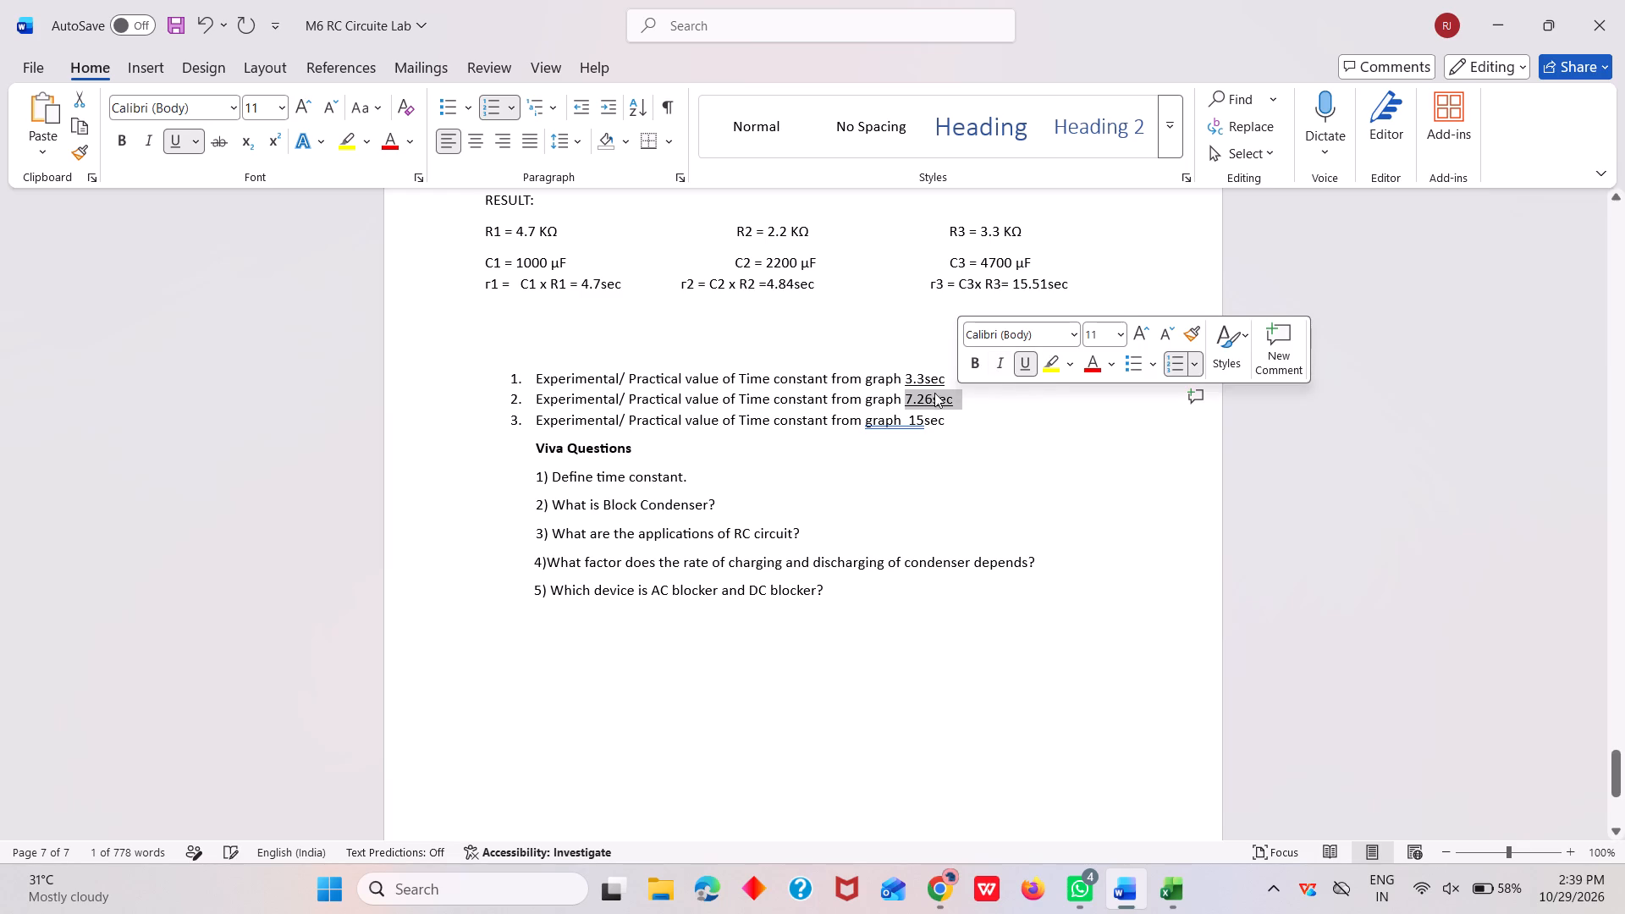
pyautogui.moveTo(908, 421); pyautogui.dragTo(945, 420)
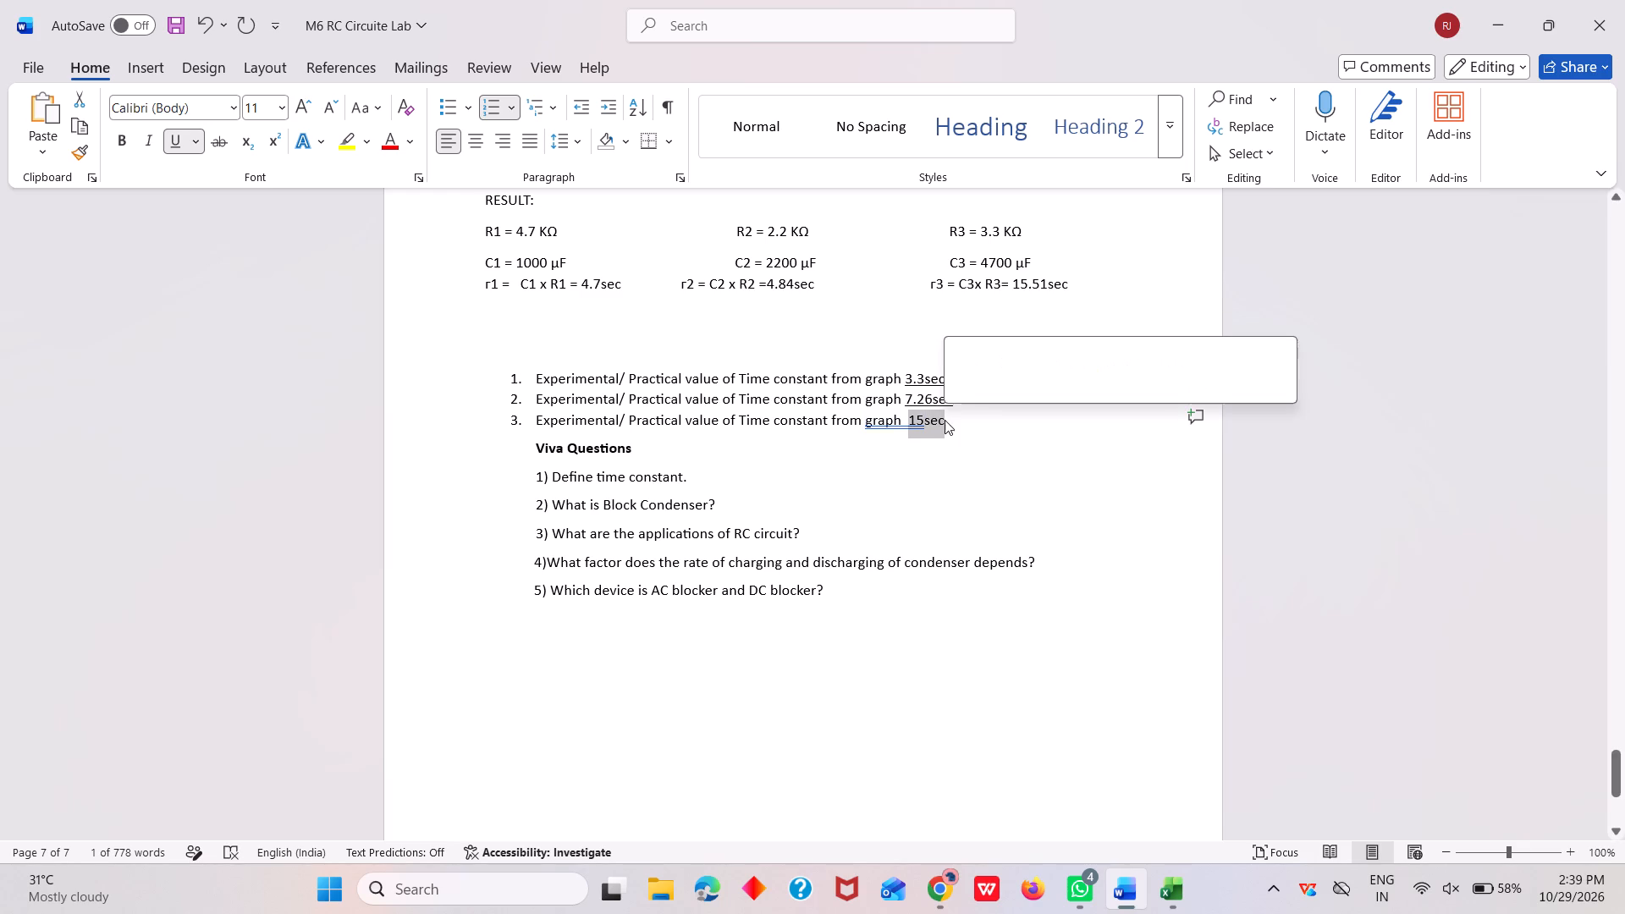
pyautogui.click(1007, 386)
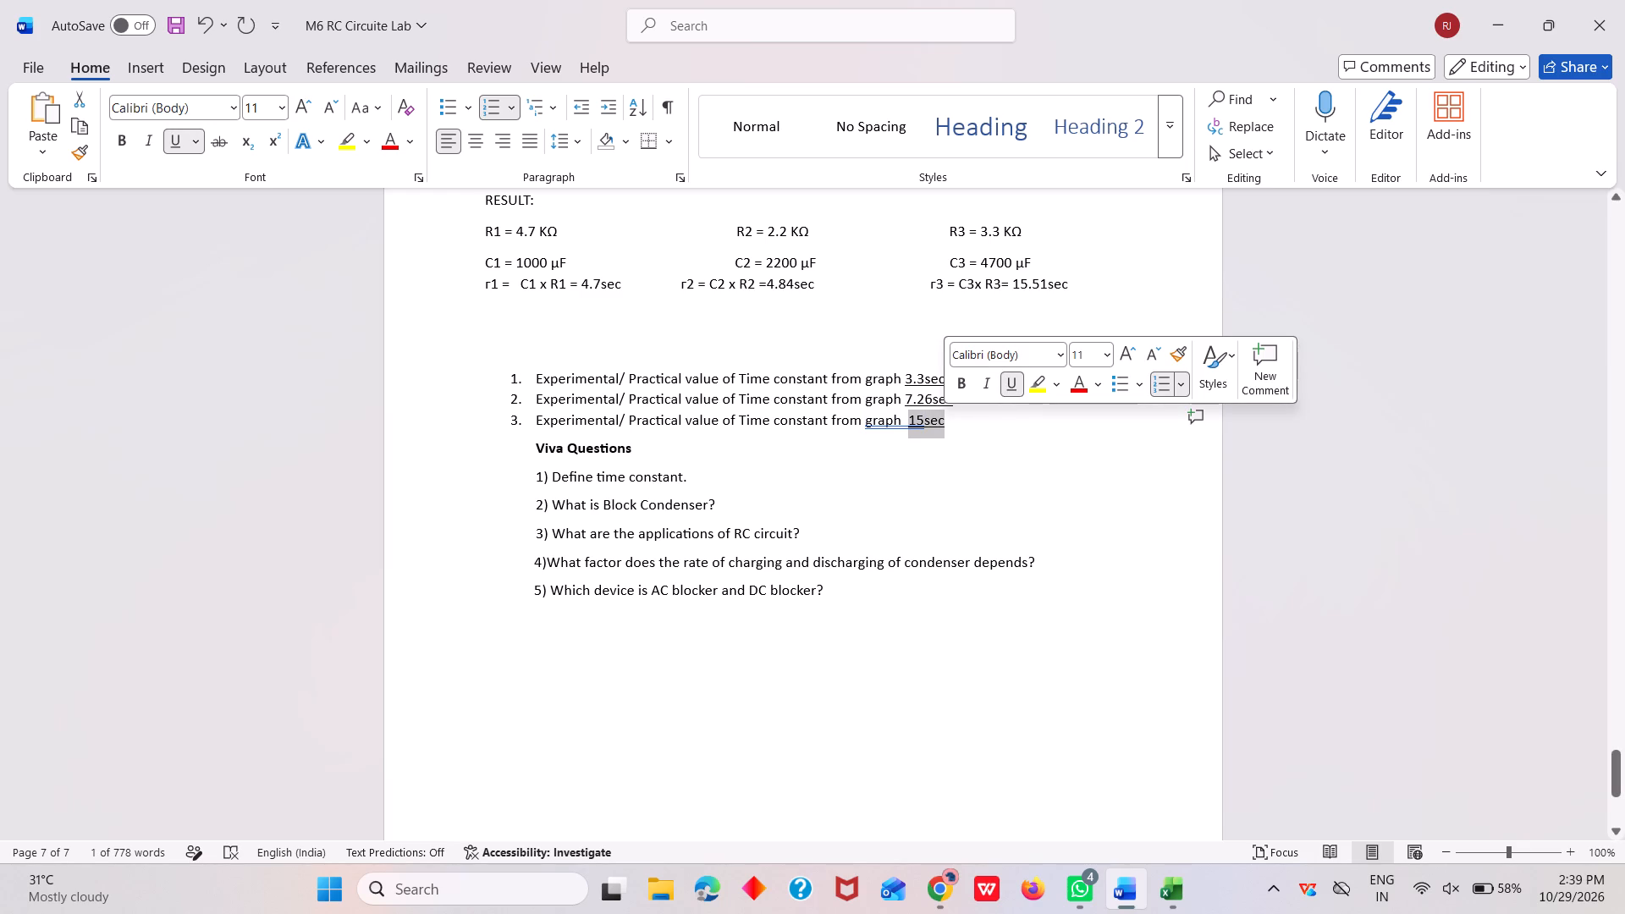
# Add a full stop at the end of each of the three experimental time constant lines.
pyautogui.click(952, 426)
pyautogui.press('.')
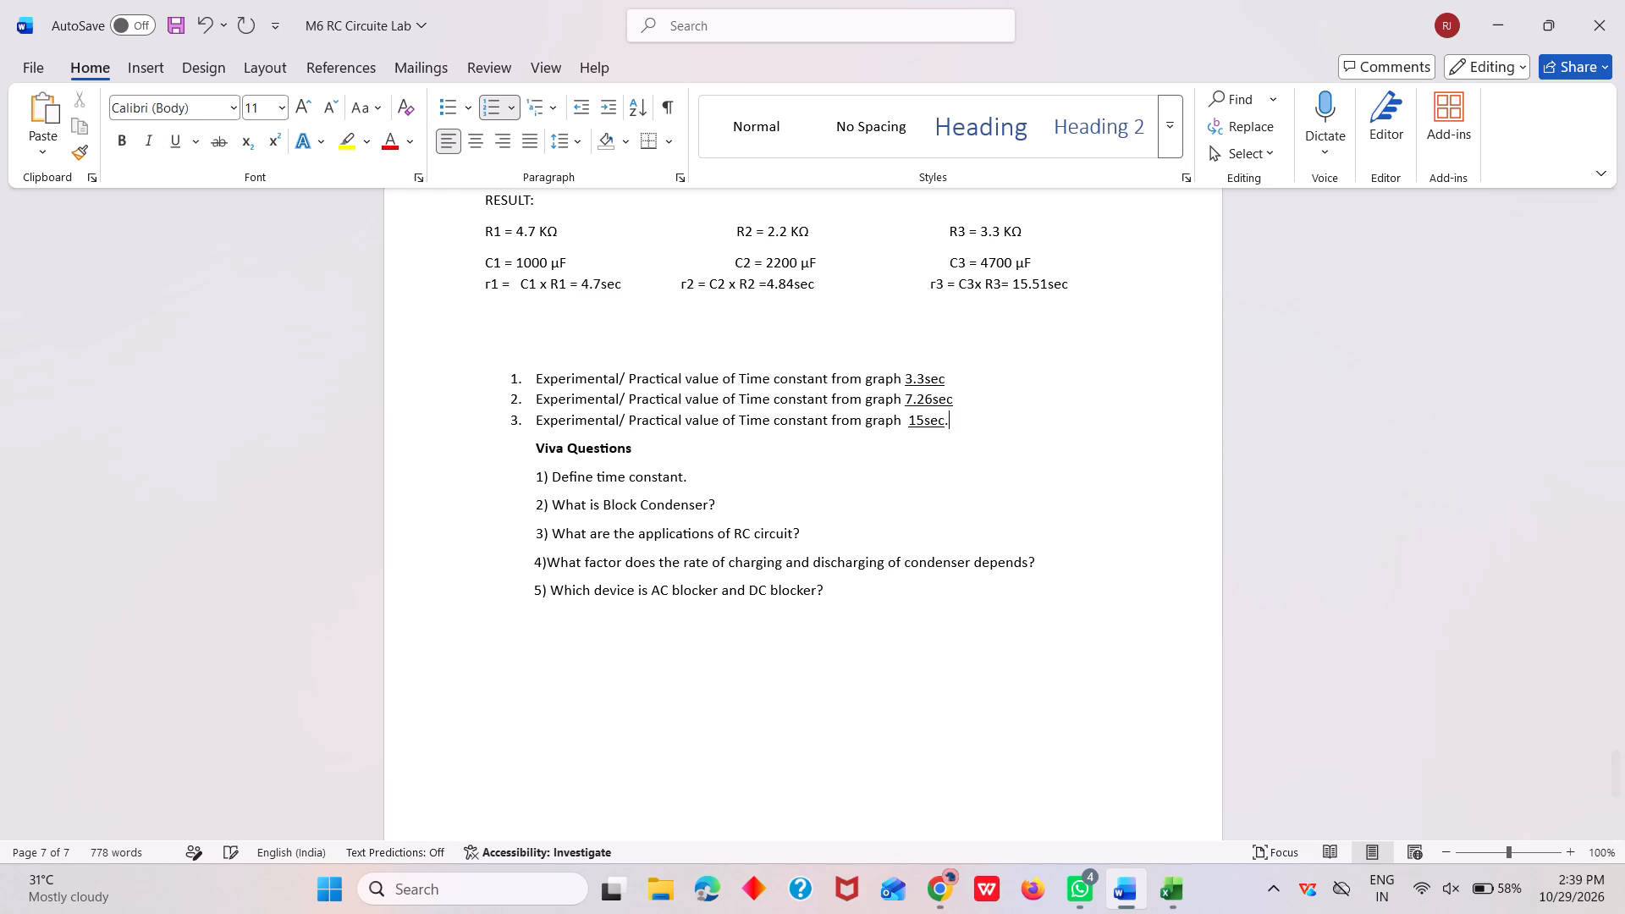
pyautogui.click(958, 395)
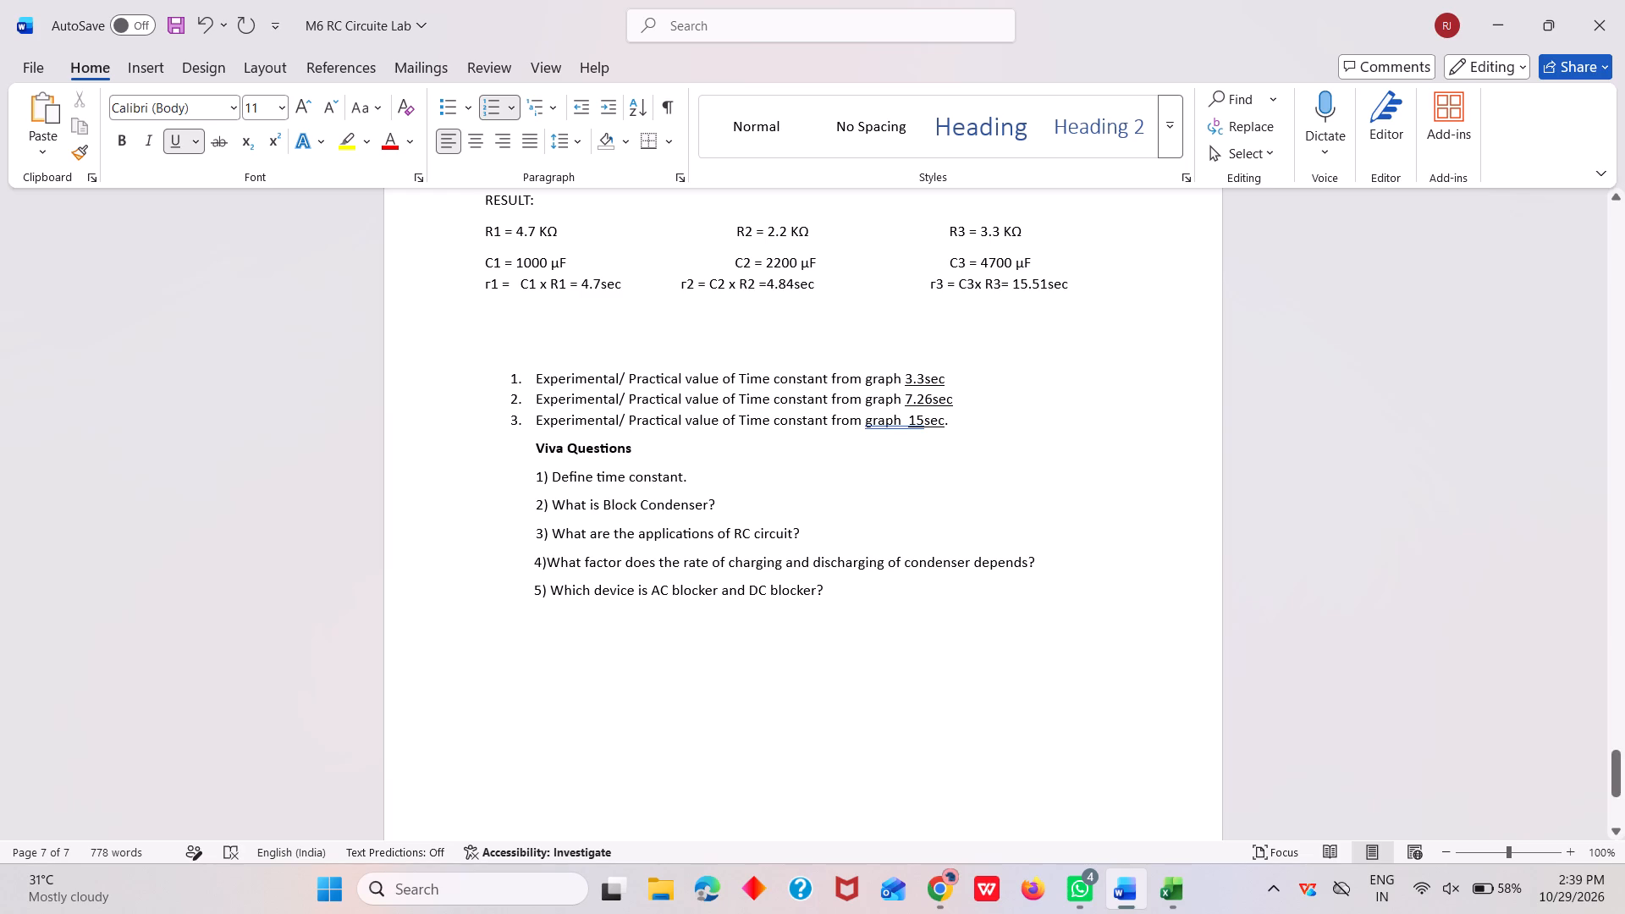
pyautogui.press('.')
pyautogui.click(946, 383)
pyautogui.press('.')
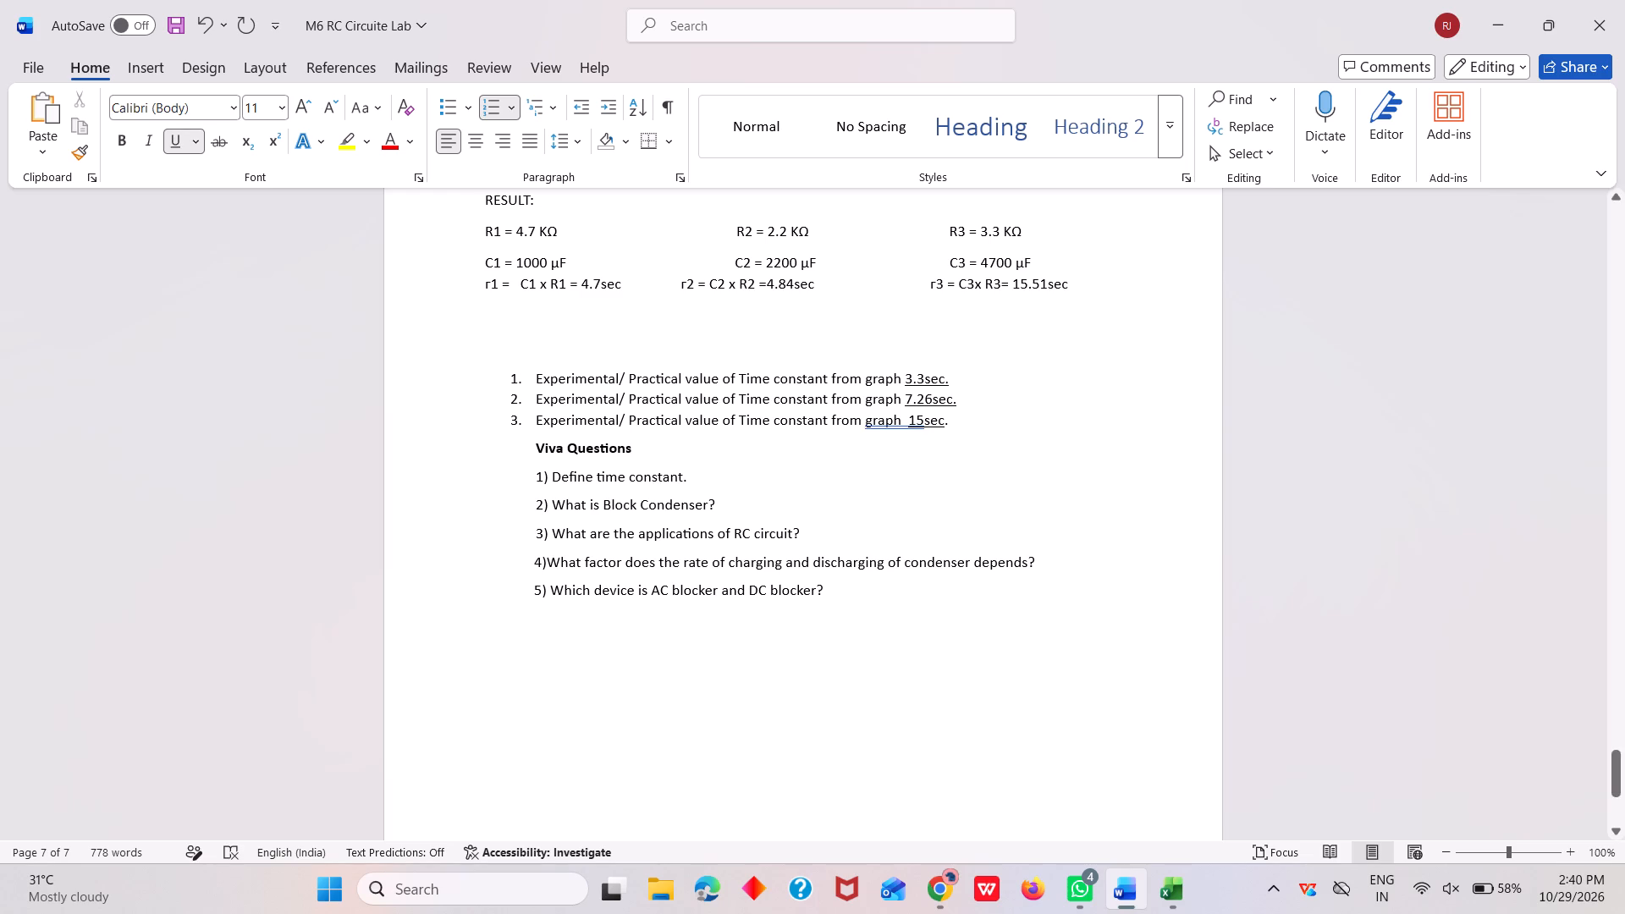
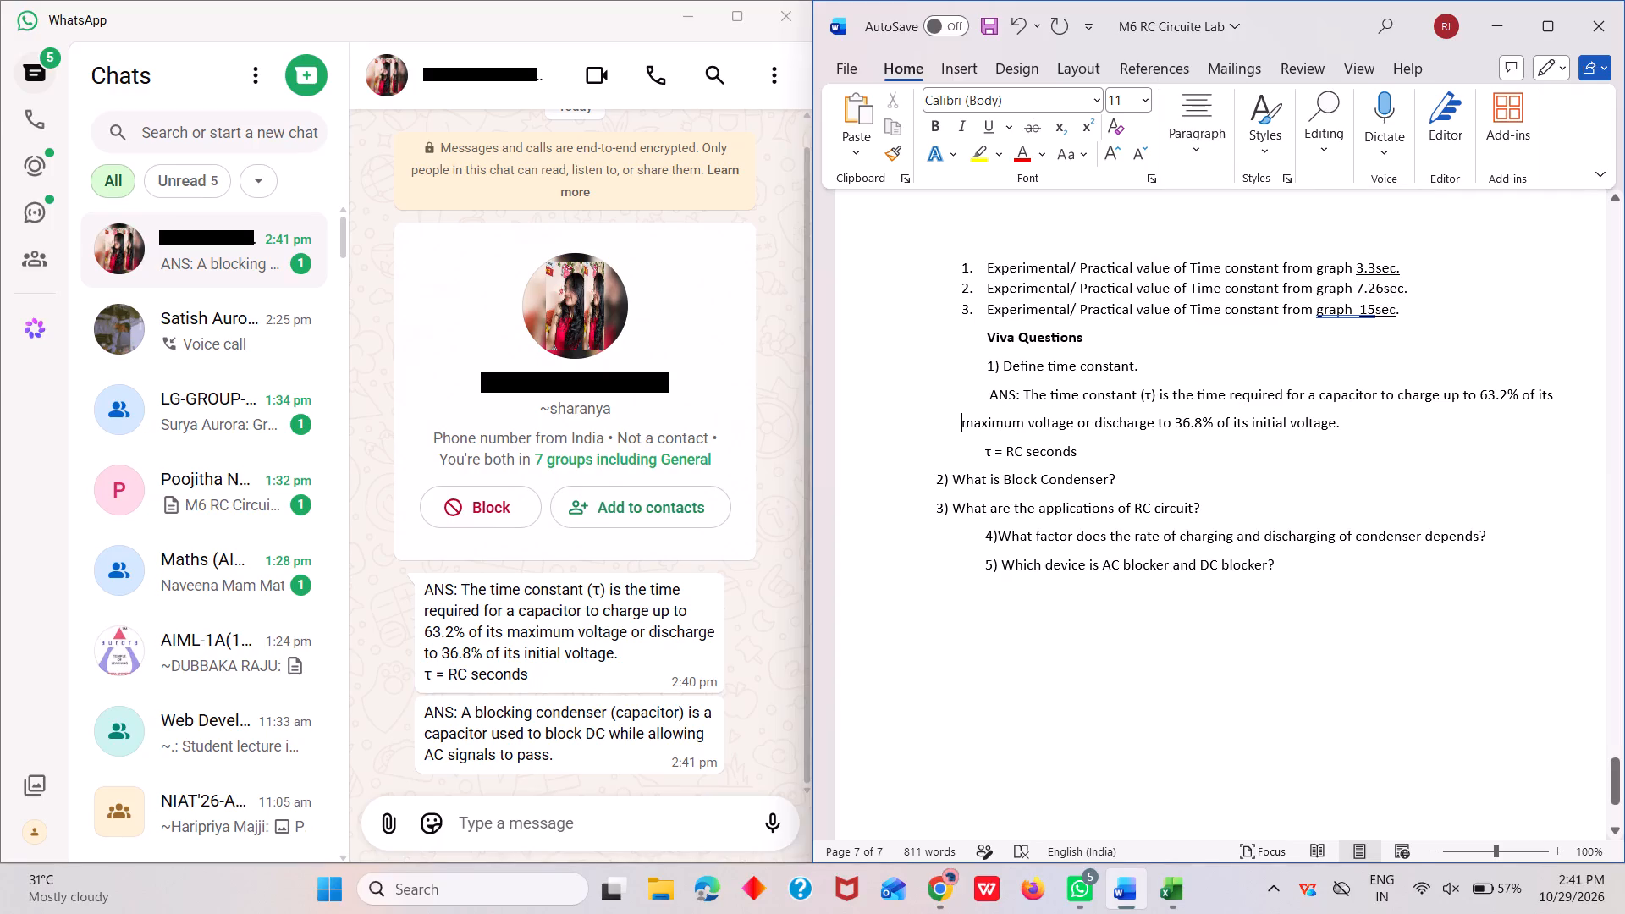
pyautogui.moveTo(989, 394); pyautogui.dragTo(1110, 453)
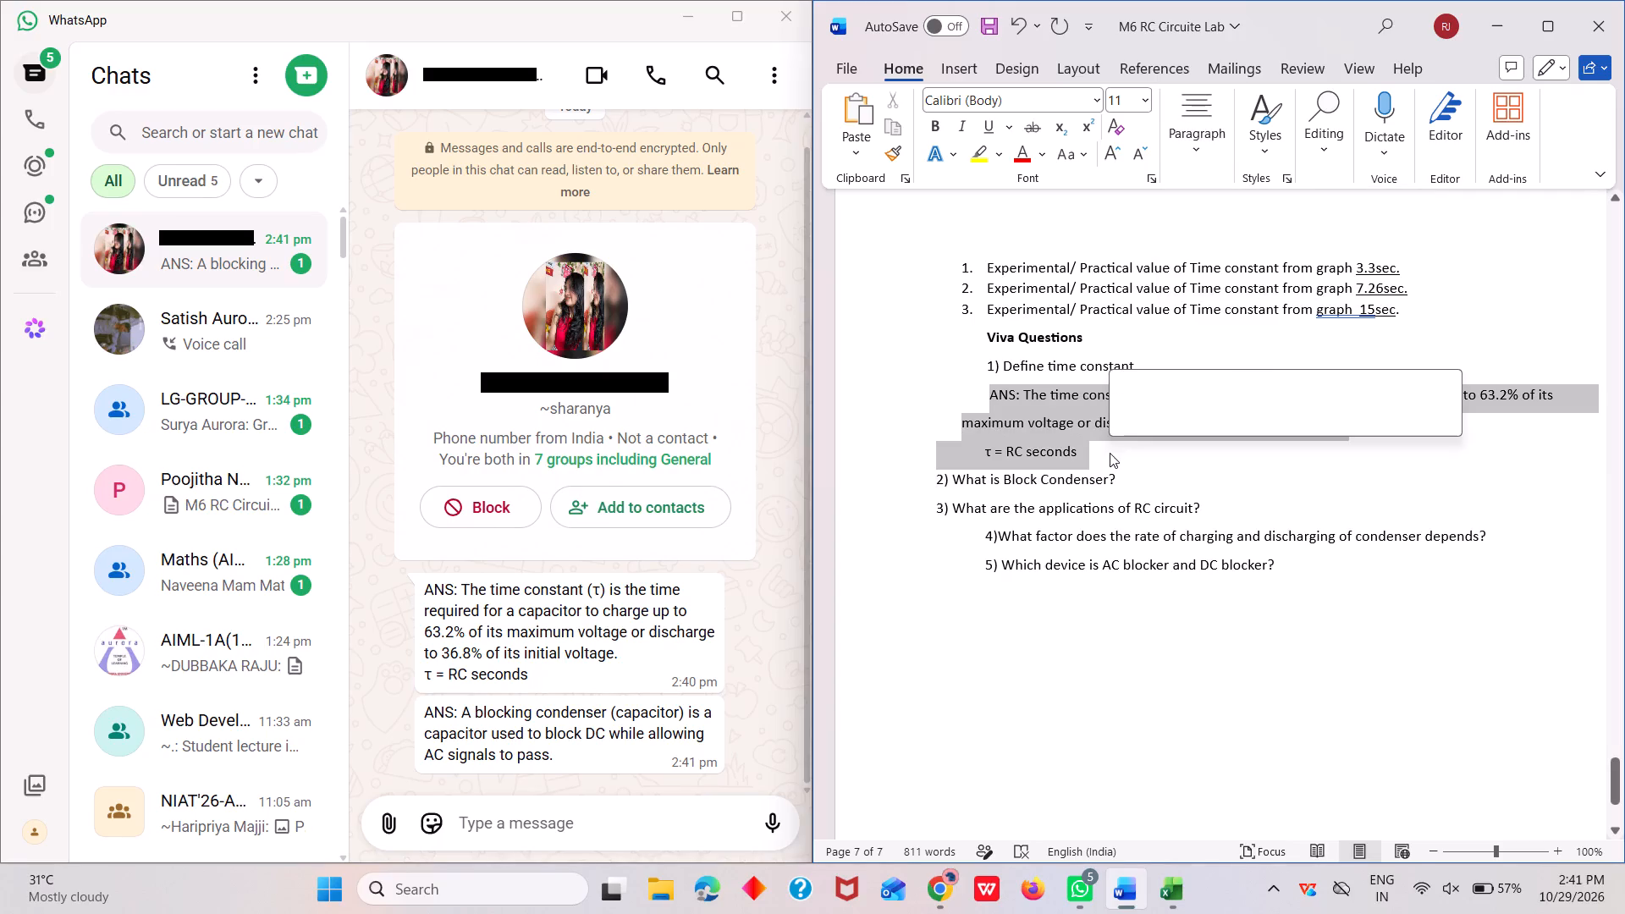
pyautogui.click(1226, 164)
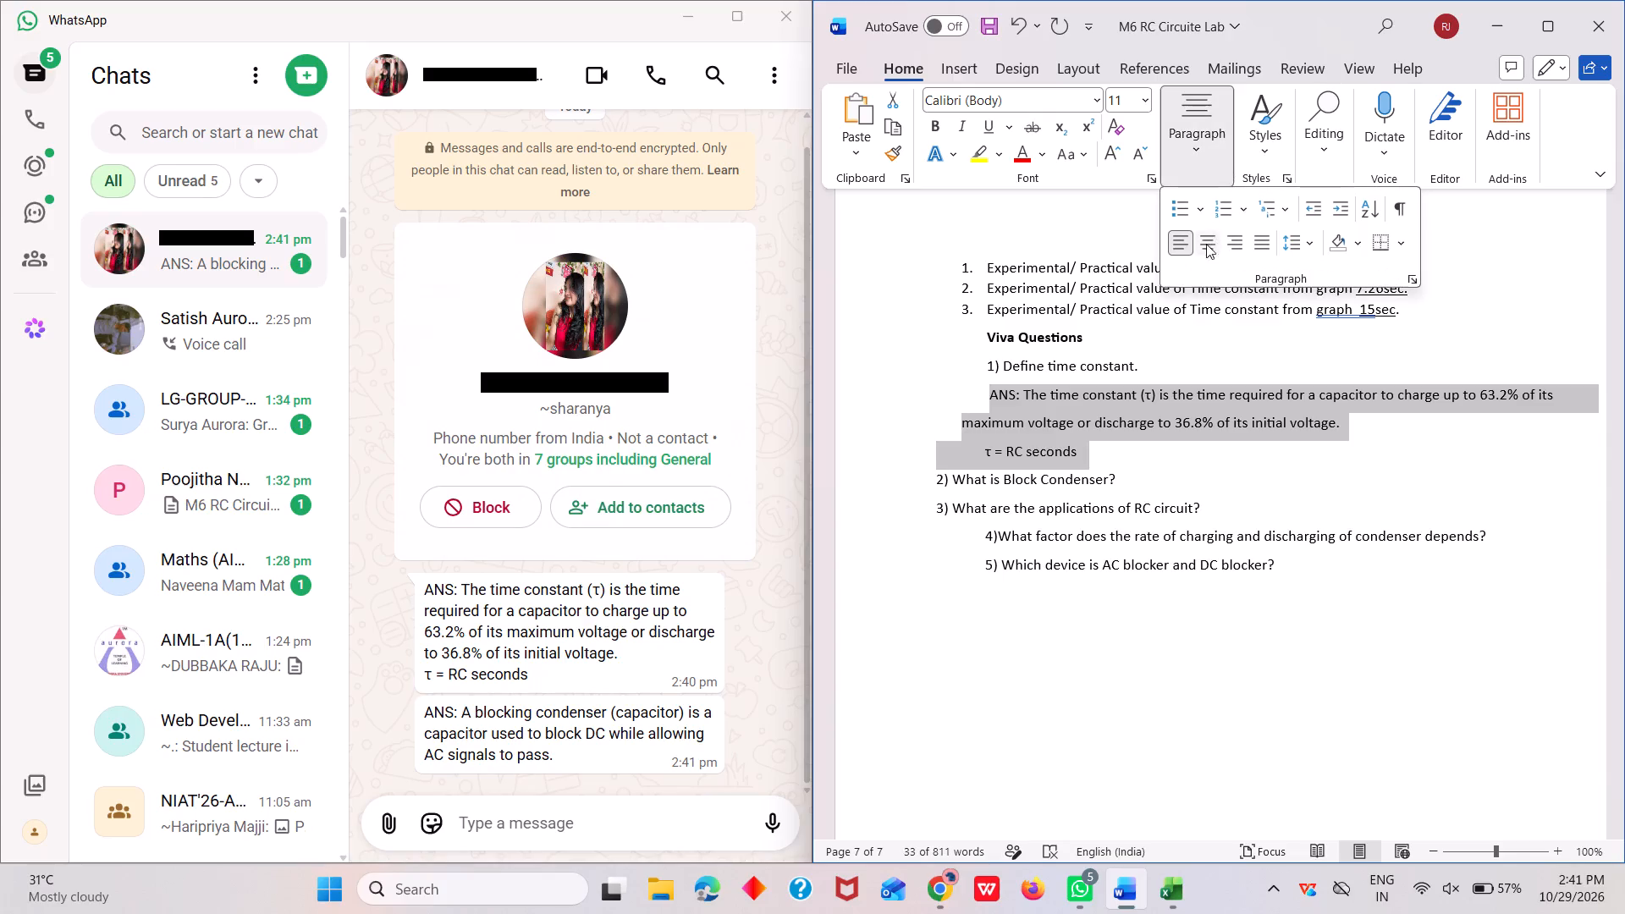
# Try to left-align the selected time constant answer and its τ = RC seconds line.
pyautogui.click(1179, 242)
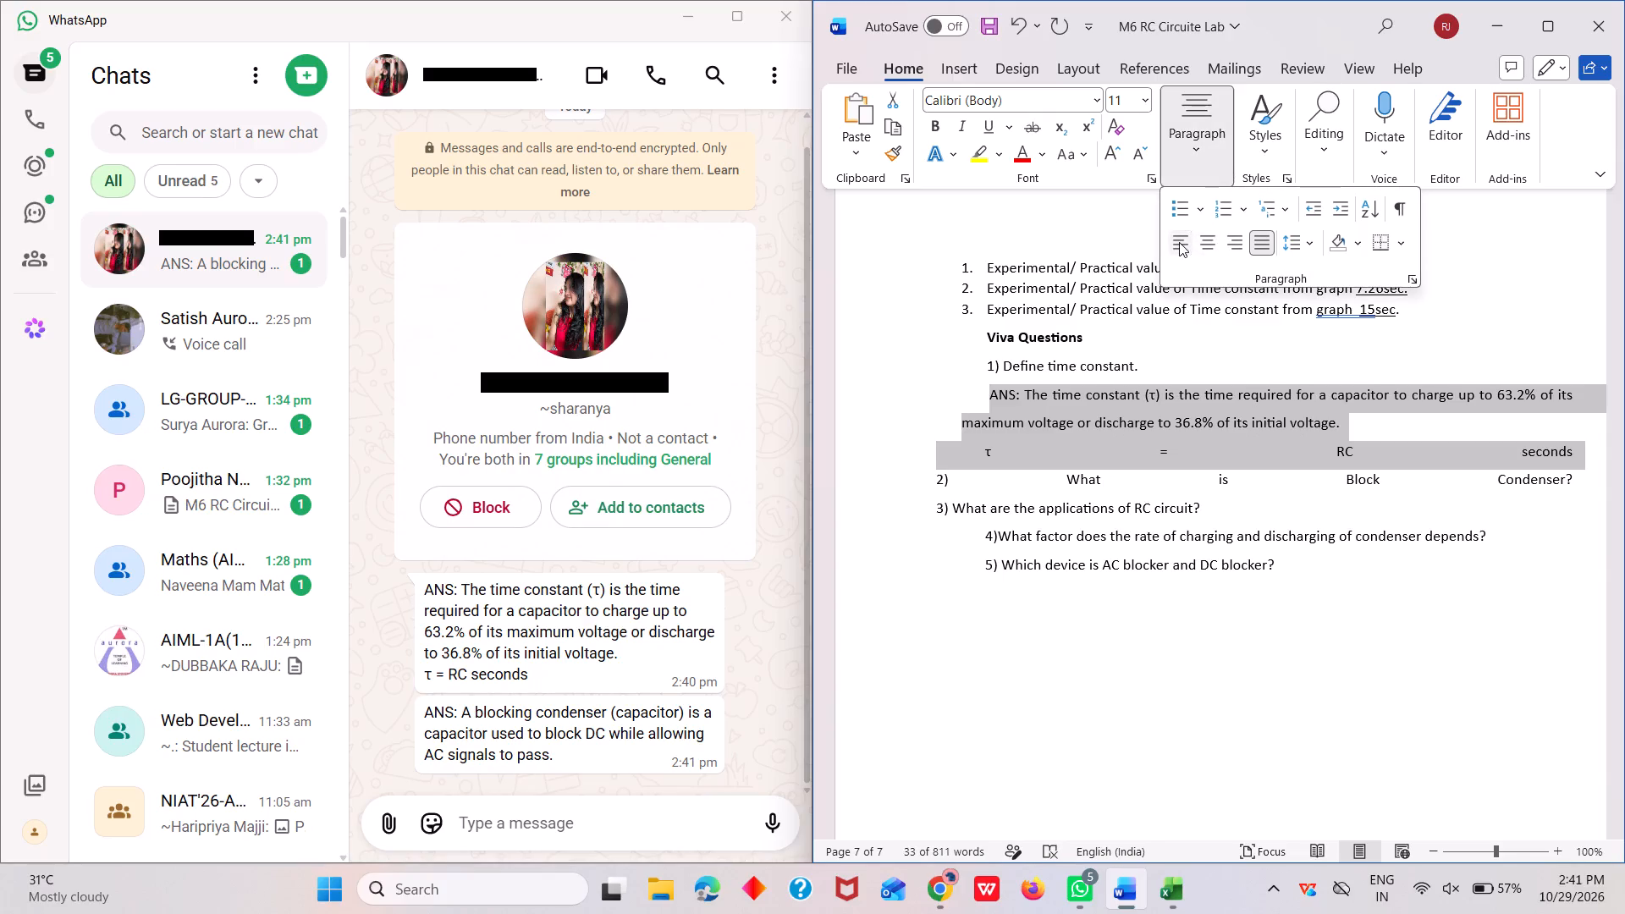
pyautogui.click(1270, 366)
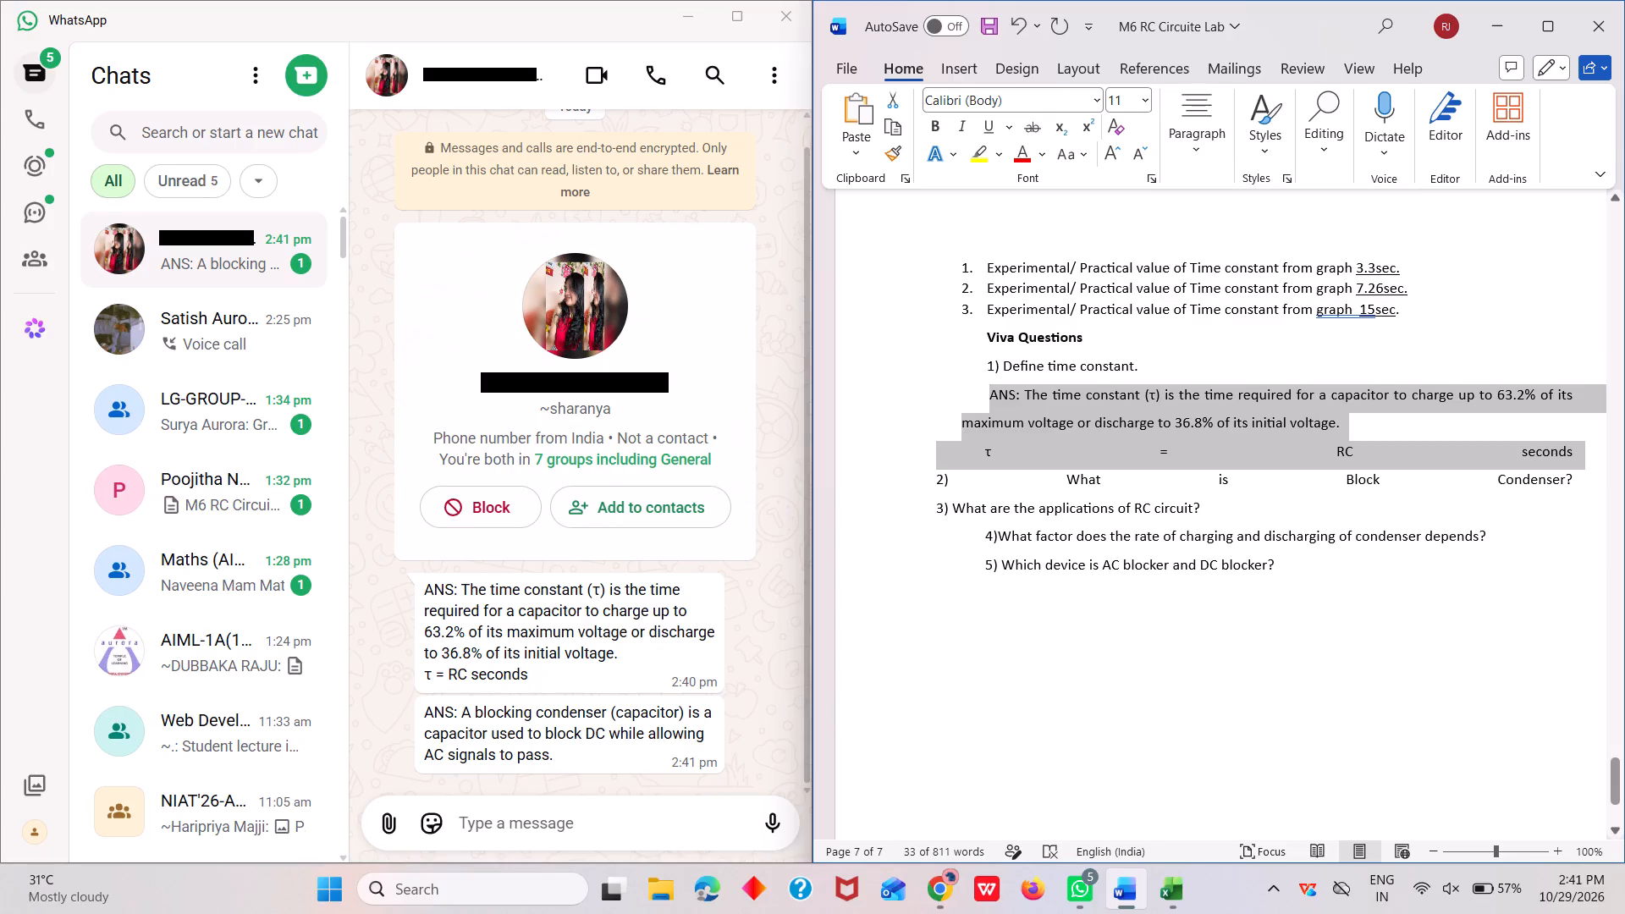
# Undo the last two alignment changes on the time constant answer.
pyautogui.hotkey('ctrl', 'z')
pyautogui.hotkey('ctrl', 'z')
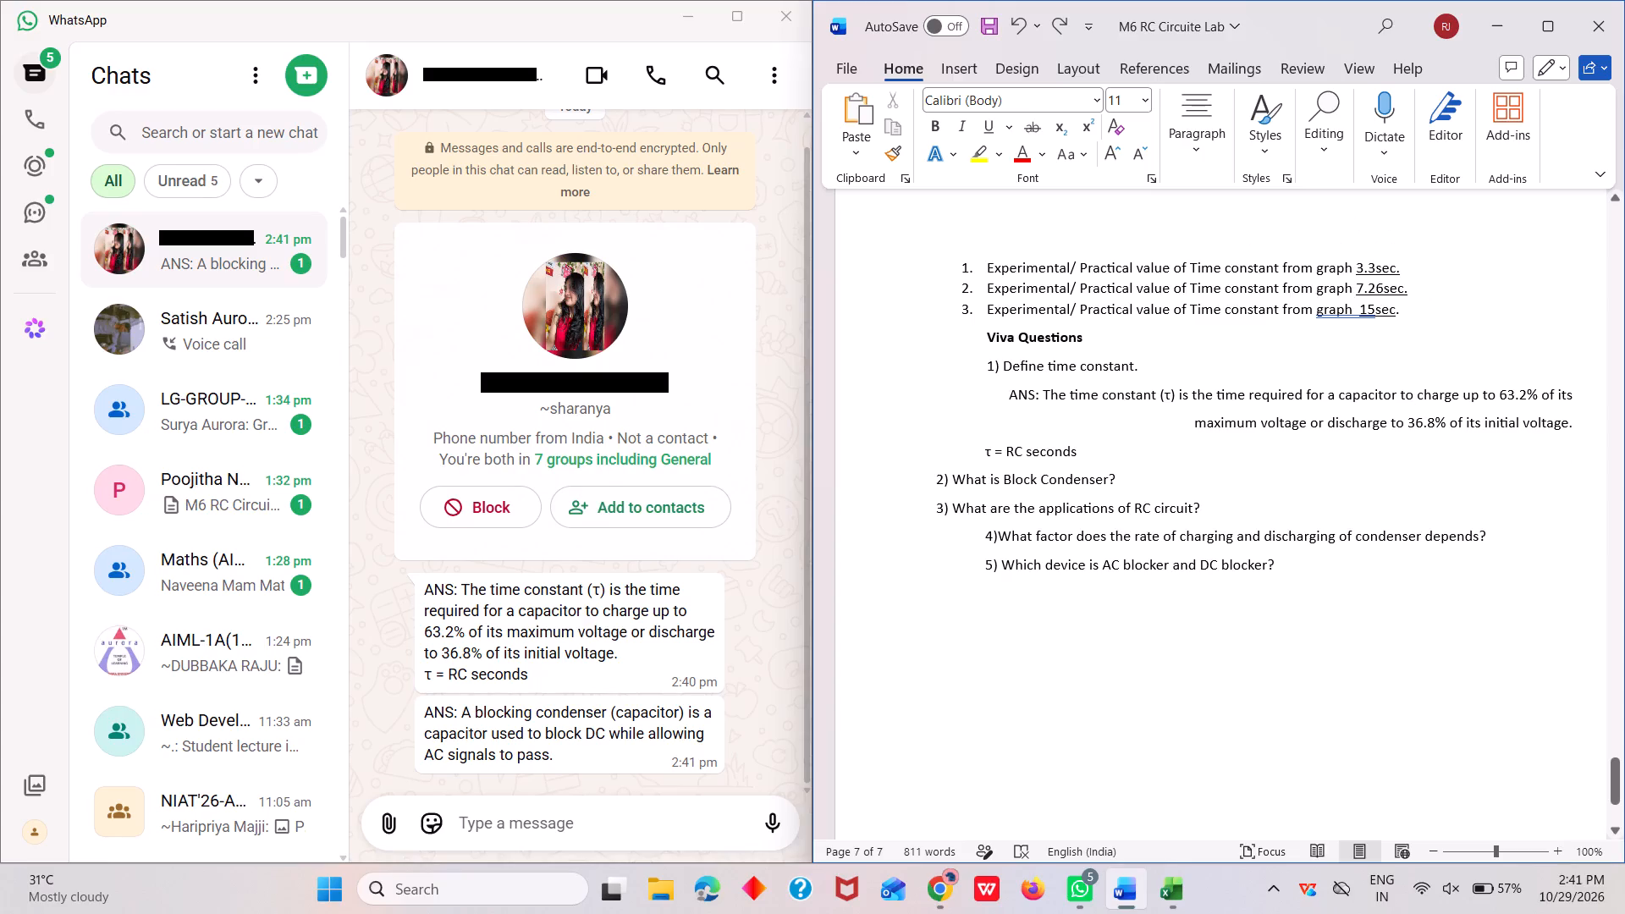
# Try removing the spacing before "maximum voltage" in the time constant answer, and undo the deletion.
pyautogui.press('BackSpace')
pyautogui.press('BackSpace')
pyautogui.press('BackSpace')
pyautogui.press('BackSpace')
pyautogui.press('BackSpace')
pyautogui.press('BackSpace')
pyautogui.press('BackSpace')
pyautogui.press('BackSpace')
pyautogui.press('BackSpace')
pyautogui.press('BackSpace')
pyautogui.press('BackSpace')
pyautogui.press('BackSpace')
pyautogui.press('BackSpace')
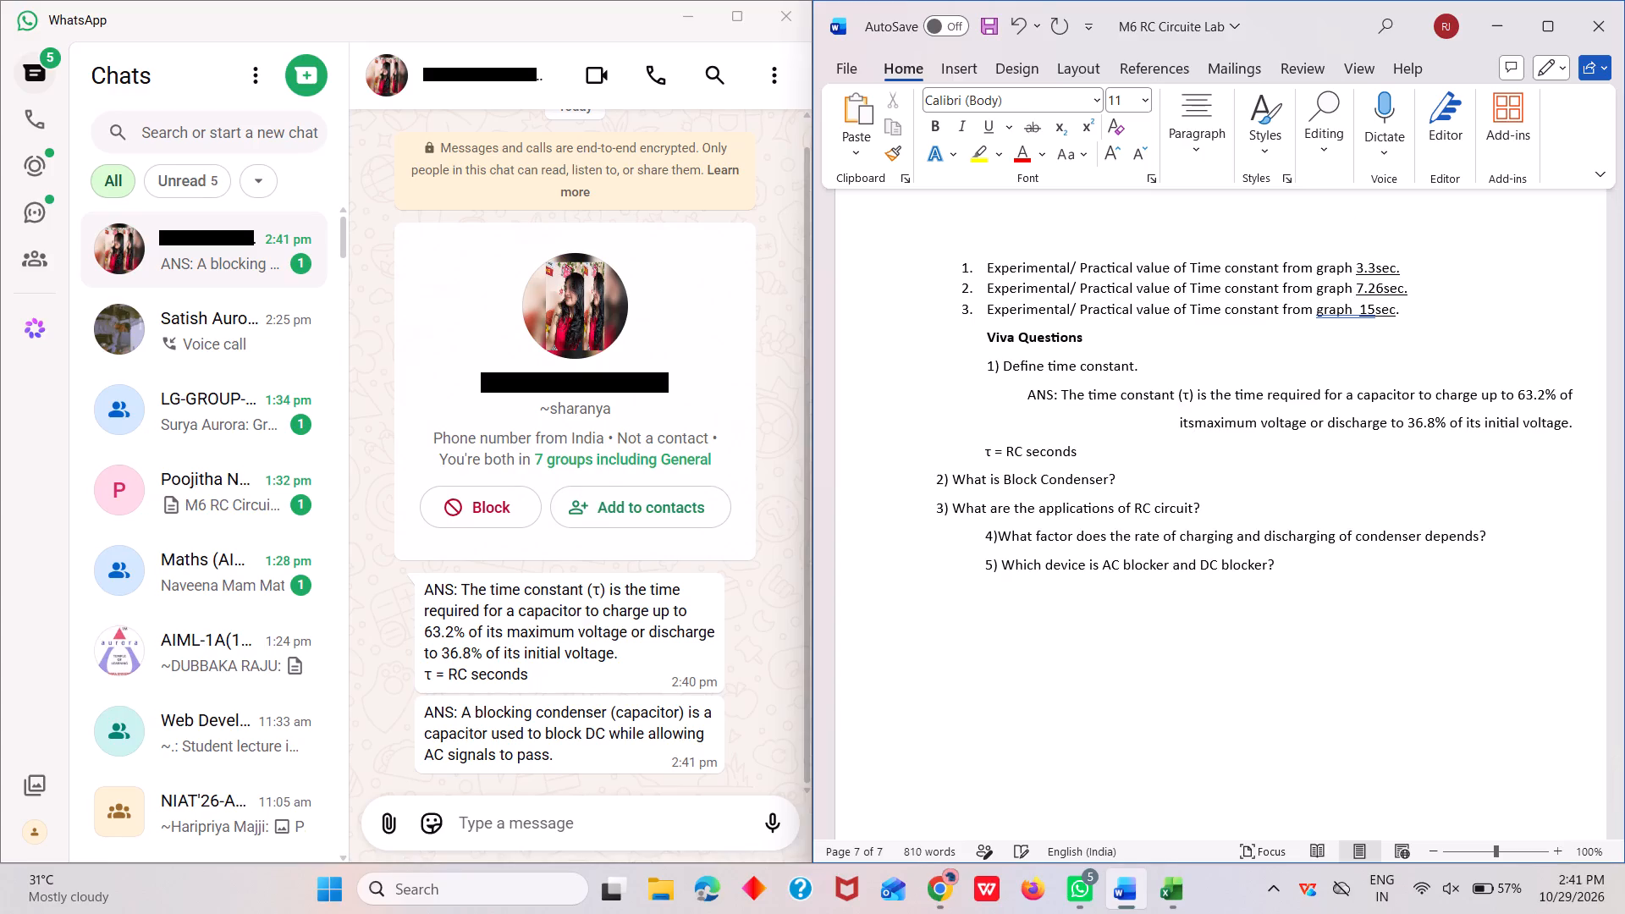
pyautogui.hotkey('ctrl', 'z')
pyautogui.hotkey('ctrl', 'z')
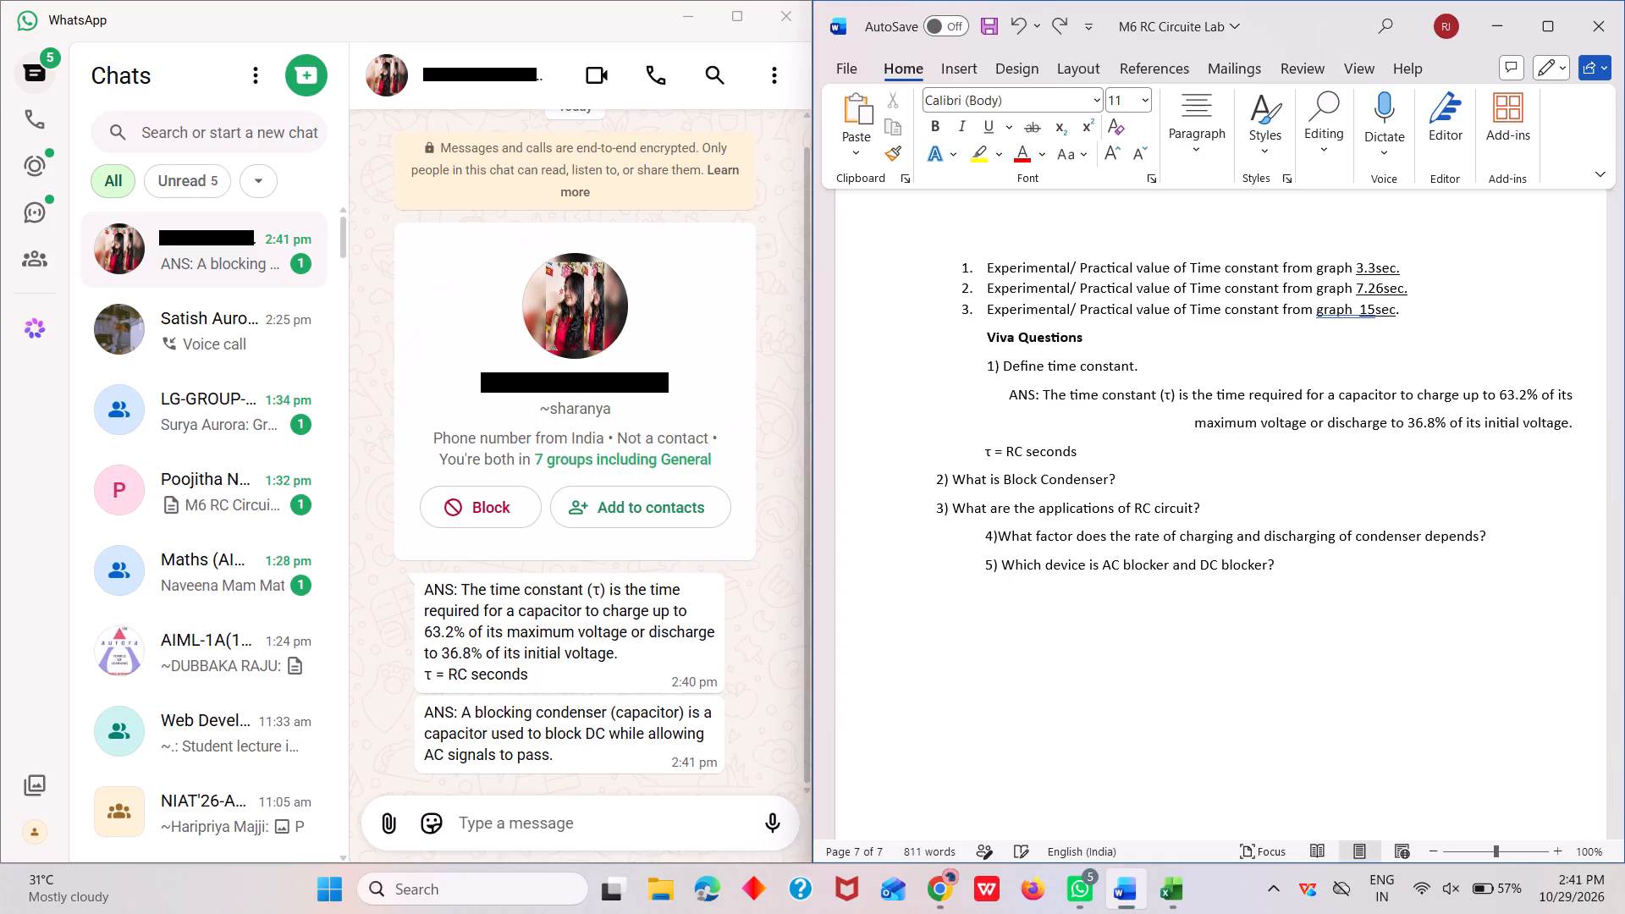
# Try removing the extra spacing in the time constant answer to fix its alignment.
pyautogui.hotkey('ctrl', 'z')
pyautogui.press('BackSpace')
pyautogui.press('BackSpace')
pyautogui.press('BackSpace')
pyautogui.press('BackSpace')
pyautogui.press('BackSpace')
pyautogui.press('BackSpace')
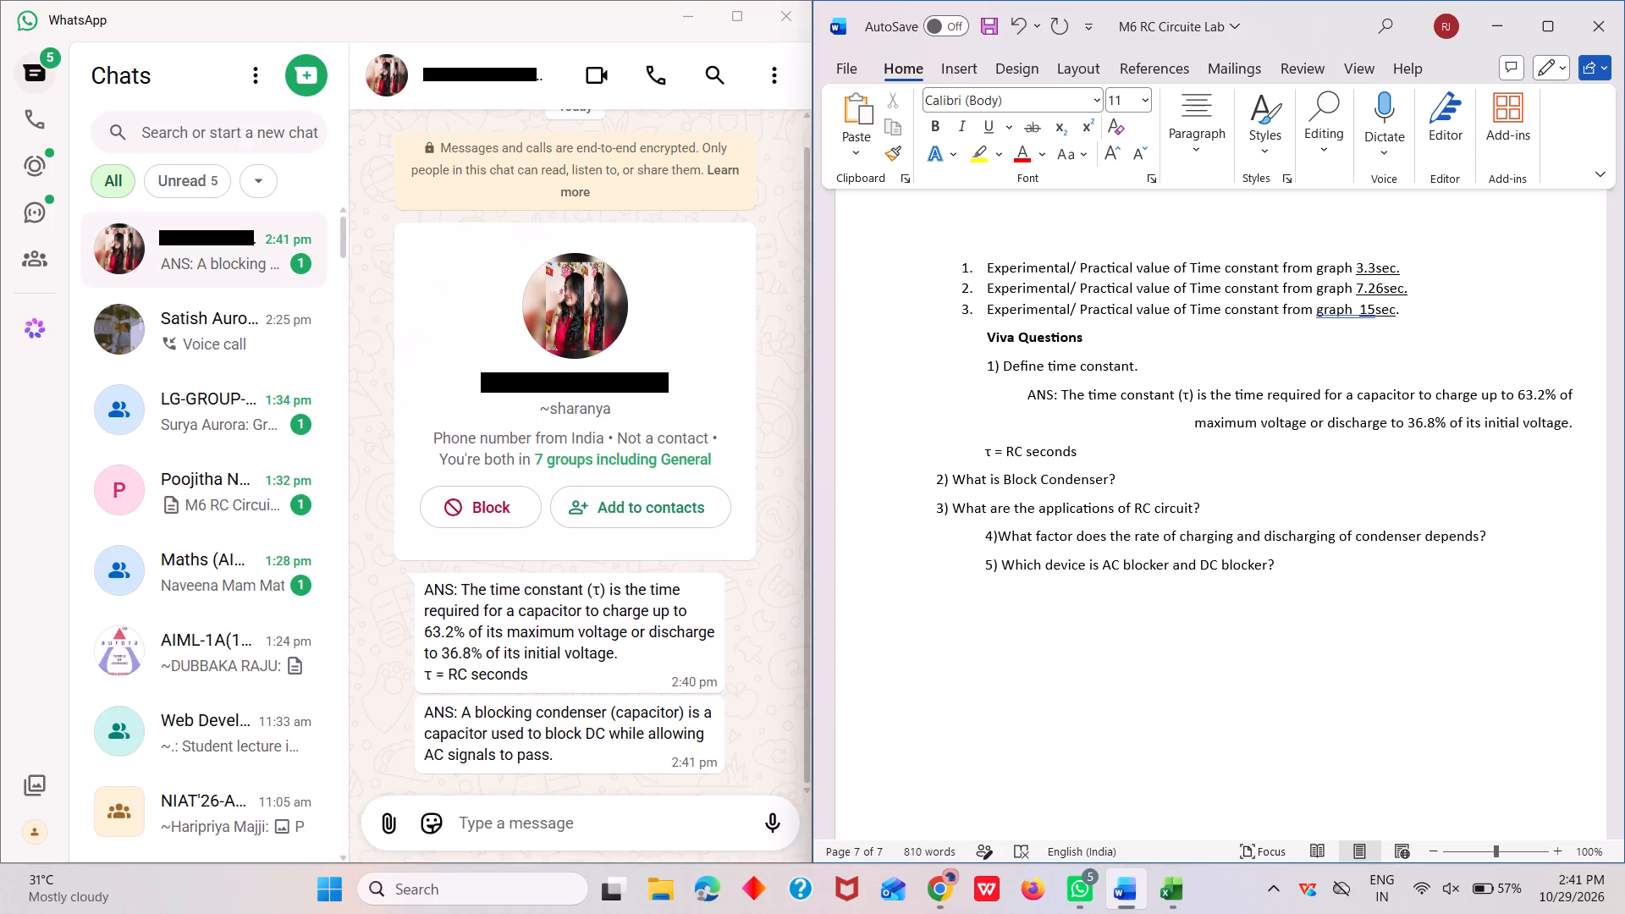
# Delete the whole time constant answer under viva question 1, including its τ = RC seconds line.
pyautogui.moveTo(1022, 395); pyautogui.dragTo(1195, 384)
pyautogui.moveTo(1195, 384); pyautogui.dragTo(1265, 449)
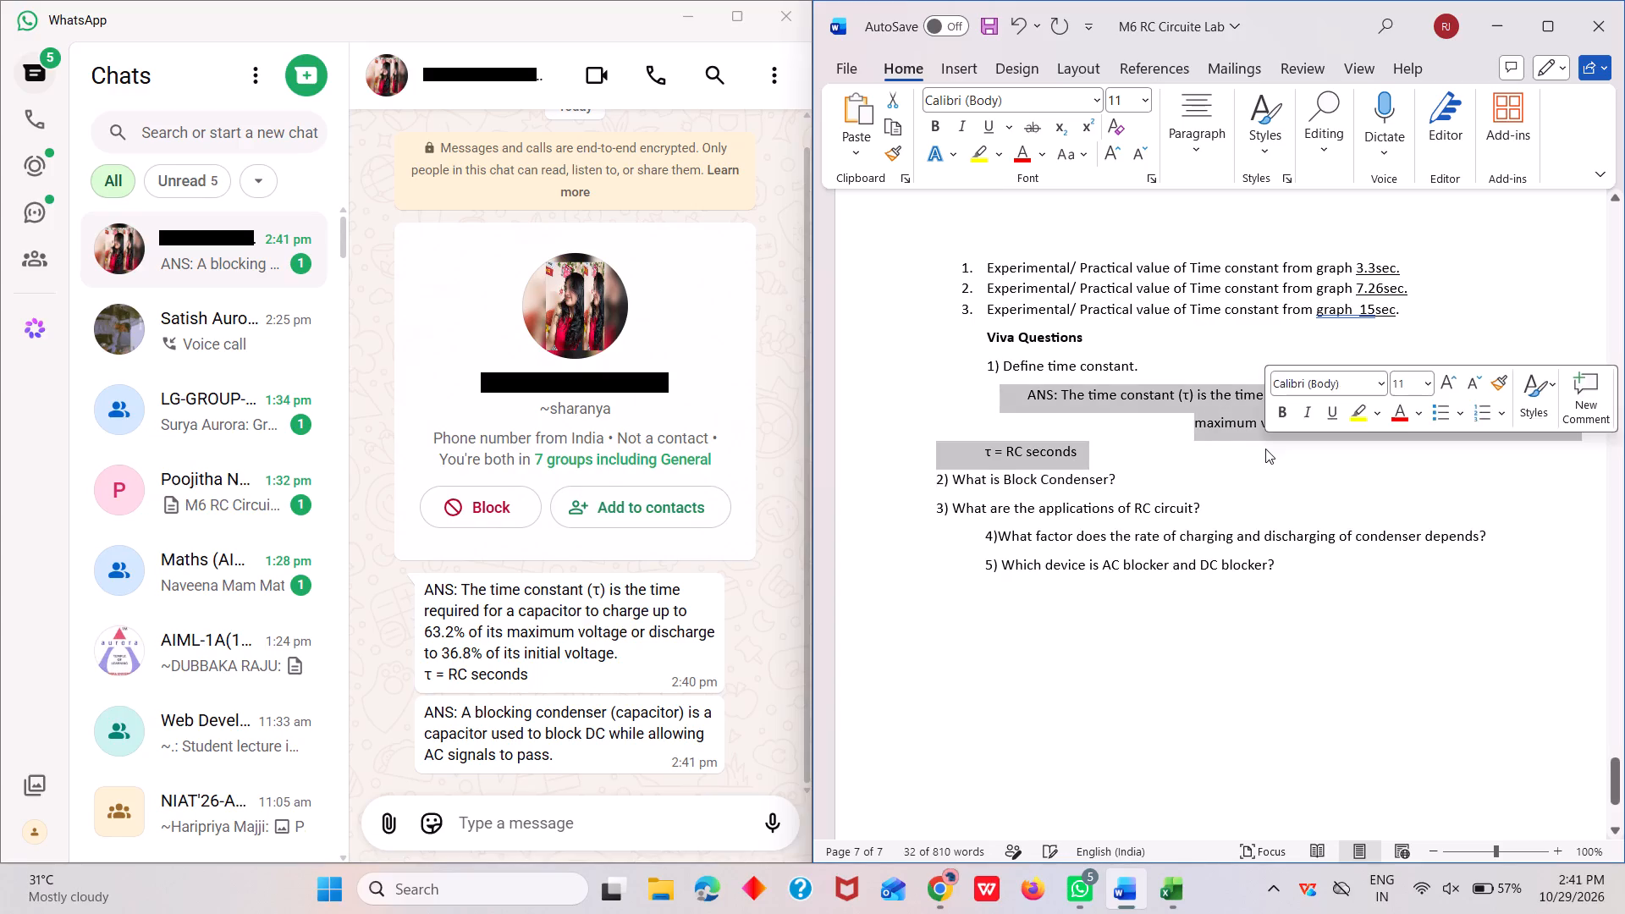
pyautogui.press('BackSpace')
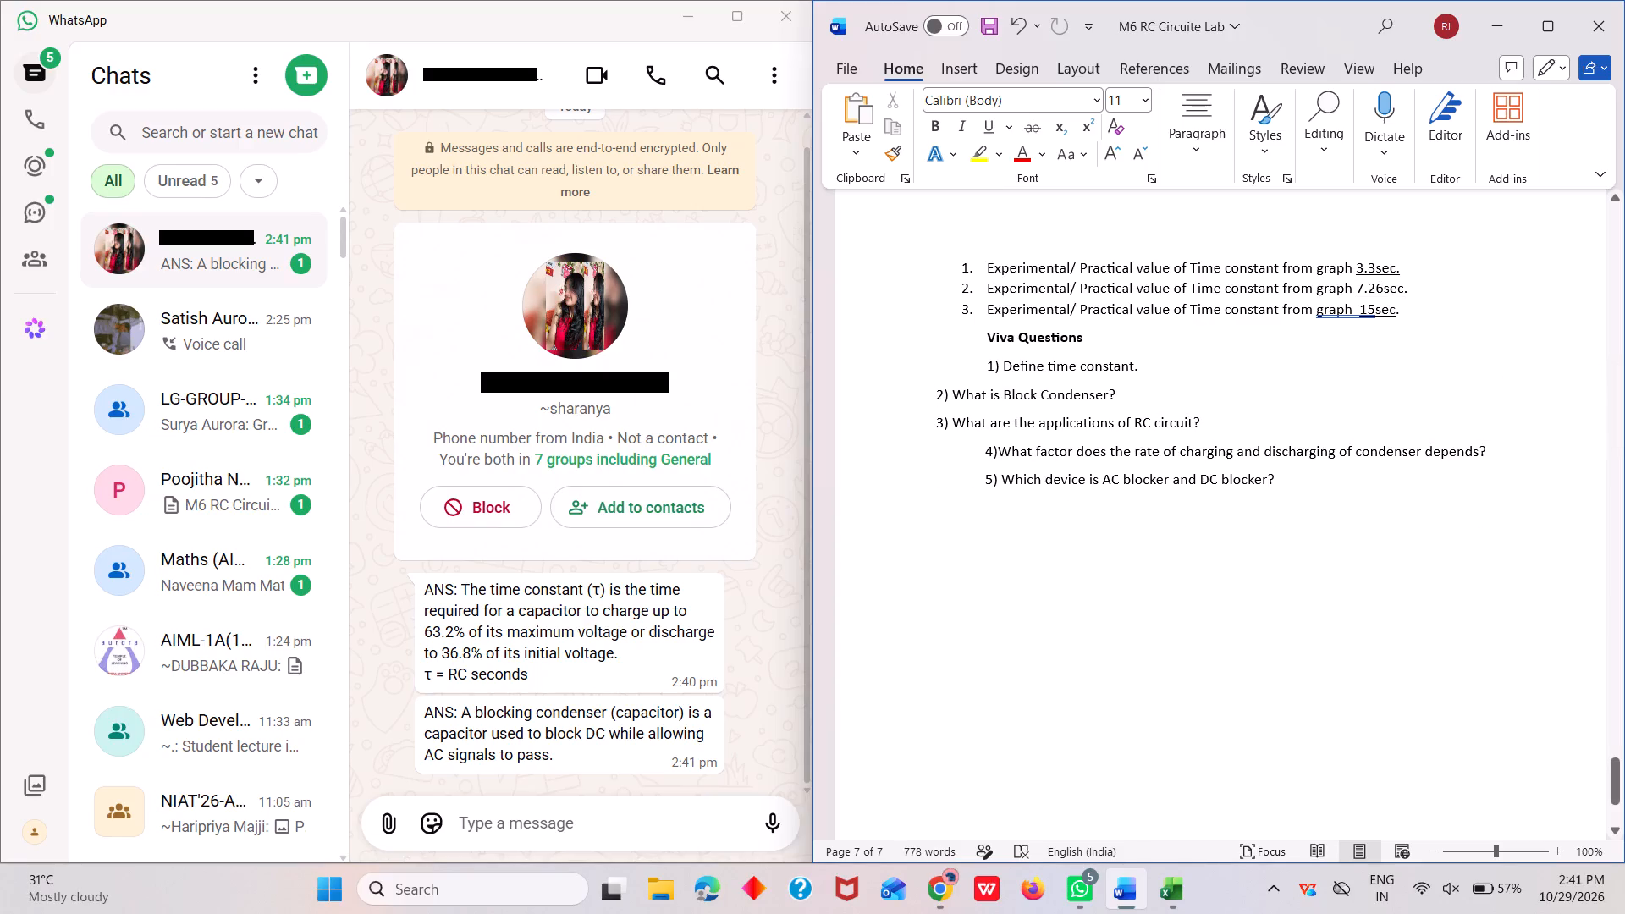
# Indent viva question 2 about the block condenser with spaces so it lines up under question 1.
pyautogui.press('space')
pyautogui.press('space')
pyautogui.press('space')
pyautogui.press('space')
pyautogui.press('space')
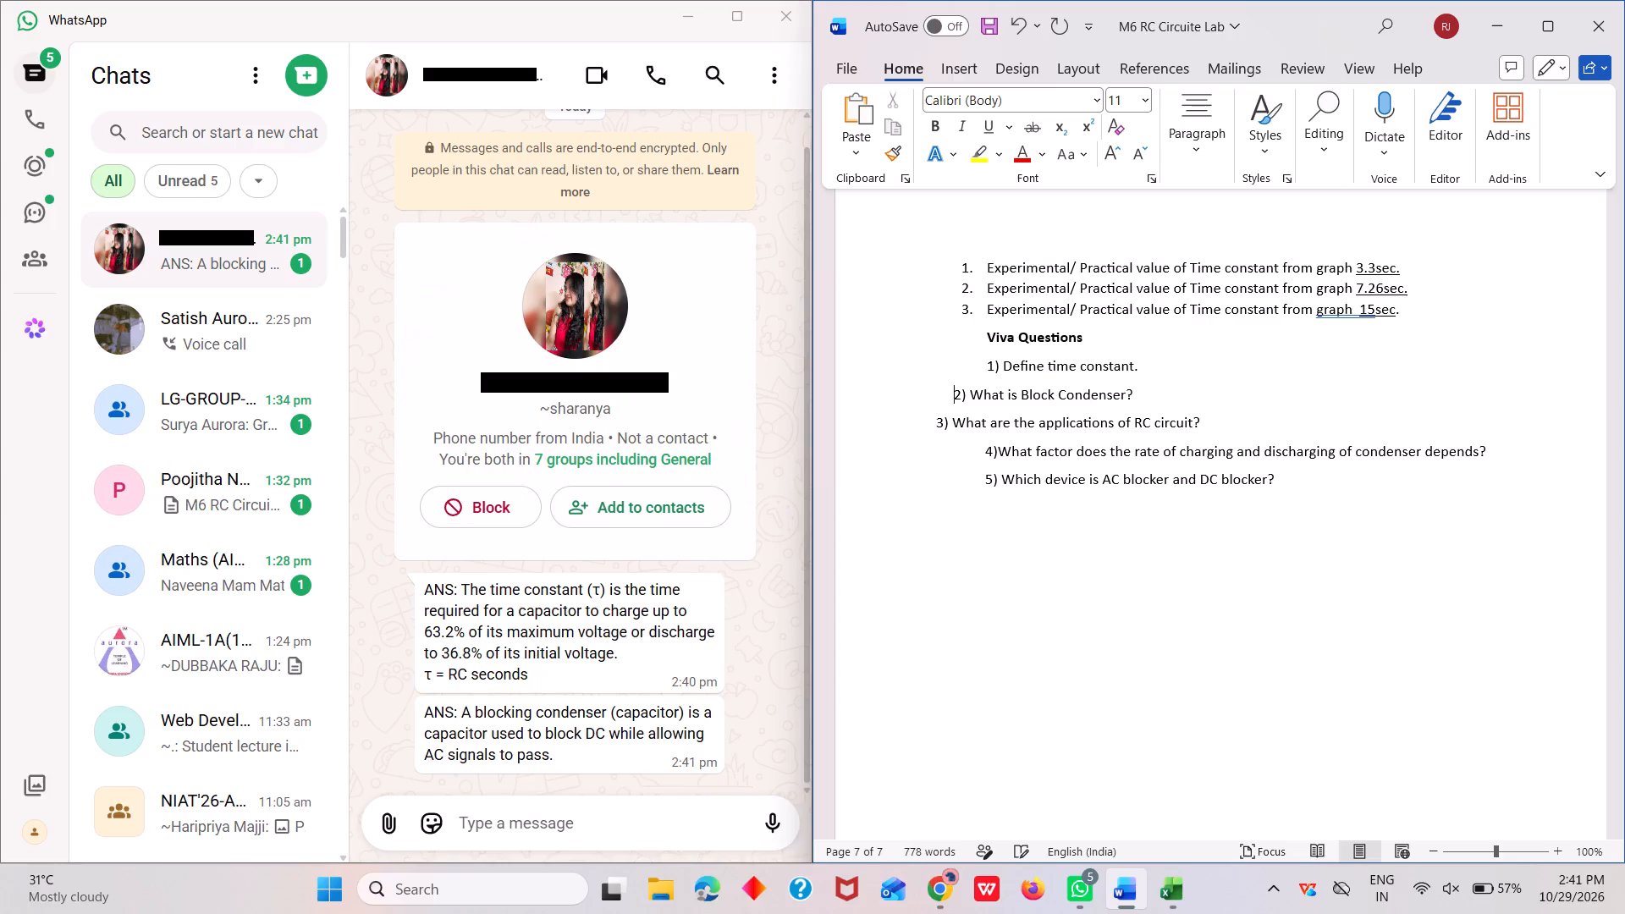
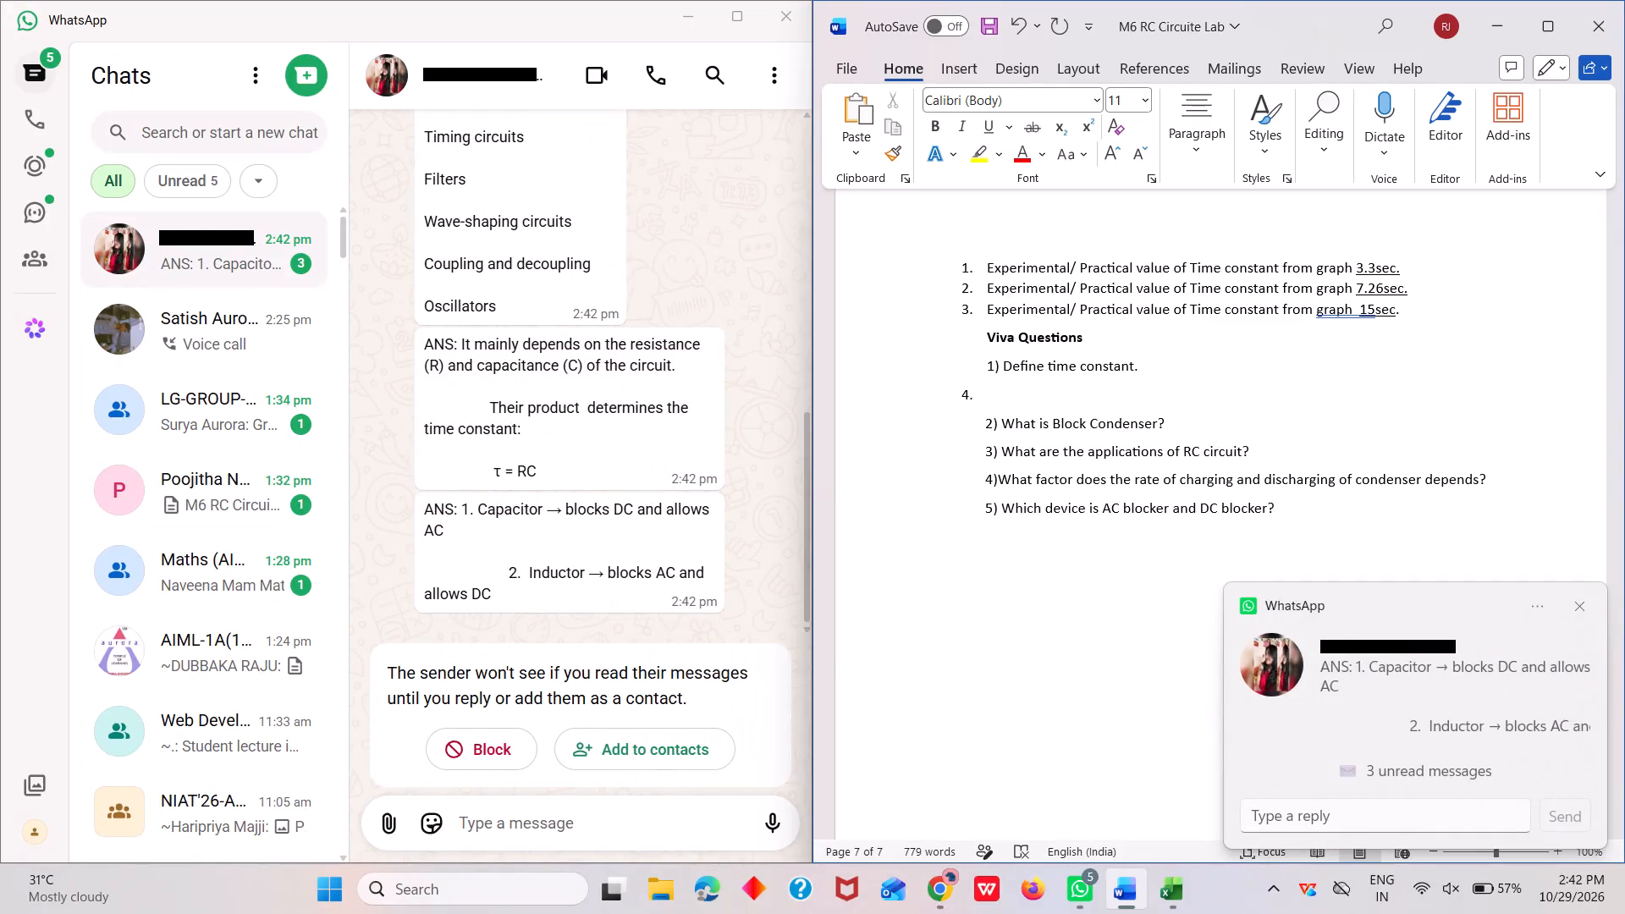
# Clear the stray list number below "Define time constant.", indent the line with spaces and paste the copied time constant answer.
pyautogui.press('BackSpace')
pyautogui.press('BackSpace')
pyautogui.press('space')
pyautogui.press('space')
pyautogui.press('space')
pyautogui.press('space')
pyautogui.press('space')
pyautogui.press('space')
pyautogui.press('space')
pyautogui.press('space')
pyautogui.hotkey('ctrl', 'v')
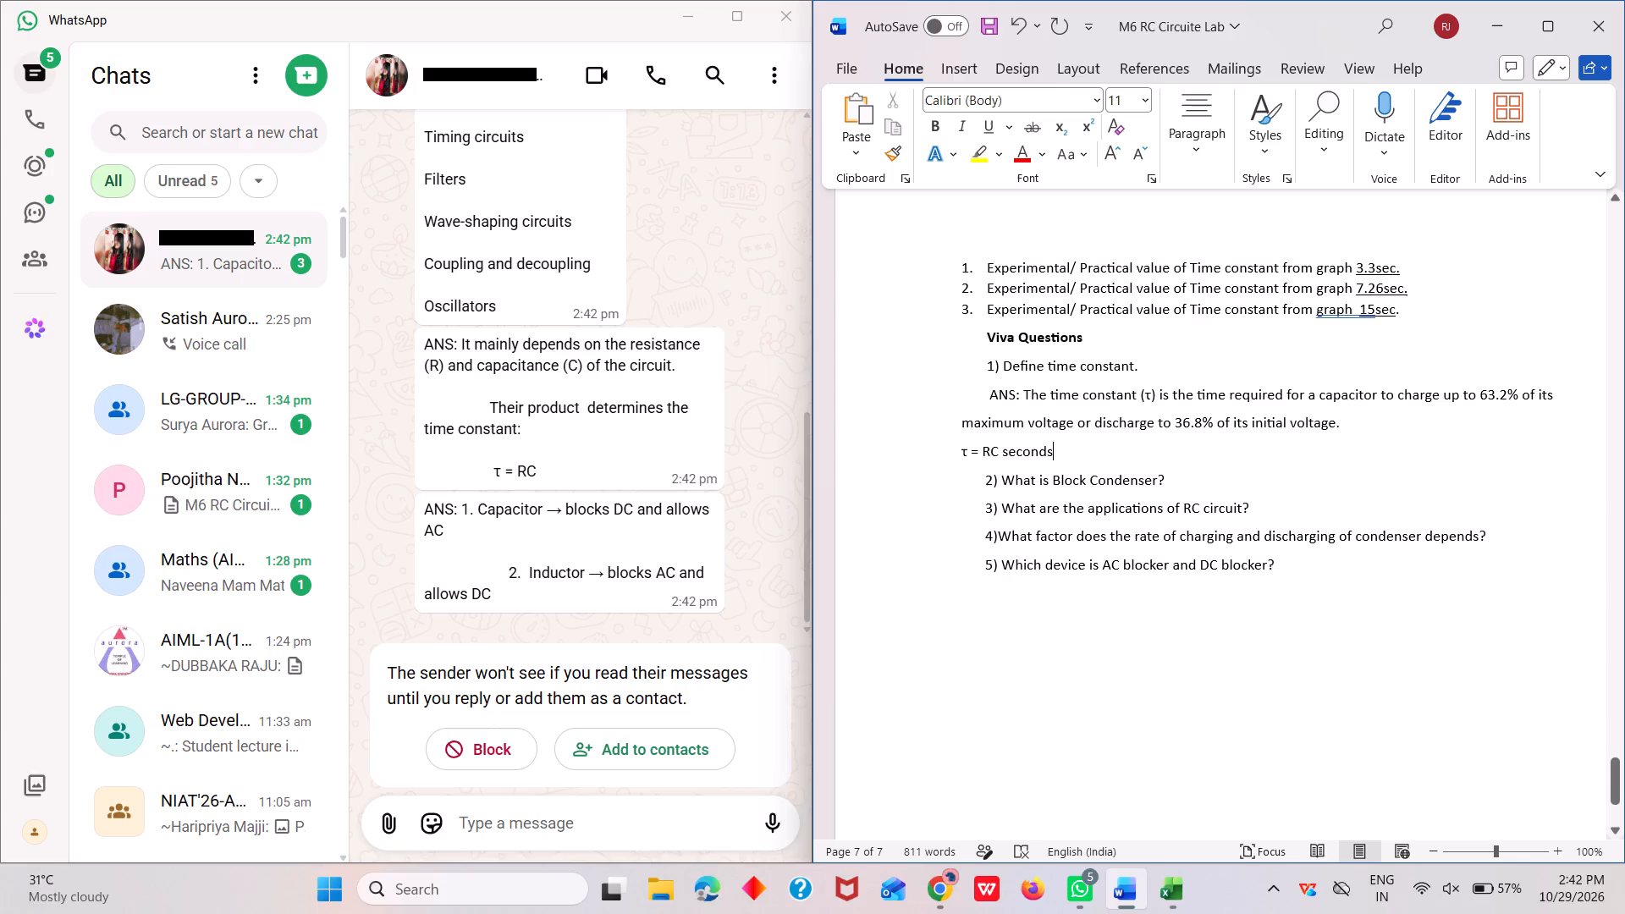
# Add an answer line below "What is Block Condenser?" and bring up the blocking condenser answer in the WhatsApp chat.
pyautogui.click(1164, 476)
pyautogui.press('Return')
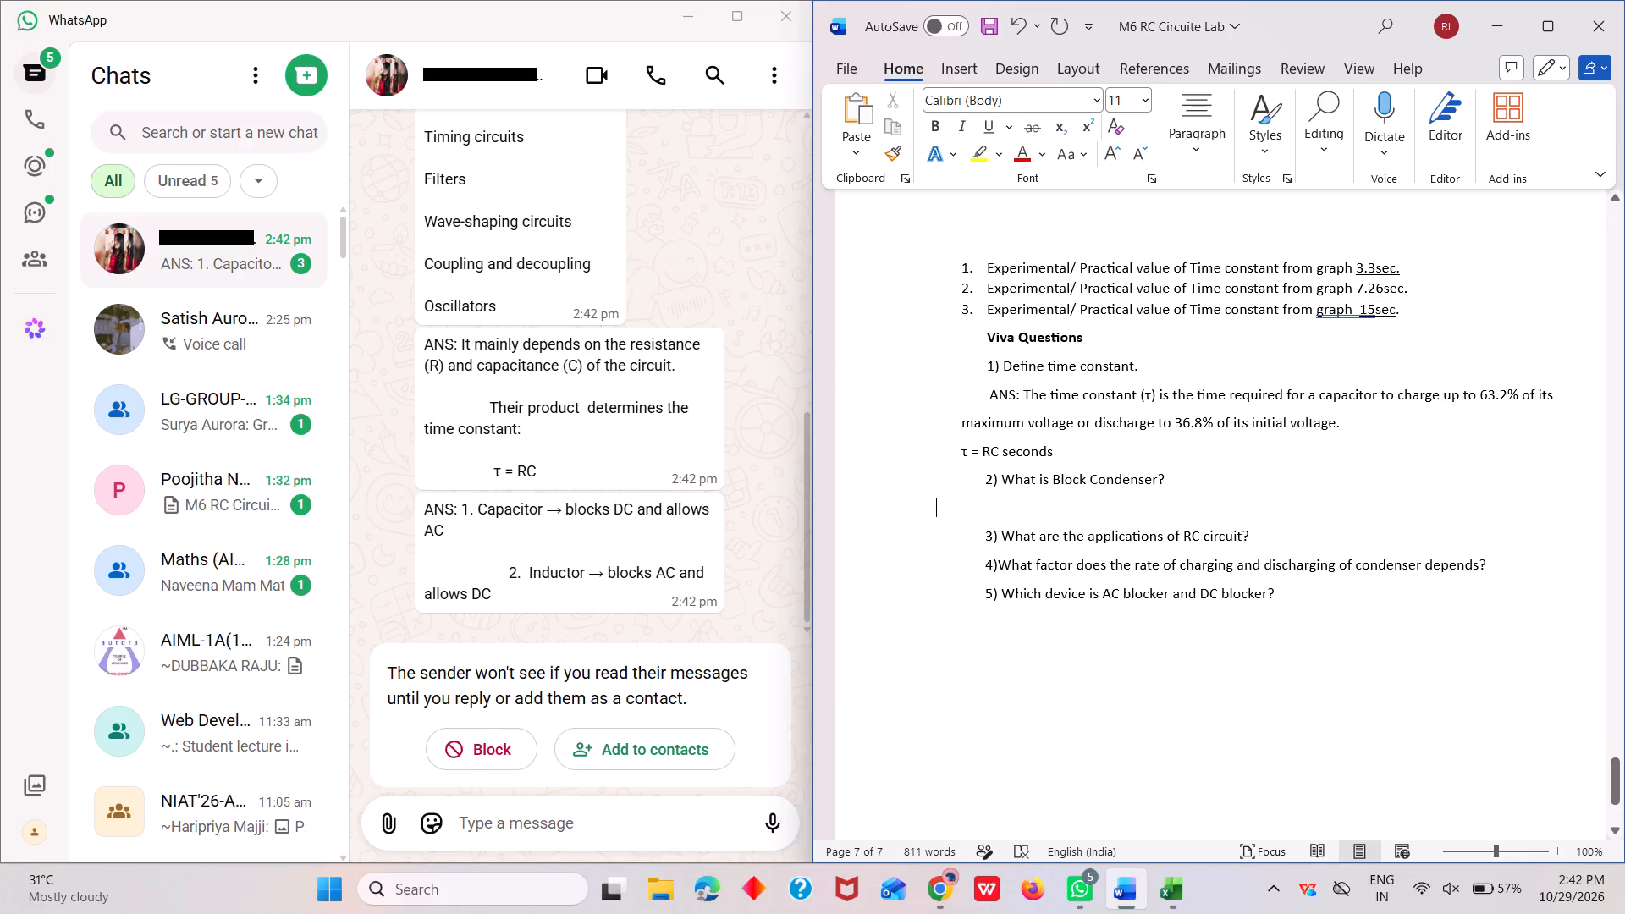
pyautogui.scroll(1, 689, 356)
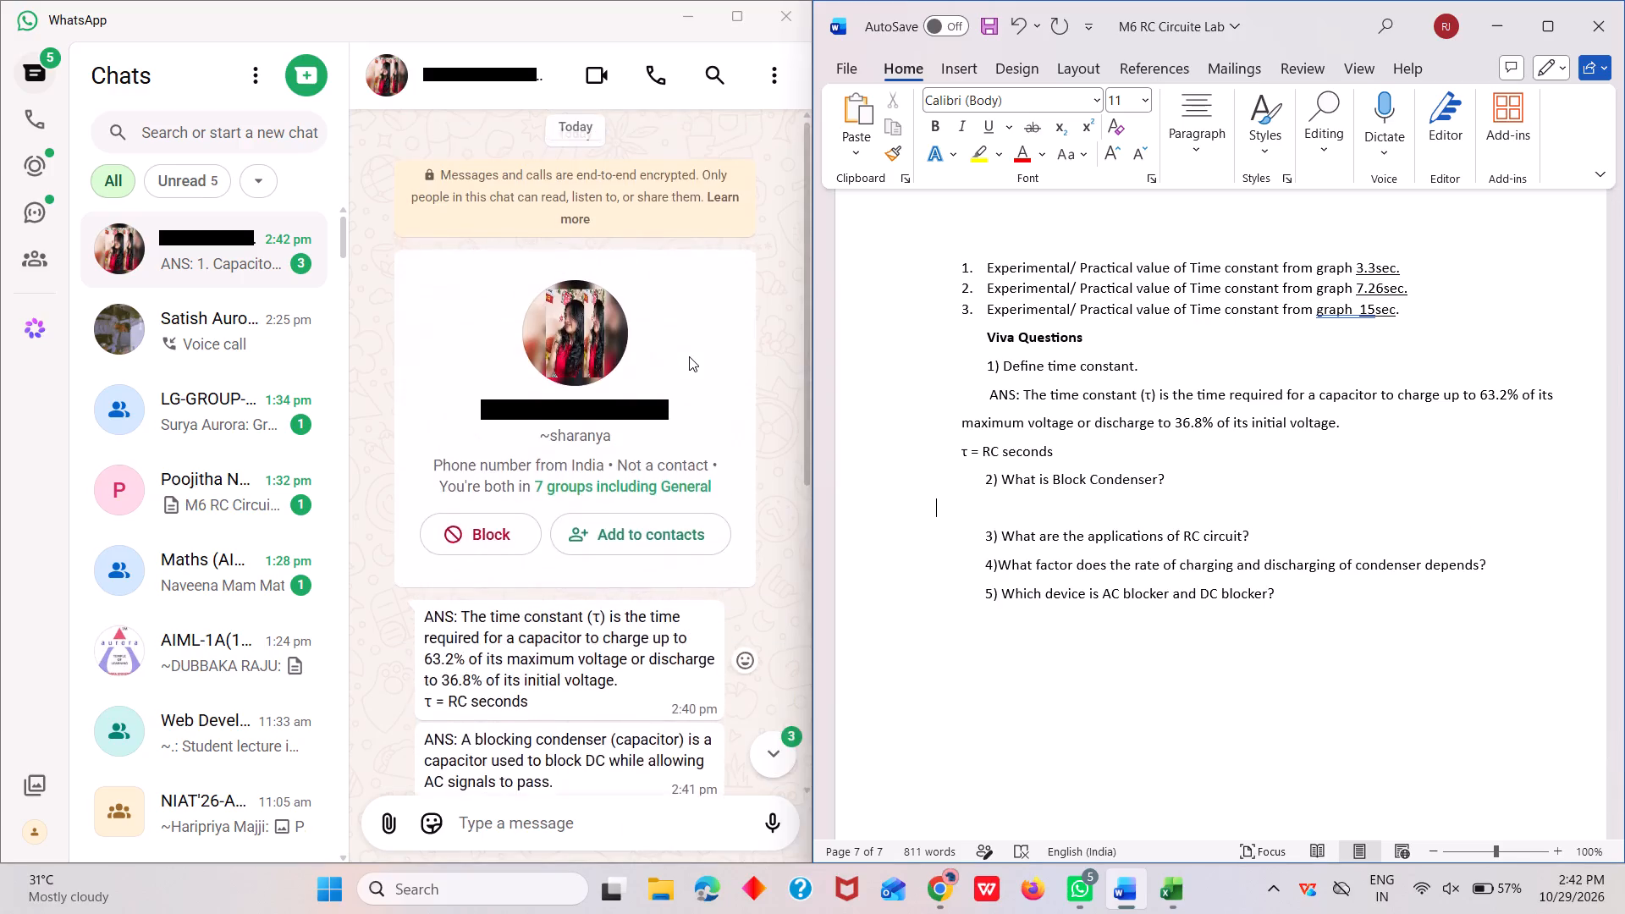
pyautogui.scroll(1, 689, 356)
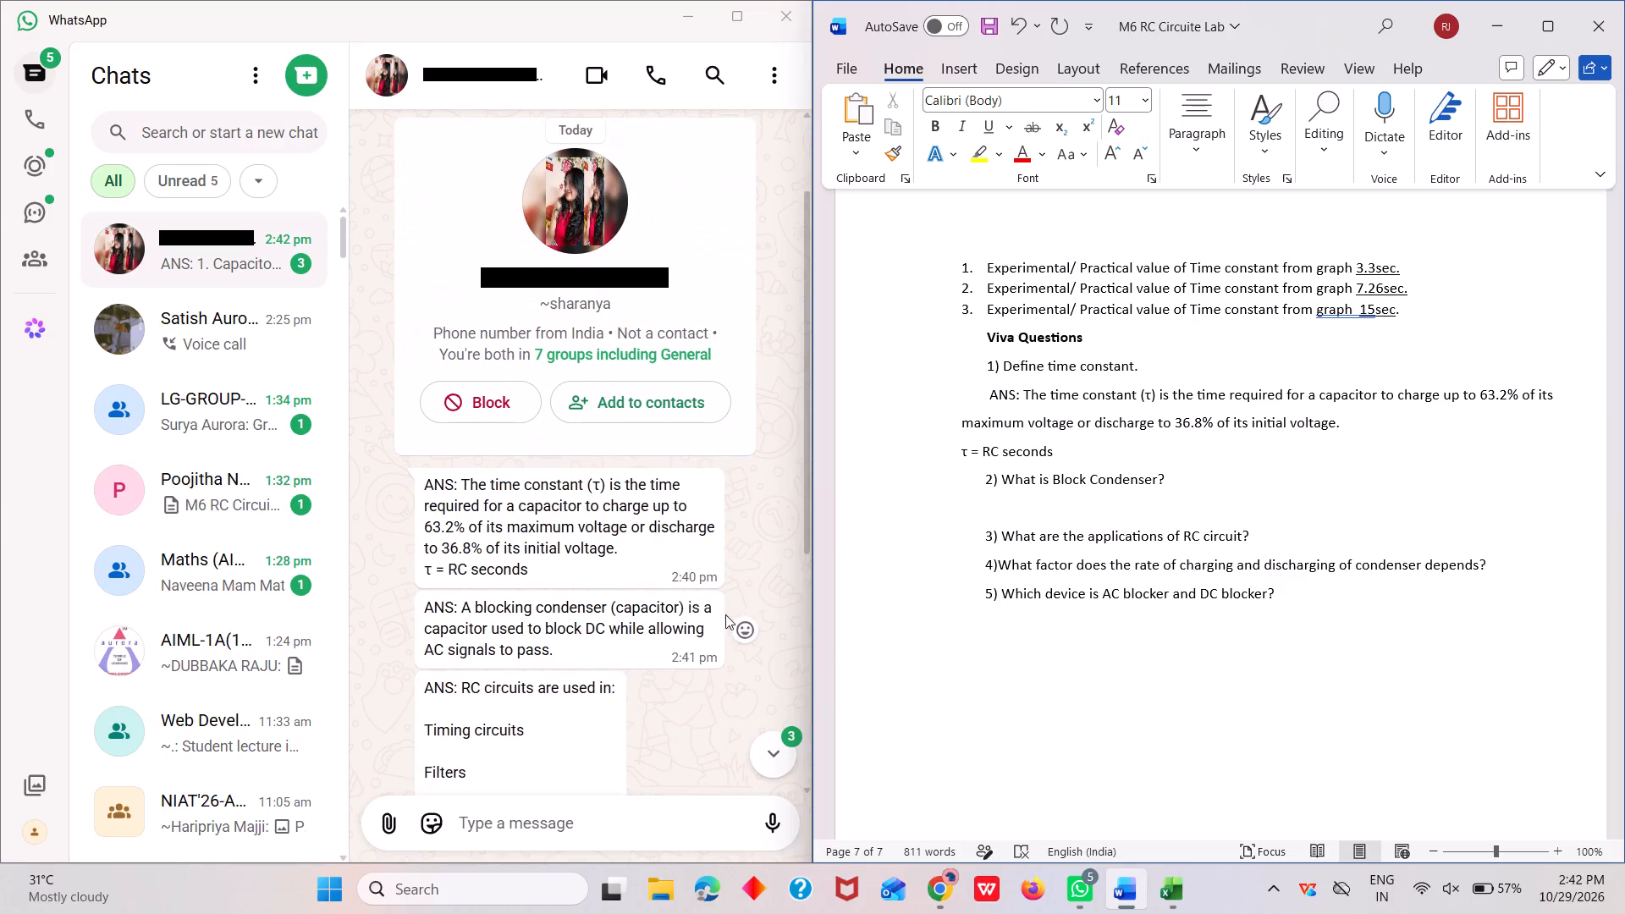
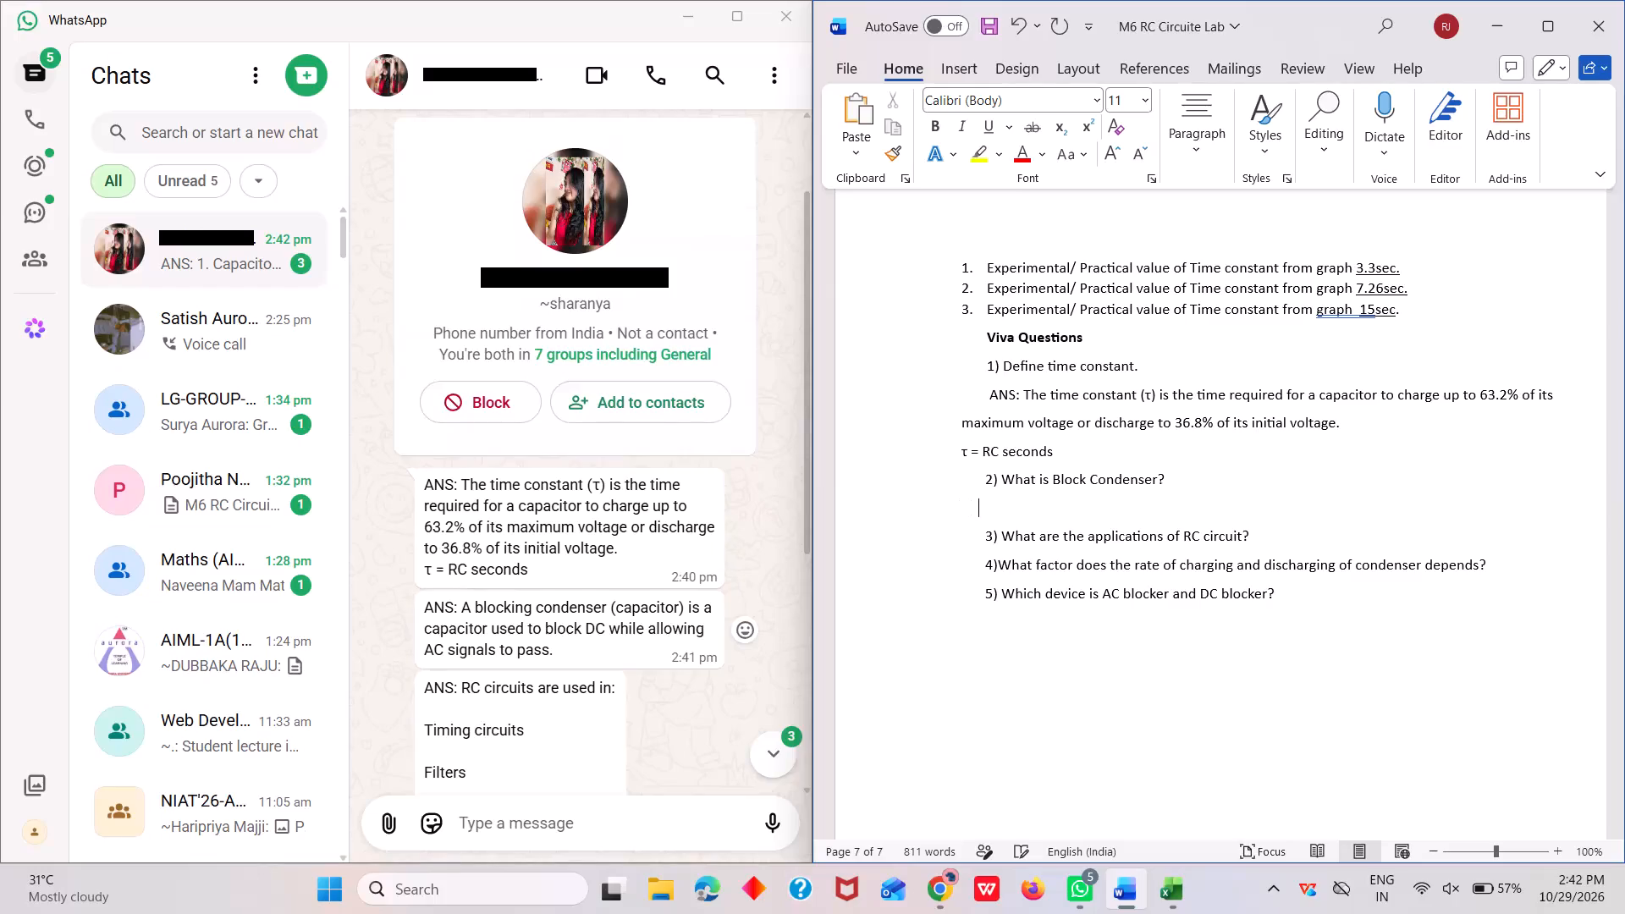
# Paste the copied blocking condenser answer, slightly indented, on the blank line under question 2, What is Block Condenser?
pyautogui.press('space')
pyautogui.press('space')
pyautogui.hotkey('ctrl', 'v')
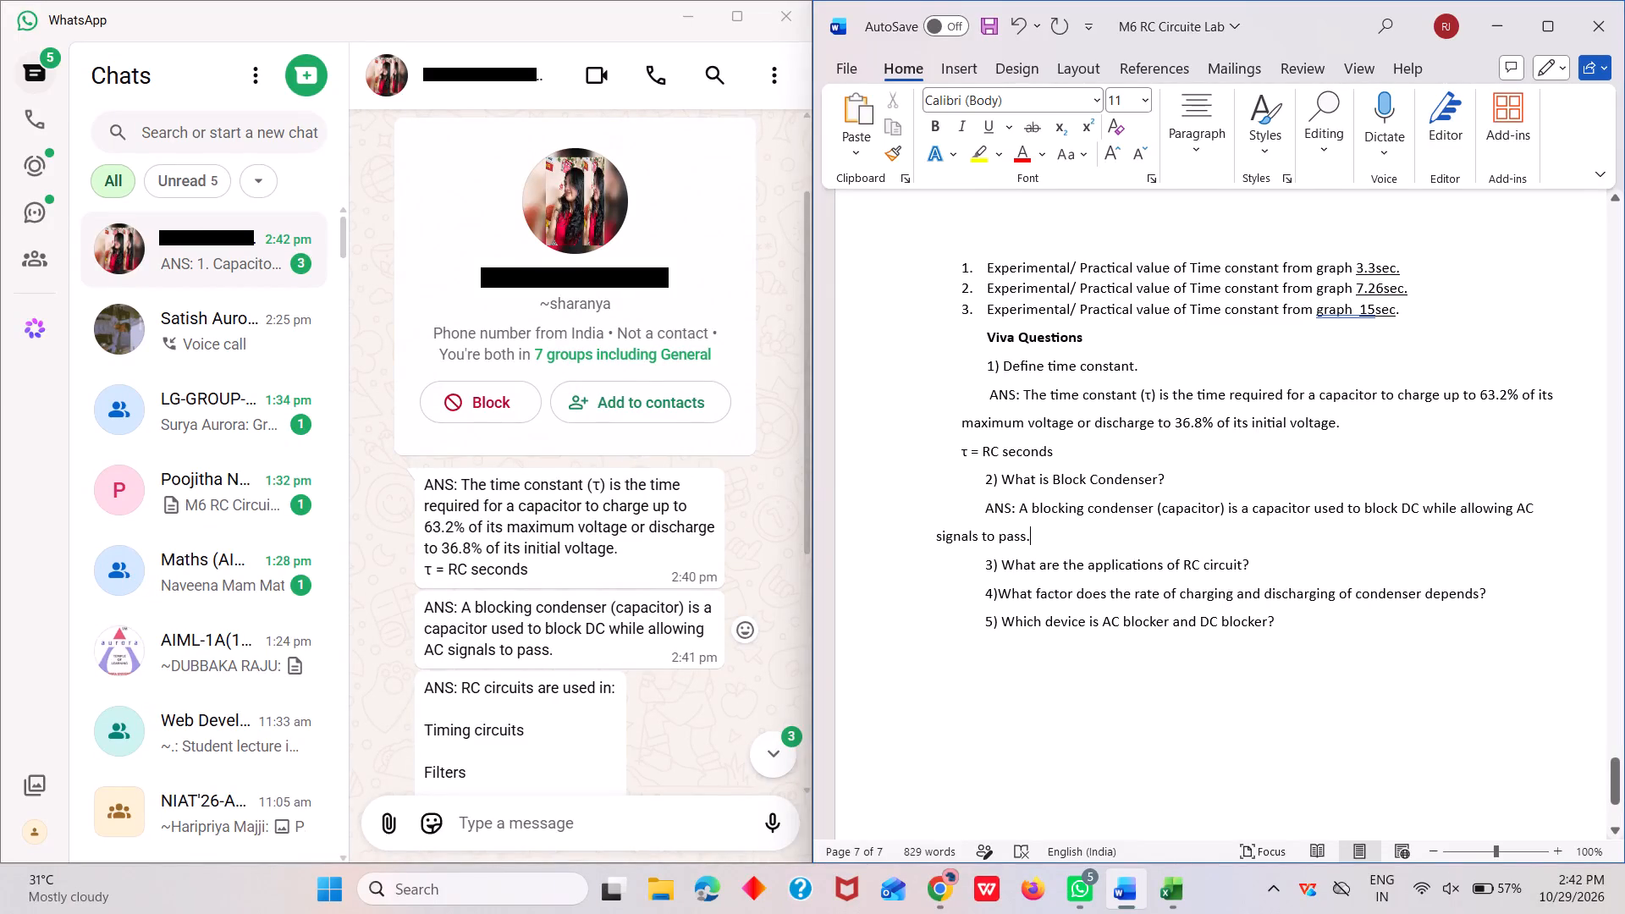
# Add a blank answer line below question 3, What are the applications of RC circuit?
pyautogui.click(1259, 566)
pyautogui.press('Return')
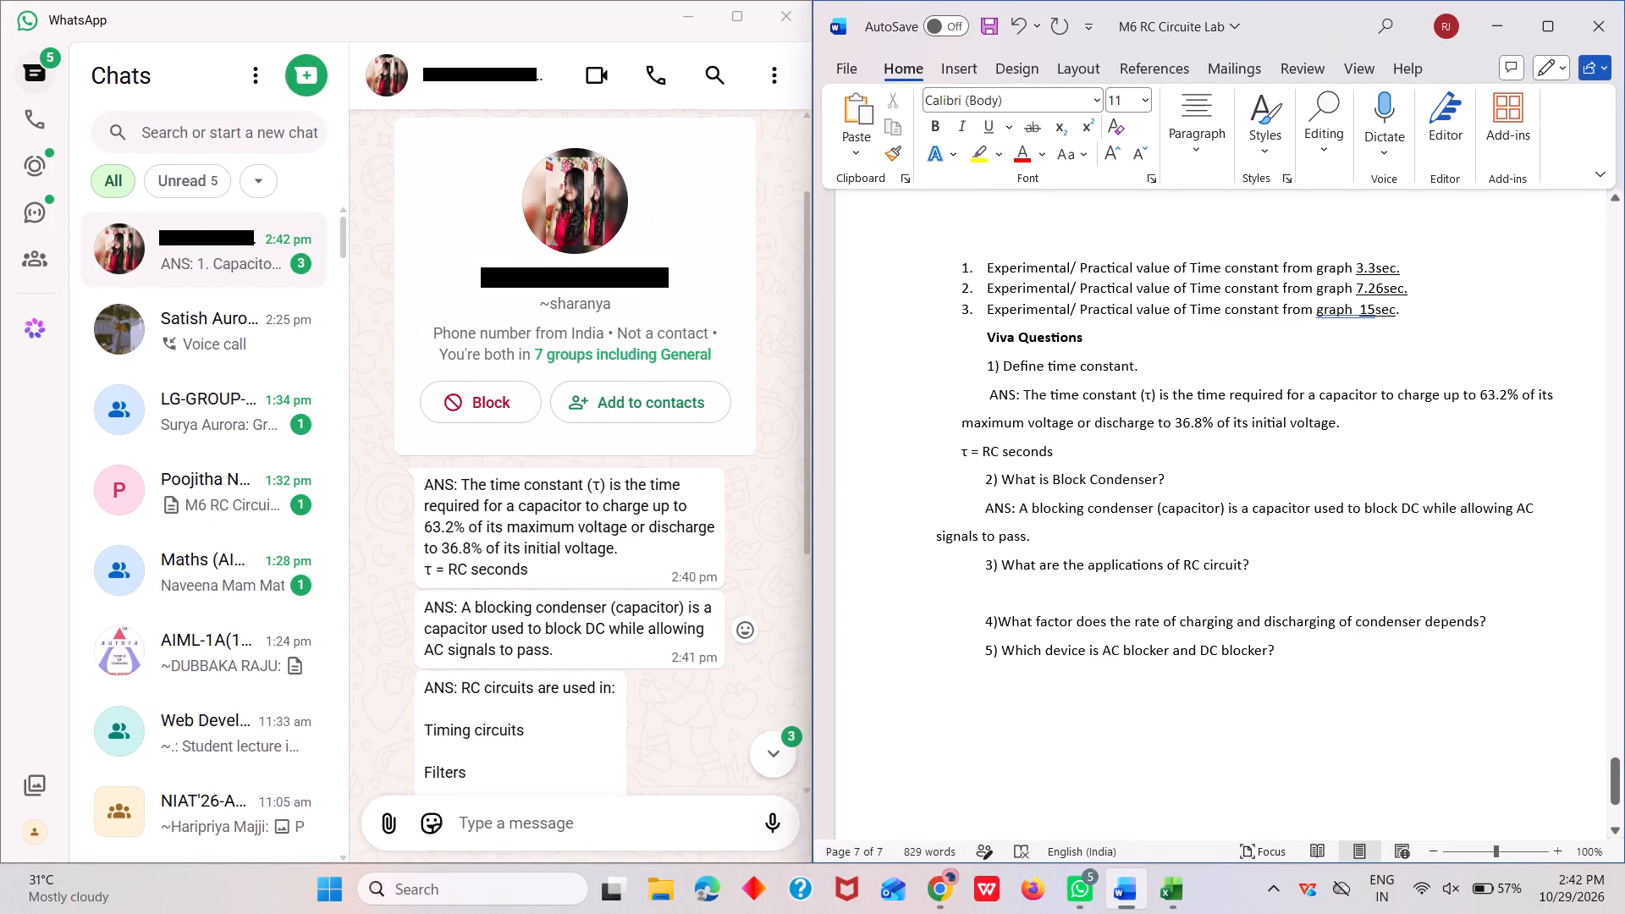
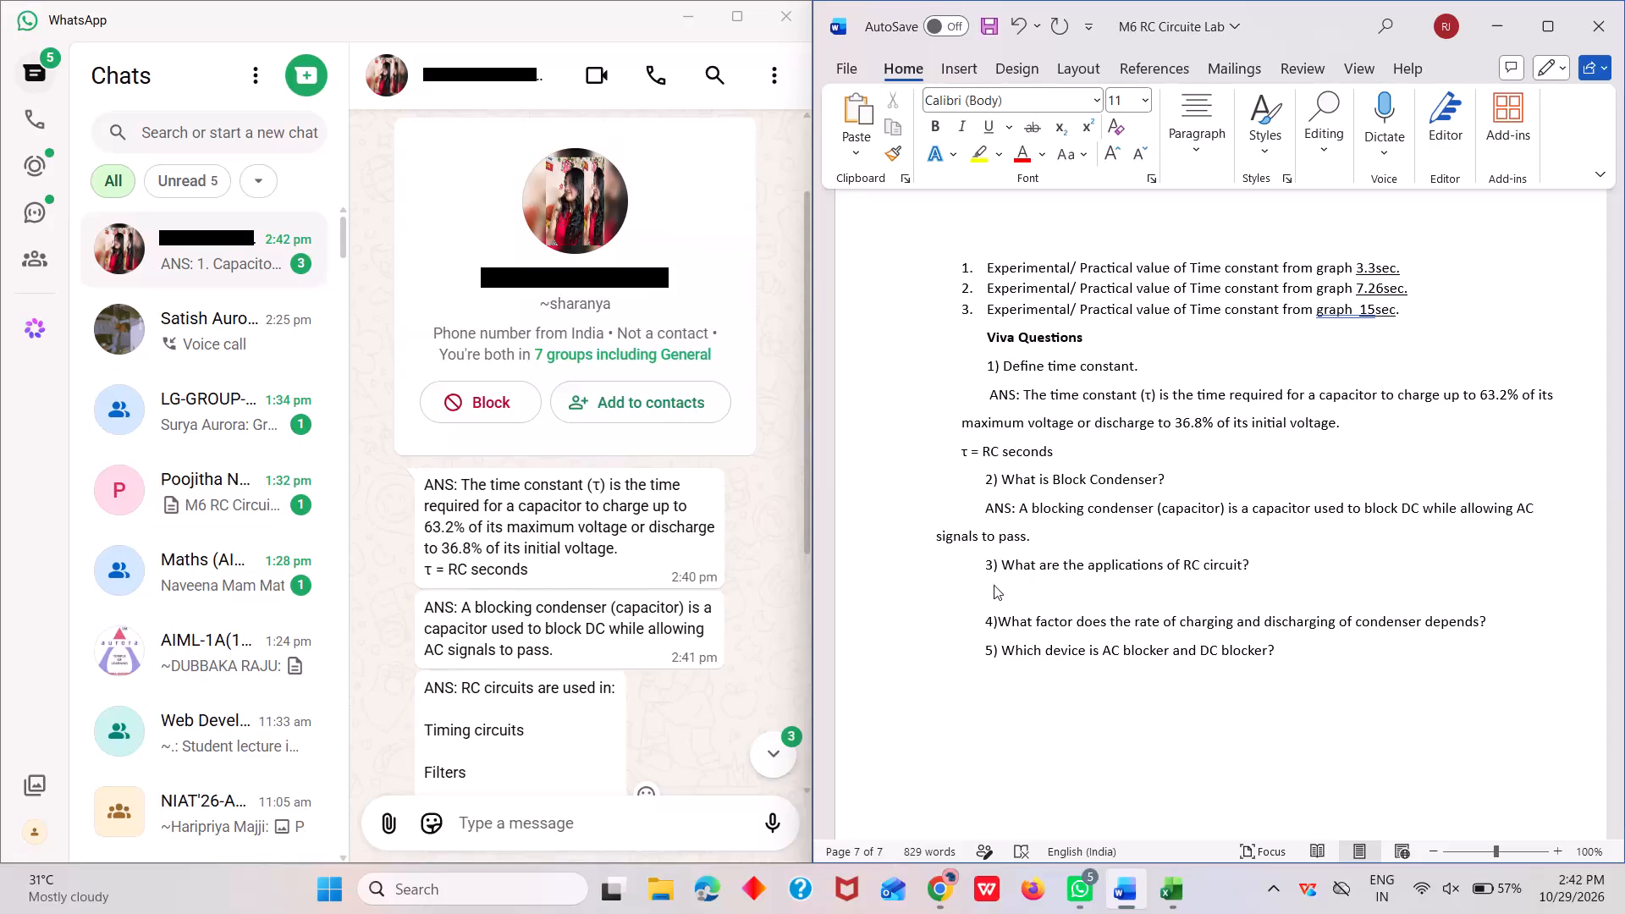
# Add a blank answer line below question 4, What factor does the rate of charging and discharging of condenser depends?
pyautogui.scroll(-1, 972, 617)
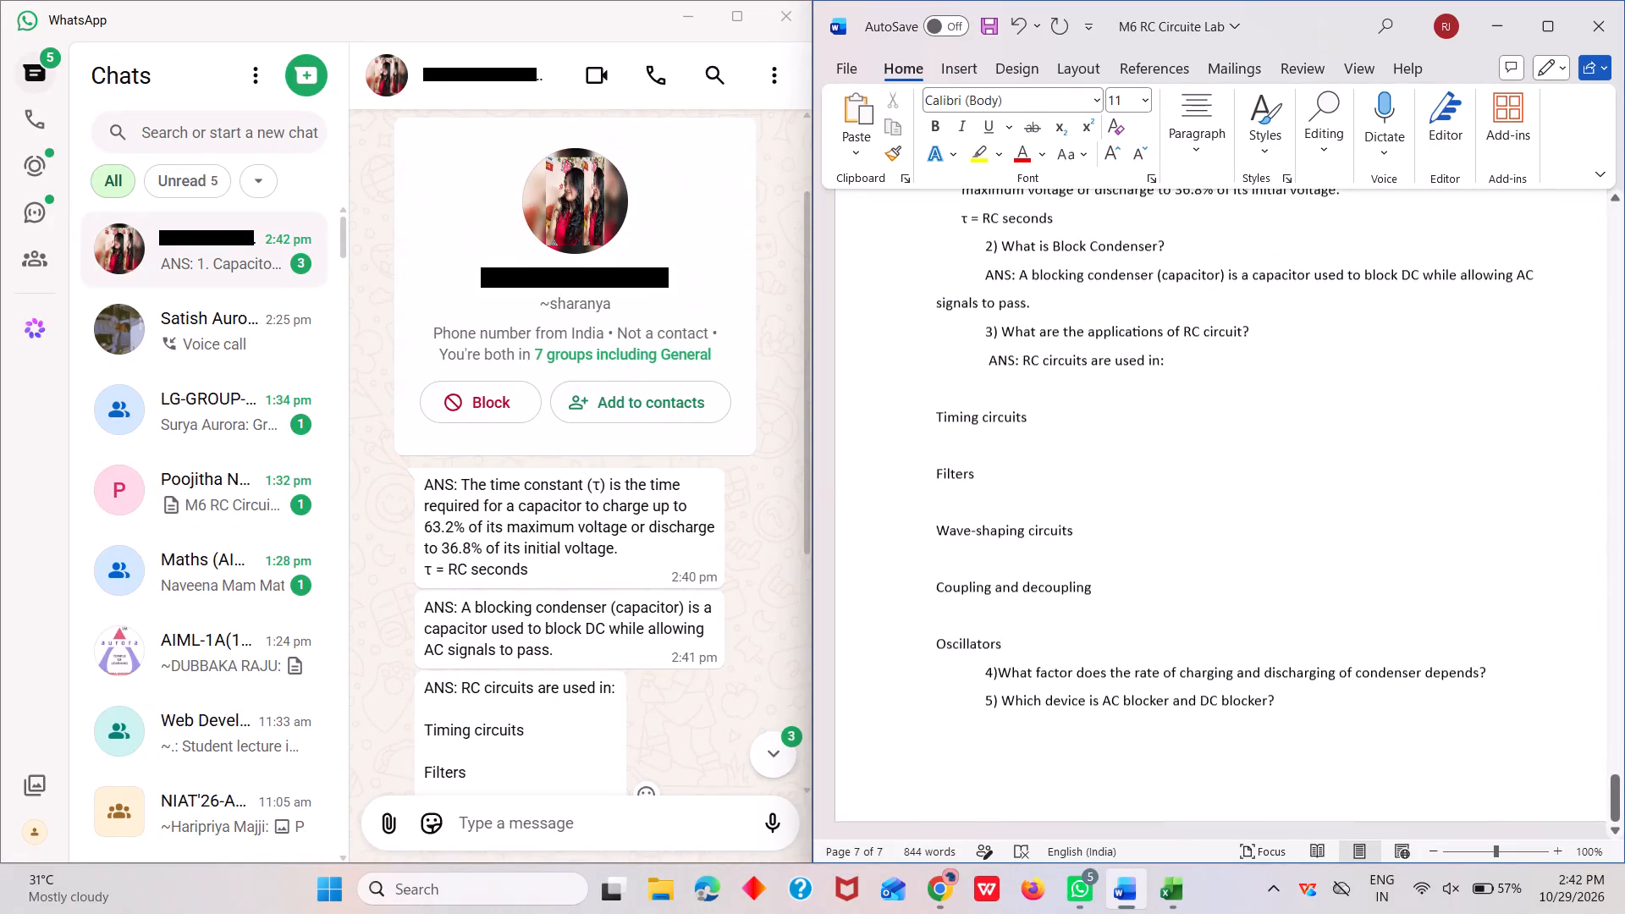
pyautogui.scroll(-1, 972, 617)
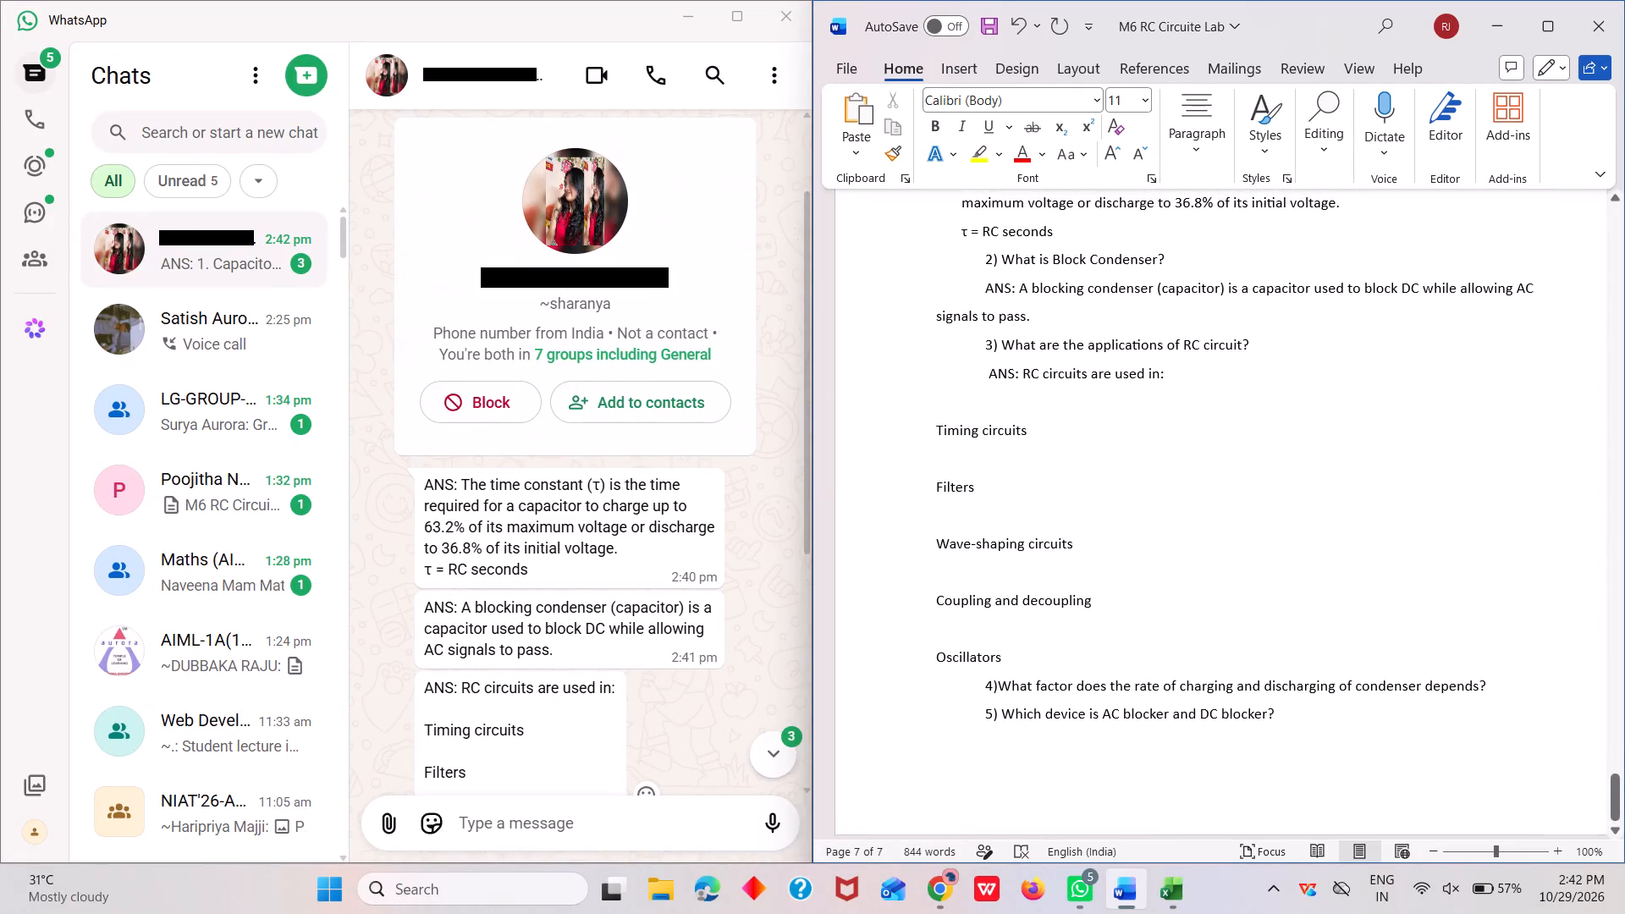
pyautogui.click(1489, 679)
pyautogui.press('Return')
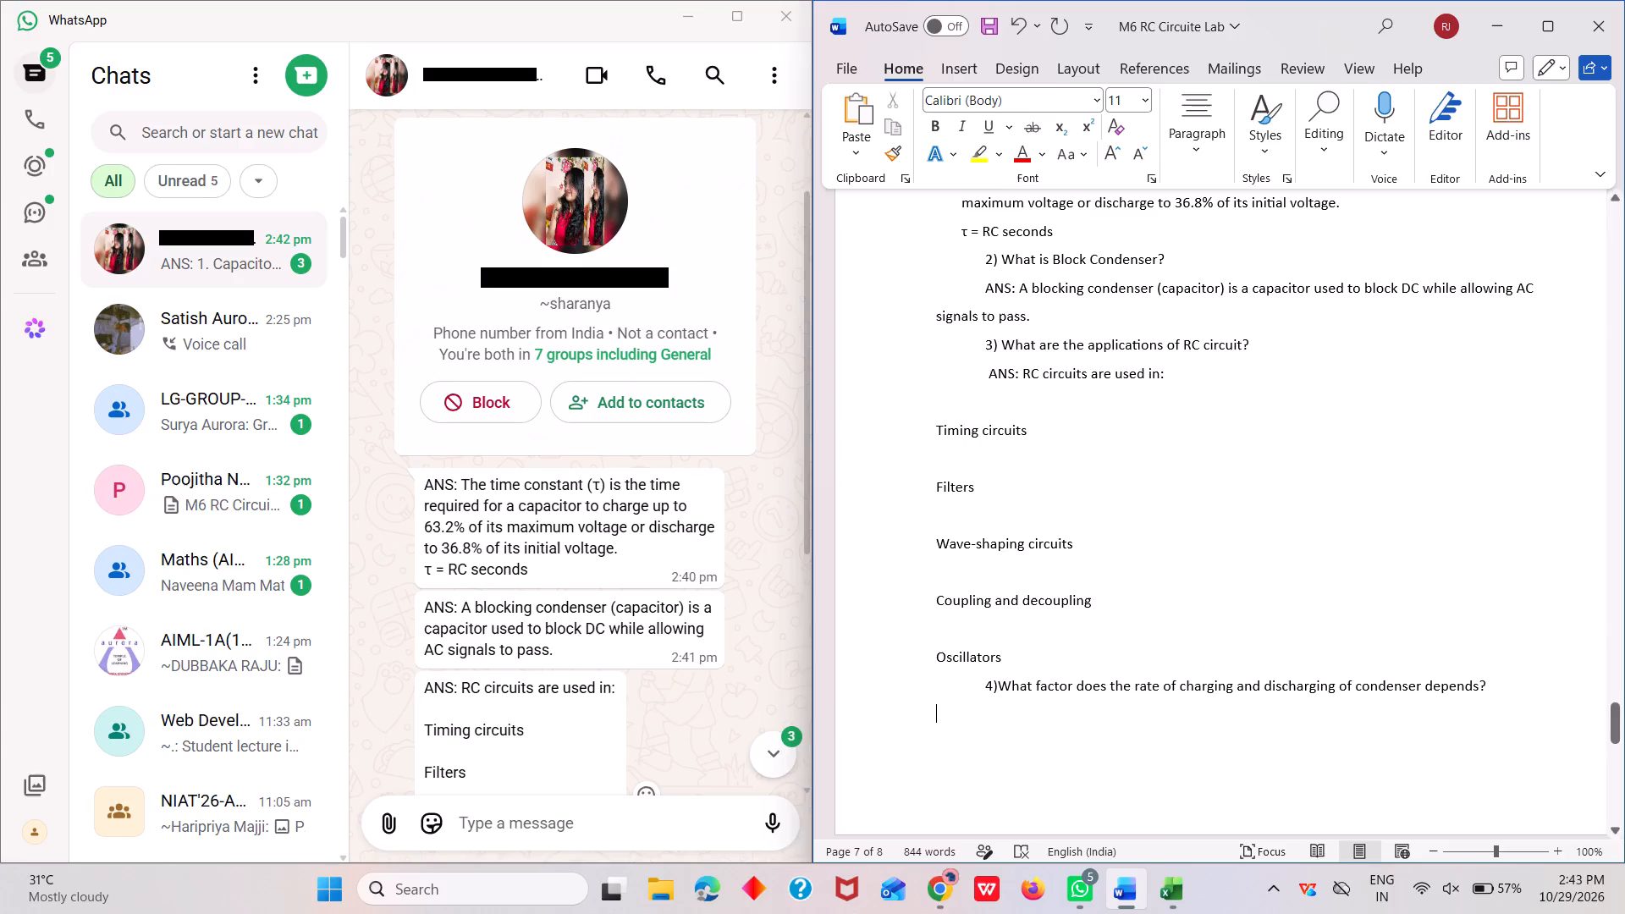
# In the WhatsApp chat, locate the received answer for question 4, about resistance (R) and capacitance (C), for copying.
pyautogui.scroll(-3, 644, 620)
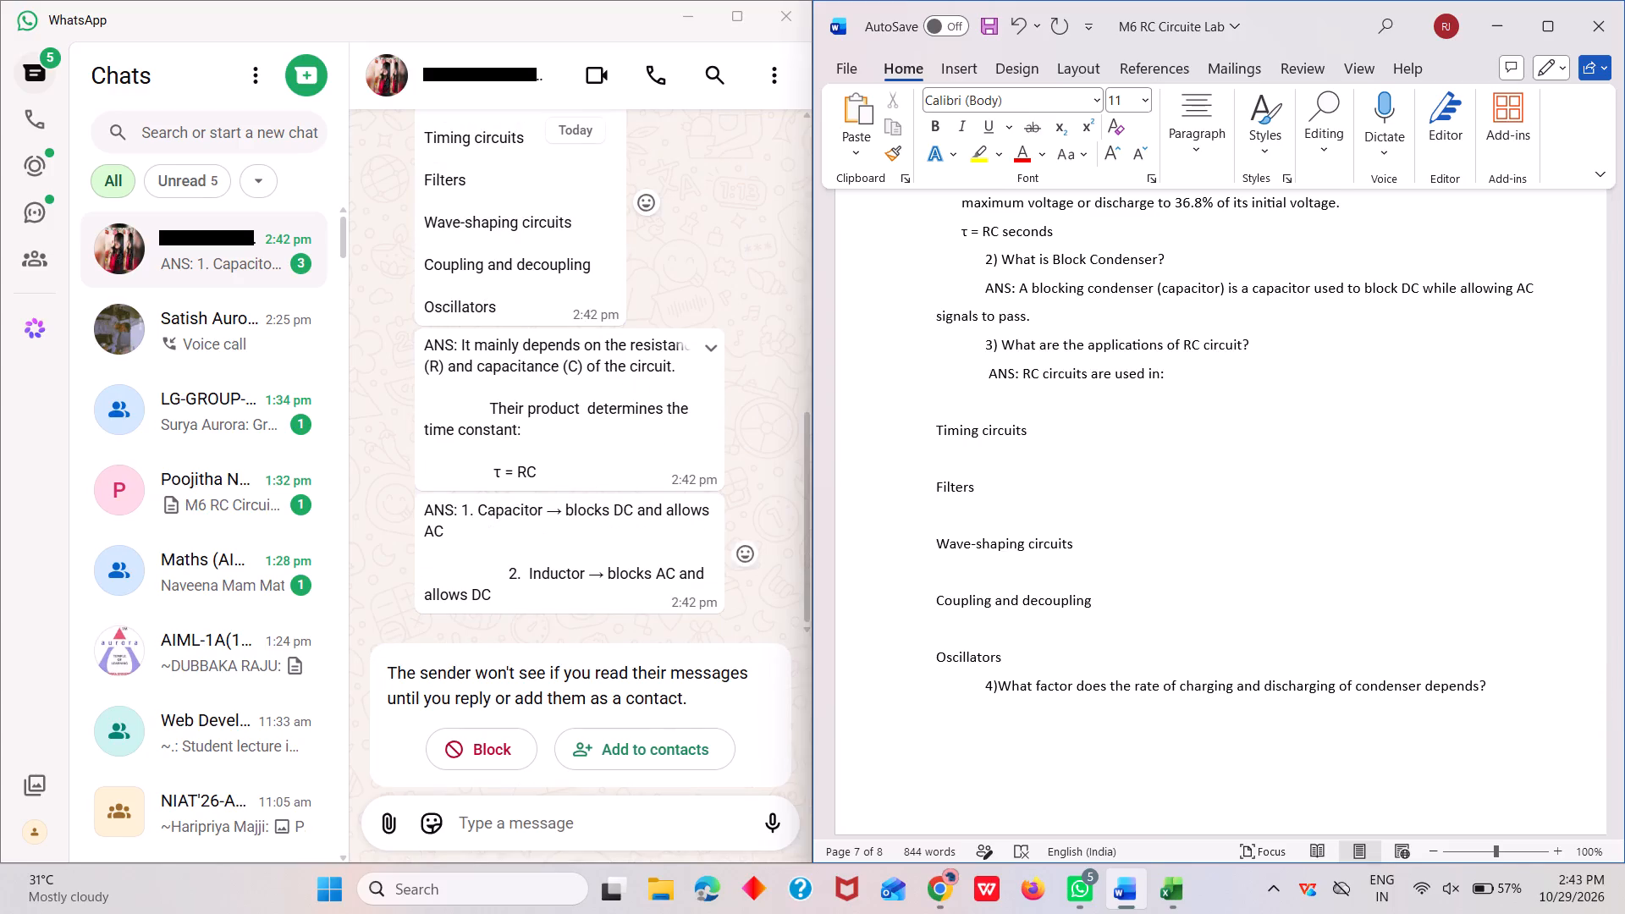
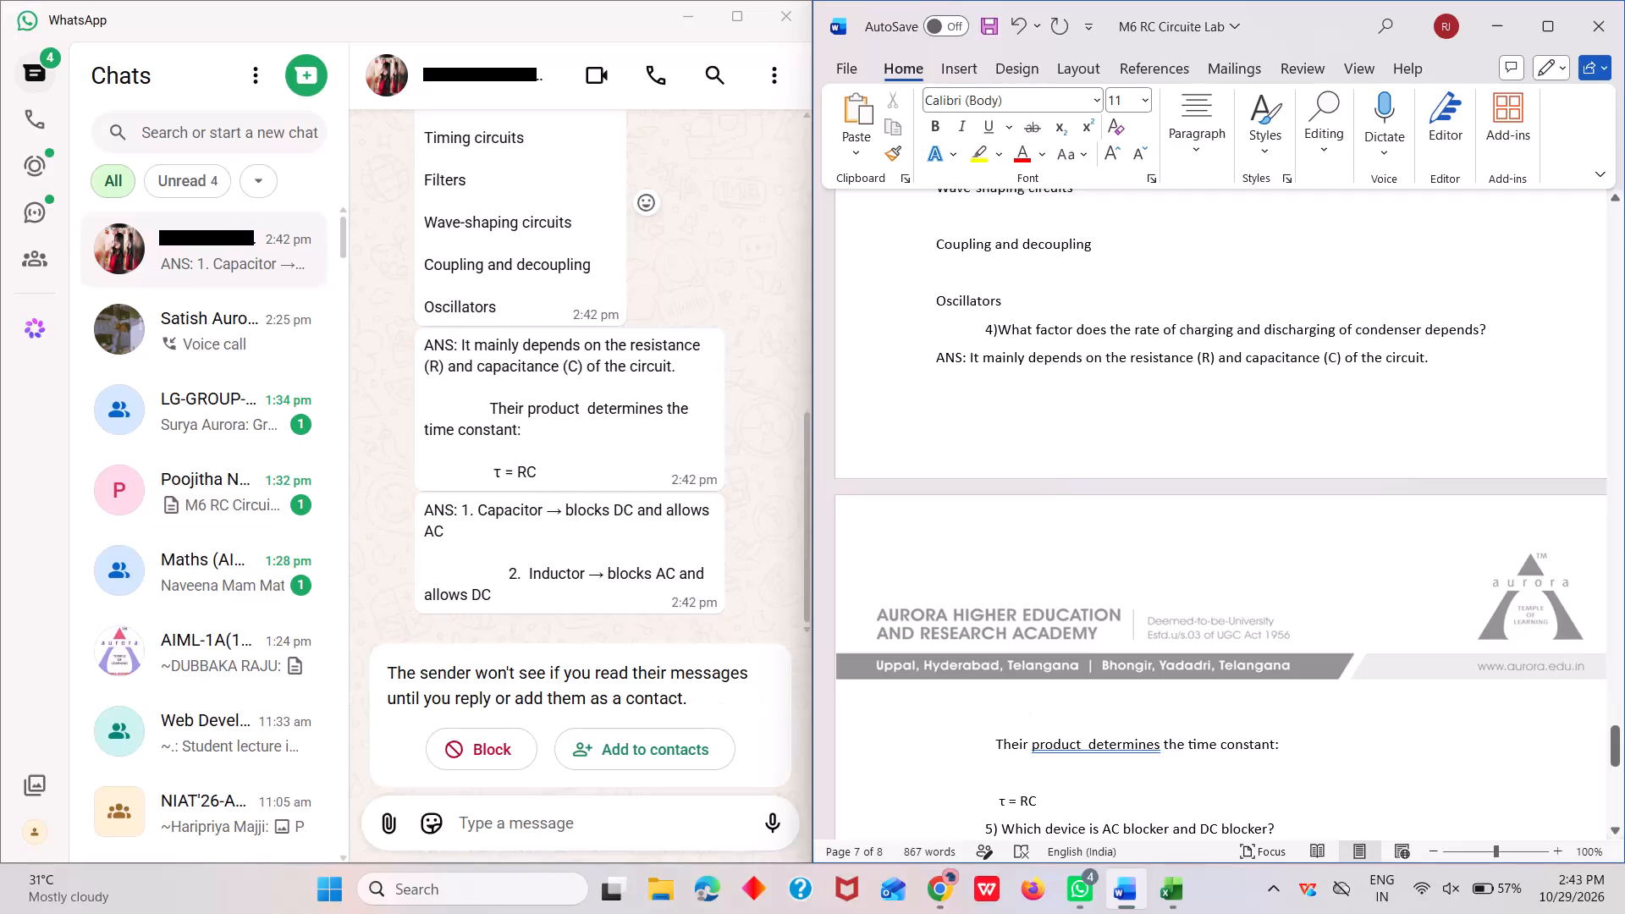
# In the Word document, add a blank answer line below question 5, Which device is AC blocker and DC blocker?
pyautogui.scroll(-2, 1175, 719)
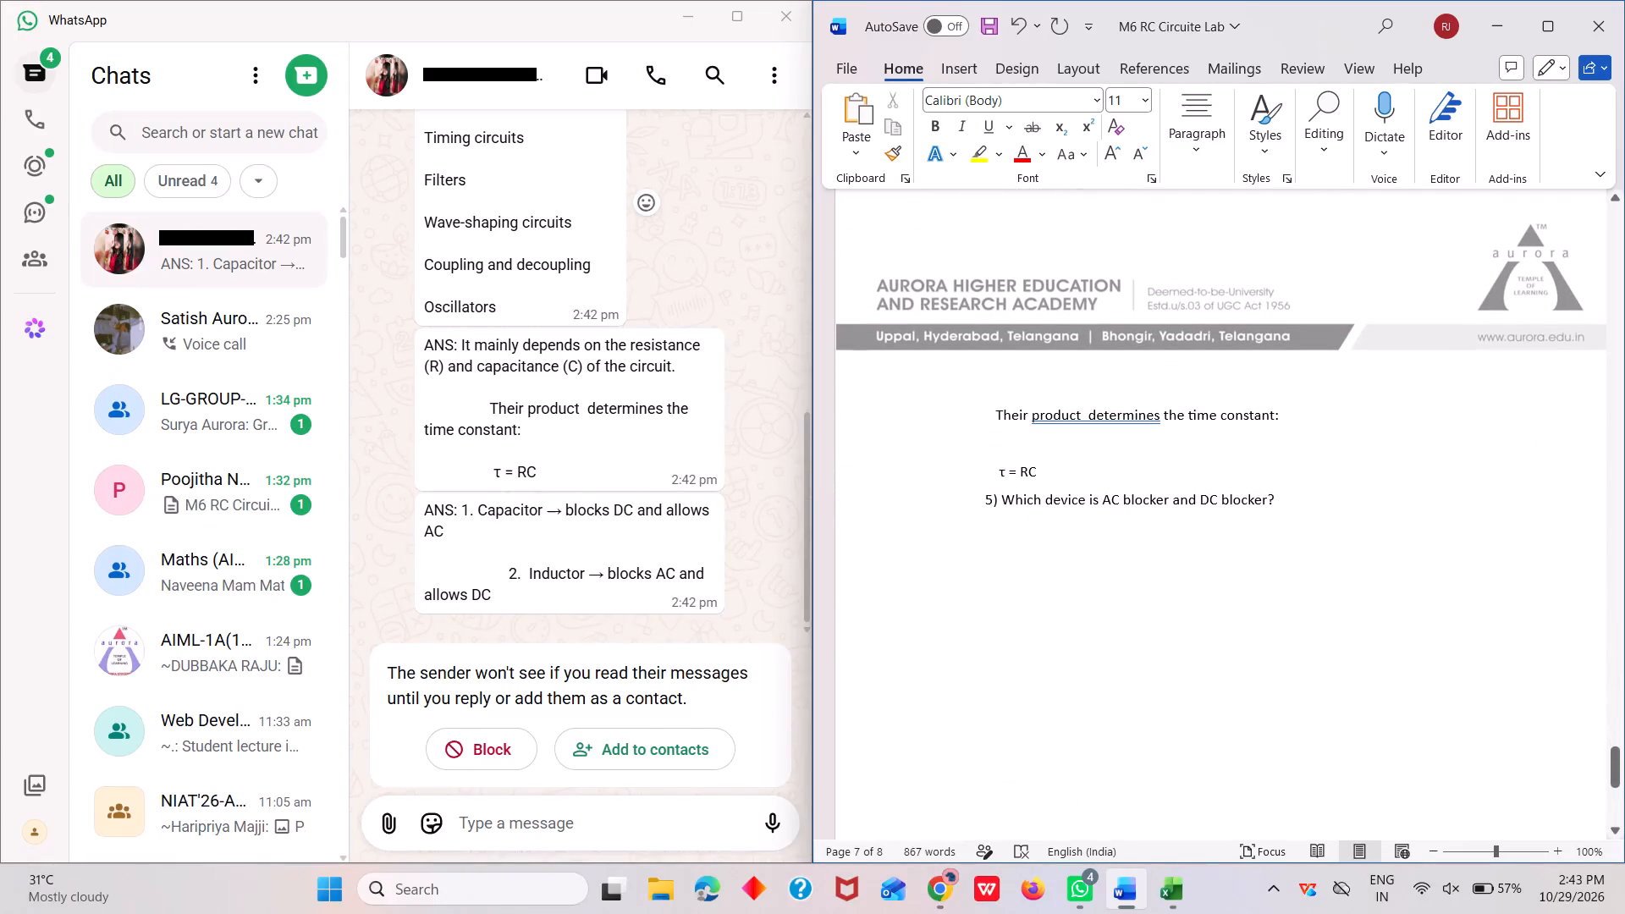
pyautogui.click(983, 558)
pyautogui.press('Down')
pyautogui.click(1286, 490)
pyautogui.press('Return')
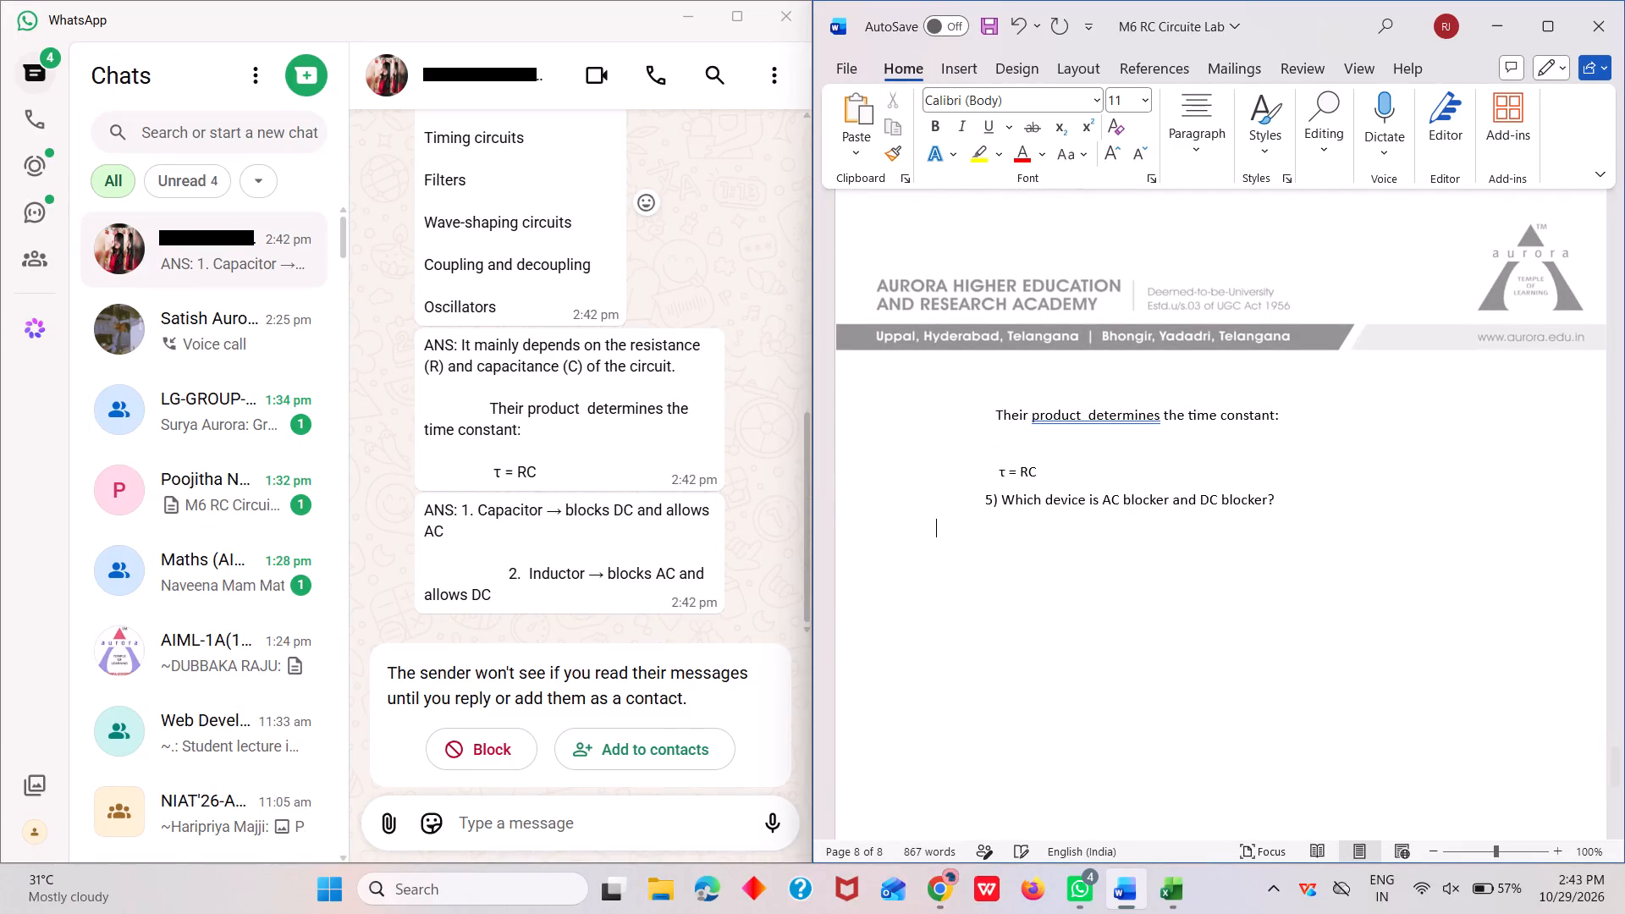
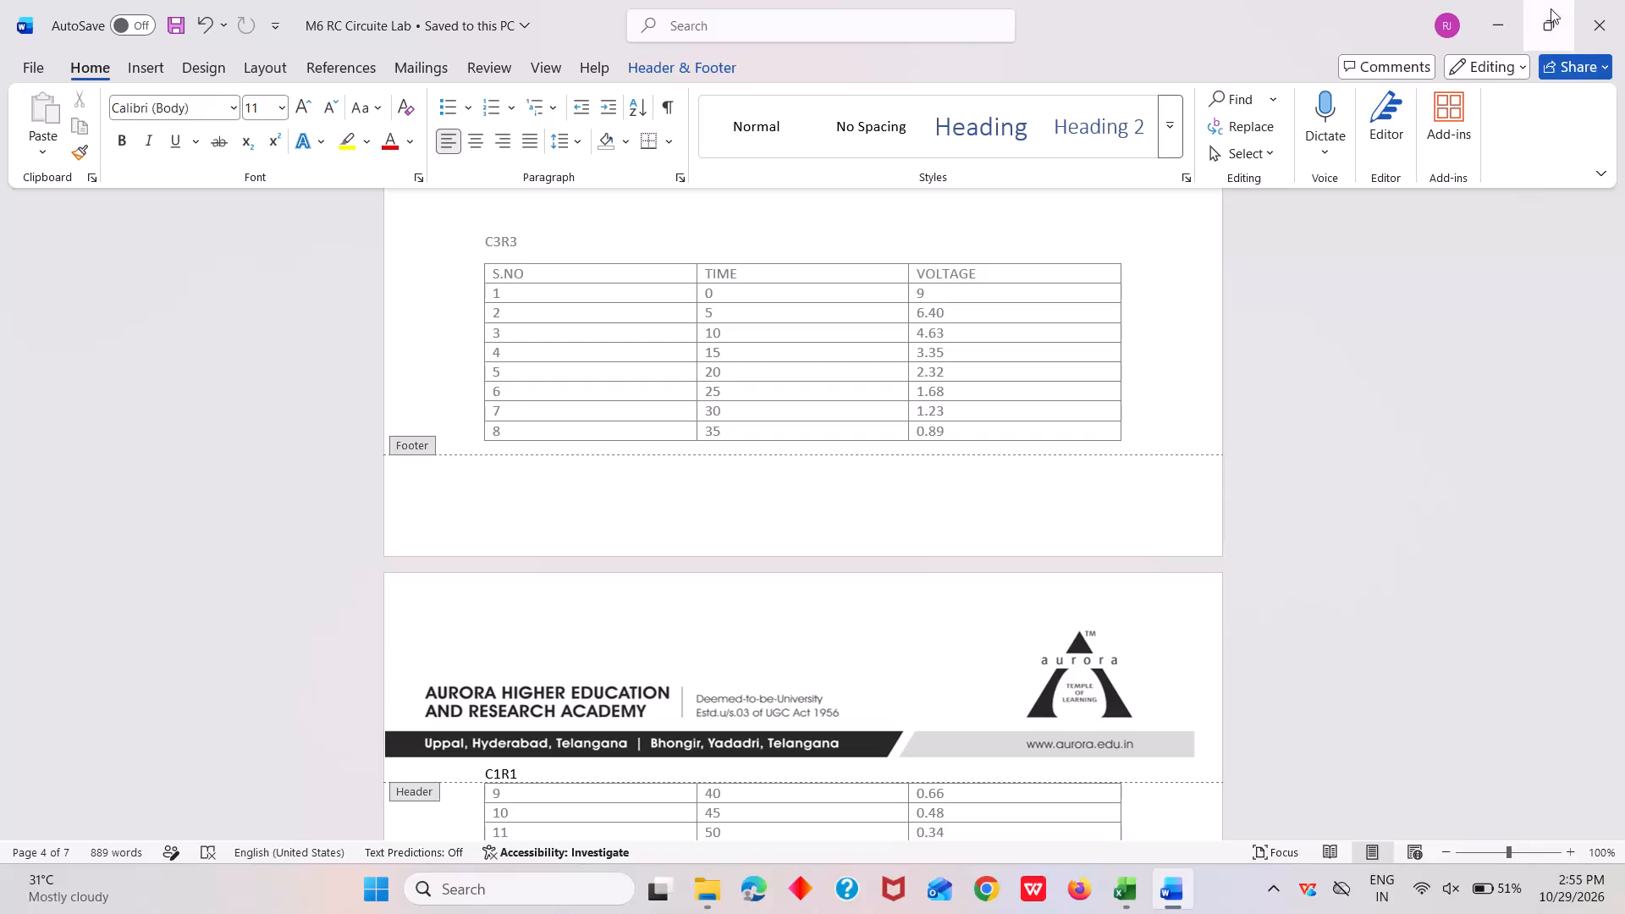
# Close the M6 RC Circuite Lab document and reopen it from the recent files in File Explorer.
pyautogui.click(1618, 3)
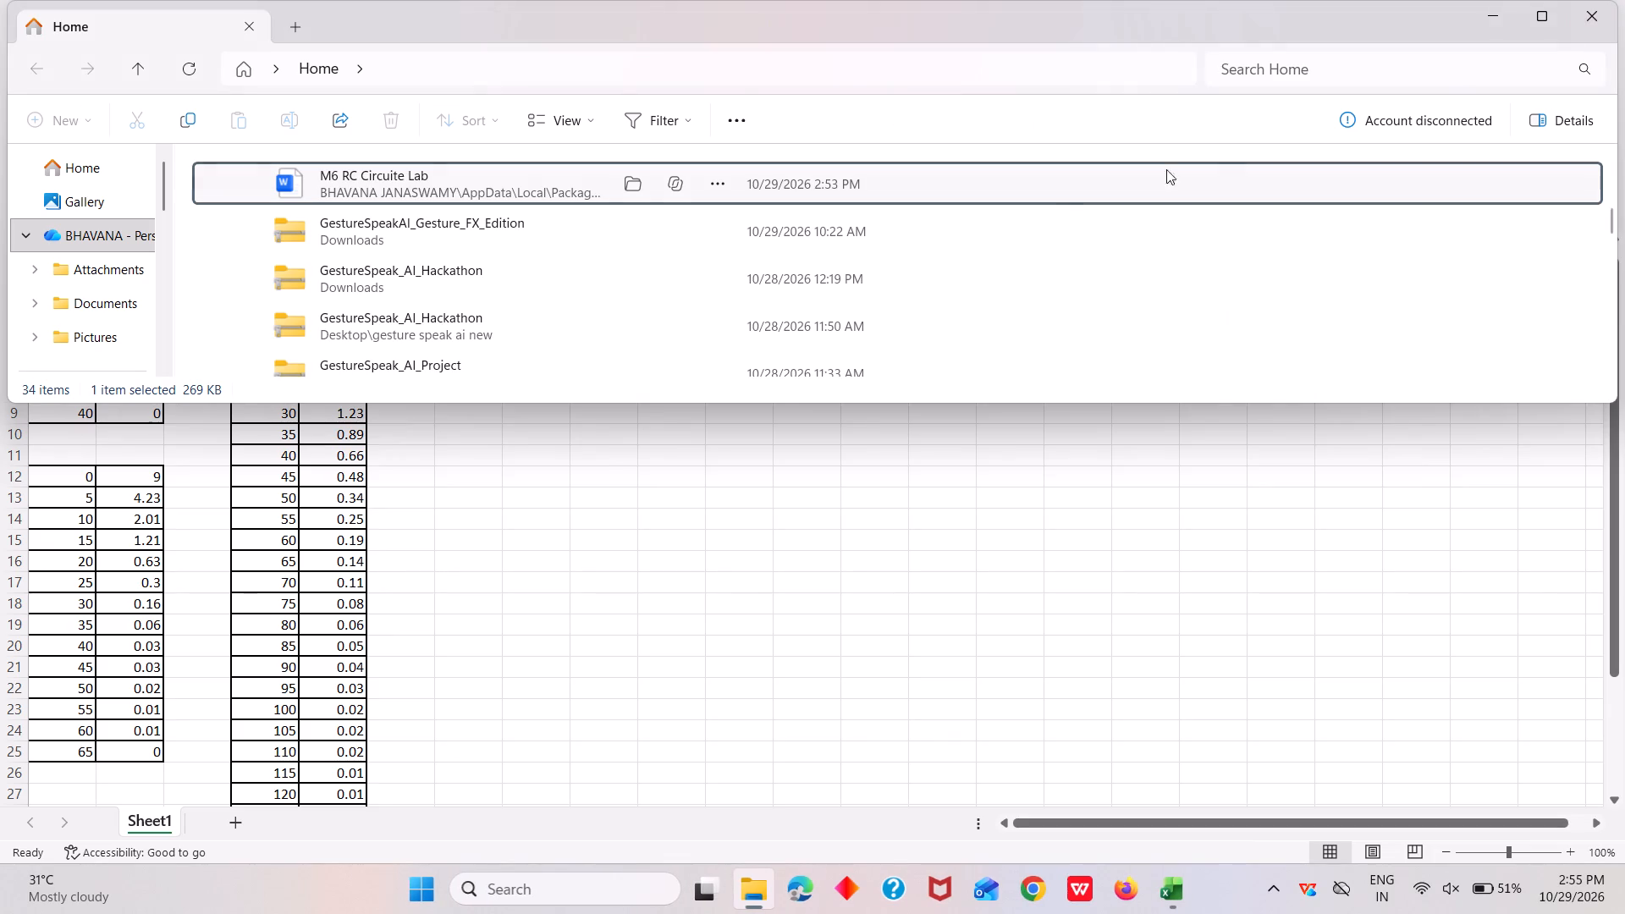
pyautogui.doubleClick(1001, 184)
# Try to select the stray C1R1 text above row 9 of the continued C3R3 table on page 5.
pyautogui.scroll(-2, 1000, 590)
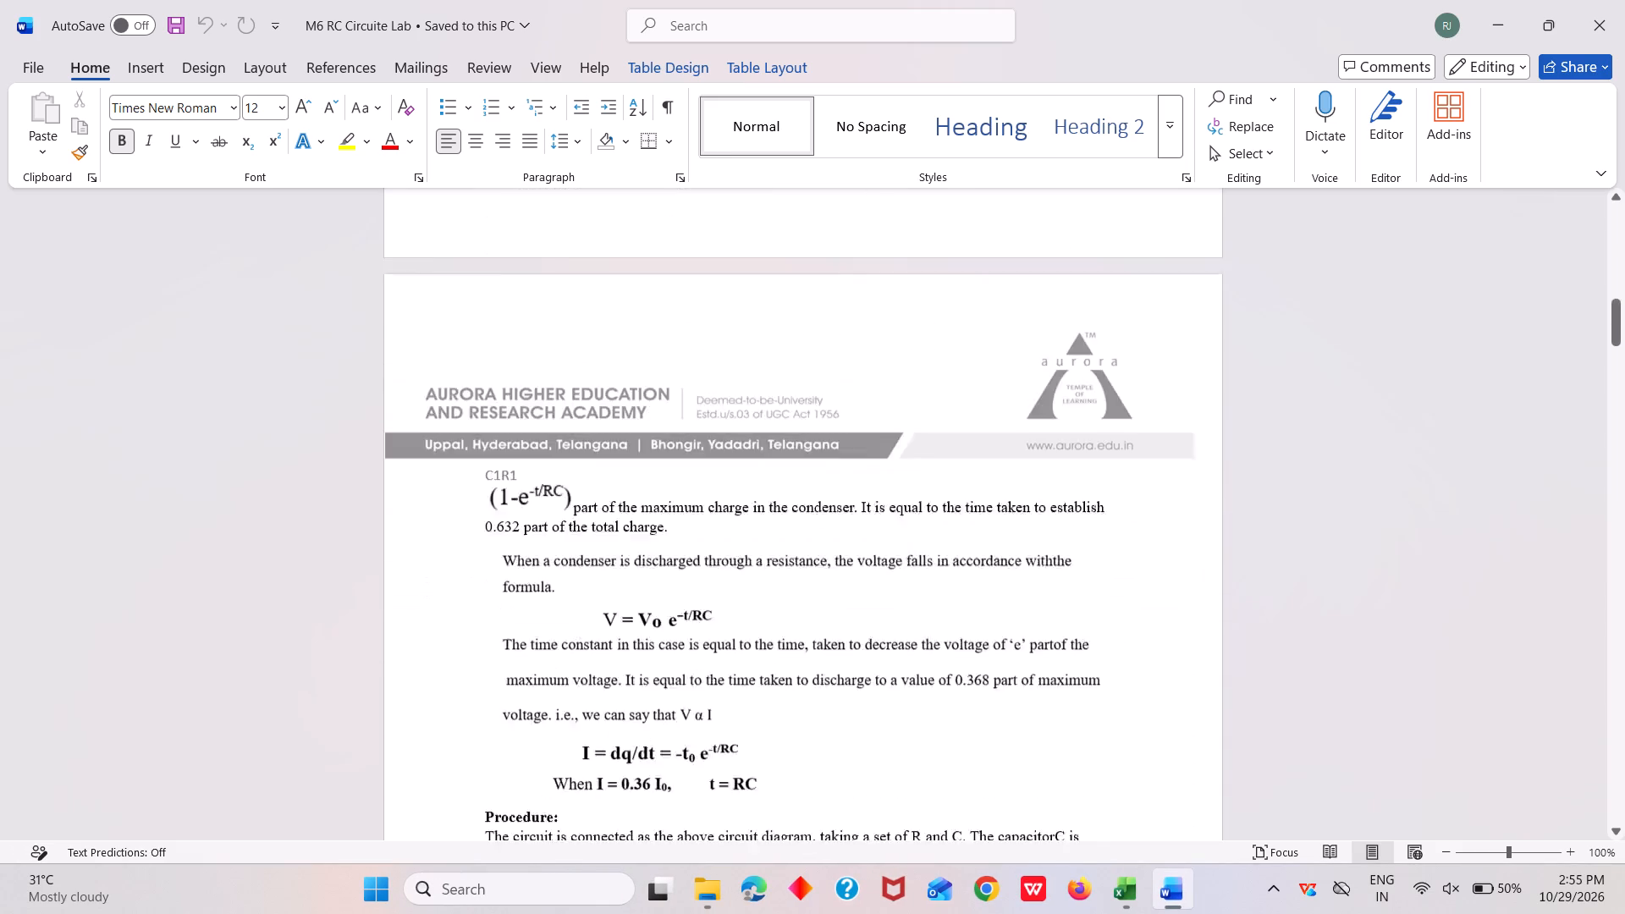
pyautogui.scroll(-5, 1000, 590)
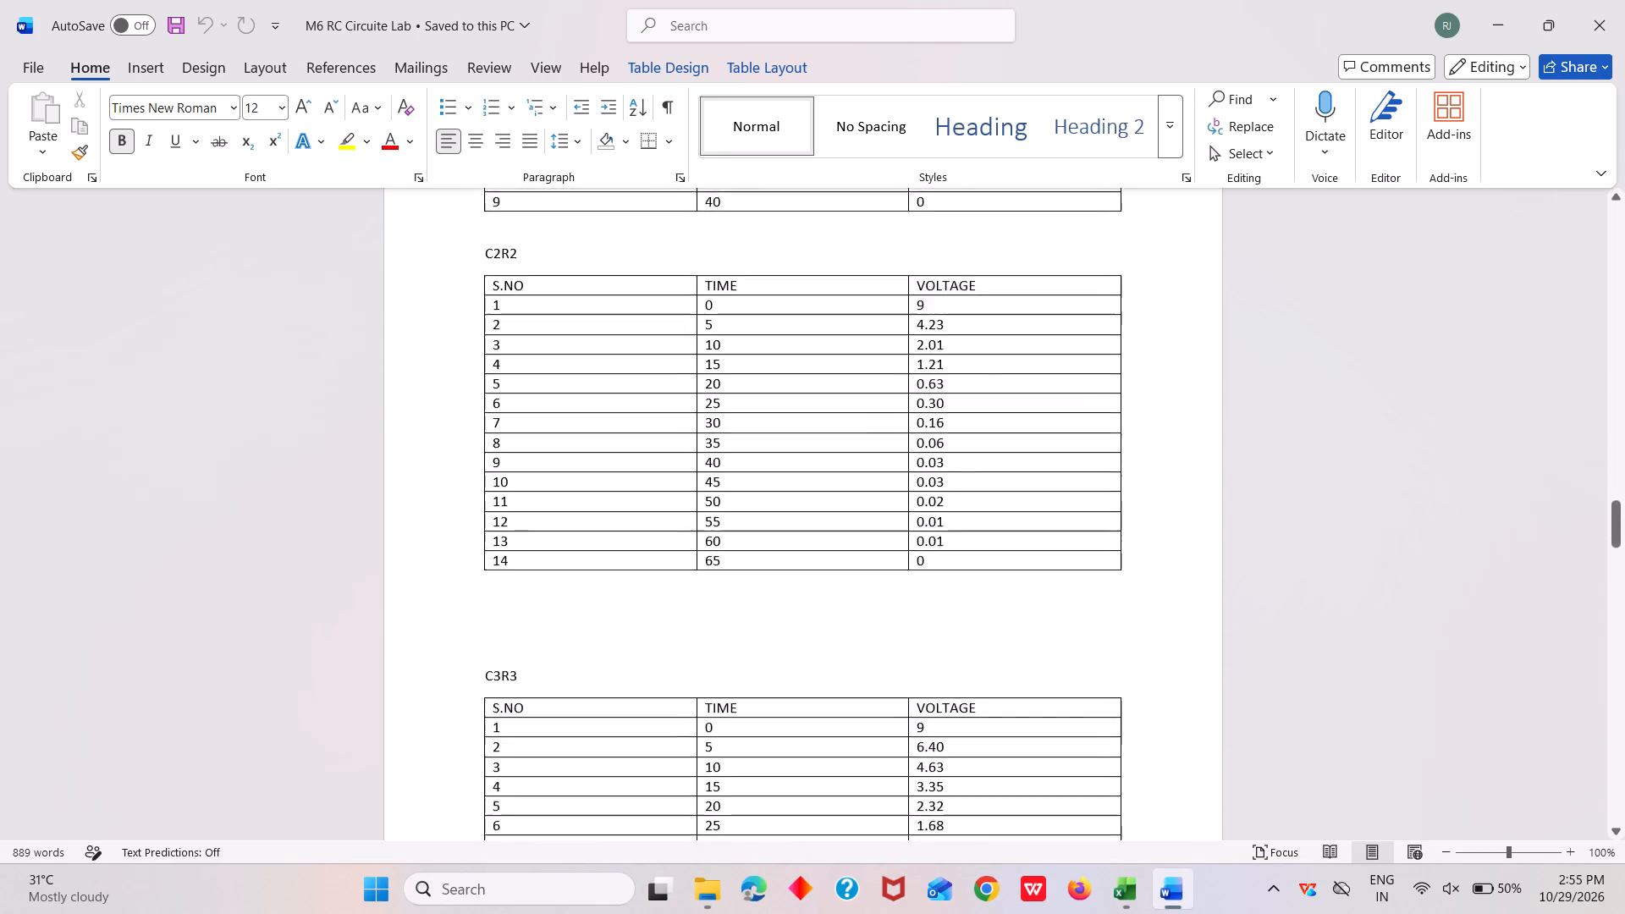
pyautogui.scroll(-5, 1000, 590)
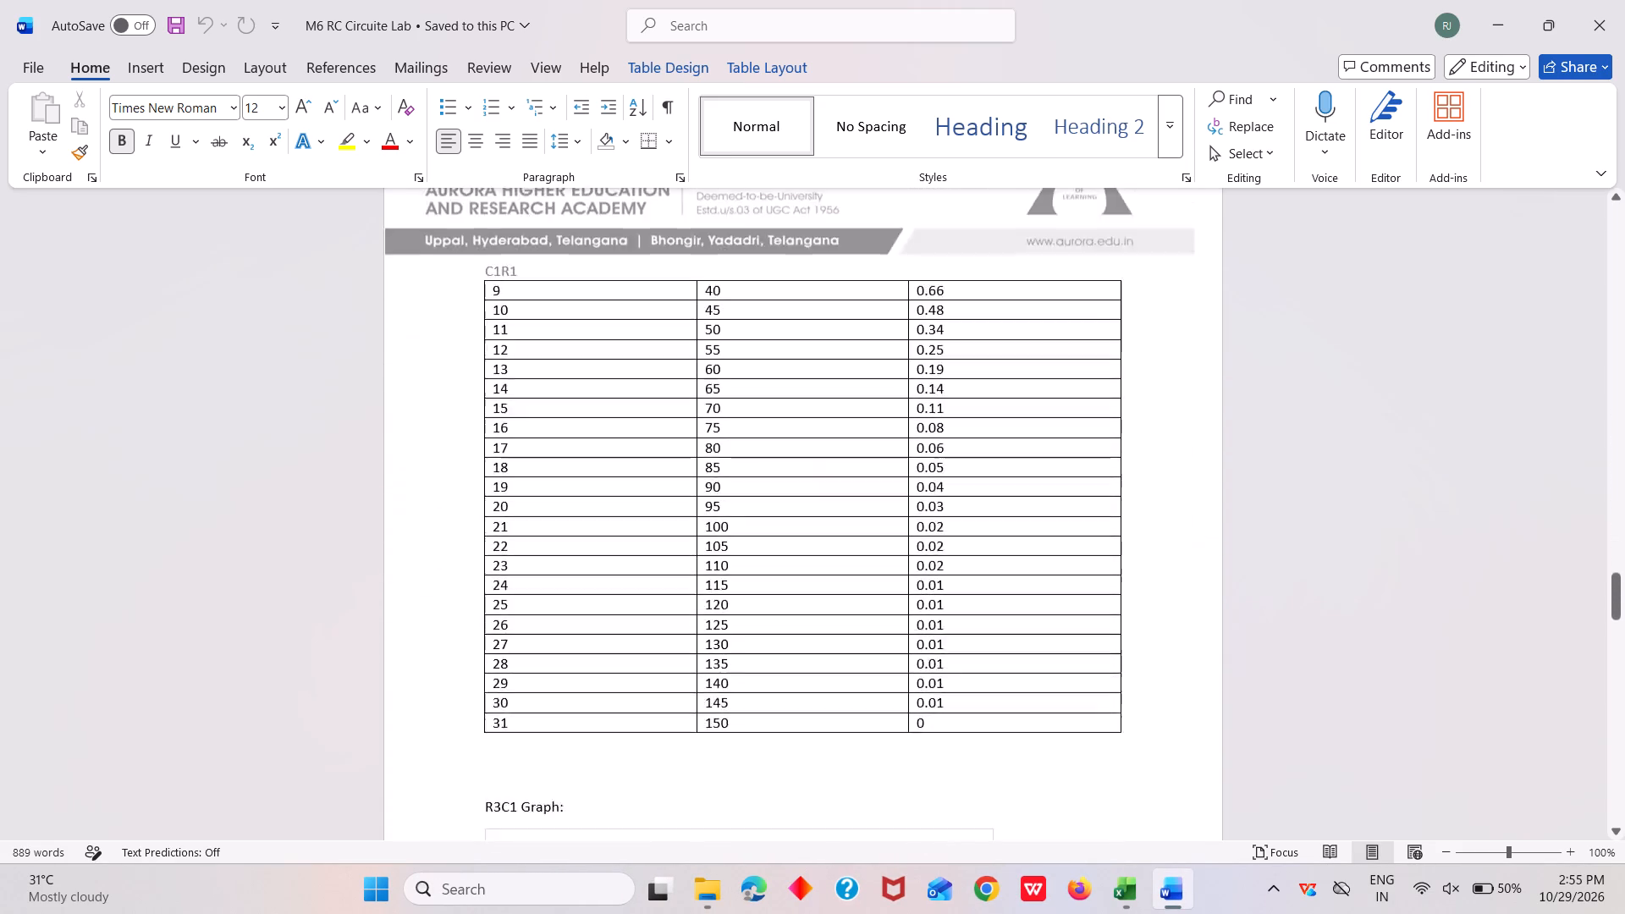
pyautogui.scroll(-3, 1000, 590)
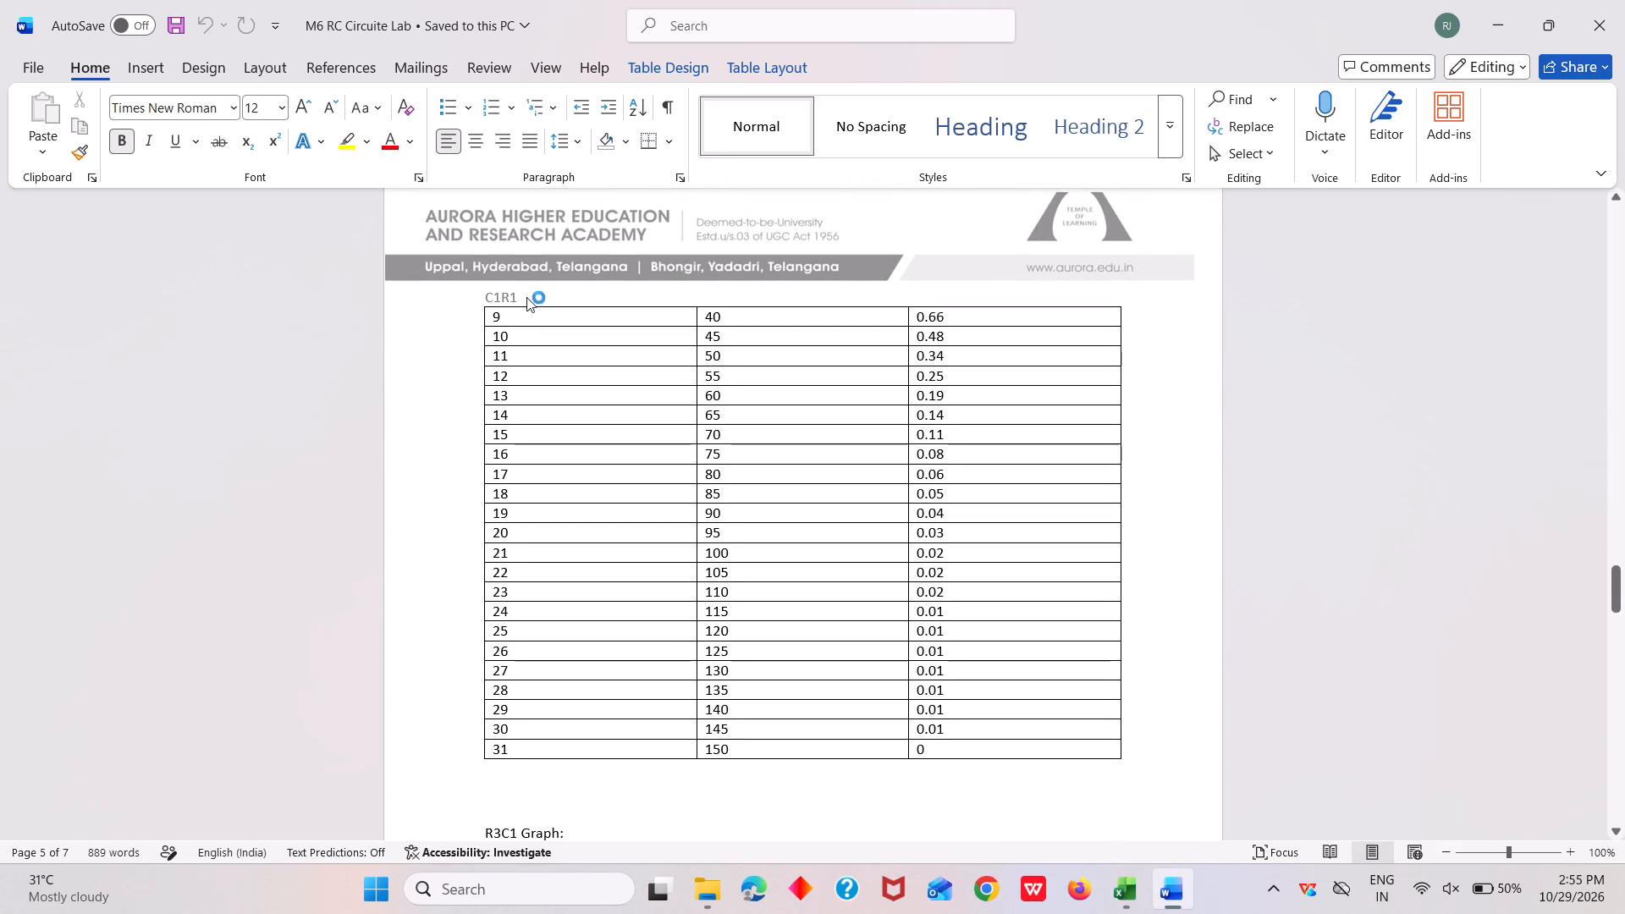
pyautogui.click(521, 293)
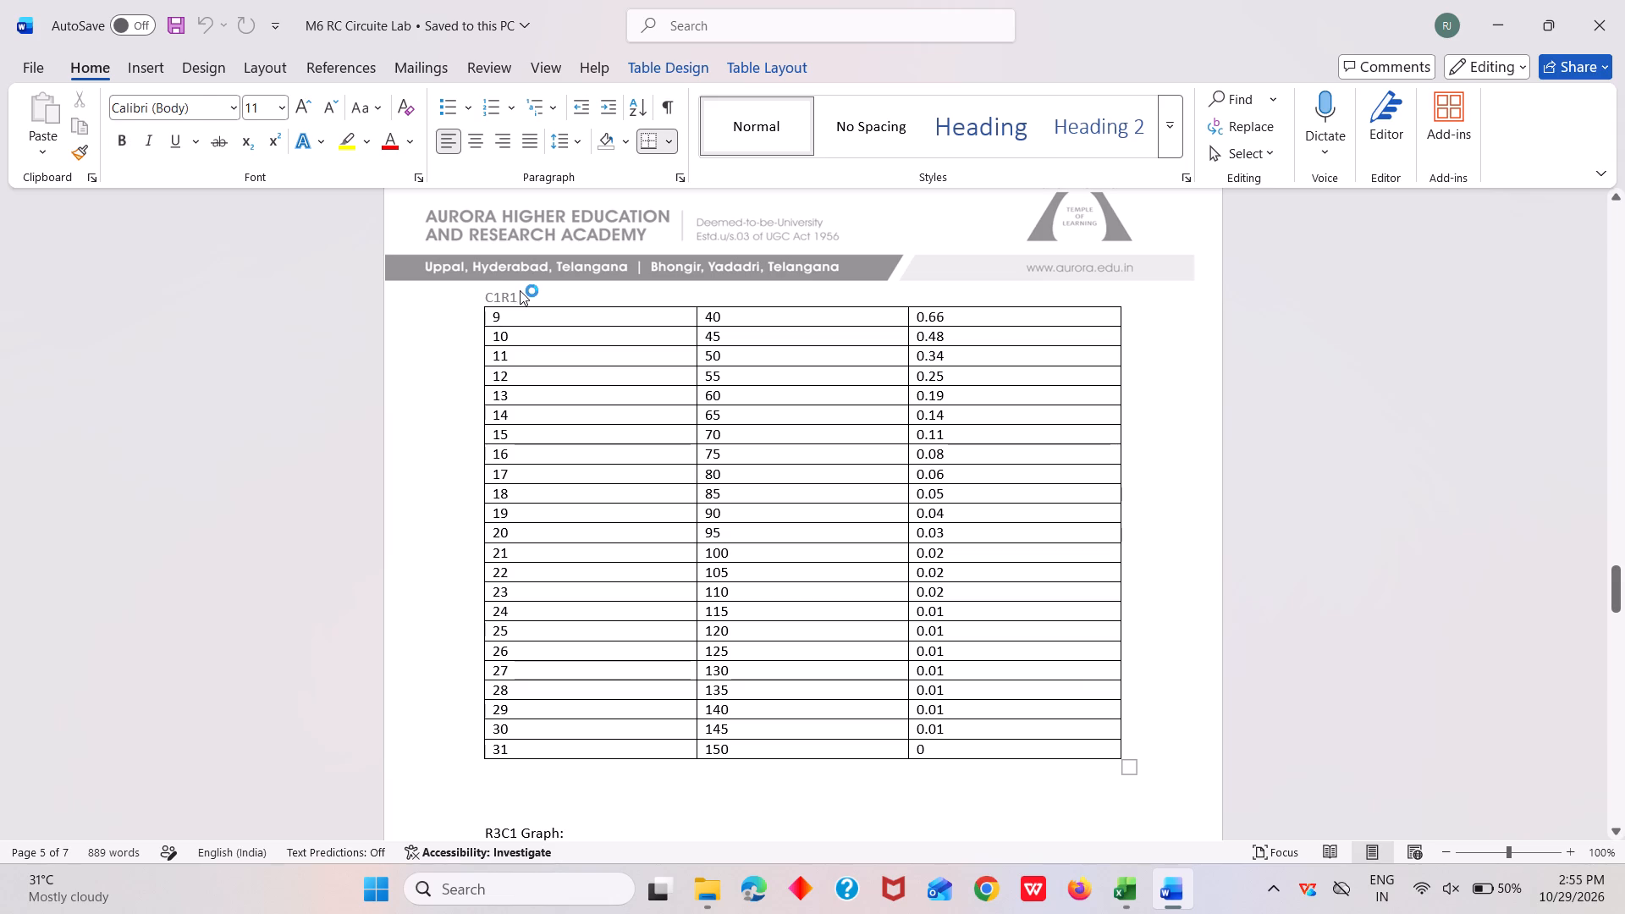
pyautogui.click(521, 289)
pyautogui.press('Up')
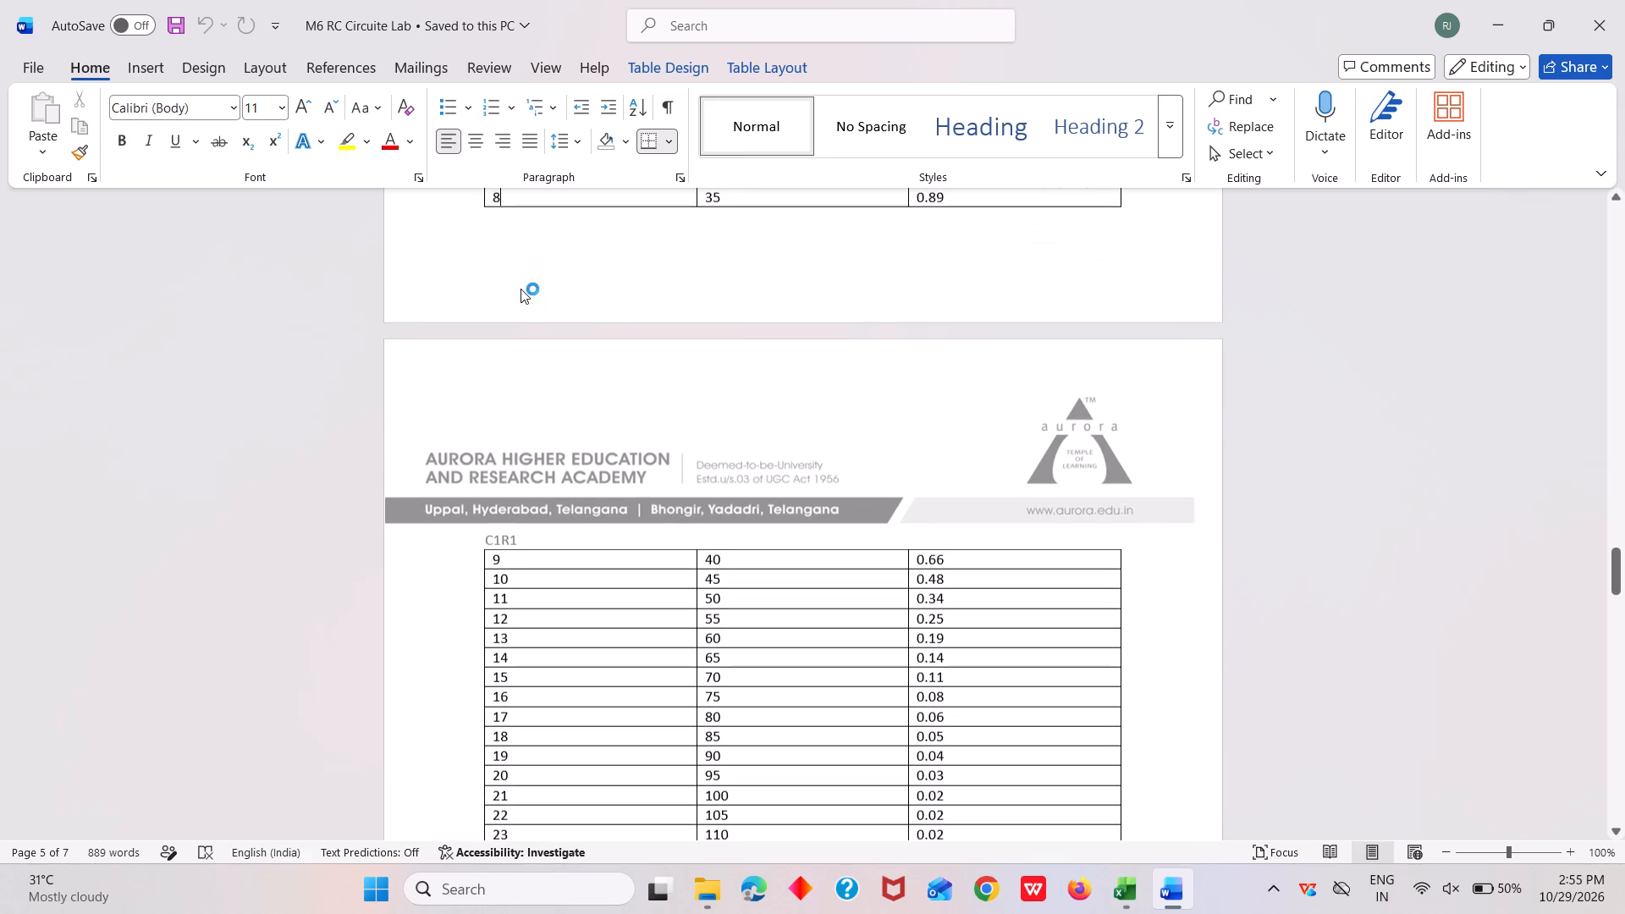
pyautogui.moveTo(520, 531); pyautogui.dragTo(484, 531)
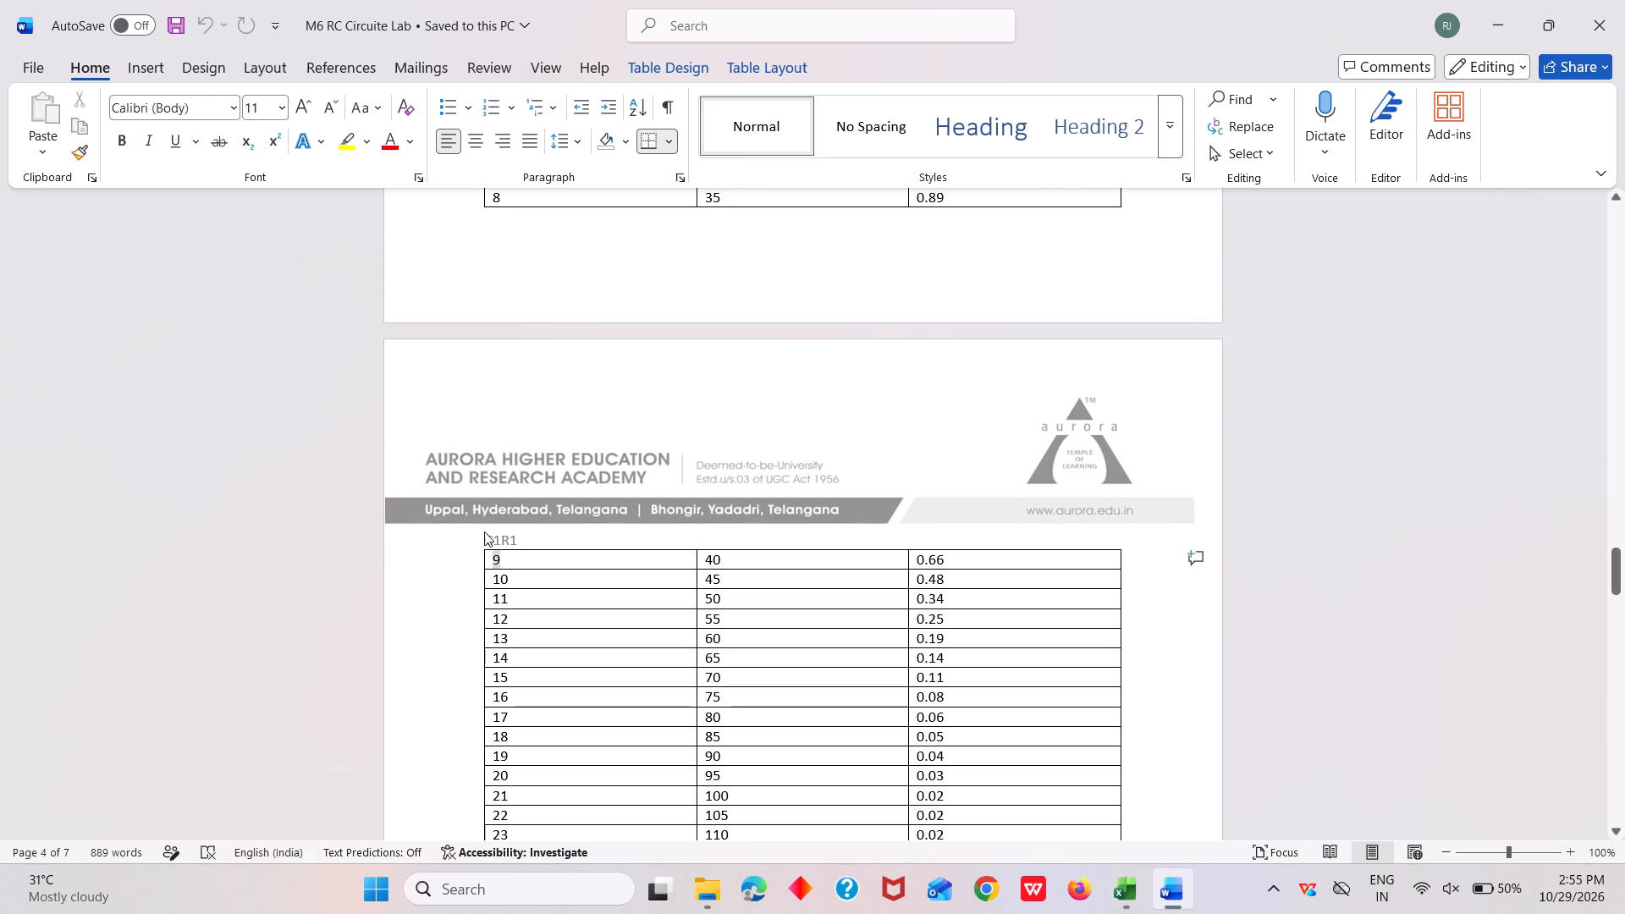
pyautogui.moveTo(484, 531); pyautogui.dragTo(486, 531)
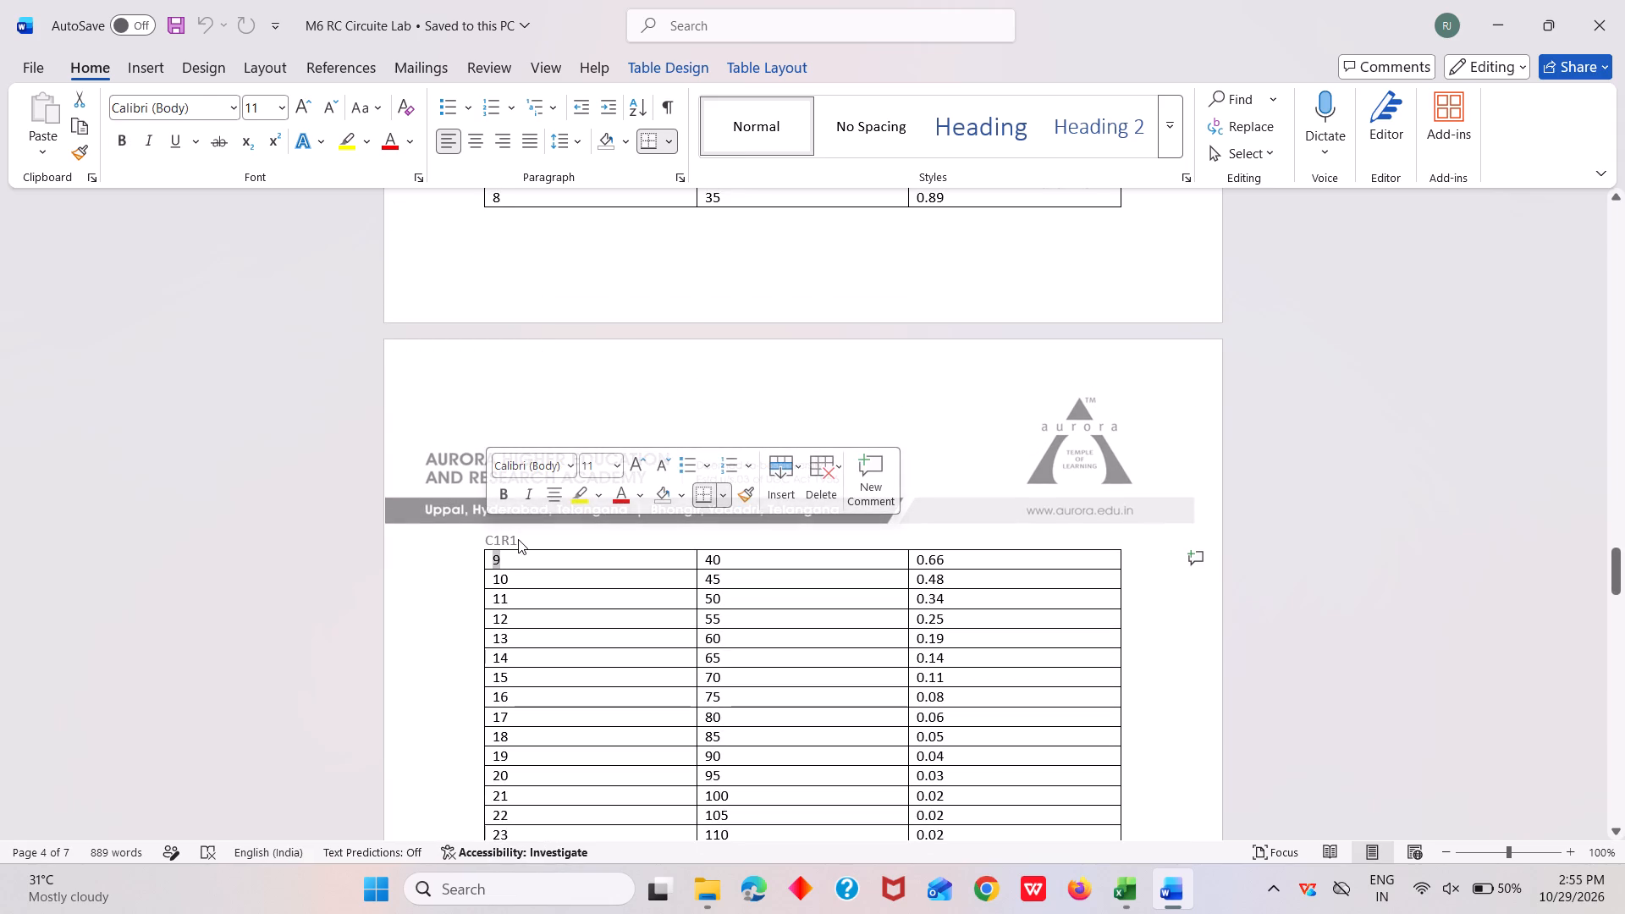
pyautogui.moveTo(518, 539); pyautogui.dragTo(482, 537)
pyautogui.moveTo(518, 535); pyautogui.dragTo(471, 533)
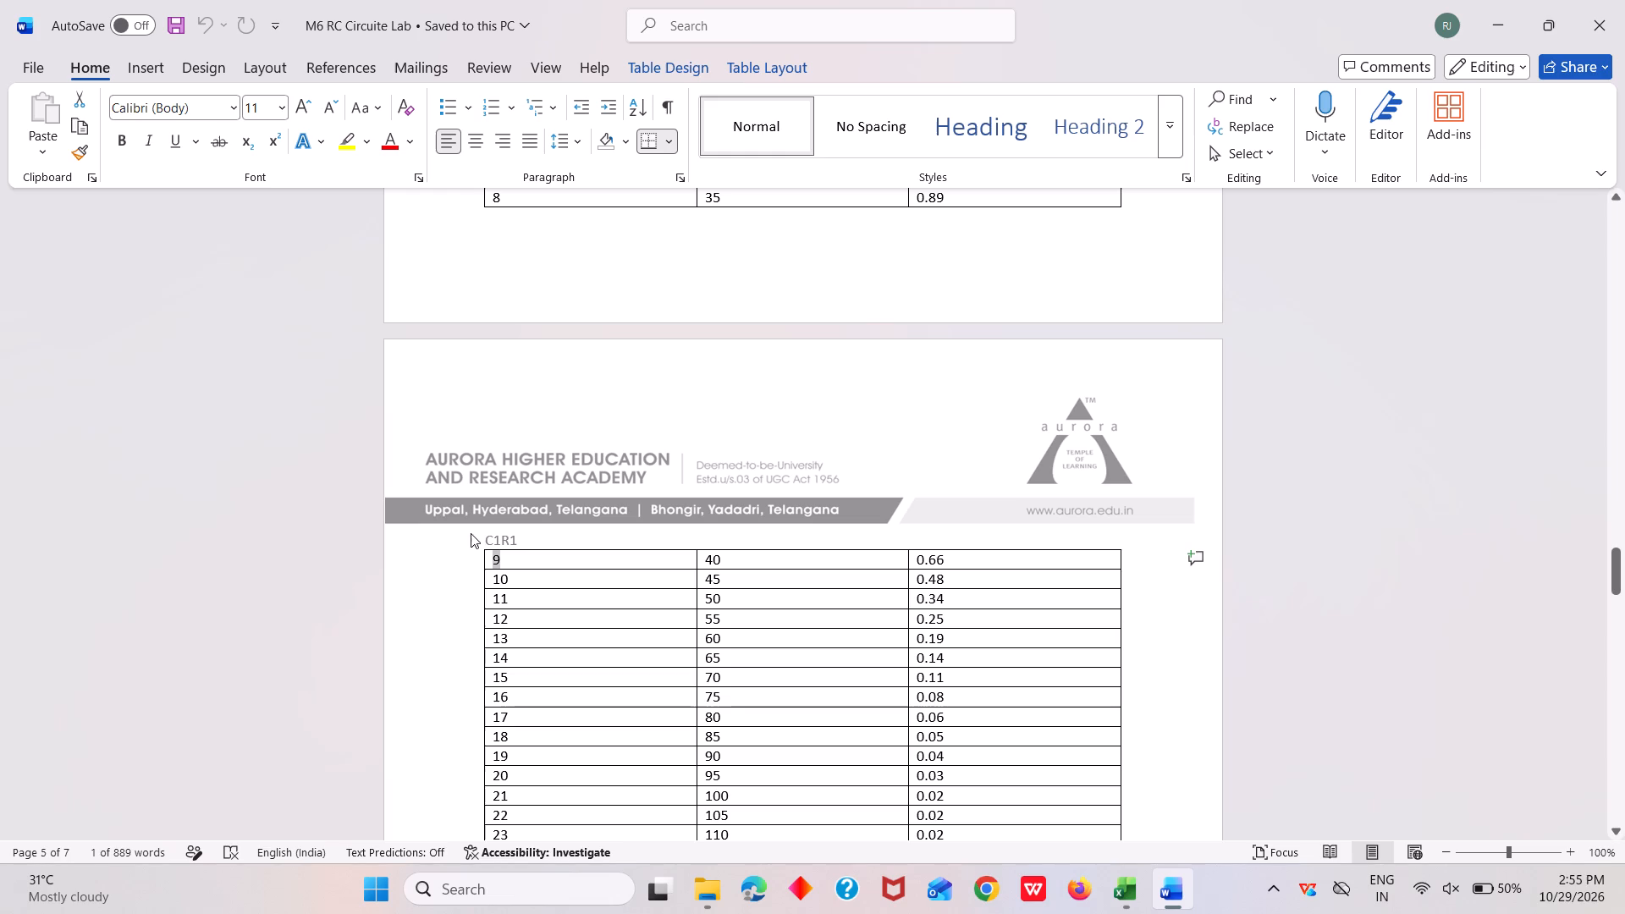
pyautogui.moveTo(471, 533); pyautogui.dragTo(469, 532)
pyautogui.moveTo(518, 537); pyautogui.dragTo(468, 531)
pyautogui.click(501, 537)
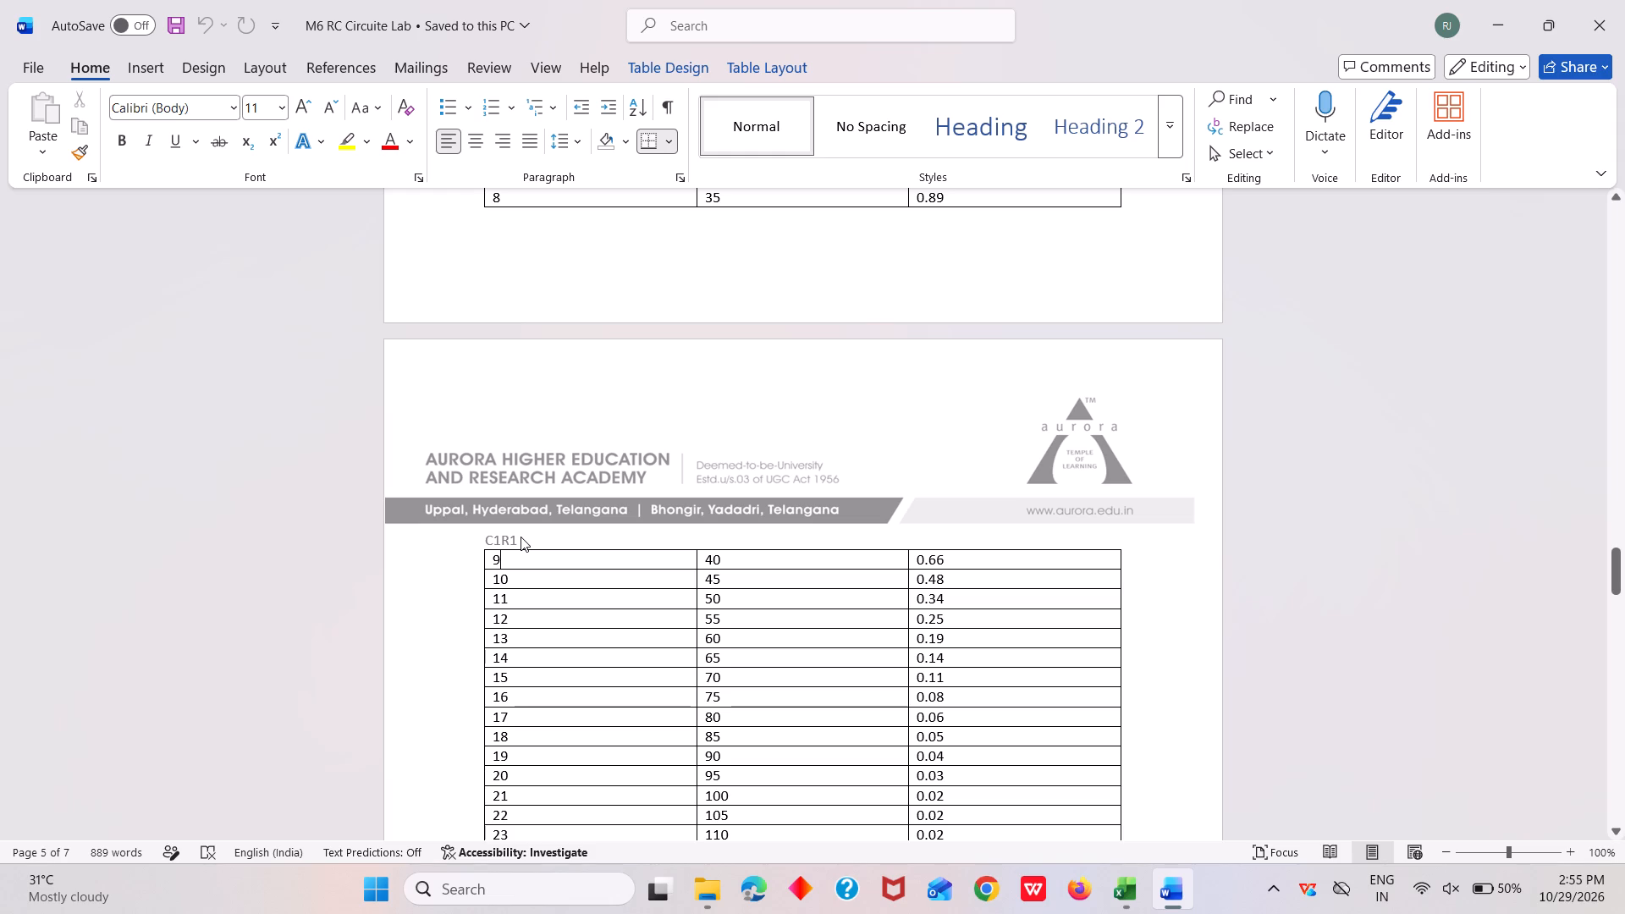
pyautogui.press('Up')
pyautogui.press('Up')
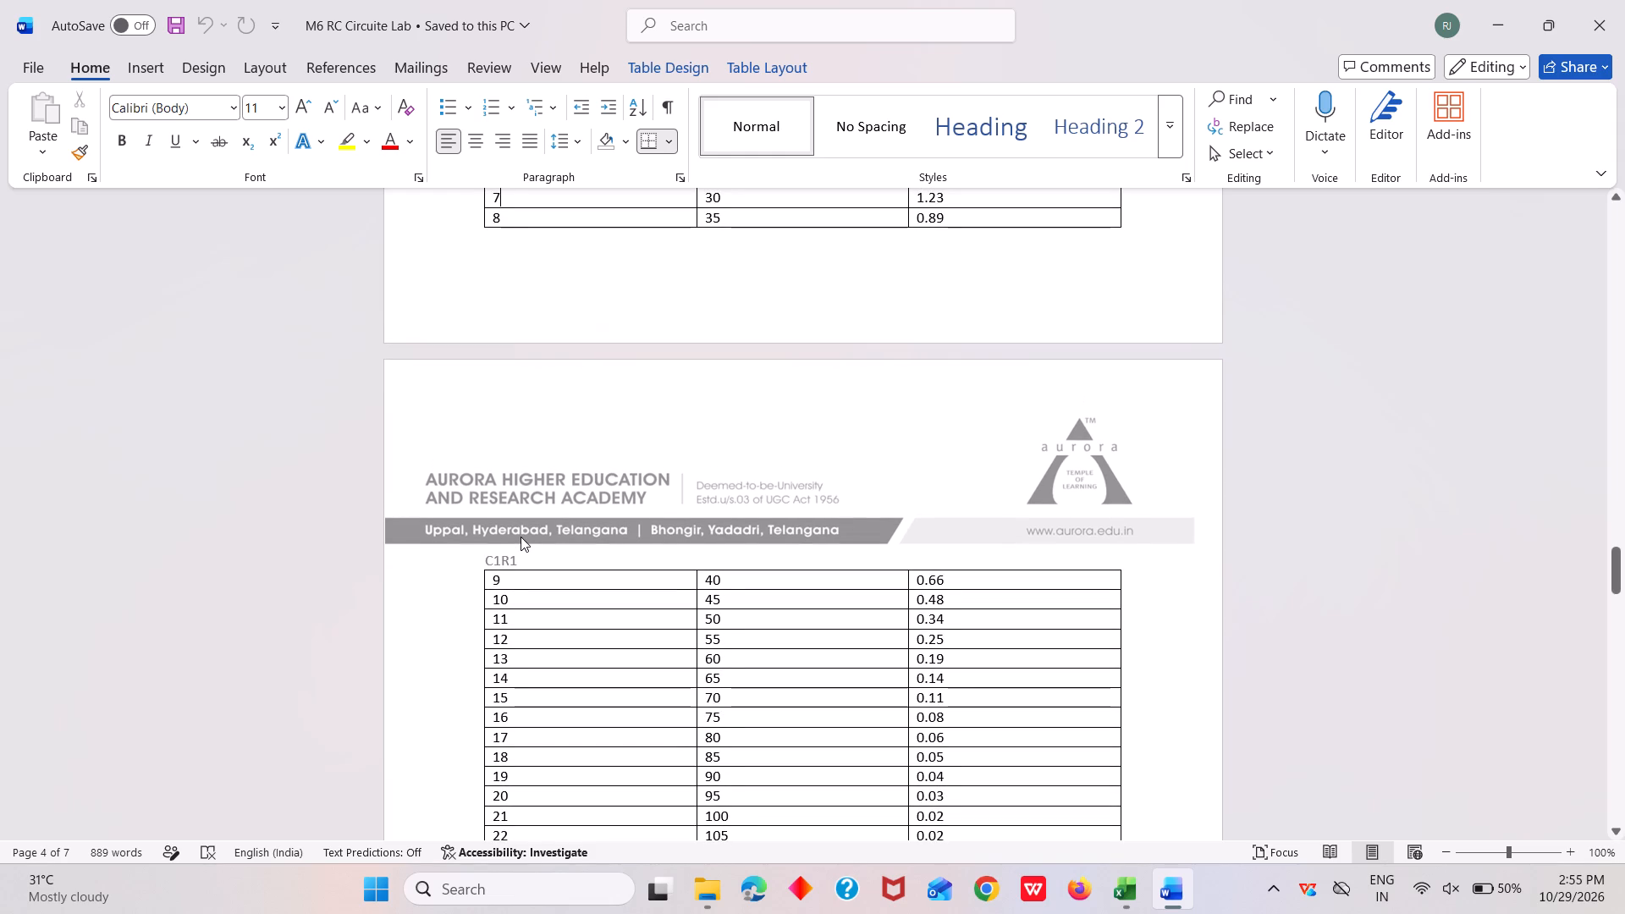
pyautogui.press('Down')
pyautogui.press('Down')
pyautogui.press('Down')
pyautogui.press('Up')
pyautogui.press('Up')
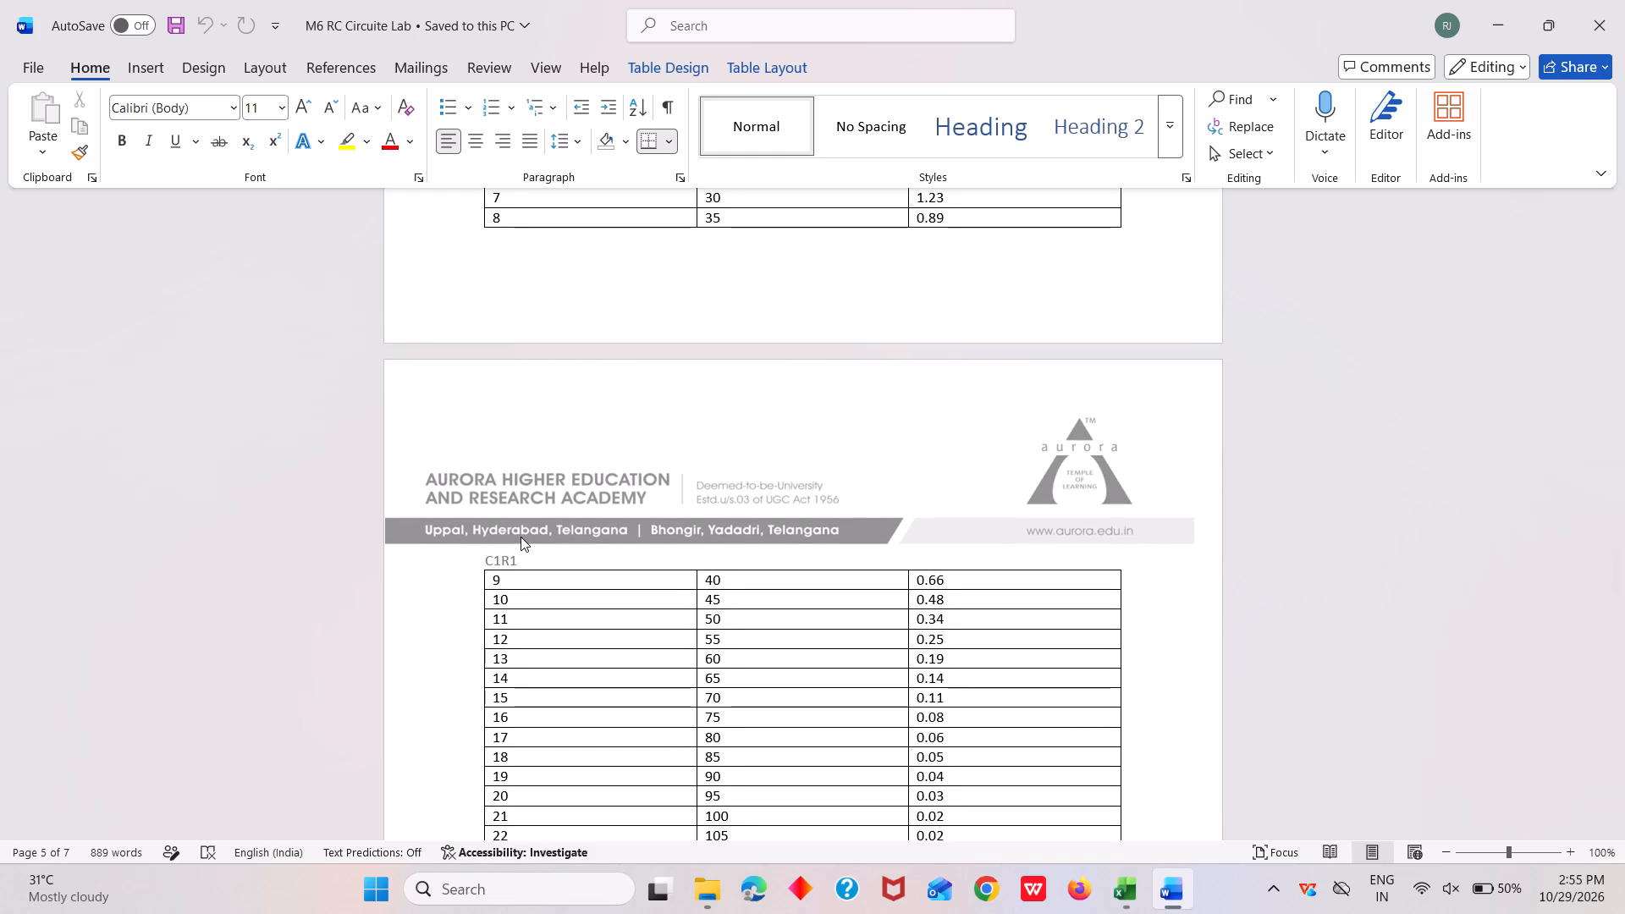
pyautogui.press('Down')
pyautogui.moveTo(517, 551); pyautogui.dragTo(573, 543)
# Review the pages from the C3R3 table through the R3C1 and R3C2 graphs, checking the C1R1 text at the page tops.
pyautogui.scroll(3, 573, 543)
pyautogui.scroll(-1, 573, 543)
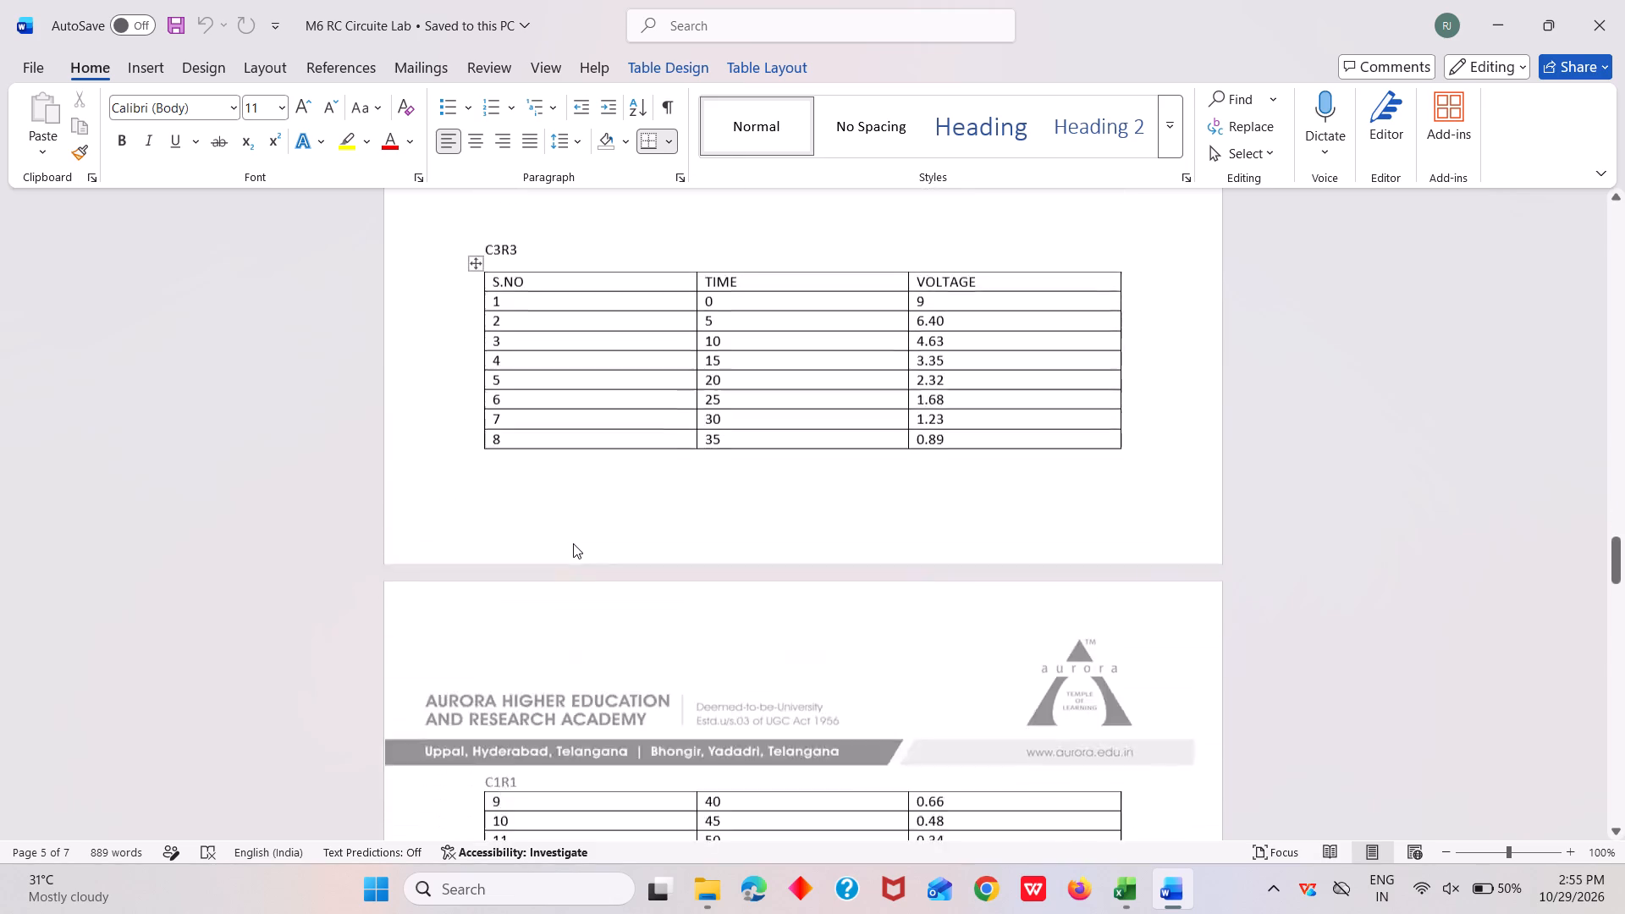
pyautogui.scroll(-3, 573, 543)
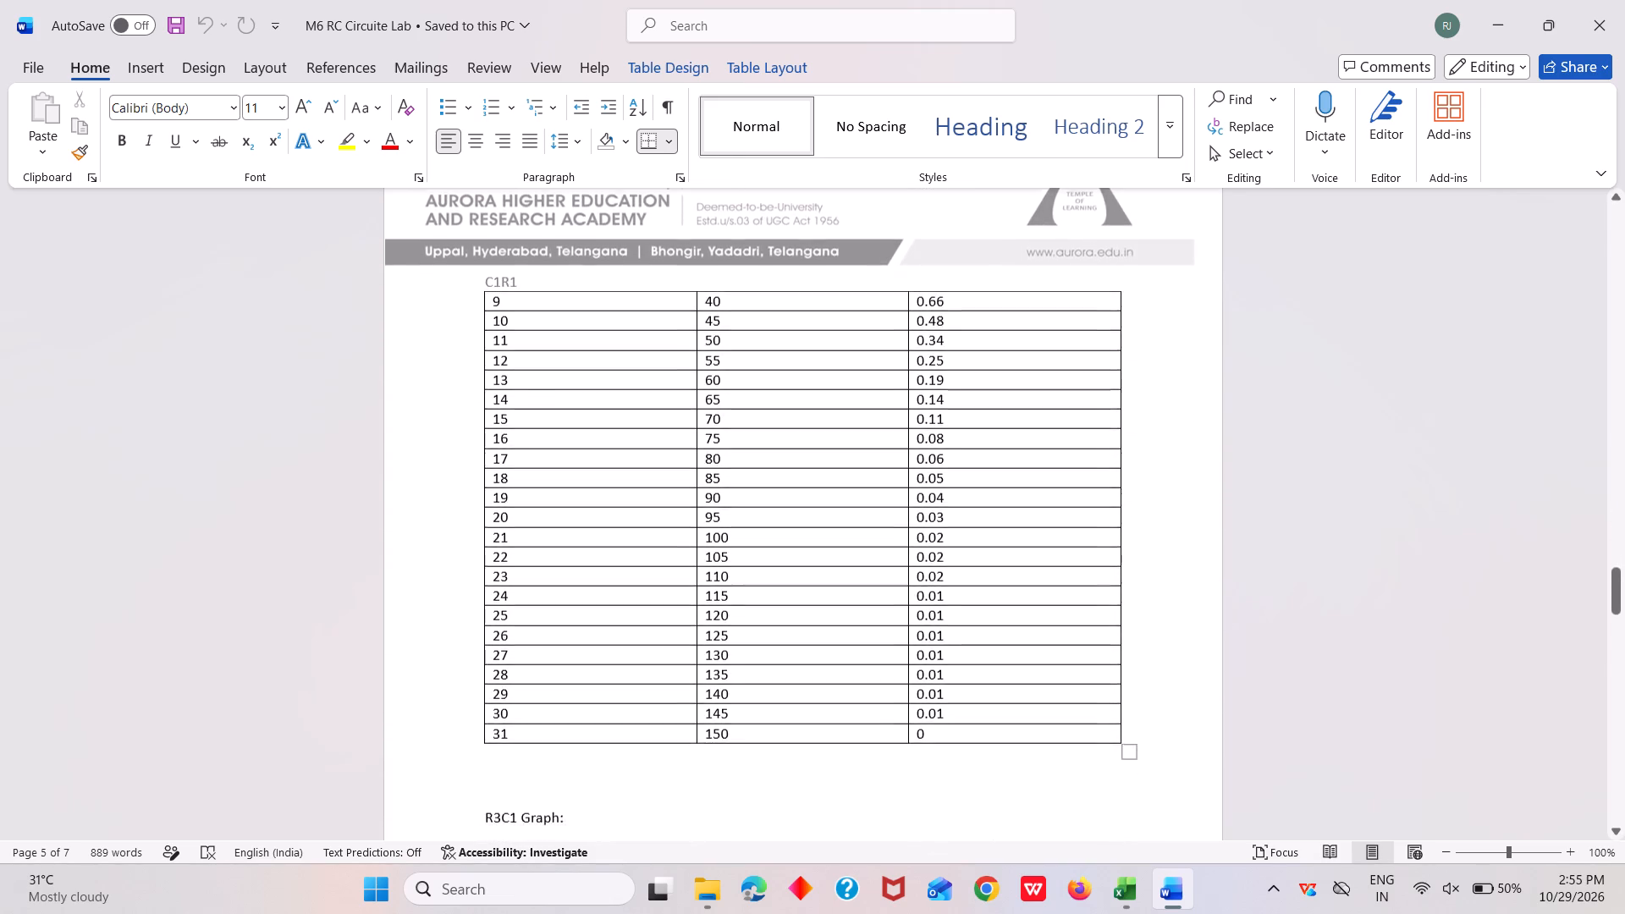
pyautogui.scroll(-1, 573, 543)
pyautogui.hscroll(1, 573, 543)
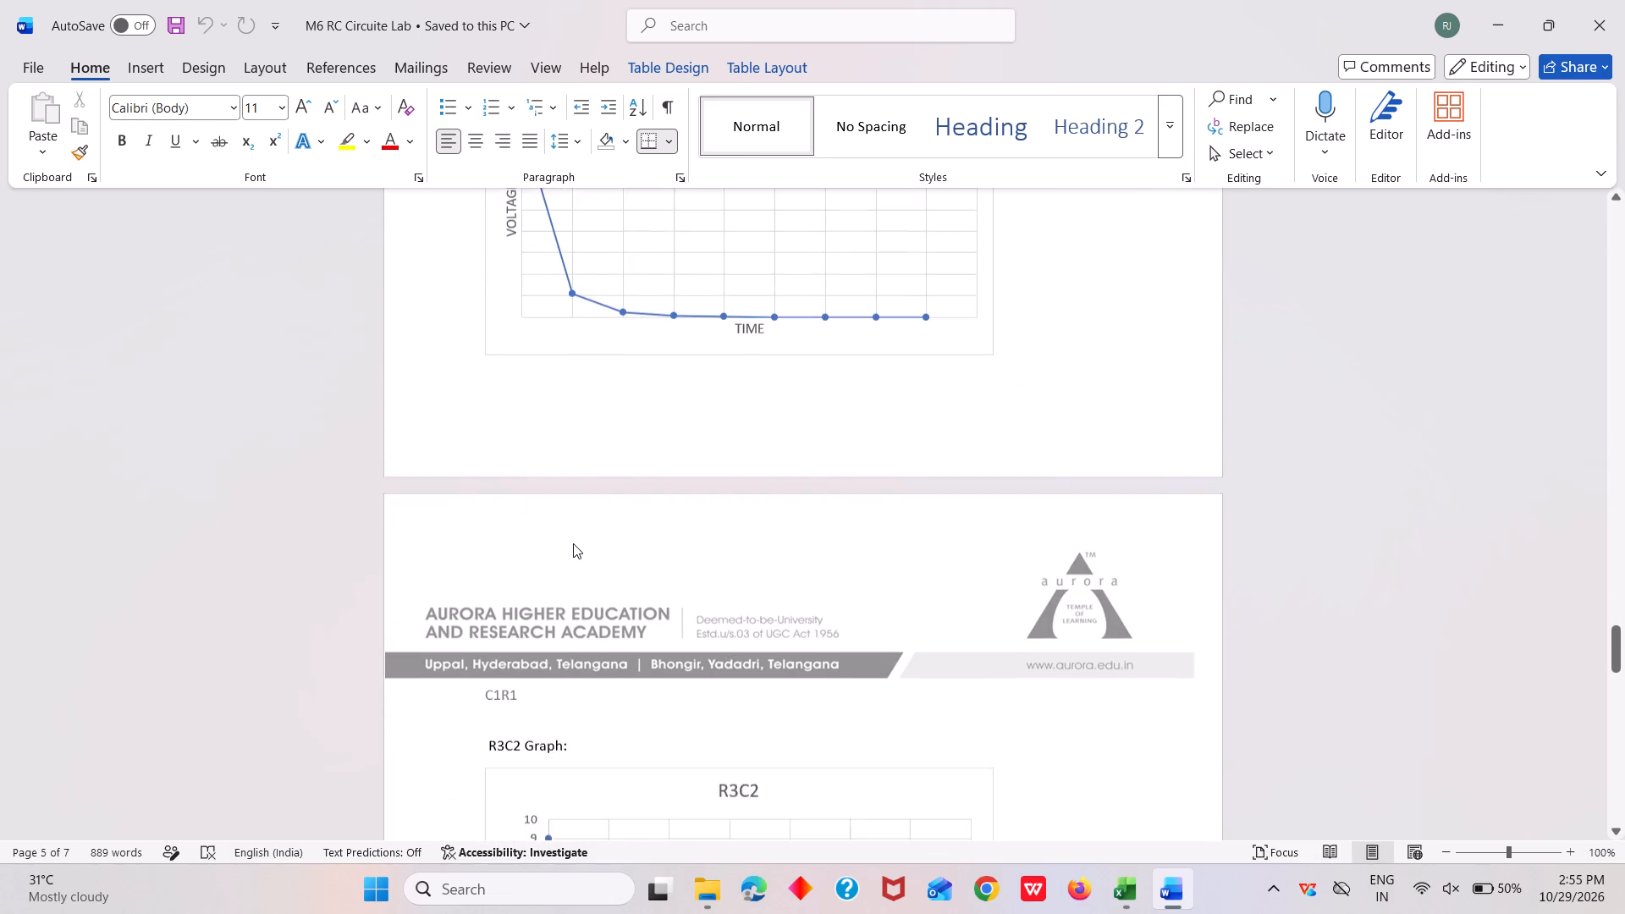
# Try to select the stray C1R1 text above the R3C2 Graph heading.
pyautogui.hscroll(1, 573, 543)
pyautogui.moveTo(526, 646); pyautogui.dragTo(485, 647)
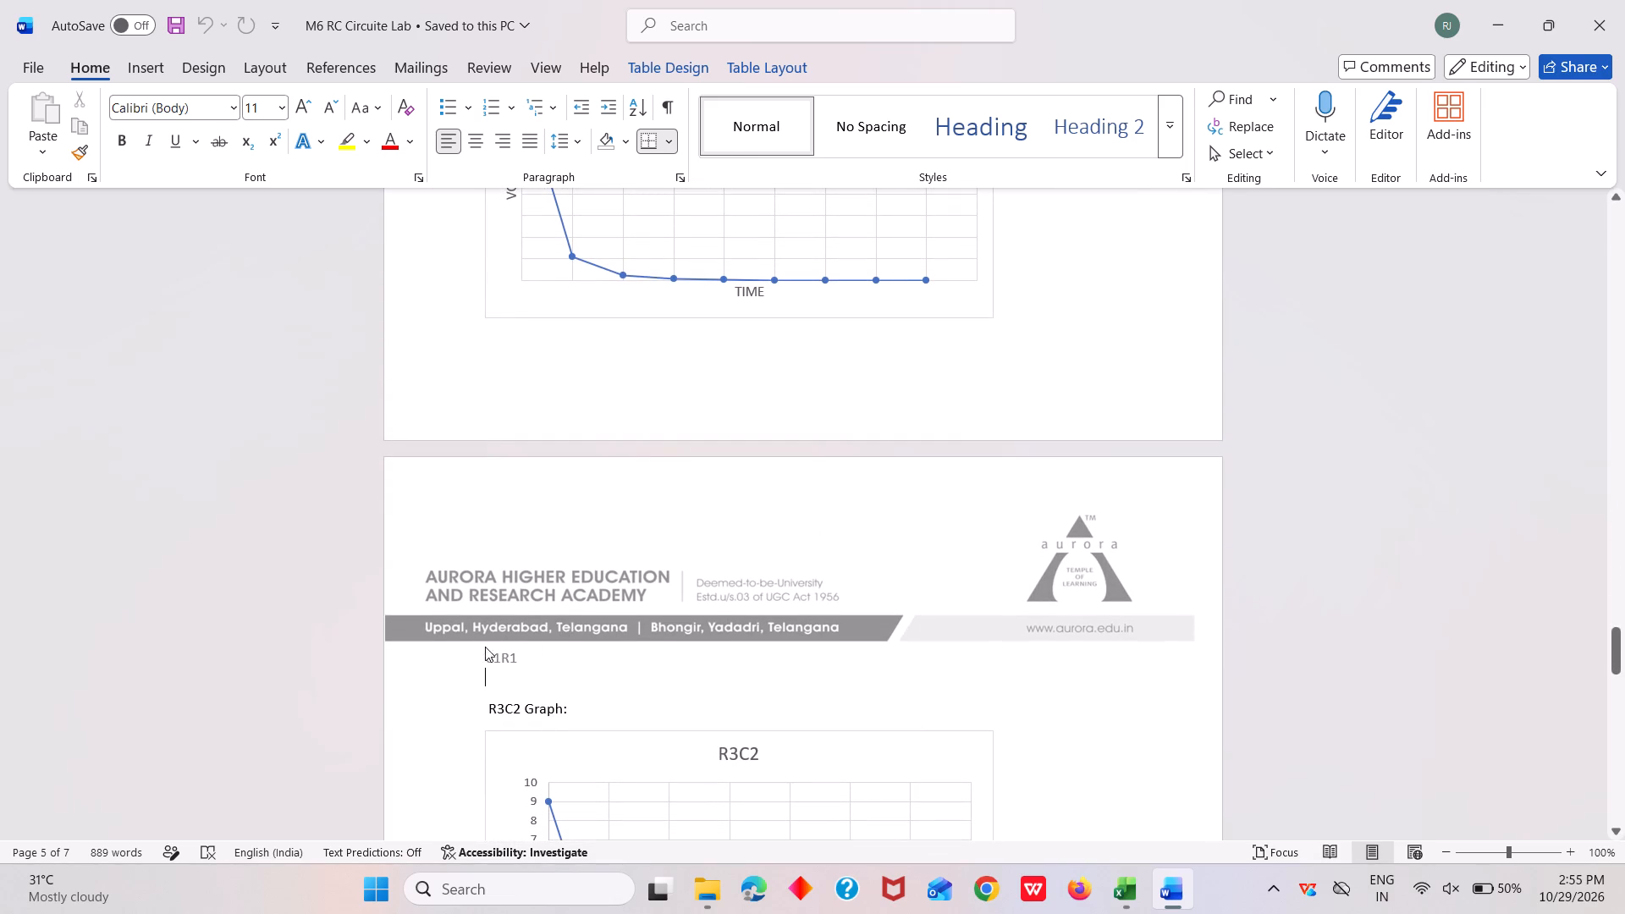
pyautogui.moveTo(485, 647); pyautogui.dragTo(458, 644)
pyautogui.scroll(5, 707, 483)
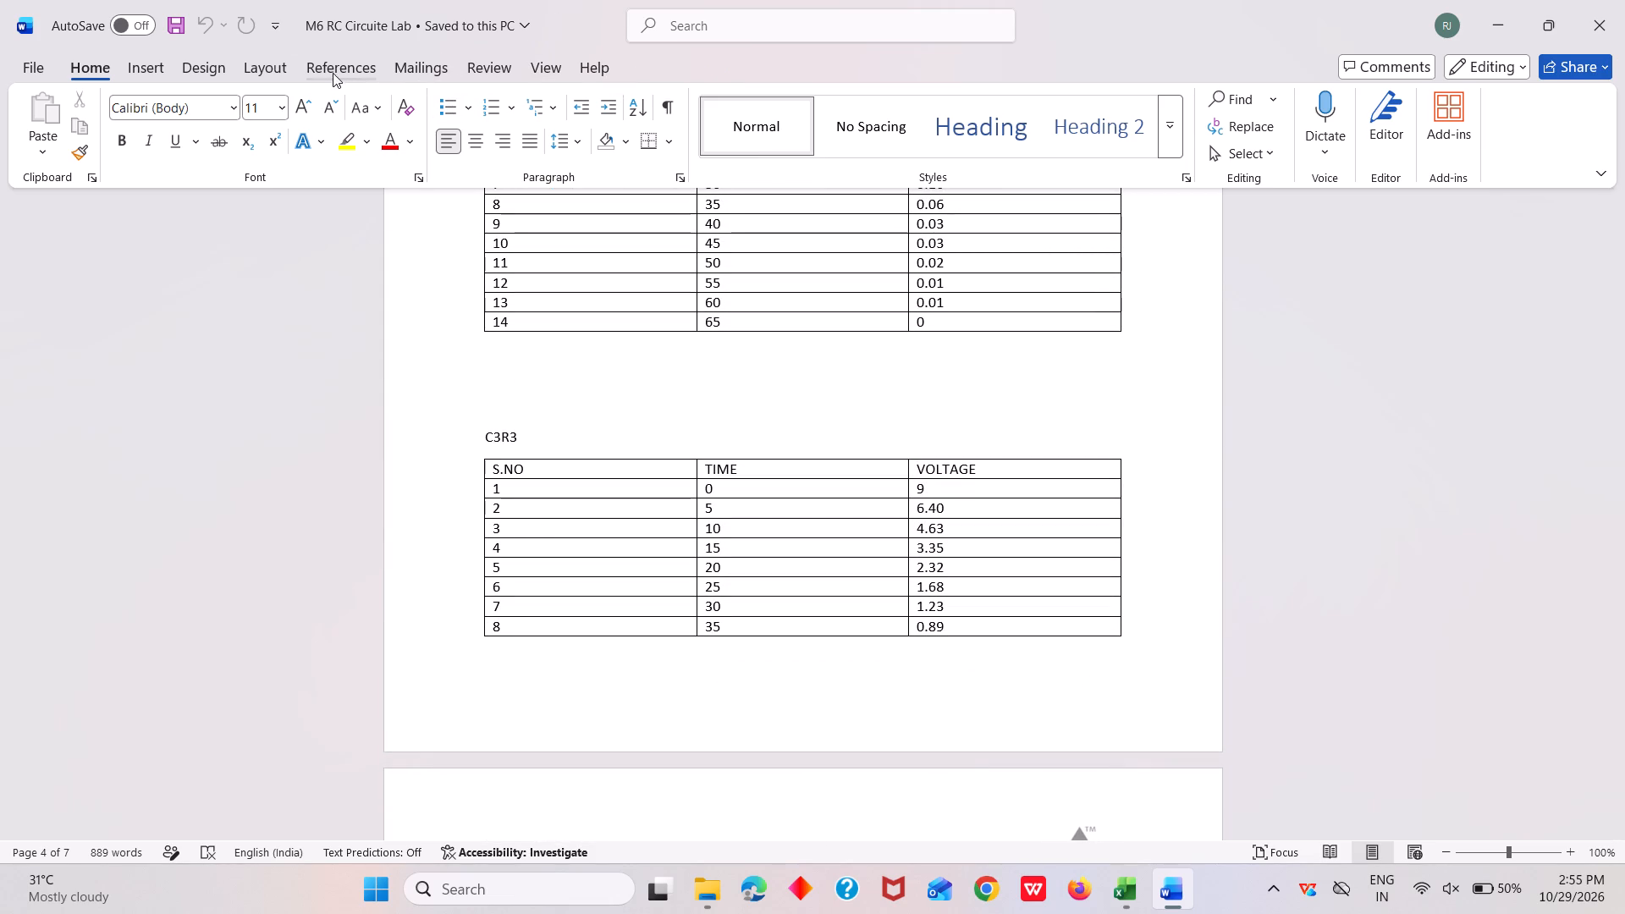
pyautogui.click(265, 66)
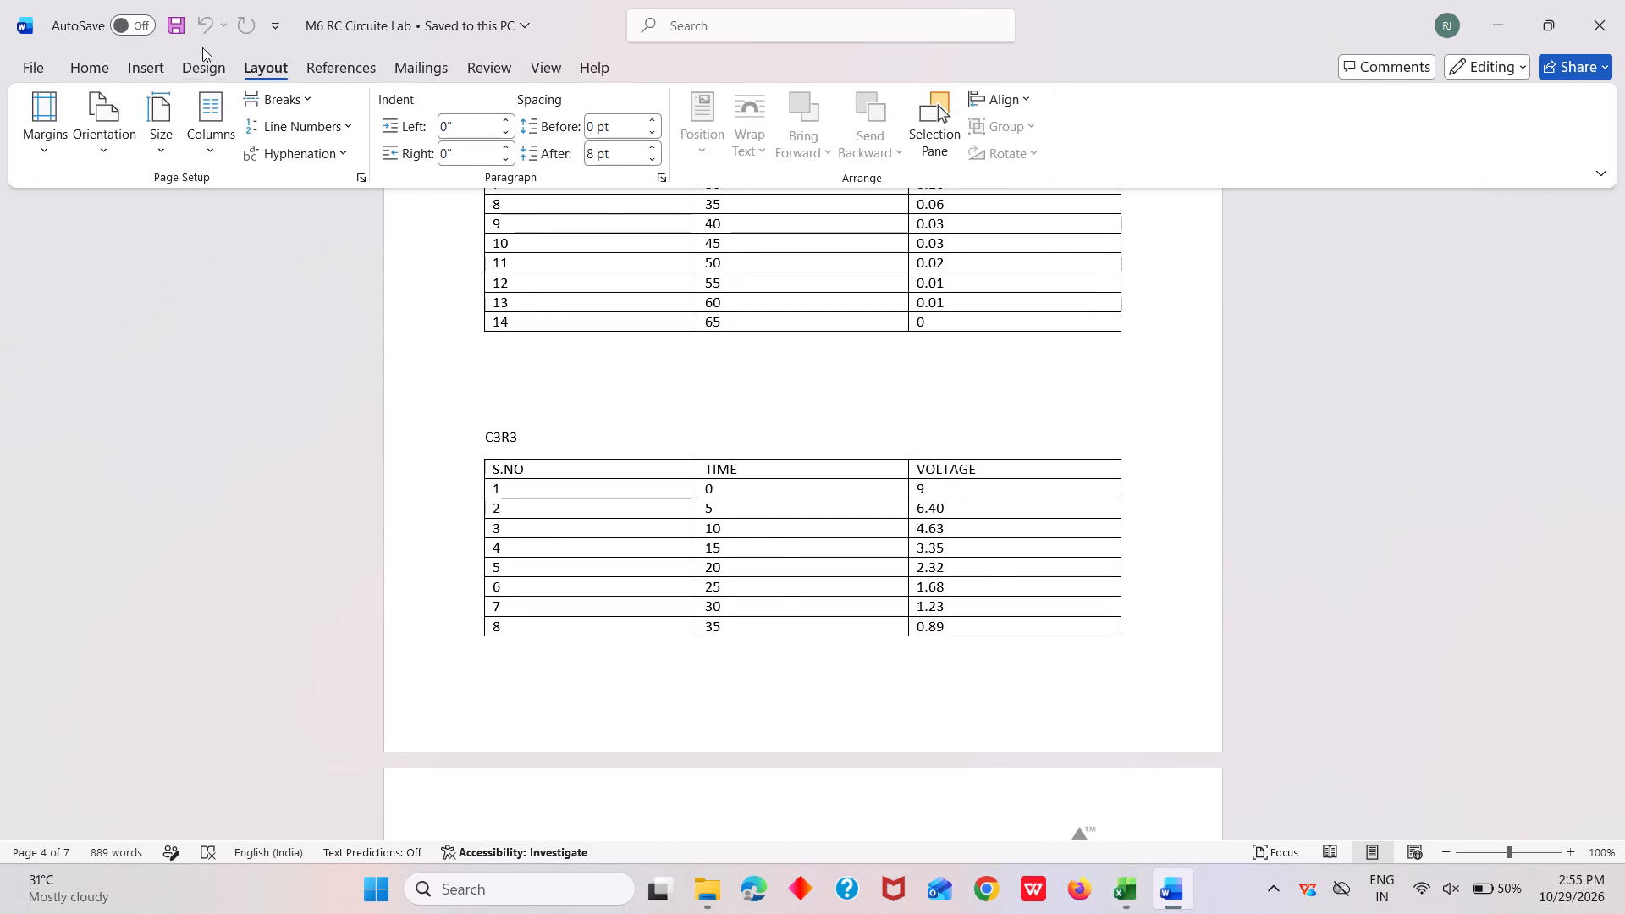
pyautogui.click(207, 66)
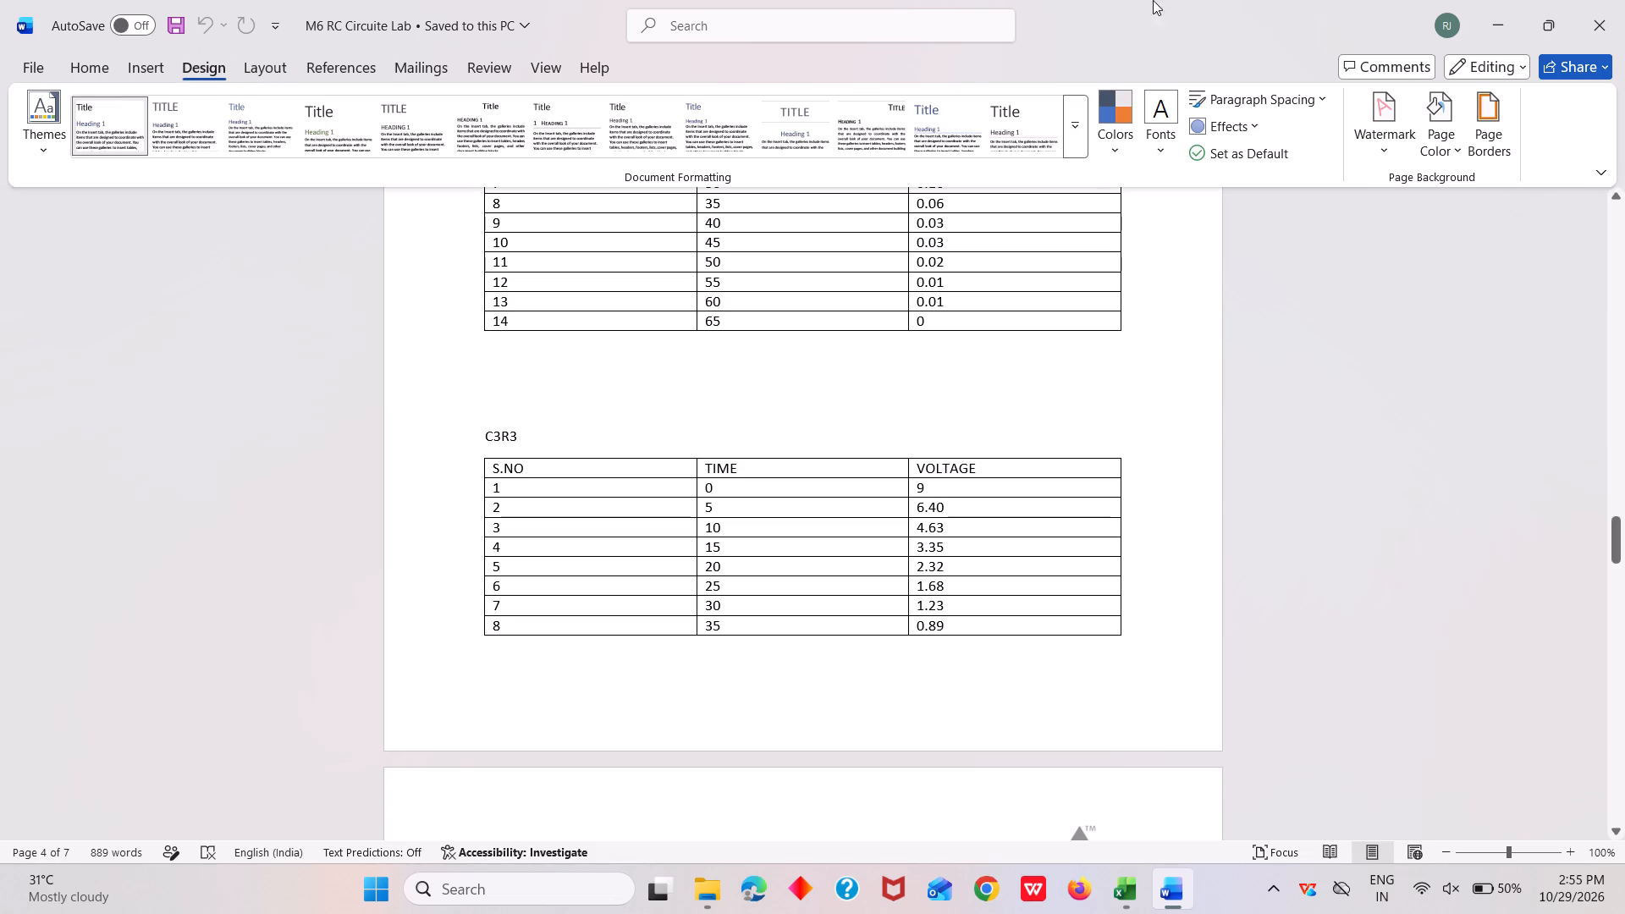
# Close the M6 RC Circuite Lab document.
pyautogui.click(1624, 0)
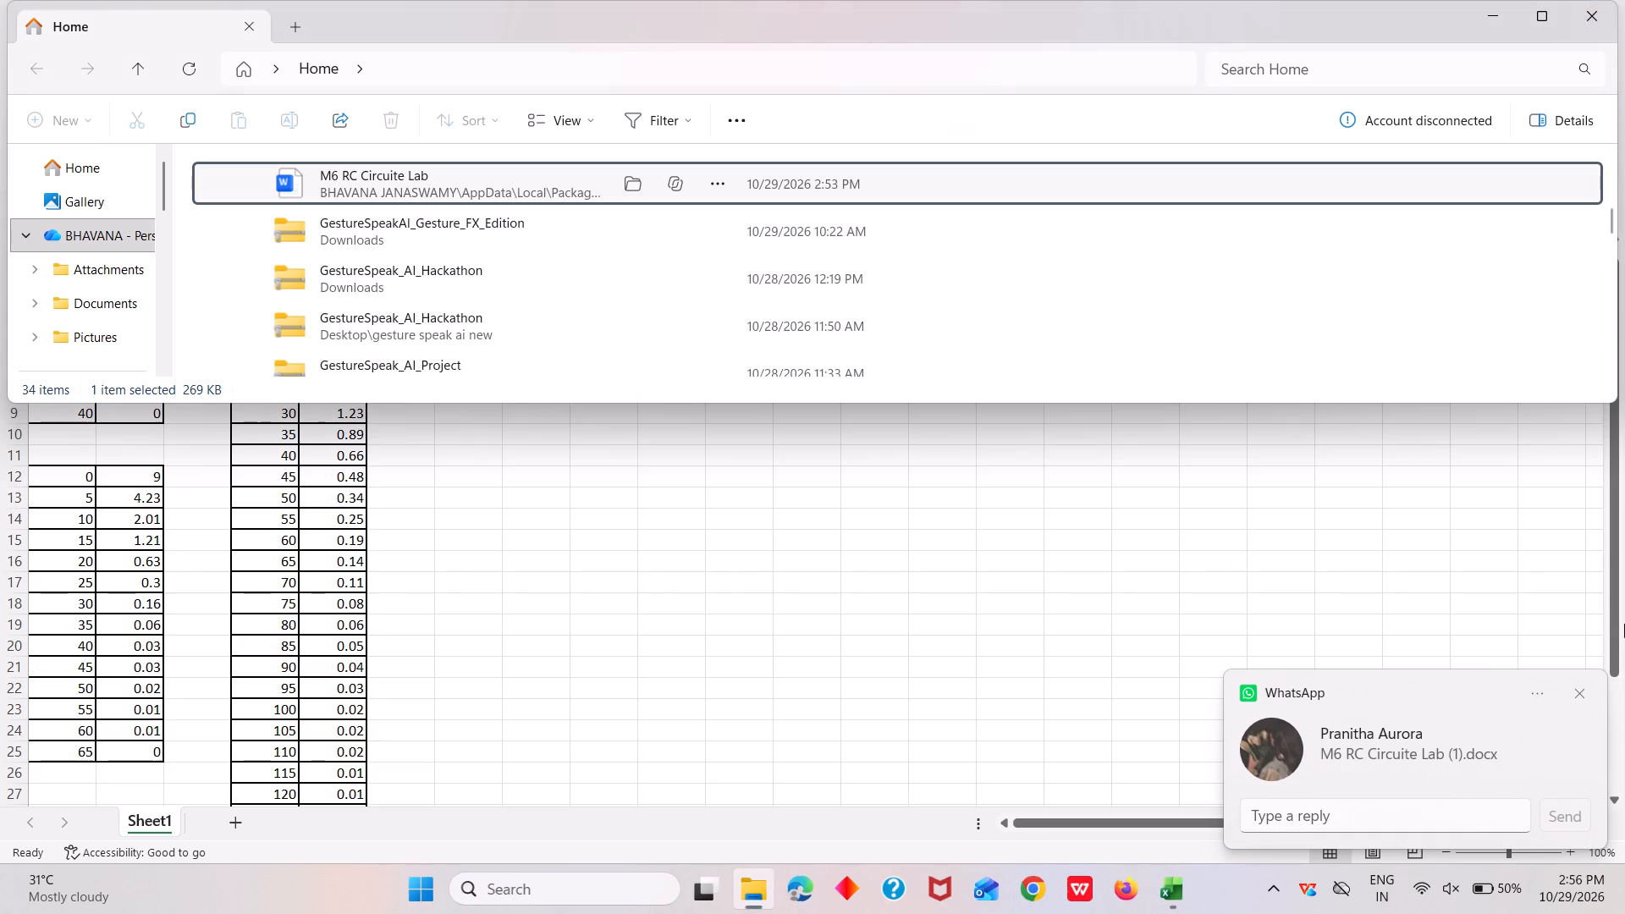
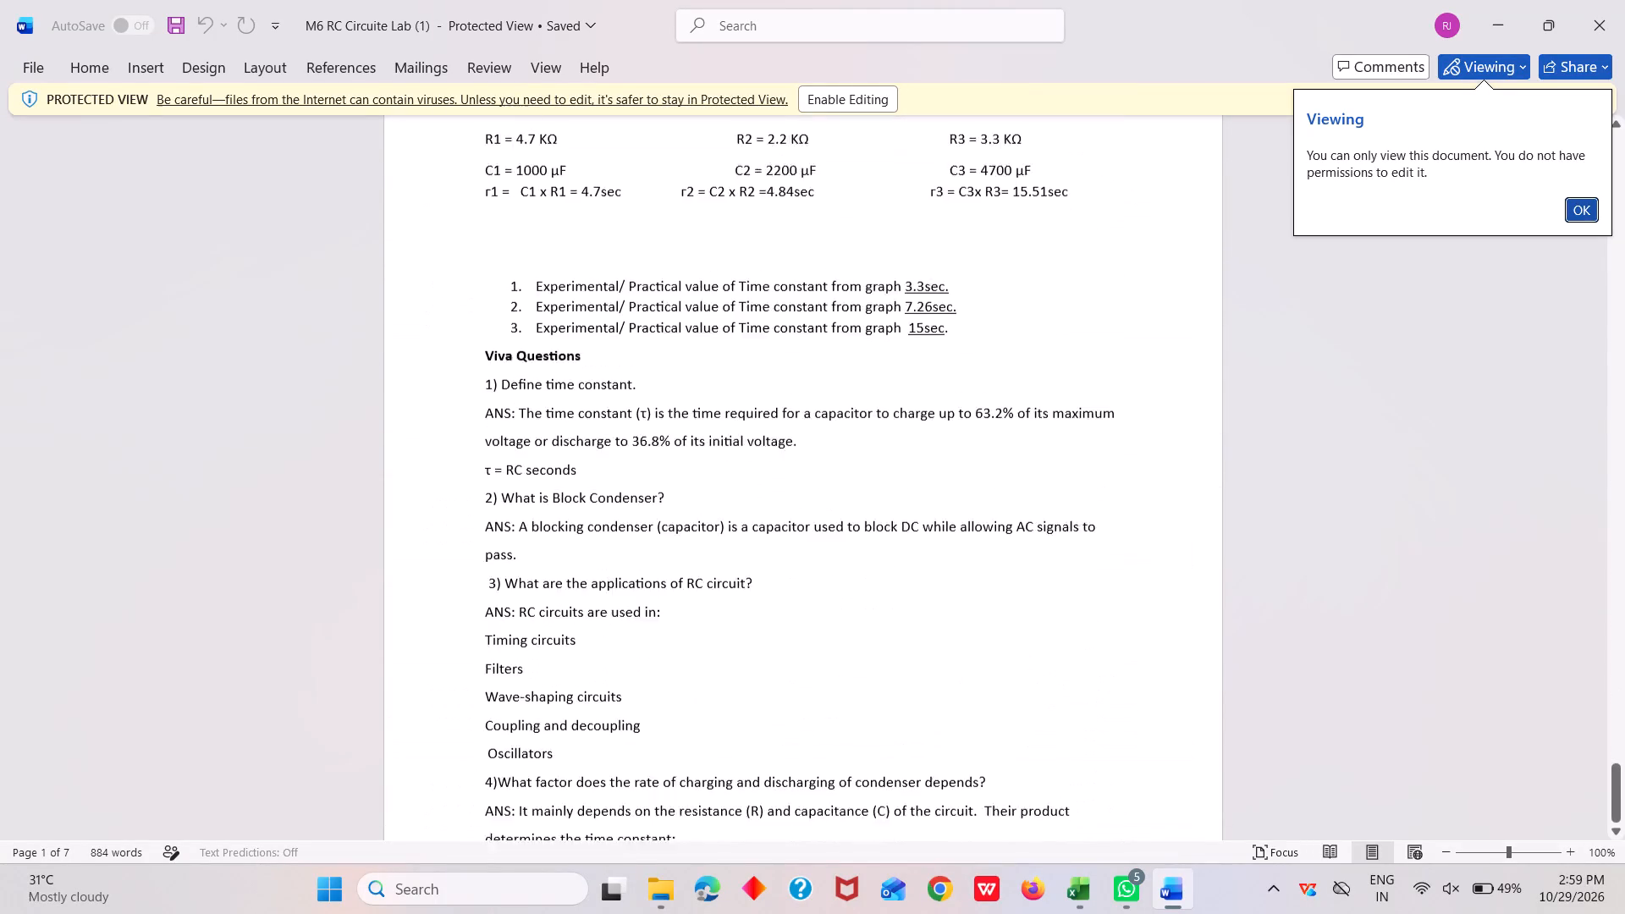
# Enable editing of the protected M6 RC Circuite Lab (1) document.
pyautogui.scroll(-4, 719, 355)
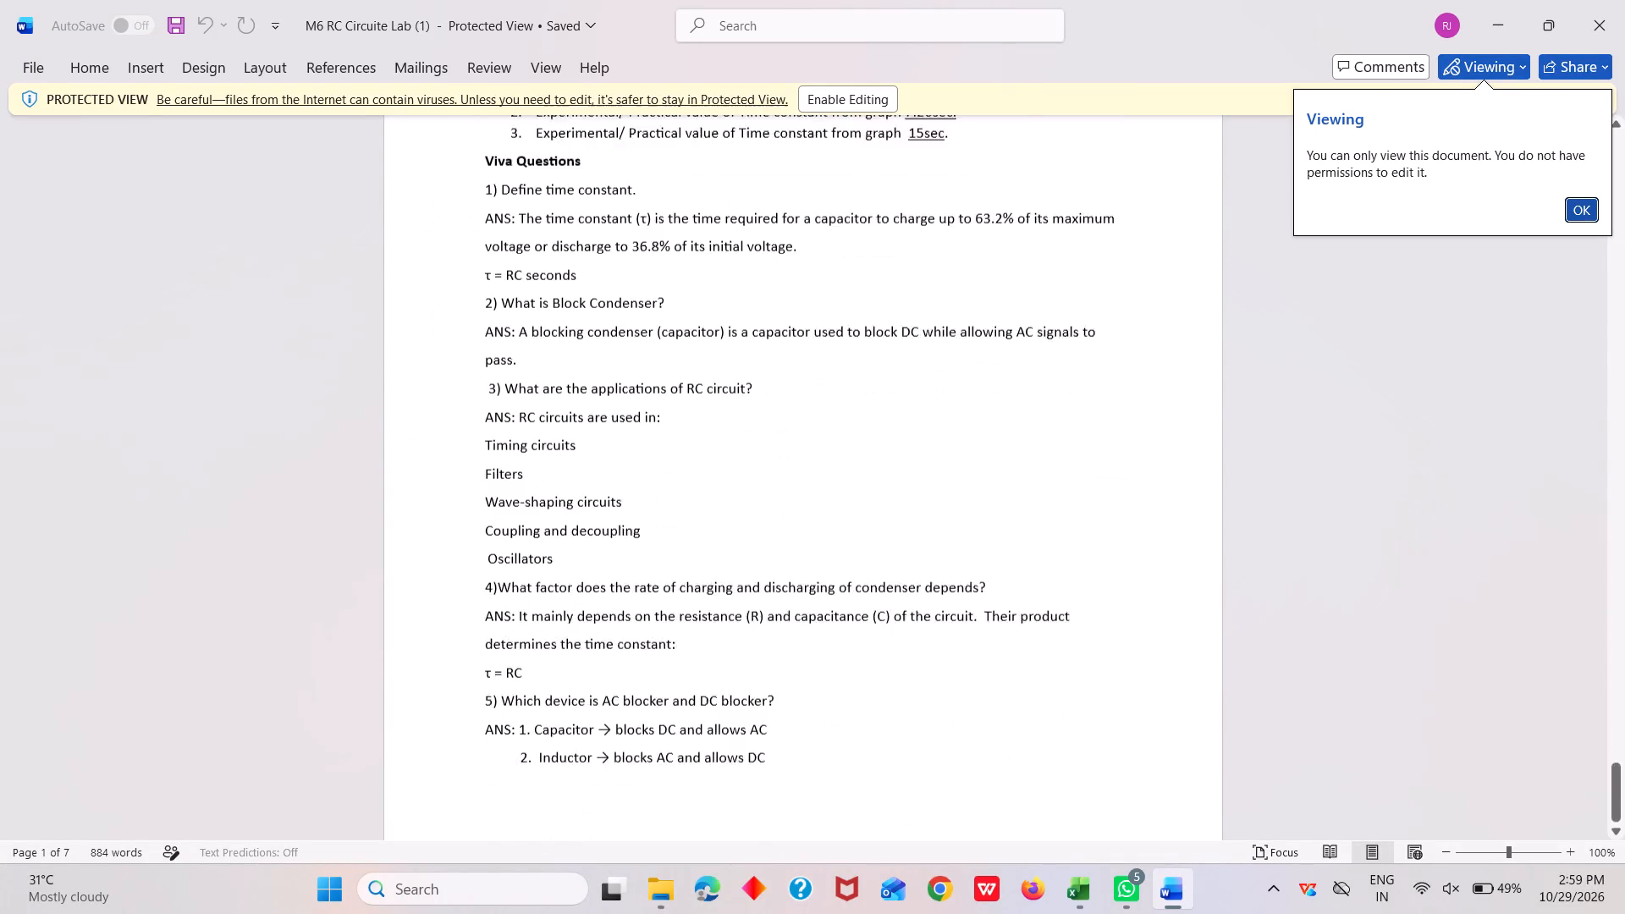
pyautogui.click(862, 101)
# Enter the student's full name in capital letters in the Student Name row of the first-page details table.
pyautogui.scroll(1, 807, 228)
pyautogui.hscroll(1, 807, 228)
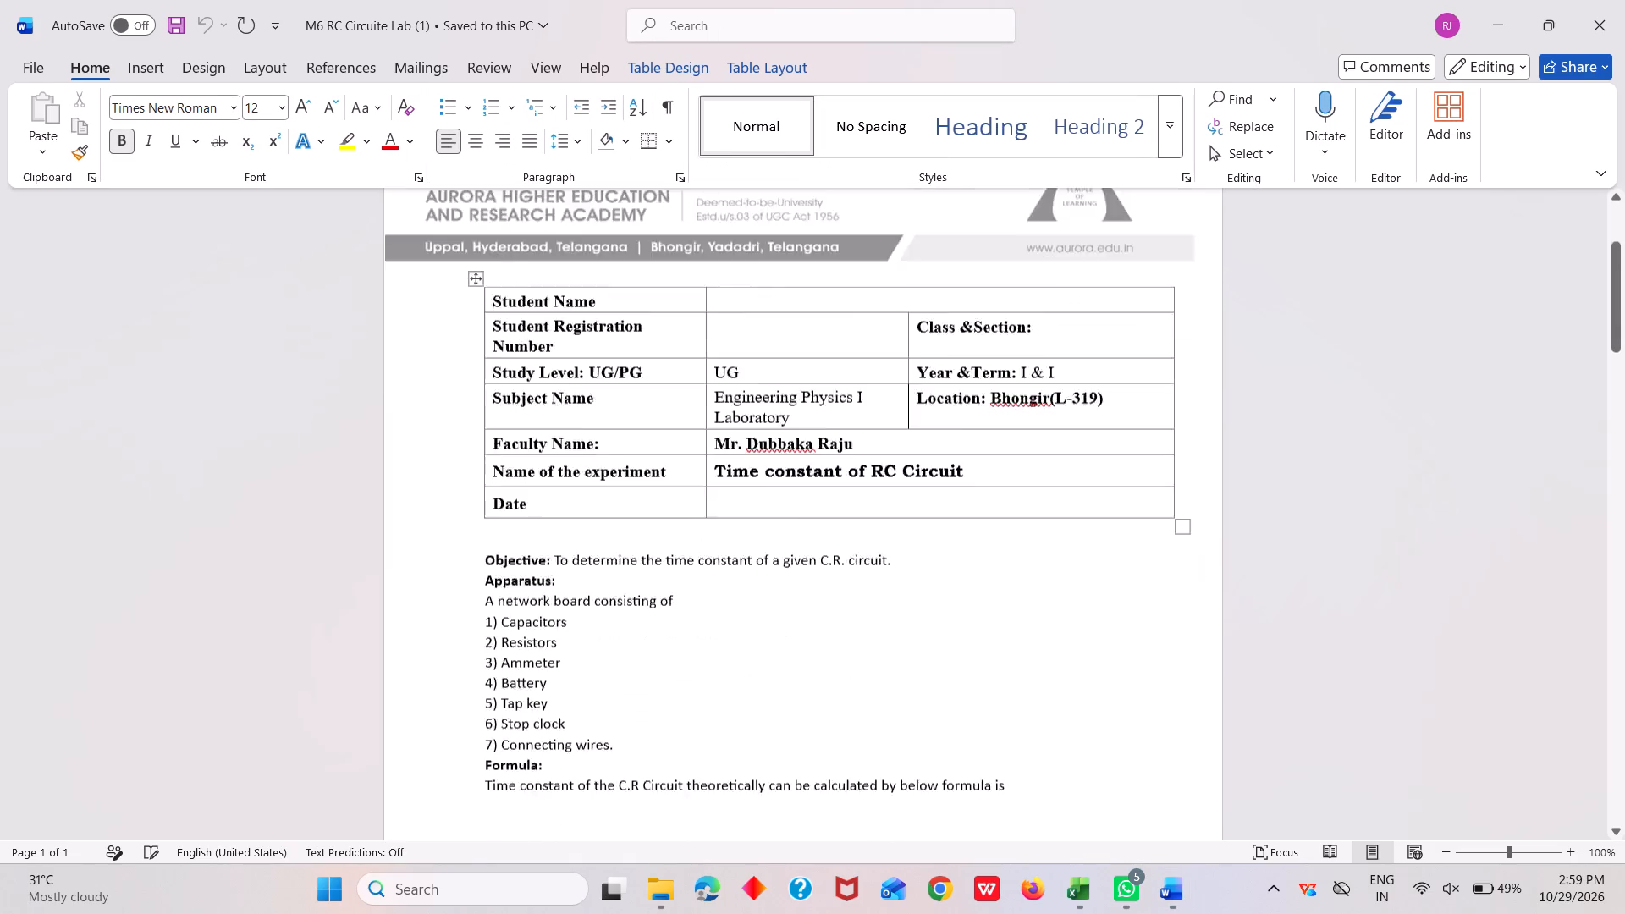
pyautogui.hscroll(1, 807, 228)
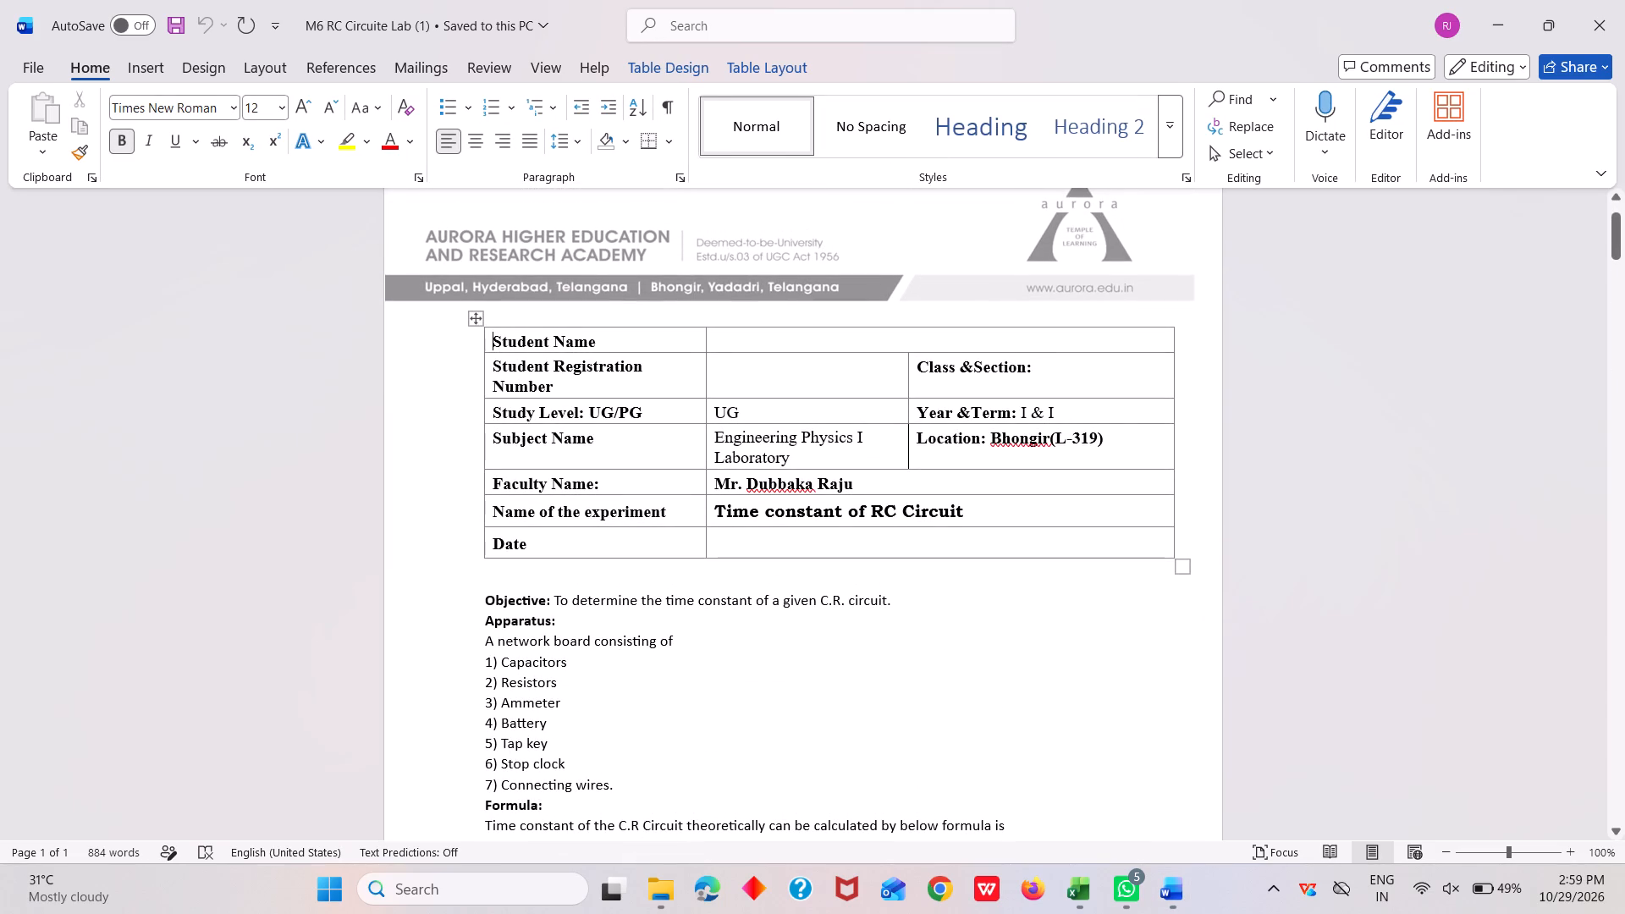
pyautogui.click(795, 336)
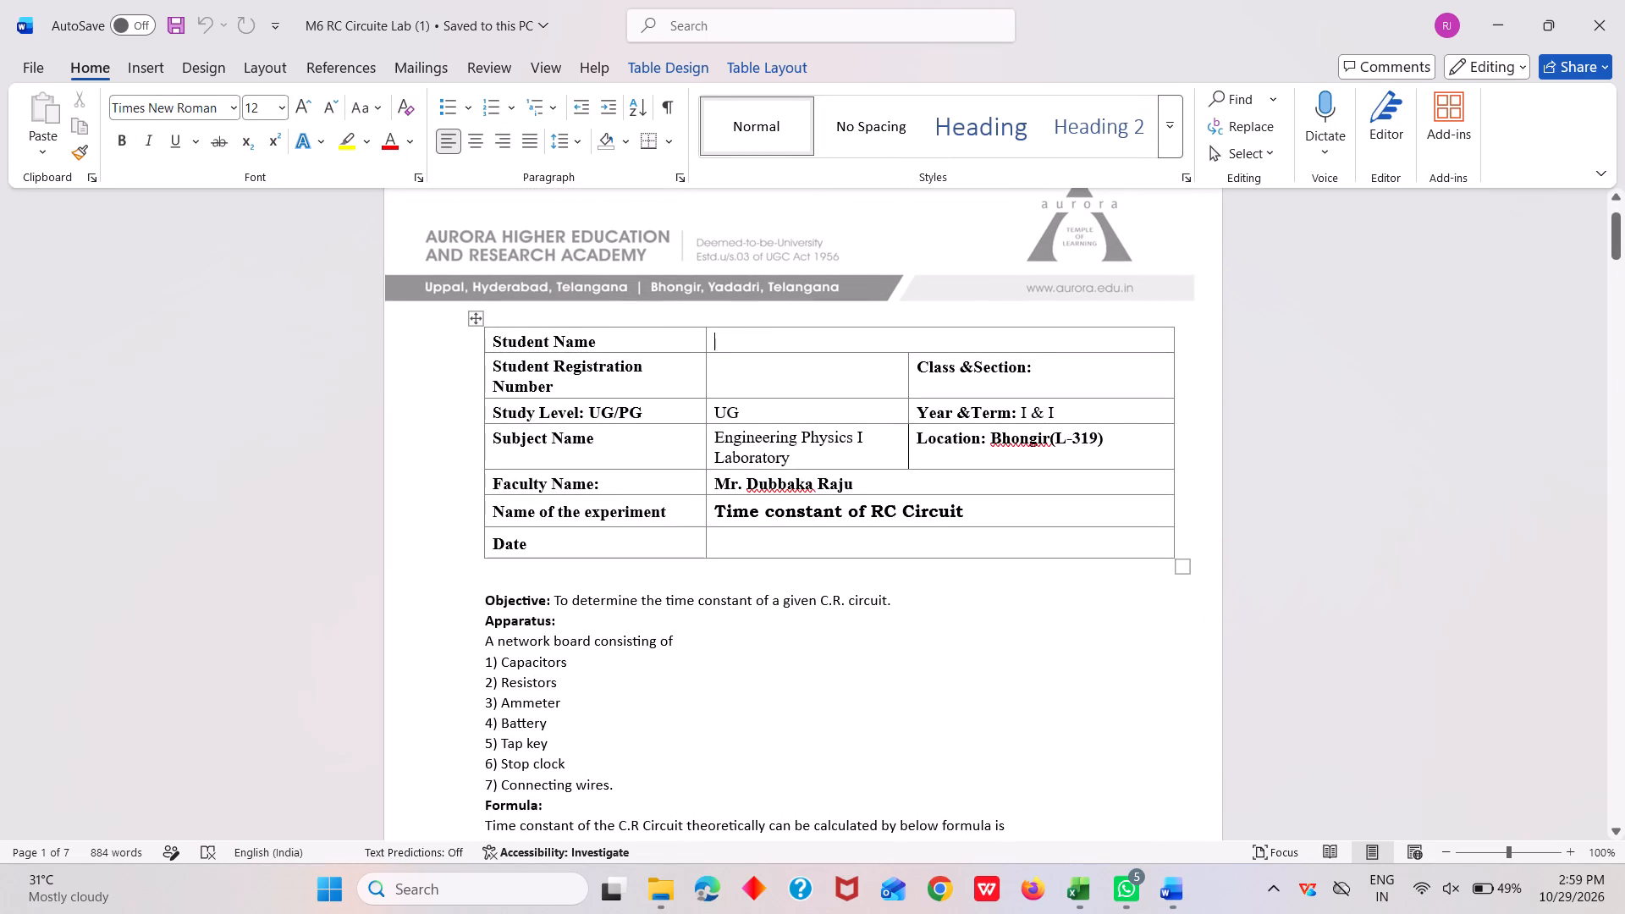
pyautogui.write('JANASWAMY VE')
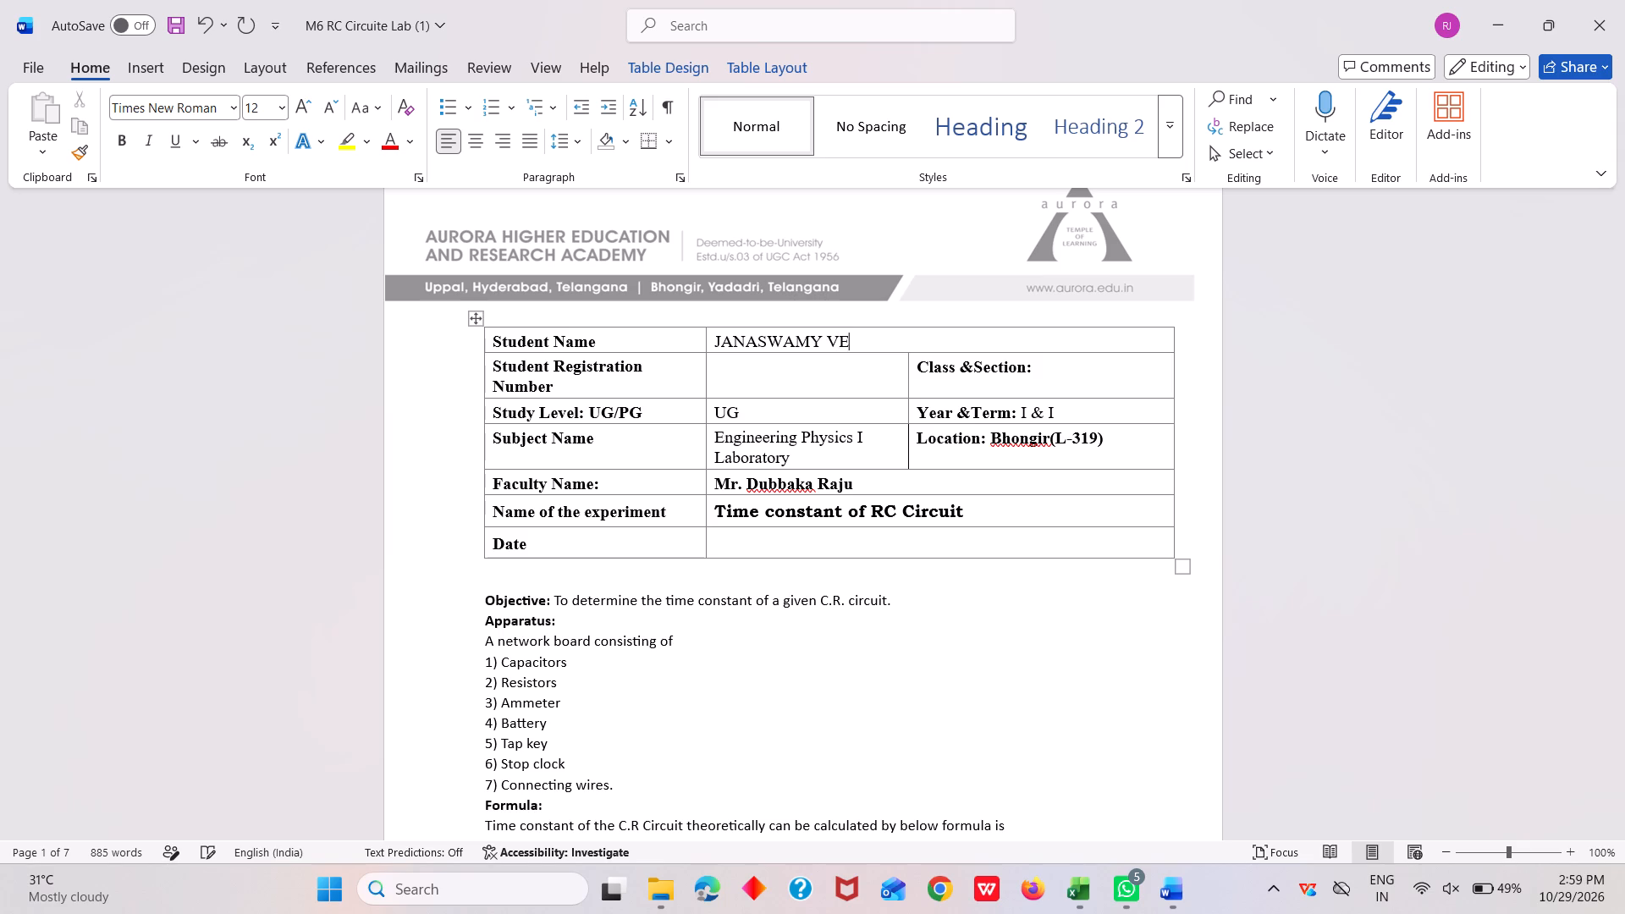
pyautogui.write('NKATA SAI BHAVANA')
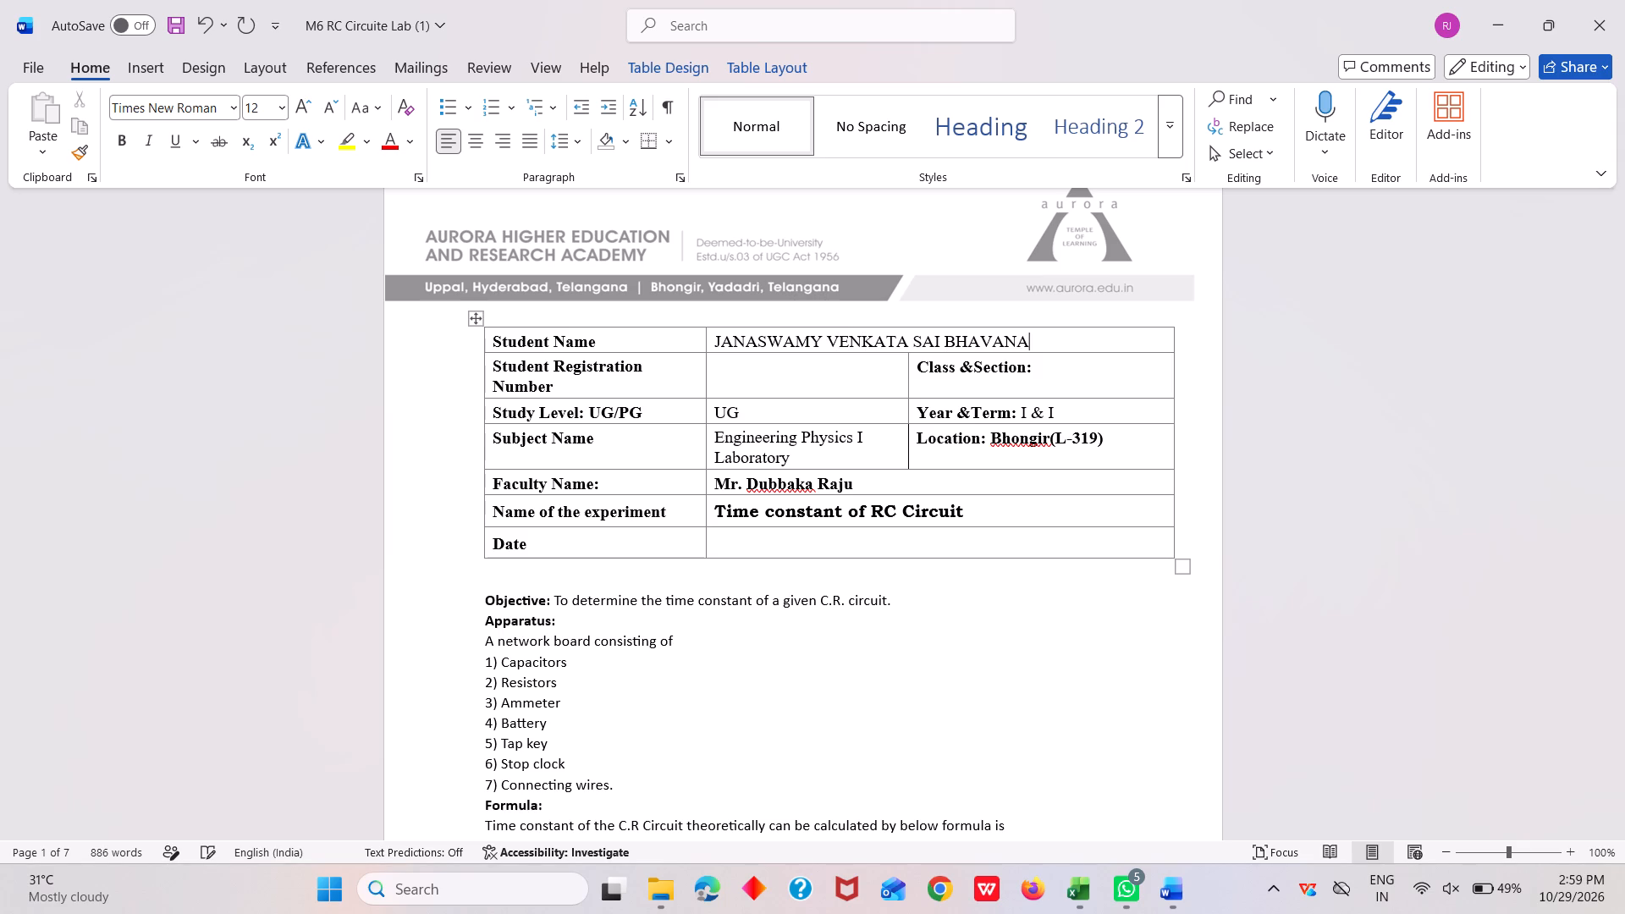
# Fill in the student registration number in the student details table on page 1.
pyautogui.click(725, 364)
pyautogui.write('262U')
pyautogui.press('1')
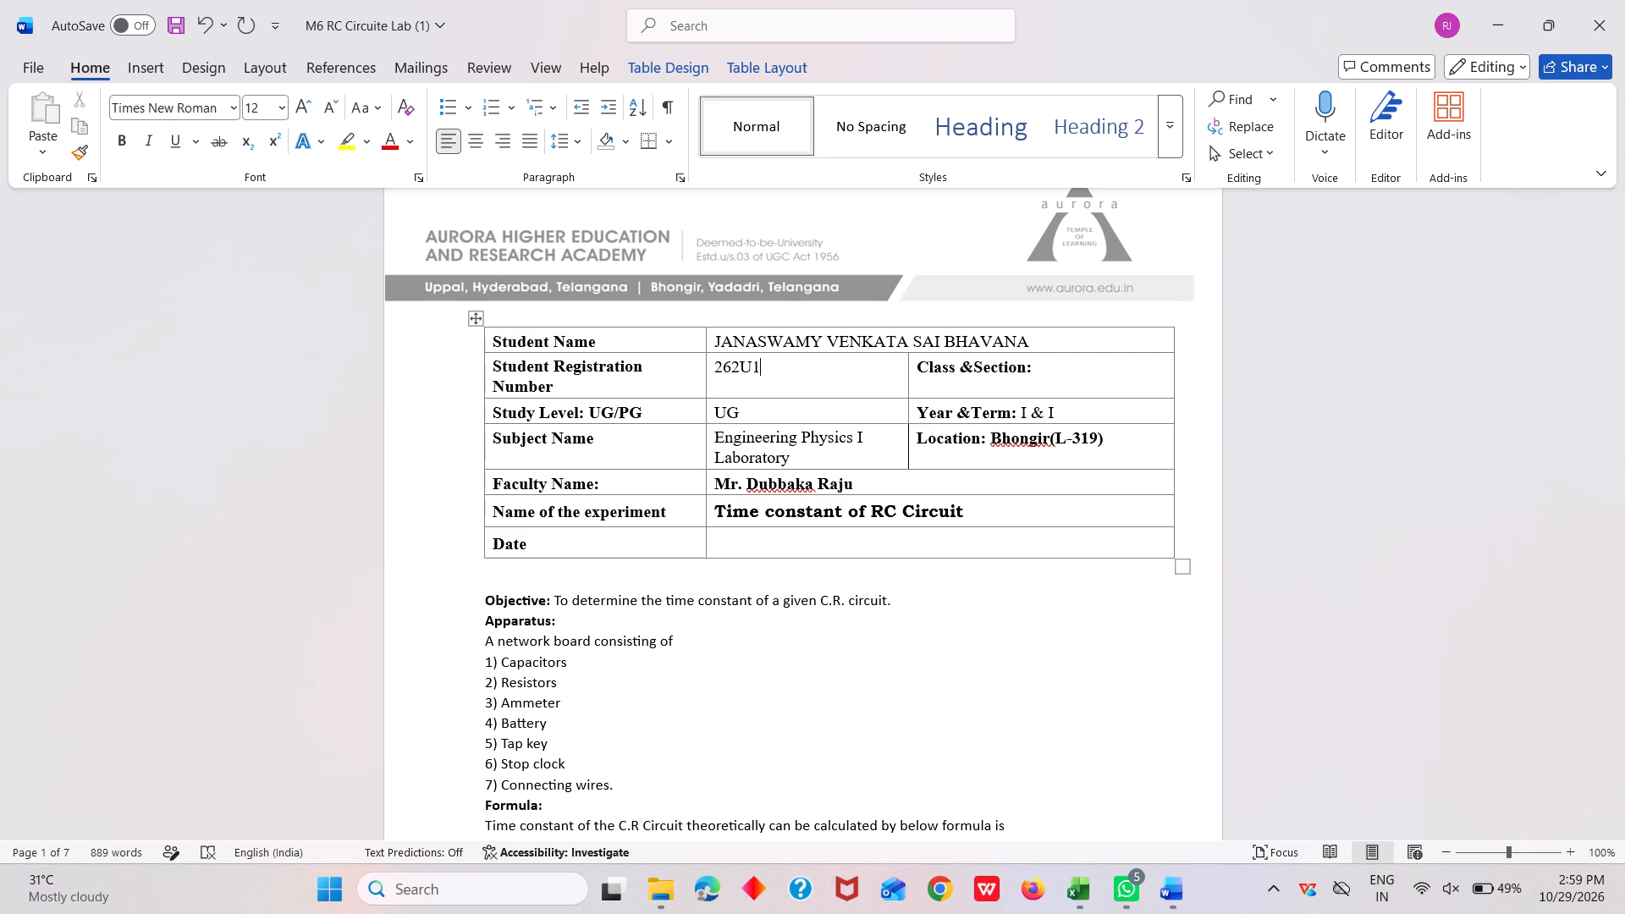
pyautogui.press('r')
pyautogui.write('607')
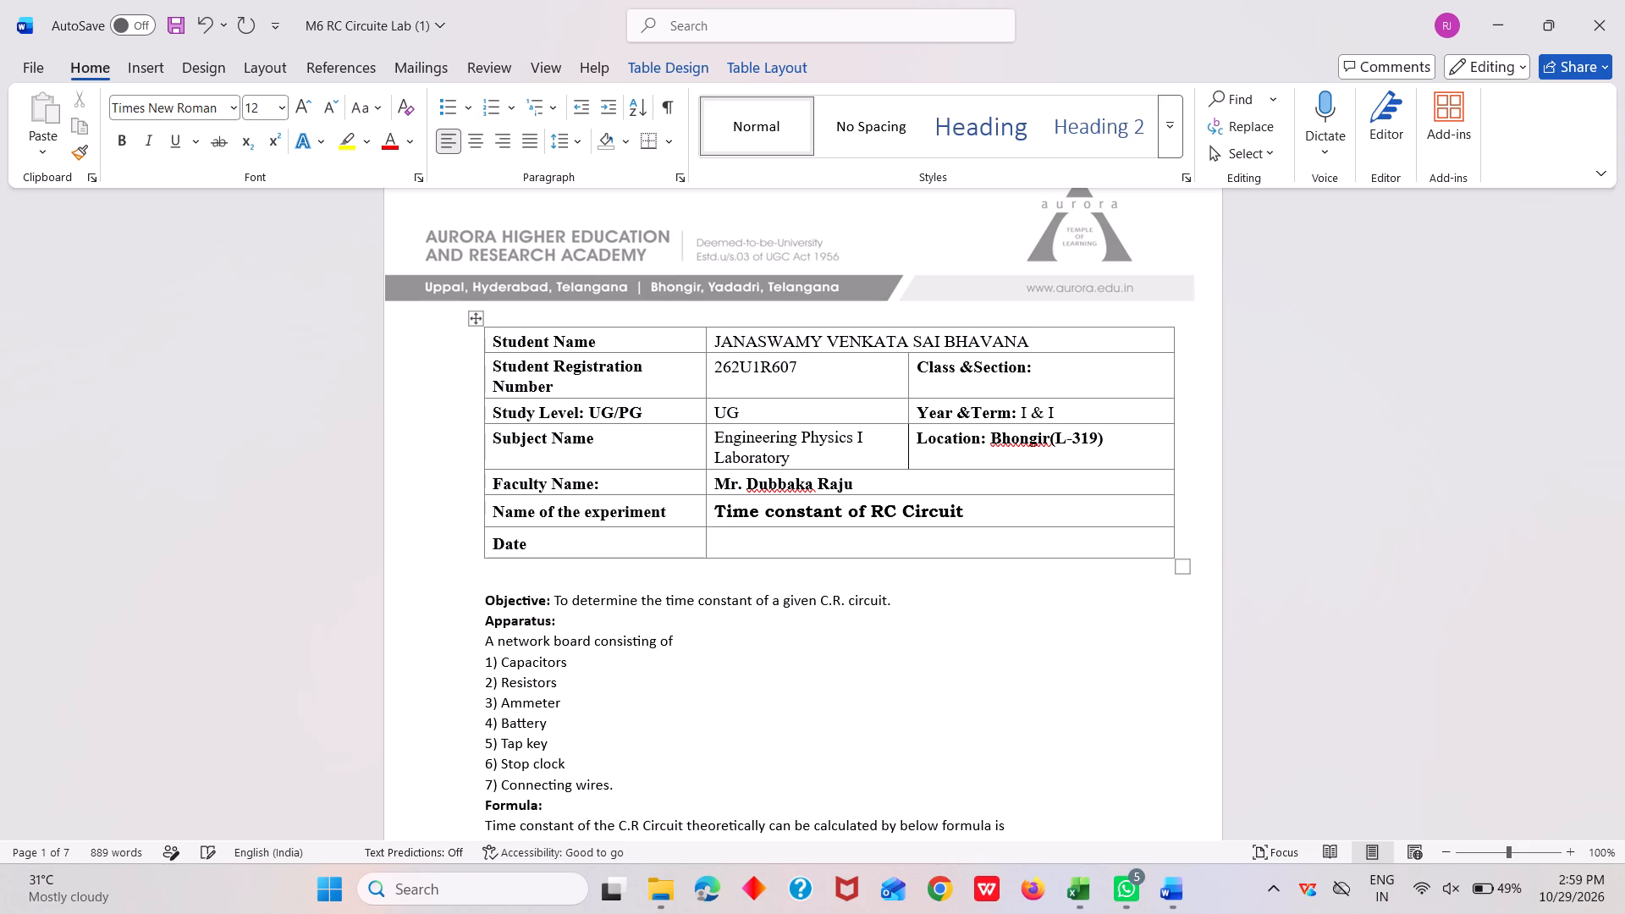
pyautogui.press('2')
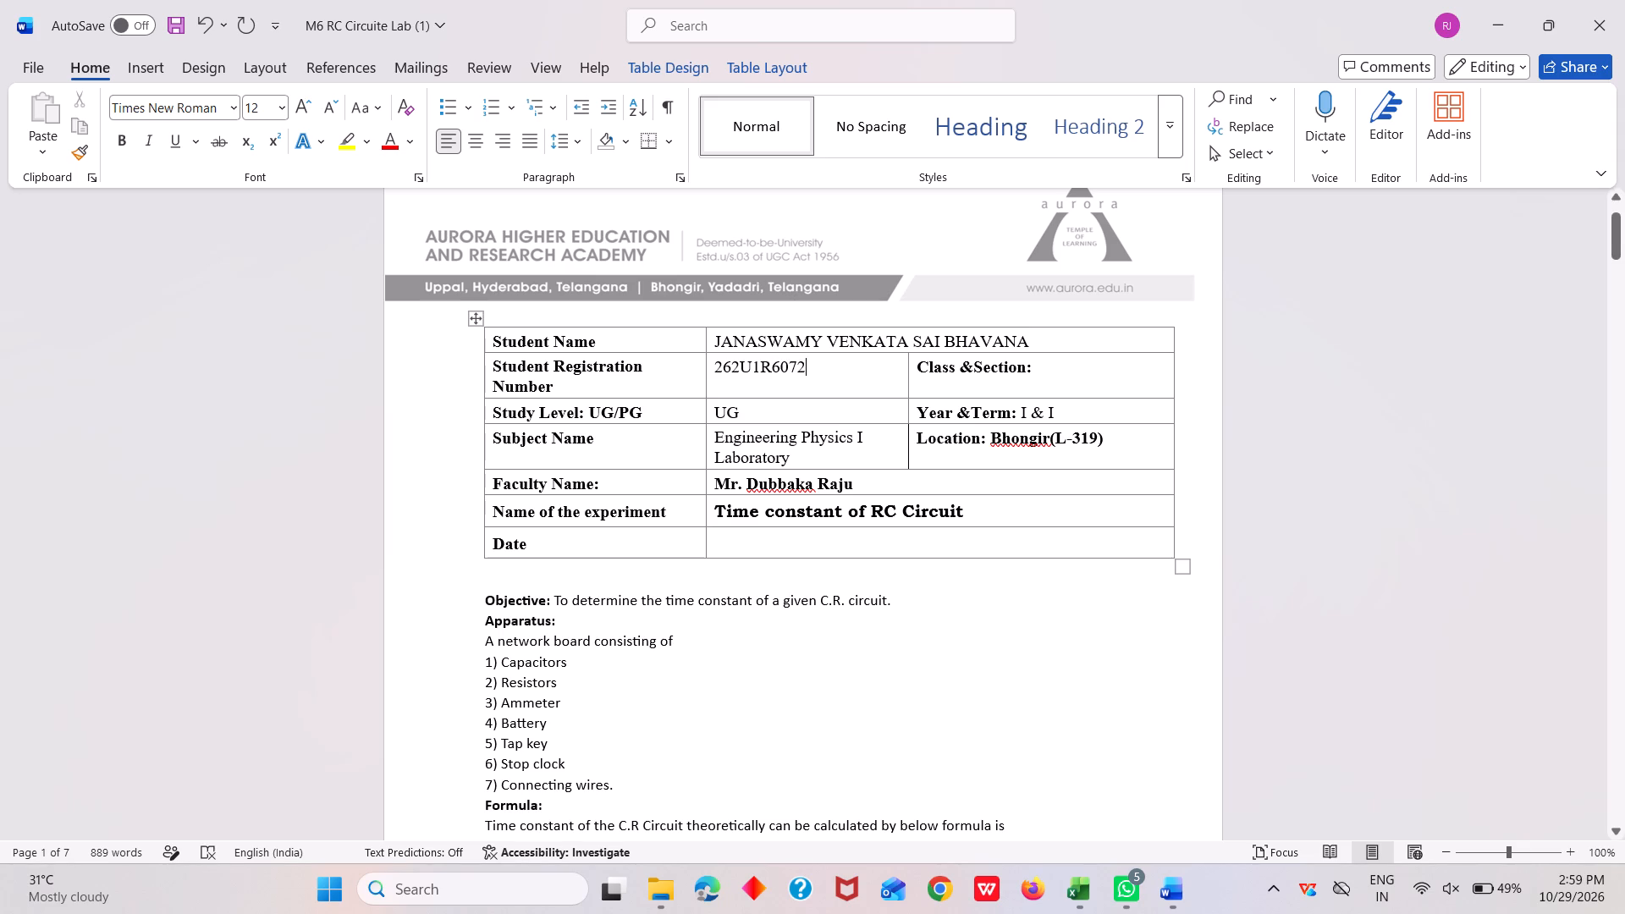
# Enter AIML-1A as the Class & Section in the student details table.
pyautogui.click(1059, 377)
pyautogui.write('AIML-1A')
# Enter 29/10/2026 in the Date row of the student details table.
pyautogui.click(814, 537)
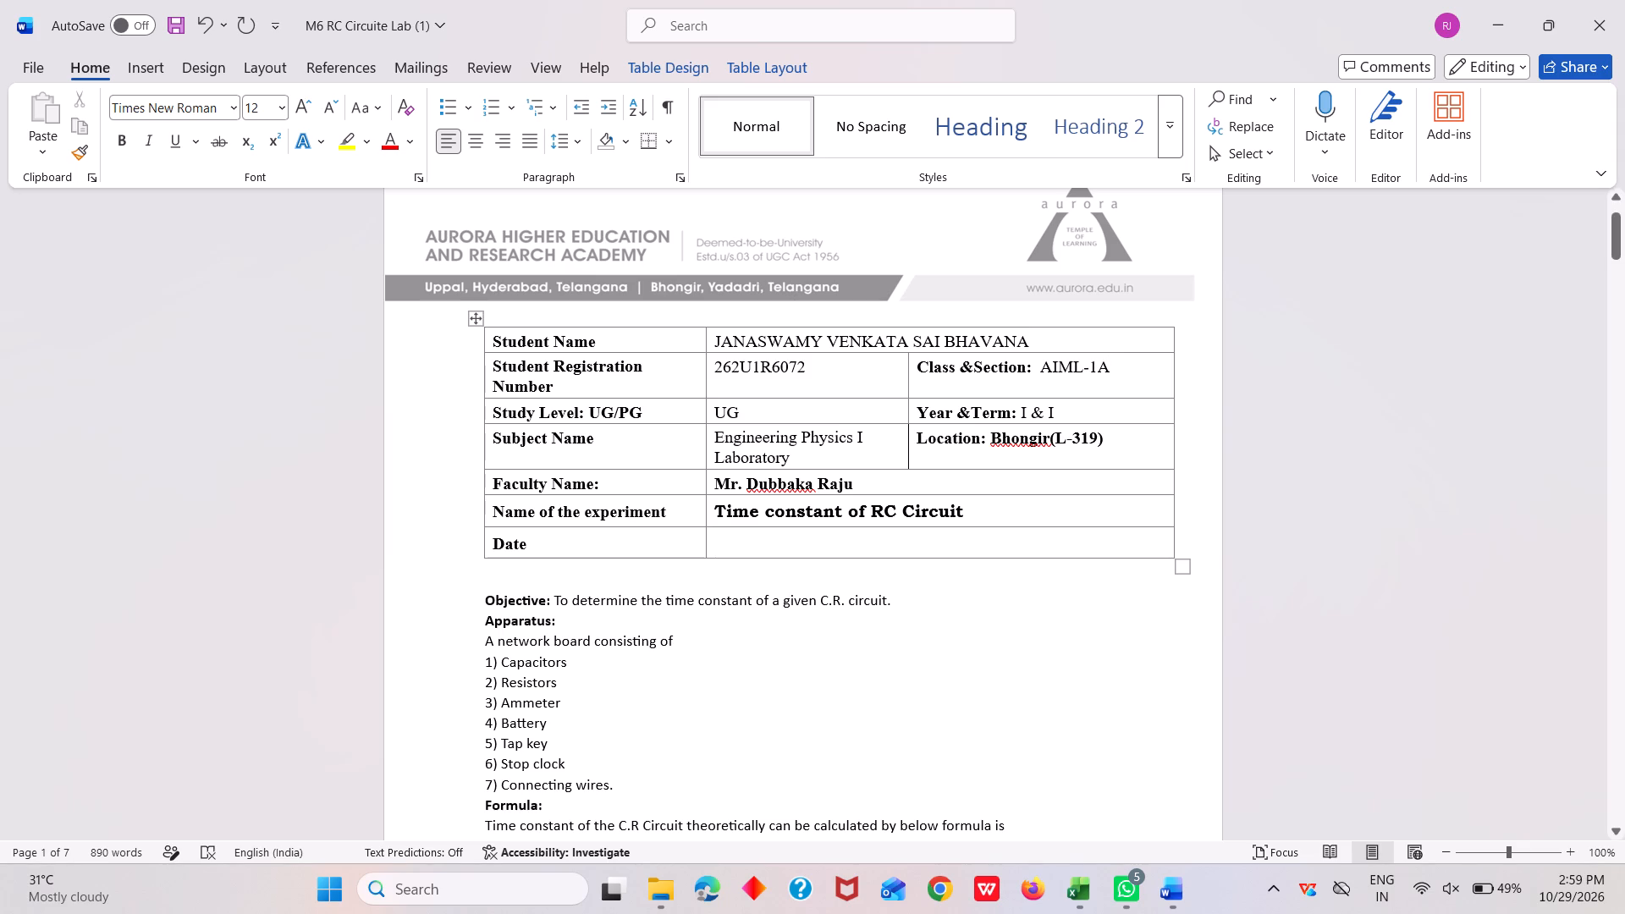
pyautogui.write('29.')
pyautogui.press('BackSpace')
pyautogui.press('/')
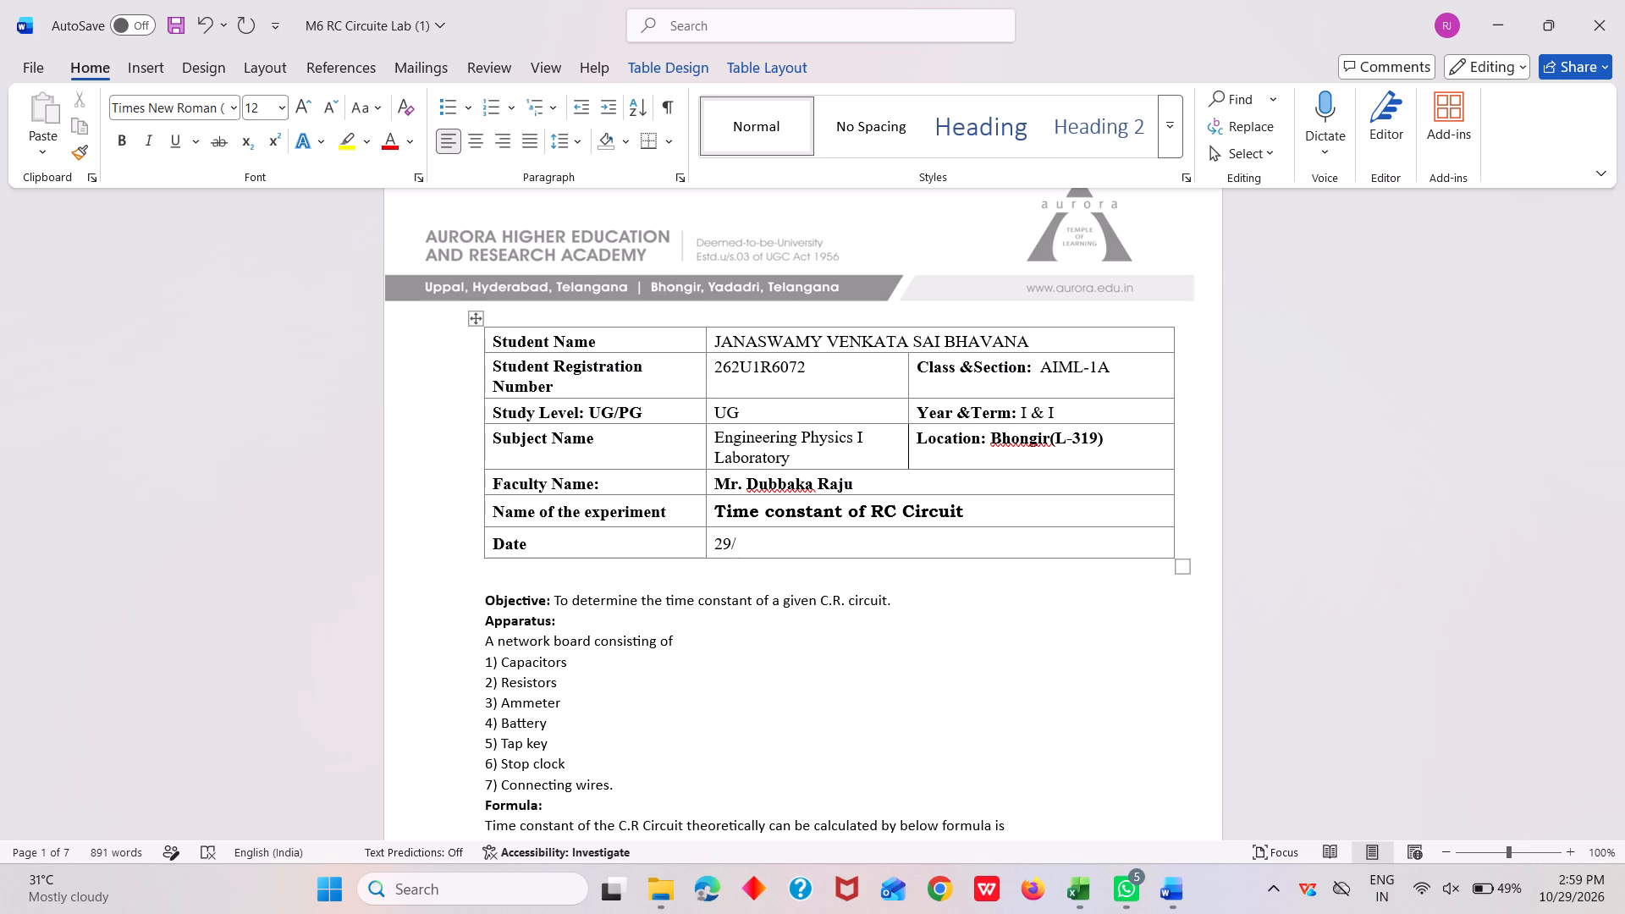
pyautogui.write('10')
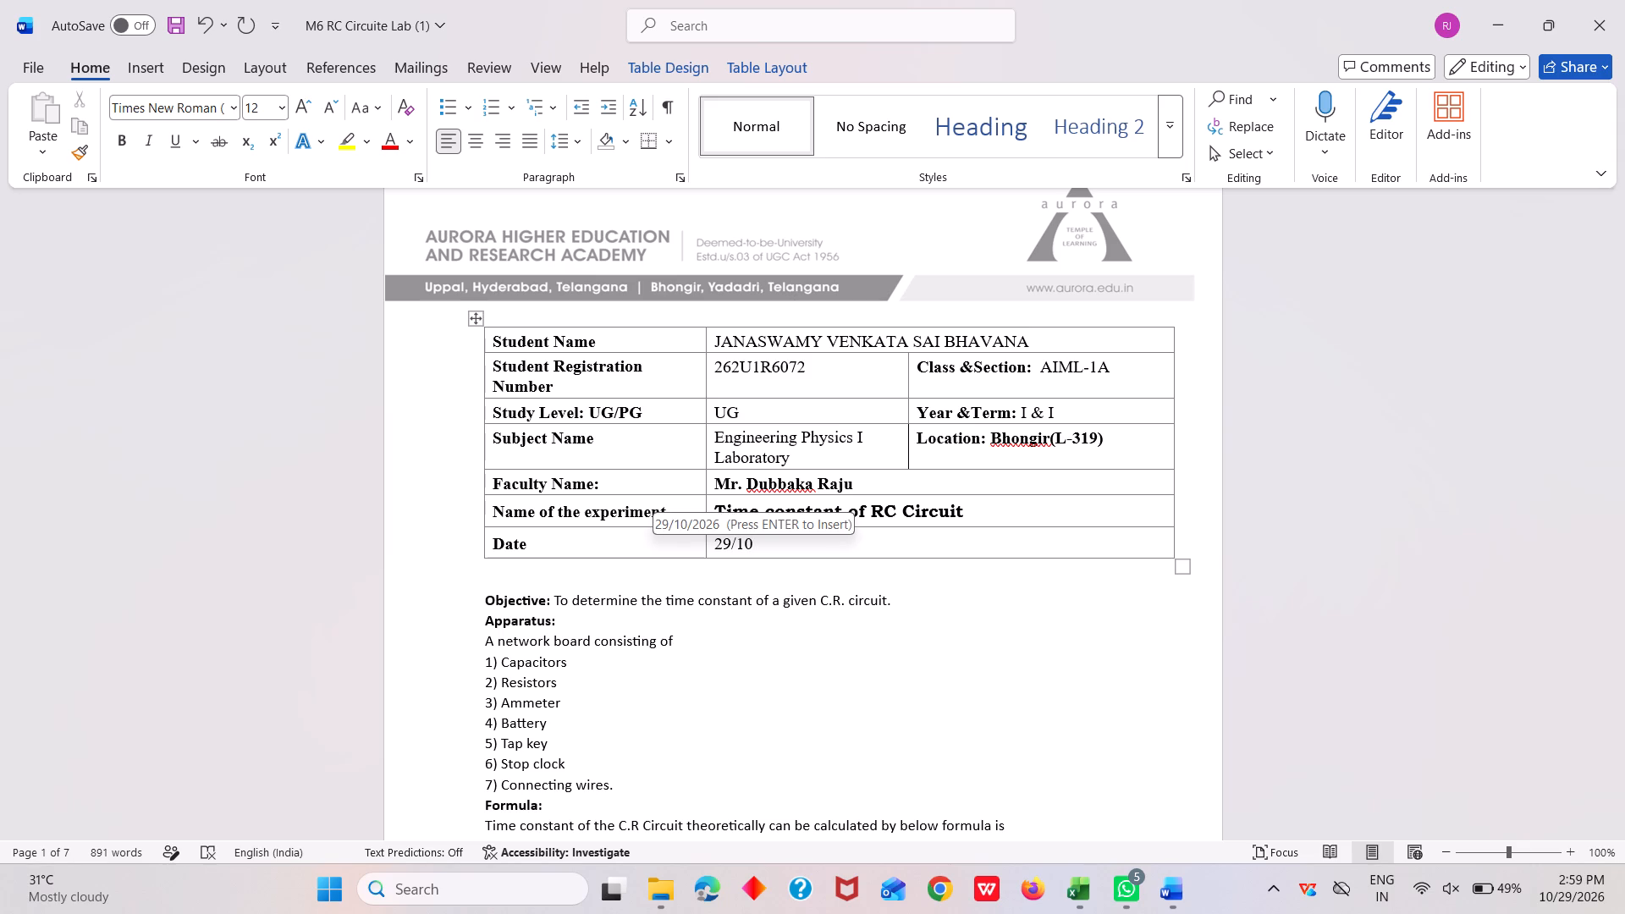
pyautogui.write('/2026')
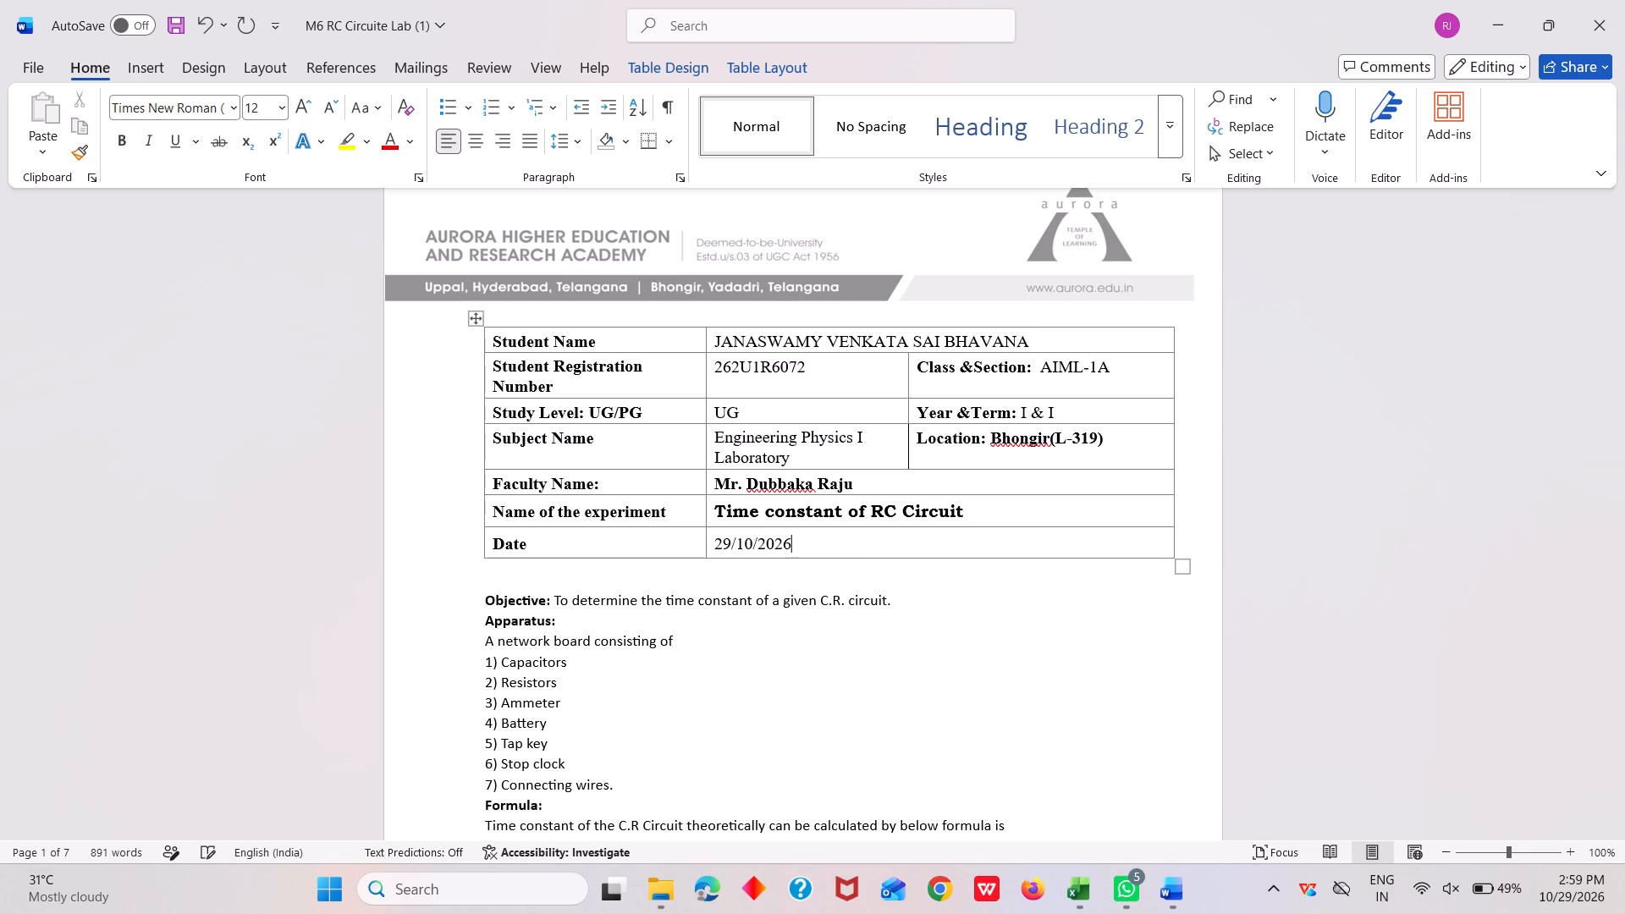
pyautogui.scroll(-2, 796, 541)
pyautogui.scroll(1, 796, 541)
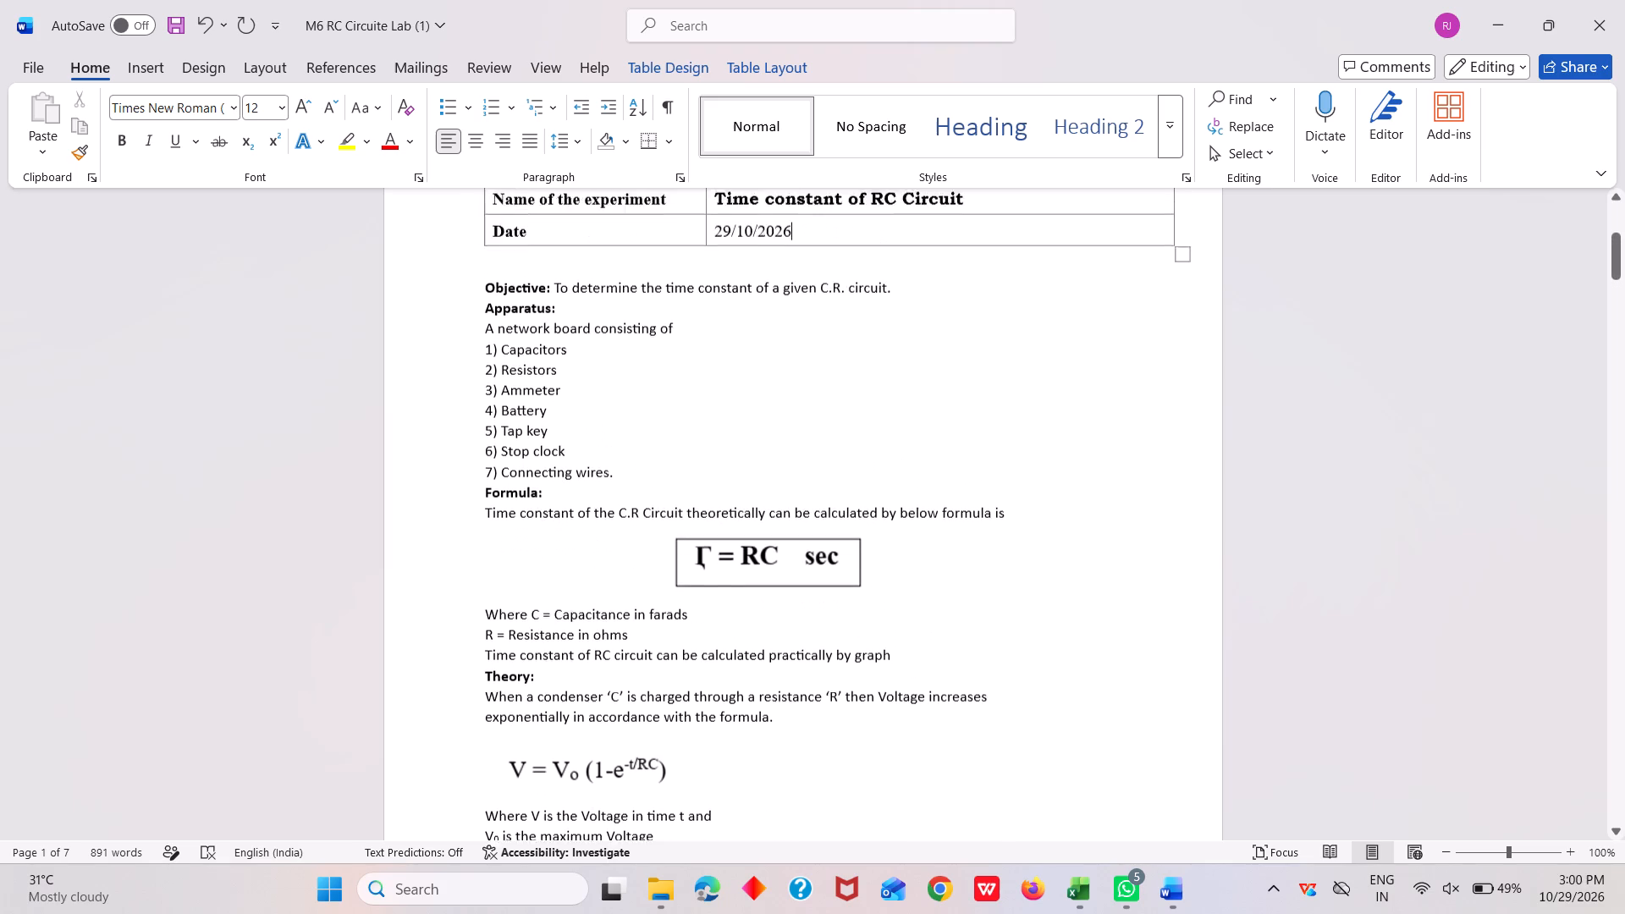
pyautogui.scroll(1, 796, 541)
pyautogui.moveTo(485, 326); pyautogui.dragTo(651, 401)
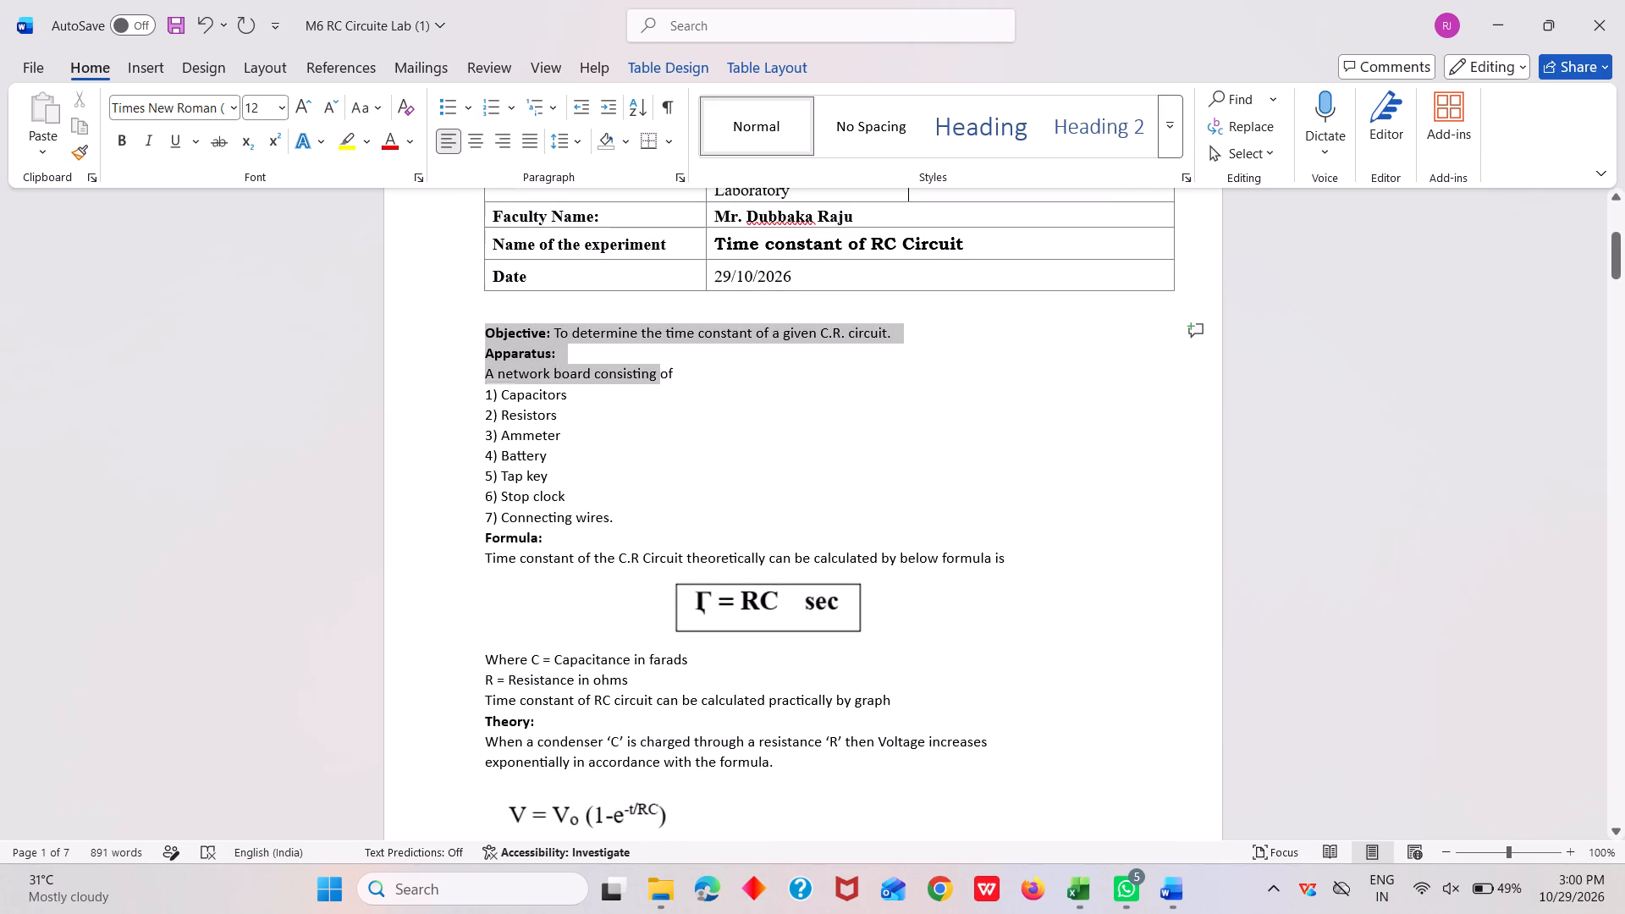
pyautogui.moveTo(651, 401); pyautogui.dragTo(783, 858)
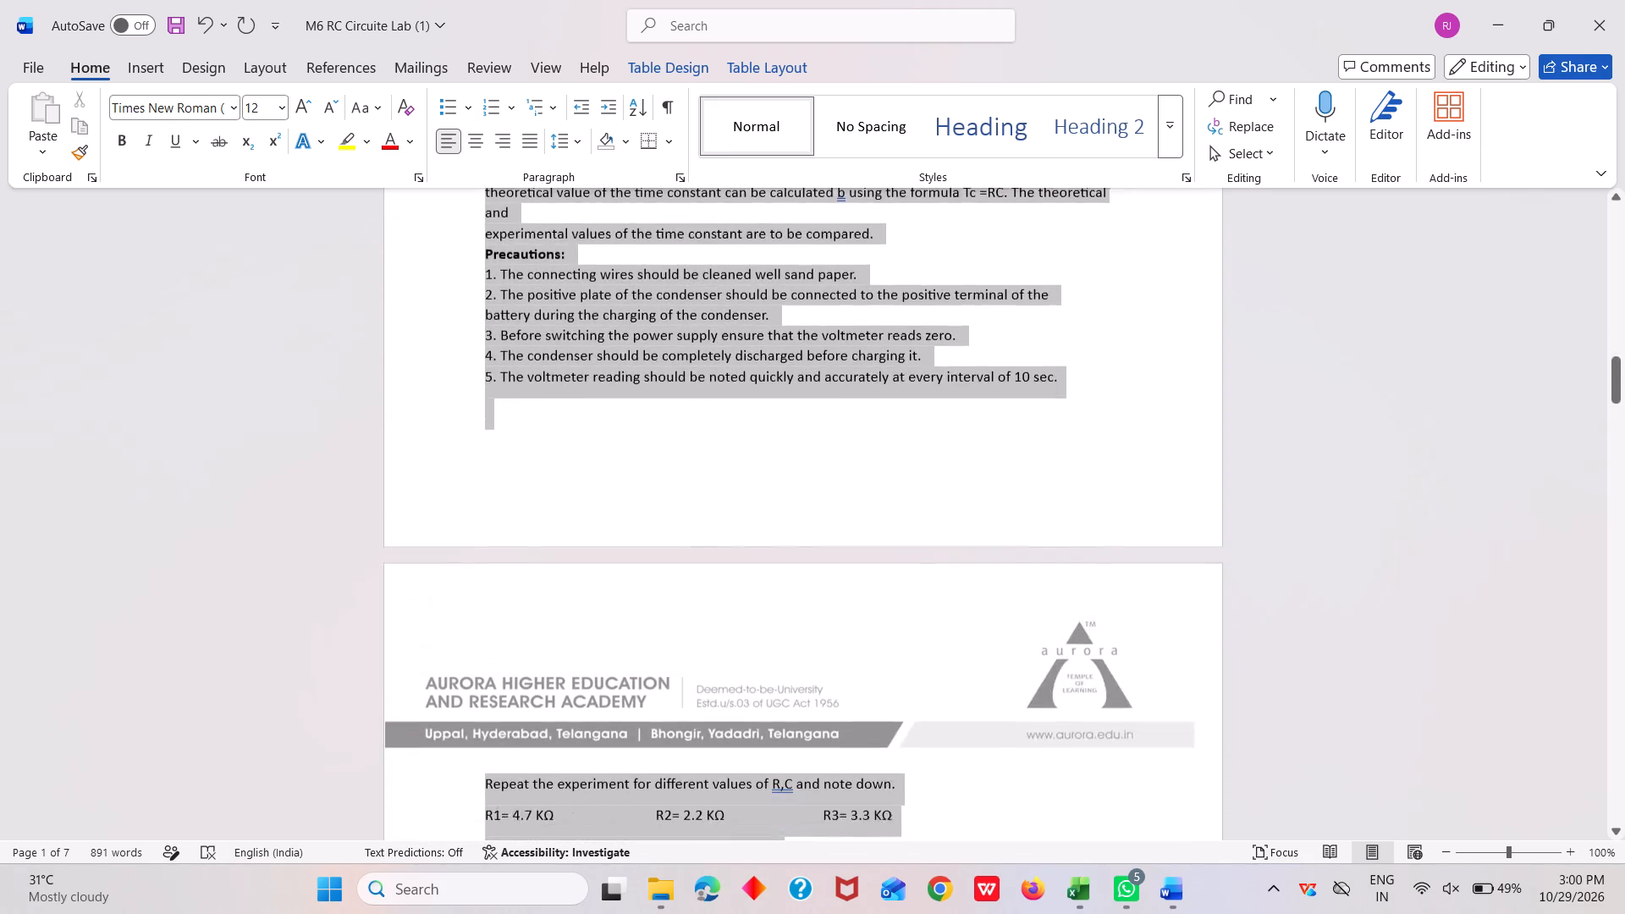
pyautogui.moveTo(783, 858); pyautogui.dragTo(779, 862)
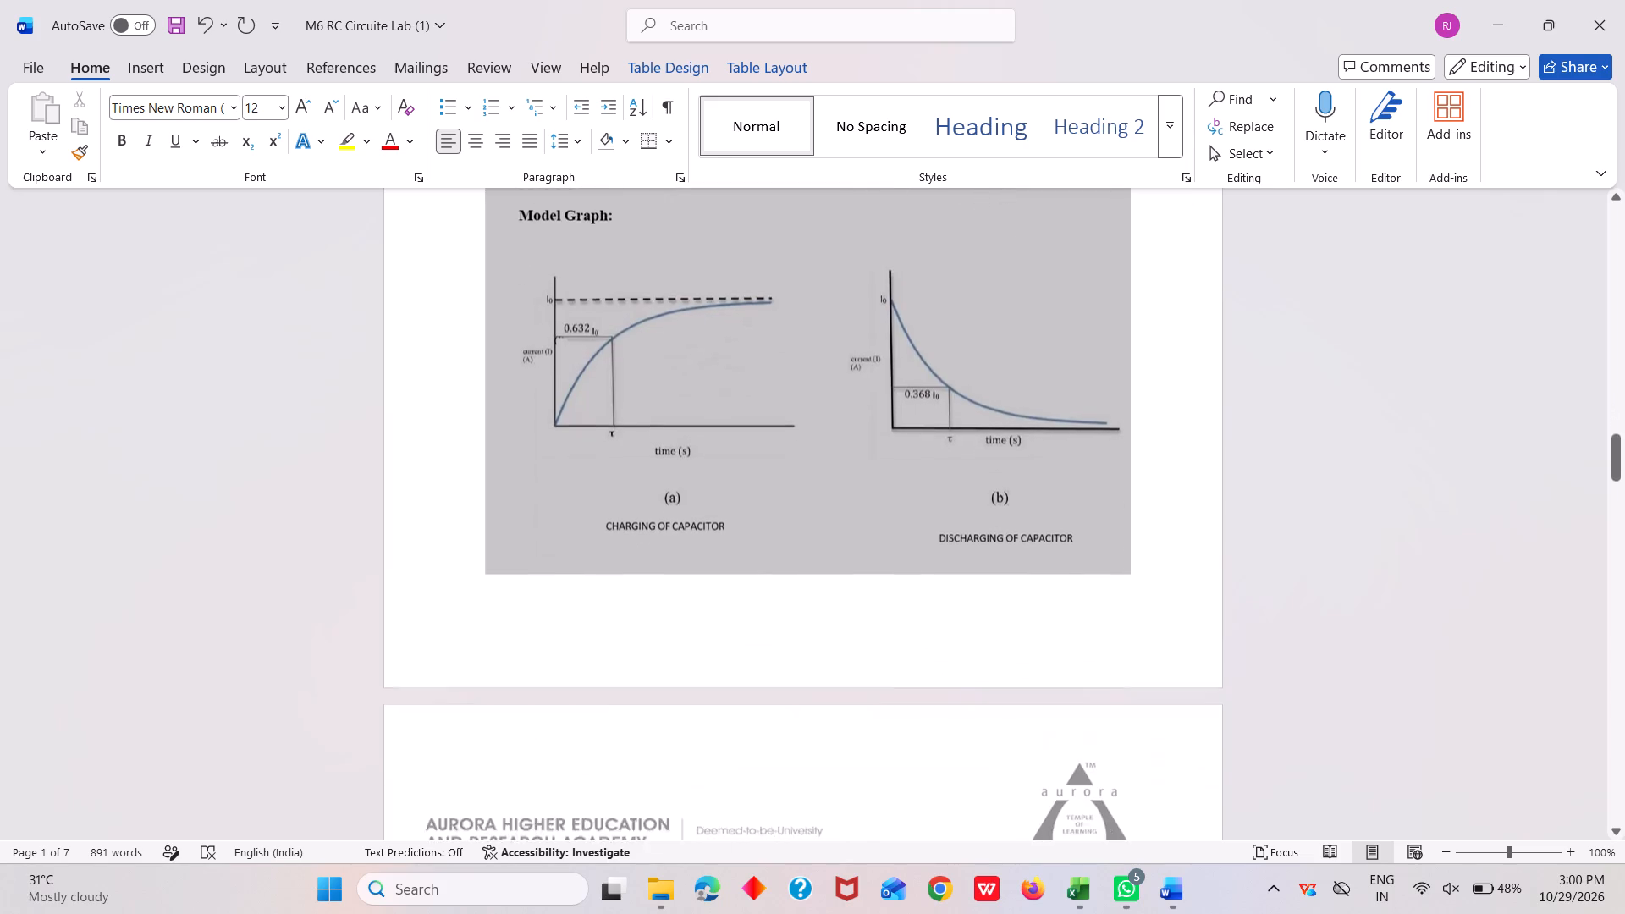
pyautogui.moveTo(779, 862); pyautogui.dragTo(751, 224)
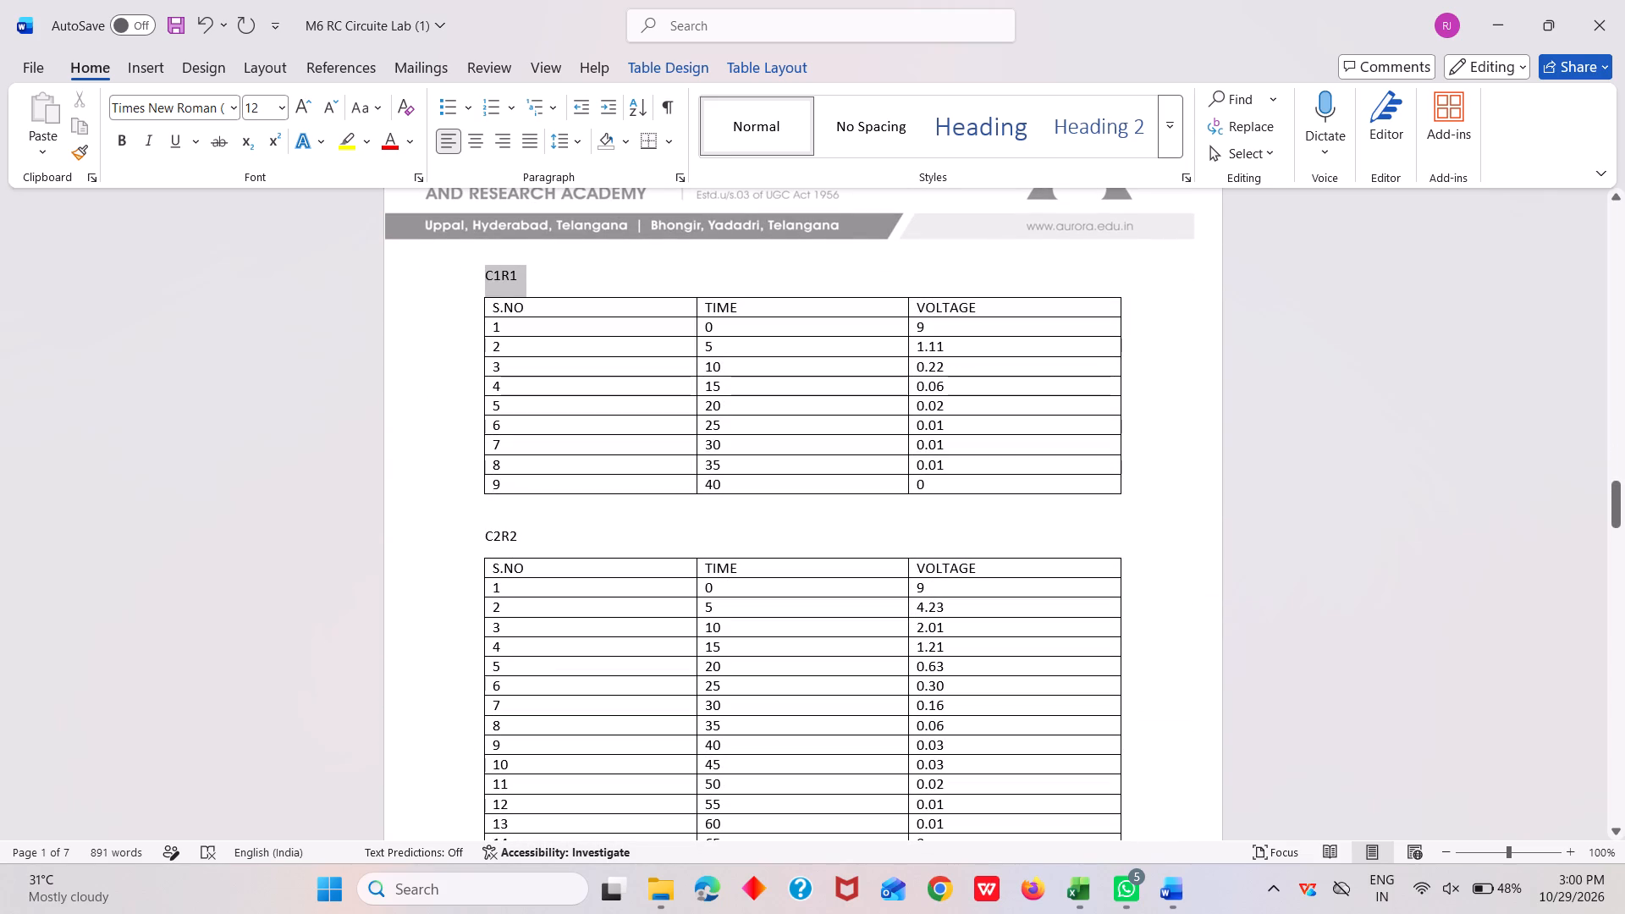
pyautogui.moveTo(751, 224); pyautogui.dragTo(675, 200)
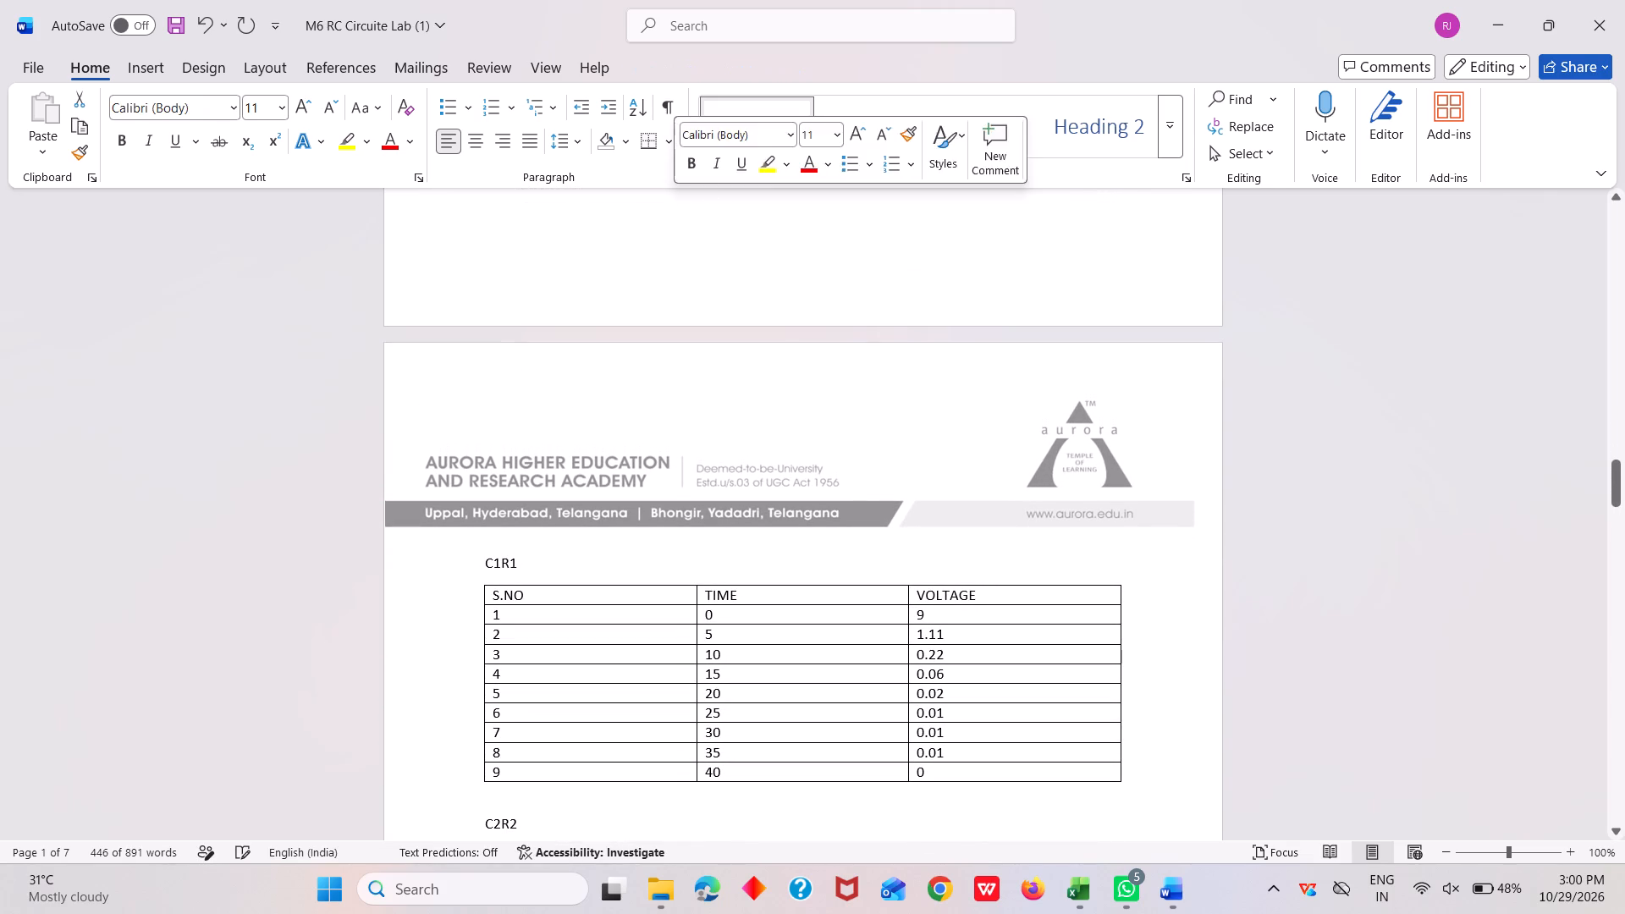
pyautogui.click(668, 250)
# Change the font of the text from the Objective through the R and C values on page 2 to Times New Roman.
pyautogui.scroll(2, 668, 250)
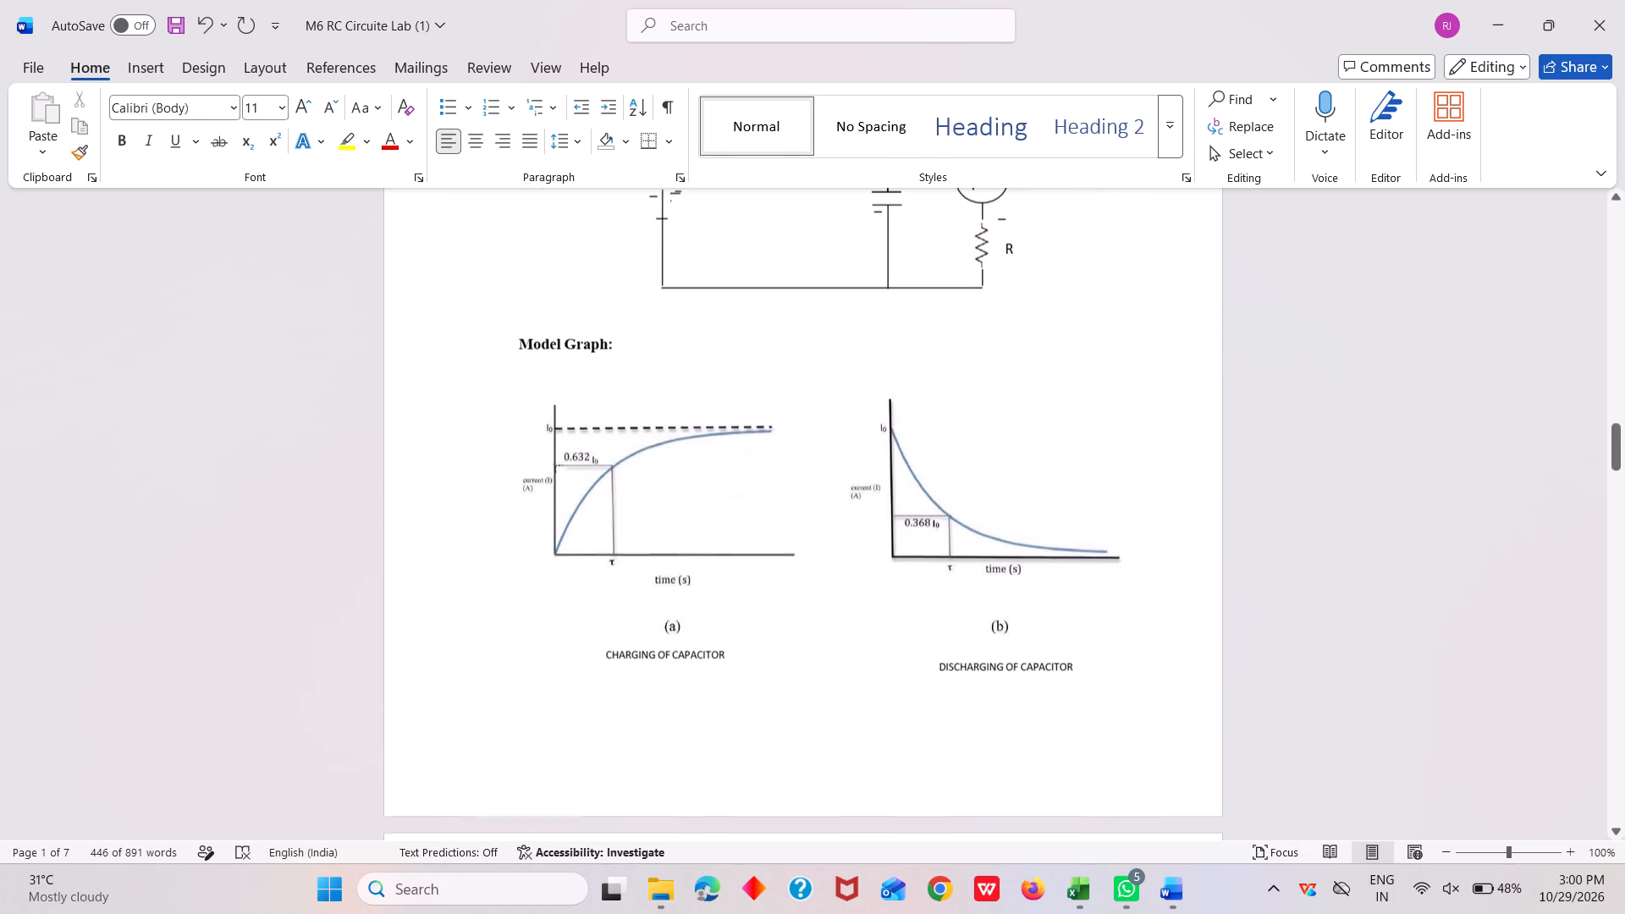
pyautogui.scroll(5, 675, 385)
pyautogui.scroll(-3, 675, 385)
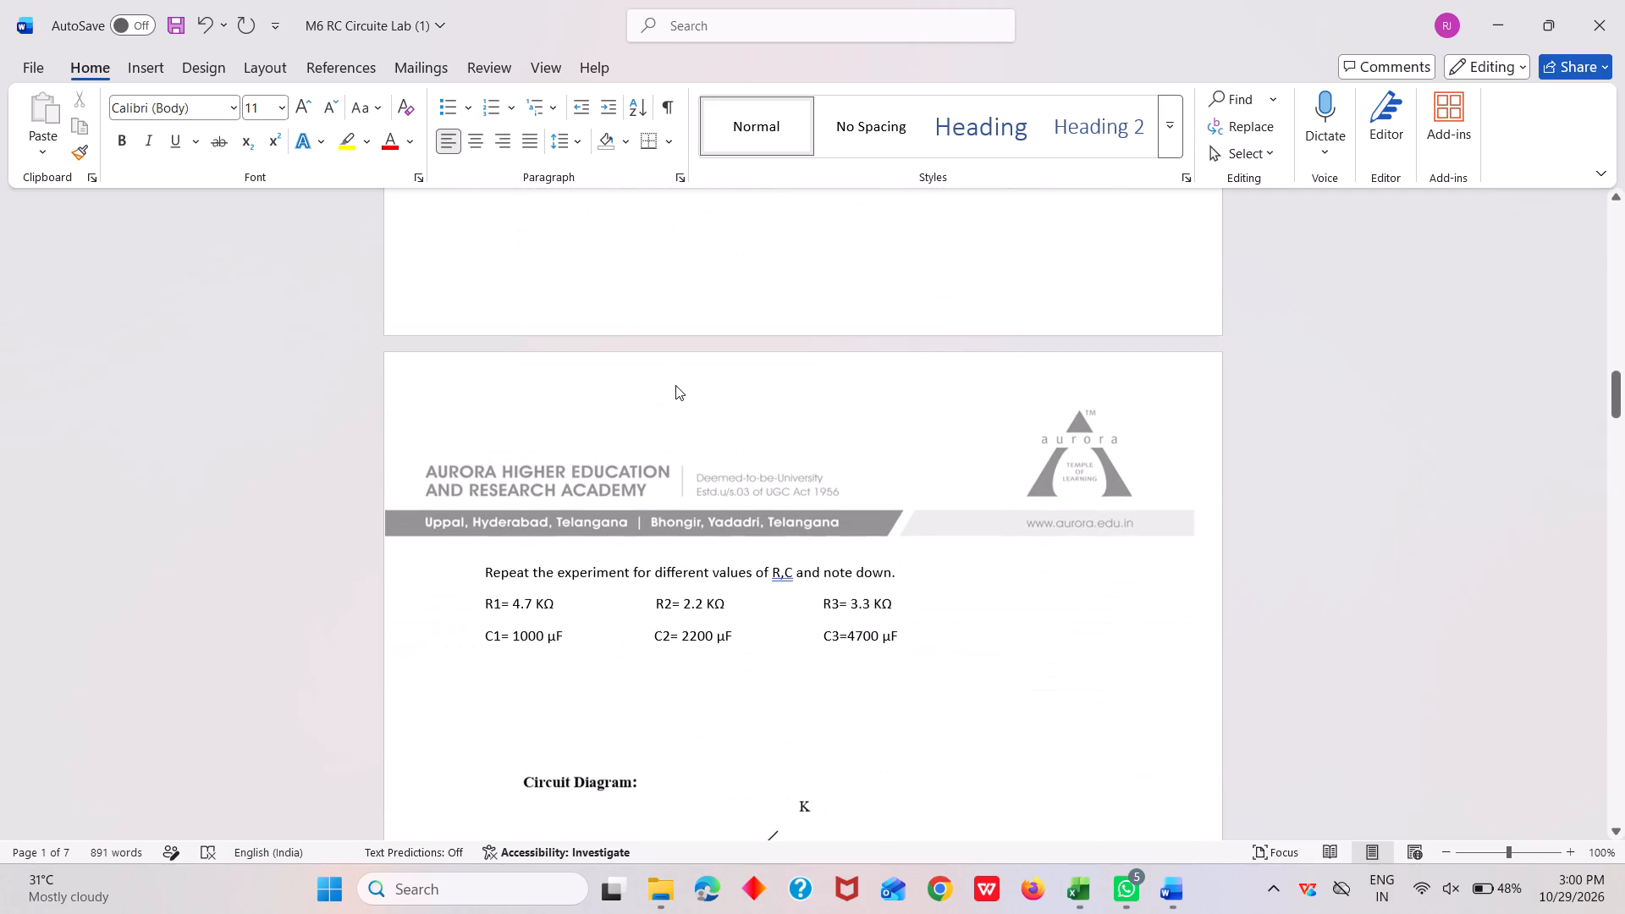
pyautogui.moveTo(923, 650); pyautogui.dragTo(827, 621)
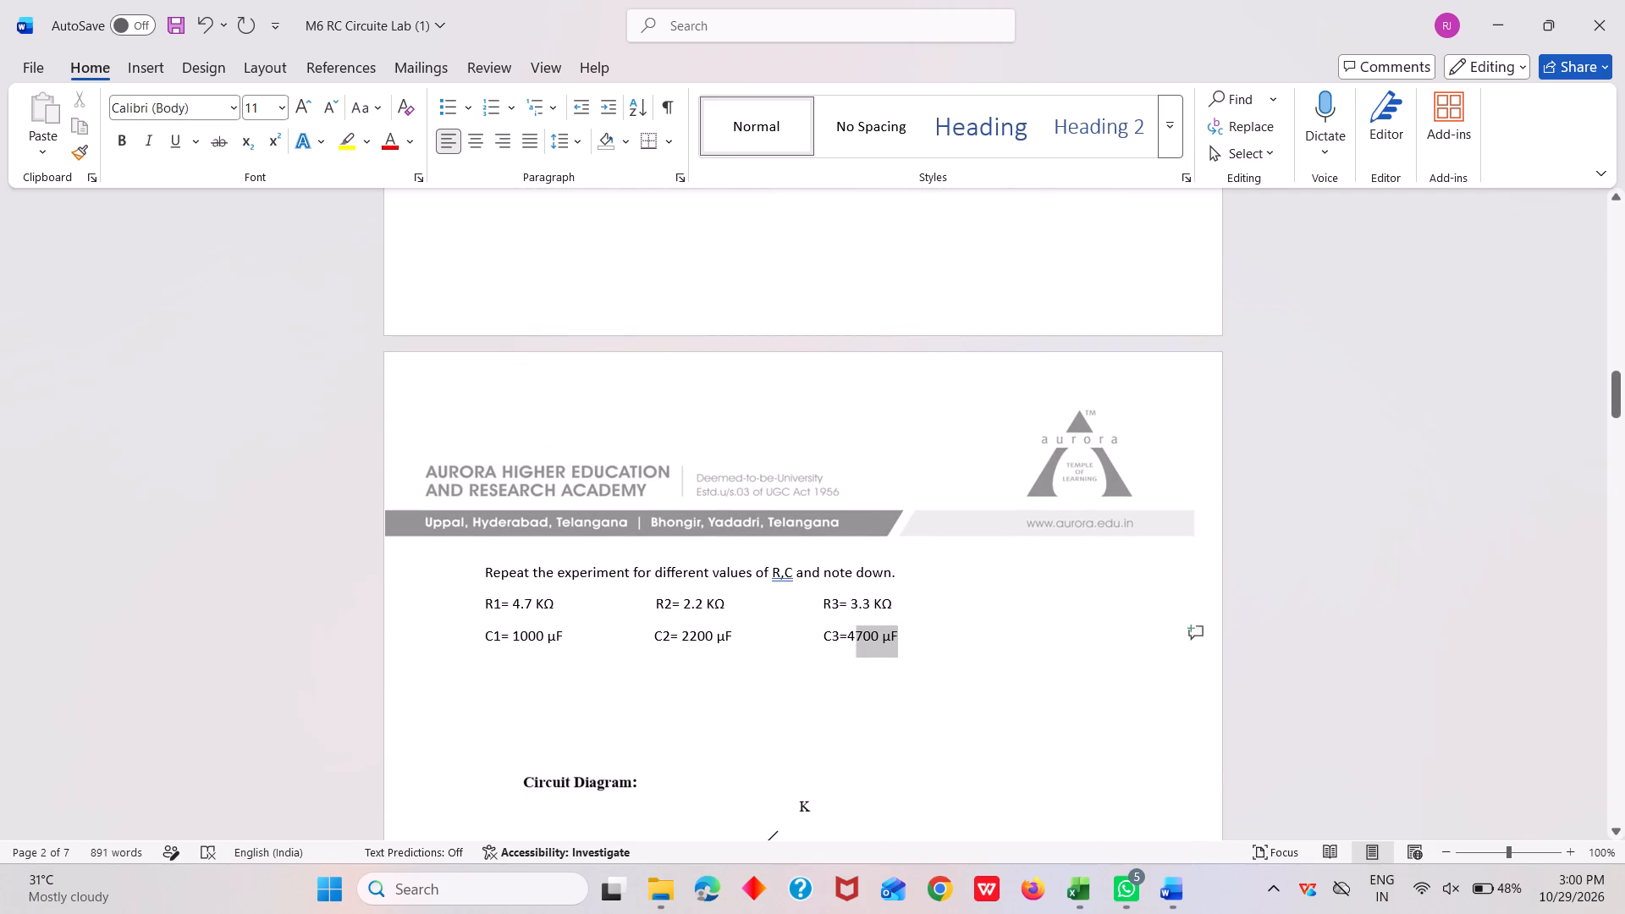
pyautogui.moveTo(827, 621); pyautogui.dragTo(617, 96)
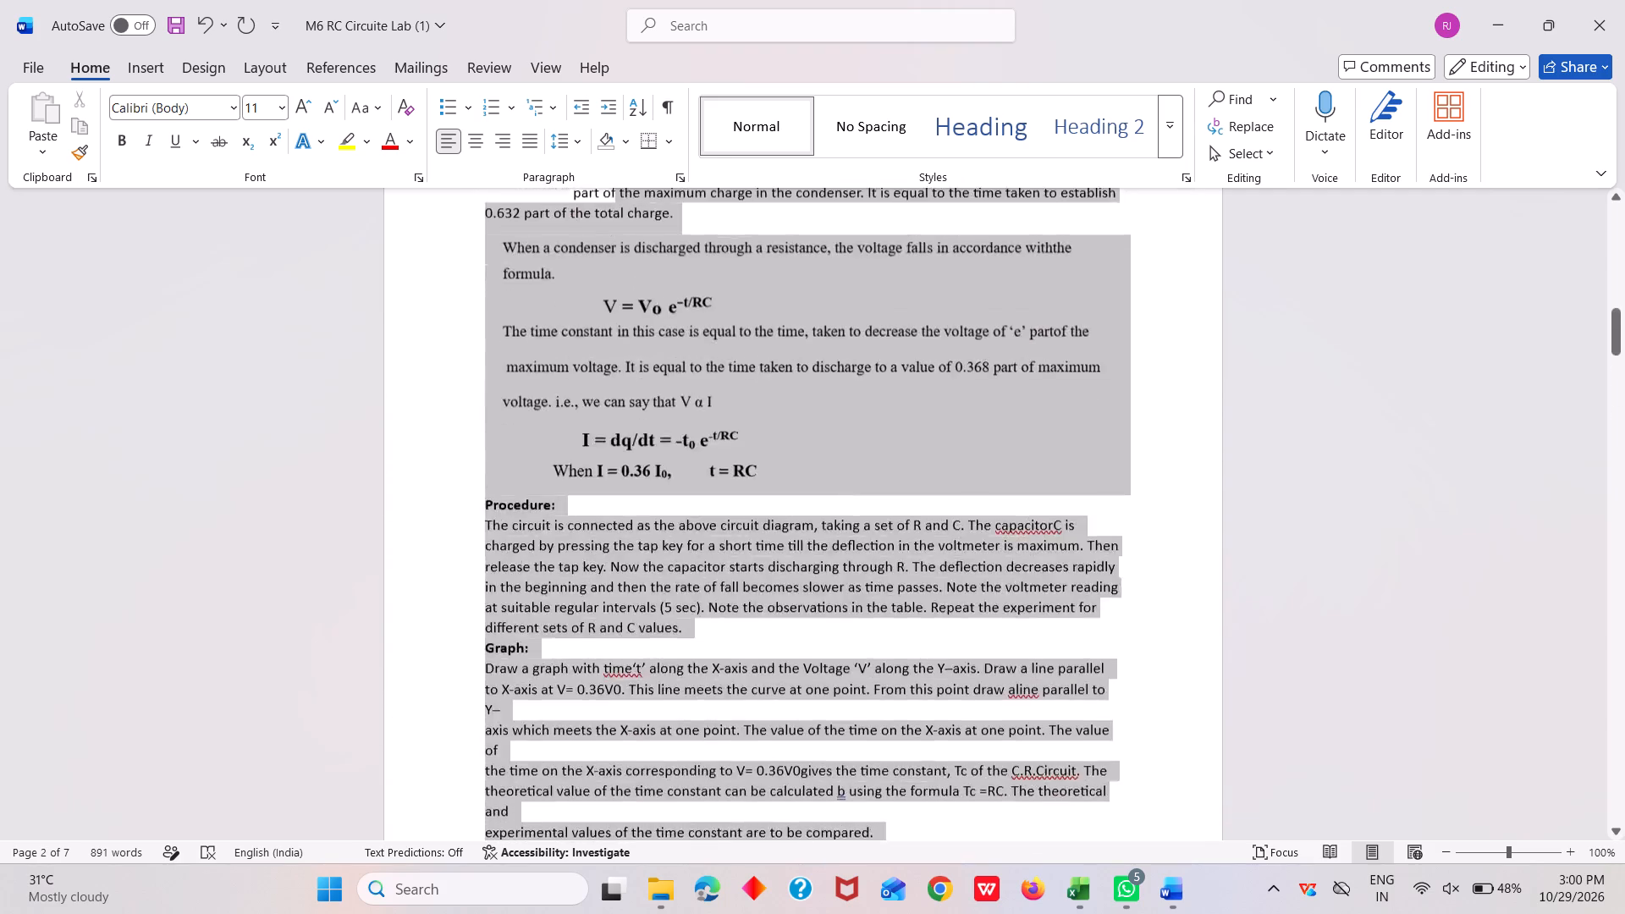
pyautogui.moveTo(617, 96); pyautogui.dragTo(682, 645)
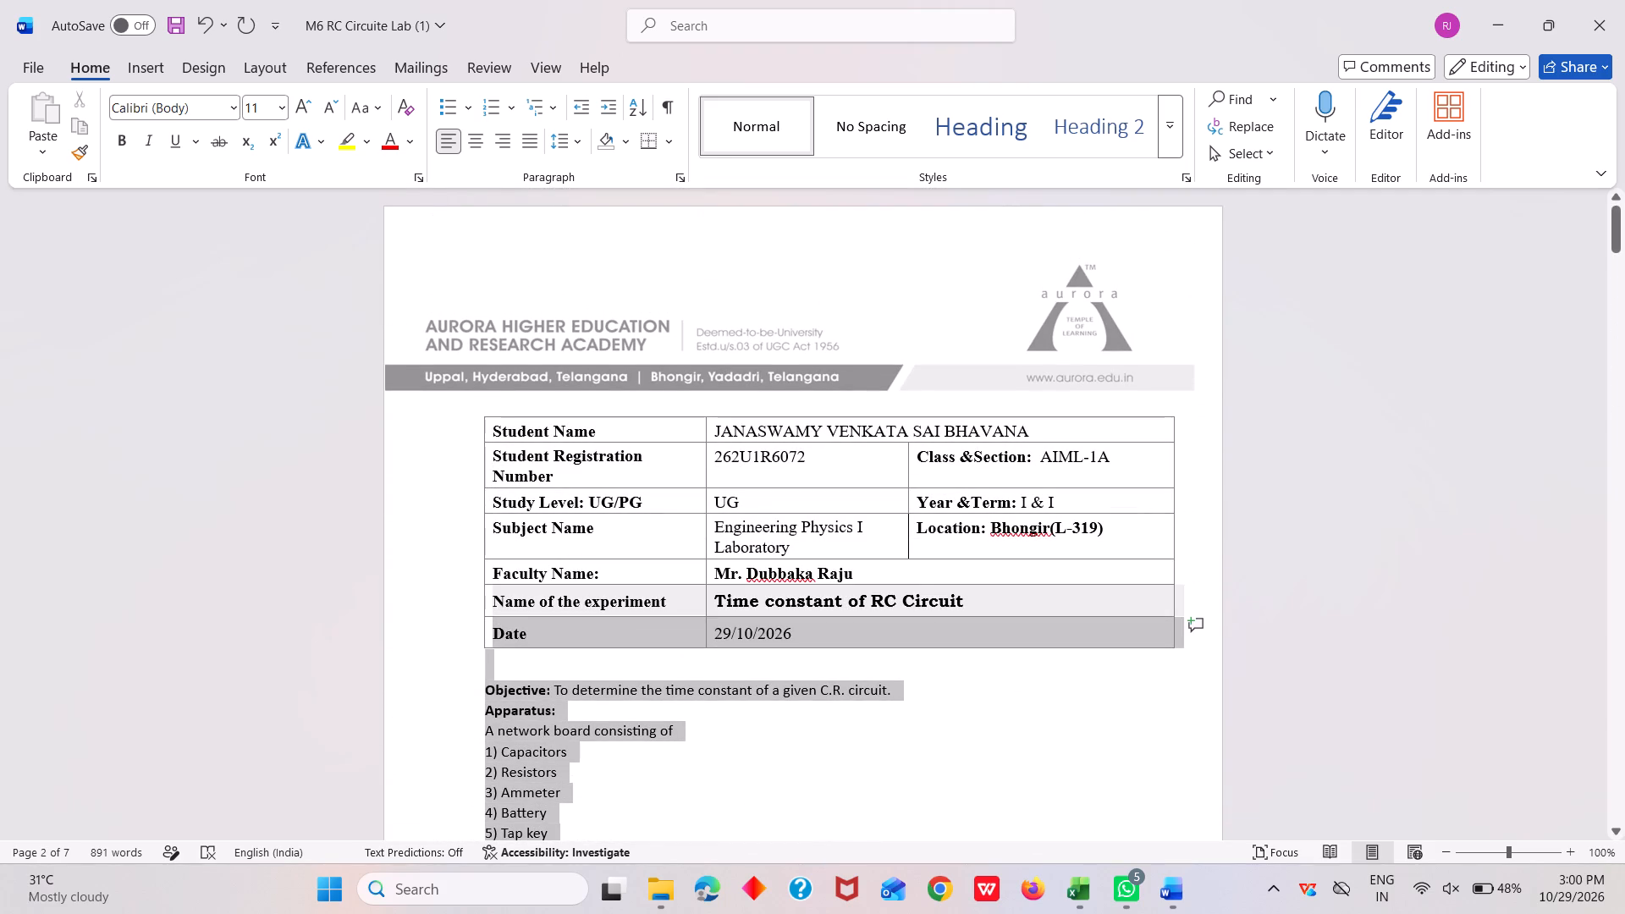
pyautogui.moveTo(682, 645); pyautogui.dragTo(743, 663)
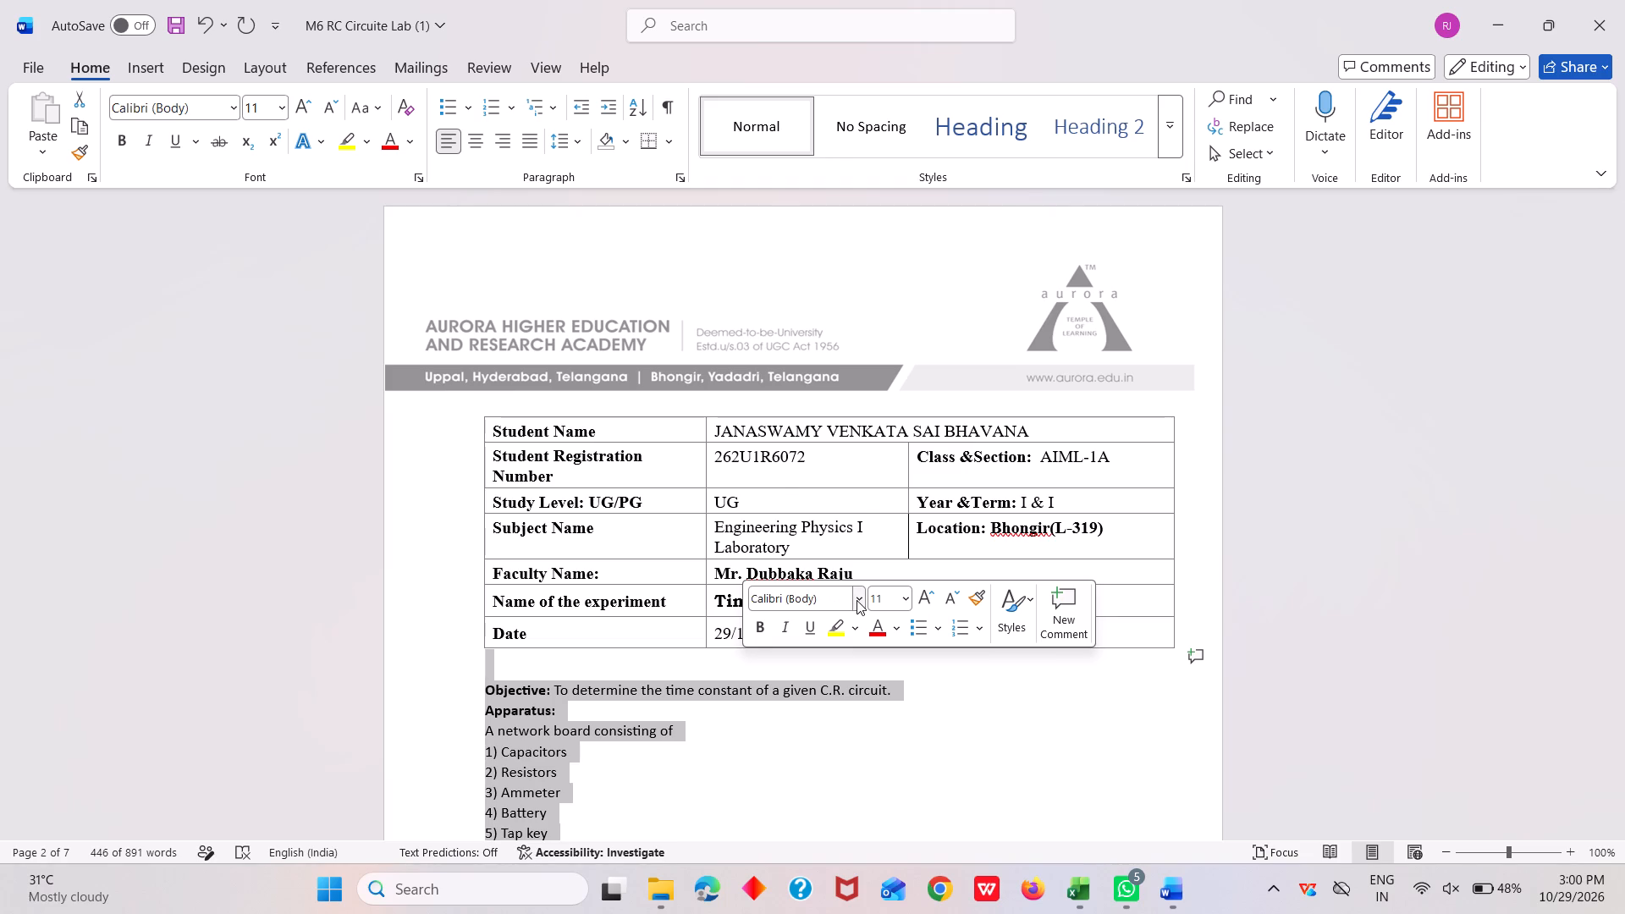
pyautogui.click(857, 600)
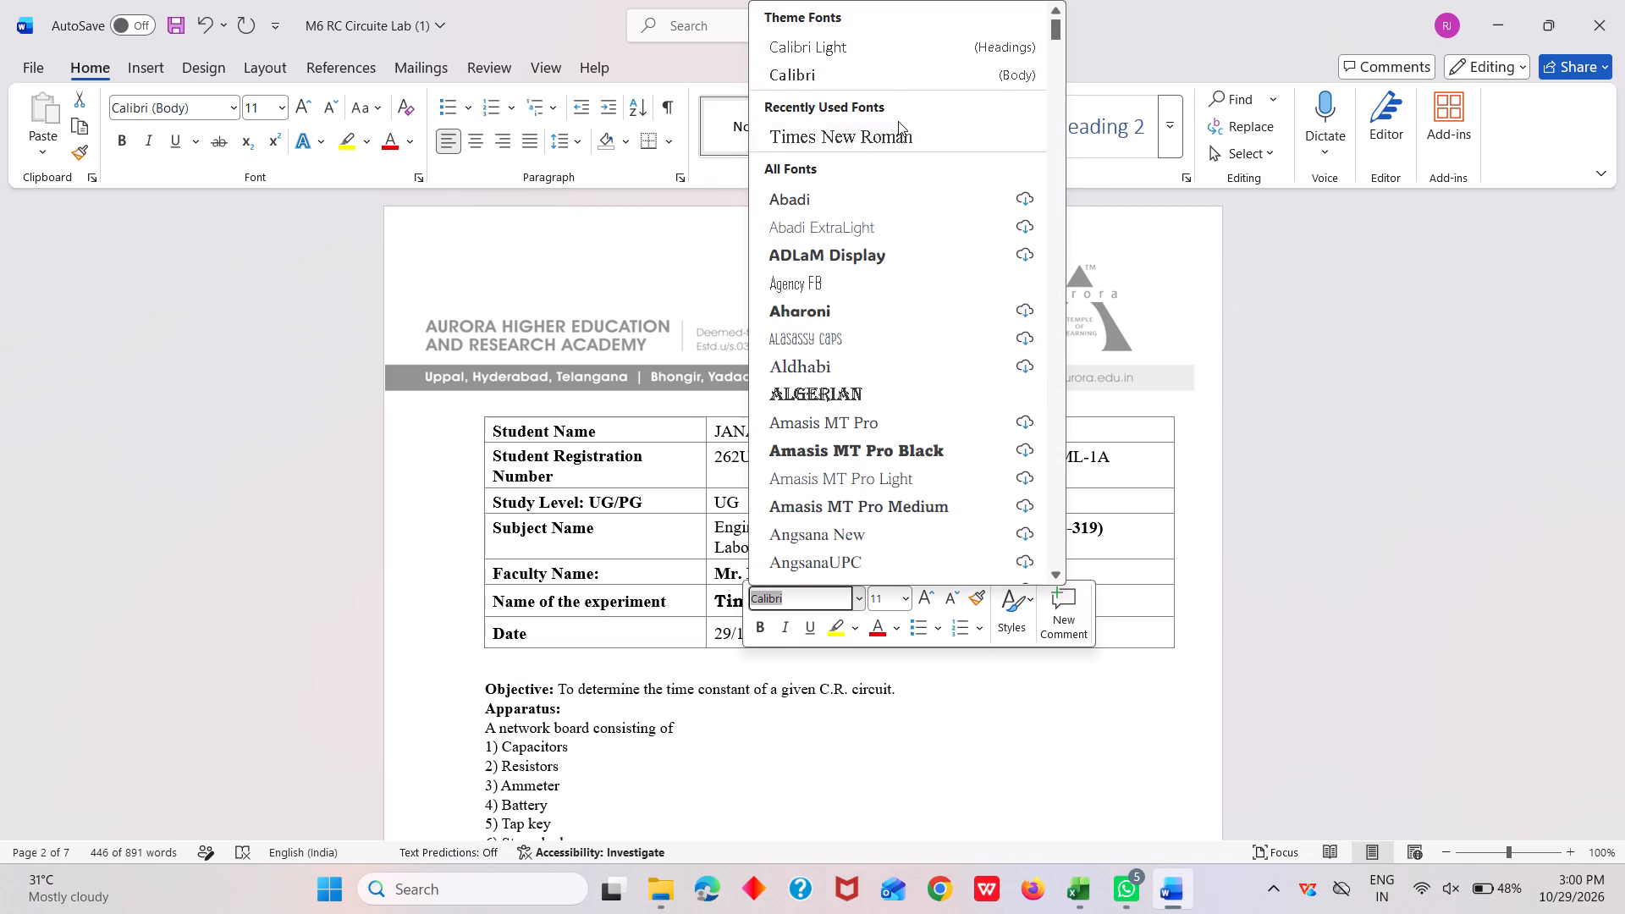
pyautogui.click(902, 132)
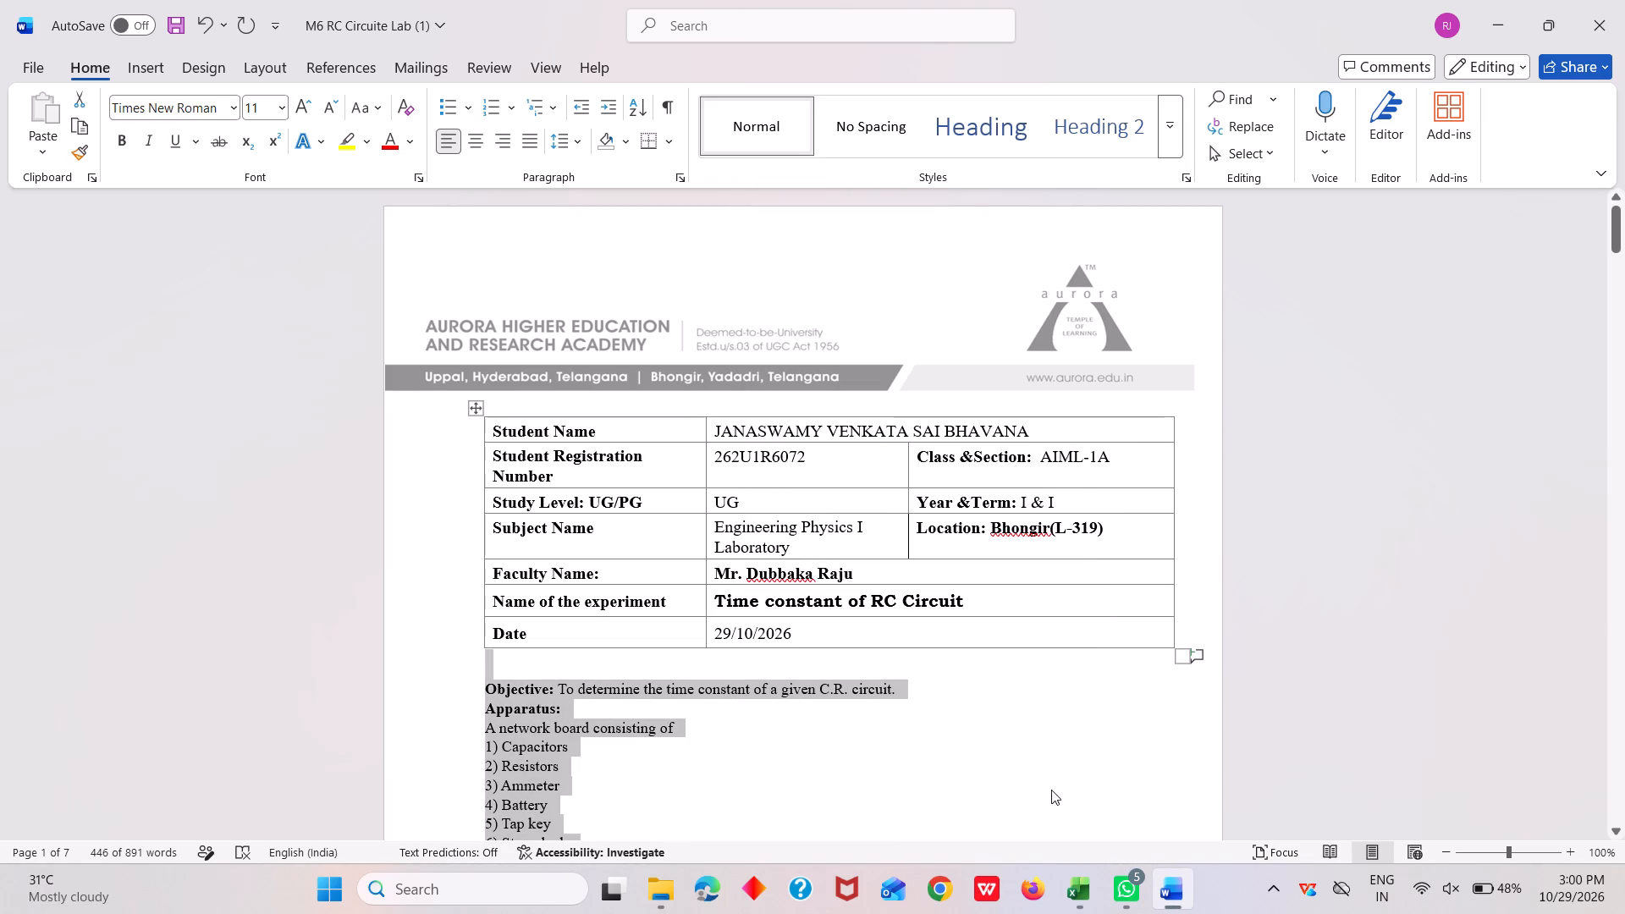
pyautogui.click(1051, 790)
# Change the font of everything from the RESULT heading through the last viva answer to Times New Roman.
pyautogui.scroll(-15, 1011, 794)
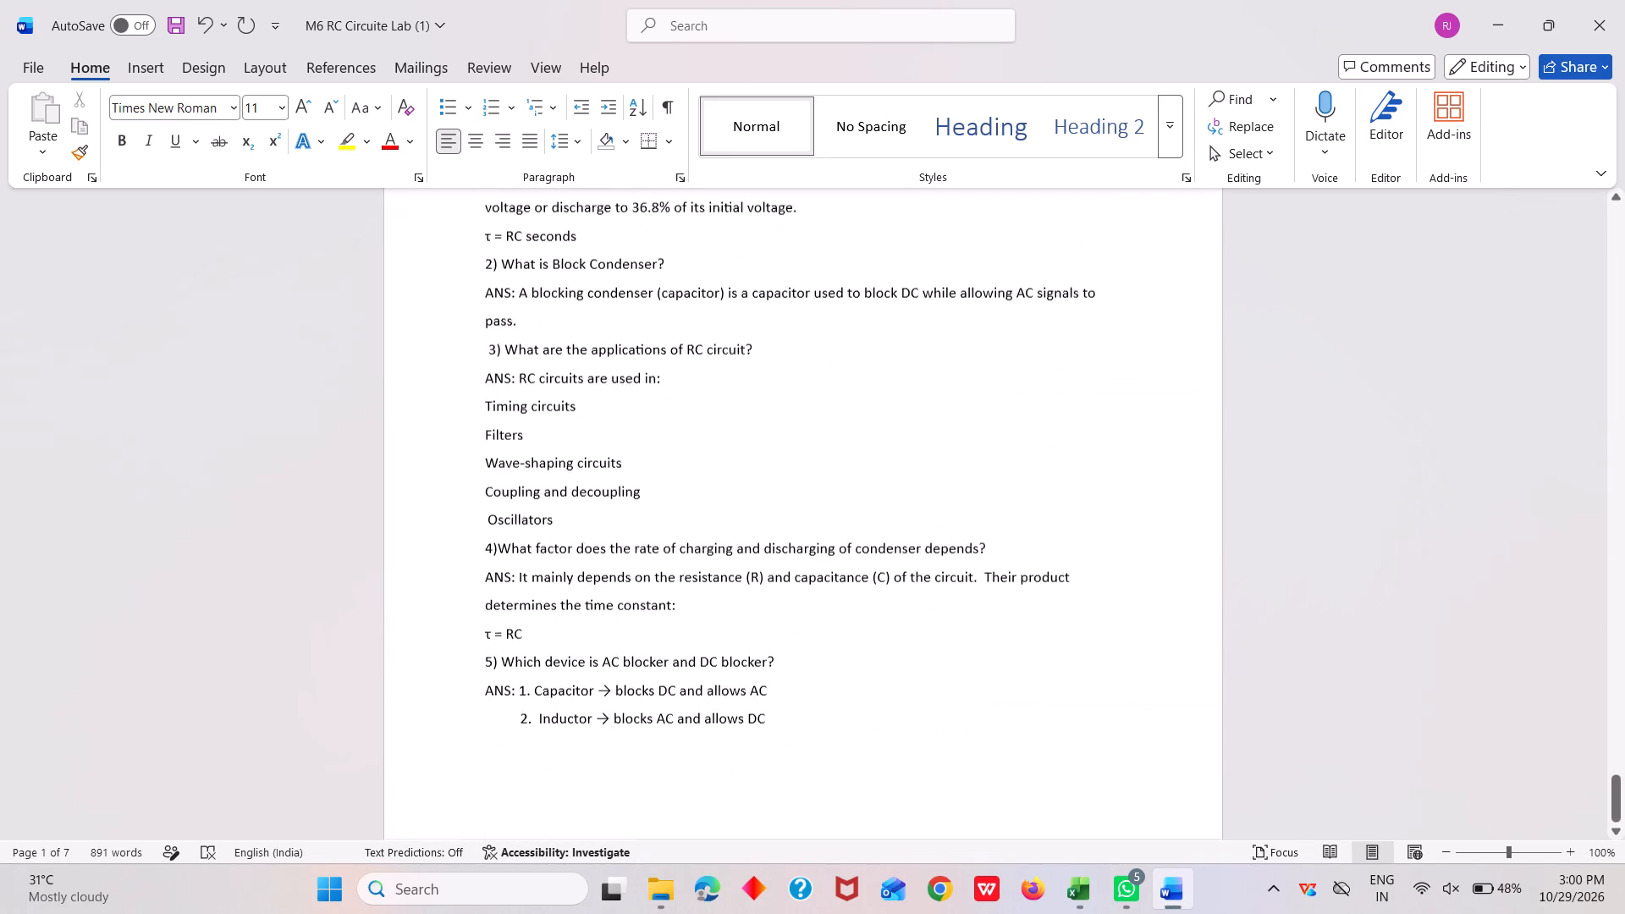
pyautogui.scroll(-1, 1011, 794)
pyautogui.moveTo(782, 702); pyautogui.dragTo(695, 686)
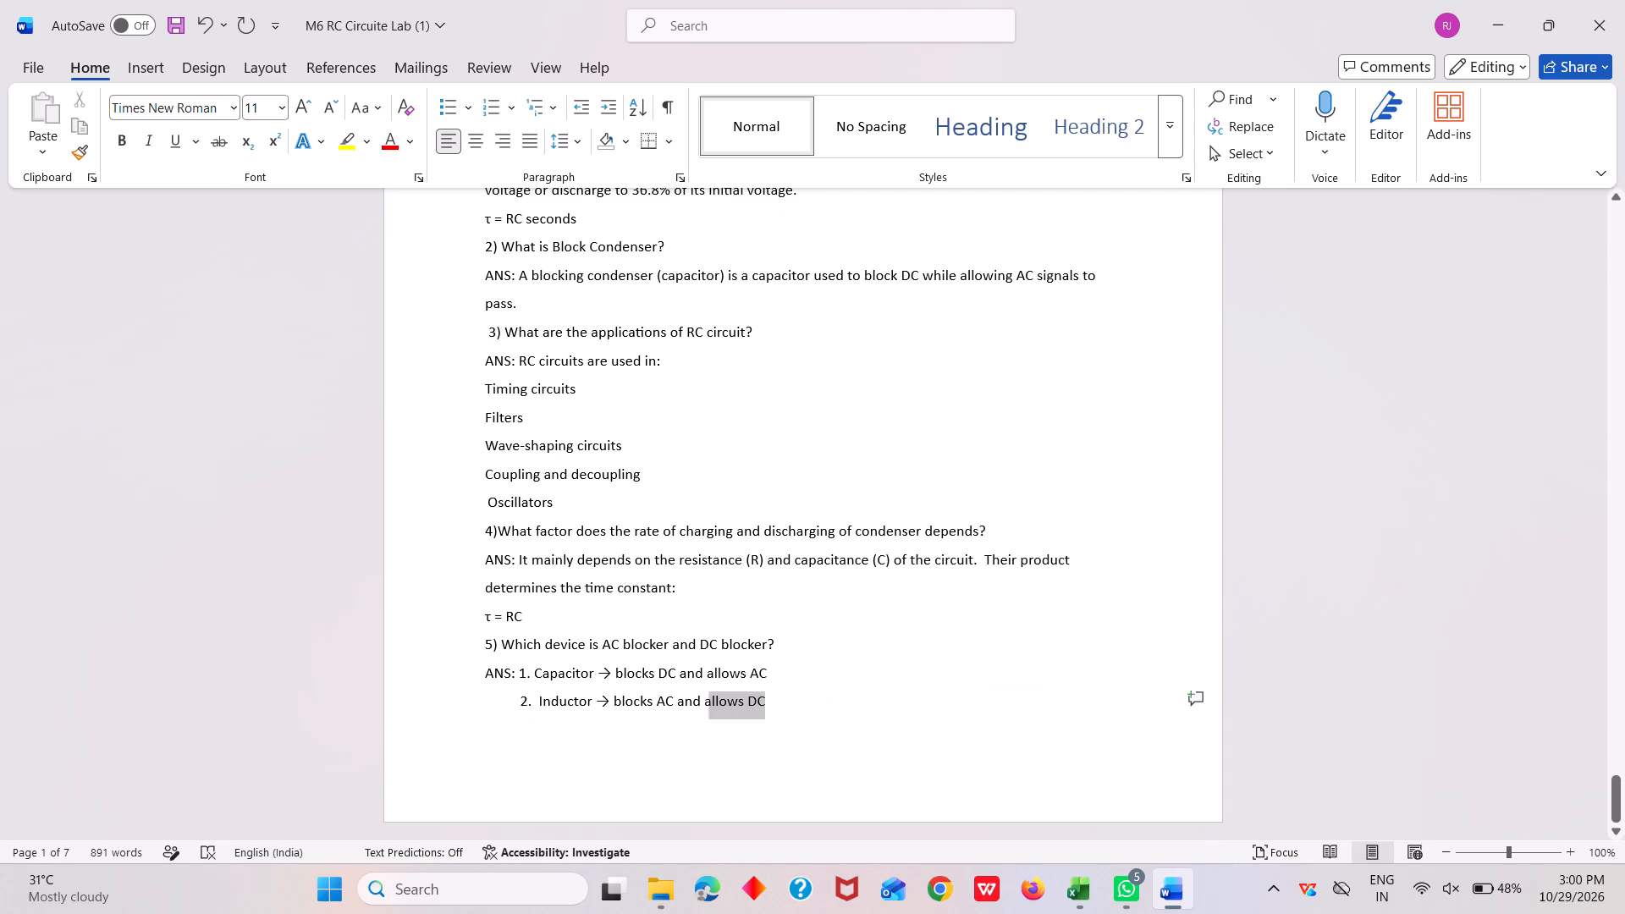
pyautogui.moveTo(695, 686); pyautogui.dragTo(504, 188)
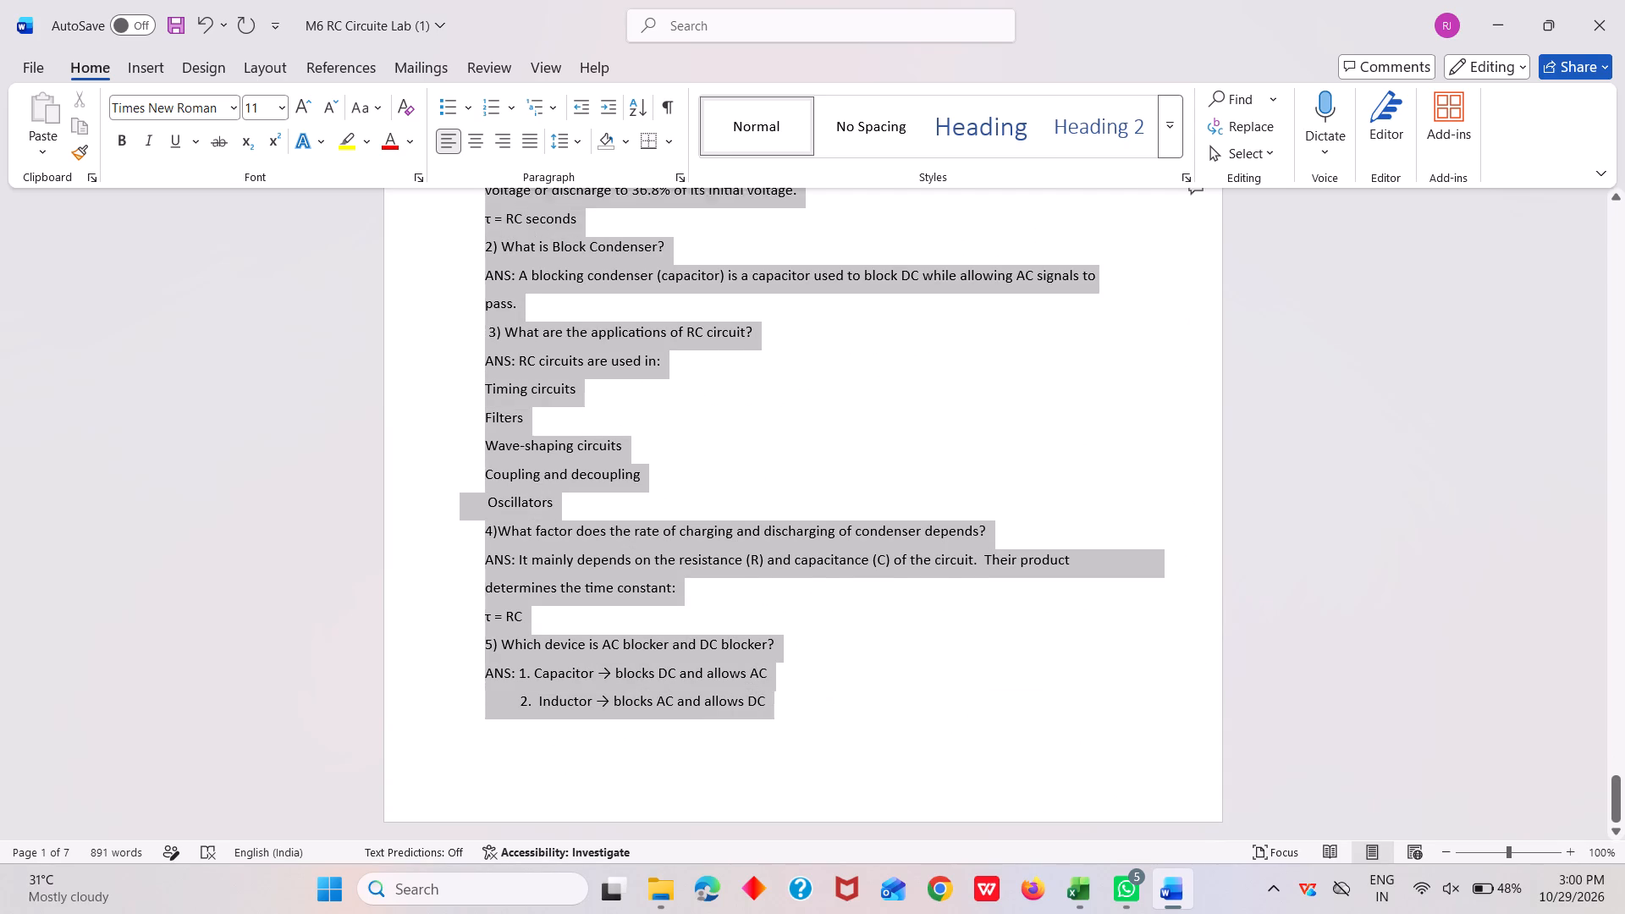
pyautogui.moveTo(504, 188); pyautogui.dragTo(474, 457)
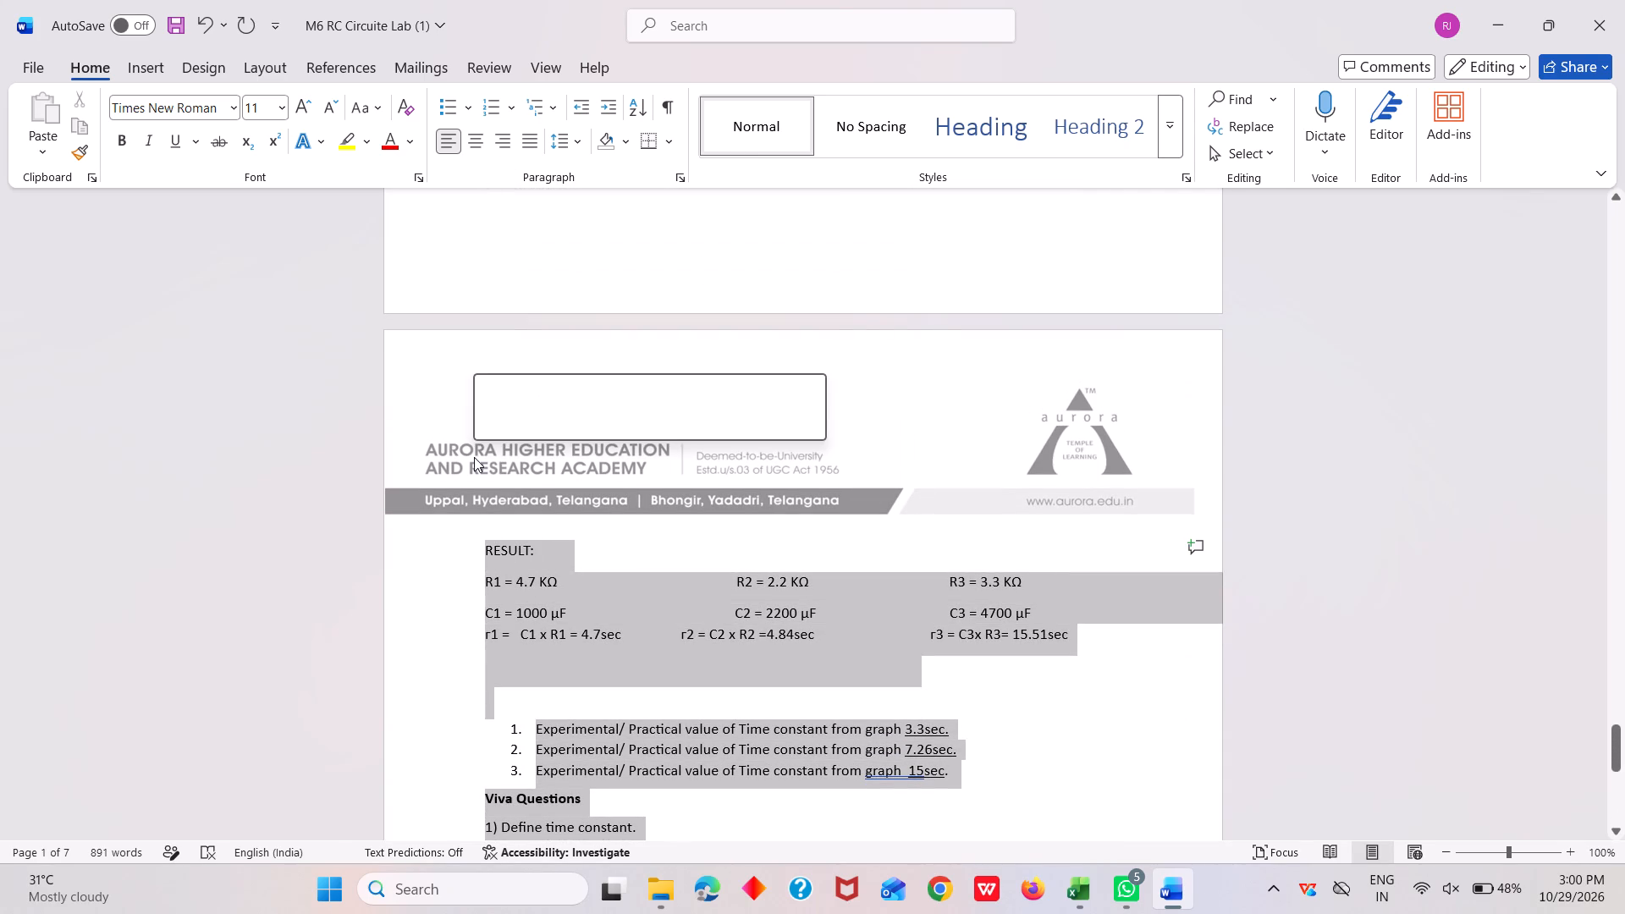
pyautogui.click(589, 394)
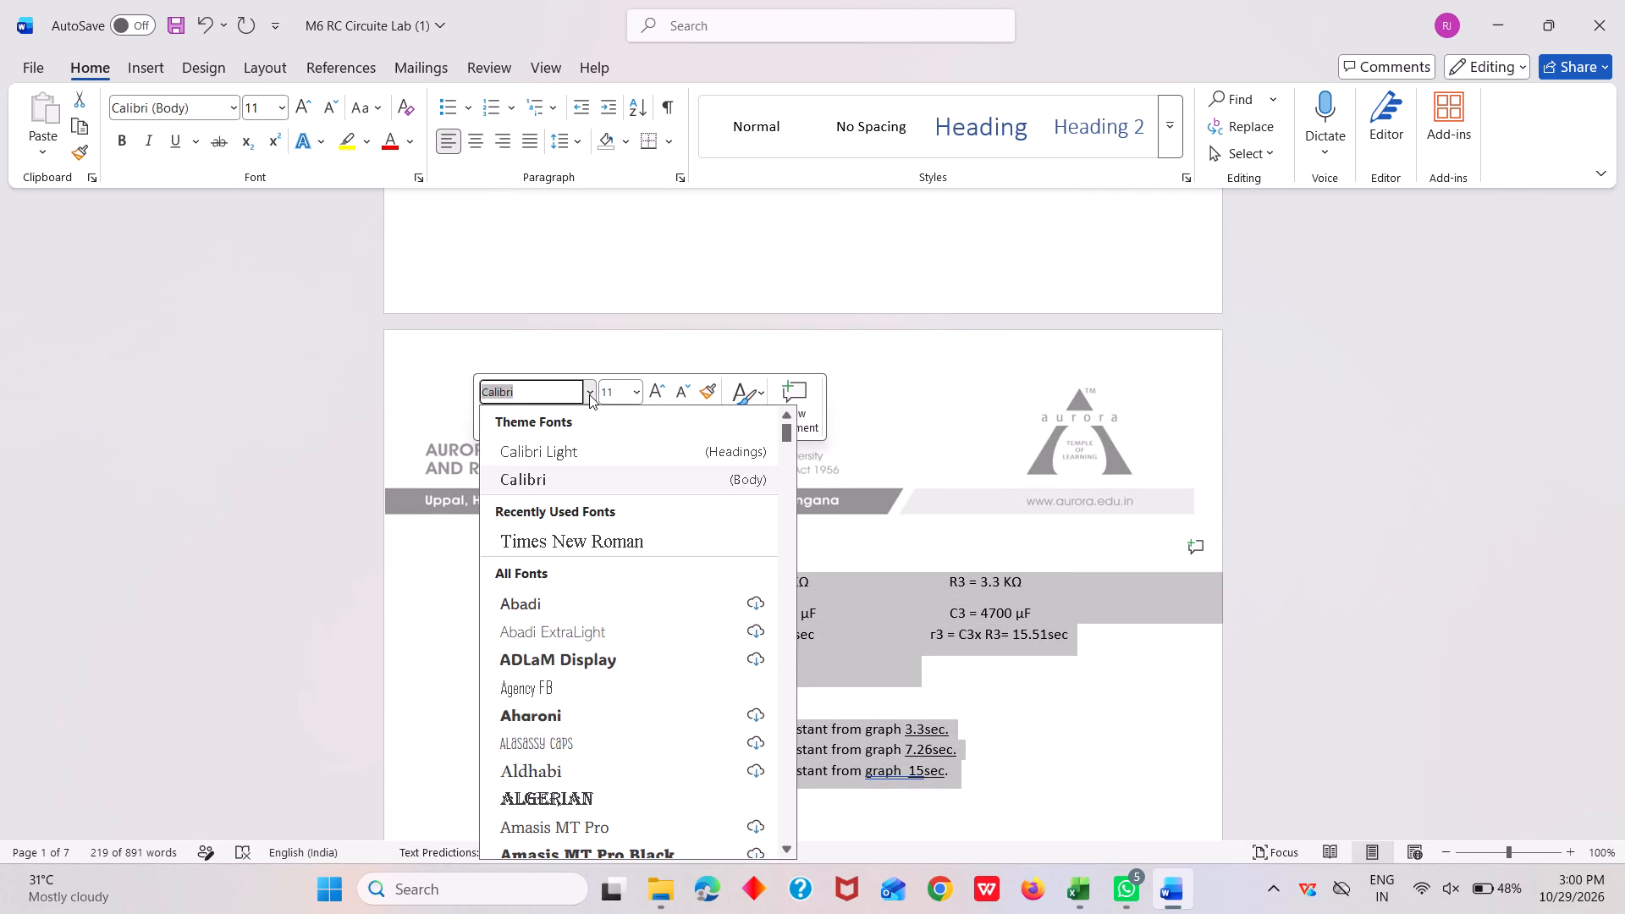
pyautogui.click(598, 537)
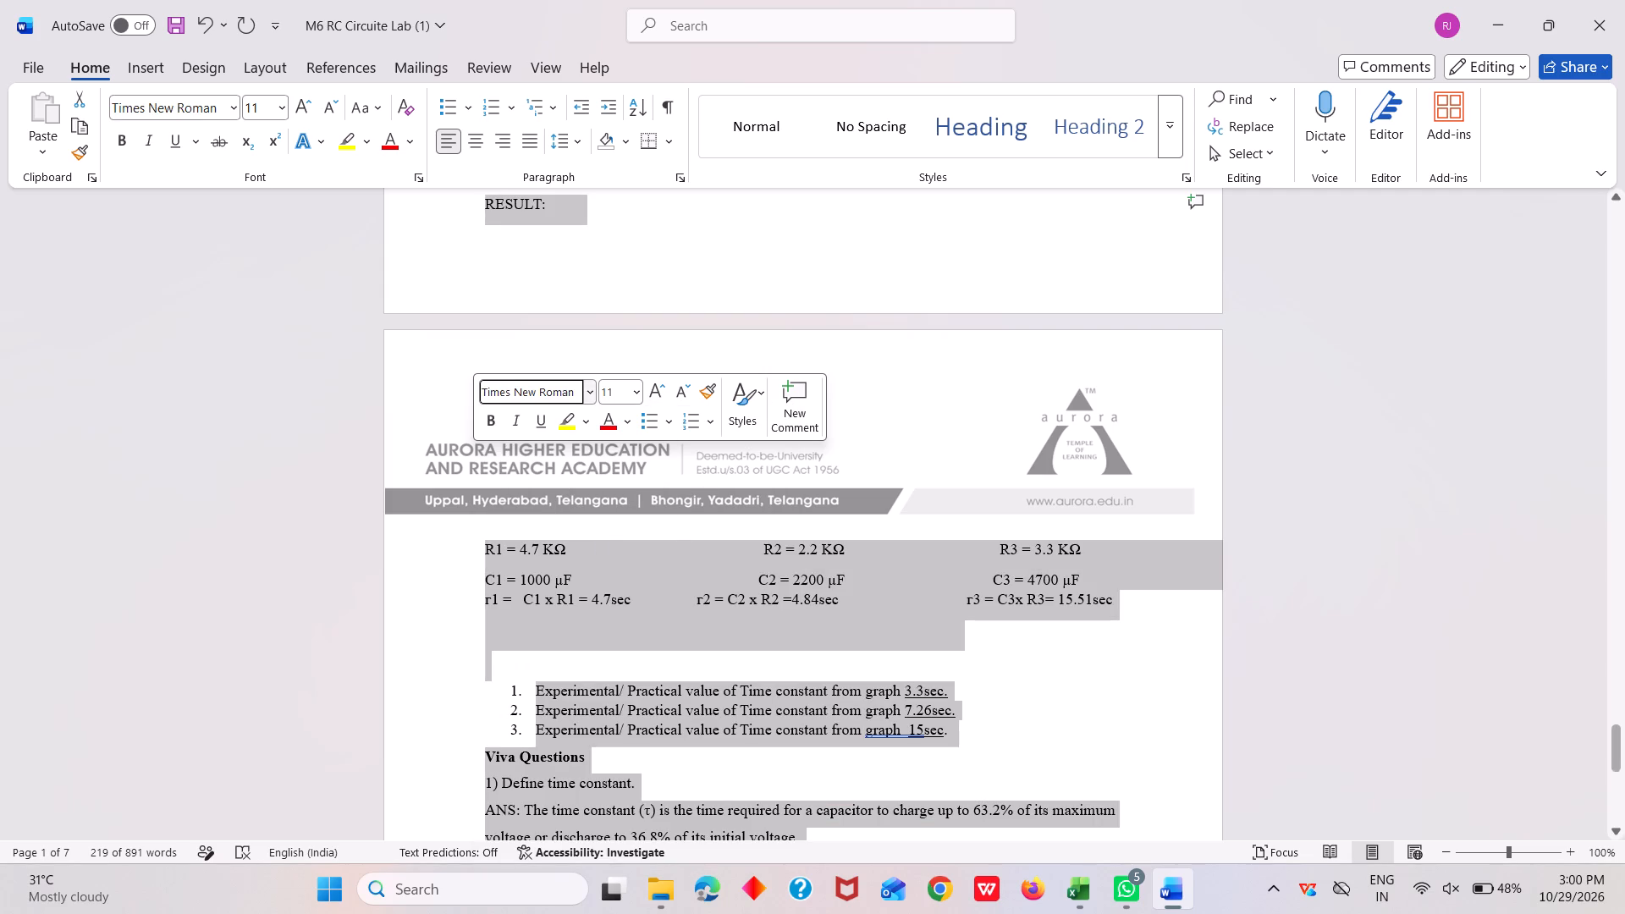
# Insert a line break before the RESULT heading to move it onto the next page with its R and C values.
pyautogui.click(538, 247)
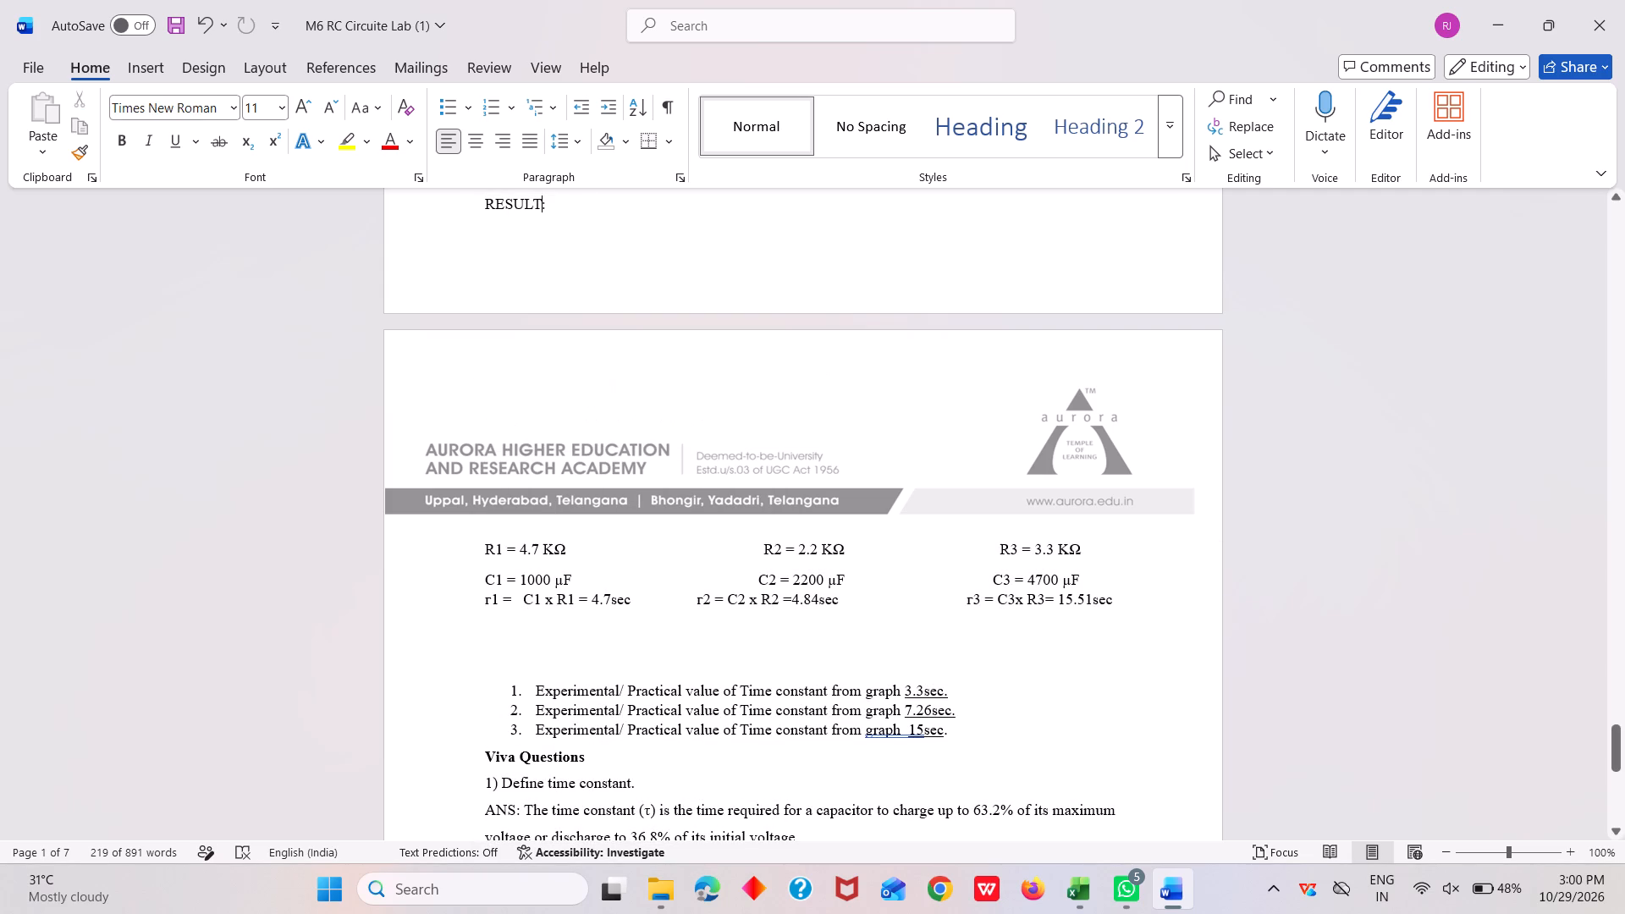
pyautogui.click(482, 204)
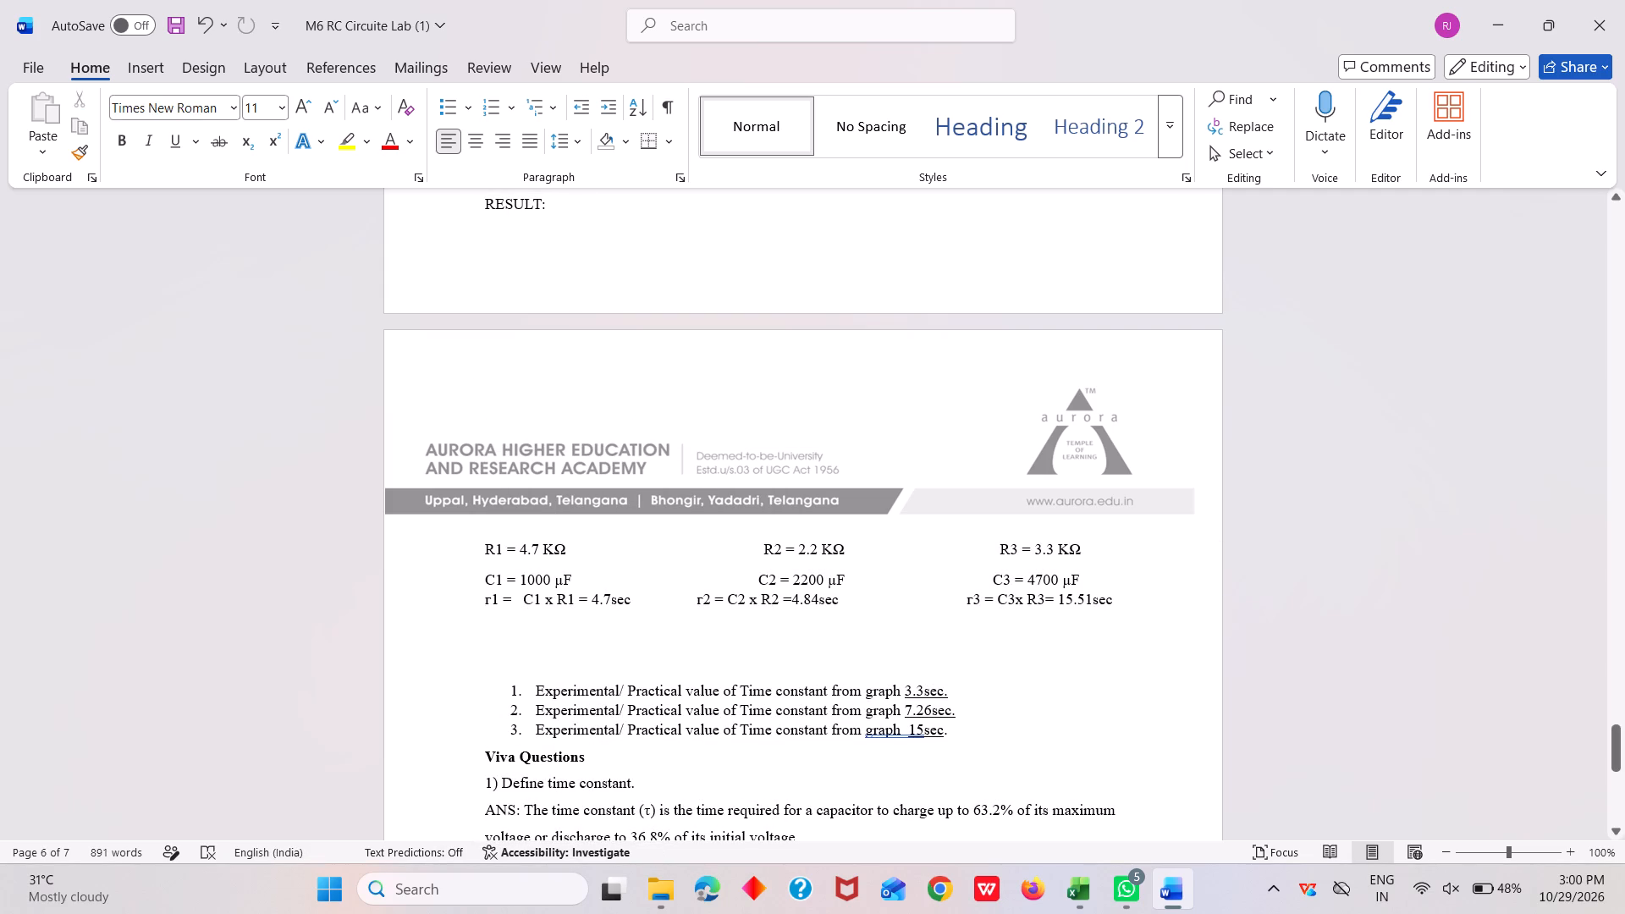
pyautogui.press('Return')
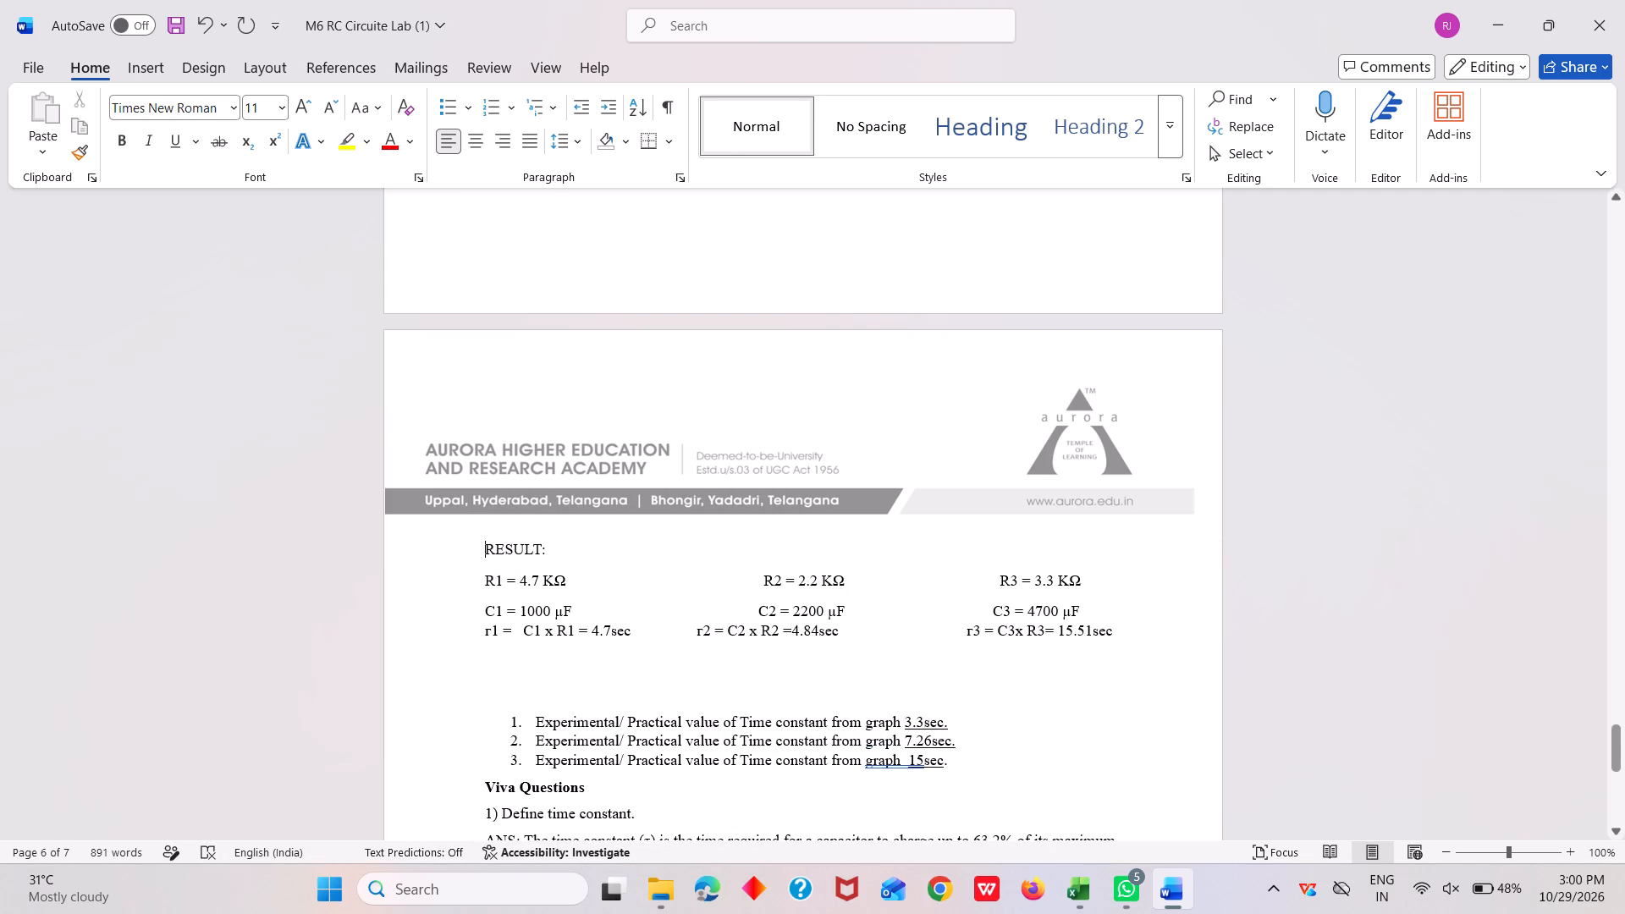
# Save the lab document.
pyautogui.scroll(-3, 637, 321)
pyautogui.scroll(5, 637, 321)
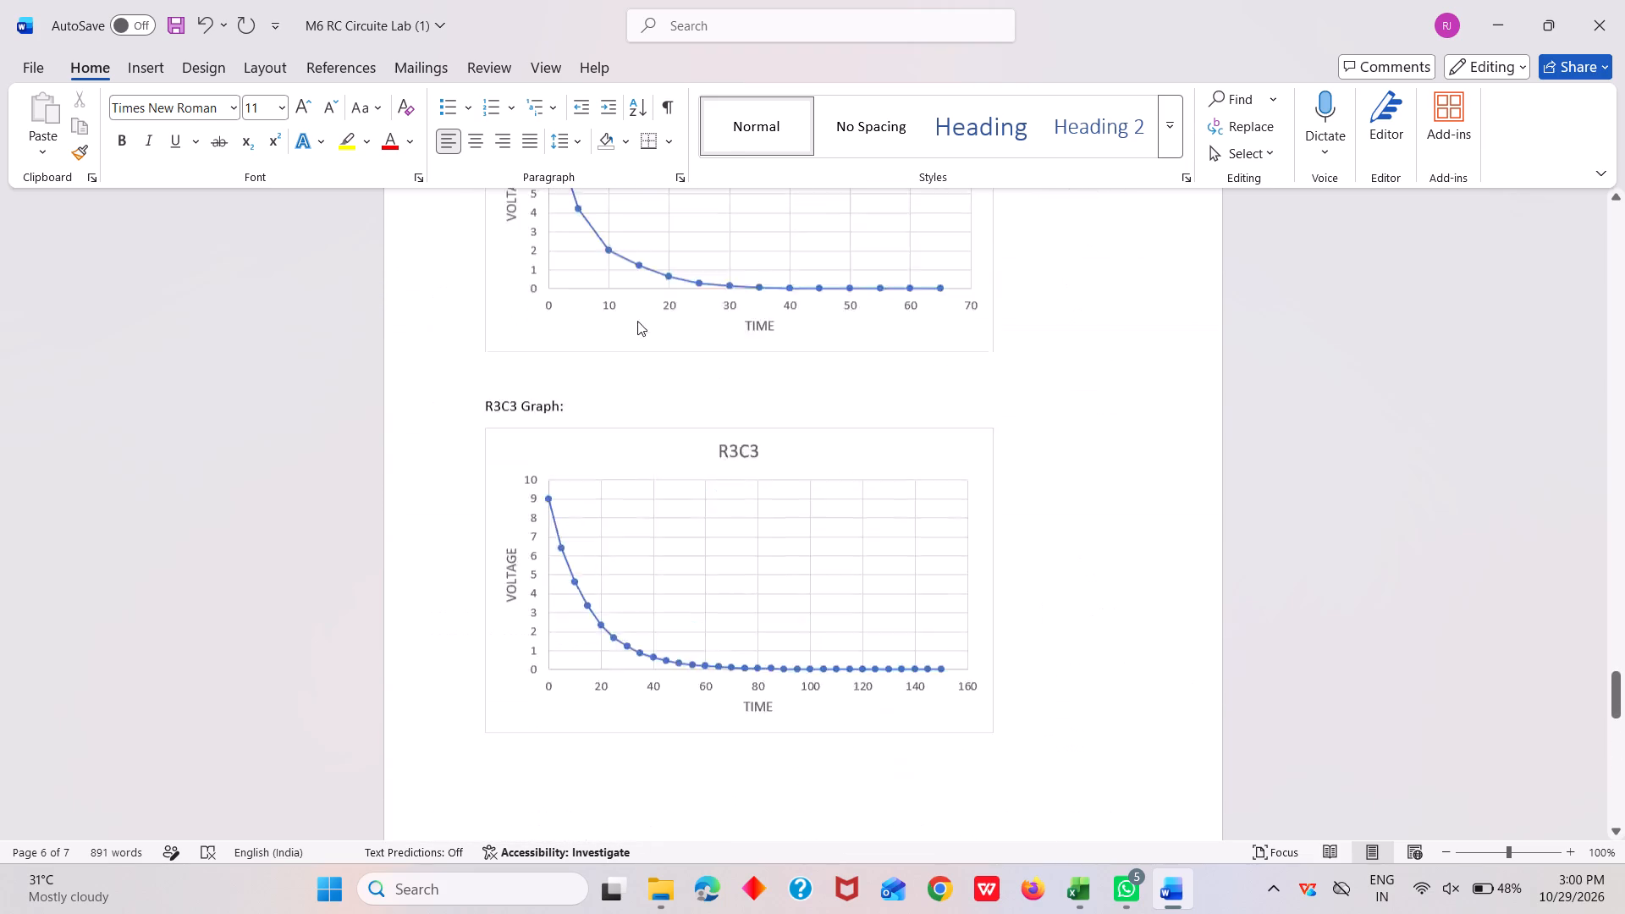
pyautogui.scroll(7, 637, 321)
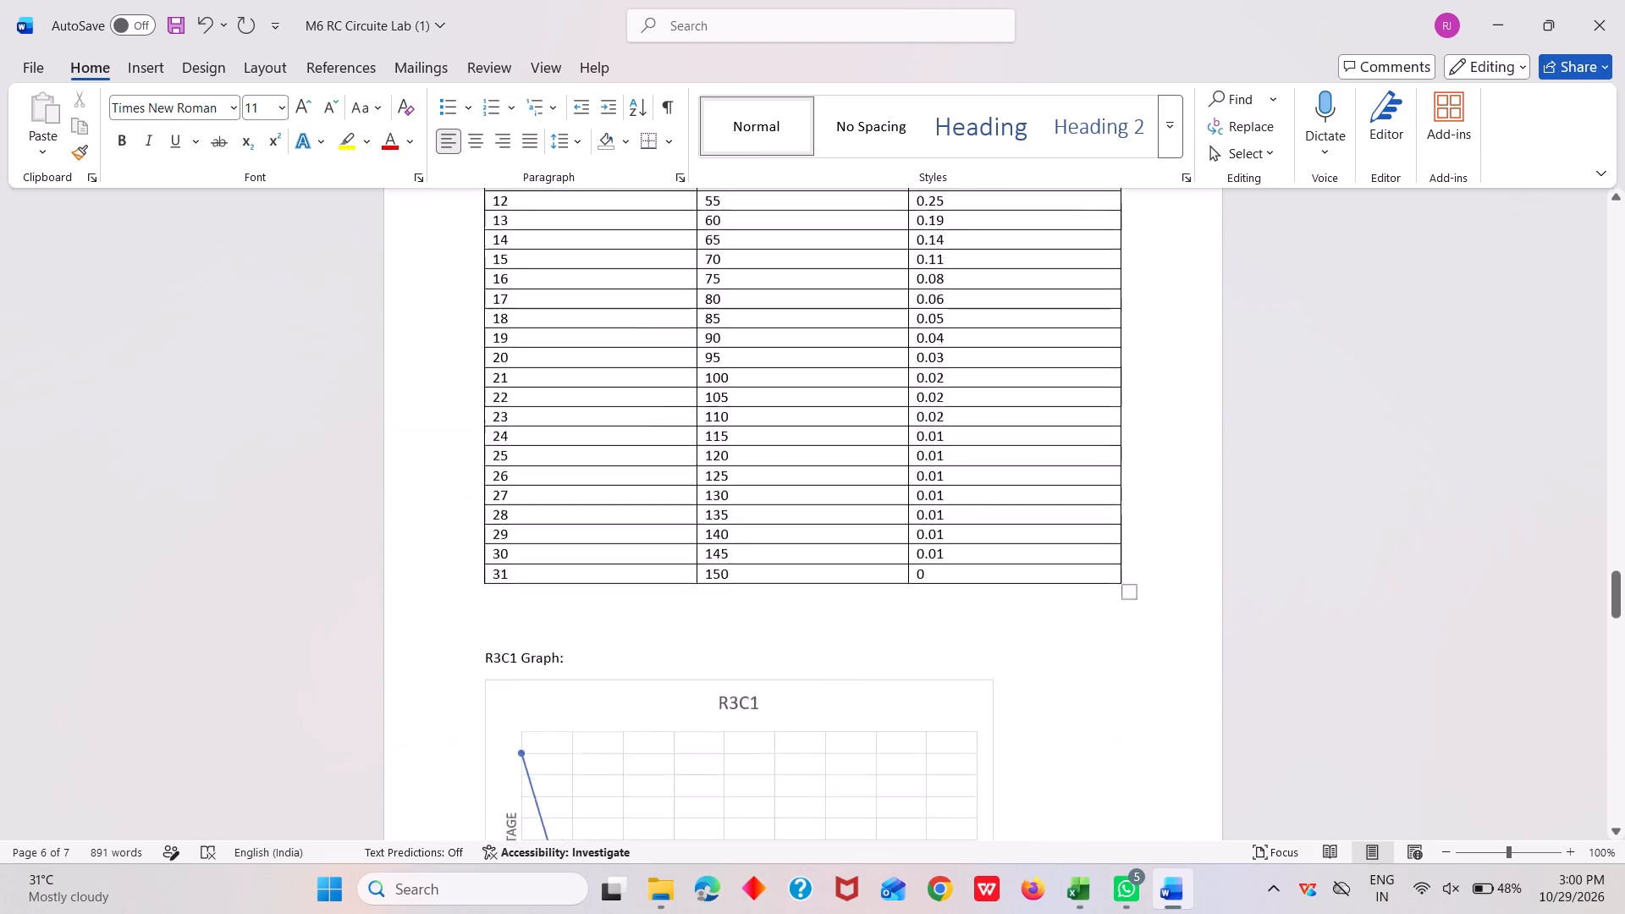
pyautogui.scroll(1, 637, 321)
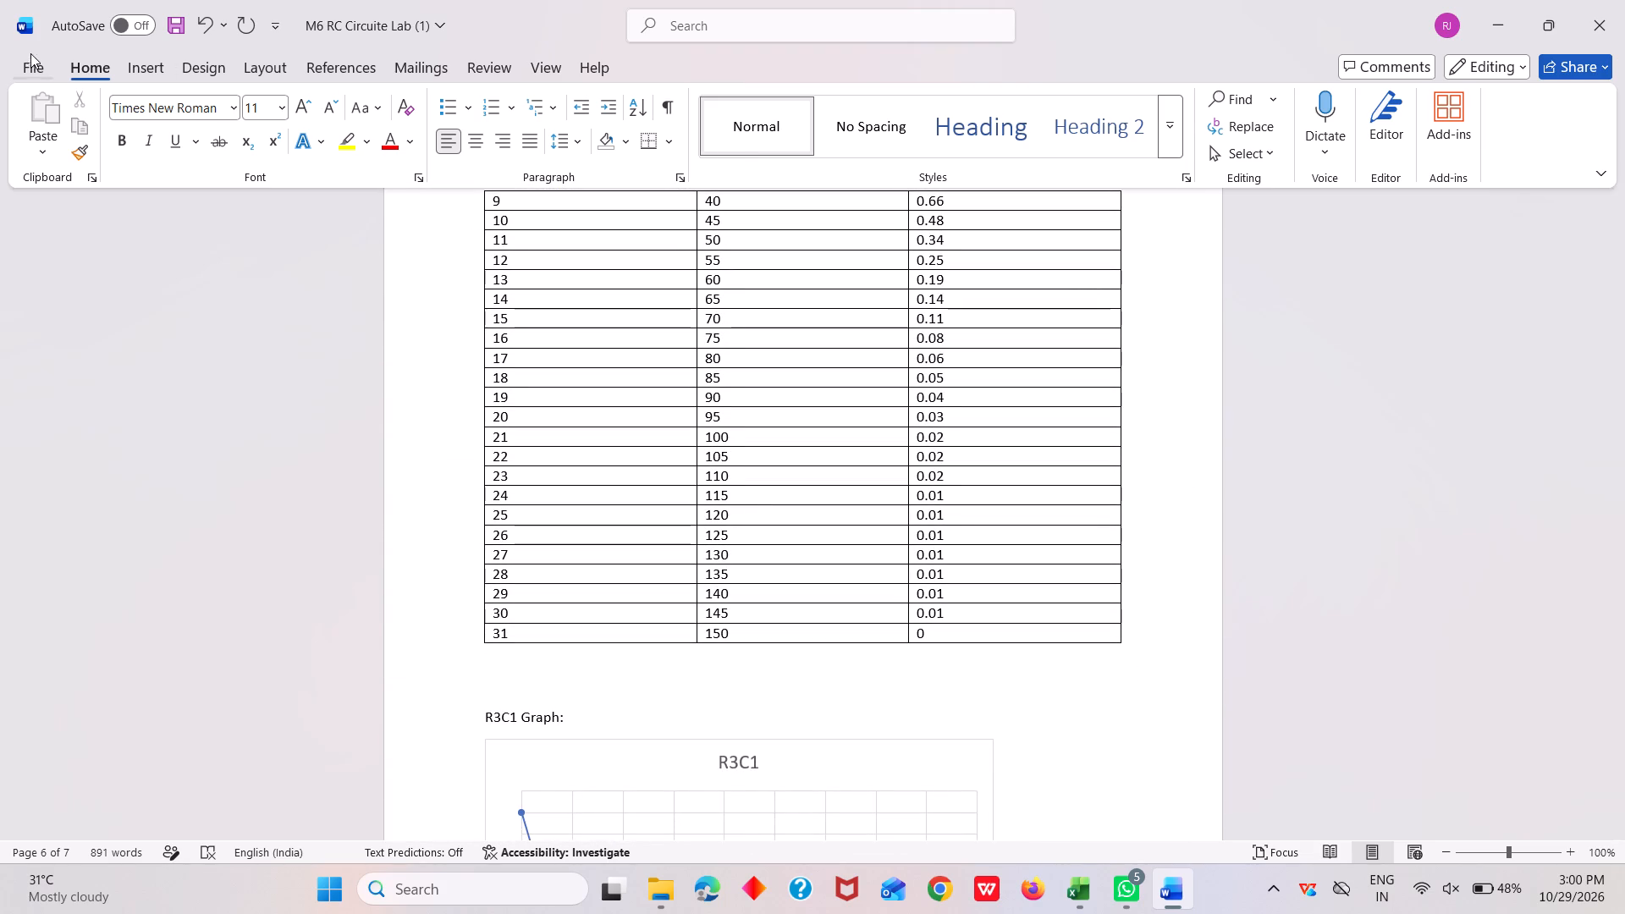
pyautogui.click(31, 53)
pyautogui.click(80, 360)
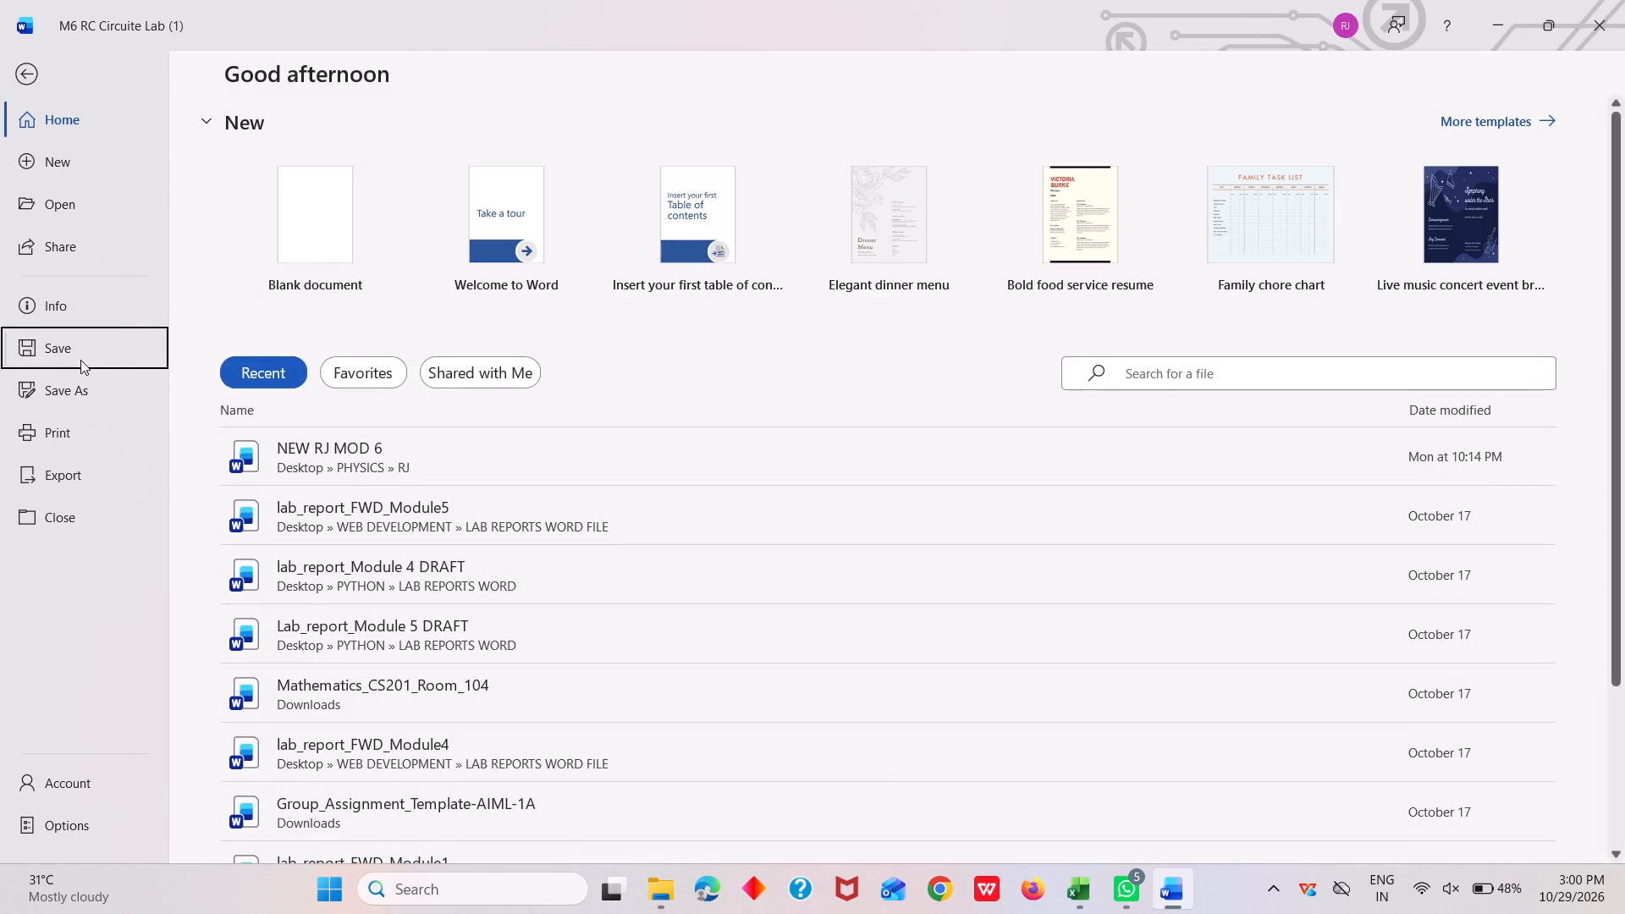
# Review the document from the student details table through the theory, graphs and results to the viva answers.
pyautogui.scroll(20, 714, 407)
pyautogui.scroll(15, 714, 407)
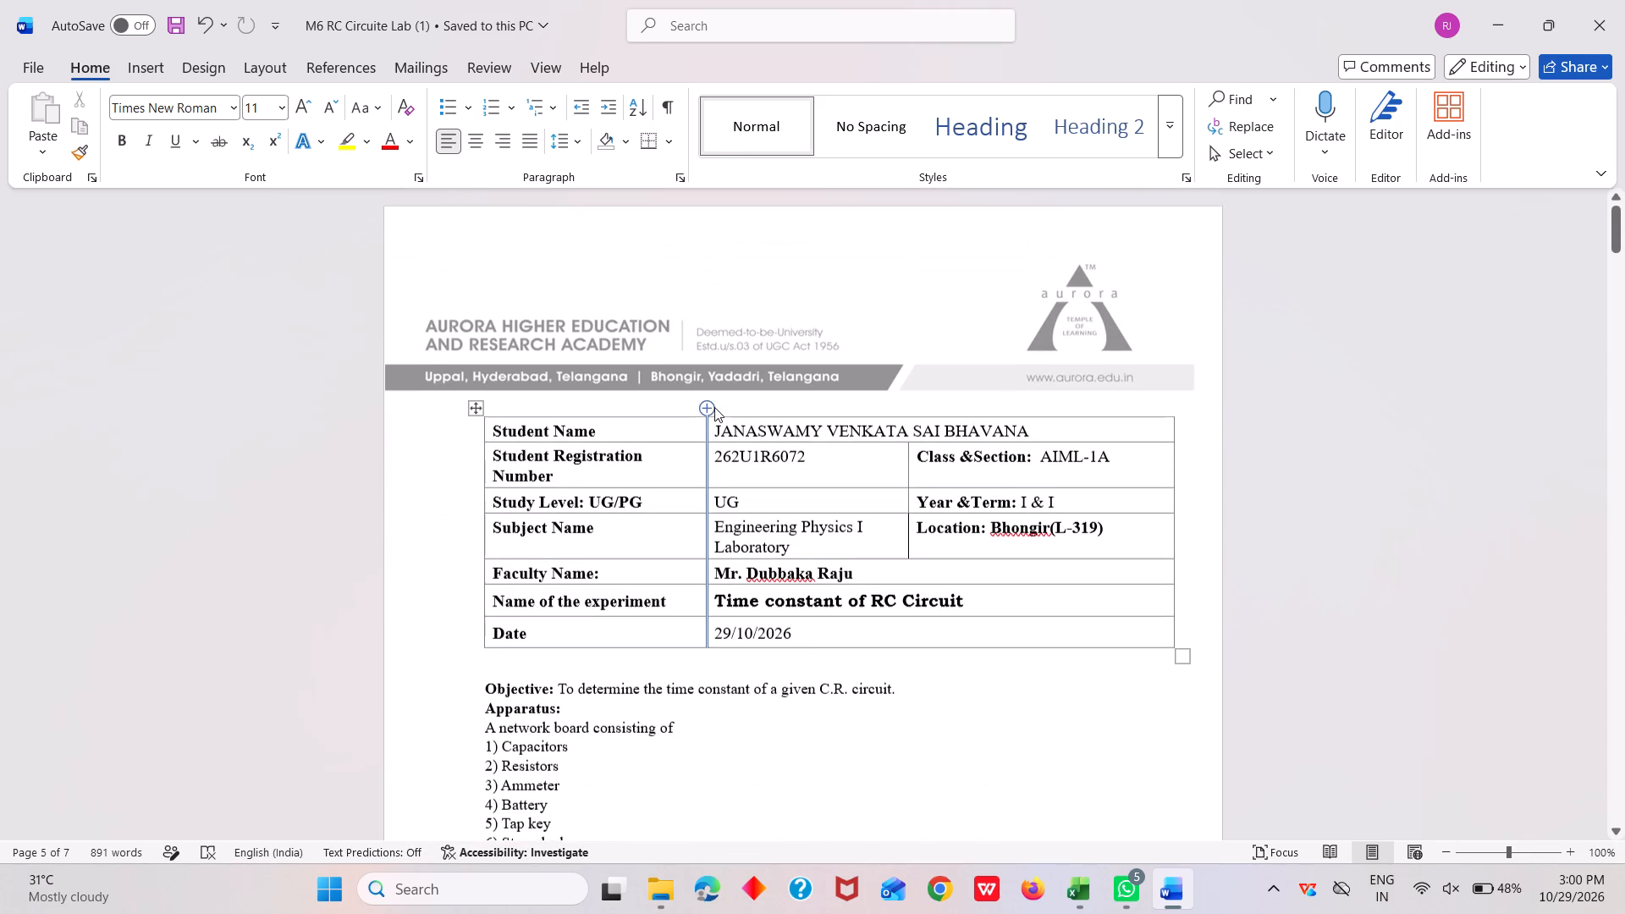
pyautogui.scroll(4, 714, 407)
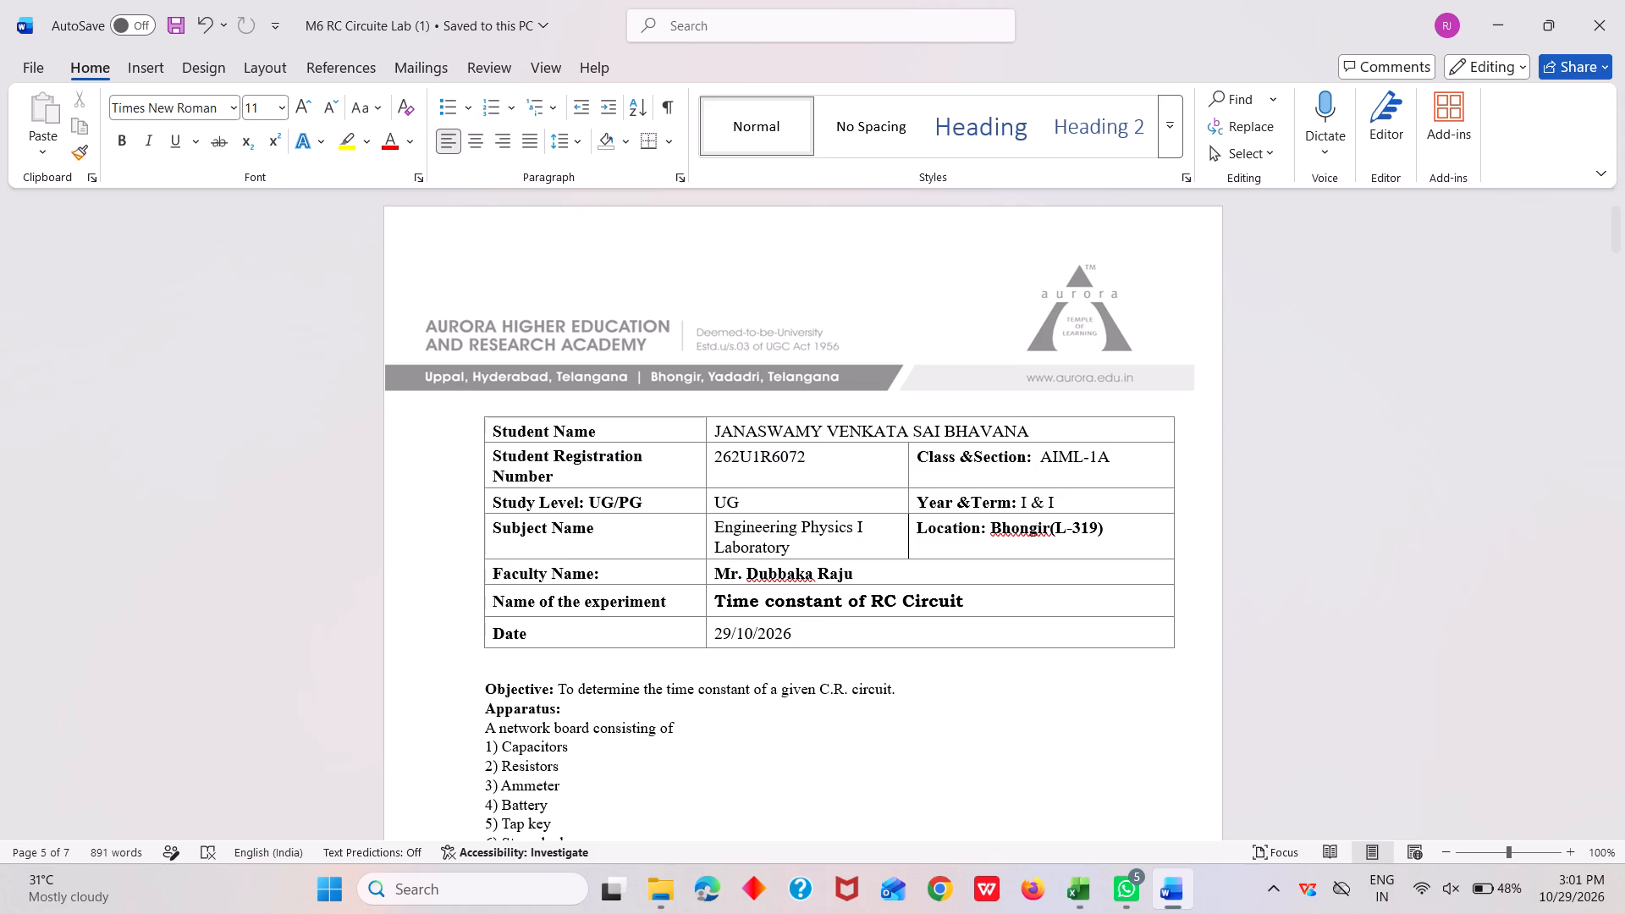
pyautogui.scroll(-4, 987, 598)
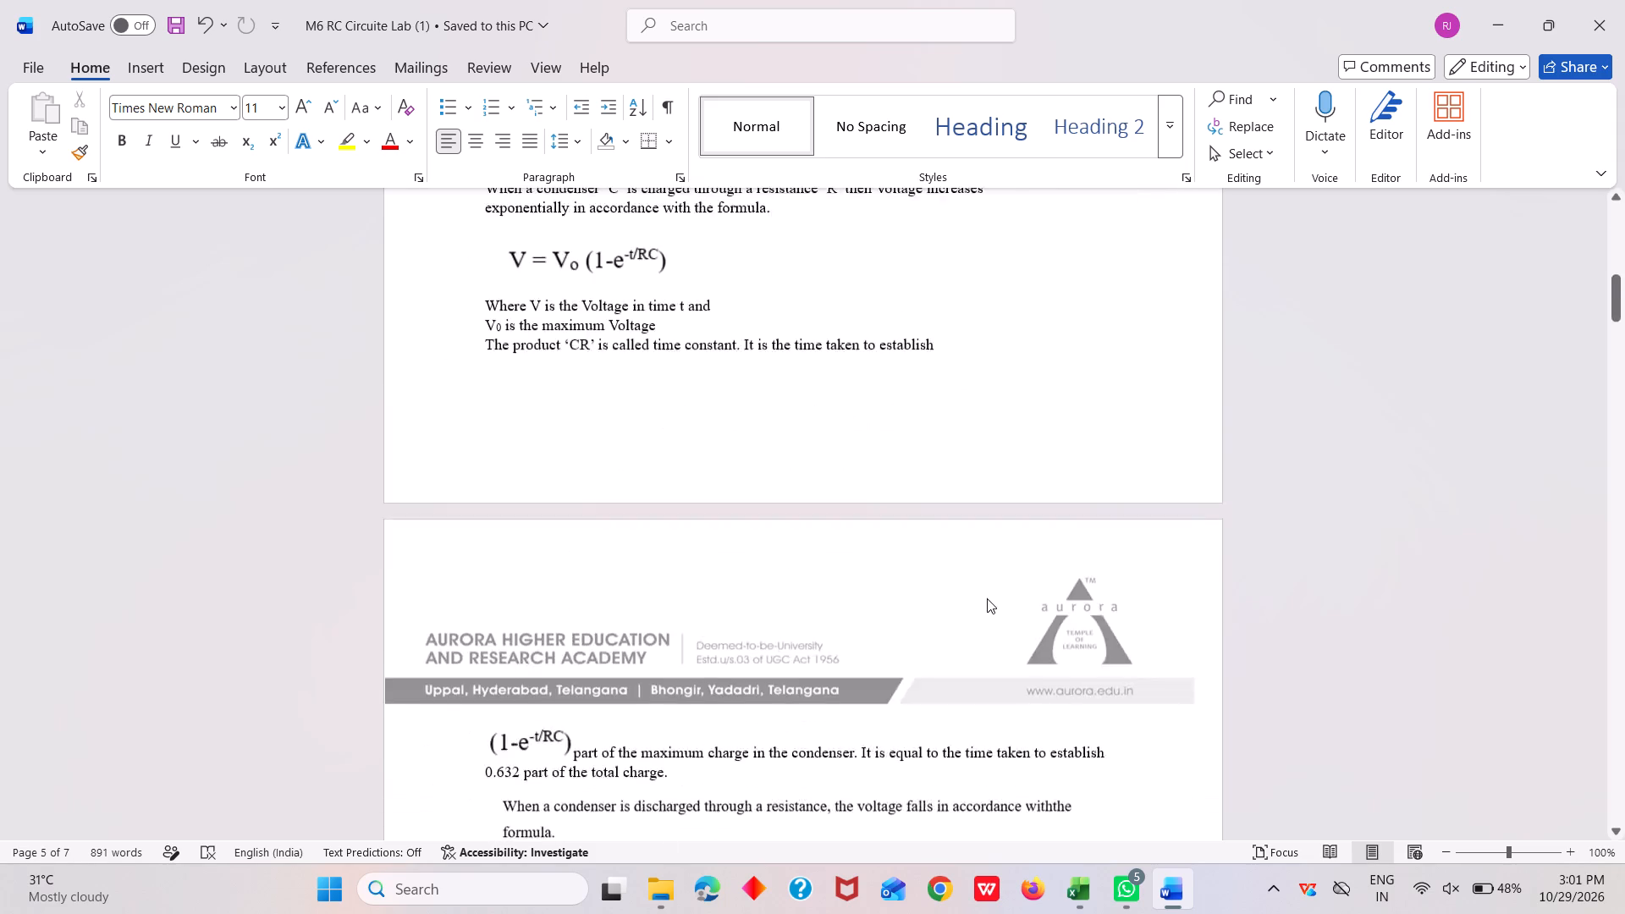
pyautogui.scroll(-9, 987, 598)
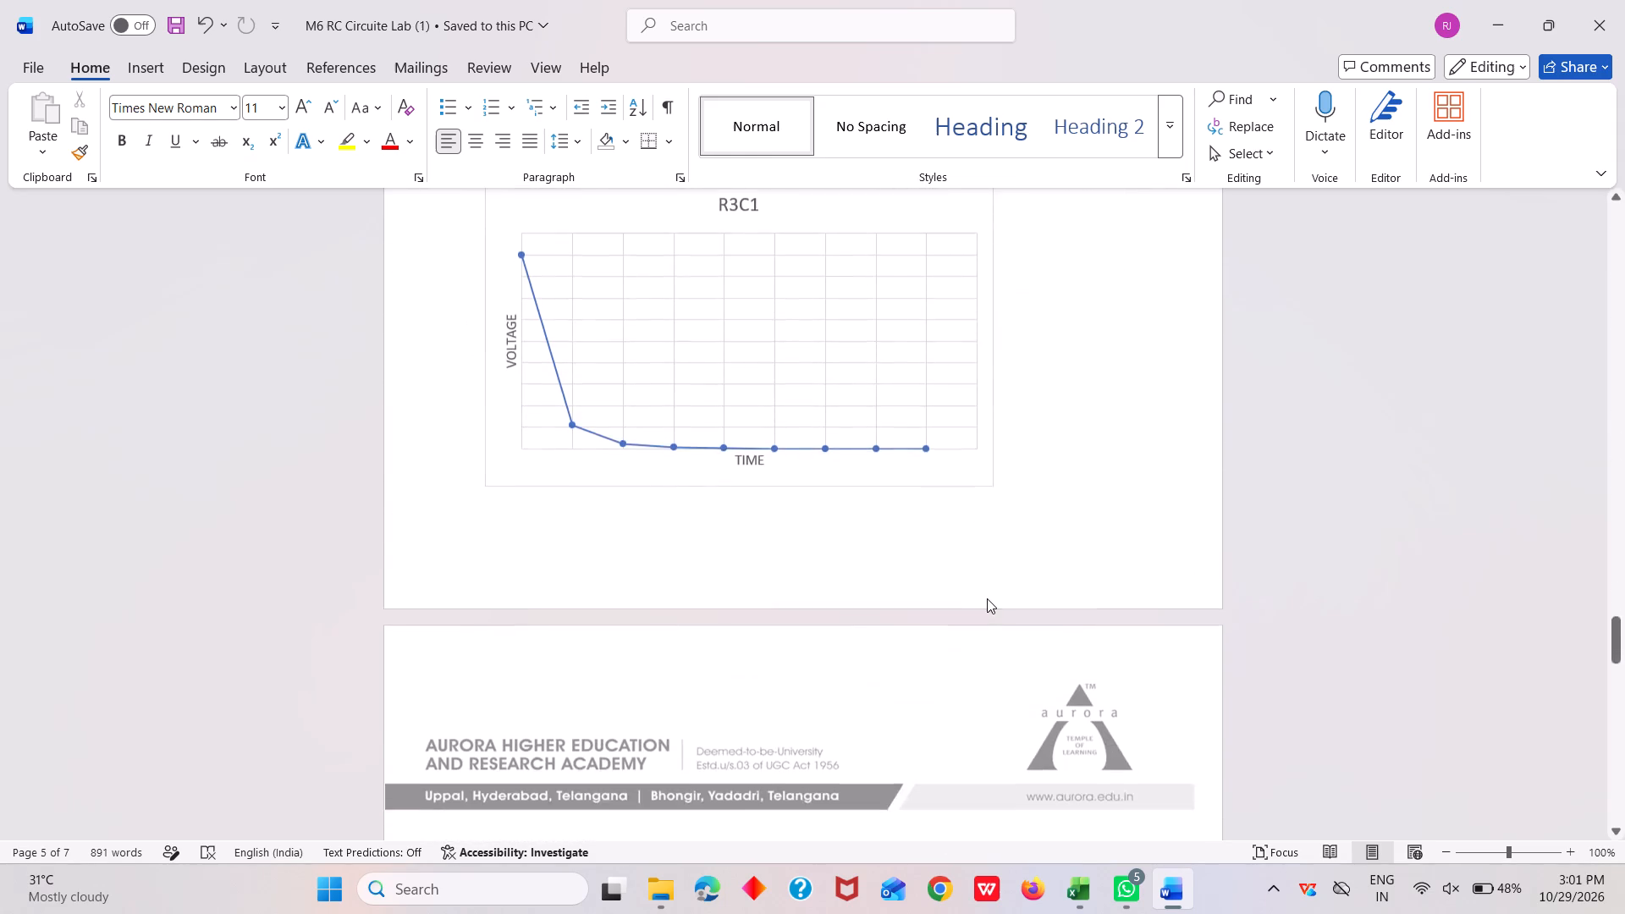
pyautogui.scroll(-1, 987, 598)
pyautogui.hscroll(1, 987, 598)
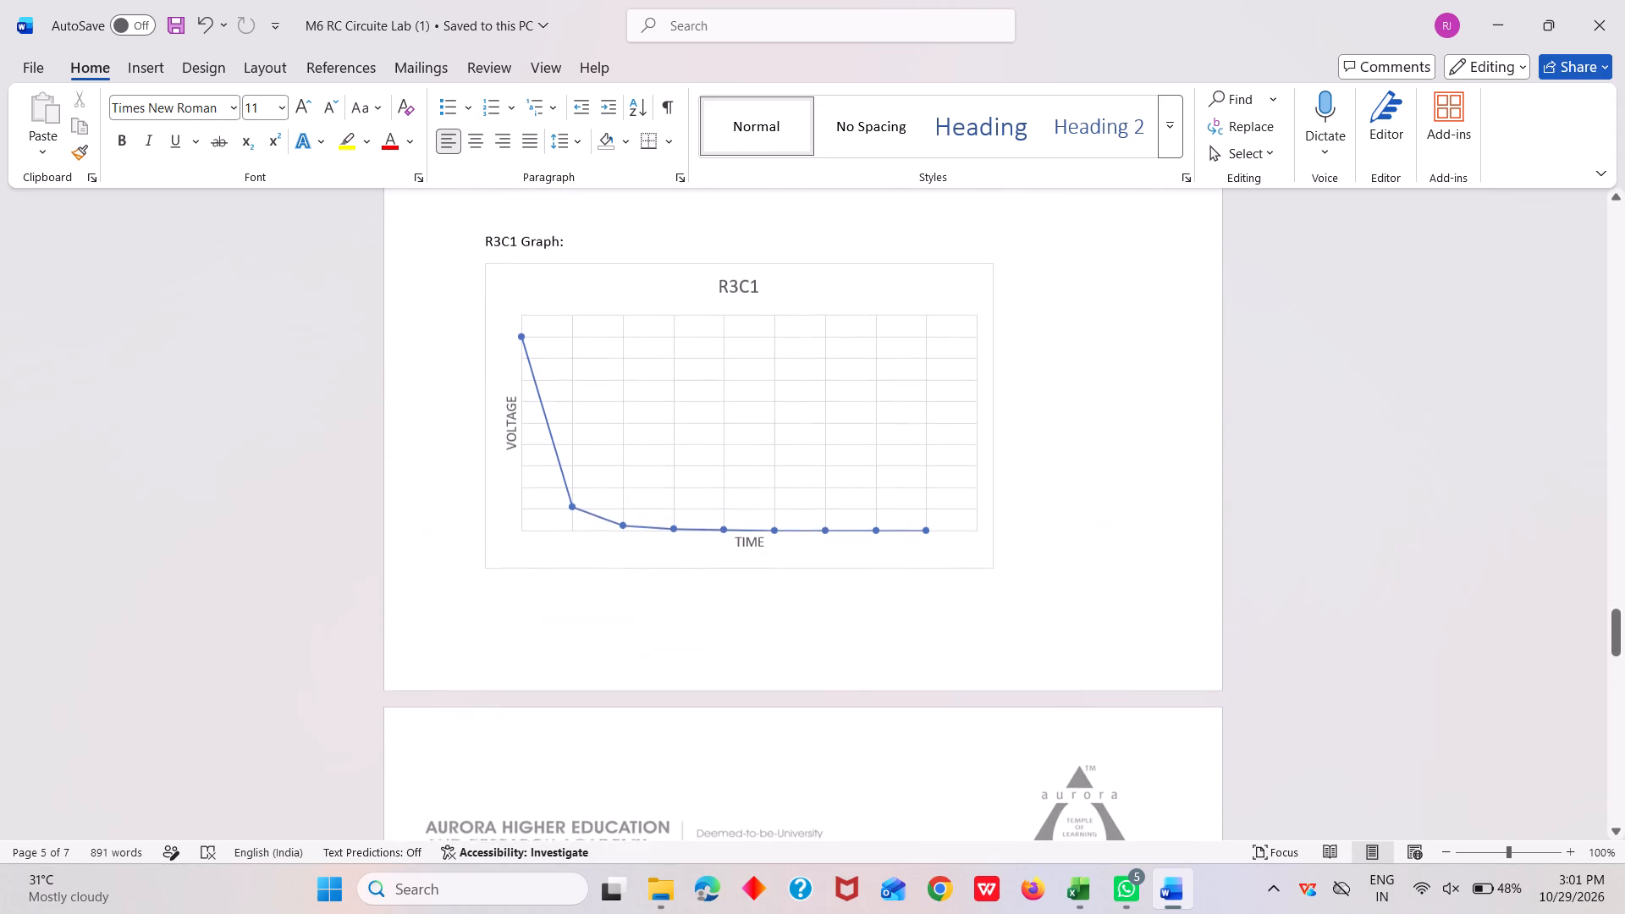
pyautogui.hscroll(1, 987, 598)
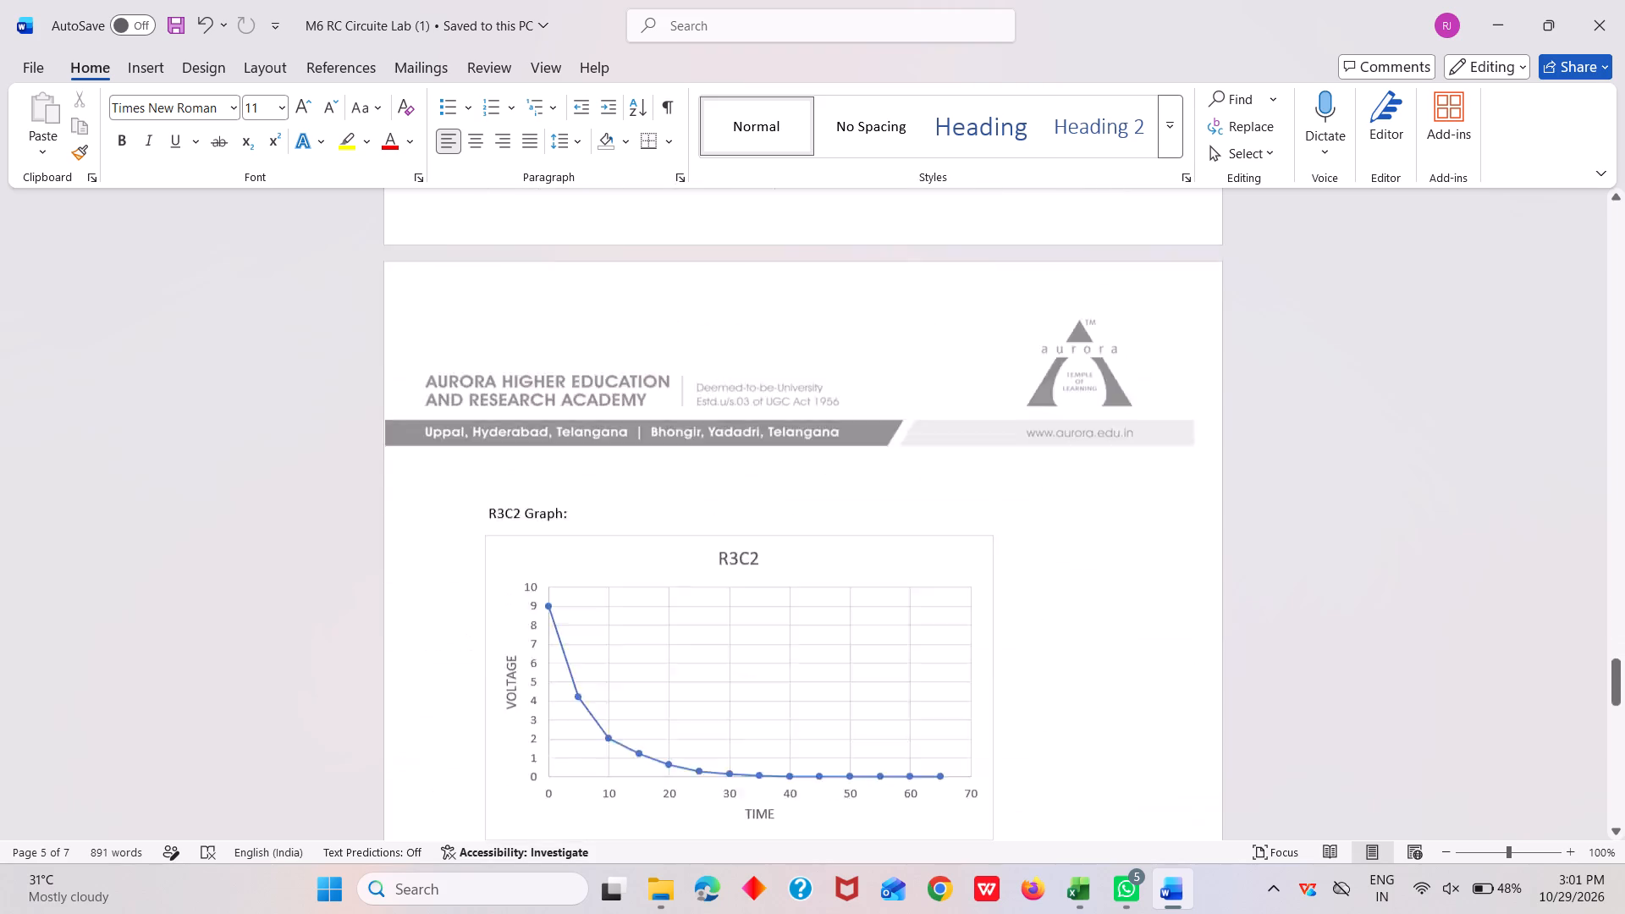
pyautogui.scroll(5, 987, 598)
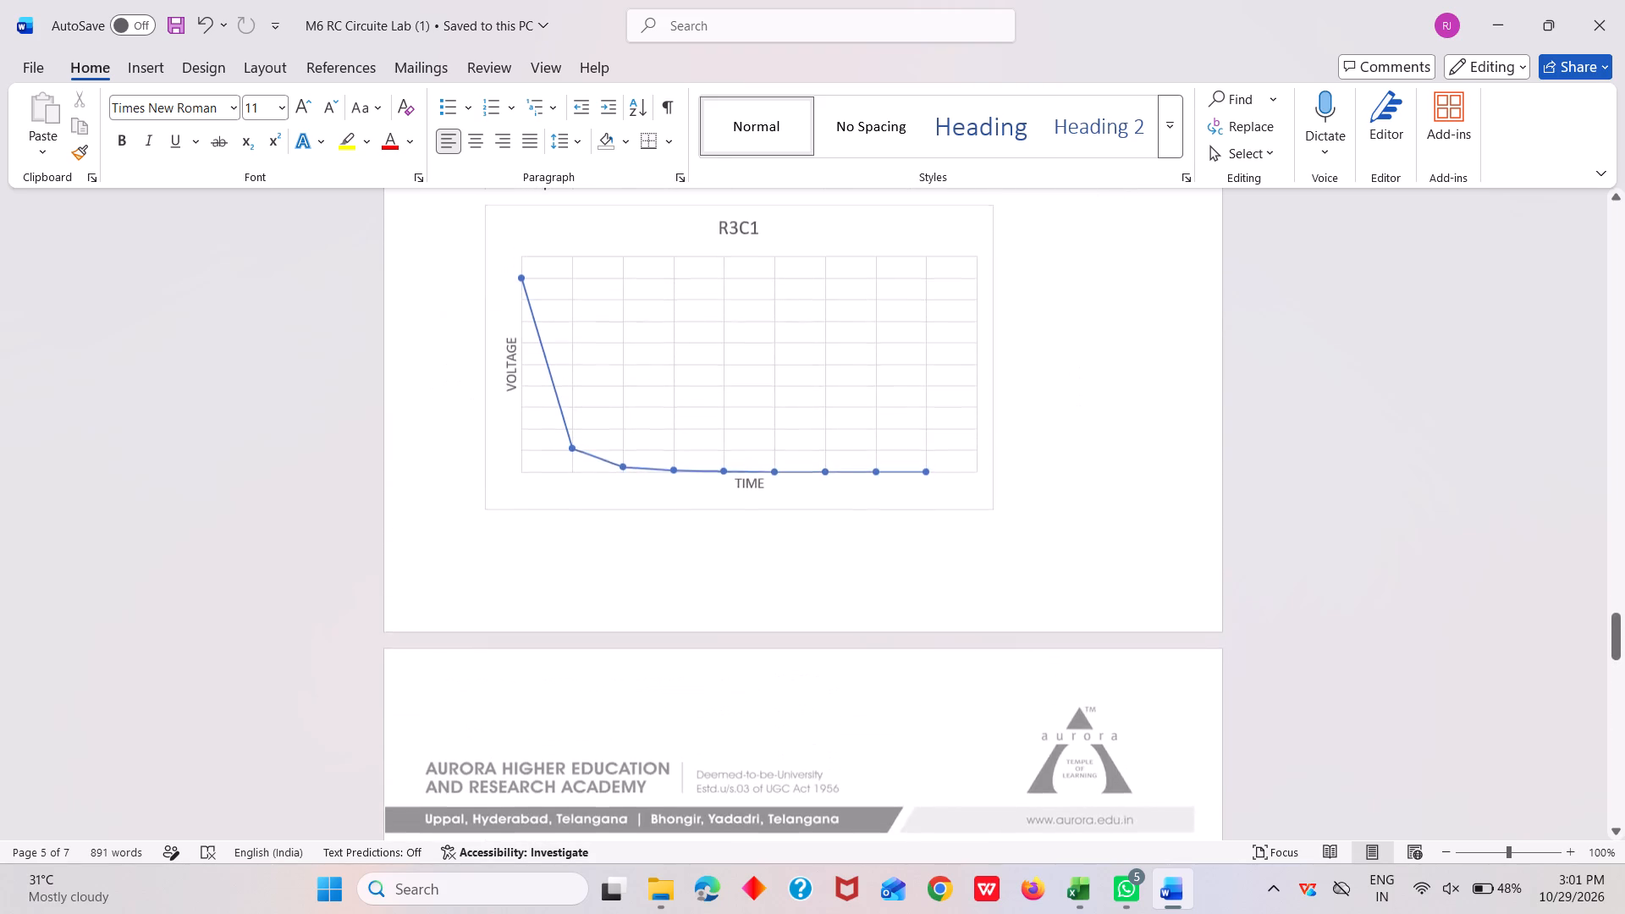
pyautogui.scroll(1, 987, 598)
pyautogui.hscroll(1, 987, 598)
pyautogui.scroll(-4, 987, 598)
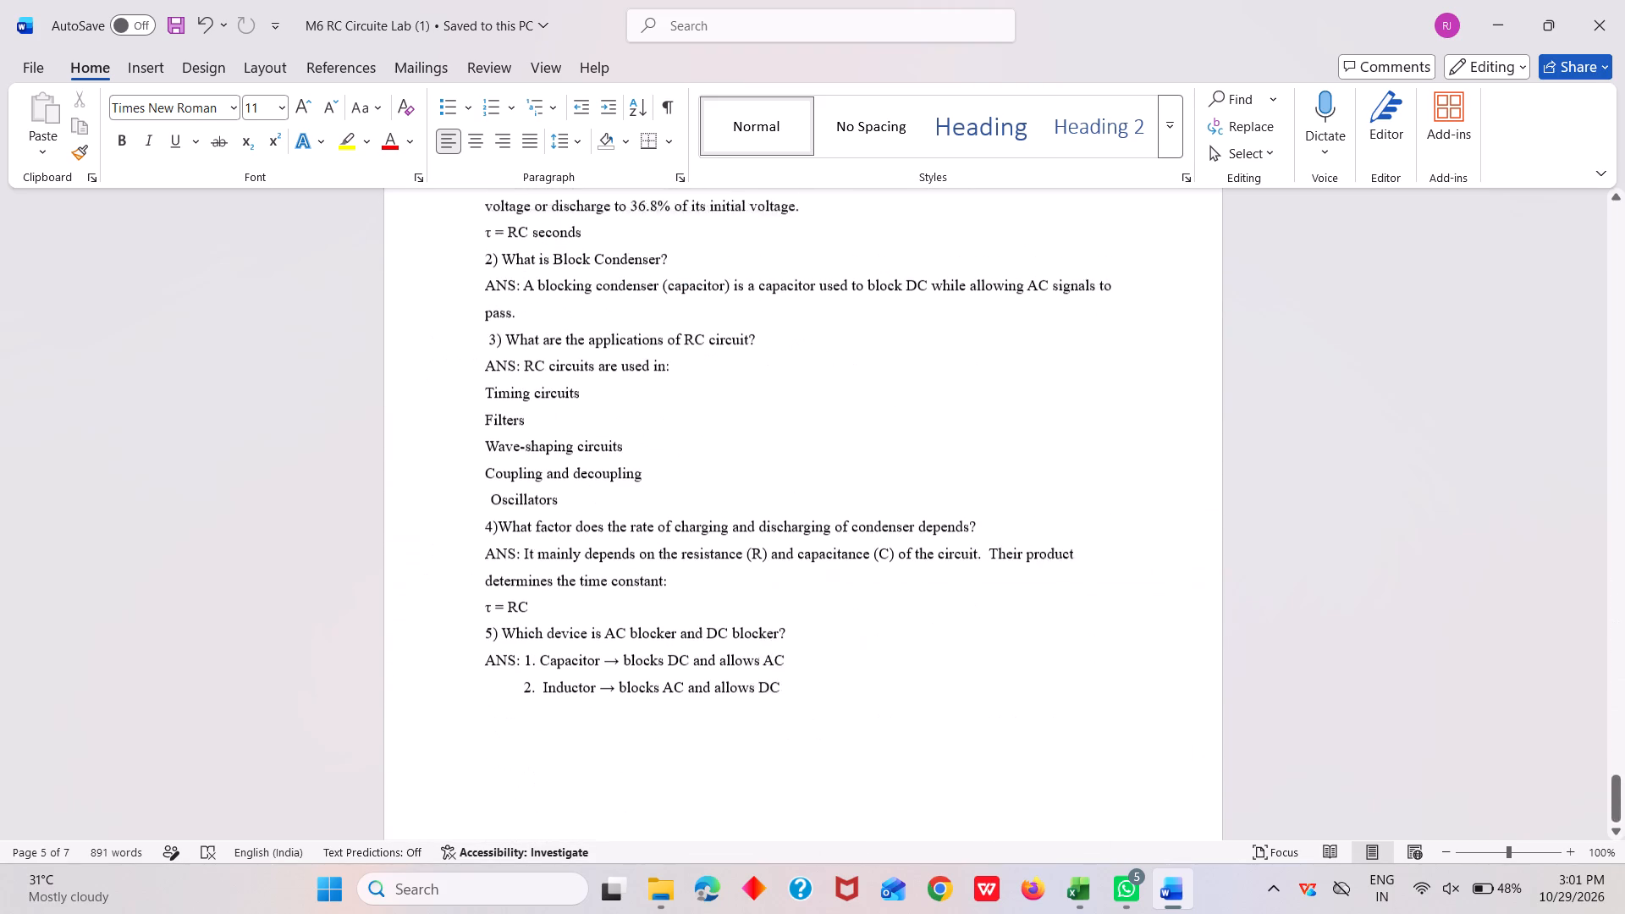
pyautogui.scroll(-7, 987, 598)
pyautogui.hscroll(1, 987, 598)
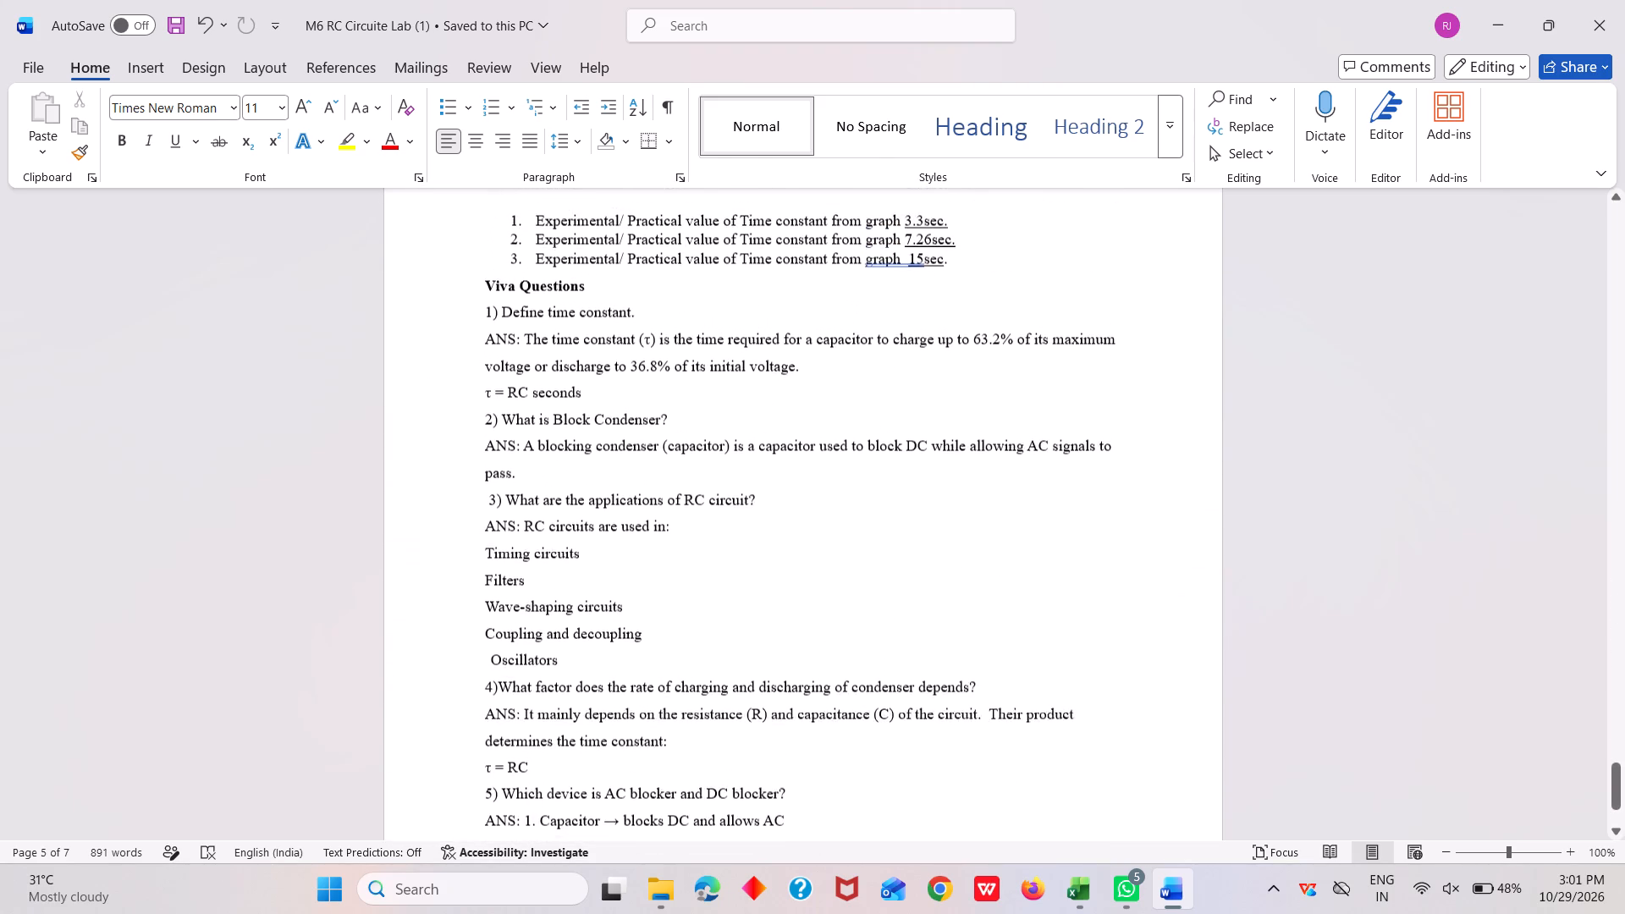
pyautogui.hscroll(1, 987, 598)
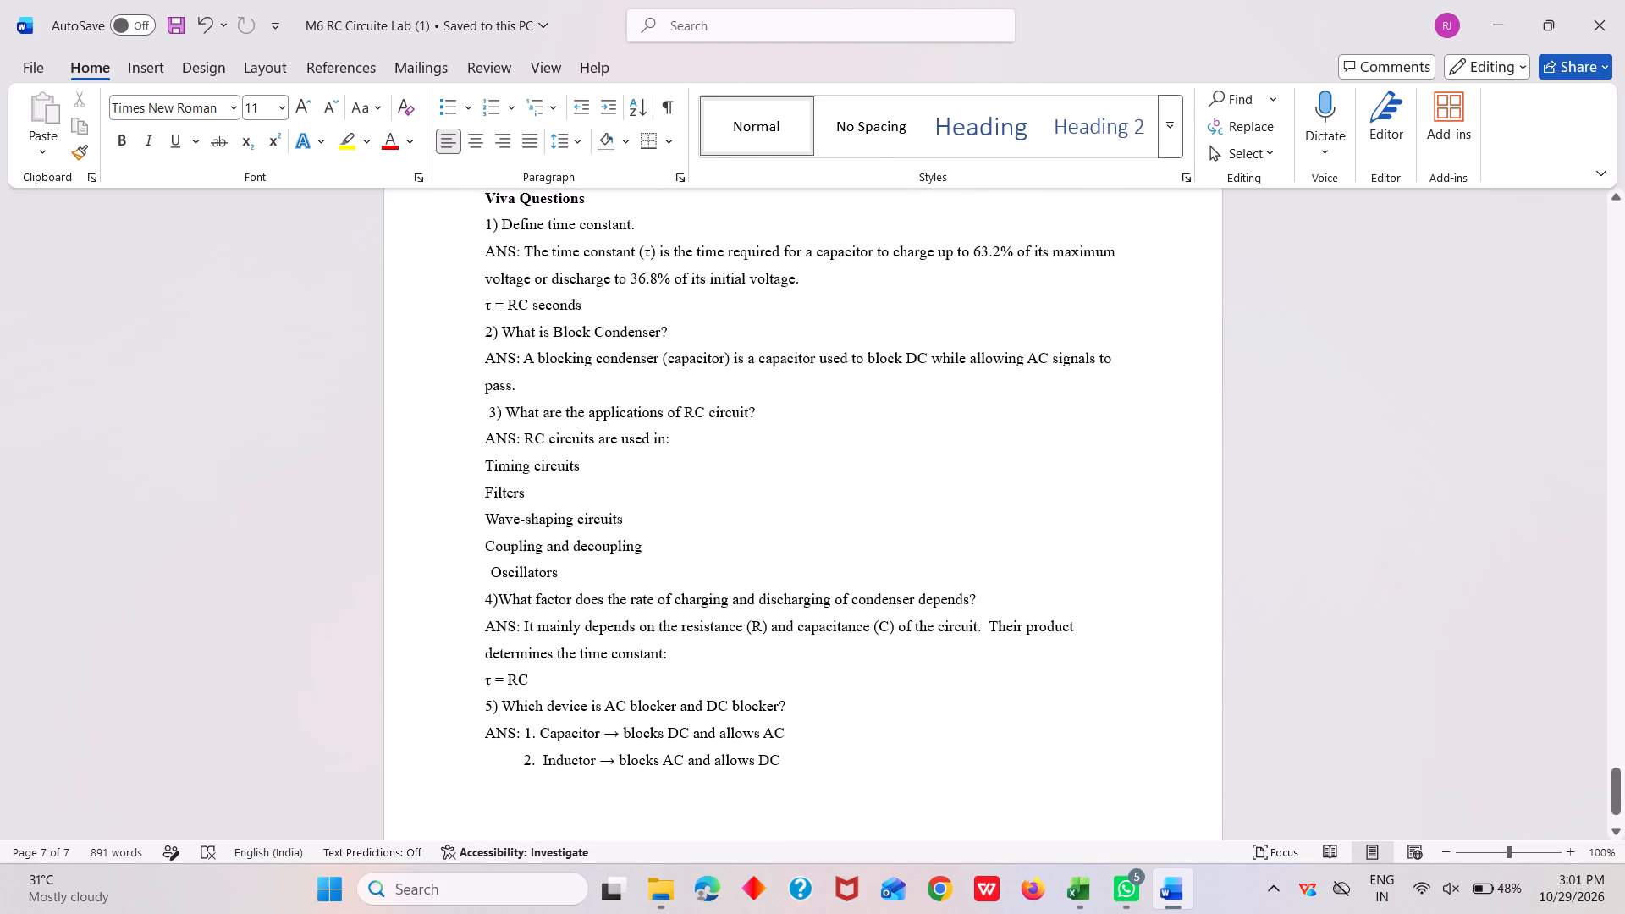
# Make the five numbered viva questions bold, from "Define time constant" through "Which device is AC blocker and DC blocker?", leaving the answers regular.
pyautogui.moveTo(484, 222); pyautogui.dragTo(495, 223)
pyautogui.moveTo(495, 223); pyautogui.dragTo(630, 239)
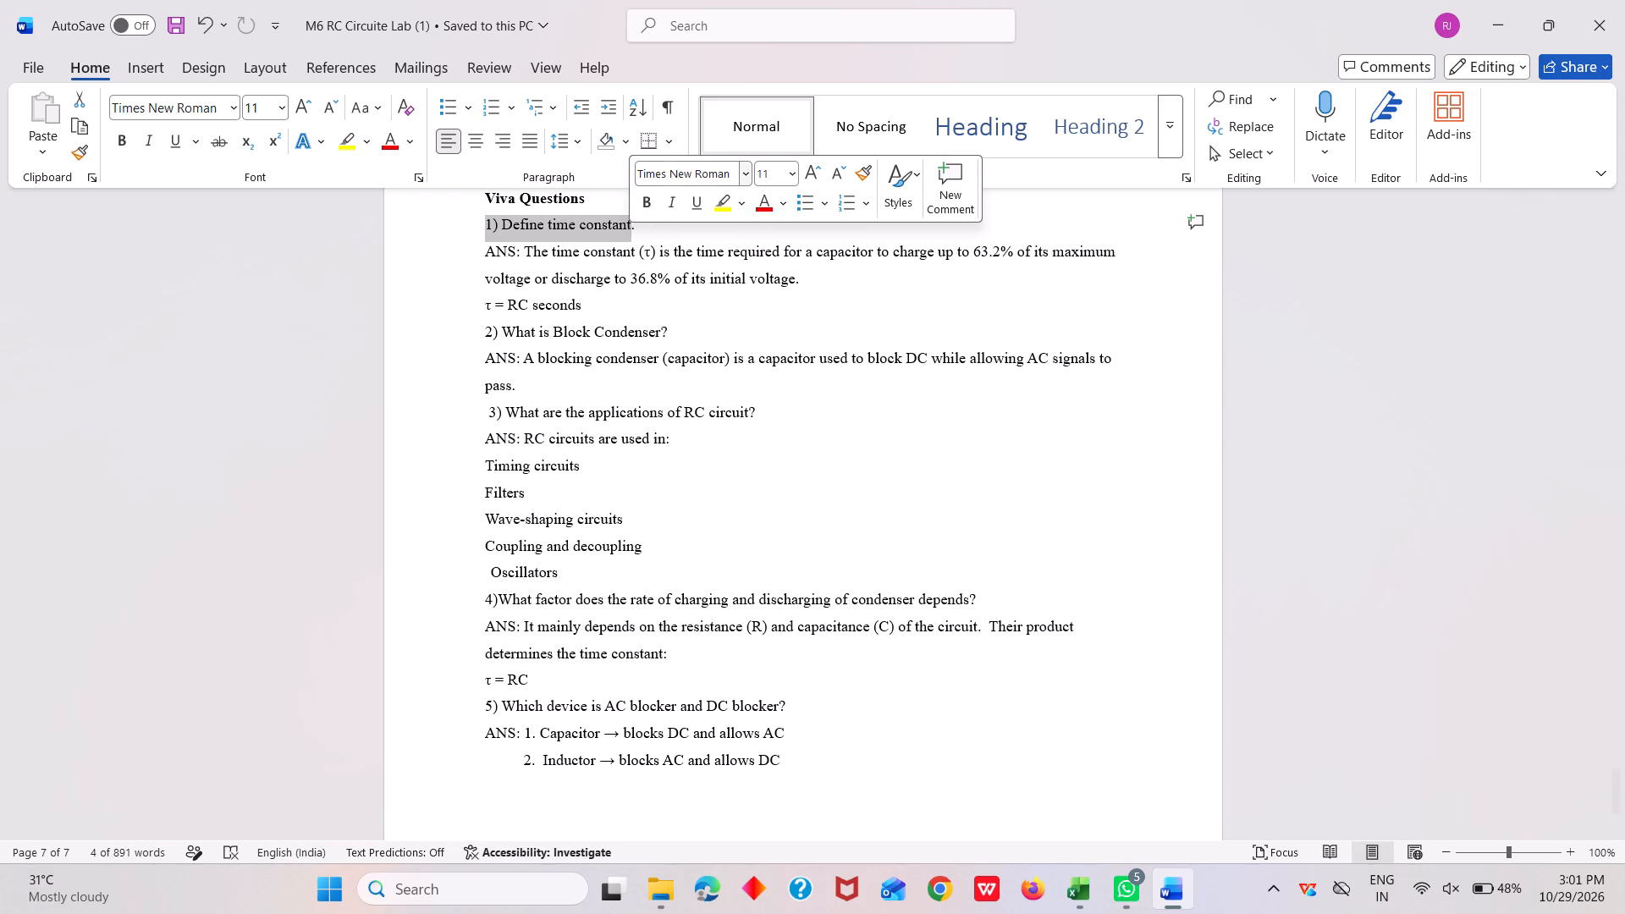
pyautogui.click(649, 203)
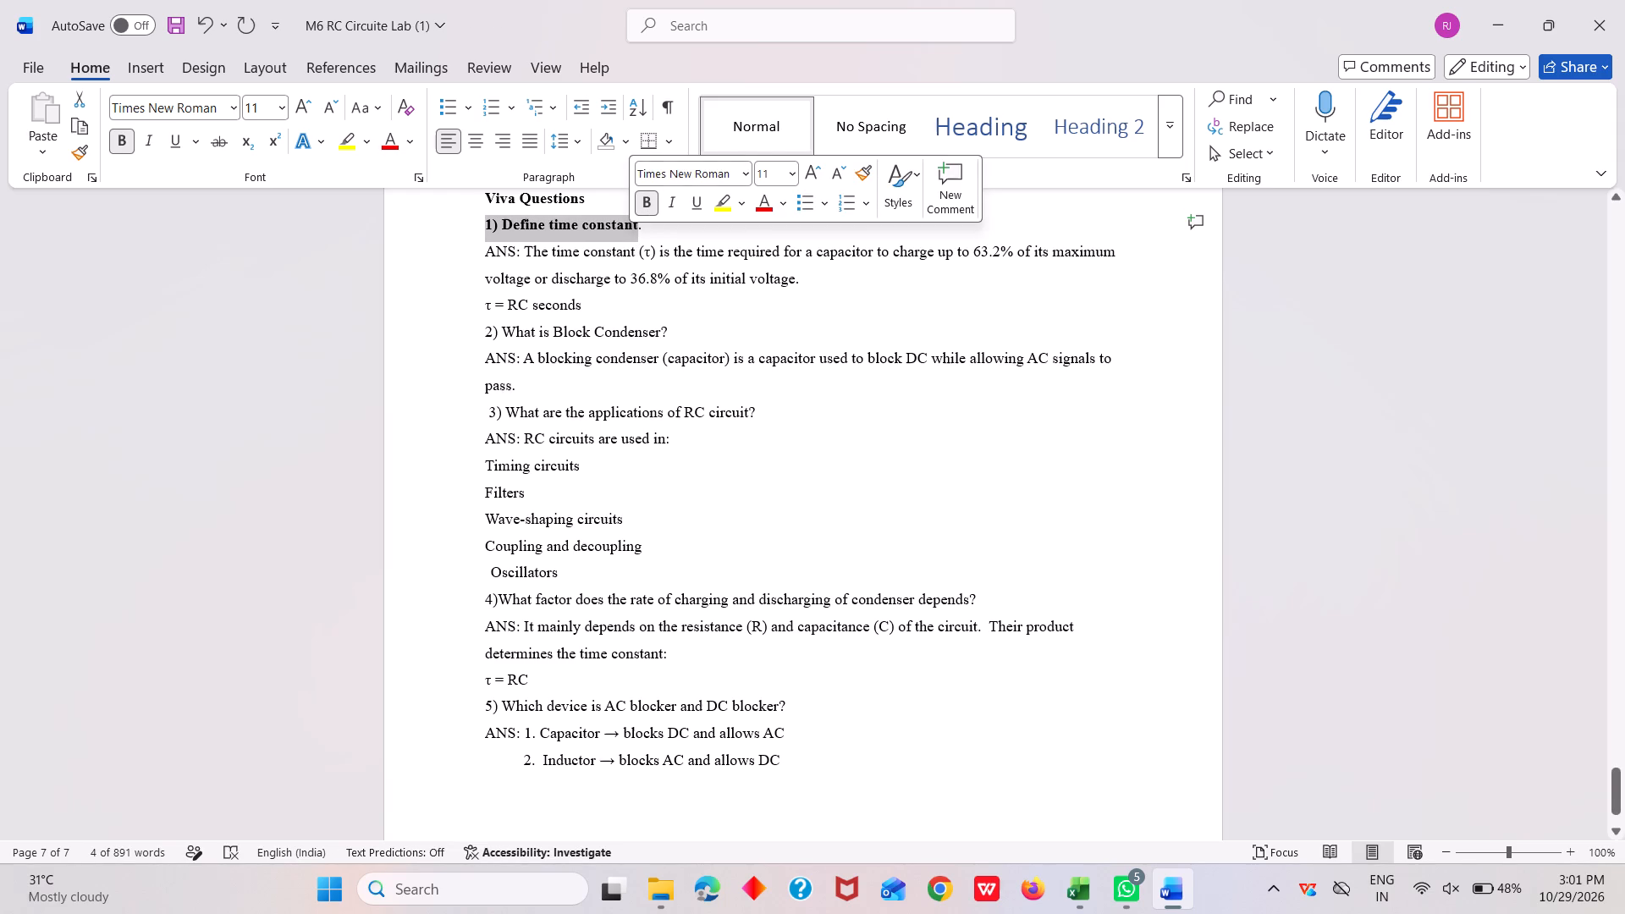
pyautogui.moveTo(485, 333); pyautogui.dragTo(669, 335)
pyautogui.click(690, 303)
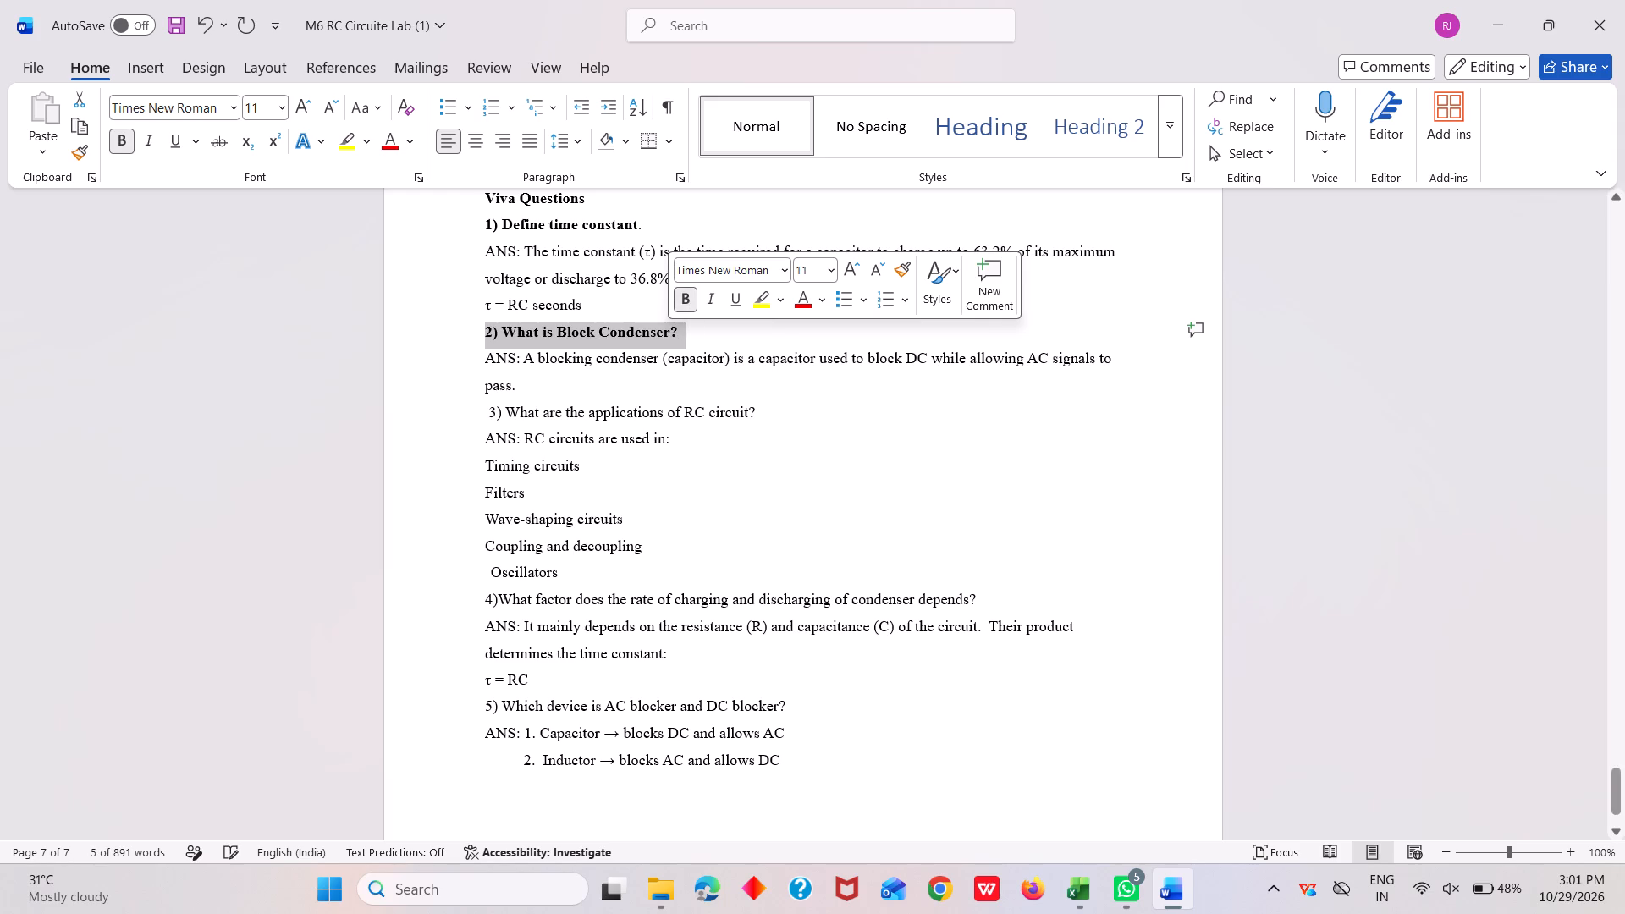
pyautogui.moveTo(487, 410); pyautogui.dragTo(736, 427)
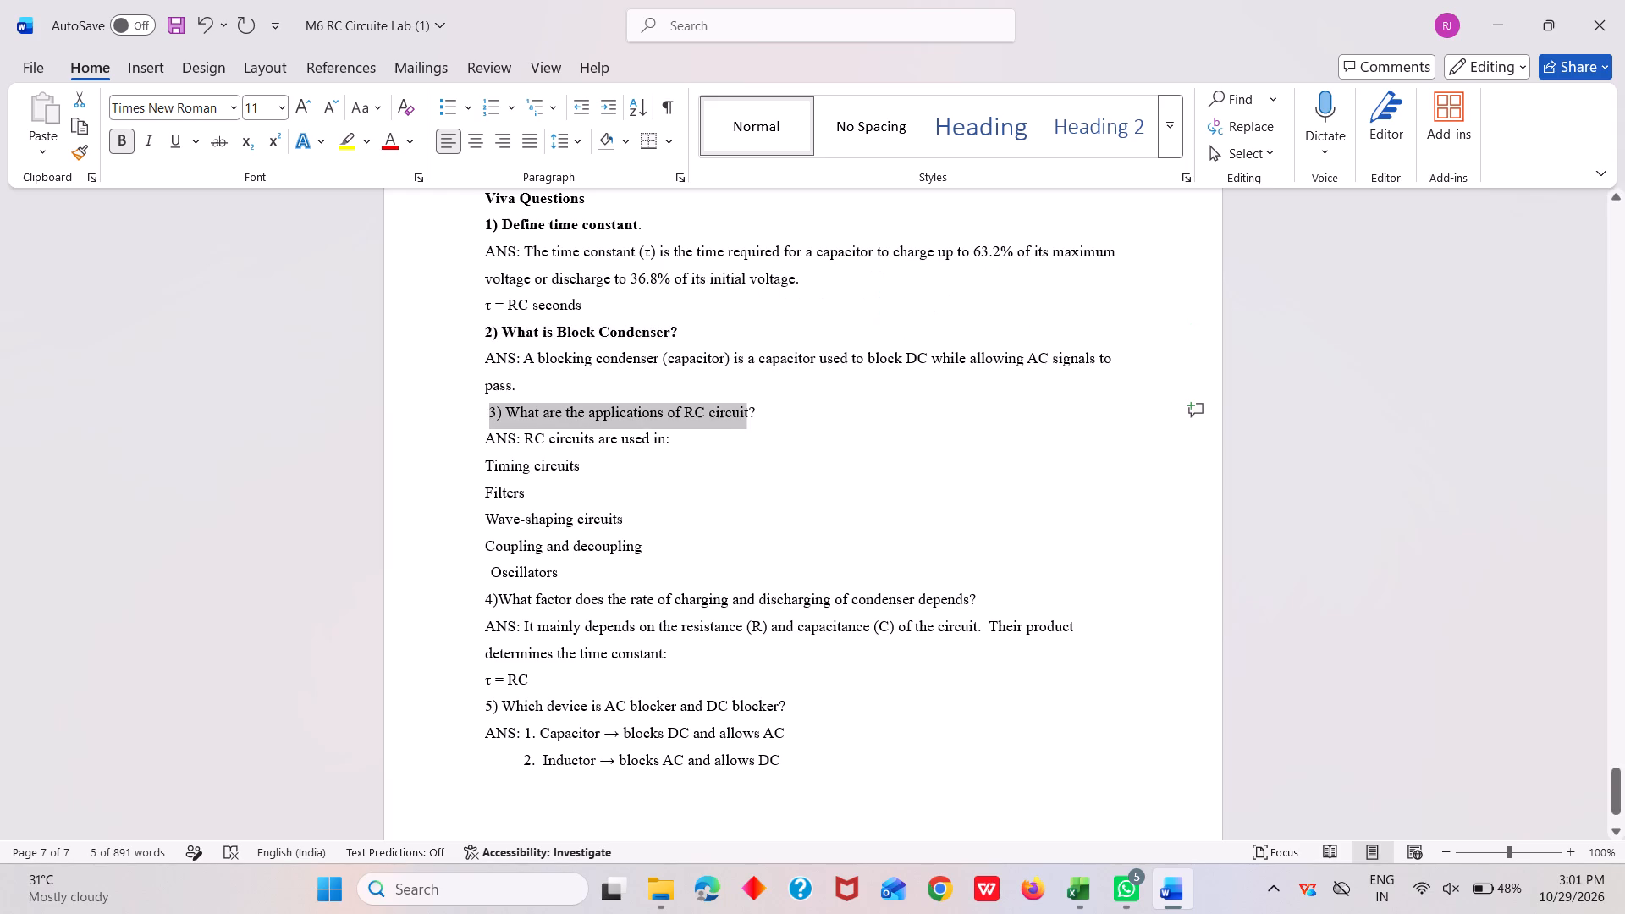
pyautogui.moveTo(736, 427); pyautogui.dragTo(757, 421)
pyautogui.click(780, 377)
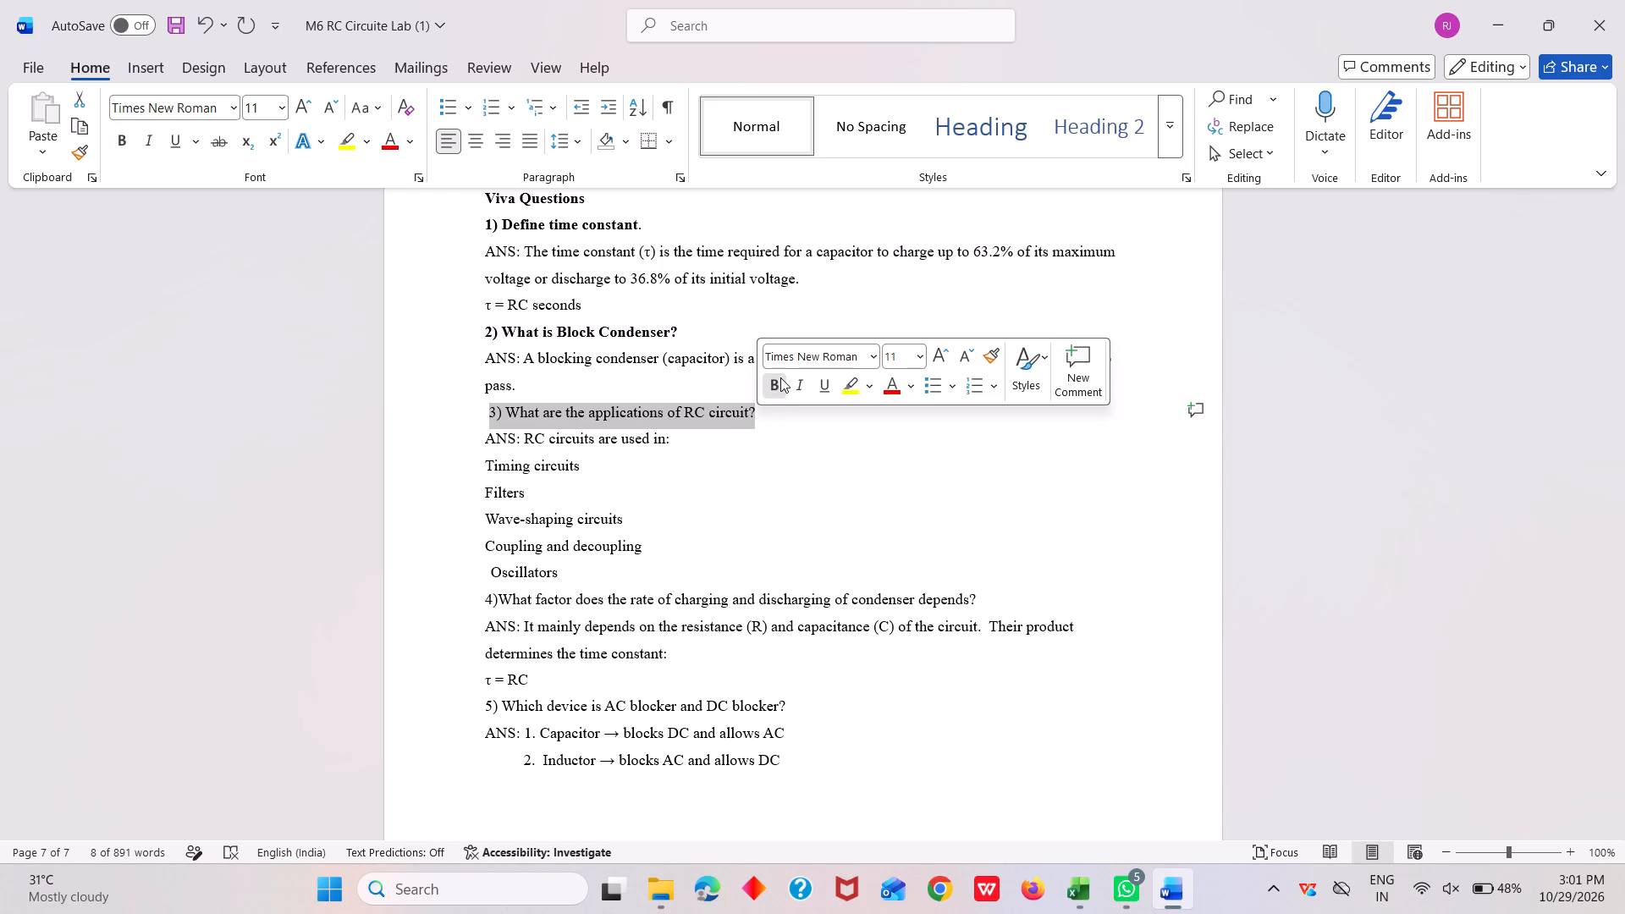
pyautogui.scroll(-1, 649, 467)
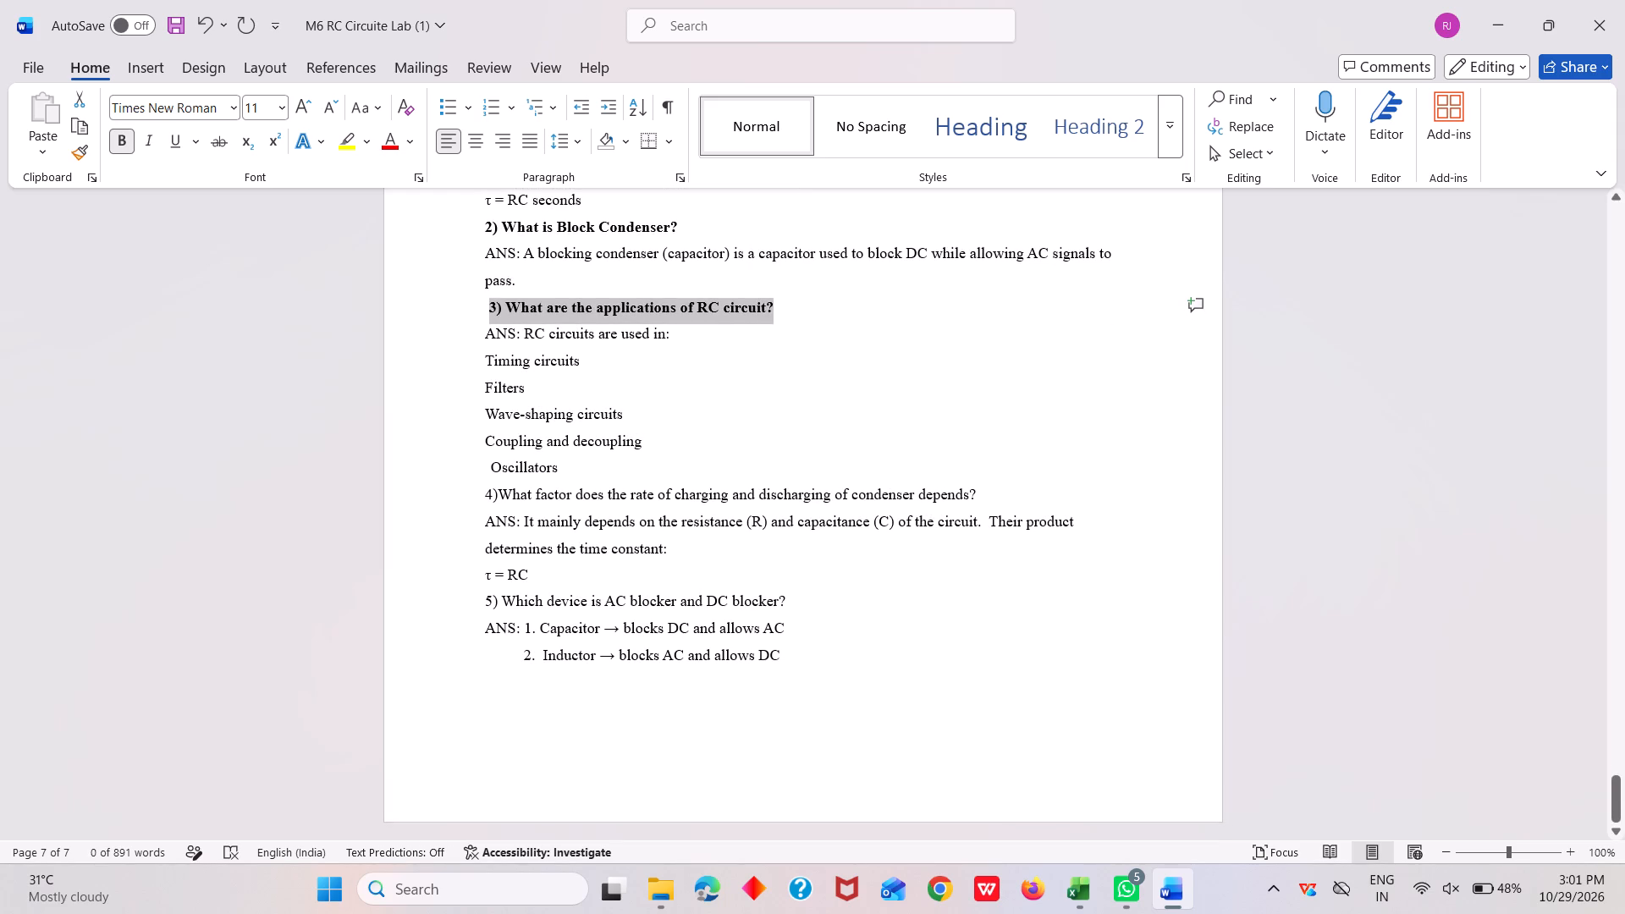
pyautogui.moveTo(483, 494); pyautogui.dragTo(1025, 486)
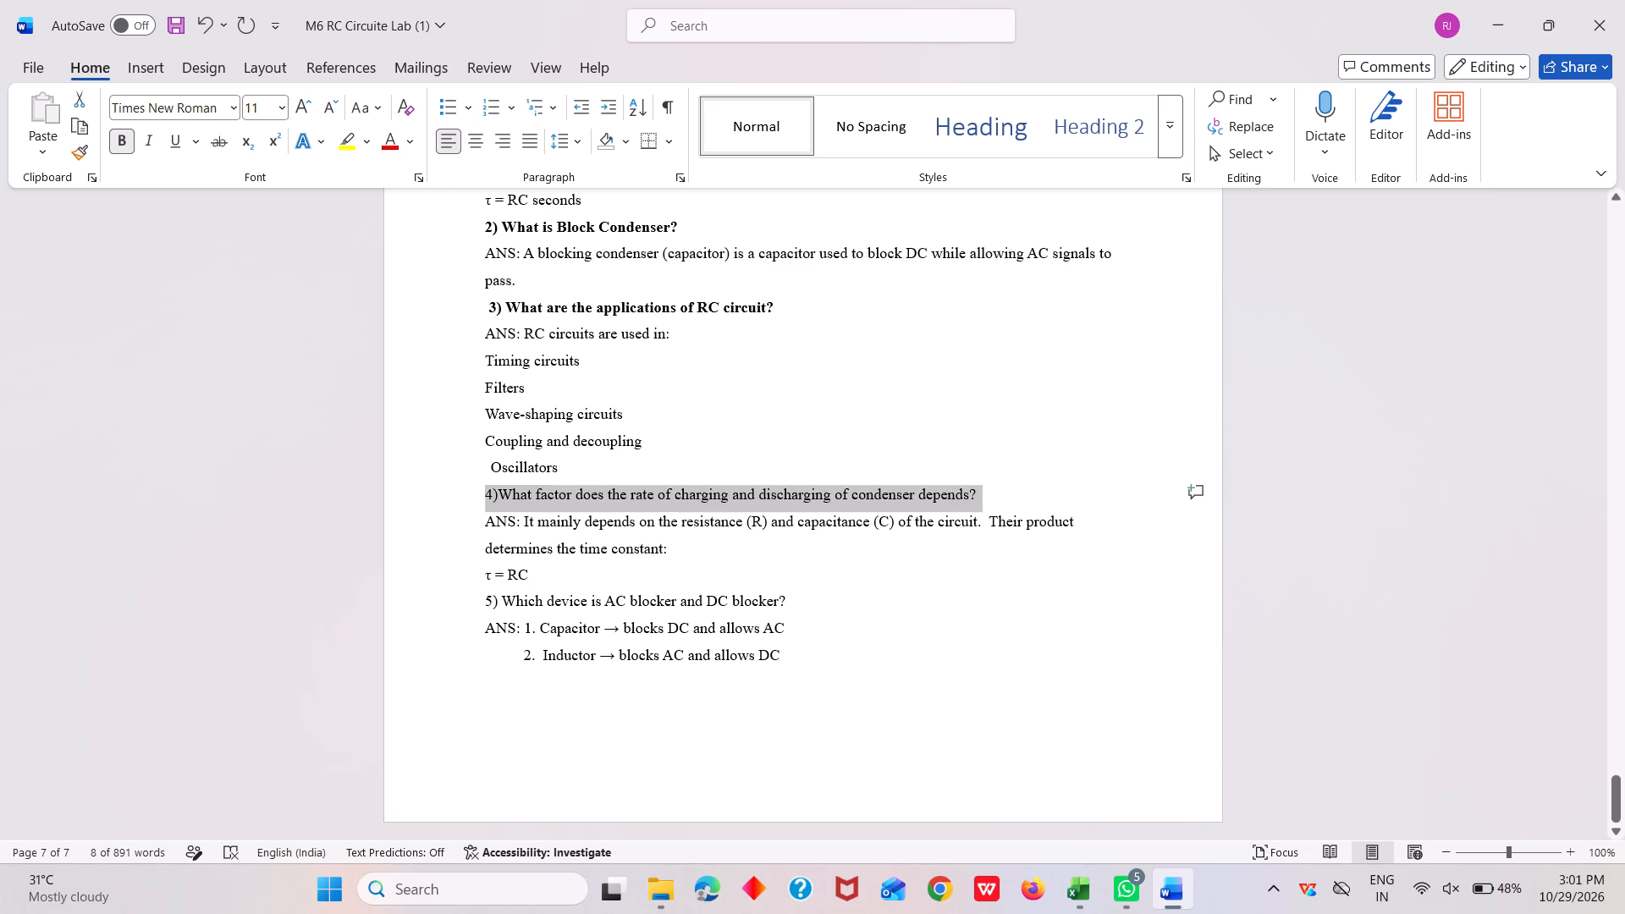
pyautogui.moveTo(1025, 486); pyautogui.dragTo(983, 490)
pyautogui.click(1004, 458)
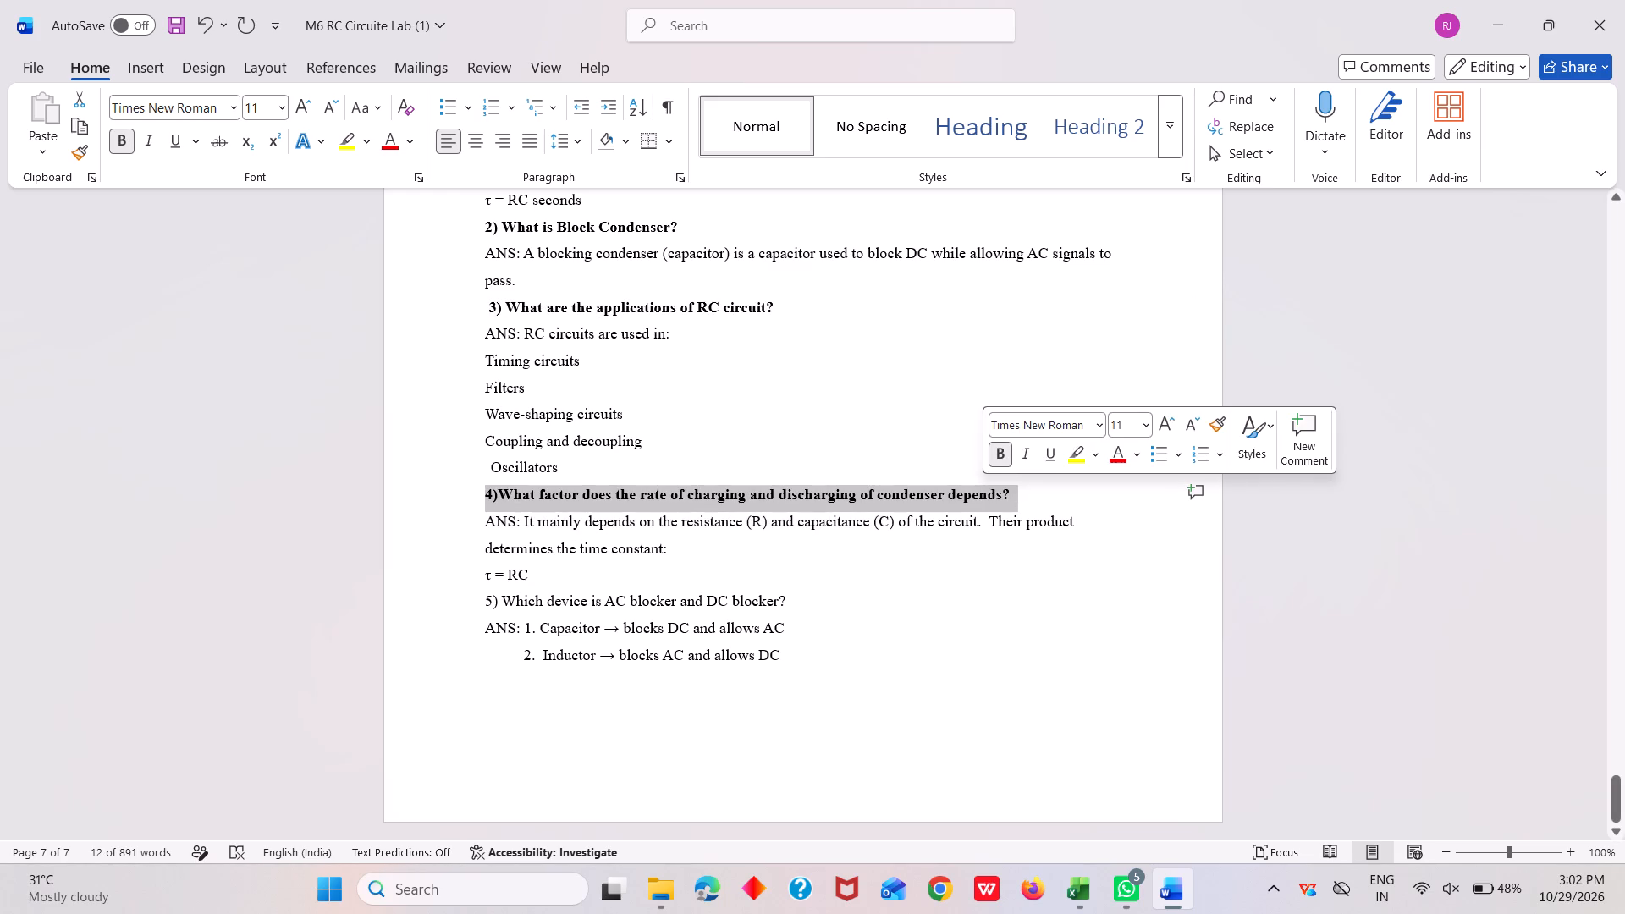
pyautogui.moveTo(486, 598); pyautogui.dragTo(797, 600)
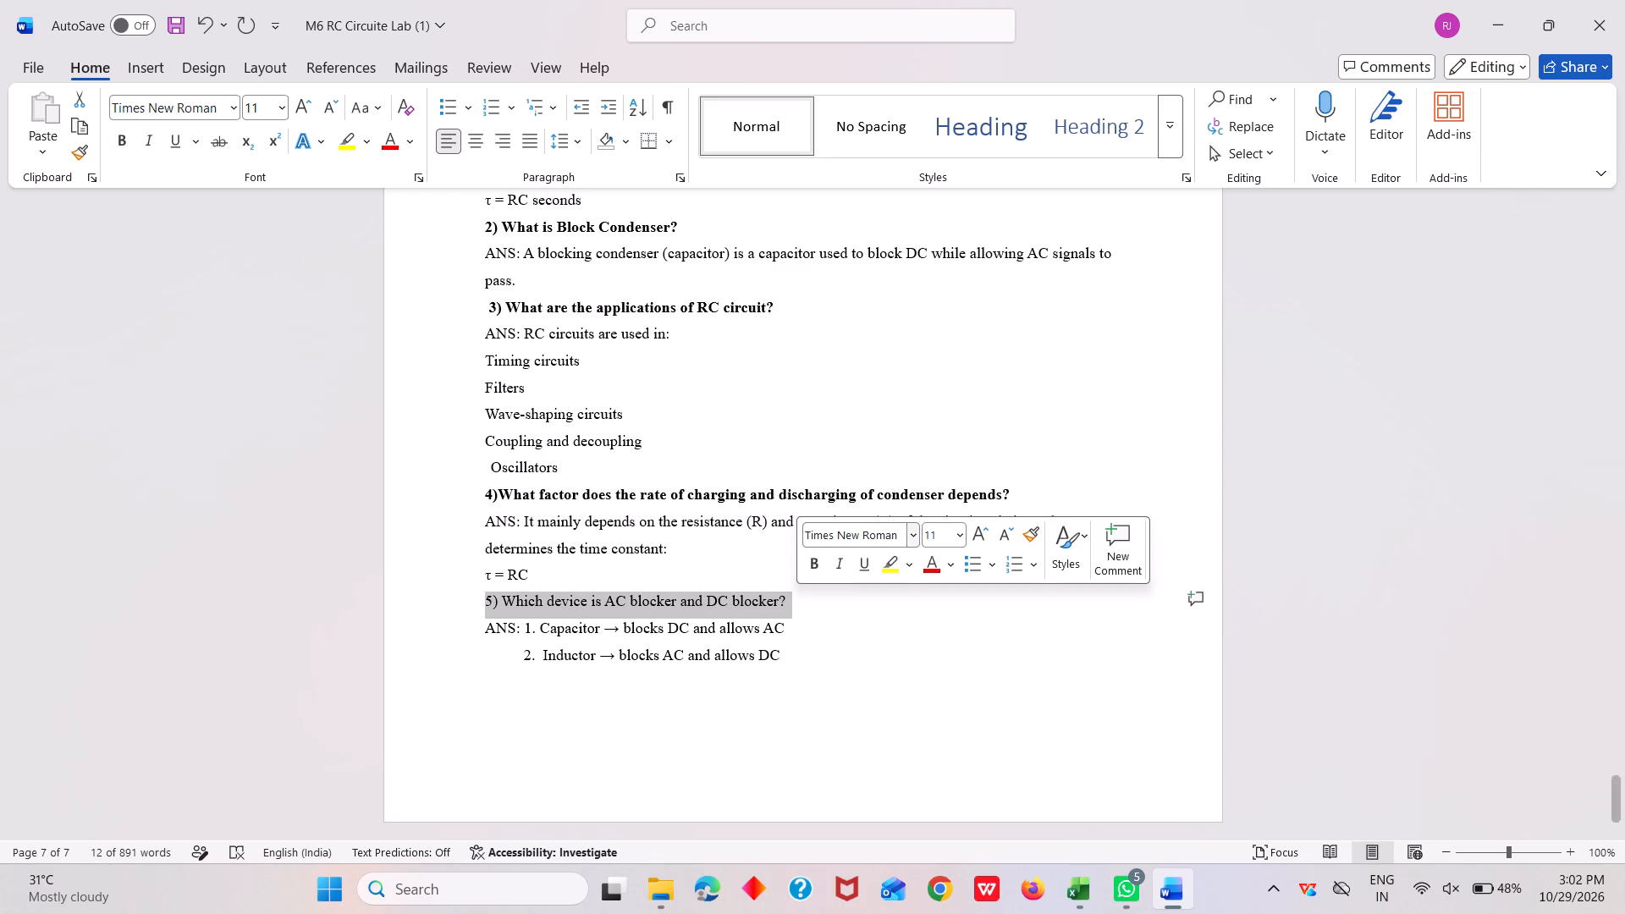
pyautogui.click(815, 570)
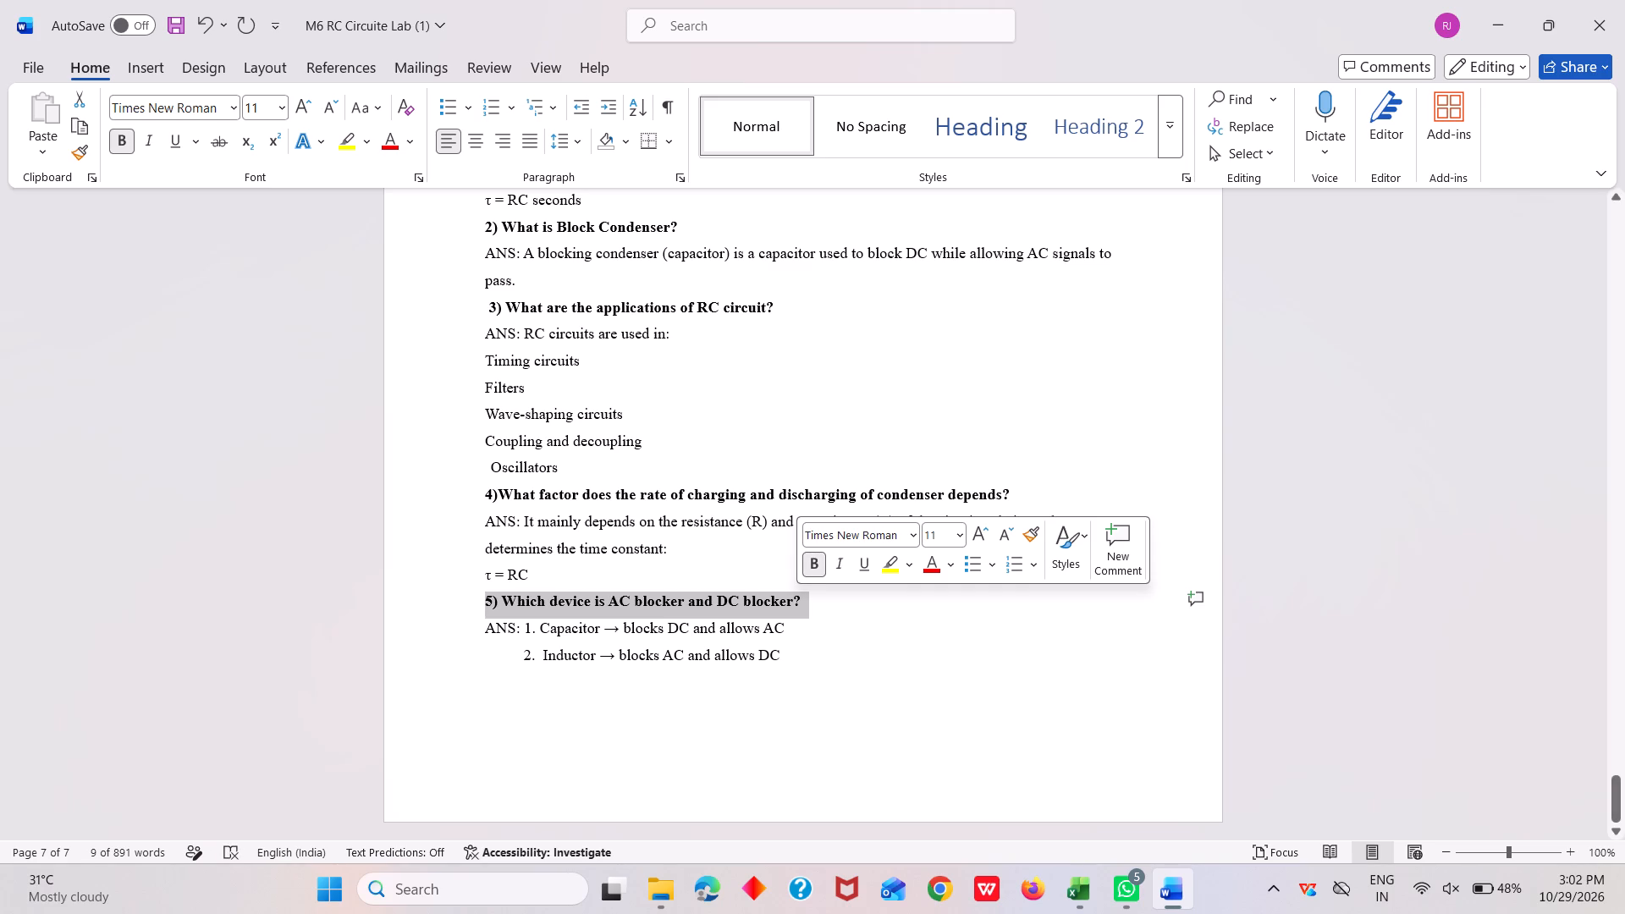
# Delete one leading space before "Oscillators" in the answer to viva question 3.
pyautogui.click(487, 463)
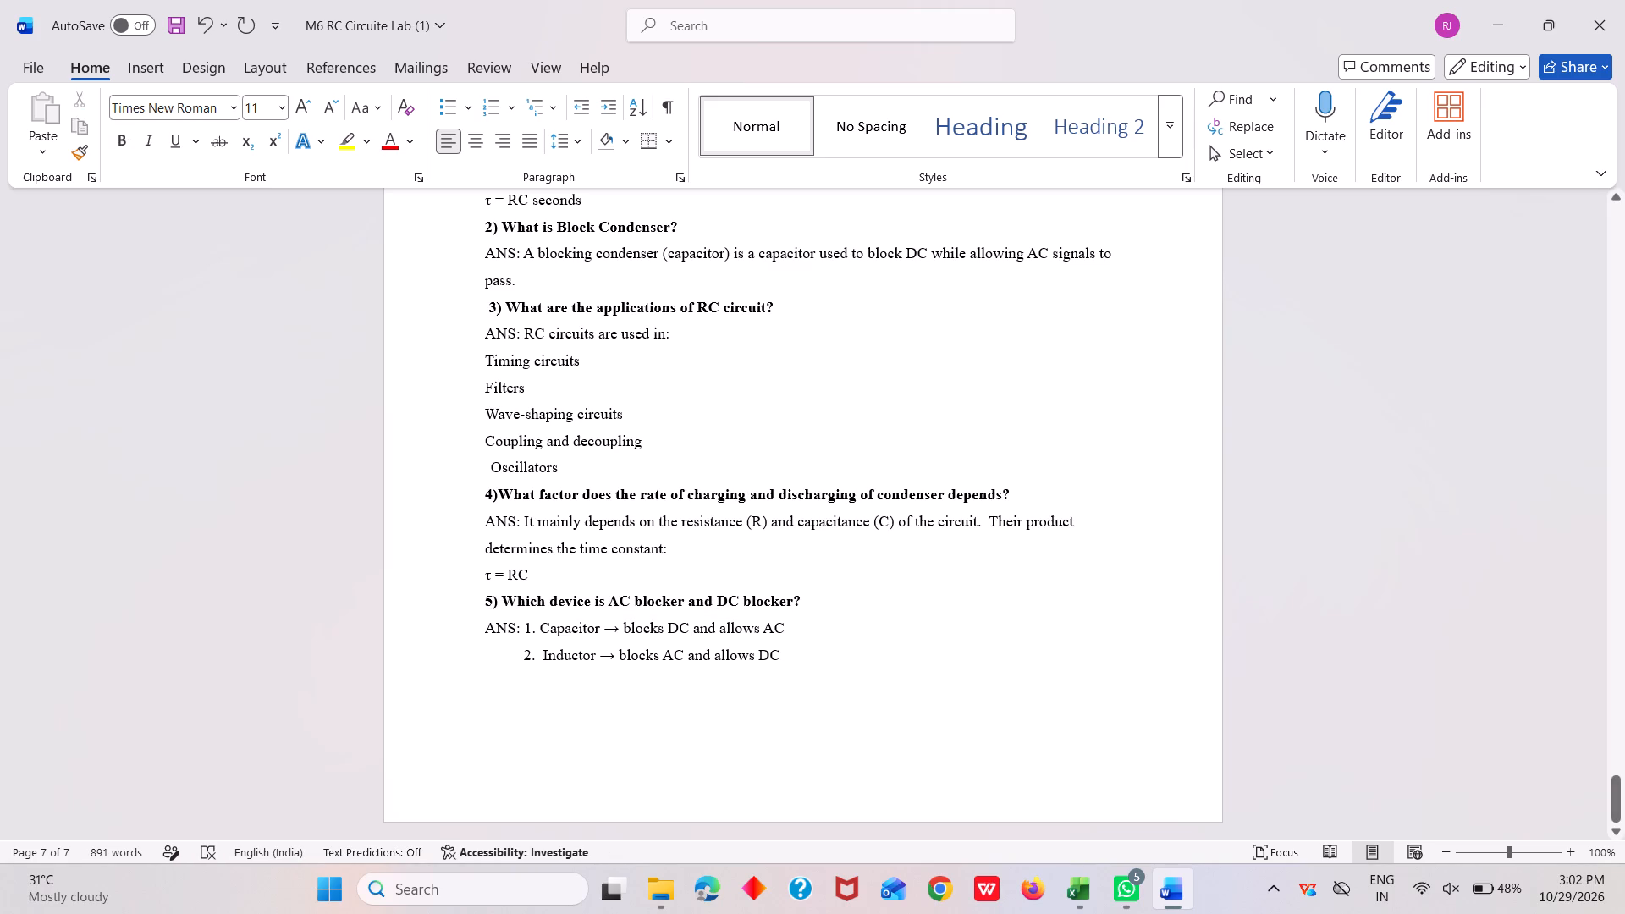
pyautogui.press('Right')
pyautogui.press('BackSpace')
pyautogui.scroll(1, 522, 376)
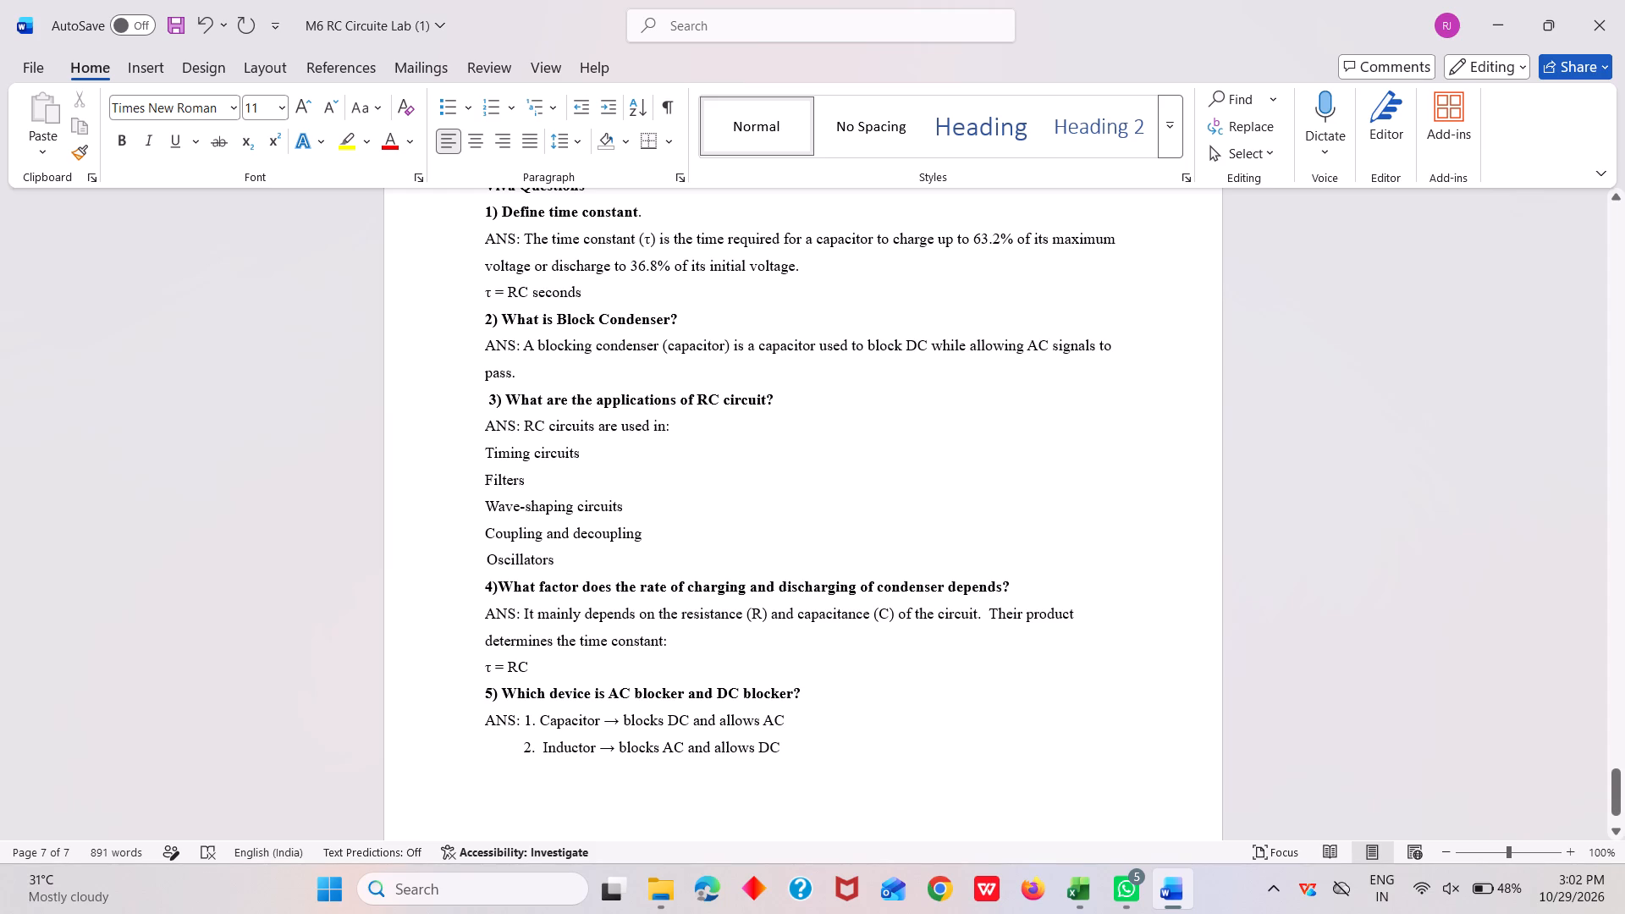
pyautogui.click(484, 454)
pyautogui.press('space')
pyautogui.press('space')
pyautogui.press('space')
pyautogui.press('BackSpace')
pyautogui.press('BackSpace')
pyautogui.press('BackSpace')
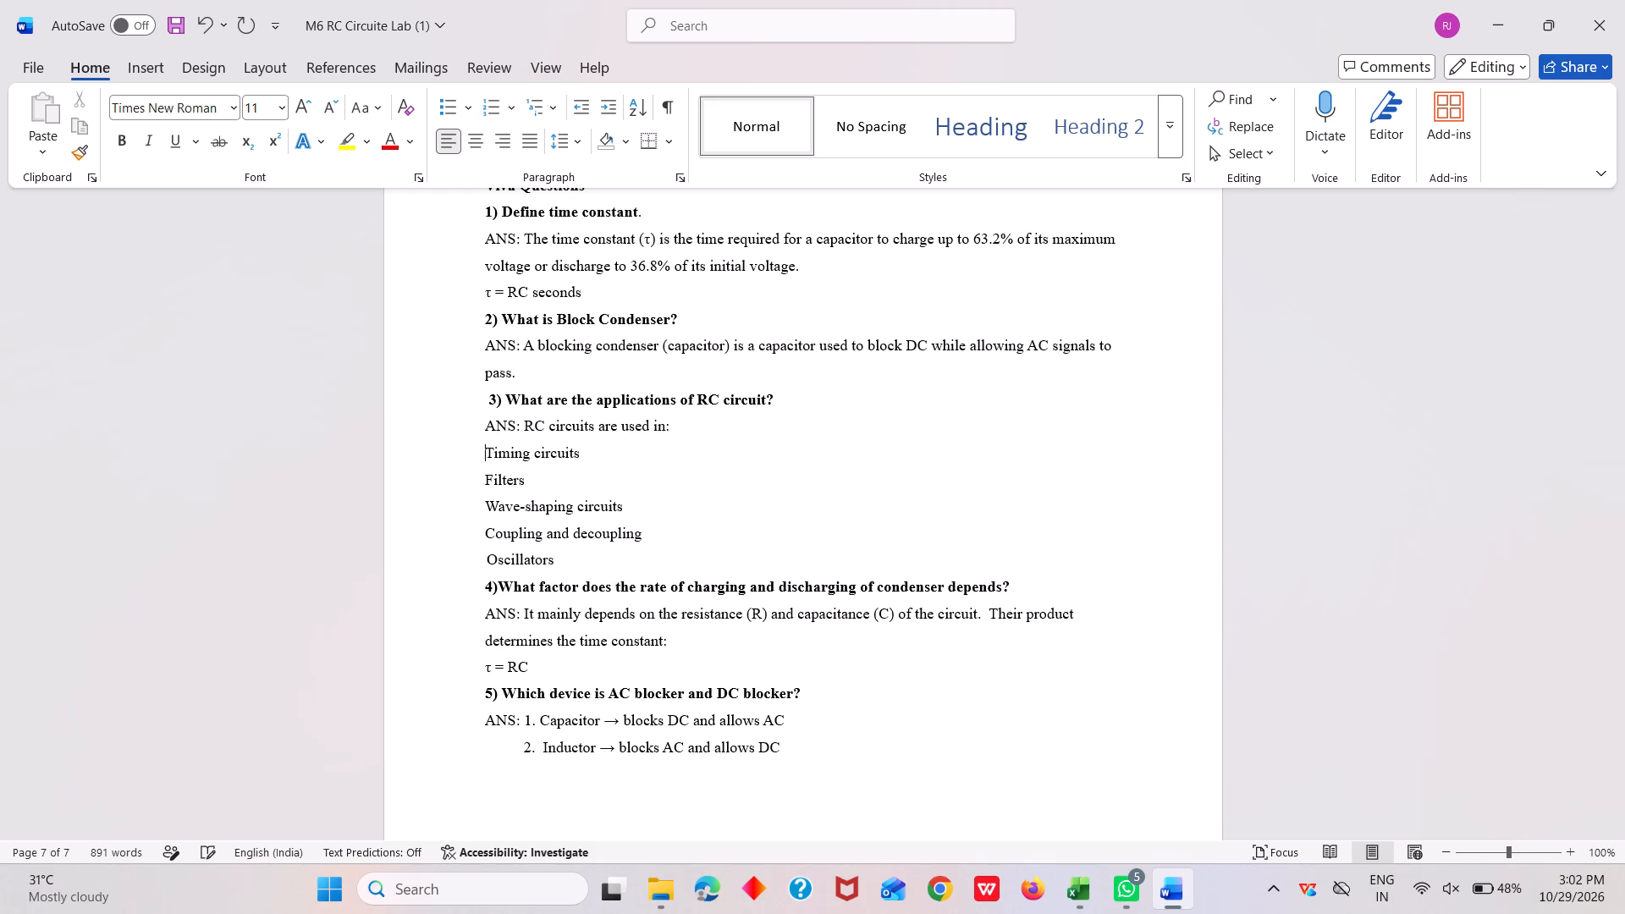
# Format the "Timing circuits" line in the answer to question 3 as a bulleted item.
pyautogui.rightClick(484, 454)
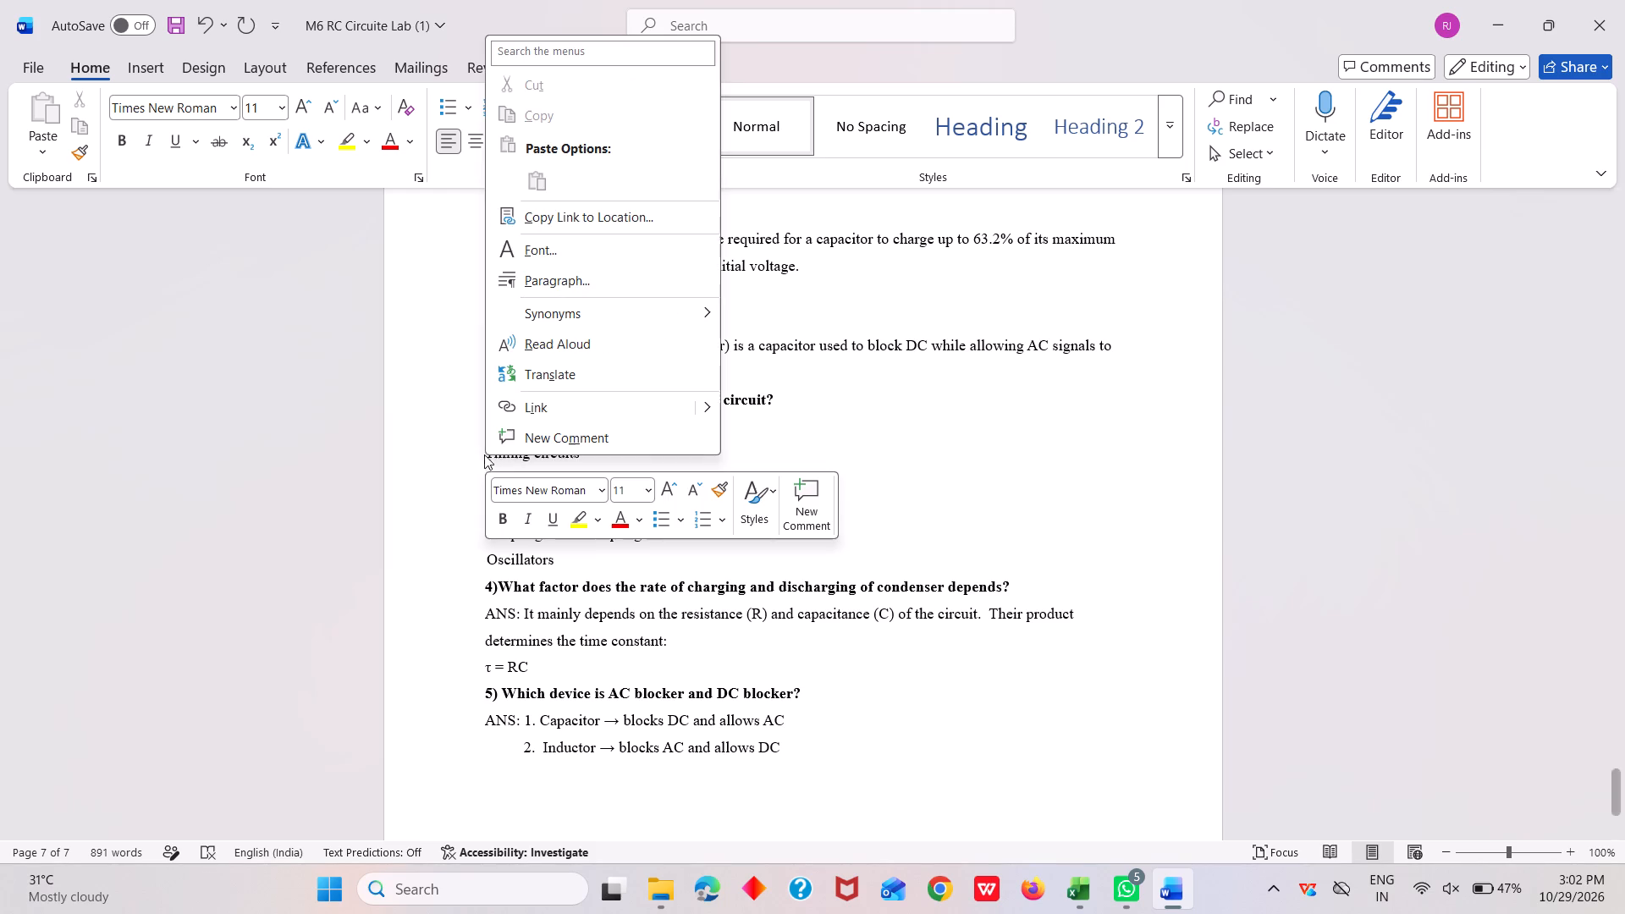
pyautogui.click(667, 524)
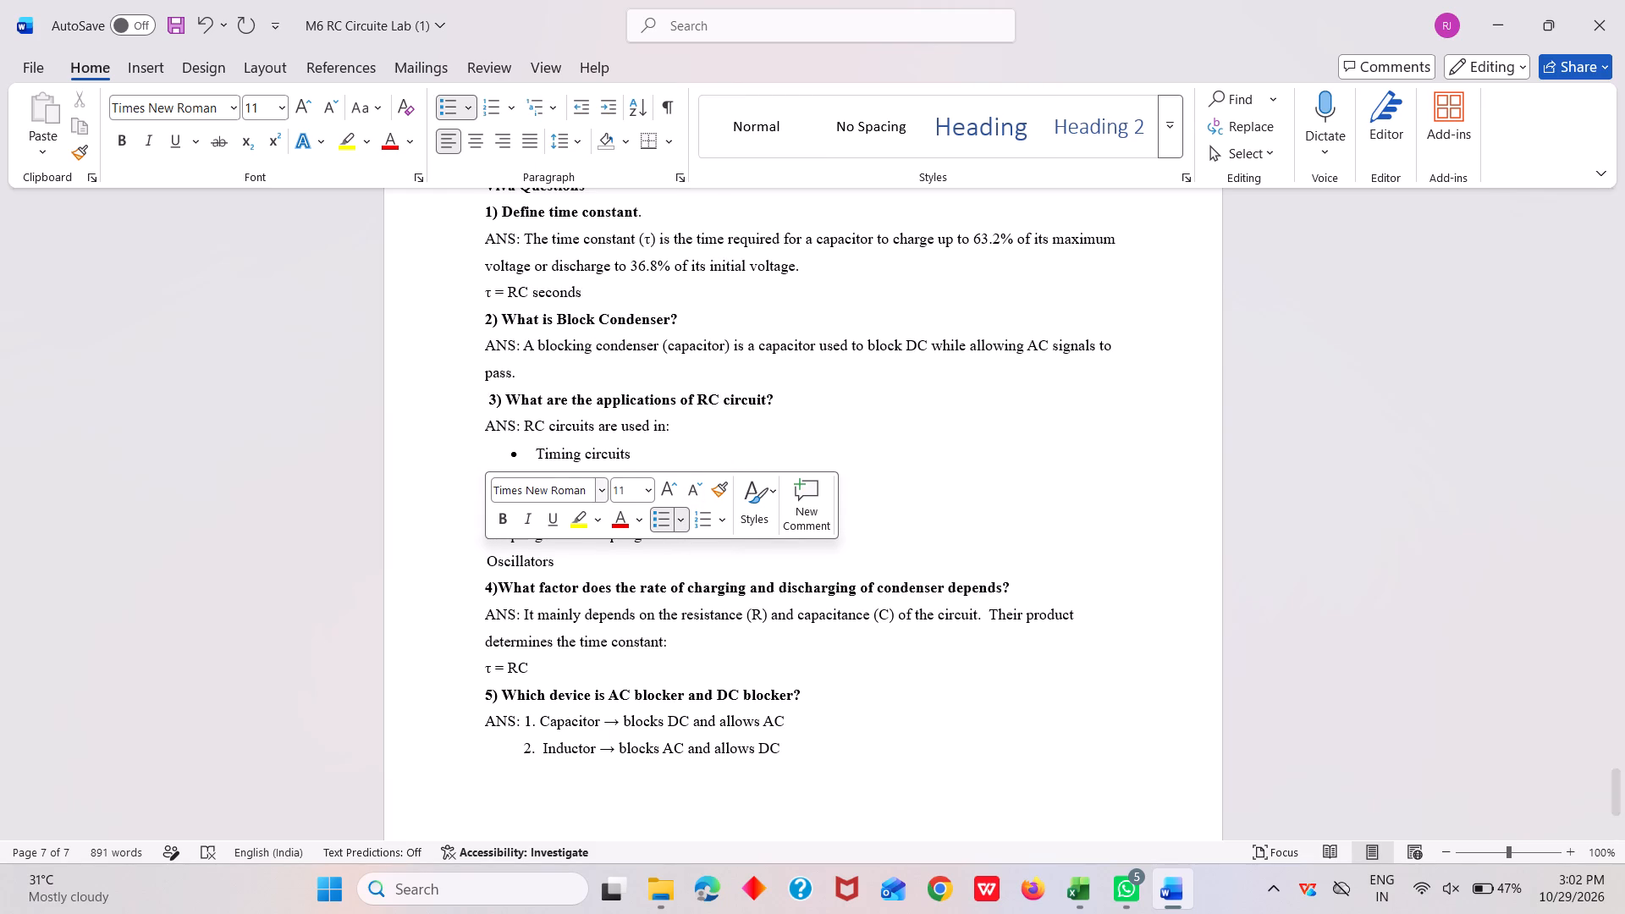
# Format the "Filters" line in the answer to viva question 3 as a bulleted item.
pyautogui.press('Down')
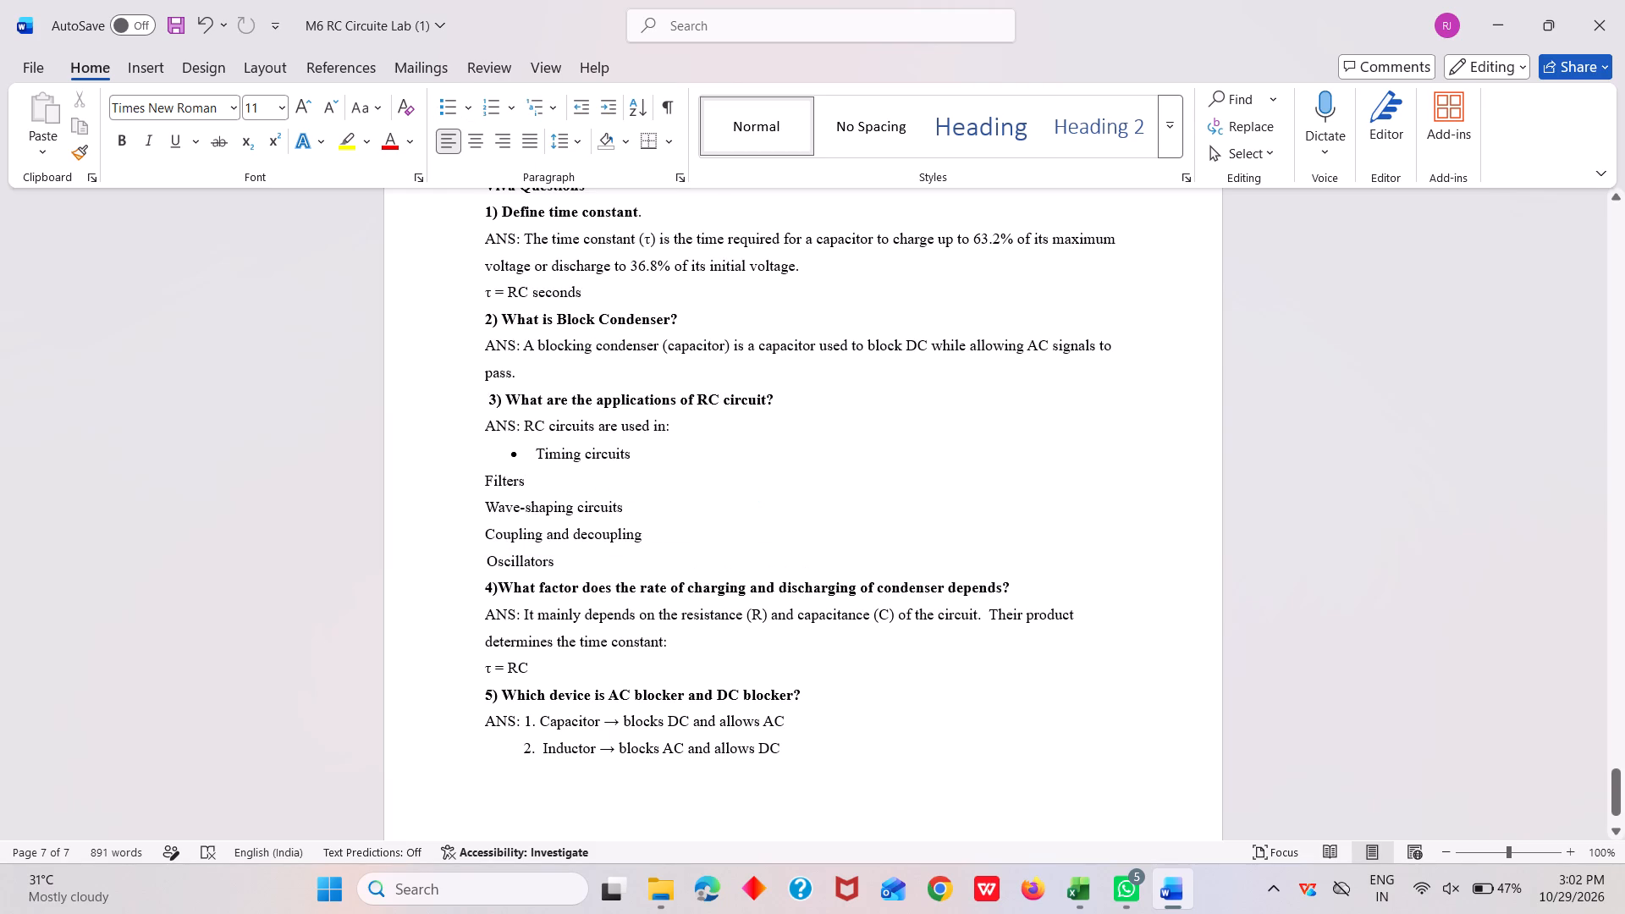
pyautogui.press('Left')
pyautogui.press('Left')
pyautogui.press('Left')
pyautogui.press('Left')
pyautogui.press('Left')
pyautogui.press('Left')
pyautogui.press('Left')
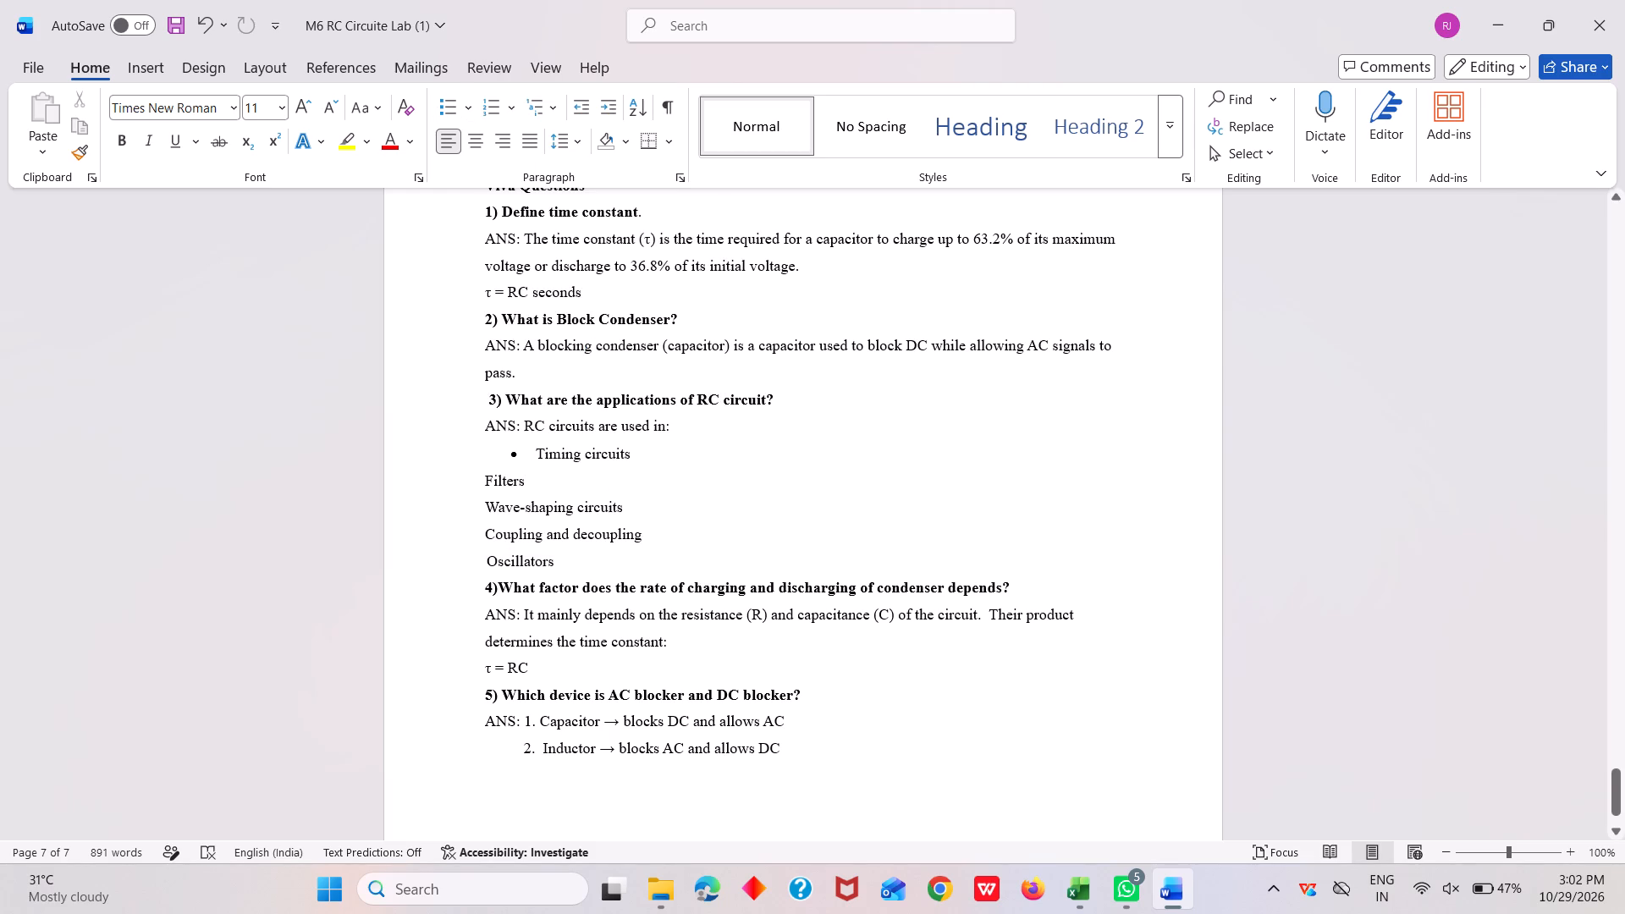
pyautogui.rightClick(572, 474)
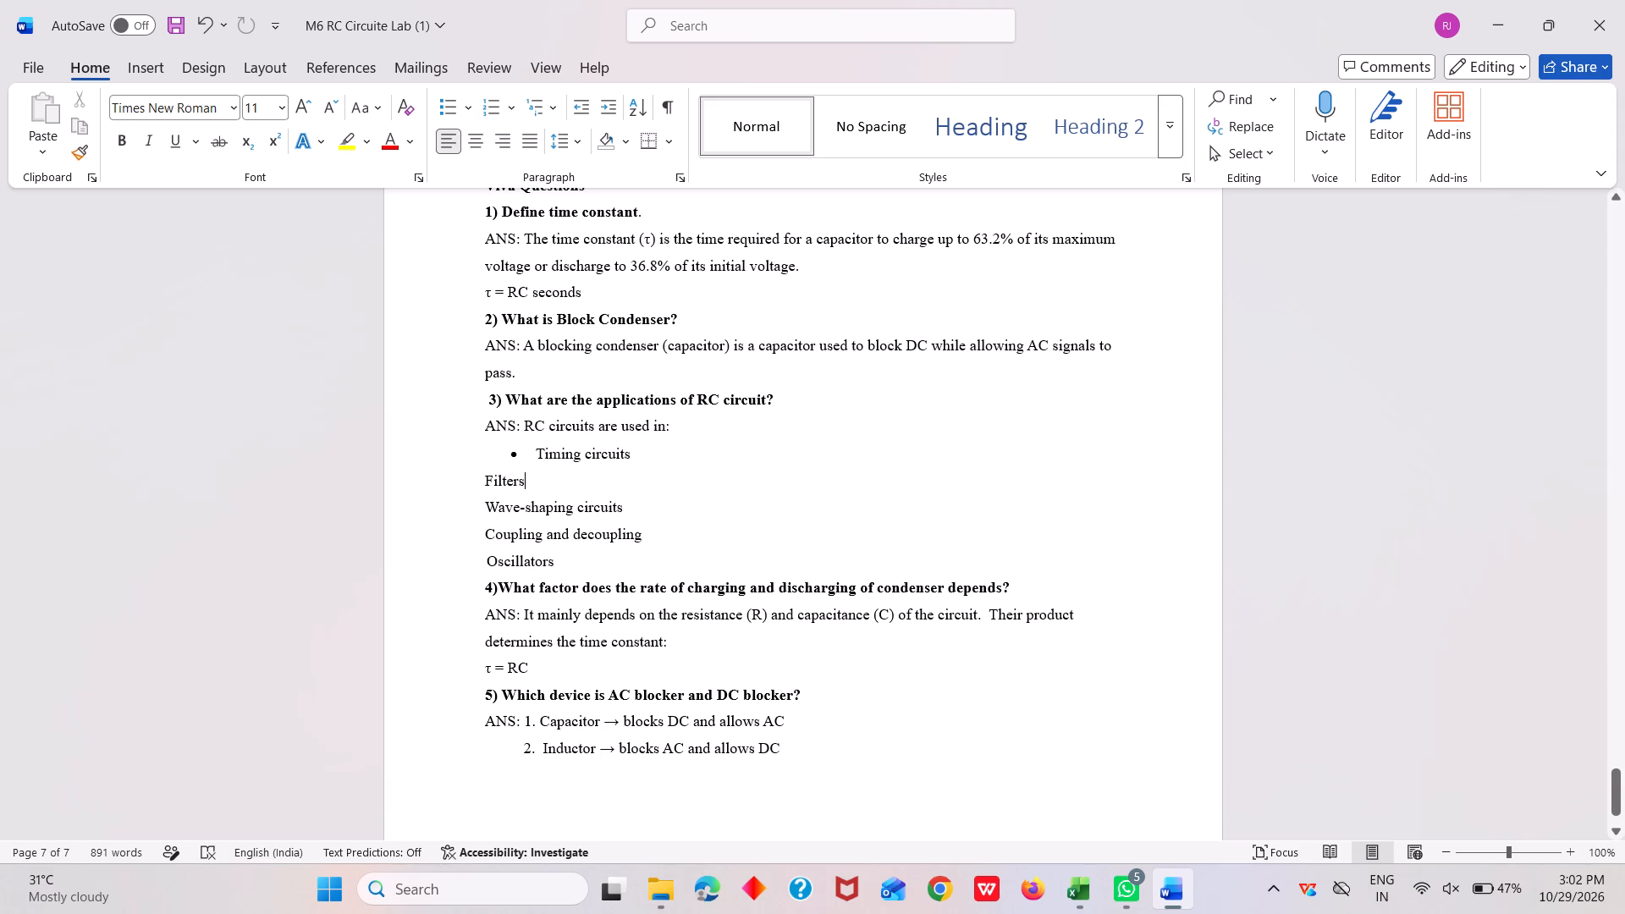
pyautogui.click(482, 475)
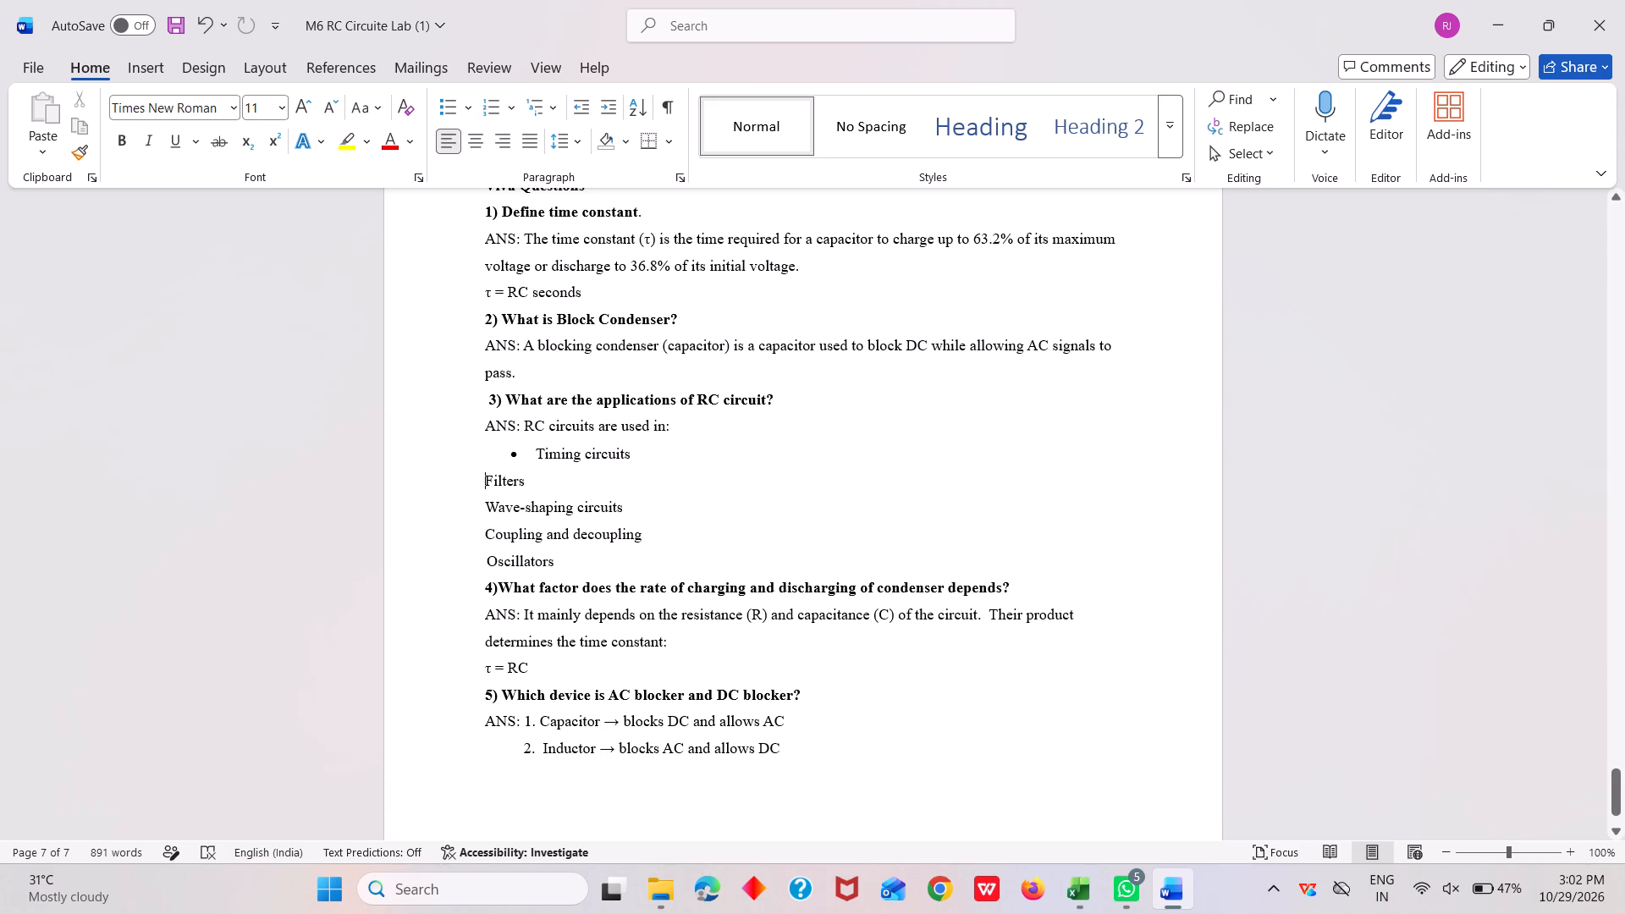
pyautogui.rightClick(482, 475)
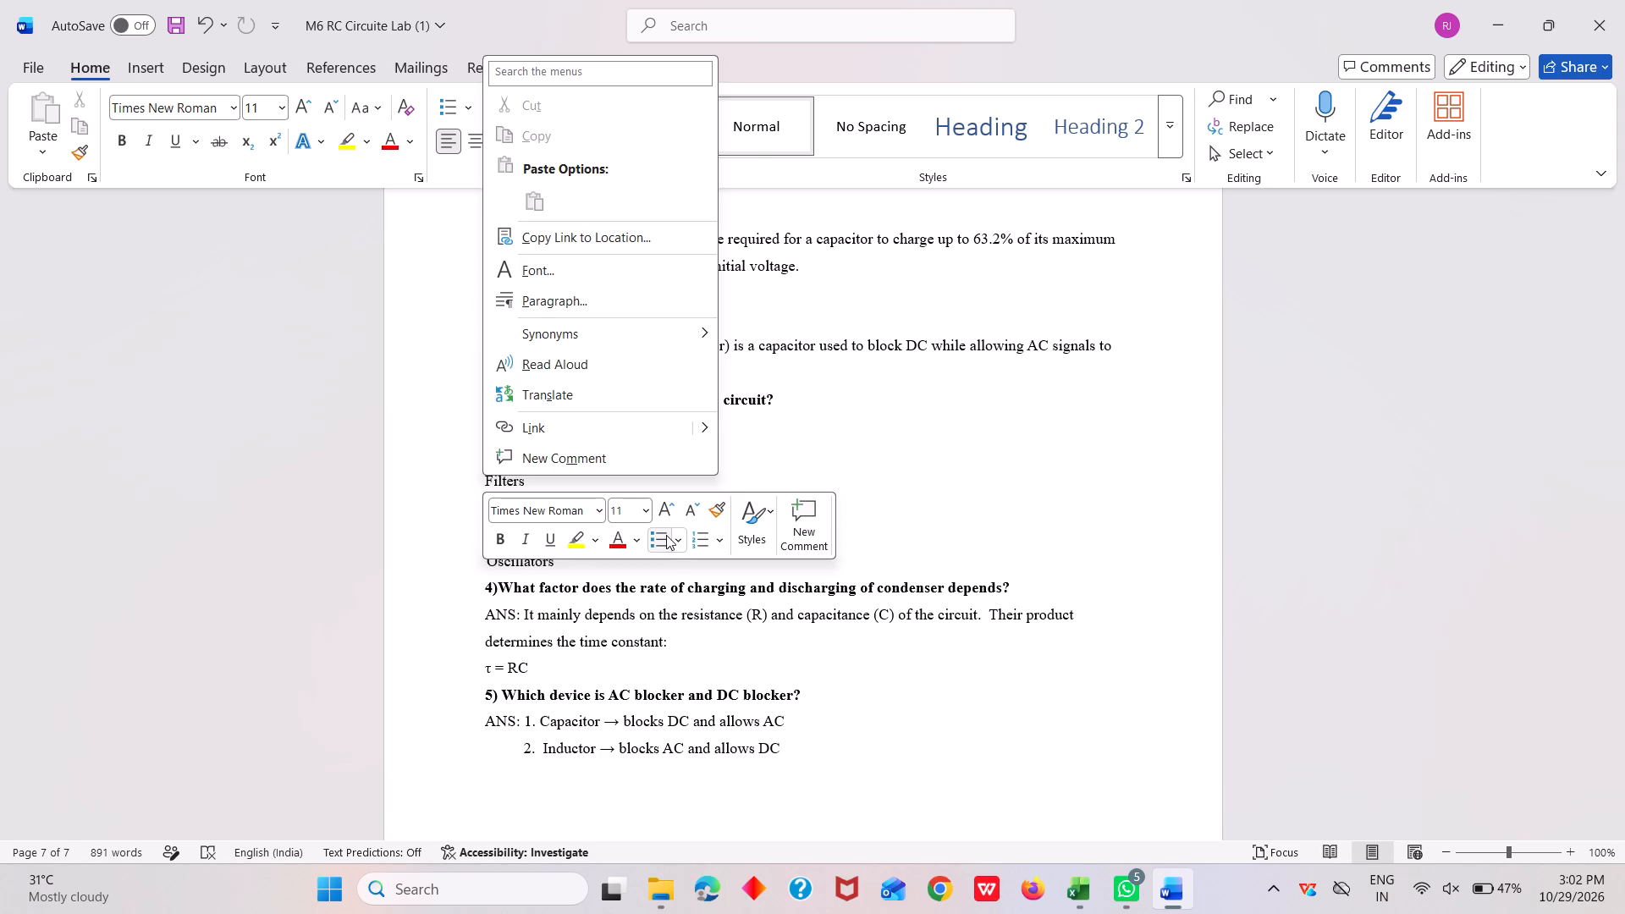
pyautogui.click(666, 535)
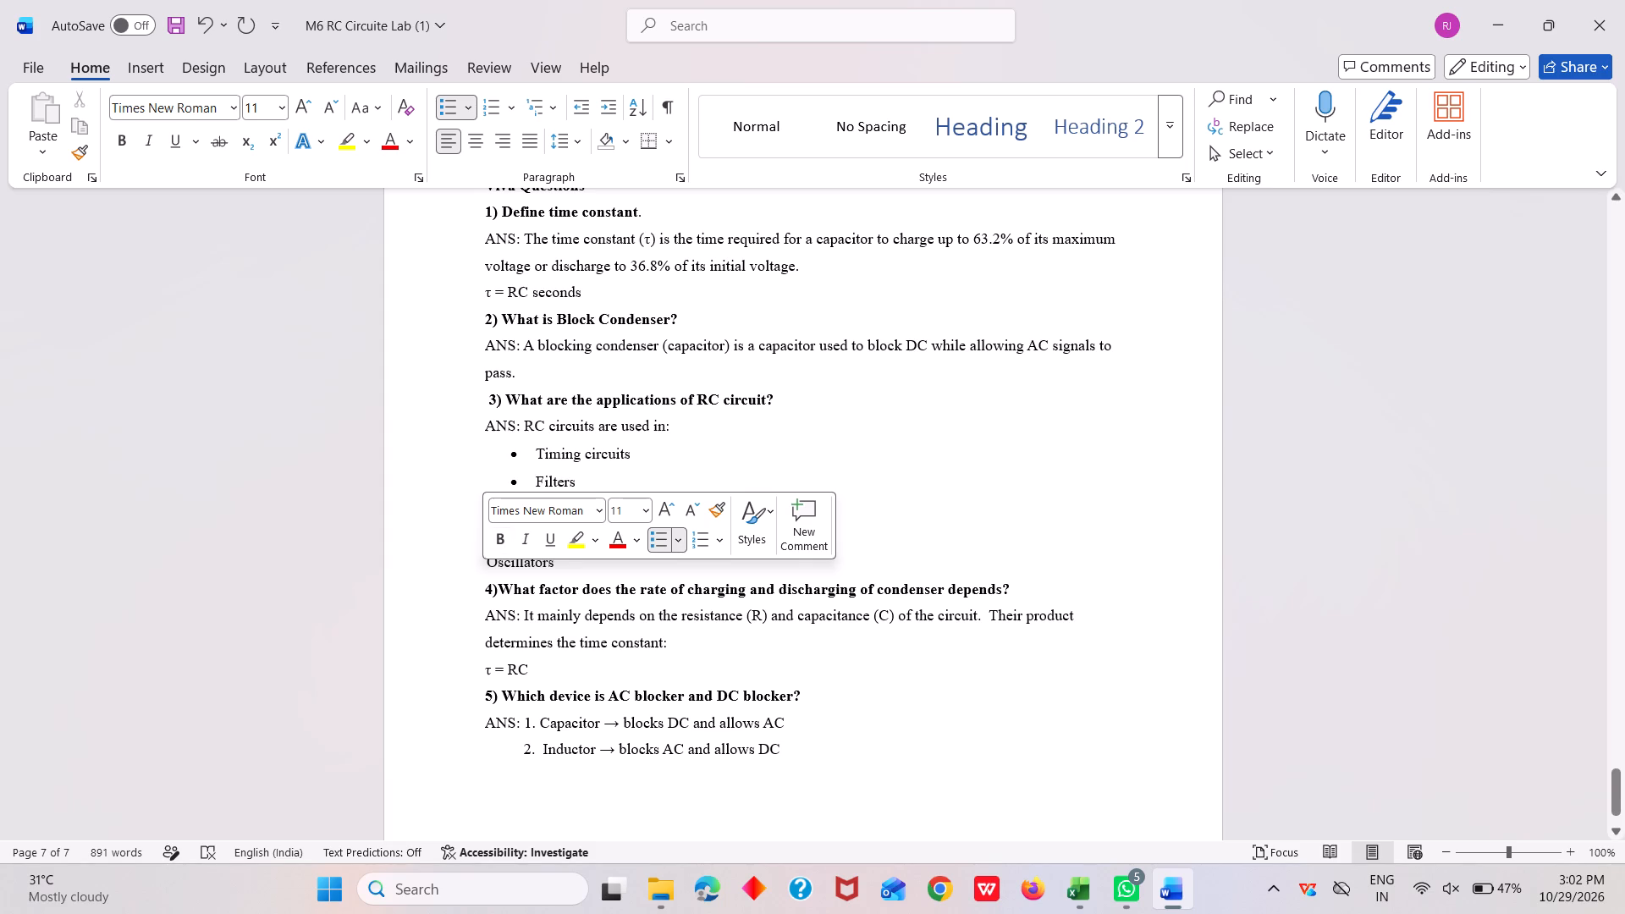
# Format the "Wave-shaping circuits", "Coupling and decoupling" and "Oscillators" lines in the answer to question 3 as bulleted items.
pyautogui.scroll(-1, 546, 484)
pyautogui.moveTo(482, 416); pyautogui.dragTo(572, 468)
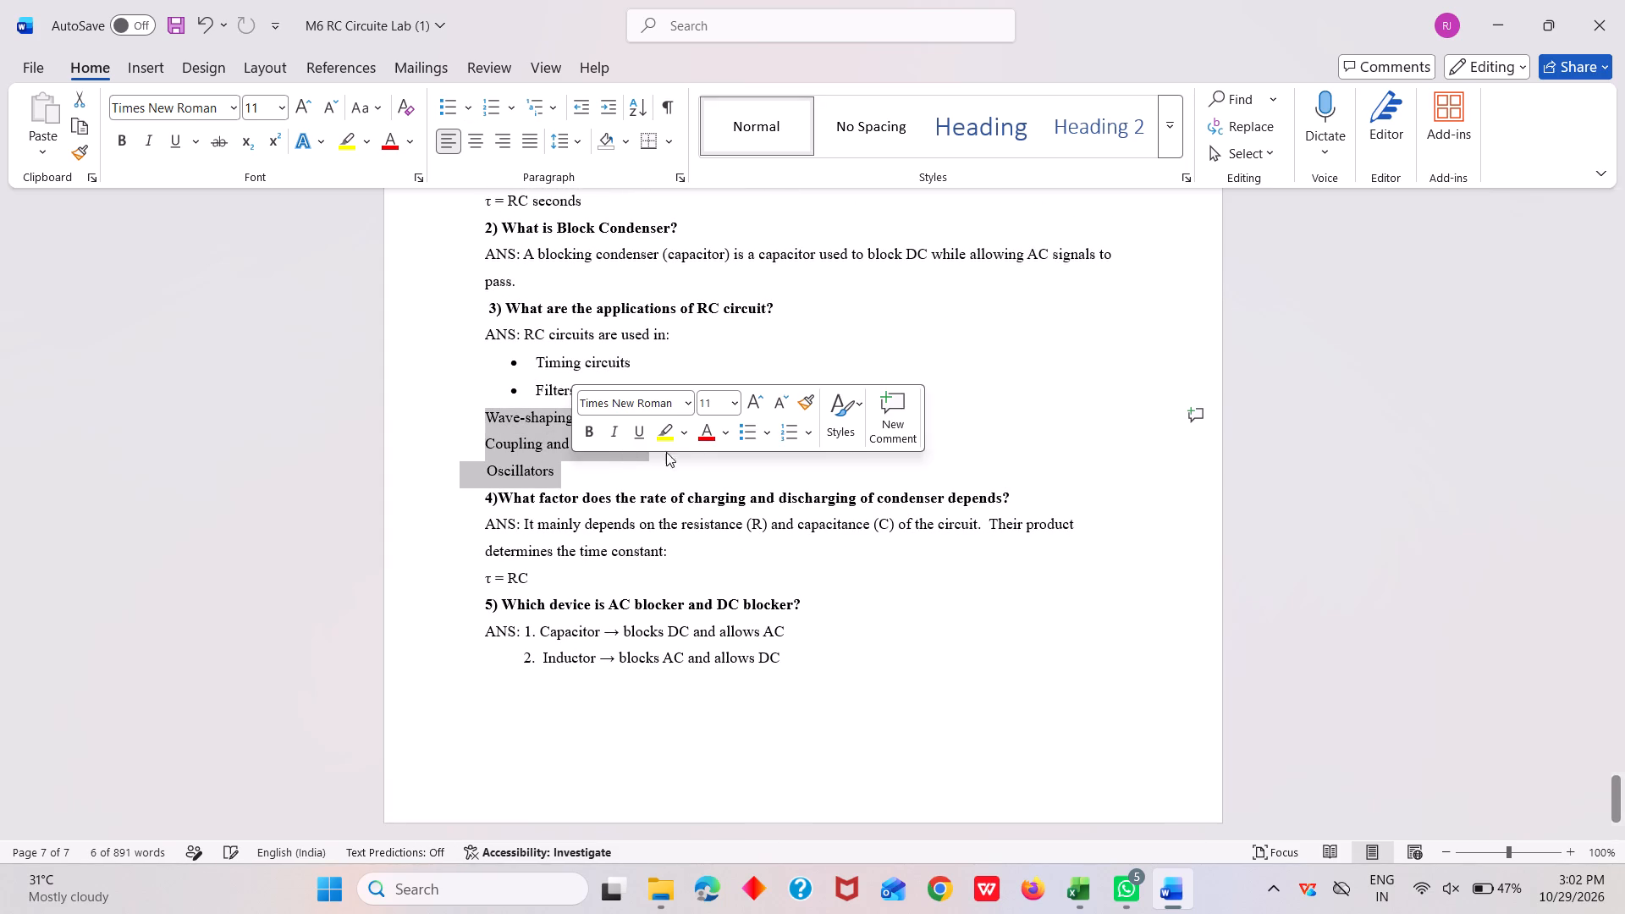
pyautogui.click(743, 423)
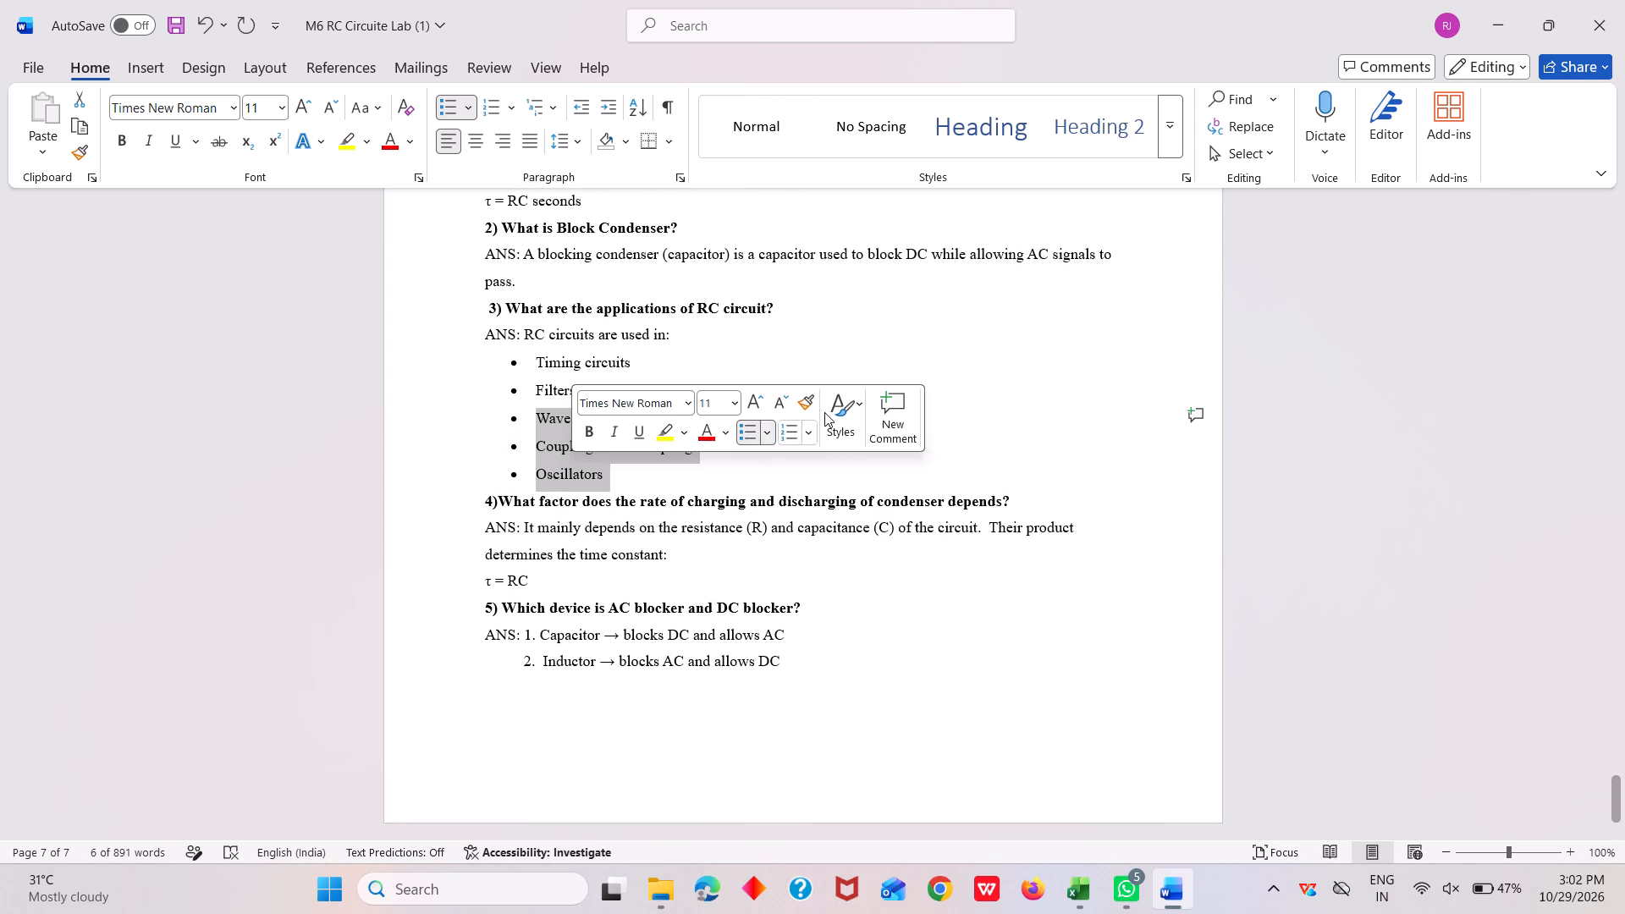
pyautogui.click(937, 337)
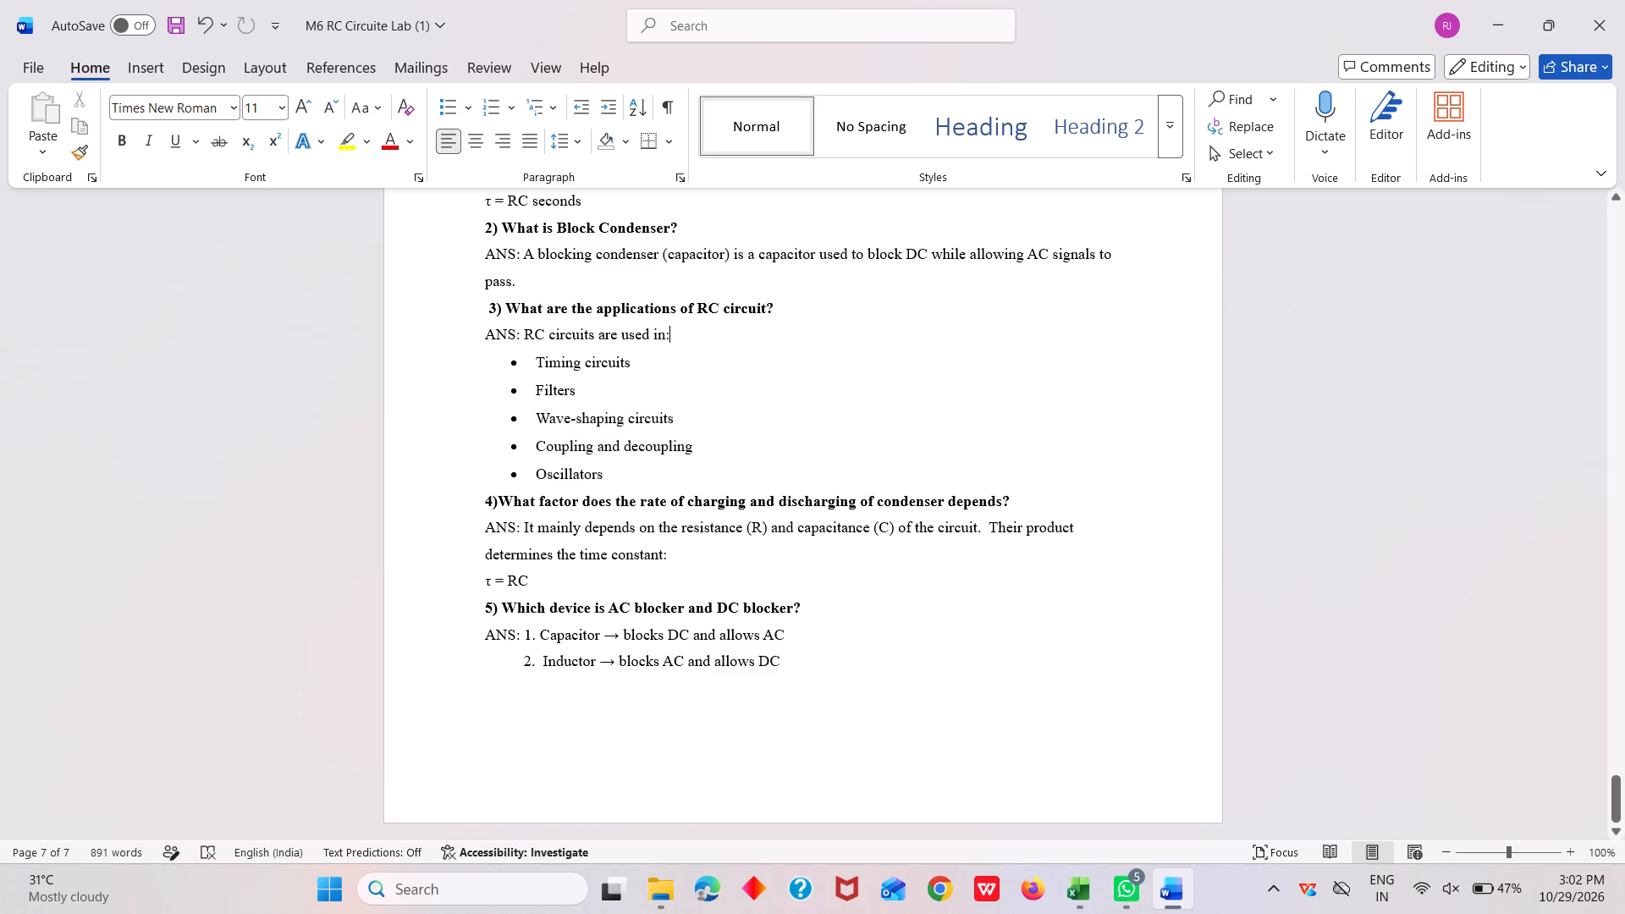
# Review the last page from the RESULT section through the viva questions and the bulleted RC circuit applications.
pyautogui.scroll(1, 771, 411)
pyautogui.scroll(3, 686, 405)
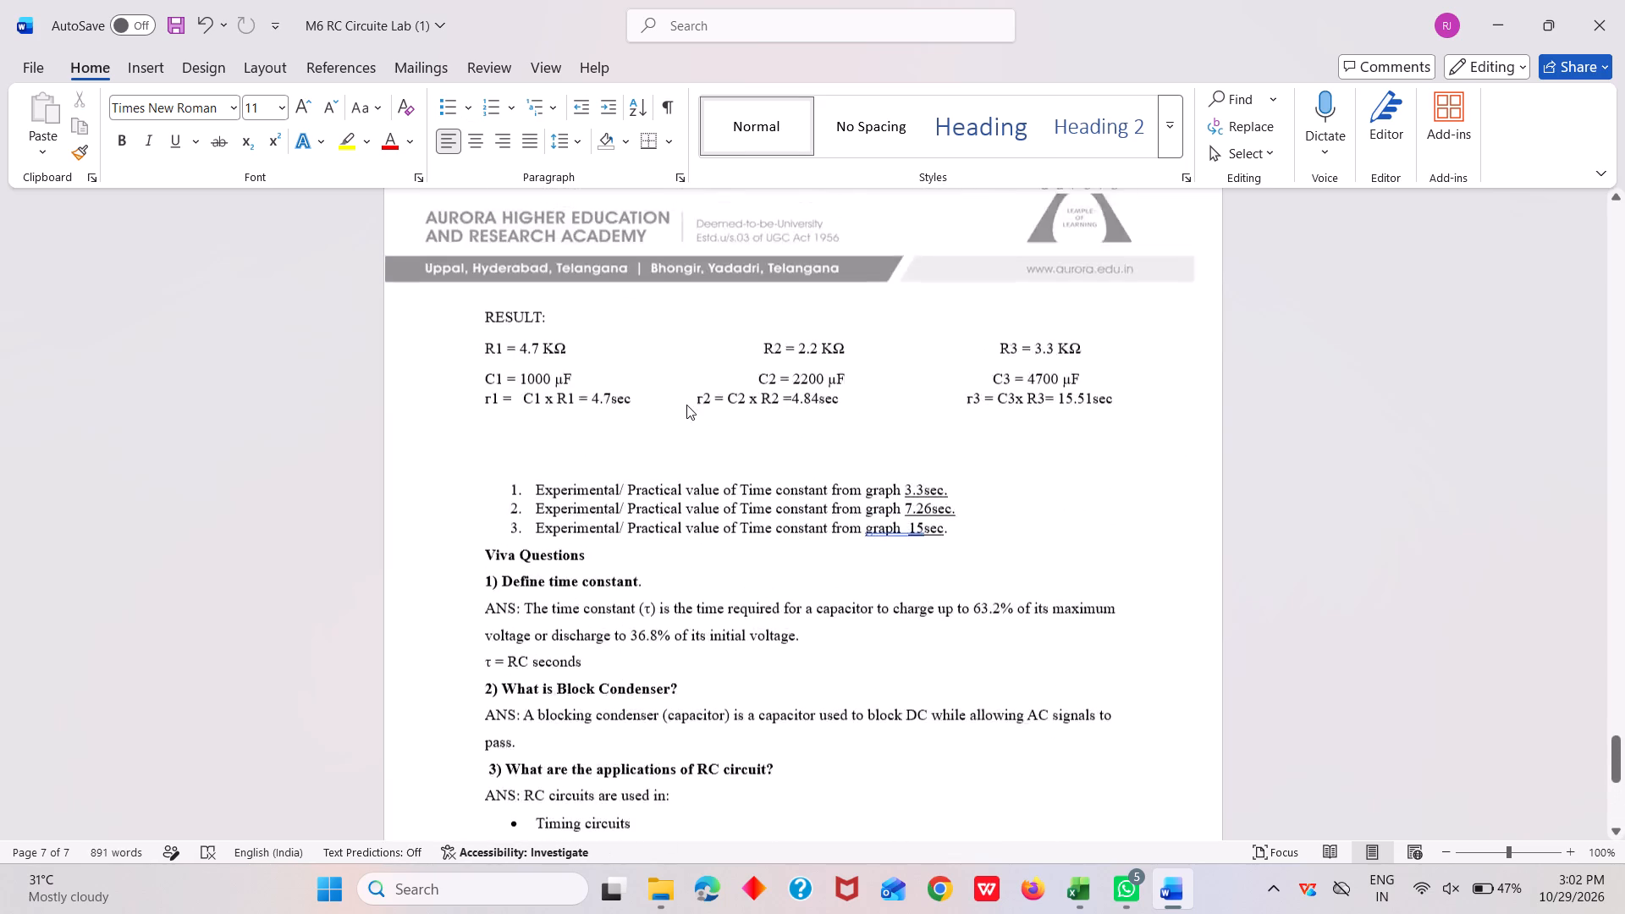
pyautogui.scroll(1, 686, 405)
pyautogui.scroll(-1, 686, 405)
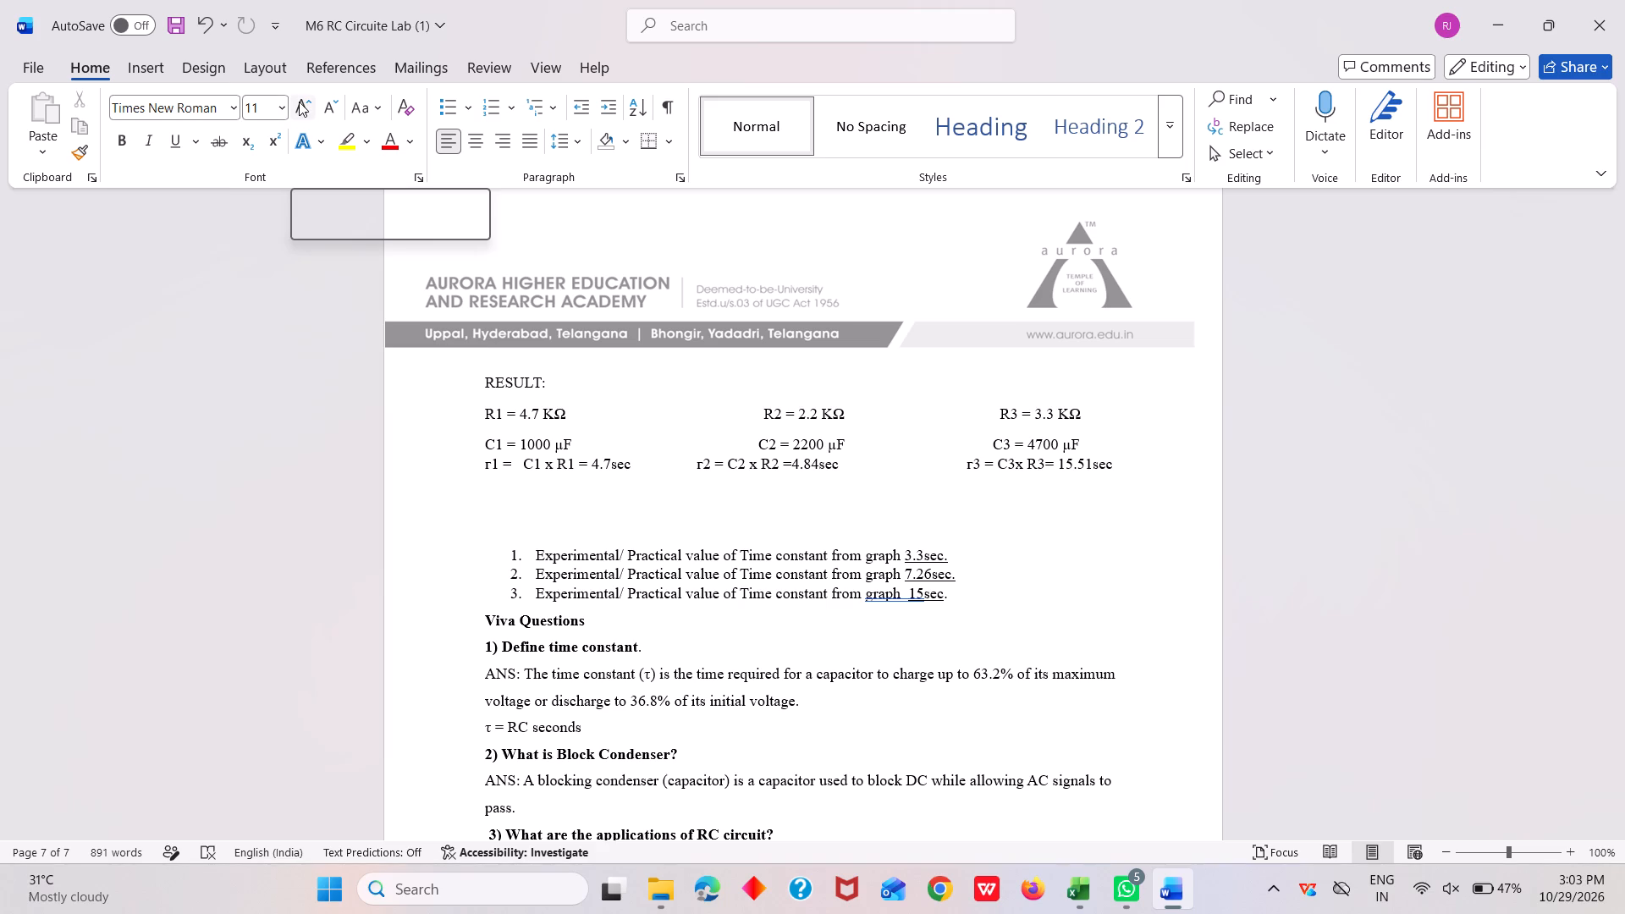
pyautogui.scroll(-1, 685, 414)
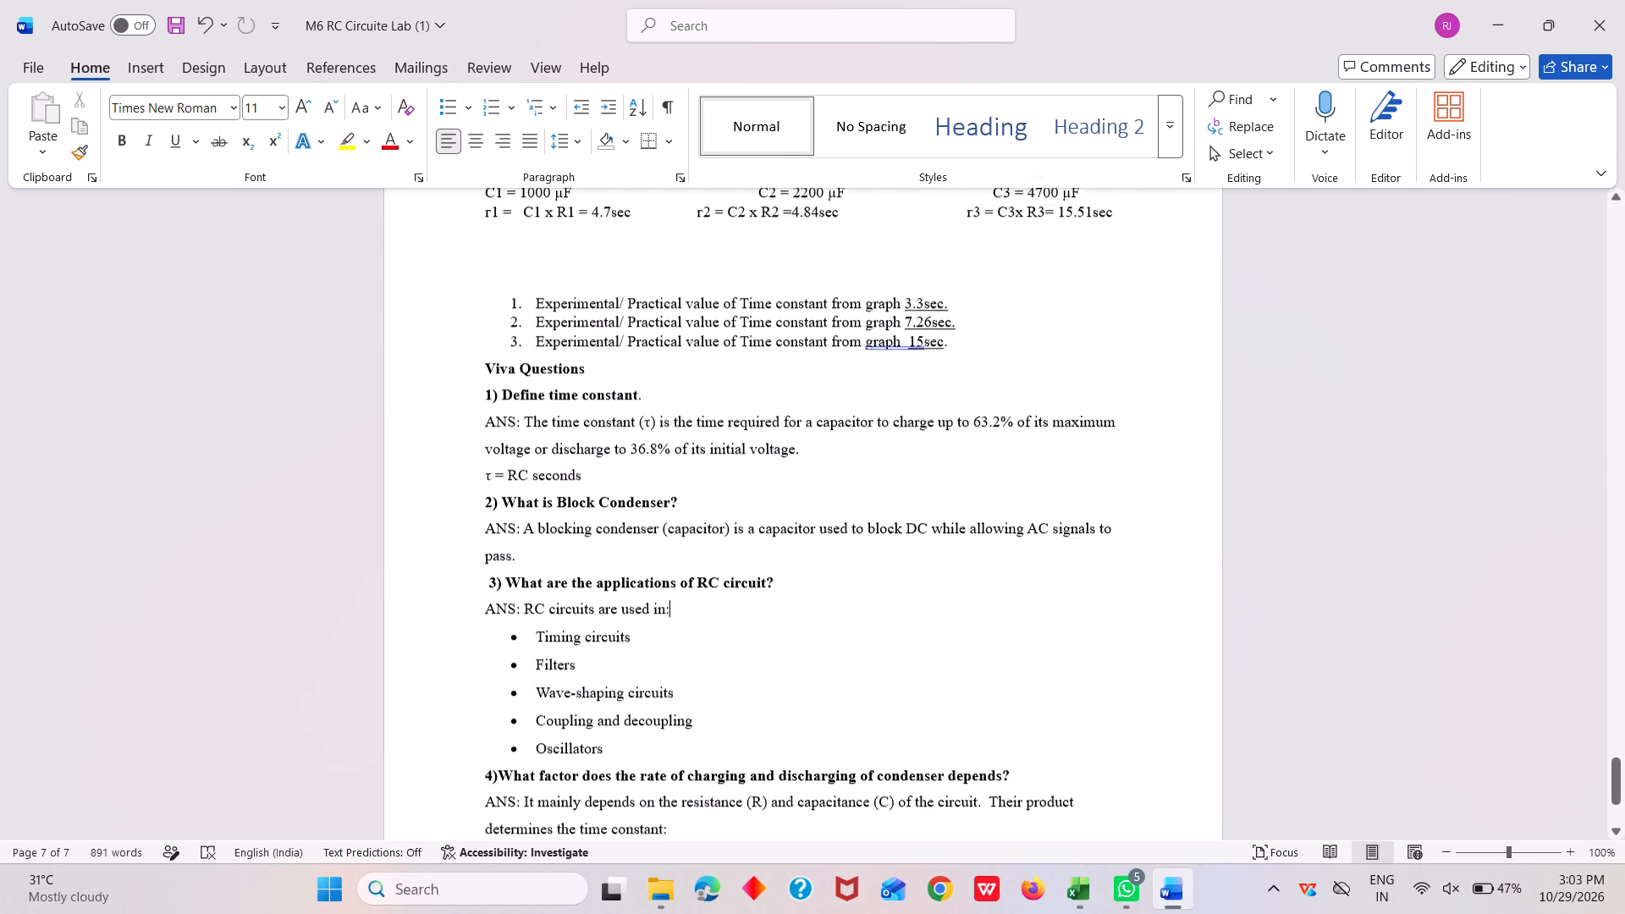
pyautogui.scroll(-1, 685, 414)
pyautogui.scroll(1, 719, 338)
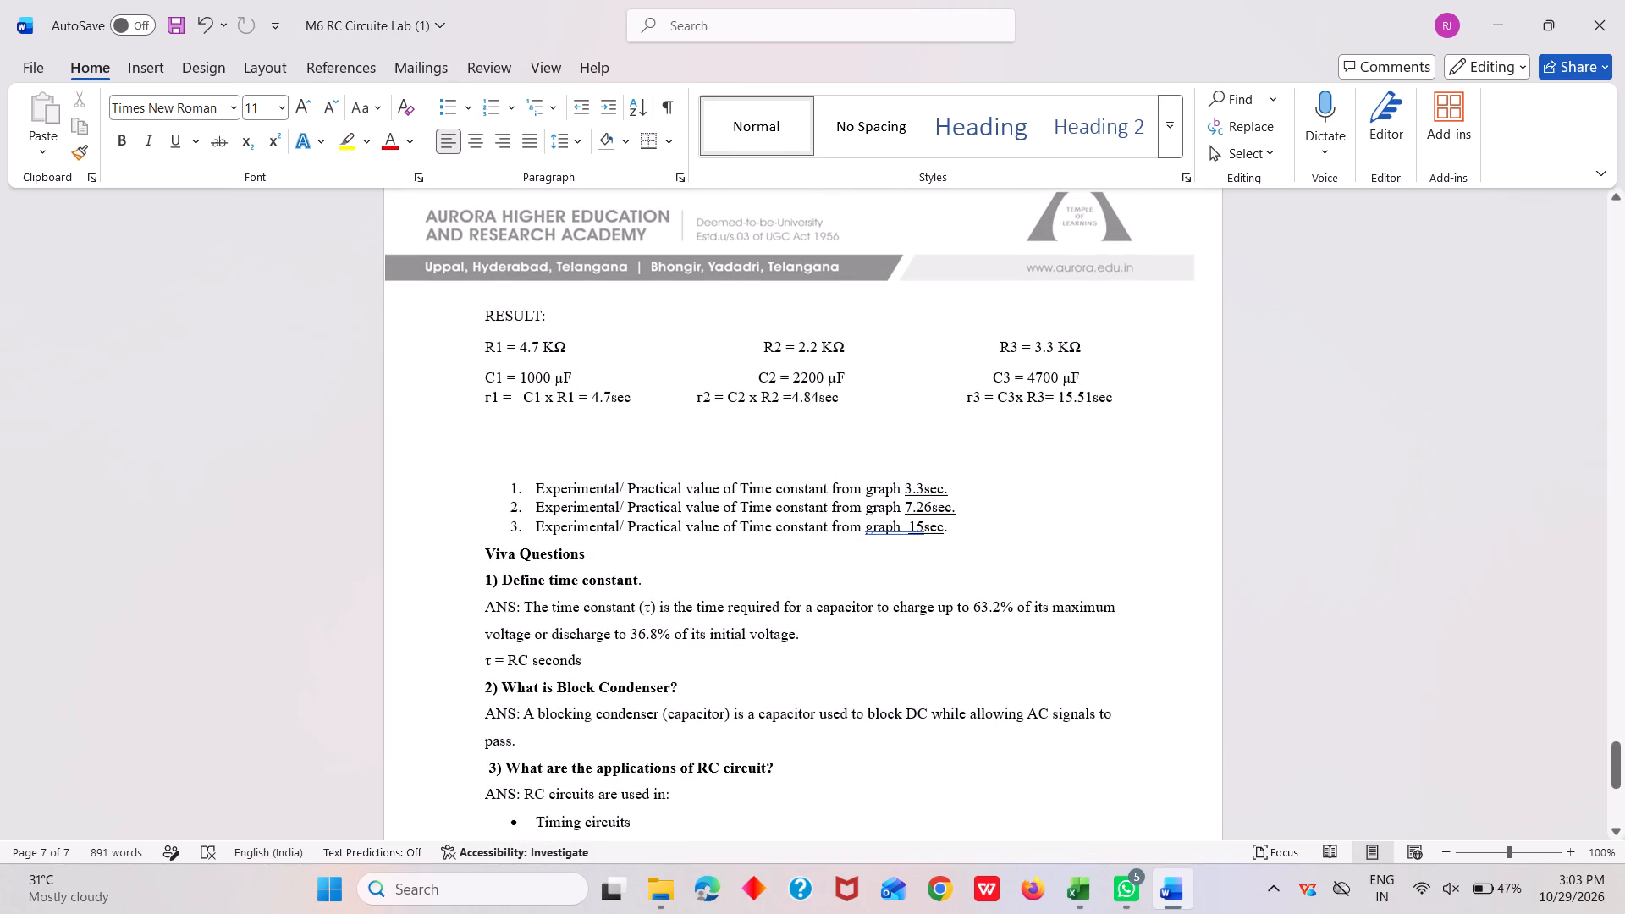
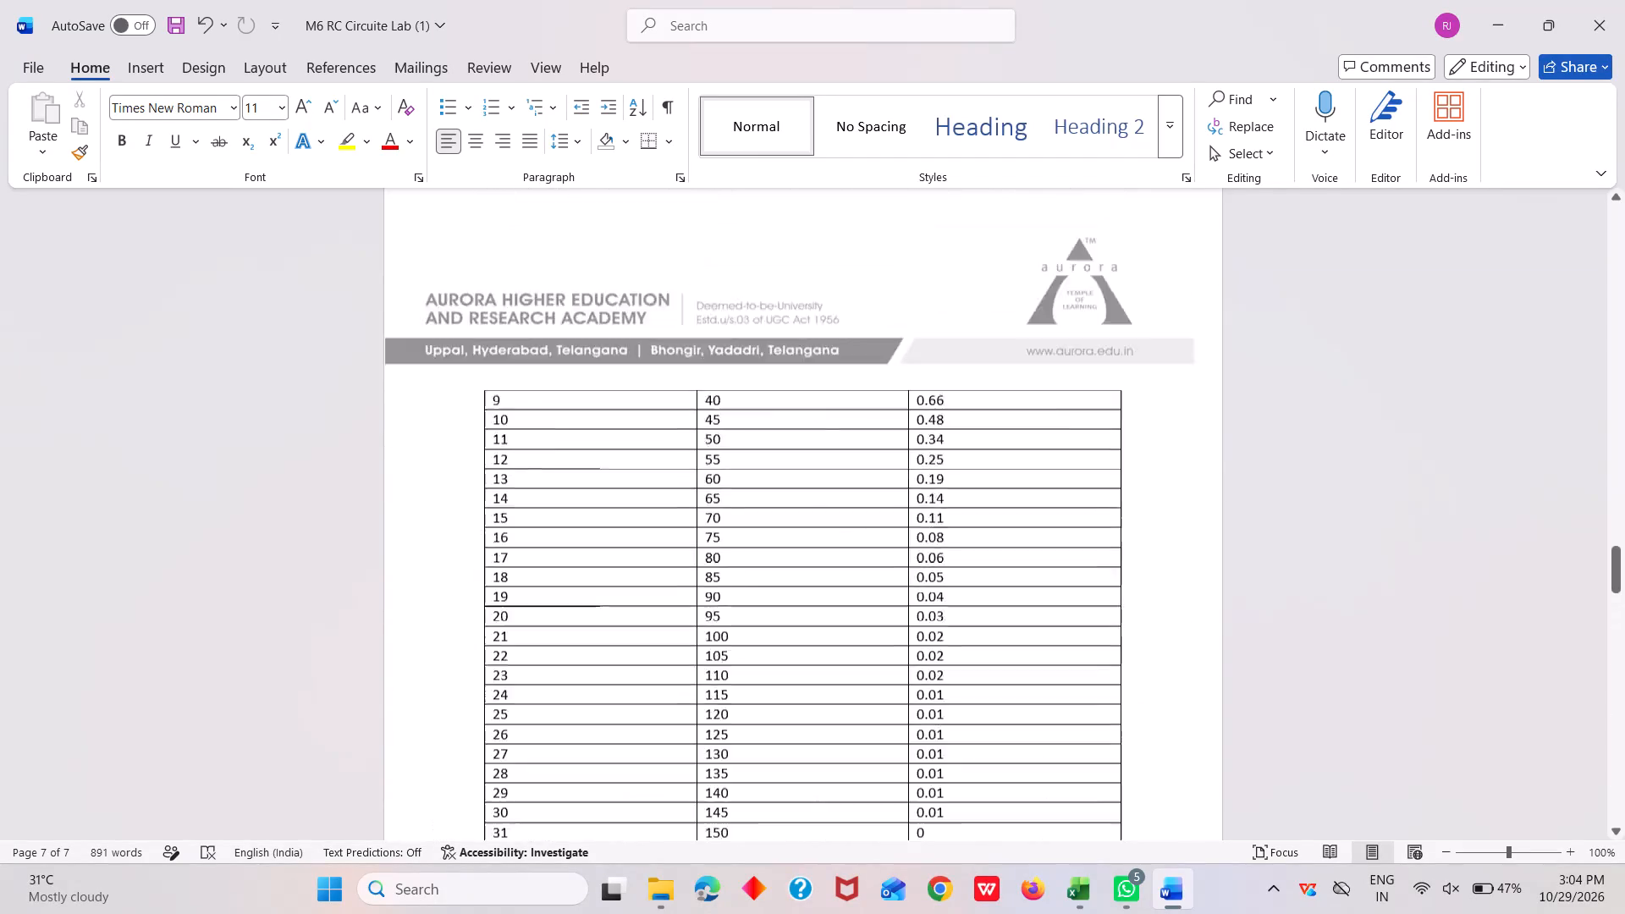
# Save the finished RC circuit lab document under its existing name.
pyautogui.scroll(6, 879, 394)
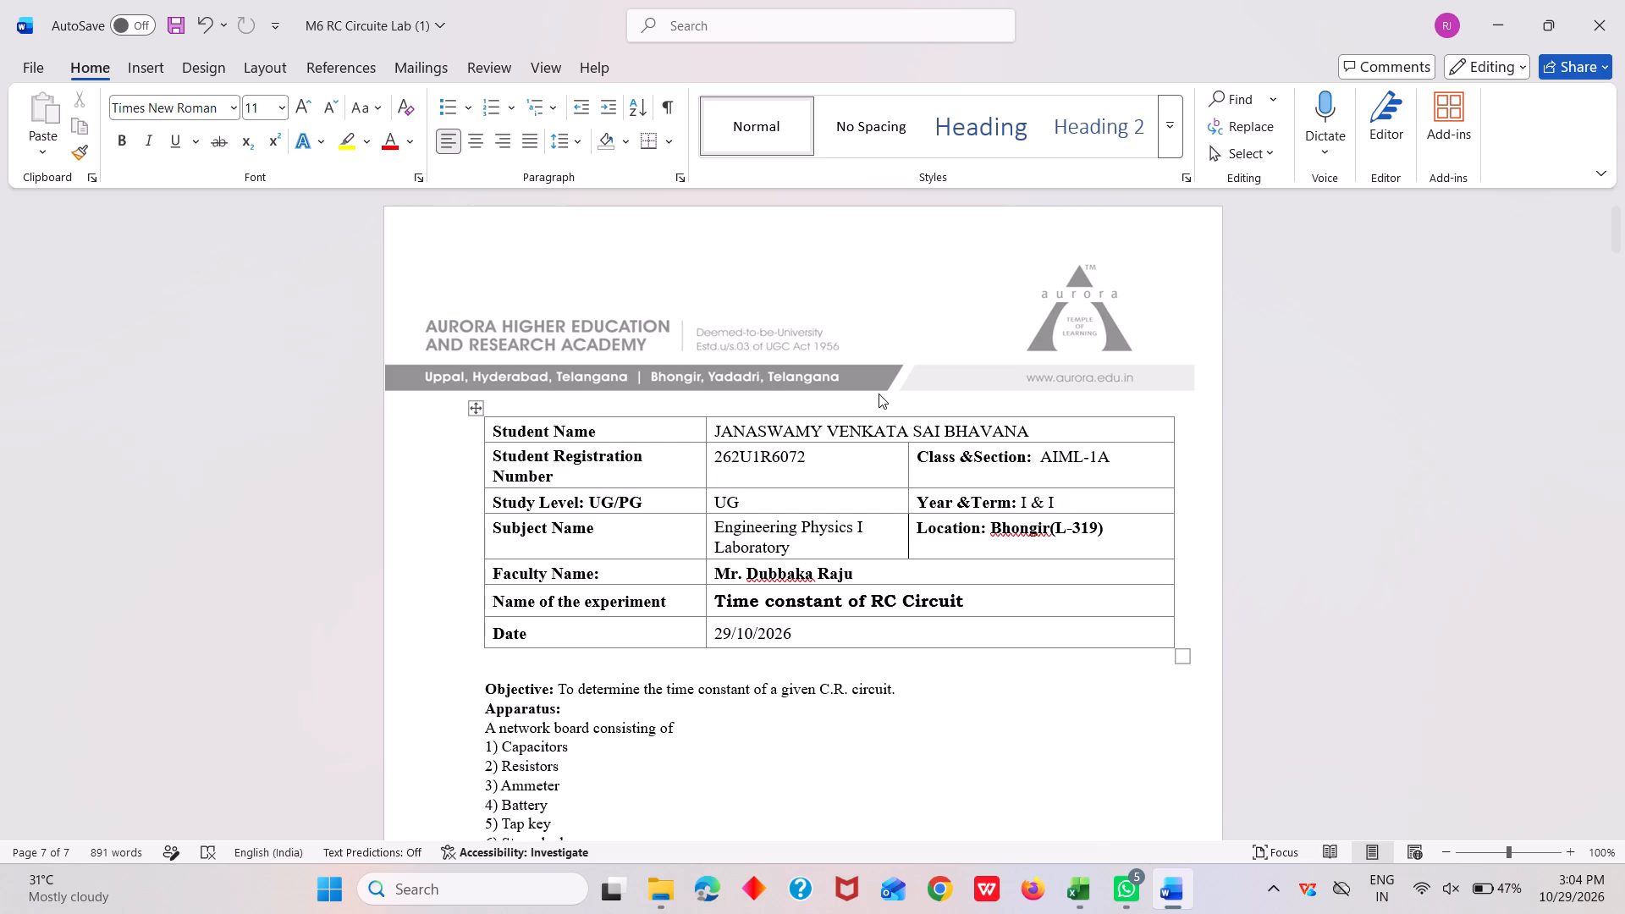
pyautogui.click(28, 62)
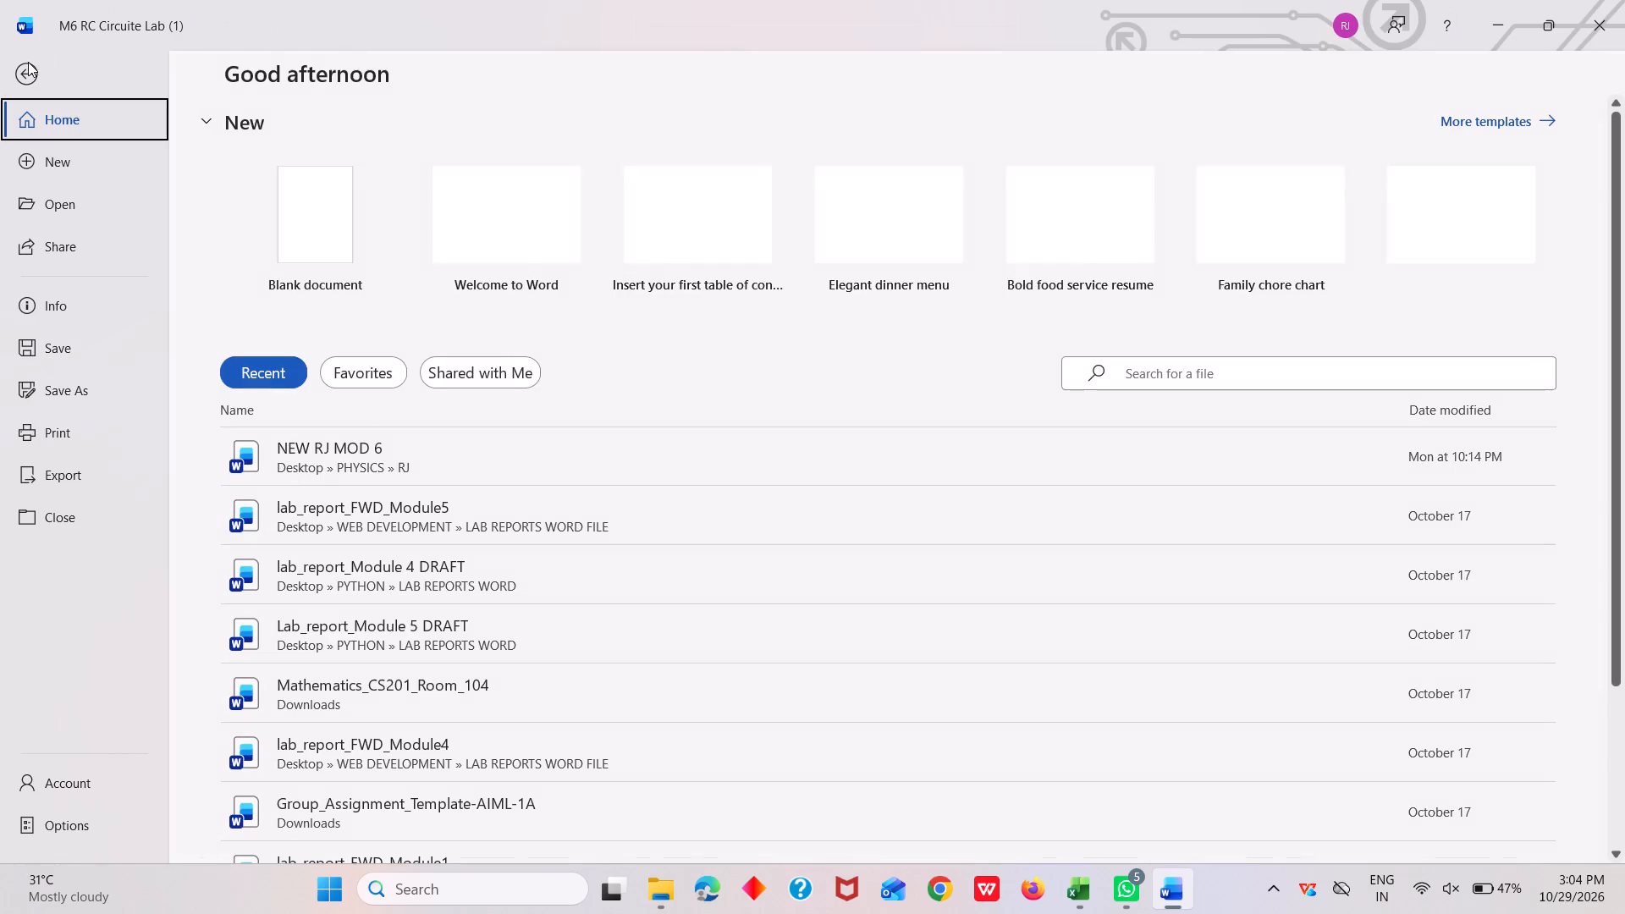
pyautogui.click(74, 344)
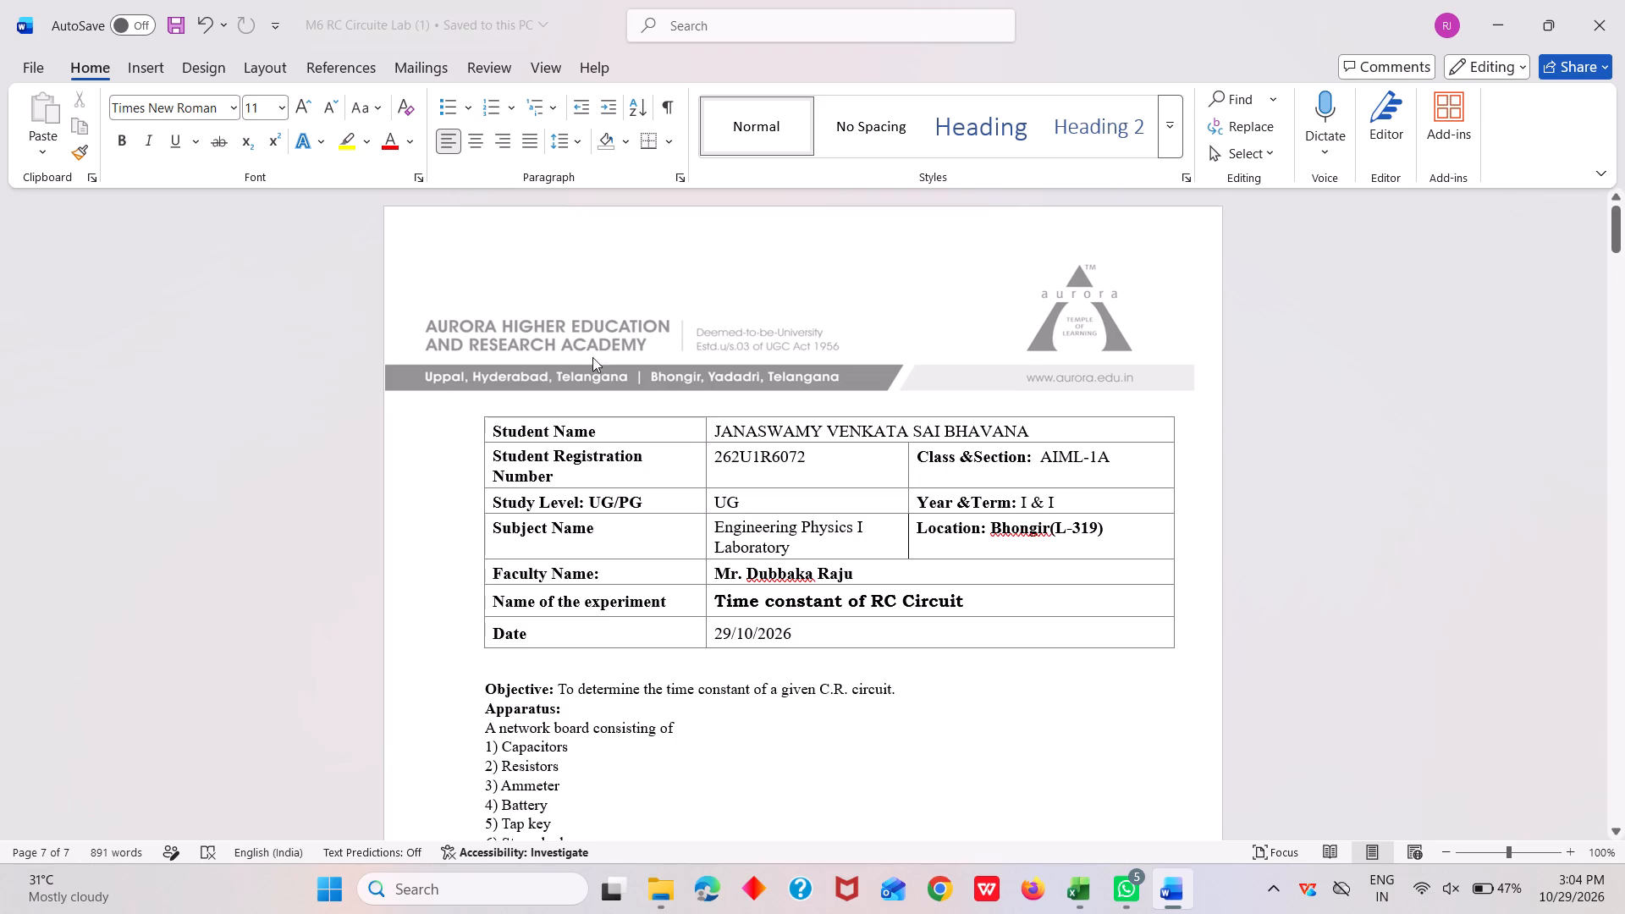
# Review the saved document from the student details table through the formula, theory, procedure, graph and precautions sections.
pyautogui.scroll(-2, 733, 449)
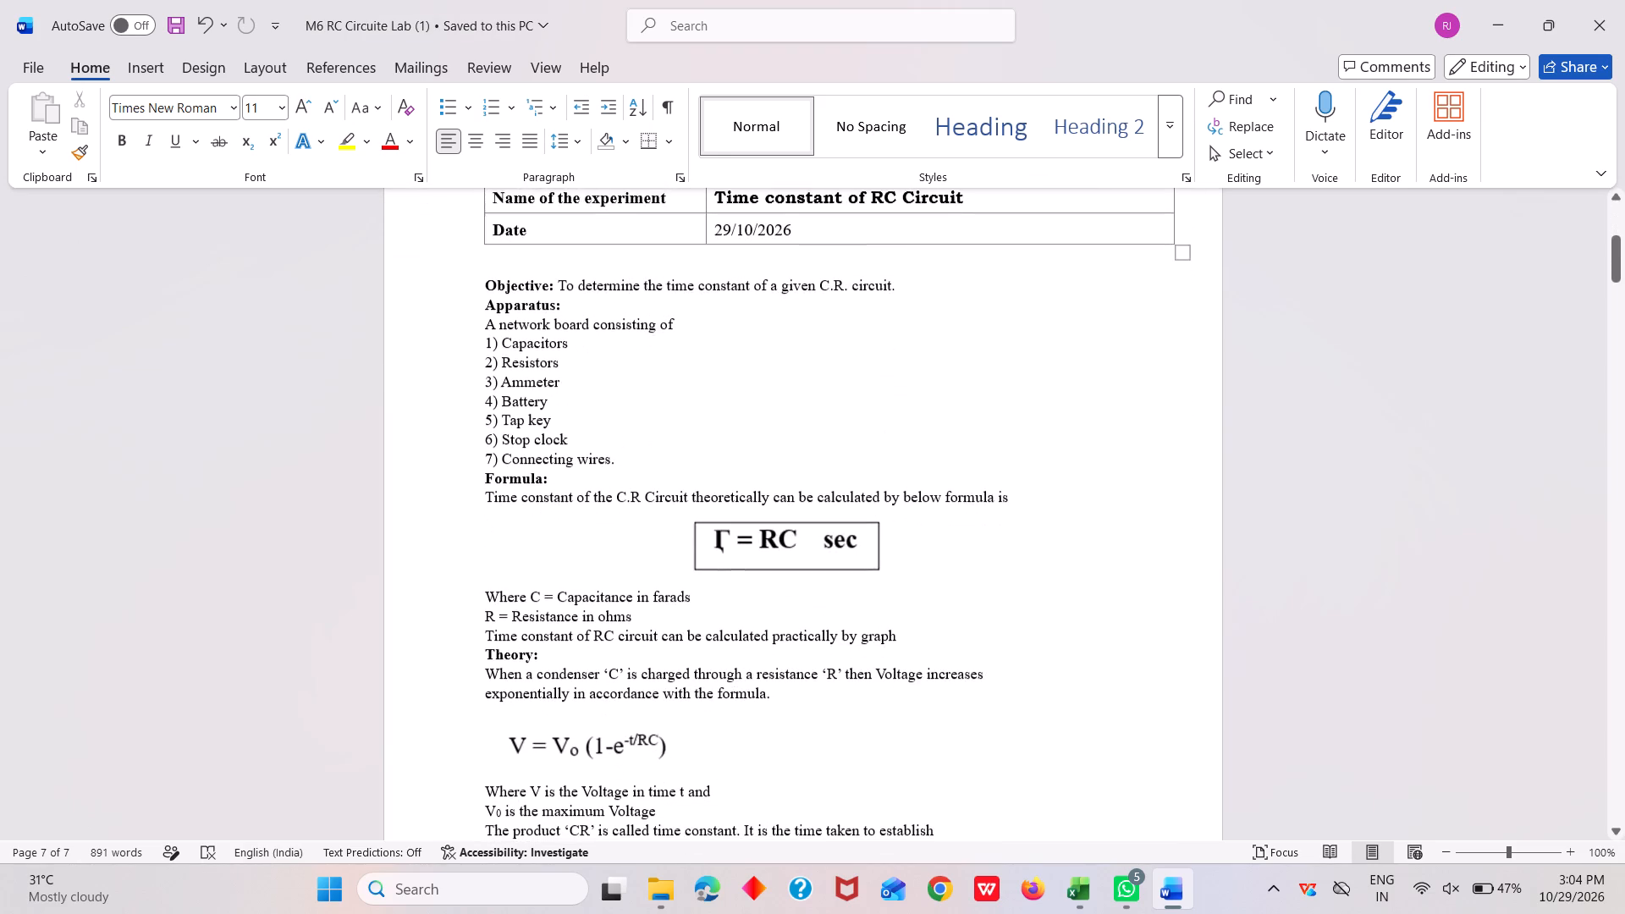
pyautogui.scroll(-2, 733, 449)
pyautogui.hscroll(1, 733, 449)
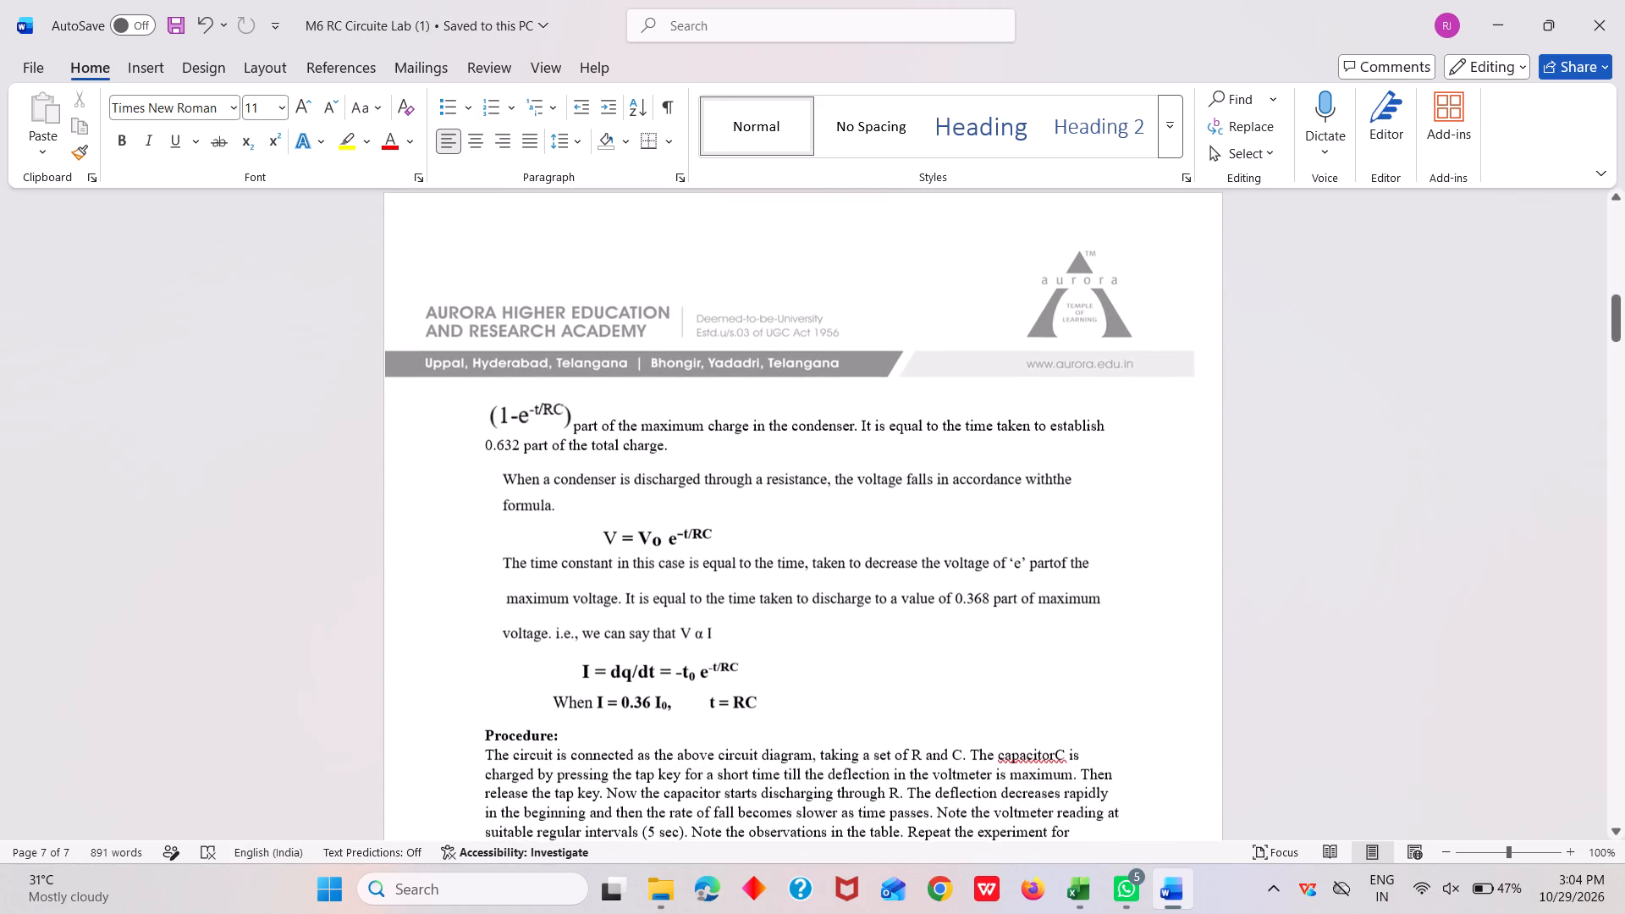
pyautogui.hscroll(1, 733, 449)
pyautogui.scroll(-2, 733, 449)
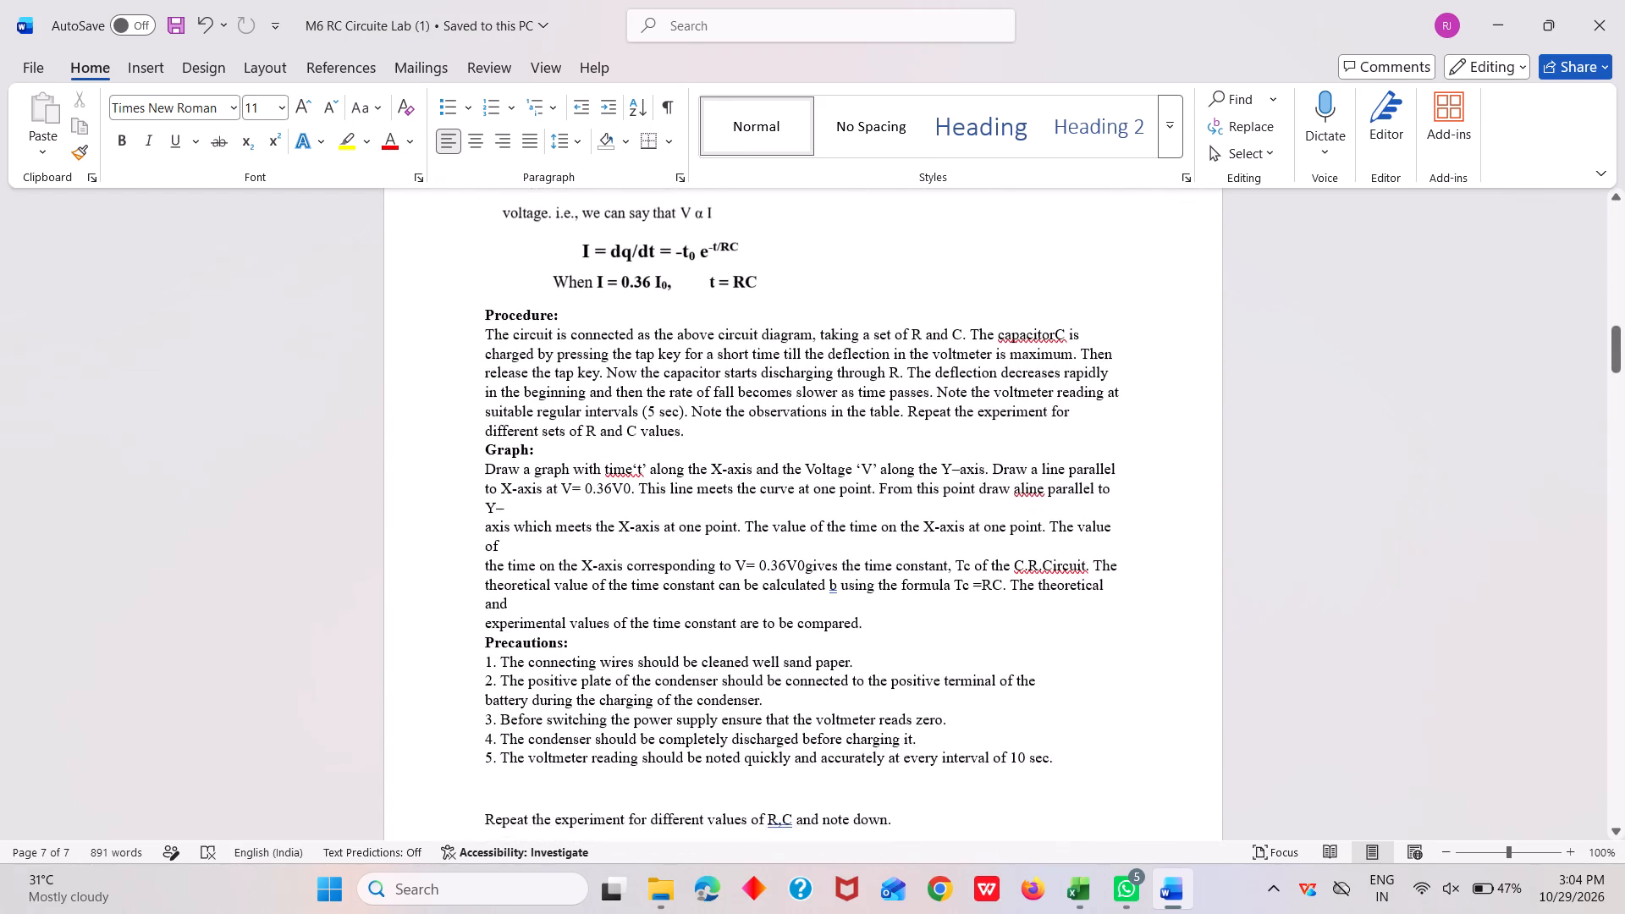
pyautogui.scroll(-1, 733, 449)
pyautogui.scroll(6, 733, 449)
pyautogui.scroll(-1, 749, 506)
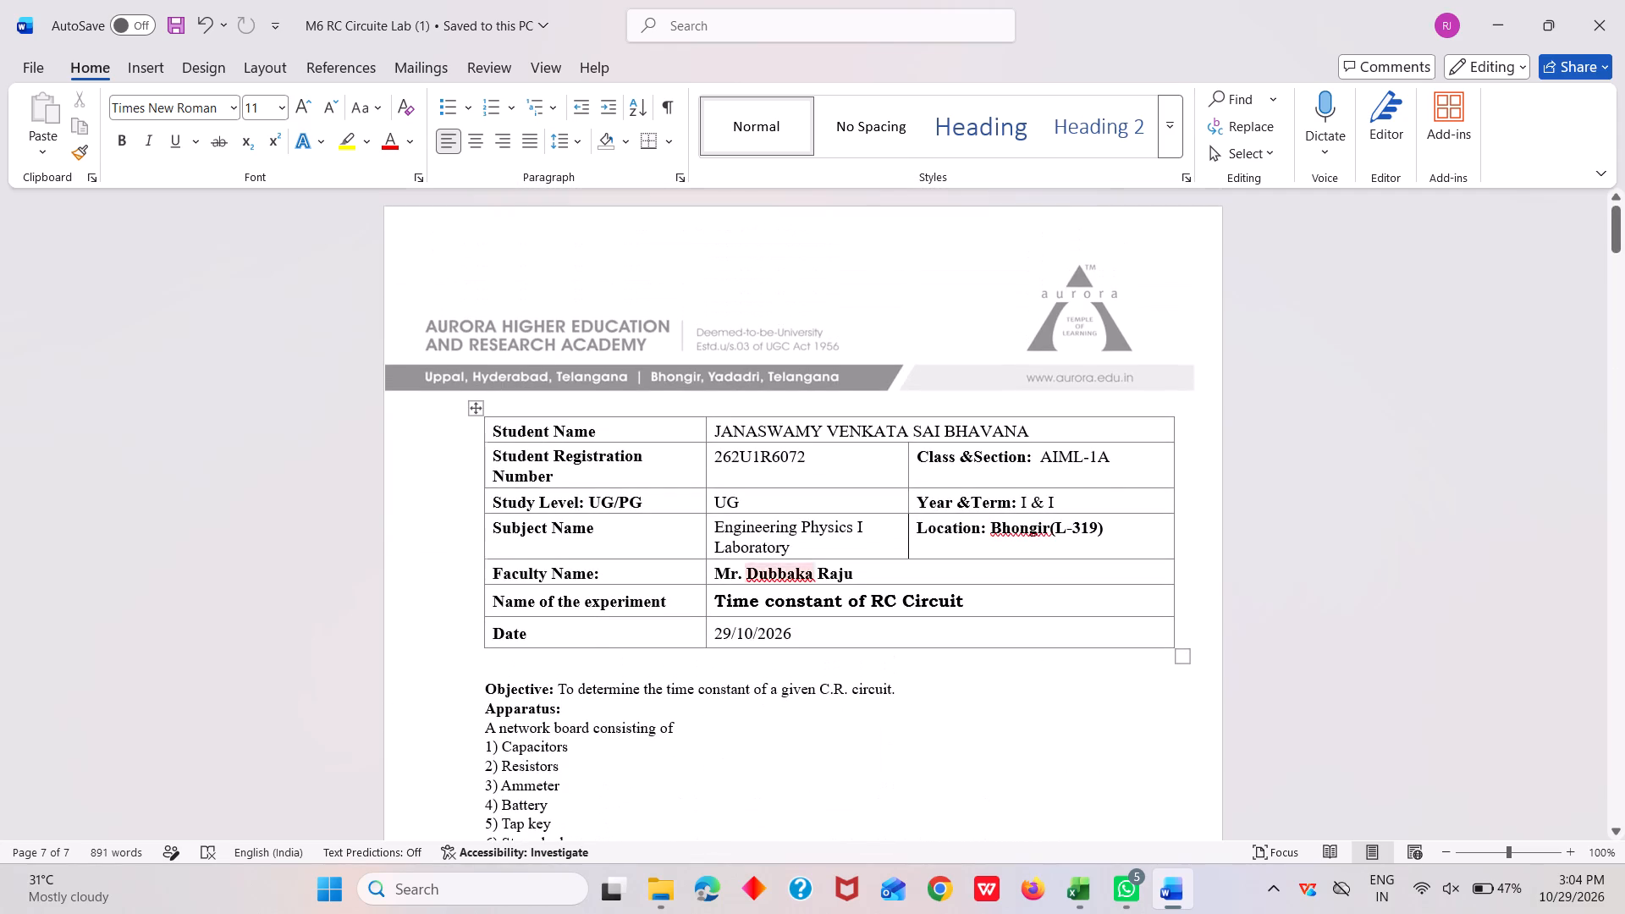
pyautogui.scroll(-1, 749, 506)
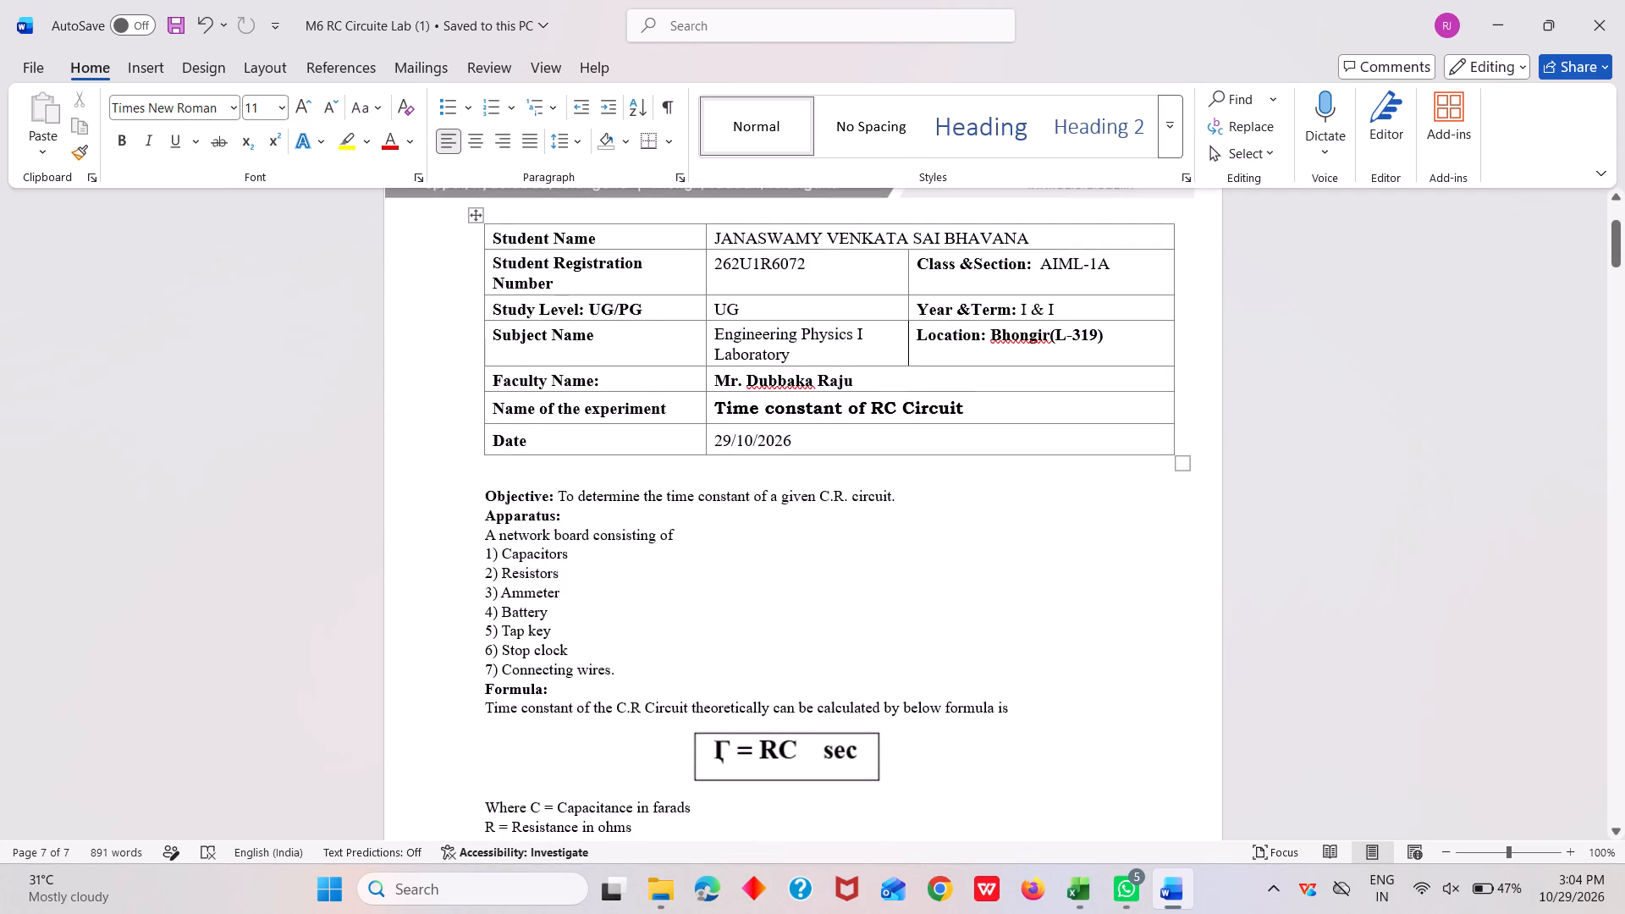